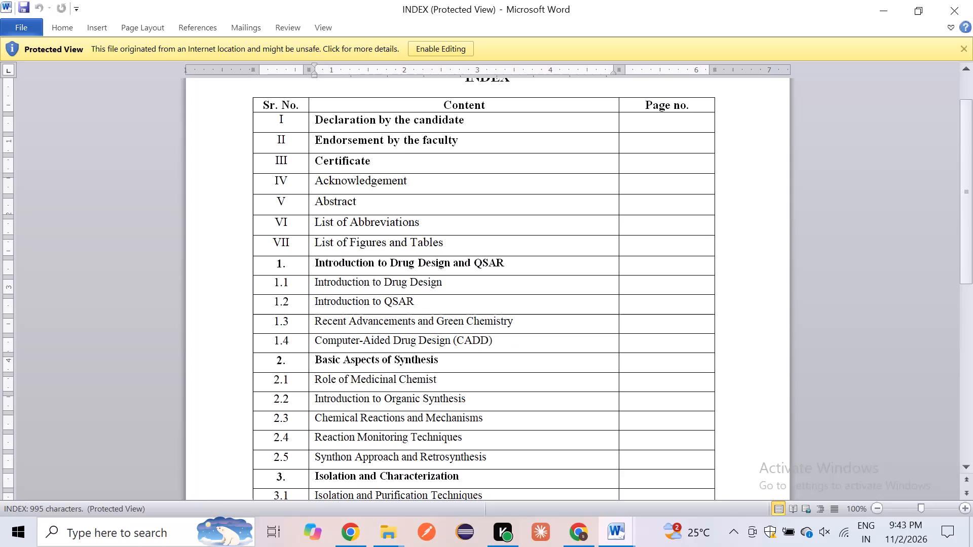
Enable editing of the INDEX document and copy its entire content.
{"action": "left_click", "coordinate": [446, 43]}
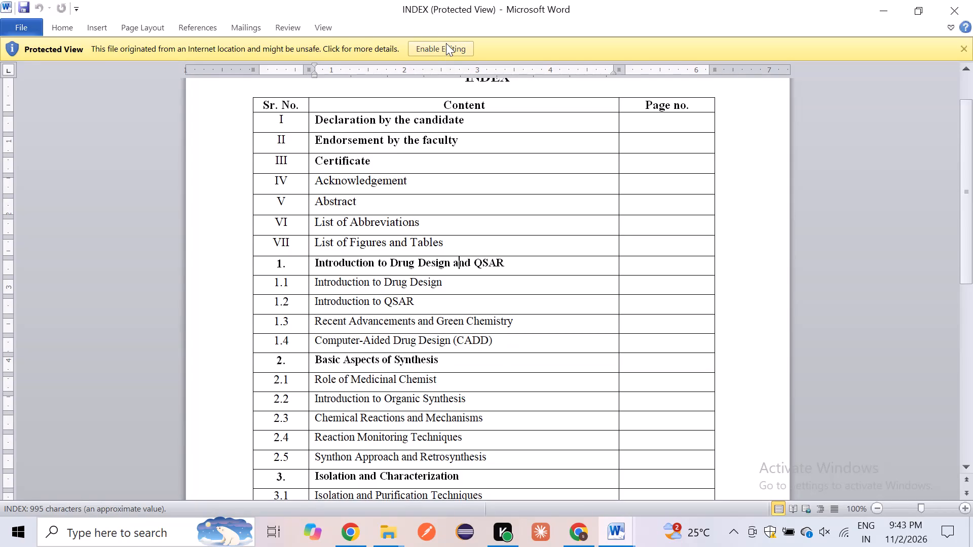
{"action": "left_click", "coordinate": [388, 193]}
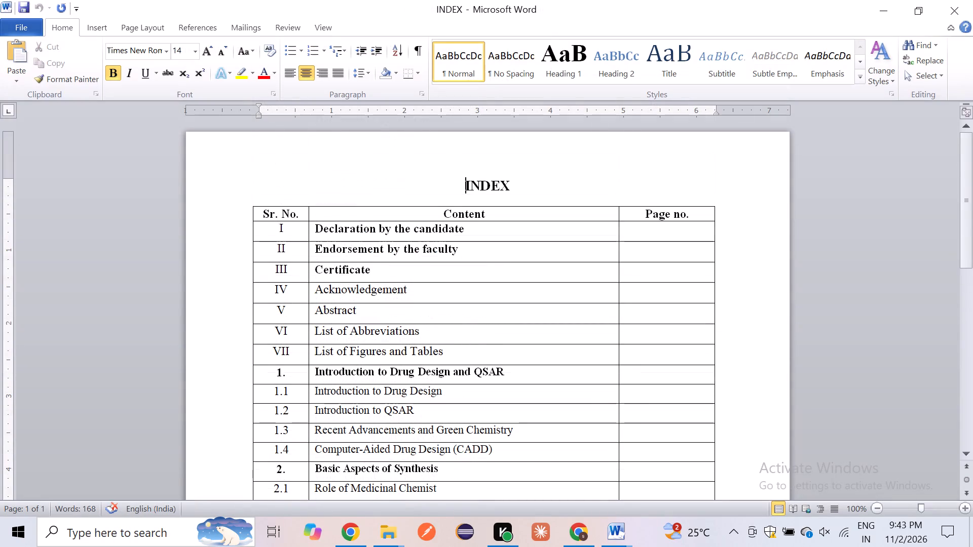
{"action": "key", "text": "ctrl+a"}
{"action": "key", "text": "ctrl+c"}
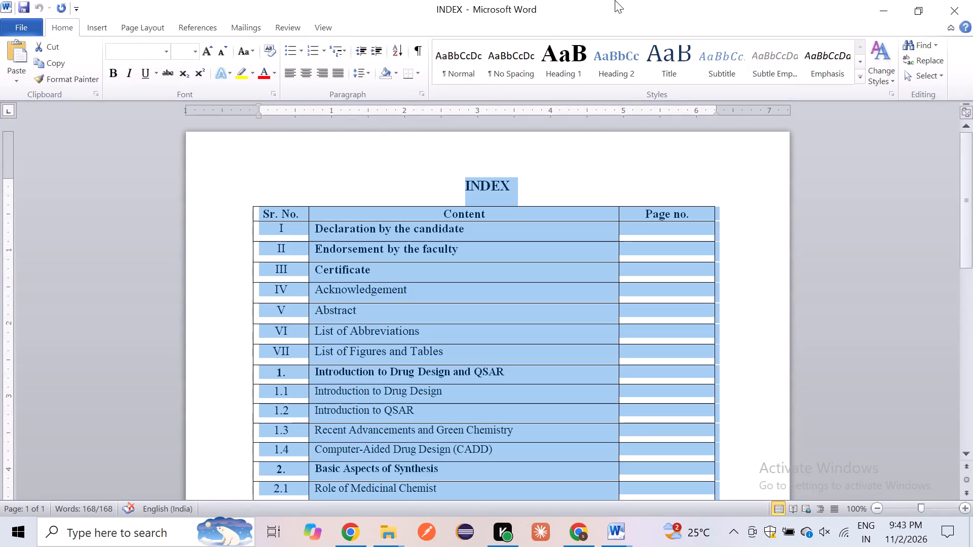
Close the INDEX document and paste the copied index onto the blank last page of Sumeet[1][1].
{"action": "left_click", "coordinate": [972, 0]}
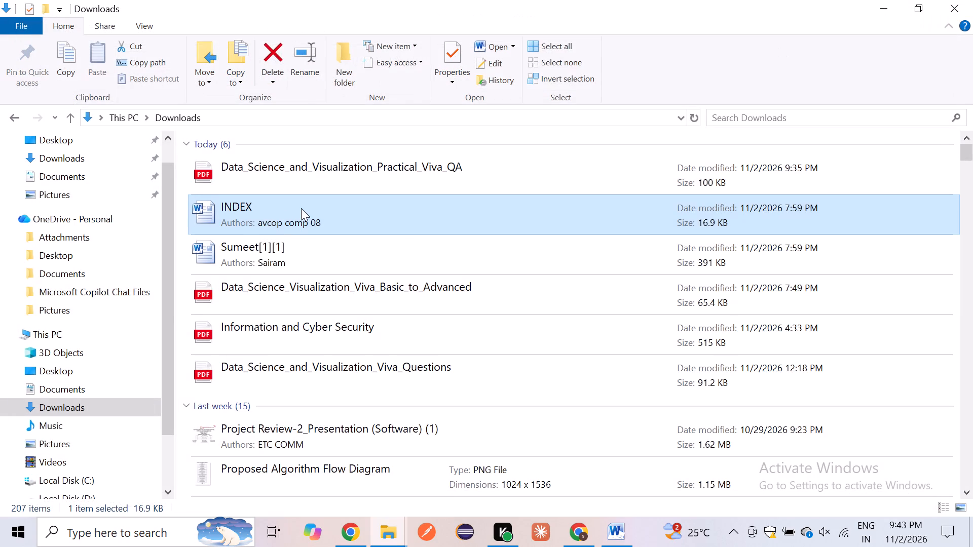
{"action": "key", "text": "alt+Tab"}
{"action": "key", "text": "Return"}
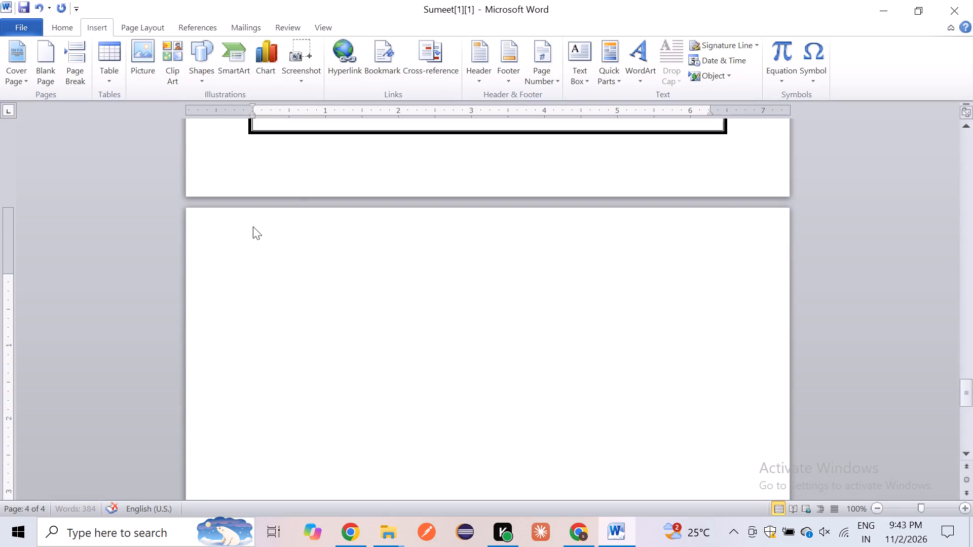
{"action": "key", "text": "ctrl+v"}
{"action": "scroll", "coordinate": [253, 226], "scroll_direction": "up", "scroll_amount": 11}
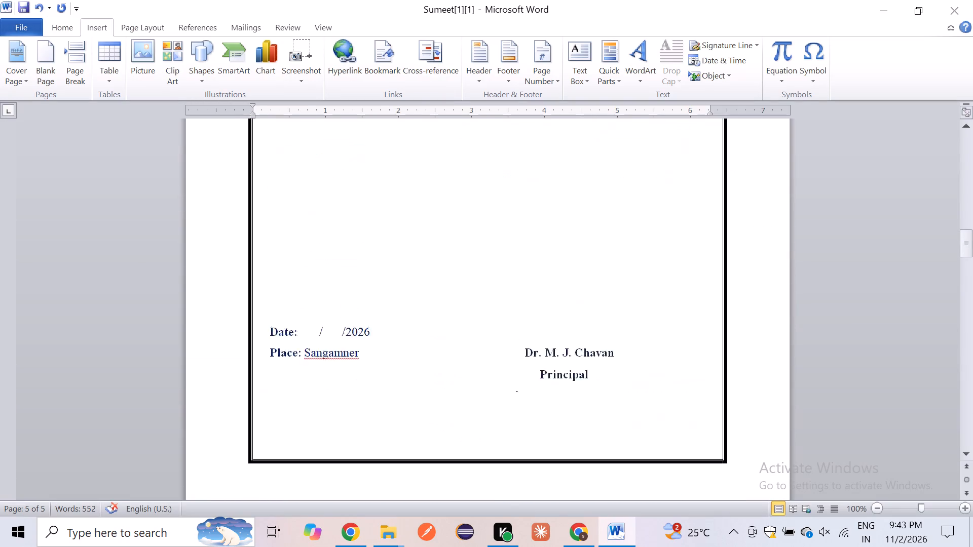
{"action": "scroll", "coordinate": [253, 226], "scroll_direction": "up", "scroll_amount": 4}
{"action": "scroll", "coordinate": [253, 226], "scroll_direction": "down", "scroll_amount": 13}
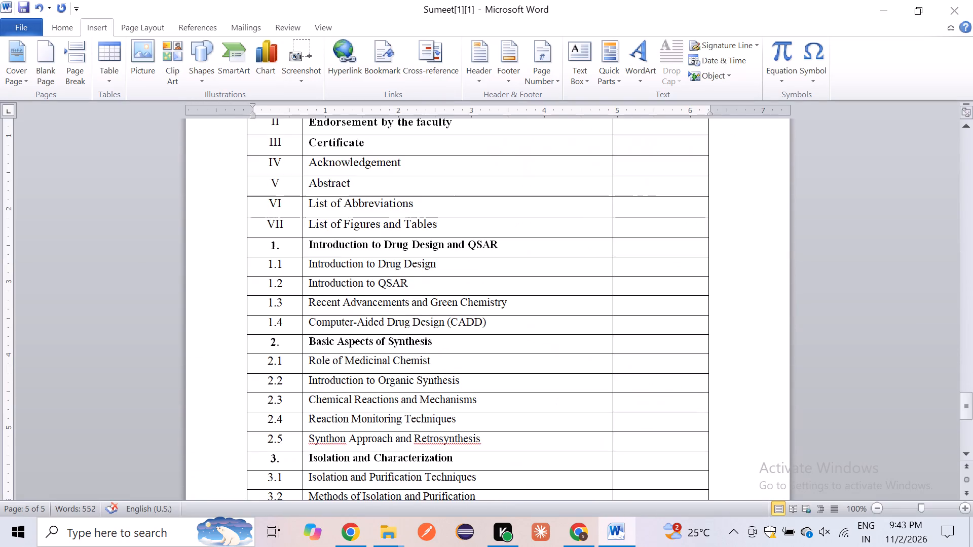
{"action": "scroll", "coordinate": [253, 226], "scroll_direction": "up", "scroll_amount": 1}
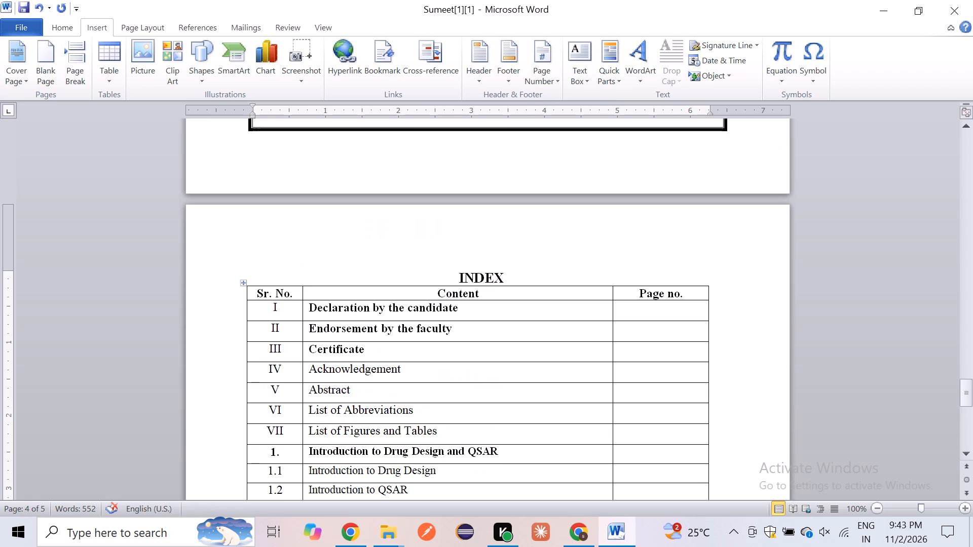
Insert a blank line between the INDEX heading and the index table.
{"action": "left_click", "coordinate": [541, 262]}
{"action": "key", "text": "Return"}
{"action": "scroll", "coordinate": [541, 262], "scroll_direction": "down", "scroll_amount": 3}
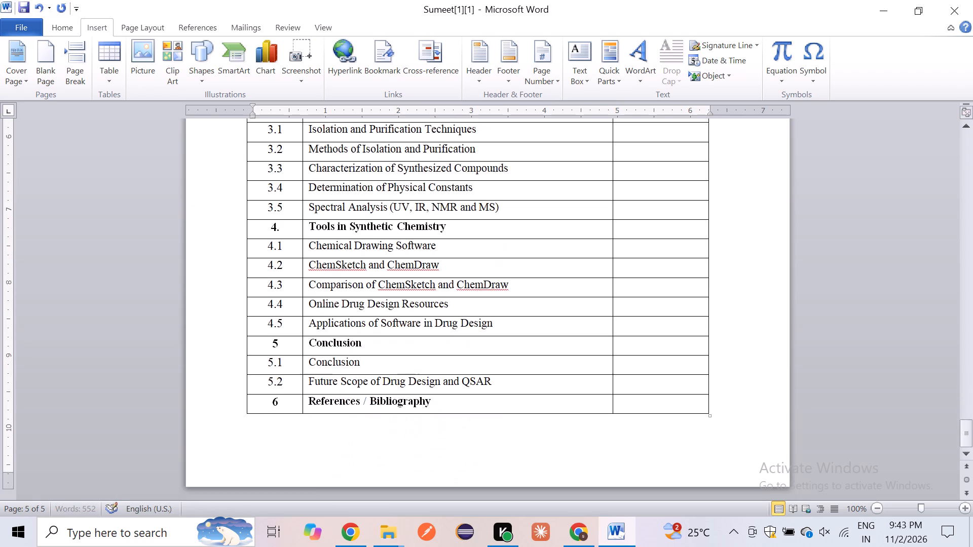
{"action": "scroll", "coordinate": [541, 262], "scroll_direction": "down", "scroll_amount": 1}
{"action": "scroll", "coordinate": [541, 262], "scroll_direction": "up", "scroll_amount": 2}
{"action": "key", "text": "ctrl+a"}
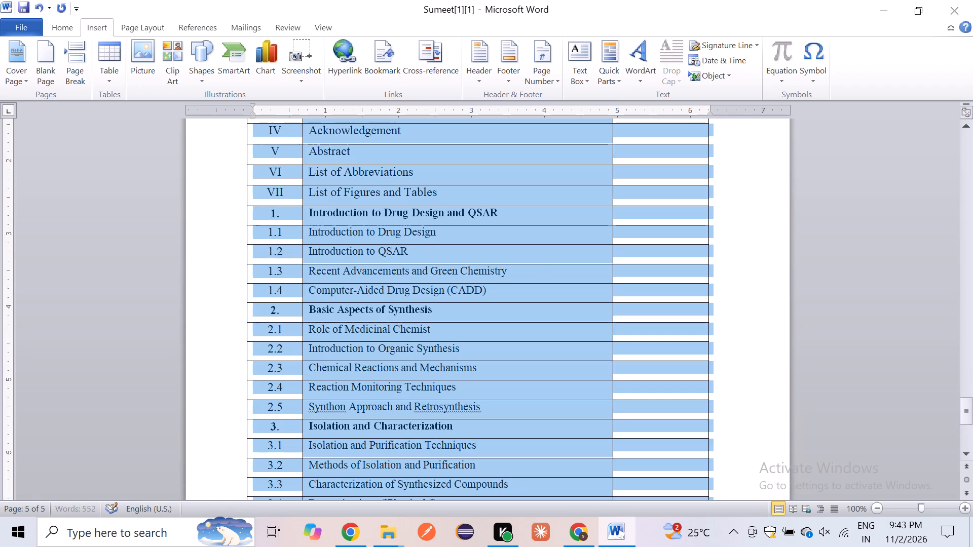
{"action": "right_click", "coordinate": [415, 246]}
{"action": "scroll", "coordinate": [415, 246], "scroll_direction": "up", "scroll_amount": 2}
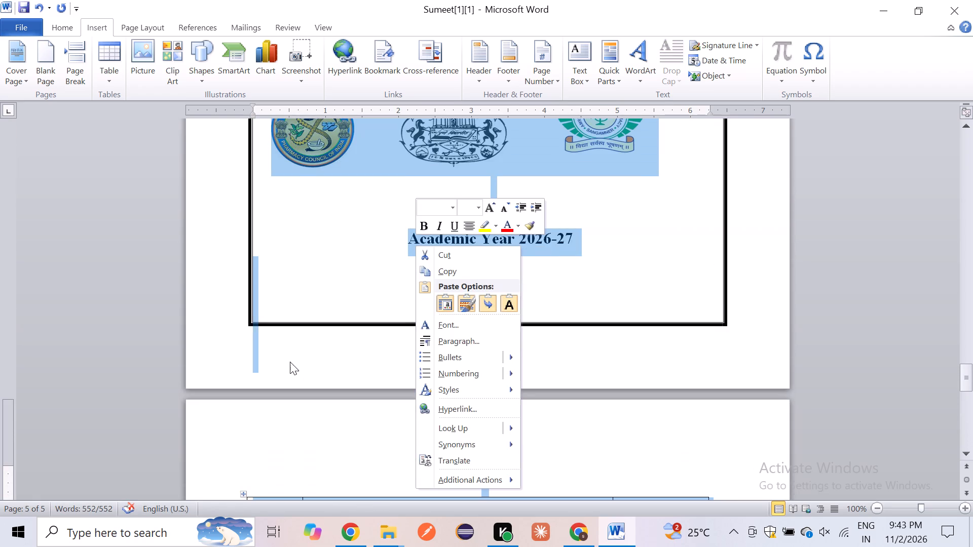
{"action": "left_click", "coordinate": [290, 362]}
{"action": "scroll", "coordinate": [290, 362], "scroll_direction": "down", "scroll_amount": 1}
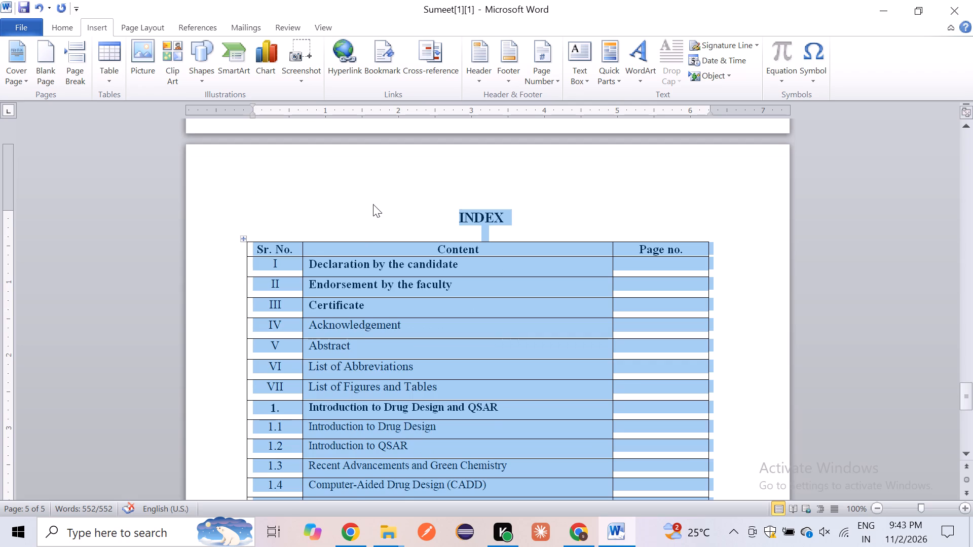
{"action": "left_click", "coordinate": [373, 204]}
Set the font of the whole index page, heading and table included, to Times New Roman.
{"action": "left_click_drag", "start_coordinate": [384, 189], "coordinate": [518, 532]}
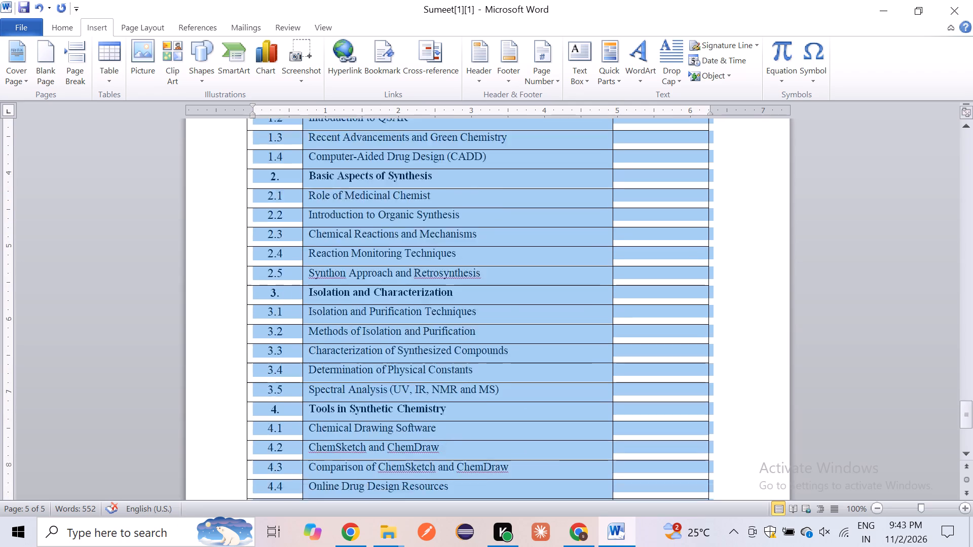
{"action": "left_click_drag", "start_coordinate": [518, 532], "coordinate": [518, 538]}
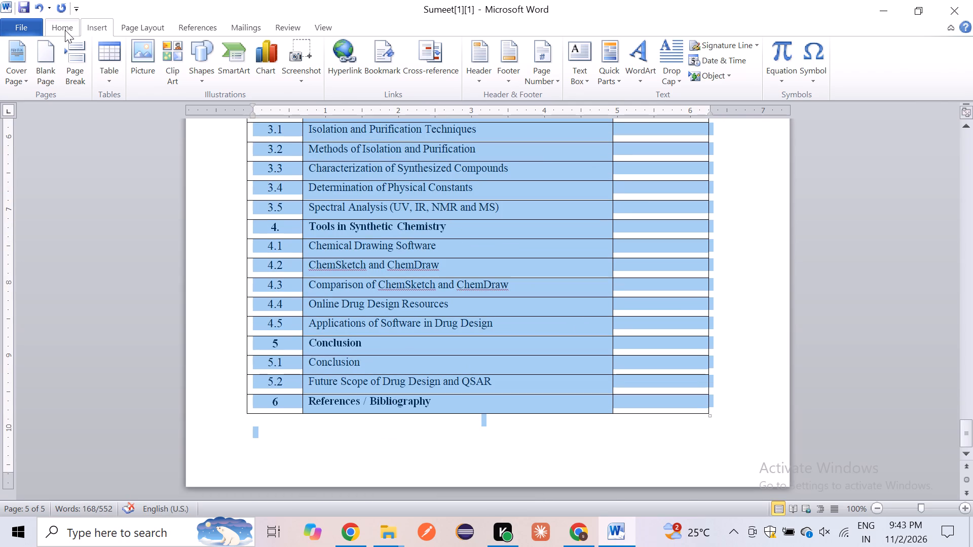
{"action": "left_click", "coordinate": [65, 30]}
{"action": "left_click", "coordinate": [139, 50]}
{"action": "type", "text": "tim"}
{"action": "key", "text": "Tab"}
{"action": "key", "text": "Return"}
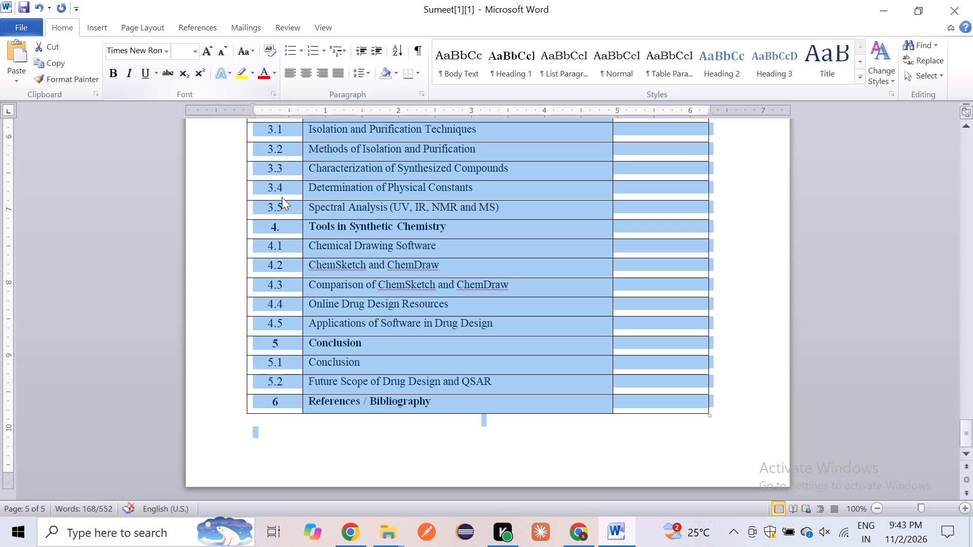
{"action": "left_click", "coordinate": [197, 263]}
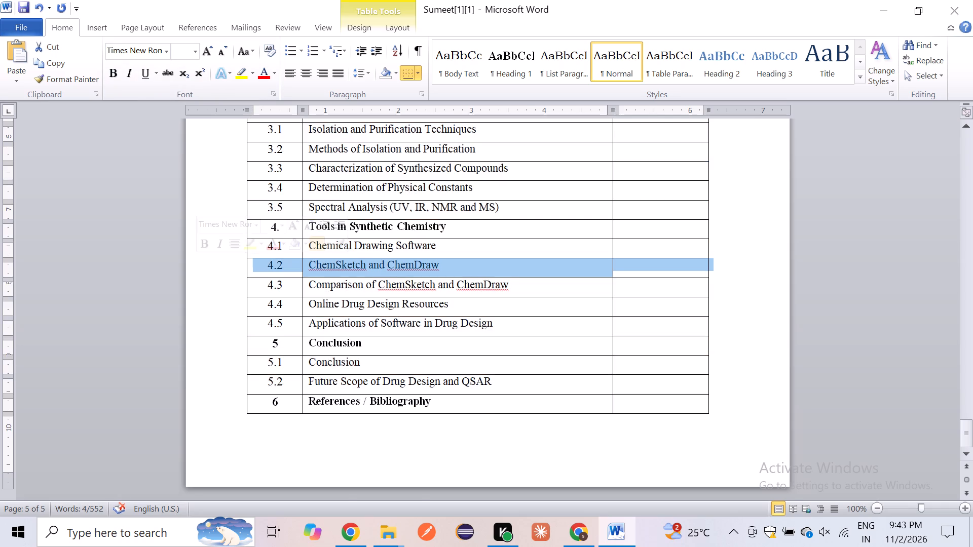
{"action": "scroll", "coordinate": [197, 263], "scroll_direction": "up", "scroll_amount": 4}
{"action": "scroll", "coordinate": [197, 263], "scroll_direction": "down", "scroll_amount": 7}
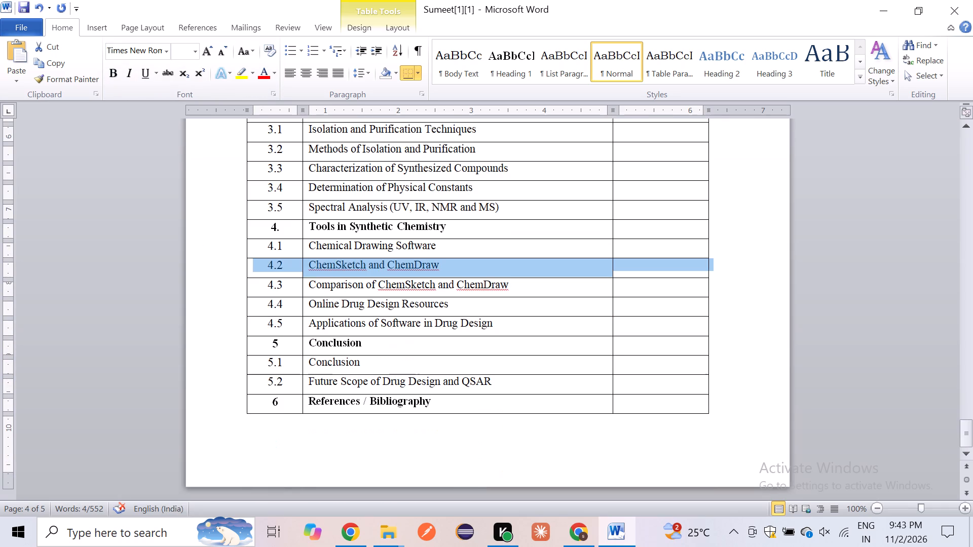
{"action": "scroll", "coordinate": [197, 263], "scroll_direction": "down", "scroll_amount": 1}
{"action": "triple_click", "coordinate": [550, 528]}
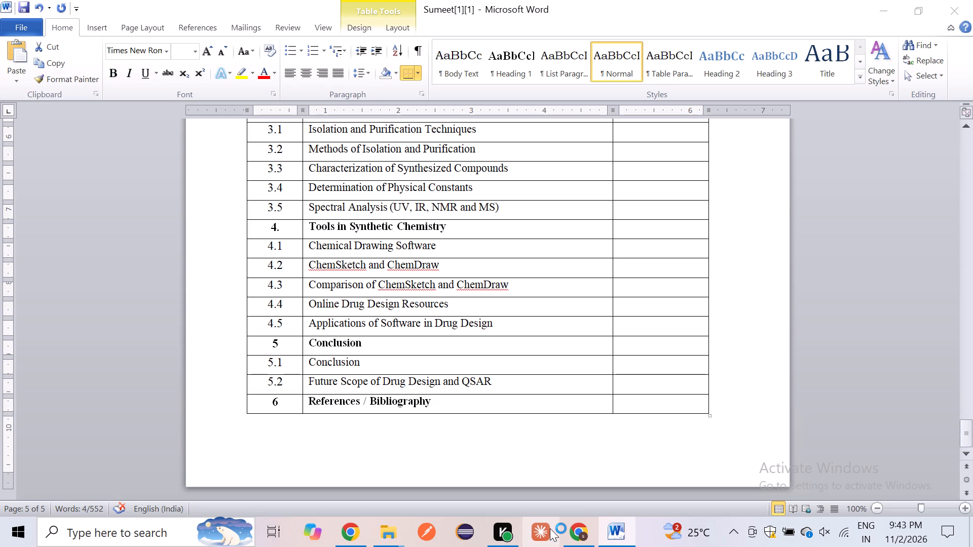
{"action": "scroll", "coordinate": [549, 307], "scroll_direction": "up", "scroll_amount": 1}
{"action": "scroll", "coordinate": [549, 307], "scroll_direction": "down", "scroll_amount": 1}
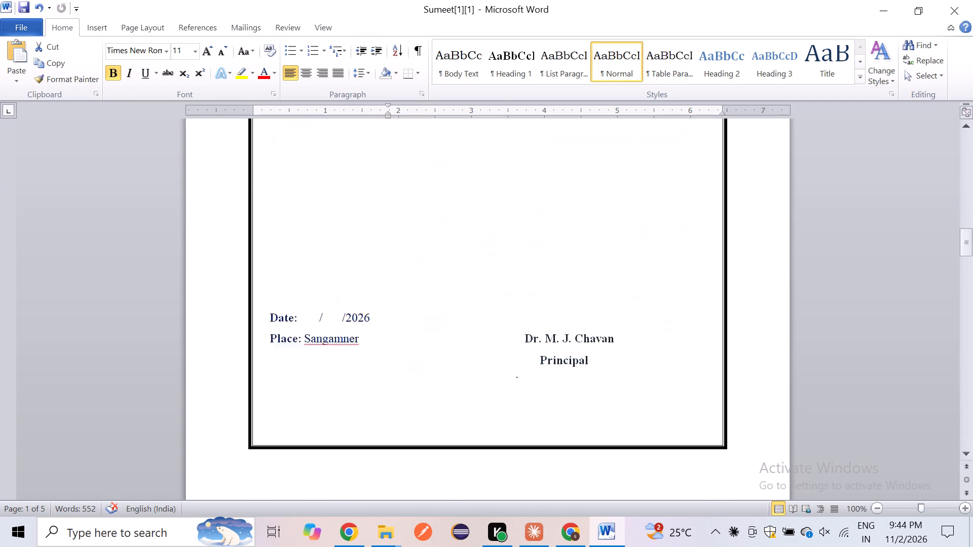
{"action": "scroll", "coordinate": [239, 335], "scroll_direction": "down", "scroll_amount": 2}
{"action": "left_click", "coordinate": [297, 223]}
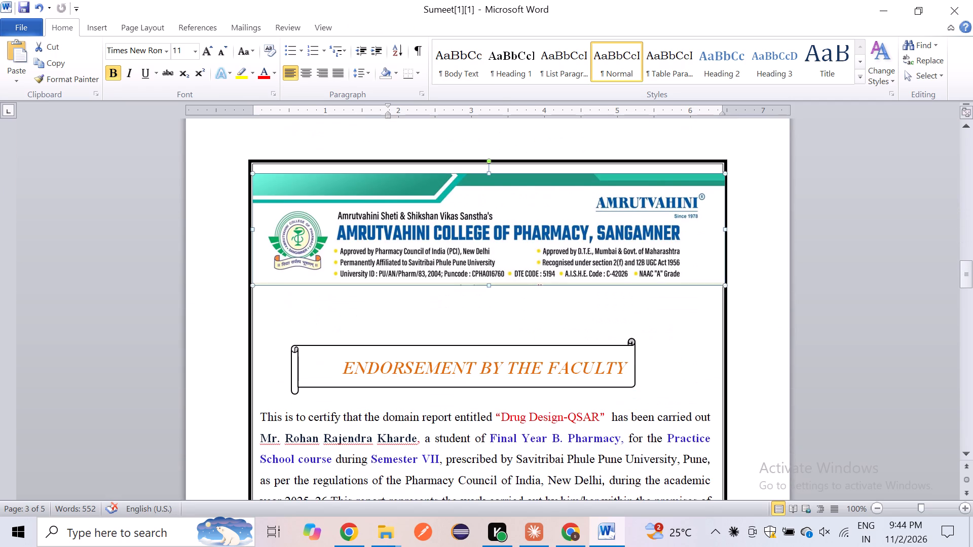
{"action": "scroll", "coordinate": [297, 223], "scroll_direction": "down", "scroll_amount": 3}
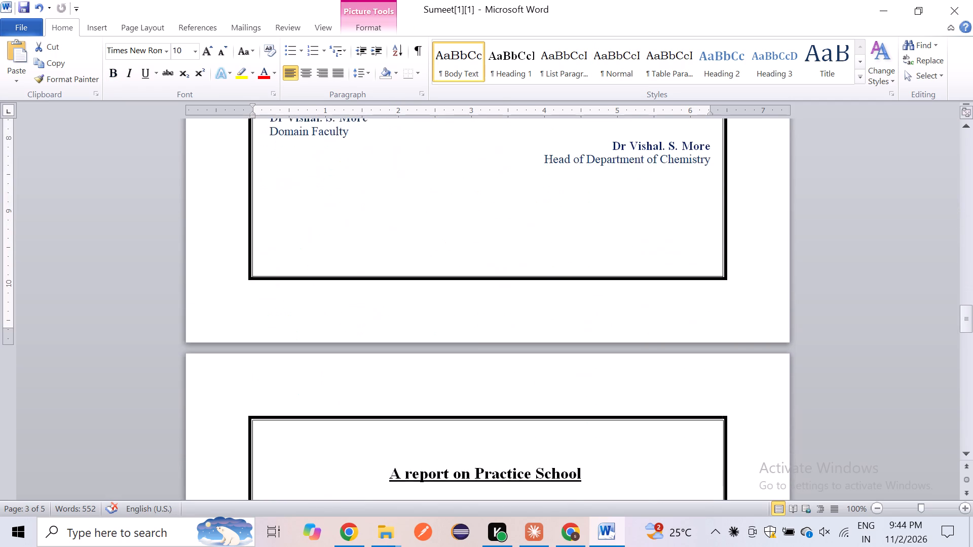
{"action": "scroll", "coordinate": [297, 223], "scroll_direction": "down", "scroll_amount": 1}
{"action": "scroll", "coordinate": [297, 223], "scroll_direction": "up", "scroll_amount": 5}
{"action": "scroll", "coordinate": [297, 223], "scroll_direction": "down", "scroll_amount": 1}
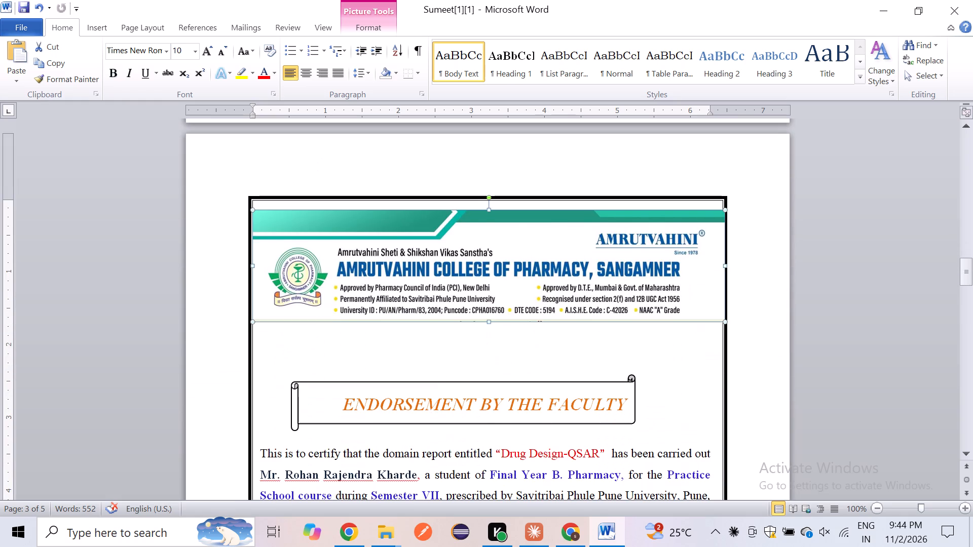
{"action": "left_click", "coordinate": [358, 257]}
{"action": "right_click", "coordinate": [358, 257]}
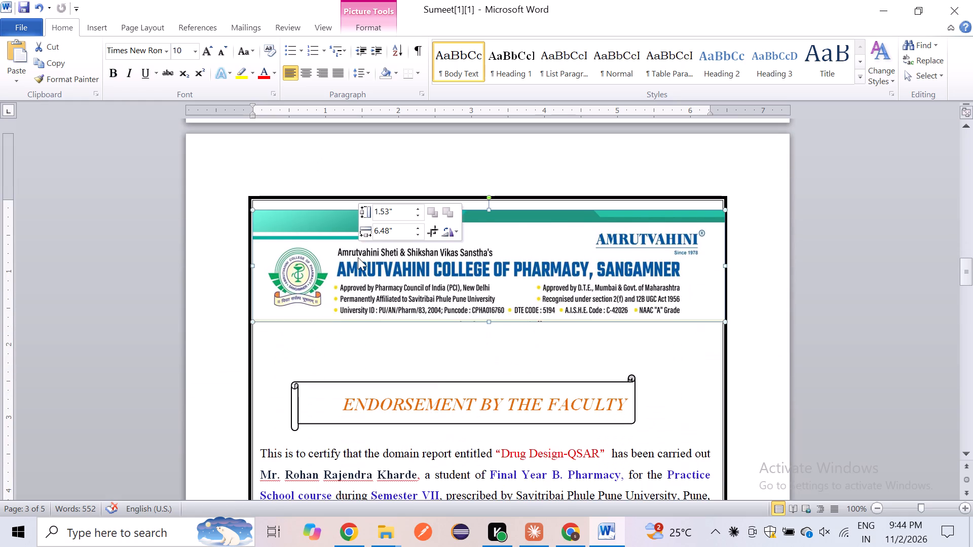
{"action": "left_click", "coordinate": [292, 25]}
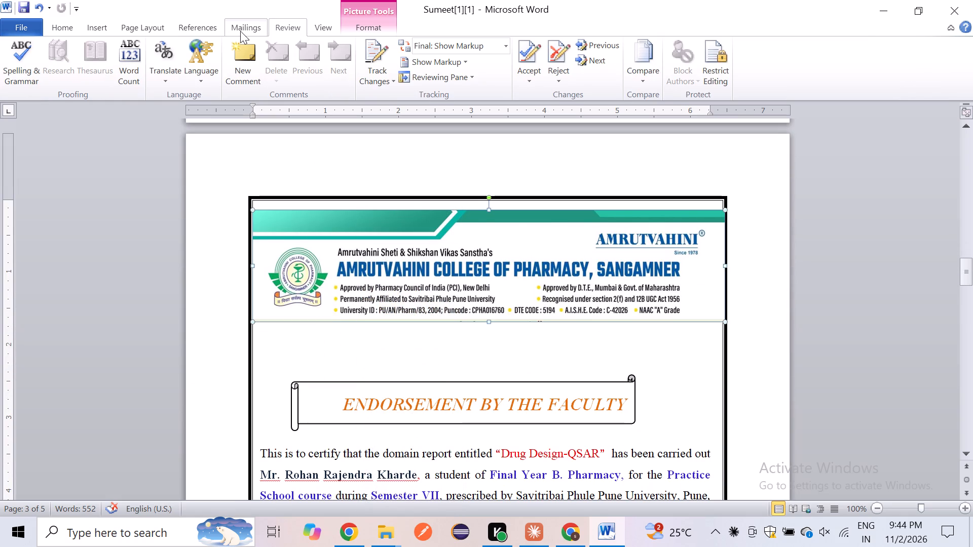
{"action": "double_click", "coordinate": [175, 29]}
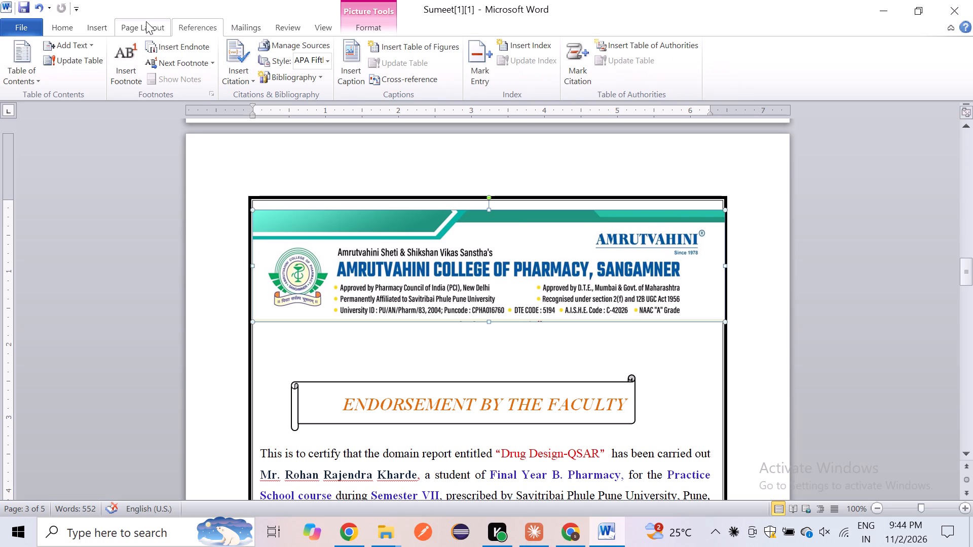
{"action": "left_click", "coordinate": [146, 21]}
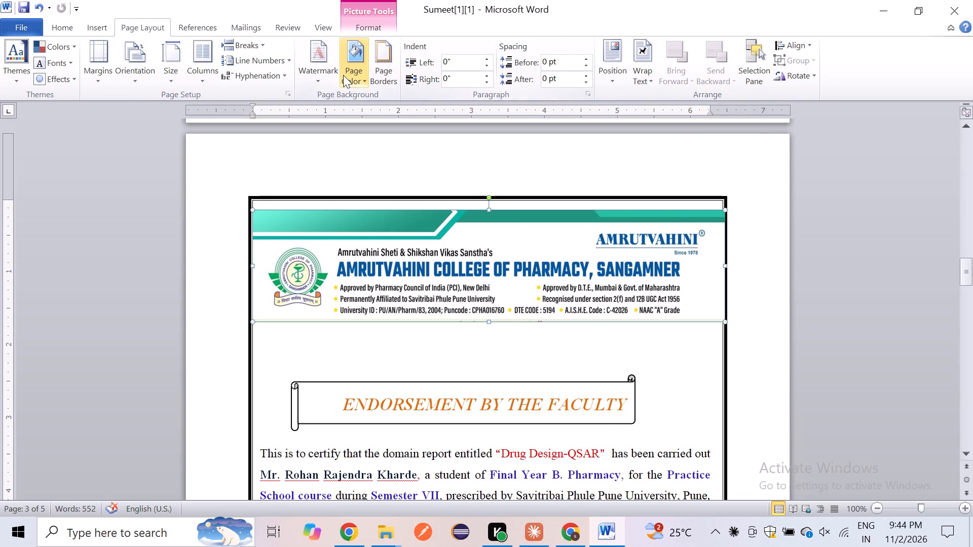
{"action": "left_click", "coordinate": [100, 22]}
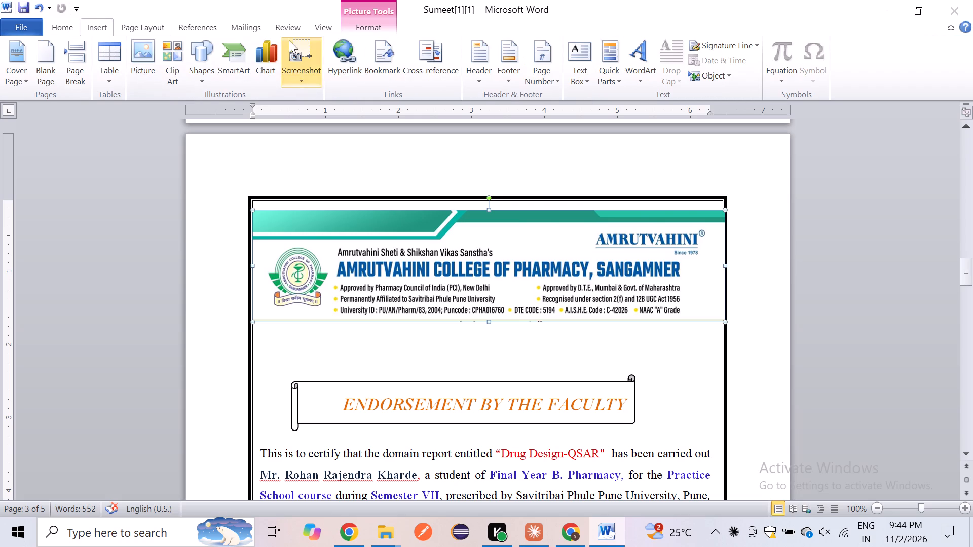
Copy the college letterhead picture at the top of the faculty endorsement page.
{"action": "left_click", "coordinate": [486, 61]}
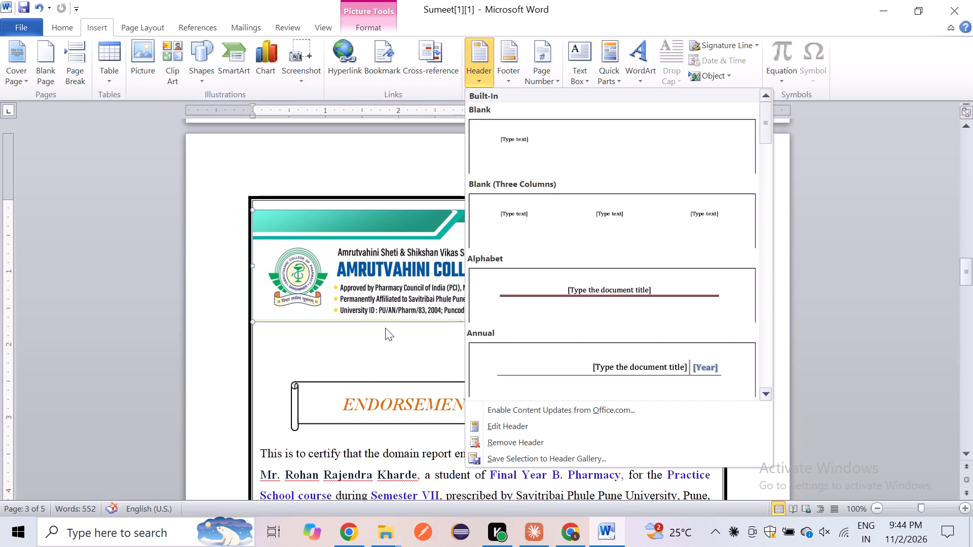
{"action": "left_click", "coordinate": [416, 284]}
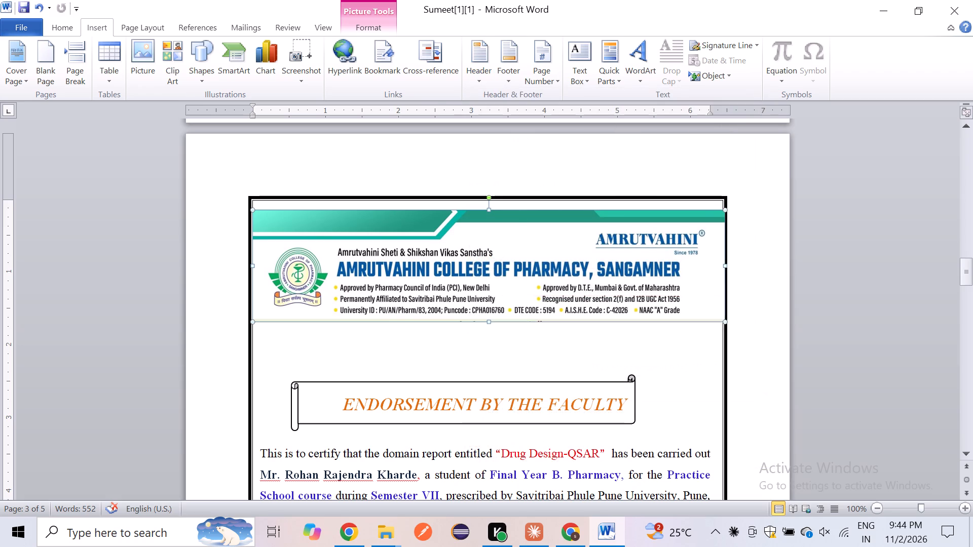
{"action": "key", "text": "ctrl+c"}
Look through the built-in header designs from Blank to Transcend (Odd Page) without applying one.
{"action": "left_click", "coordinate": [492, 60]}
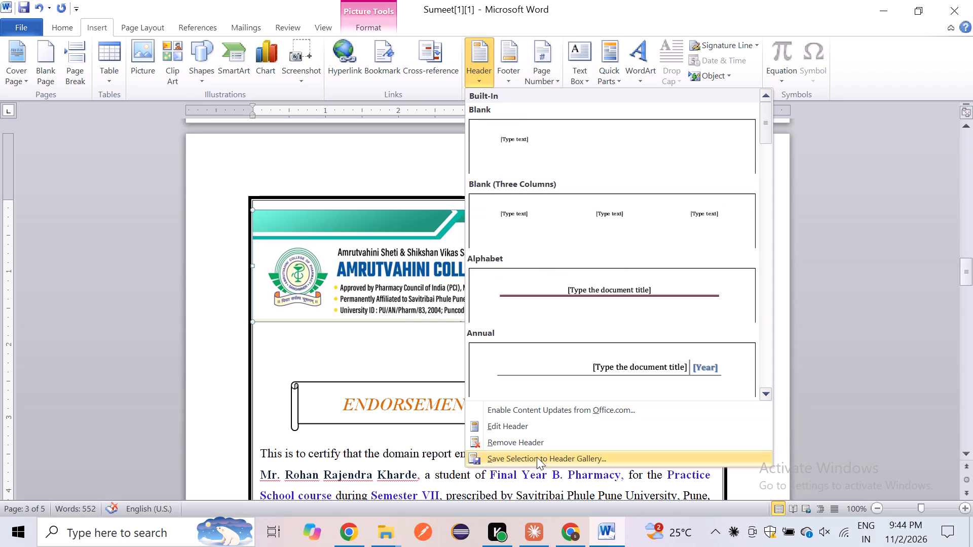
{"action": "scroll", "coordinate": [537, 457], "scroll_direction": "down", "scroll_amount": 1}
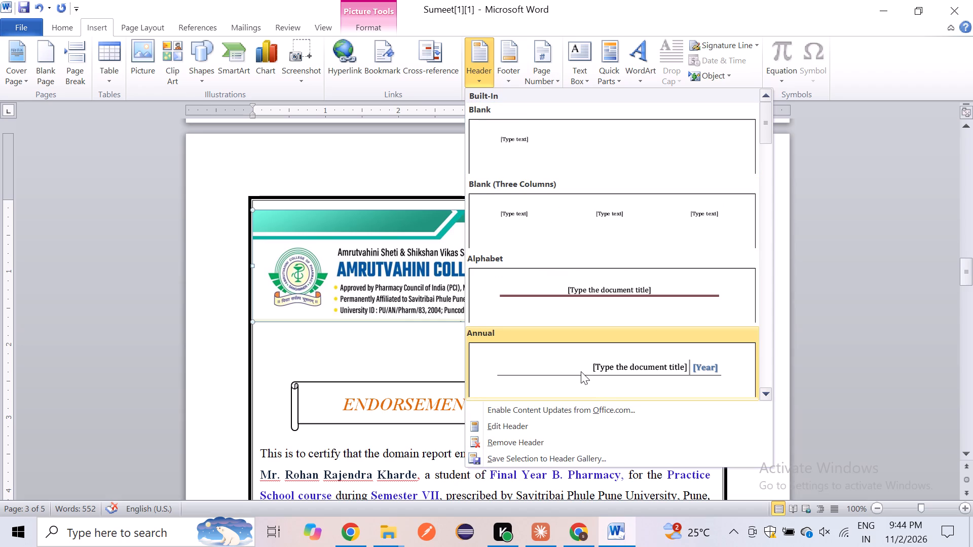
{"action": "scroll", "coordinate": [581, 371], "scroll_direction": "down", "scroll_amount": 14}
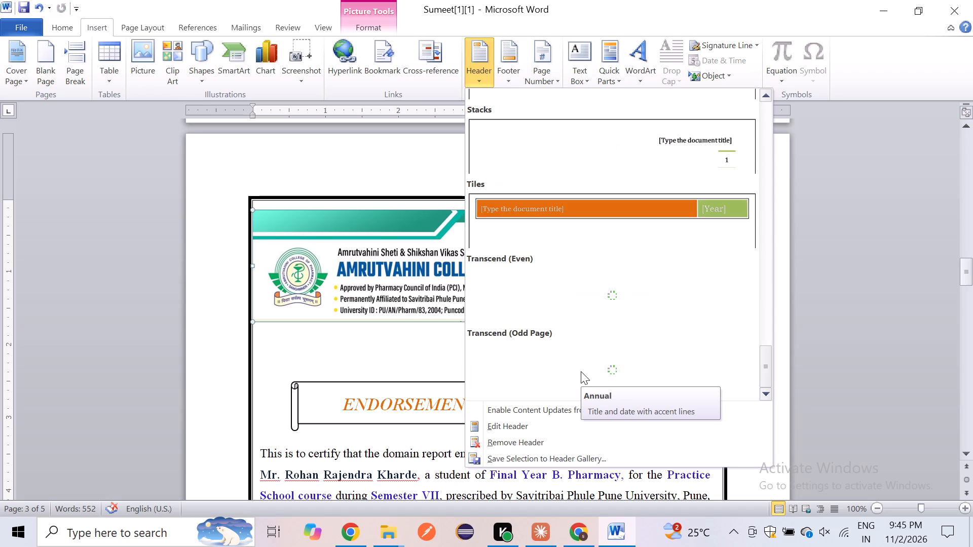
{"action": "scroll", "coordinate": [581, 371], "scroll_direction": "down", "scroll_amount": 10}
{"action": "scroll", "coordinate": [581, 371], "scroll_direction": "down", "scroll_amount": 20}
{"action": "scroll", "coordinate": [581, 371], "scroll_direction": "down", "scroll_amount": 1}
{"action": "scroll", "coordinate": [581, 231], "scroll_direction": "up", "scroll_amount": 6}
{"action": "scroll", "coordinate": [581, 231], "scroll_direction": "down", "scroll_amount": 20}
{"action": "scroll", "coordinate": [581, 231], "scroll_direction": "down", "scroll_amount": 4}
{"action": "scroll", "coordinate": [581, 231], "scroll_direction": "down", "scroll_amount": 17}
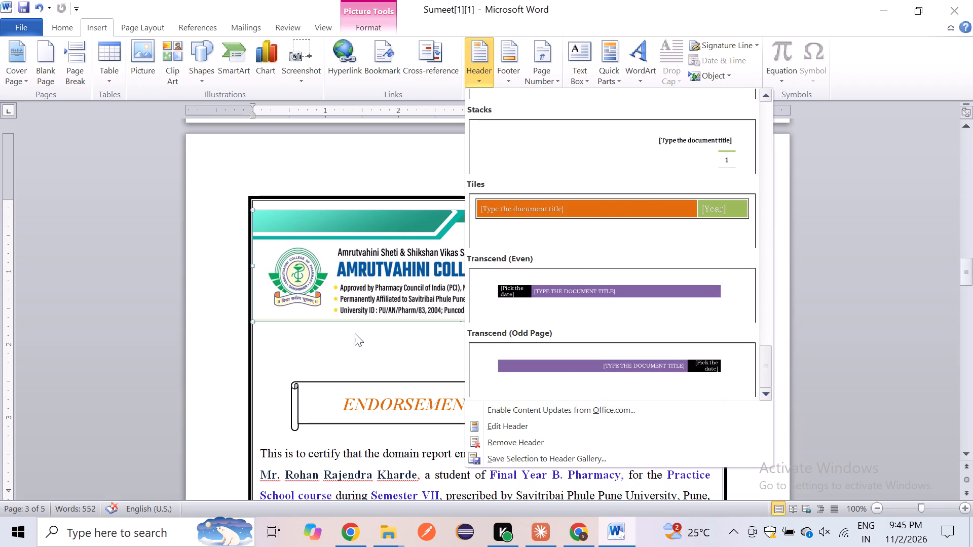
{"action": "left_click", "coordinate": [355, 336]}
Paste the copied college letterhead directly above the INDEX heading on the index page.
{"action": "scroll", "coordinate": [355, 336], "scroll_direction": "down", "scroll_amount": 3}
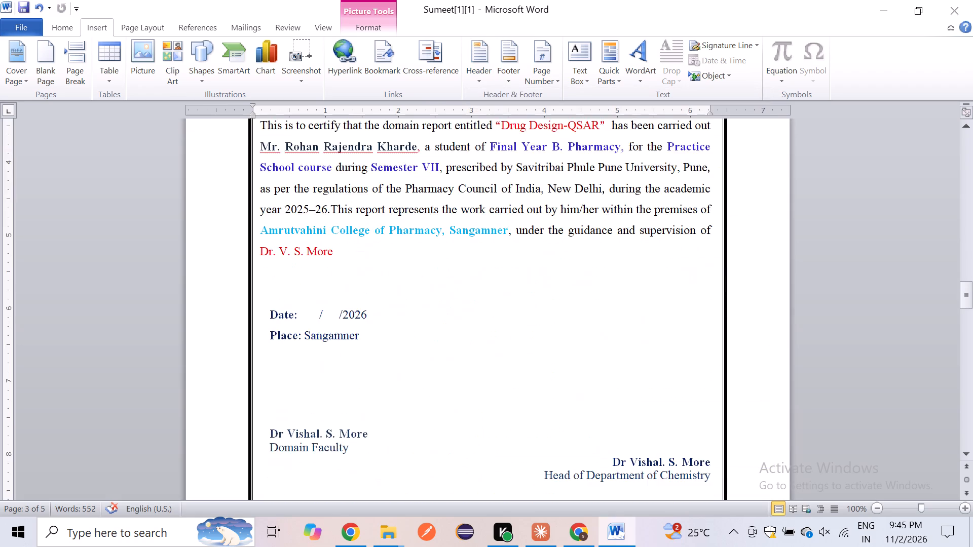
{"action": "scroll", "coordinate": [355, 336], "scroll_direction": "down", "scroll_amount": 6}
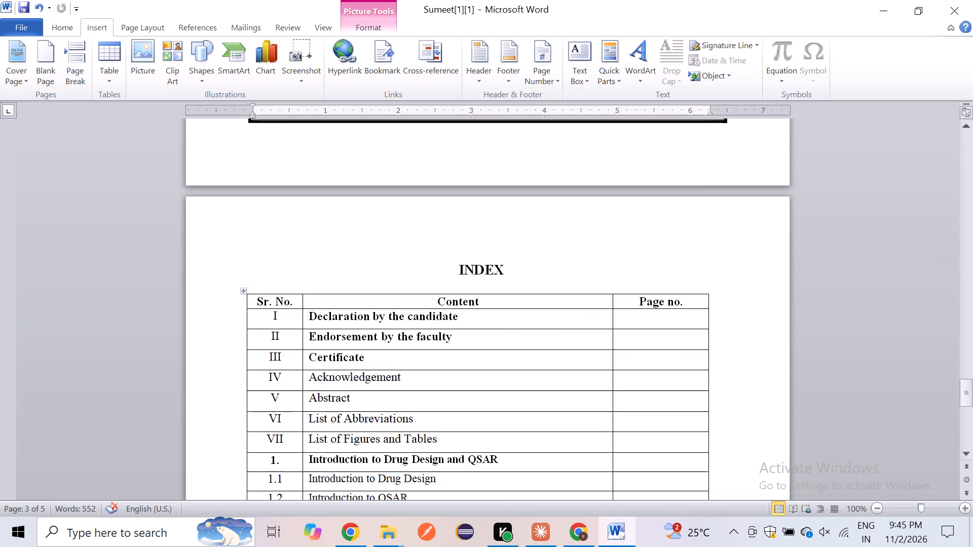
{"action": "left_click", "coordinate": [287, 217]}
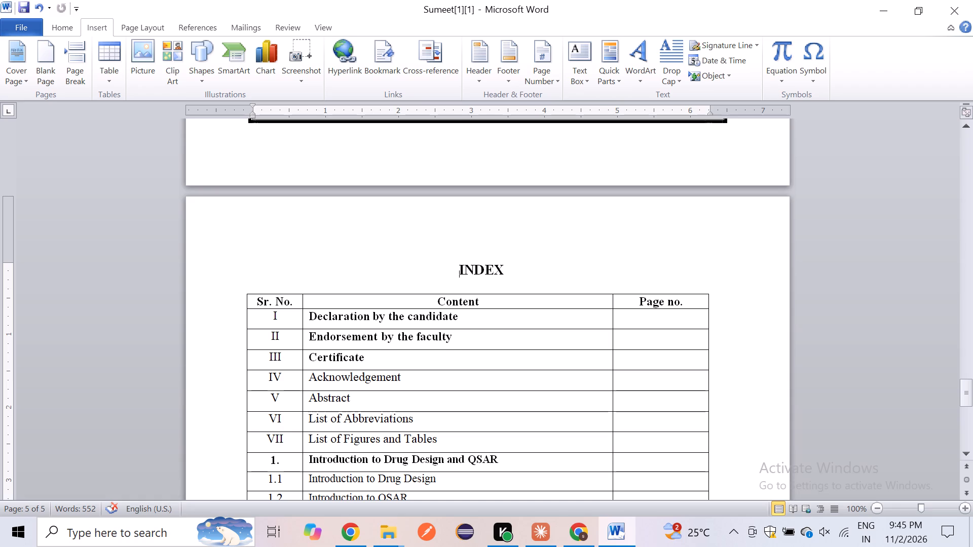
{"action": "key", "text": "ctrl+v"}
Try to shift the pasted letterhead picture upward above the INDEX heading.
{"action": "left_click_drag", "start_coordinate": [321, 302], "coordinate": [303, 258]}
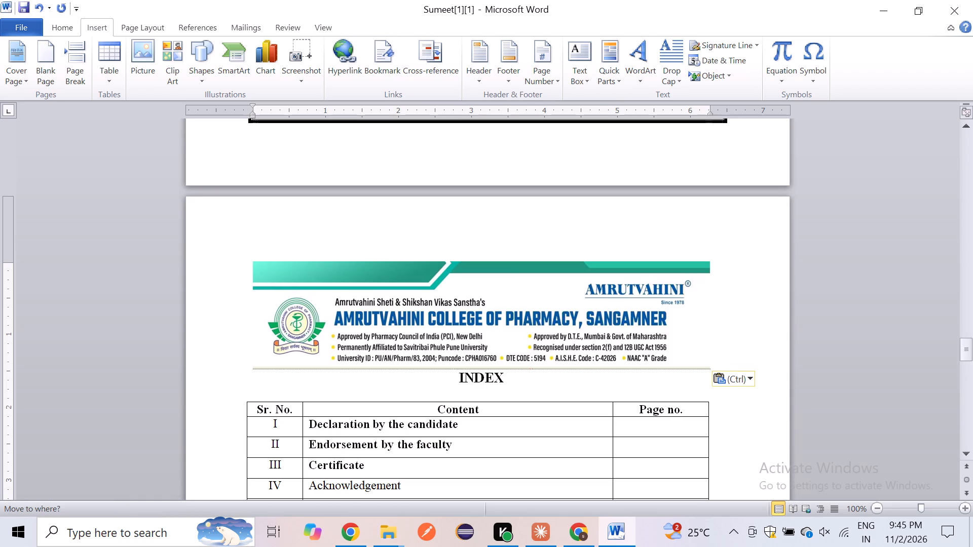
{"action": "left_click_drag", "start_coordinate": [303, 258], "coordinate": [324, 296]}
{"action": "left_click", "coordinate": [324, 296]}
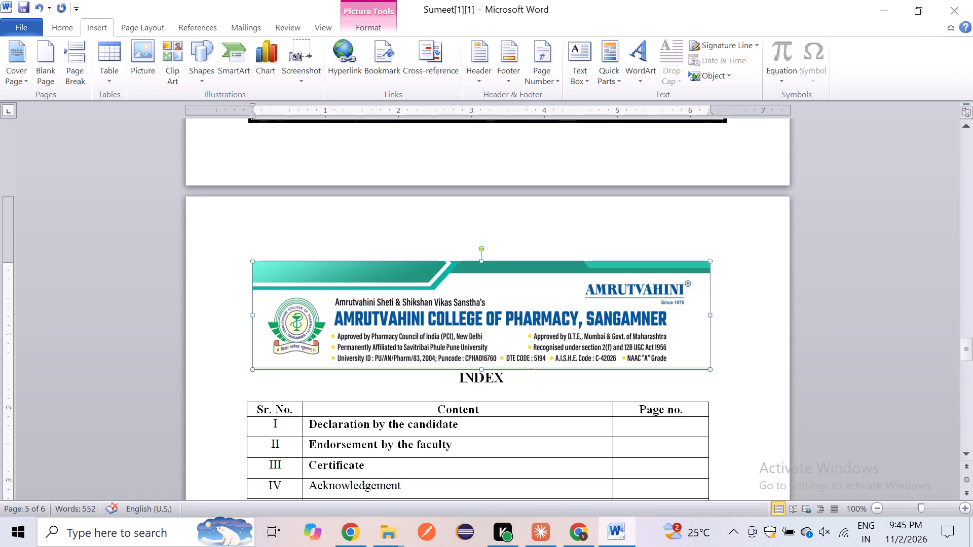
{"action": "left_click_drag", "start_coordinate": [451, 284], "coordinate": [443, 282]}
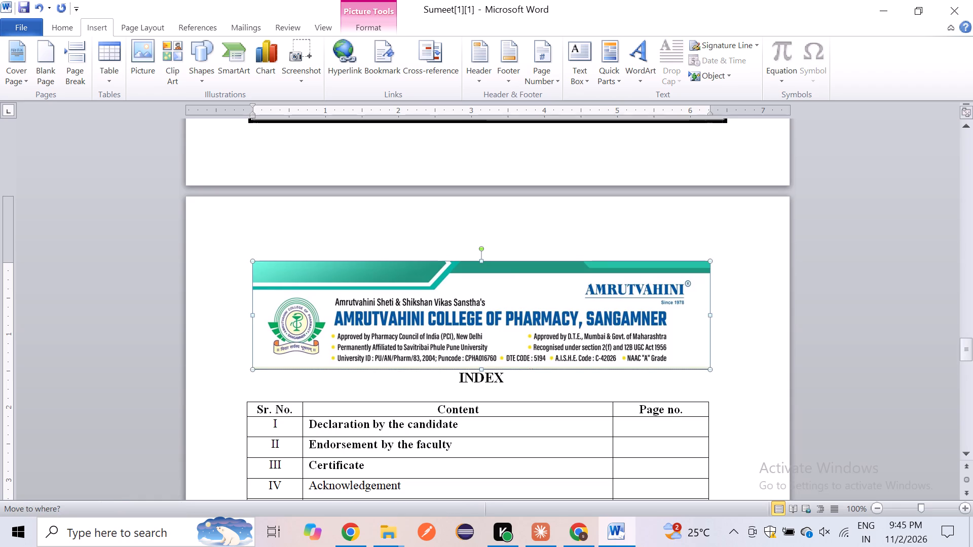
Examine the pasted letterhead's size and position options in the Layout dialog and leave them unchanged.
{"action": "right_click", "coordinate": [474, 276]}
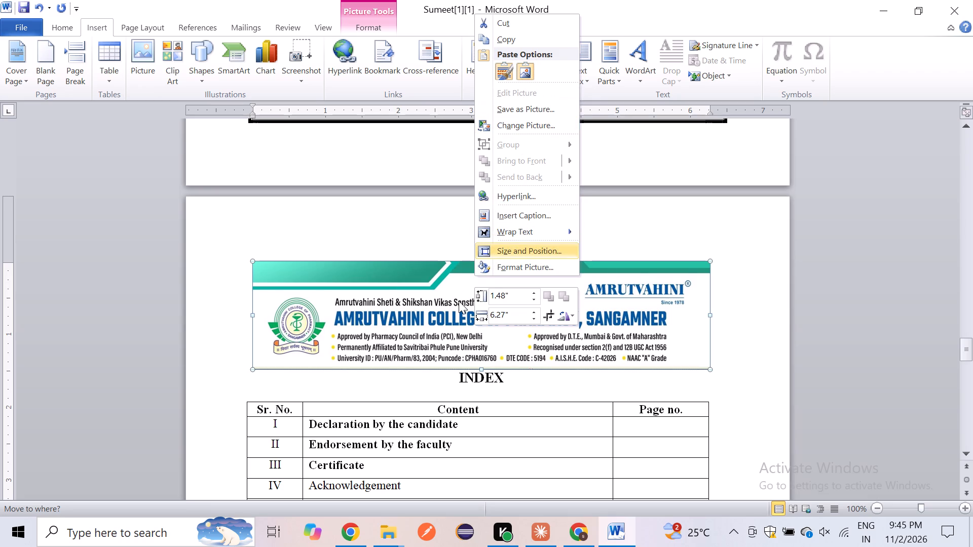
{"action": "left_click", "coordinate": [510, 252]}
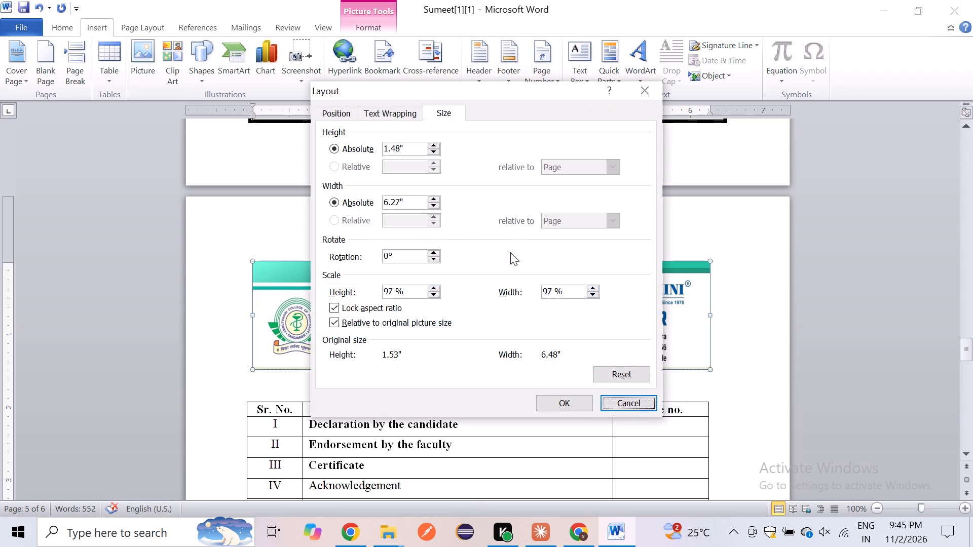
{"action": "left_click", "coordinate": [338, 114]}
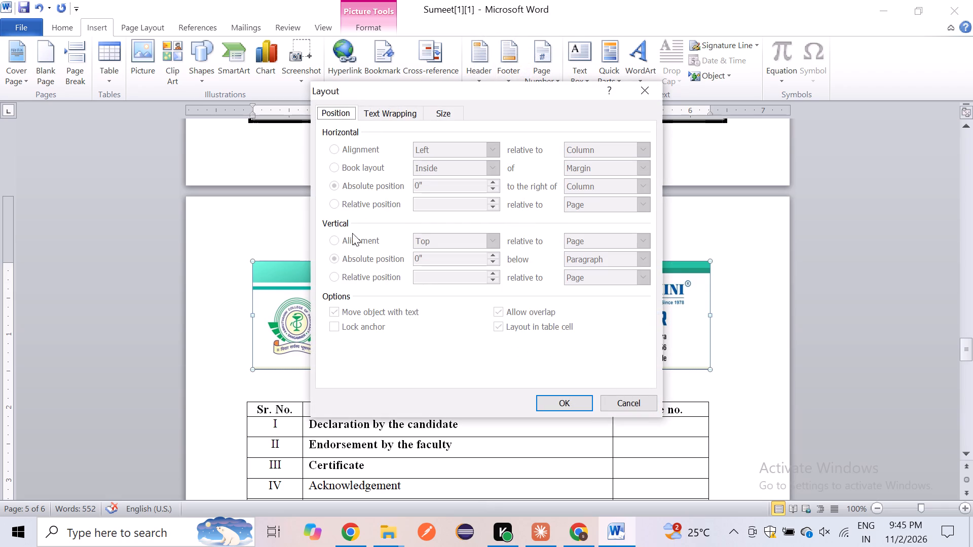
{"action": "left_click", "coordinate": [247, 277]}
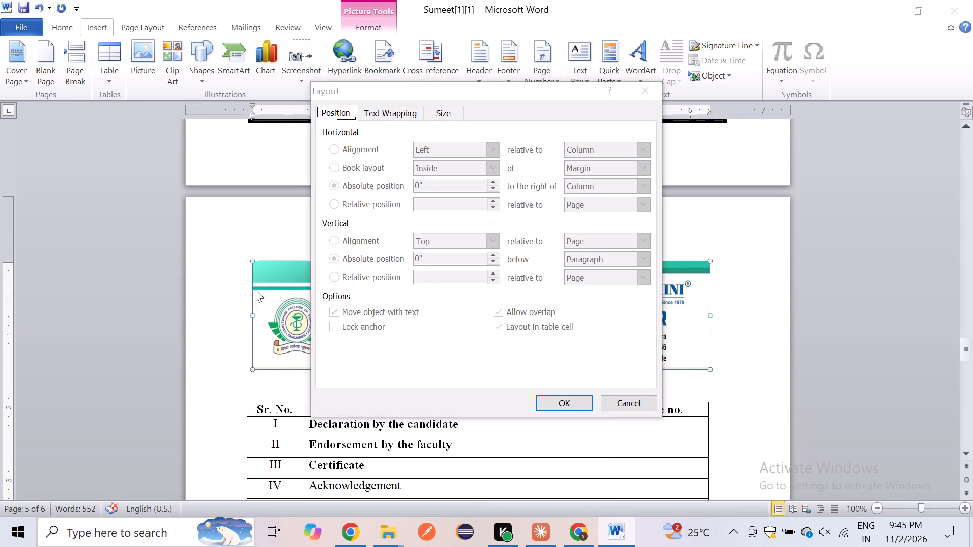
{"action": "left_click", "coordinate": [651, 94]}
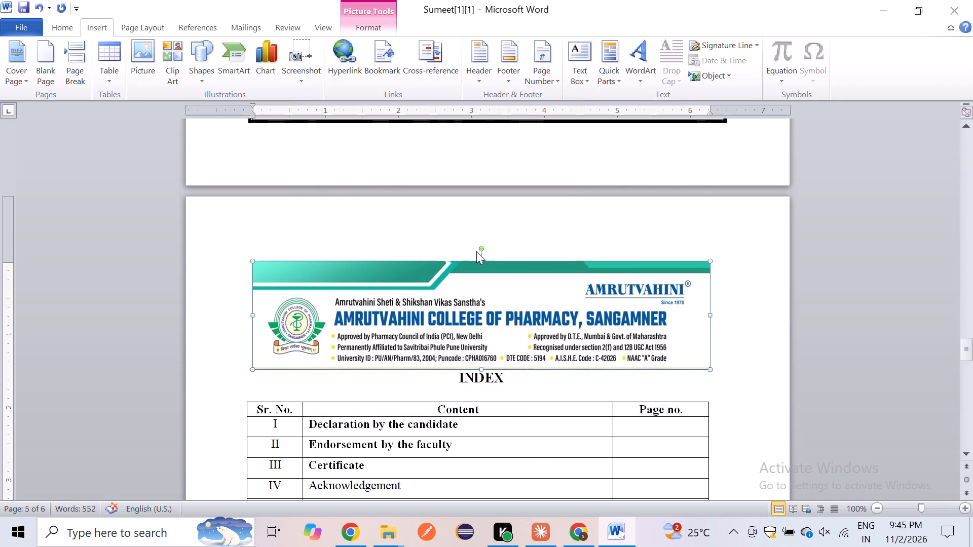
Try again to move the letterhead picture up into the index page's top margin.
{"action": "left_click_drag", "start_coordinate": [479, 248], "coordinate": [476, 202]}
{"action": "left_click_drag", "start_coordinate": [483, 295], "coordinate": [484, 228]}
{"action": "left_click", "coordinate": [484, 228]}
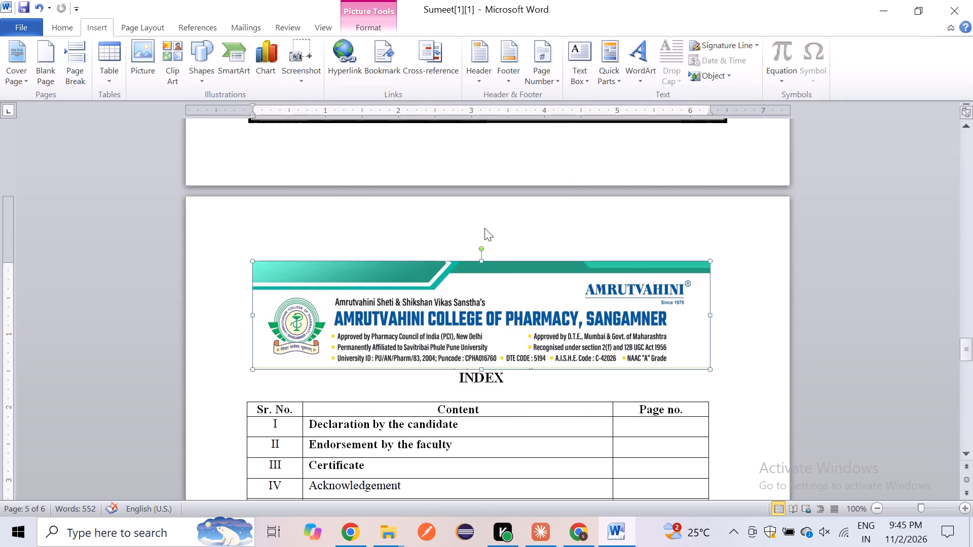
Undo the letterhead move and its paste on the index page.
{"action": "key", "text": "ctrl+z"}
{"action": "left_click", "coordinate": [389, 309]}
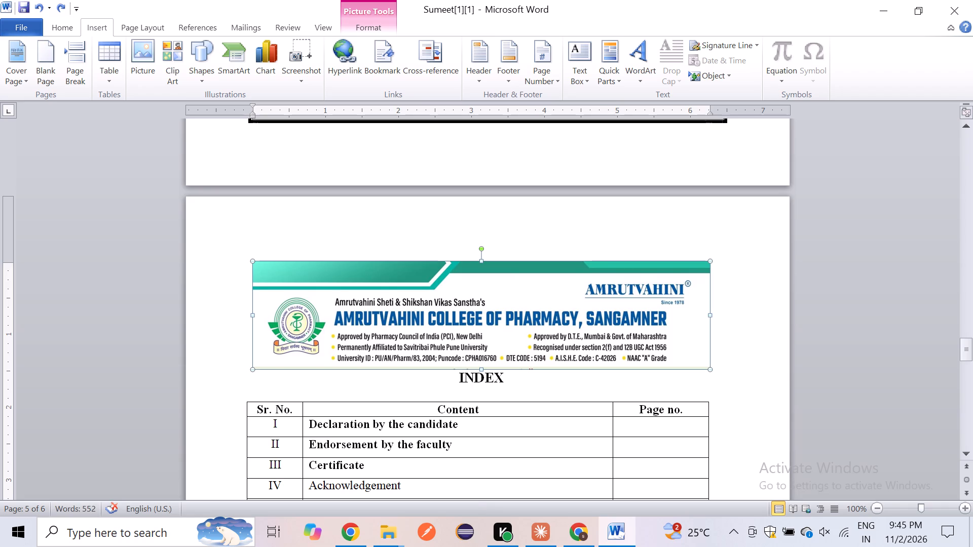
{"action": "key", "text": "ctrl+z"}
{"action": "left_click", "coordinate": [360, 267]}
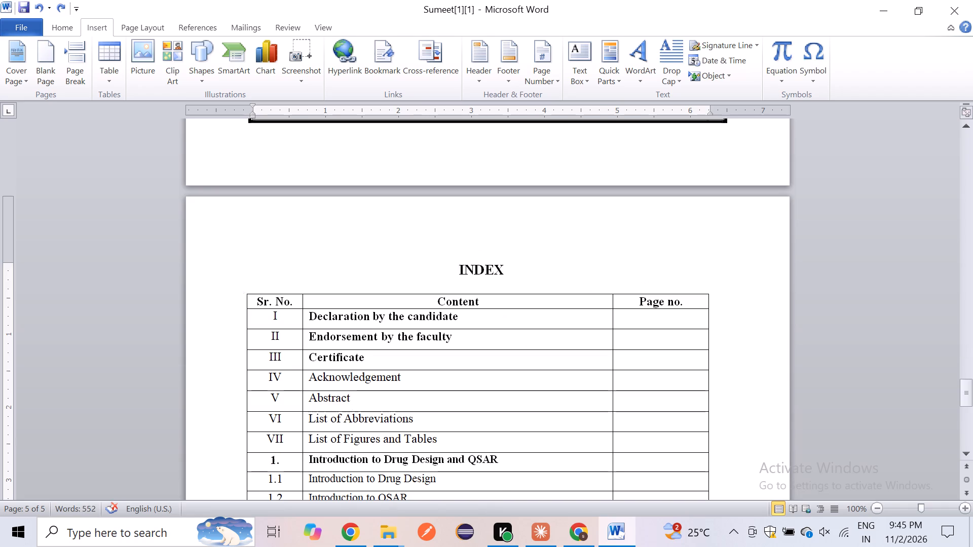
Save the report document.
{"action": "scroll", "coordinate": [360, 267], "scroll_direction": "down", "scroll_amount": 5}
{"action": "key", "text": "ctrl+s"}
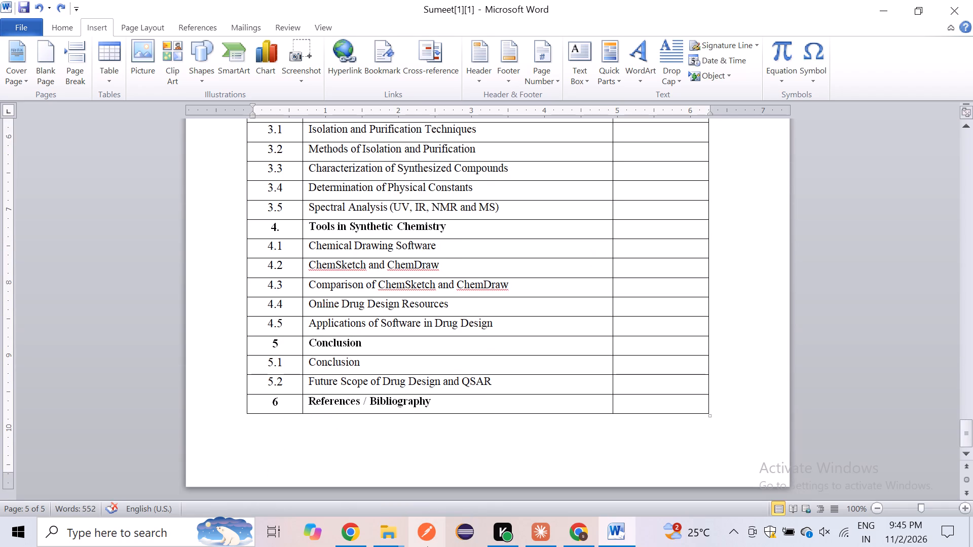
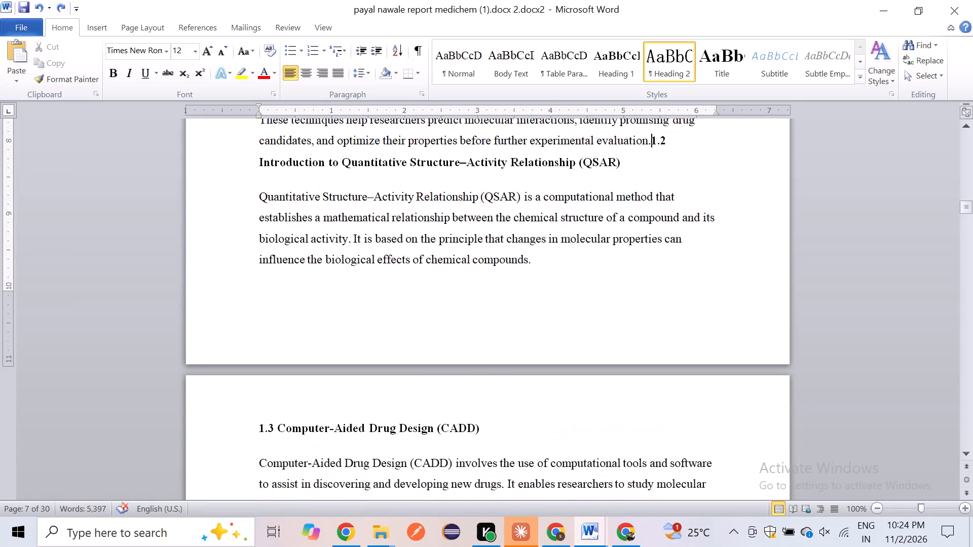
{"action": "scroll", "coordinate": [448, 242], "scroll_direction": "up", "scroll_amount": 1}
{"action": "key", "text": "ctrl+z"}
{"action": "scroll", "coordinate": [448, 242], "scroll_direction": "up", "scroll_amount": 1}
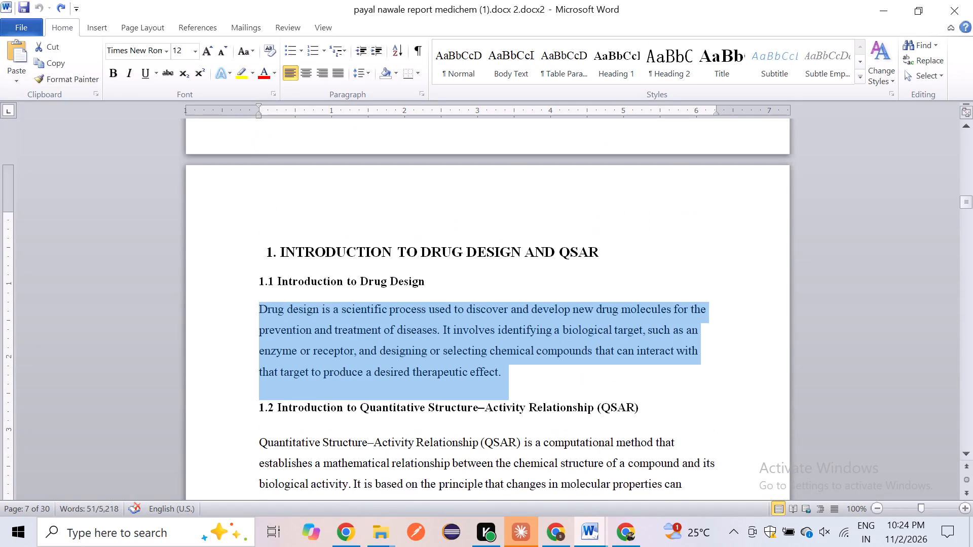
Replace the selected paragraph under 1.1 Introduction to Drug Design with the copied rewritten drug design text.
{"action": "scroll", "coordinate": [448, 242], "scroll_direction": "up", "scroll_amount": 1}
{"action": "key", "text": "ctrl+v"}
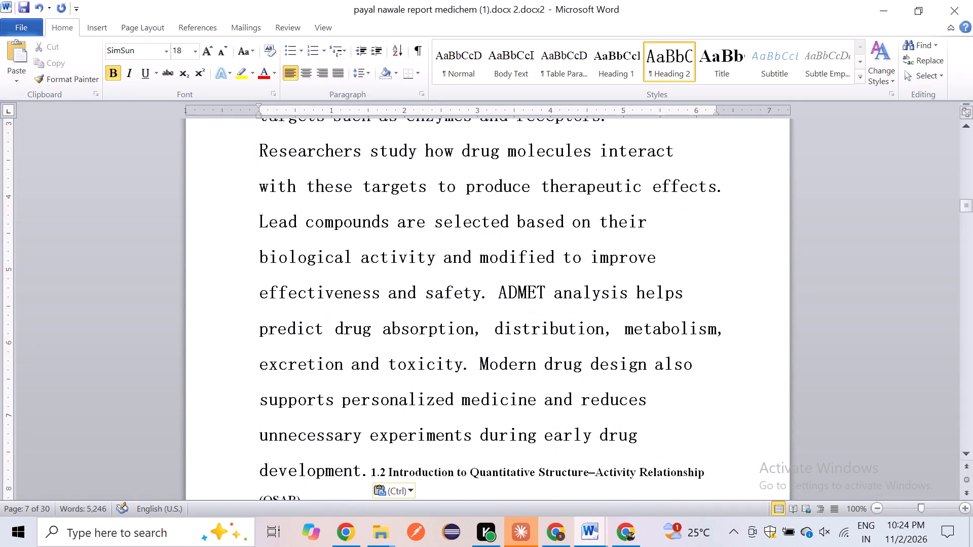
{"action": "key", "text": "ctrl+z"}
{"action": "key", "text": "ctrl+v"}
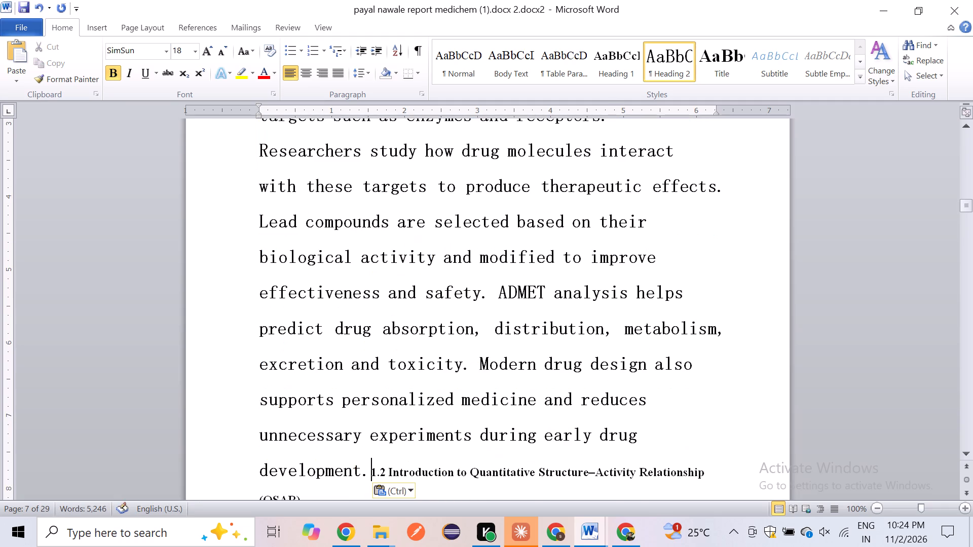
Format heading 1.1 and the pasted drug design paragraph as non-bold Times New Roman, size 12.
{"action": "scroll", "coordinate": [364, 256], "scroll_direction": "up", "scroll_amount": 2}
{"action": "left_click_drag", "start_coordinate": [255, 295], "coordinate": [333, 360]}
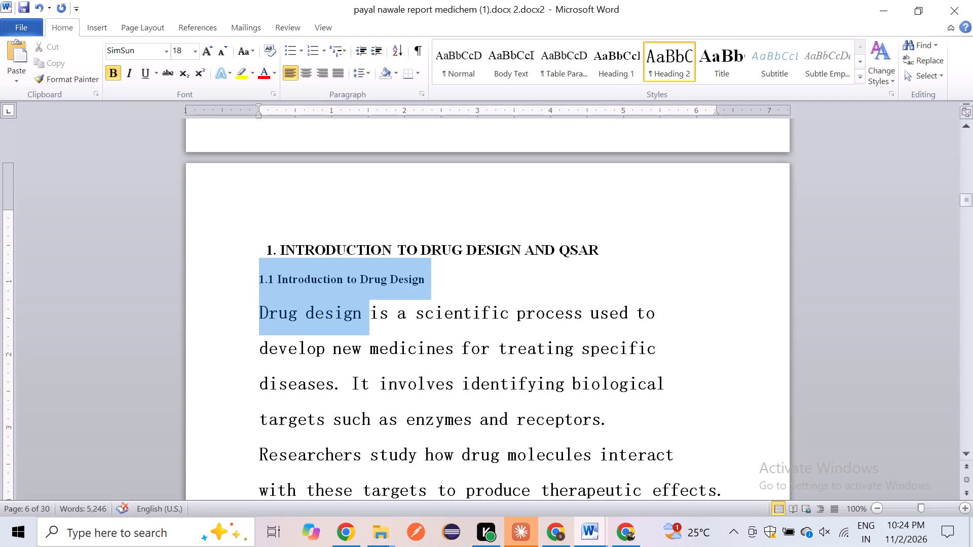
{"action": "left_click_drag", "start_coordinate": [333, 360], "coordinate": [490, 505]}
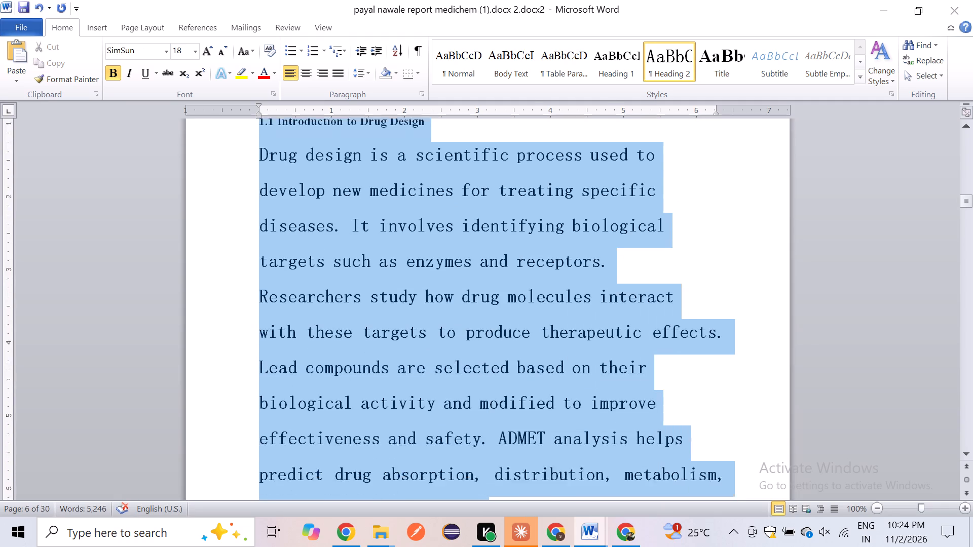
{"action": "left_click_drag", "start_coordinate": [490, 505], "coordinate": [468, 415]}
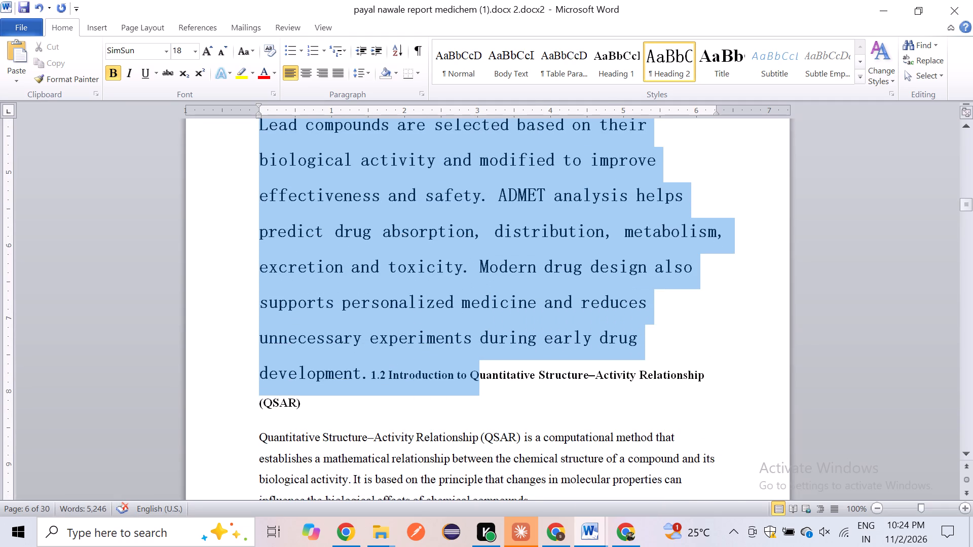
{"action": "left_click_drag", "start_coordinate": [468, 415], "coordinate": [372, 370]}
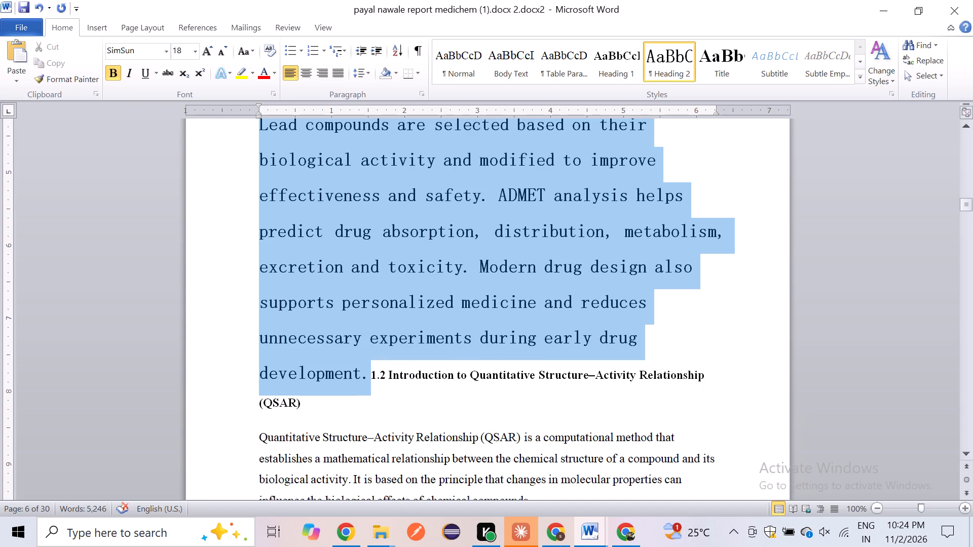
{"action": "left_click", "coordinate": [125, 51]}
{"action": "type", "text": "tim"}
{"action": "key", "text": "Tab"}
{"action": "type", "text": "12"}
{"action": "key", "text": "Return"}
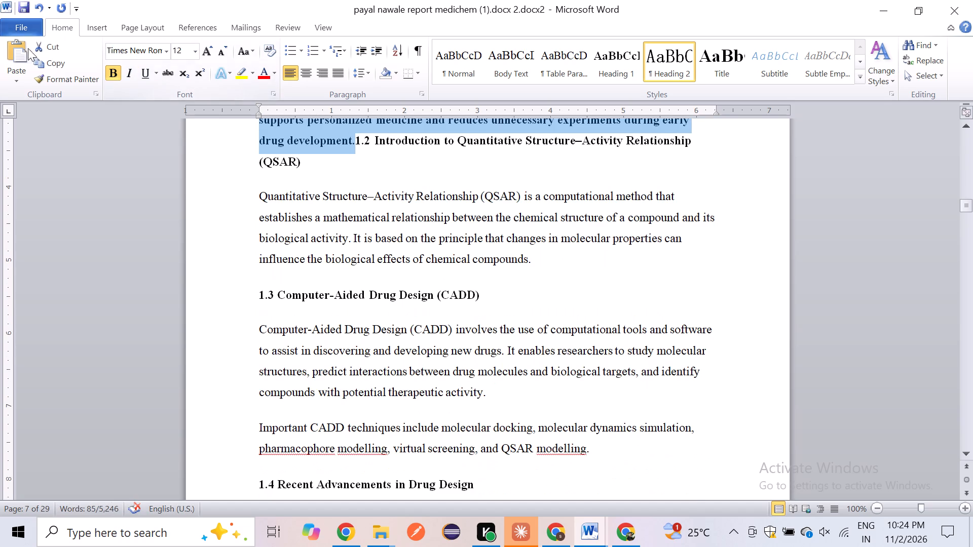
{"action": "left_click", "coordinate": [117, 73]}
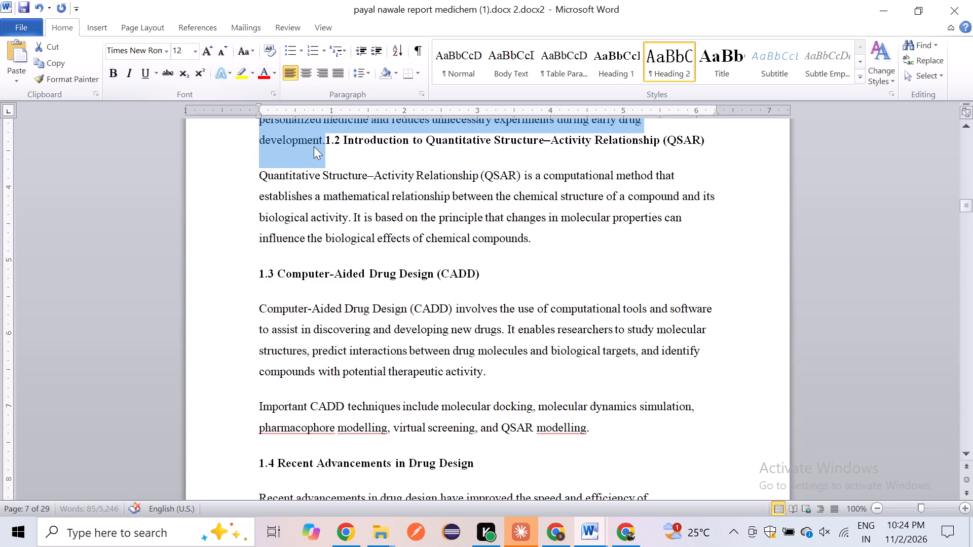
Separate heading 1.2 Introduction to Quantitative Structure–Activity Relationship (QSAR) from the end of the pasted paragraph onto its own line.
{"action": "left_click", "coordinate": [325, 142]}
{"action": "key", "text": "Return"}
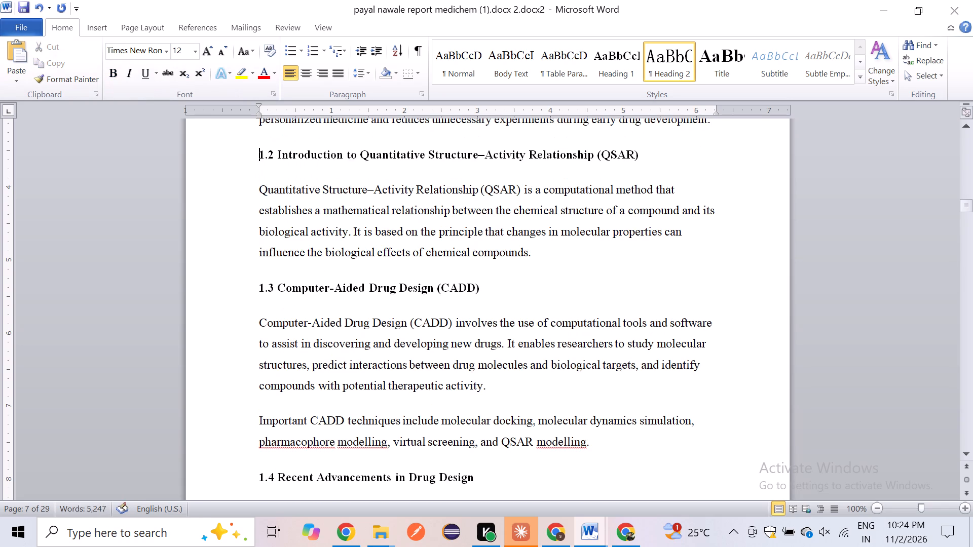
Make the heading 1.1 Introduction to Drug Design bold.
{"action": "scroll", "coordinate": [325, 142], "scroll_direction": "up", "scroll_amount": 2}
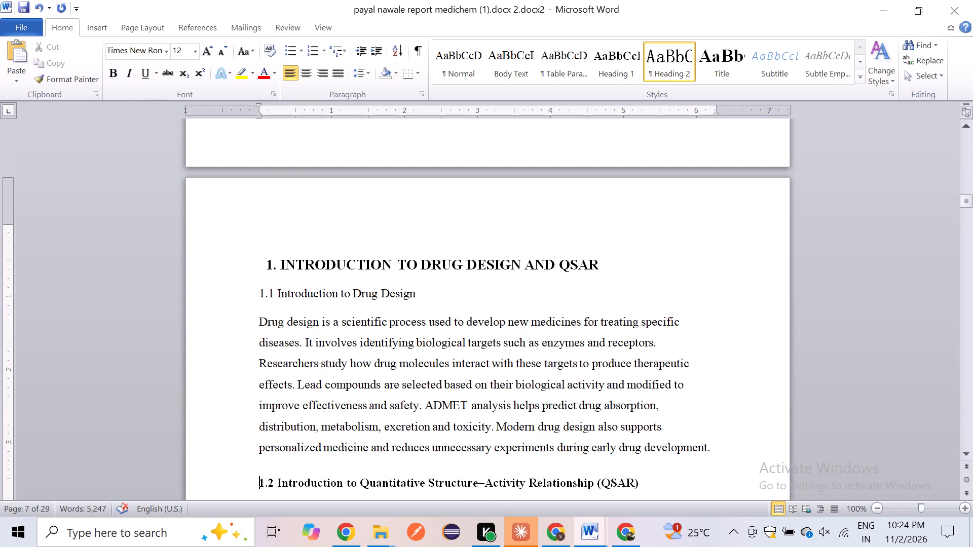
{"action": "left_click_drag", "start_coordinate": [255, 290], "coordinate": [460, 293]}
{"action": "key", "text": "ctrl+b"}
{"action": "scroll", "coordinate": [460, 293], "scroll_direction": "down", "scroll_amount": 1}
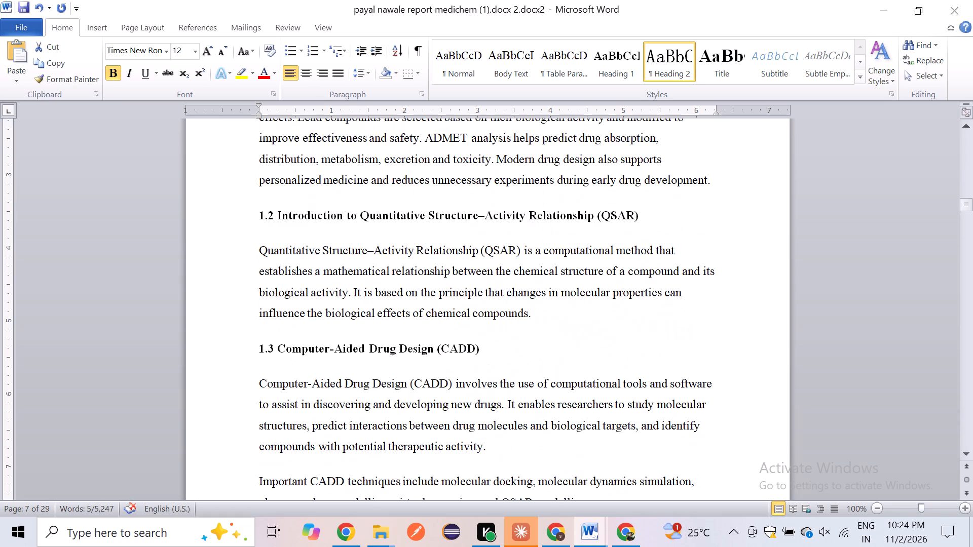
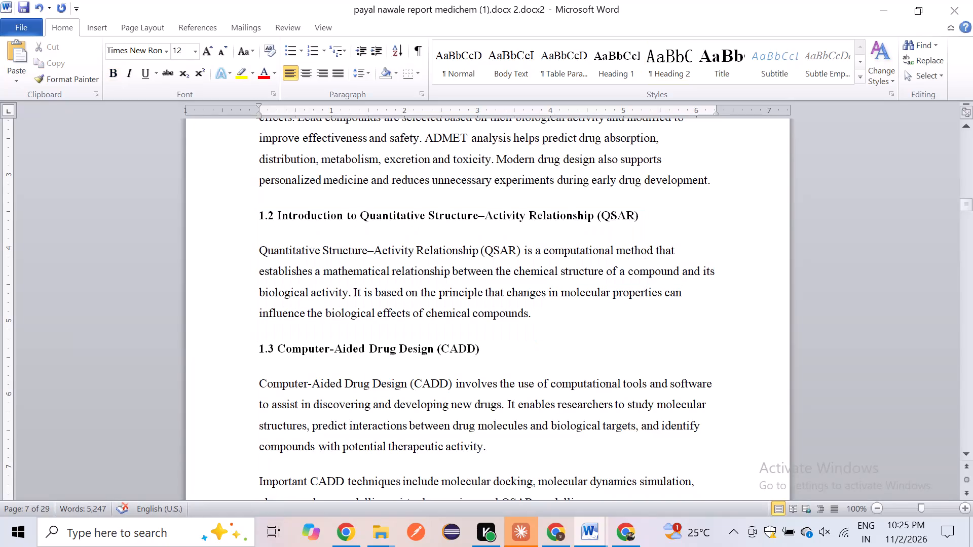
Replace the paragraph under 1.2 Introduction to Quantitative Structure–Activity Relationship (QSAR) with the copied rewritten QSAR text.
{"action": "left_click_drag", "start_coordinate": [550, 311], "coordinate": [257, 240]}
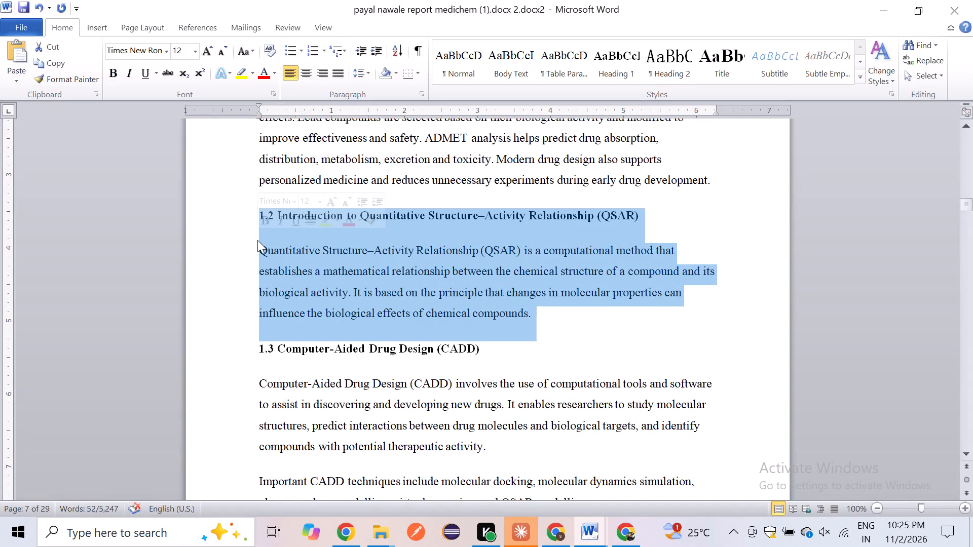
{"action": "left_click", "coordinate": [257, 255]}
{"action": "left_click_drag", "start_coordinate": [257, 253], "coordinate": [544, 325]}
{"action": "key", "text": "ctrl+v"}
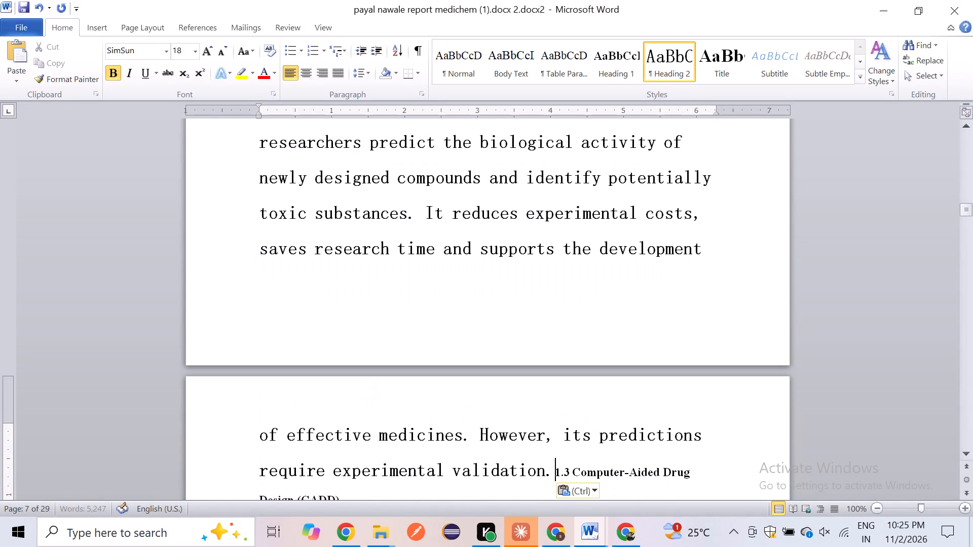
Set the font of the entire document to Times New Roman.
{"action": "scroll", "coordinate": [429, 308], "scroll_direction": "up", "scroll_amount": 1}
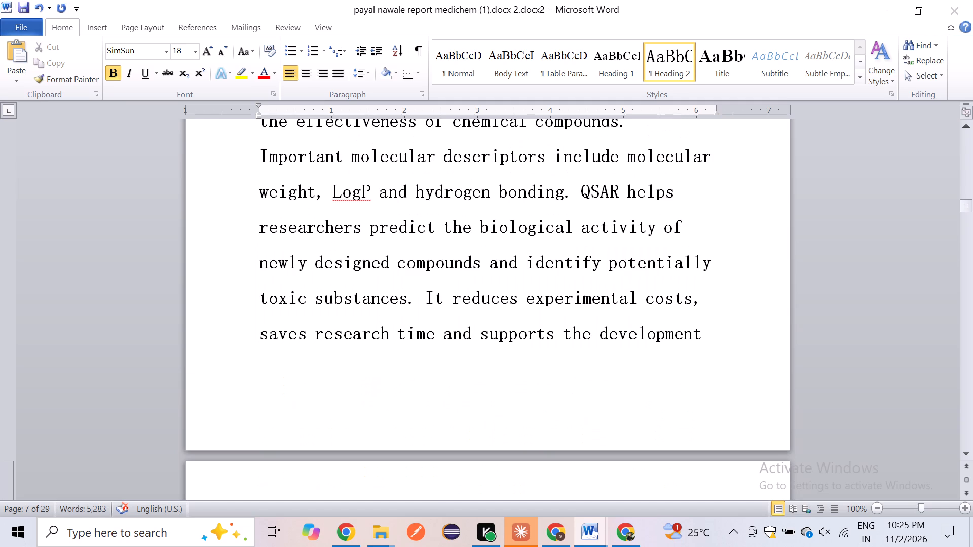
{"action": "key", "text": "ctrl+a"}
{"action": "left_click", "coordinate": [136, 53]}
{"action": "type", "text": "tim"}
{"action": "key", "text": "Tab"}
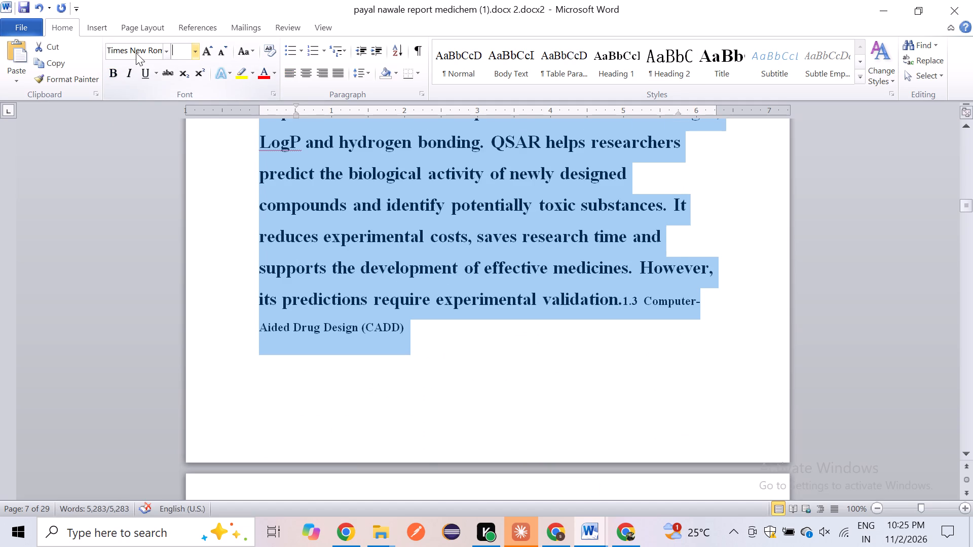
{"action": "left_click", "coordinate": [255, 139]}
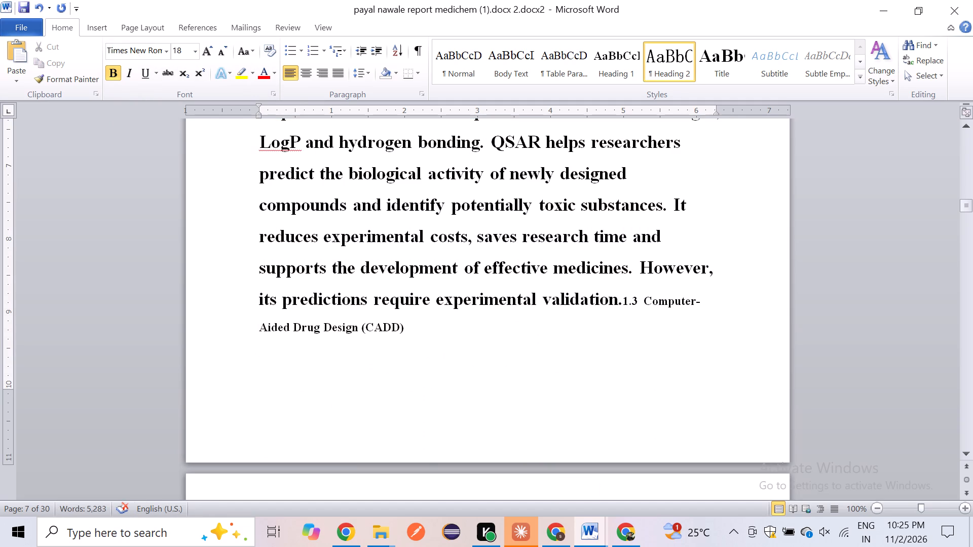
Format the pasted QSAR paragraph under heading 1.2 as non-bold, size 12.
{"action": "scroll", "coordinate": [371, 340], "scroll_direction": "up", "scroll_amount": 3}
{"action": "scroll", "coordinate": [371, 340], "scroll_direction": "down", "scroll_amount": 1}
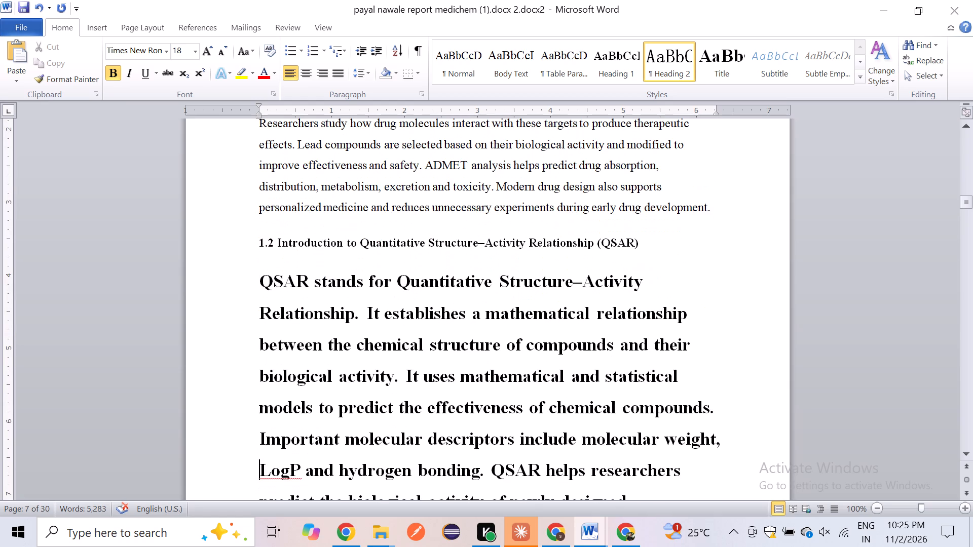
{"action": "left_click_drag", "start_coordinate": [260, 280], "coordinate": [347, 361]}
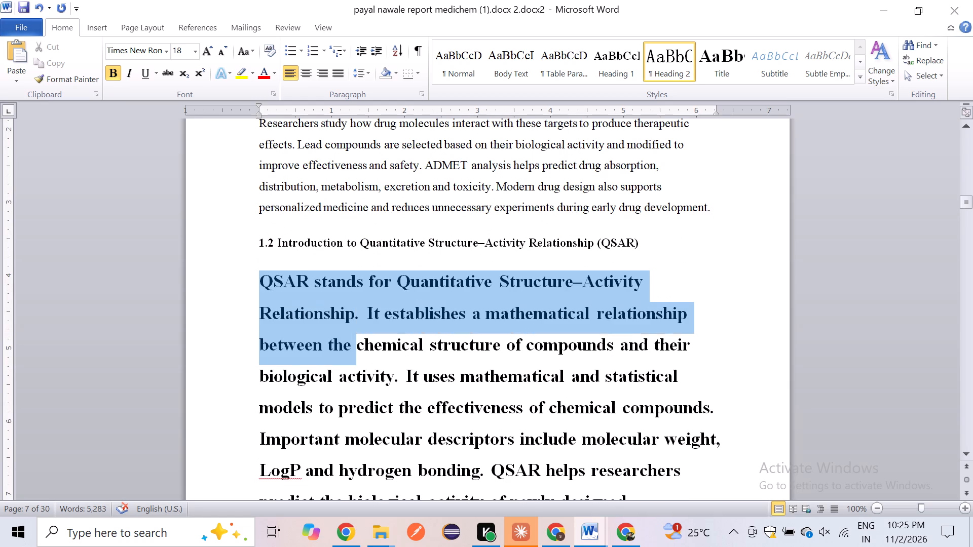
{"action": "left_click_drag", "start_coordinate": [347, 361], "coordinate": [488, 511]}
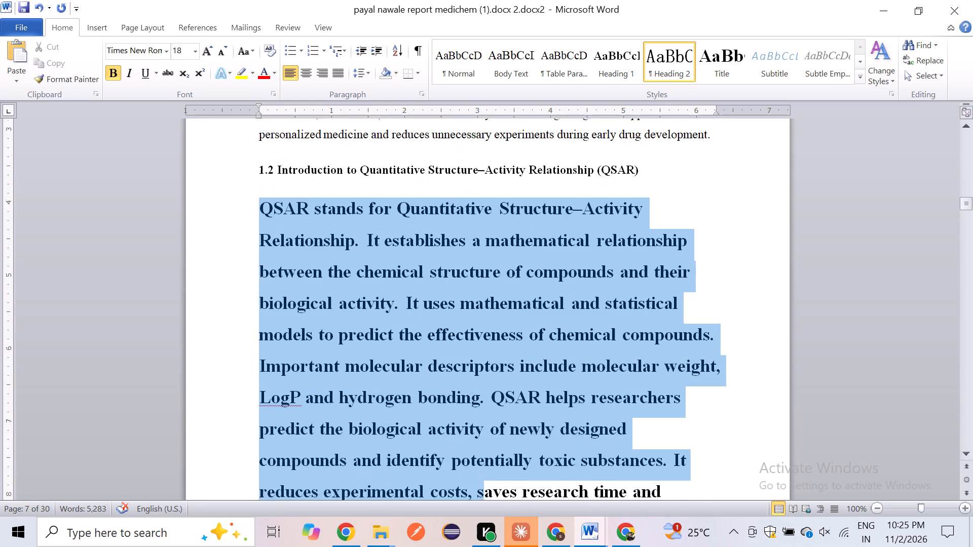
{"action": "left_click_drag", "start_coordinate": [488, 511], "coordinate": [515, 401]}
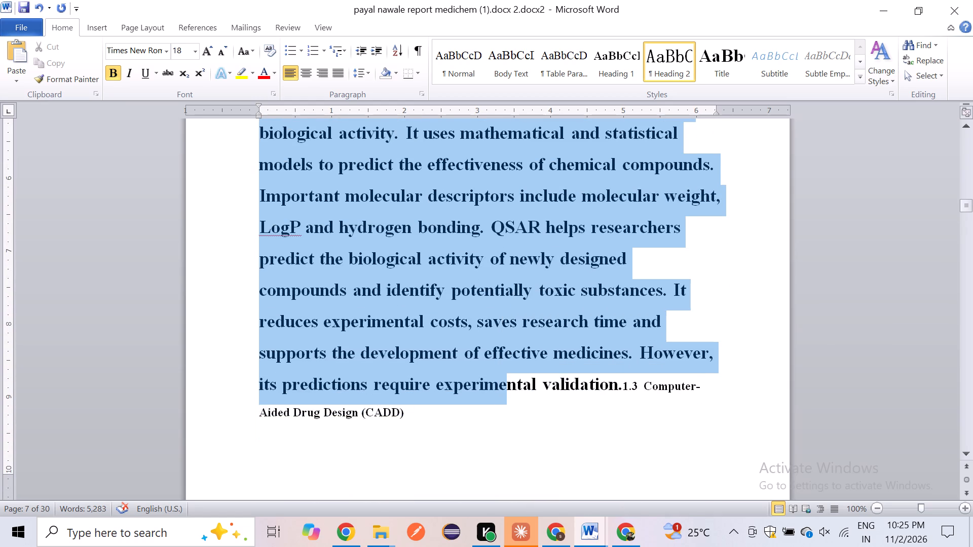
{"action": "left_click_drag", "start_coordinate": [515, 401], "coordinate": [623, 390]}
{"action": "key", "text": "ctrl+b"}
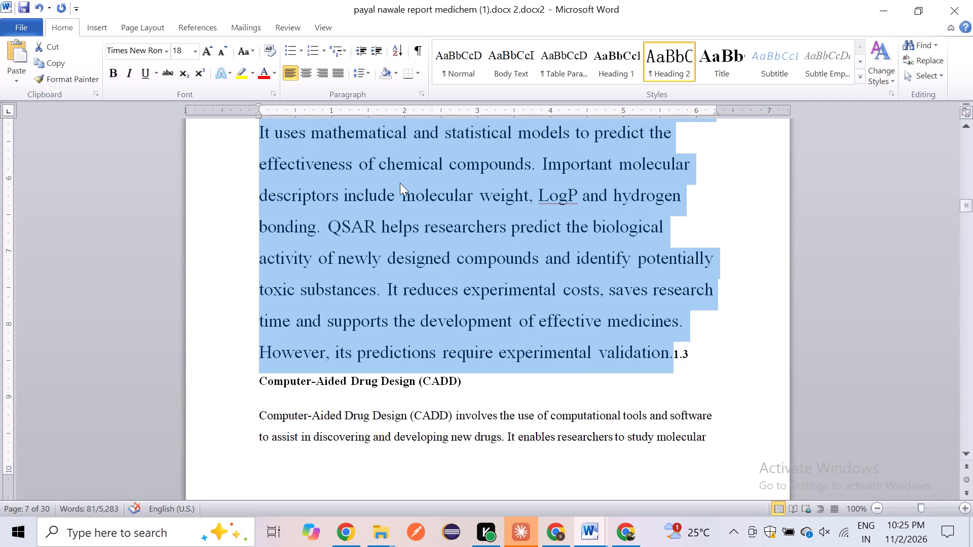
{"action": "left_click", "coordinate": [181, 58]}
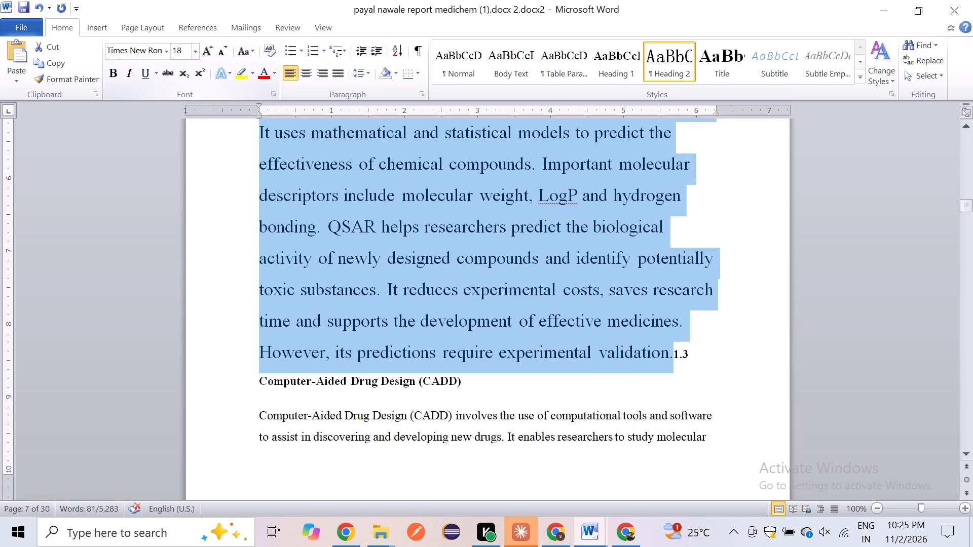
{"action": "left_click", "coordinate": [182, 48]}
{"action": "type", "text": "12"}
{"action": "key", "text": "Return"}
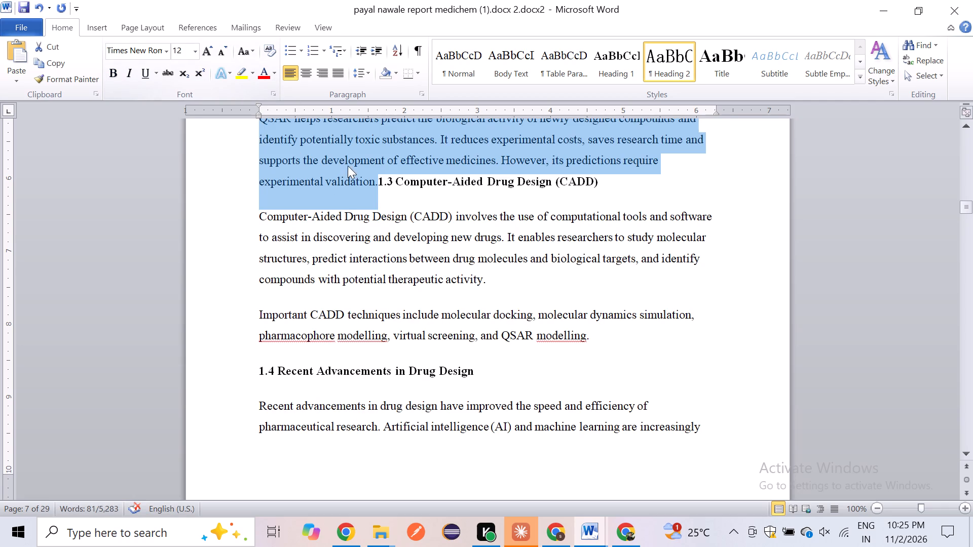
Separate heading 1.3 Computer-Aided Drug Design (CADD) from the end of the pasted QSAR paragraph onto its own line.
{"action": "left_click", "coordinate": [380, 183]}
{"action": "key", "text": "Return"}
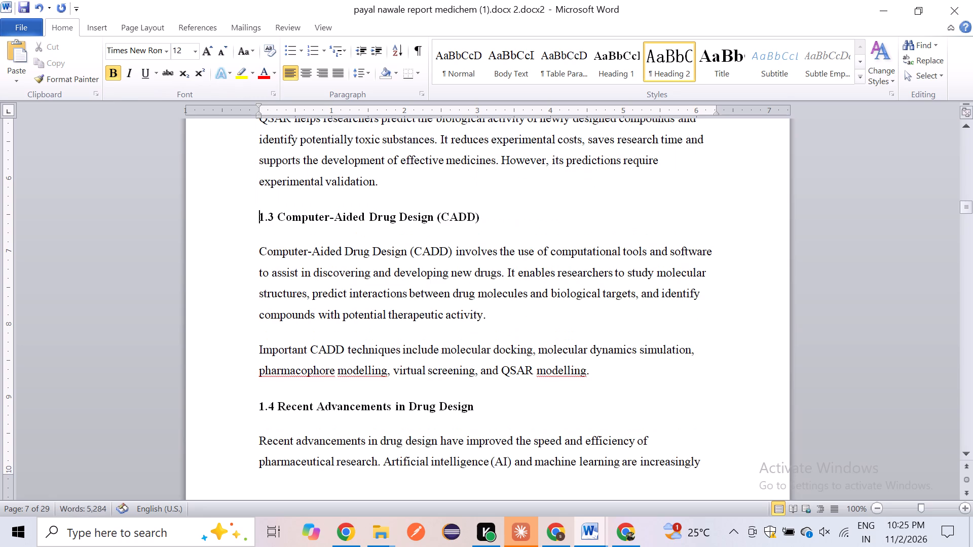
Select the two body paragraphs under 1.3 Computer-Aided Drug Design (CADD).
{"action": "scroll", "coordinate": [321, 216], "scroll_direction": "down", "scroll_amount": 1}
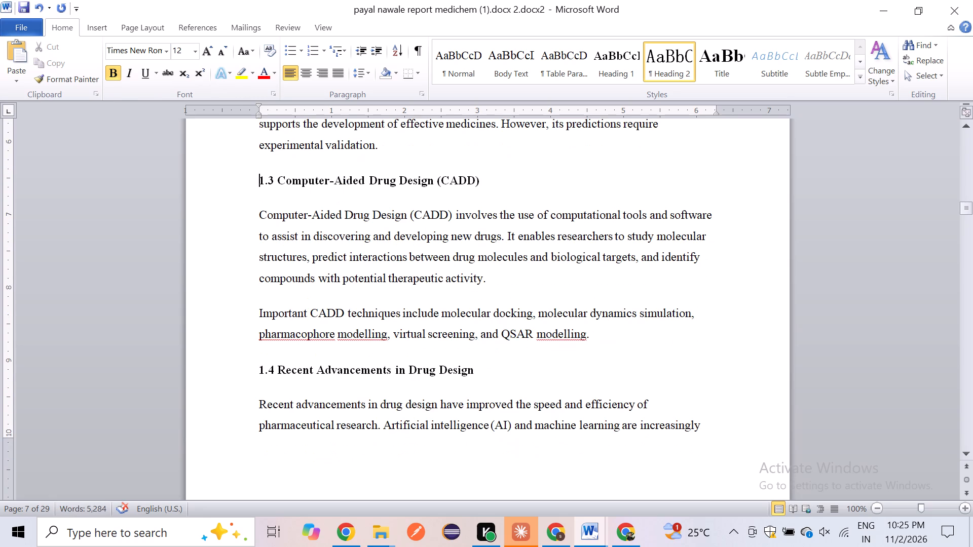
{"action": "left_click_drag", "start_coordinate": [260, 211], "coordinate": [602, 338]}
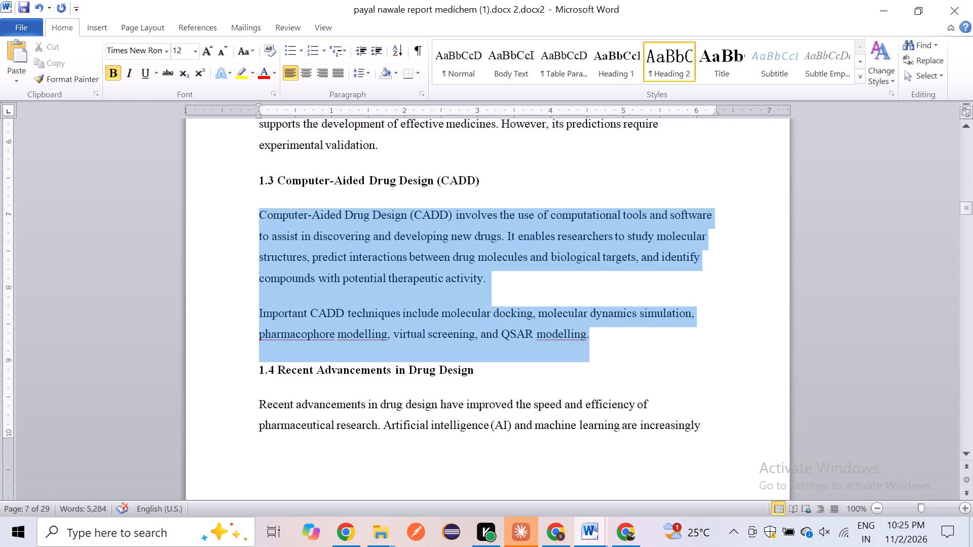
{"action": "left_click_drag", "start_coordinate": [602, 338], "coordinate": [601, 329]}
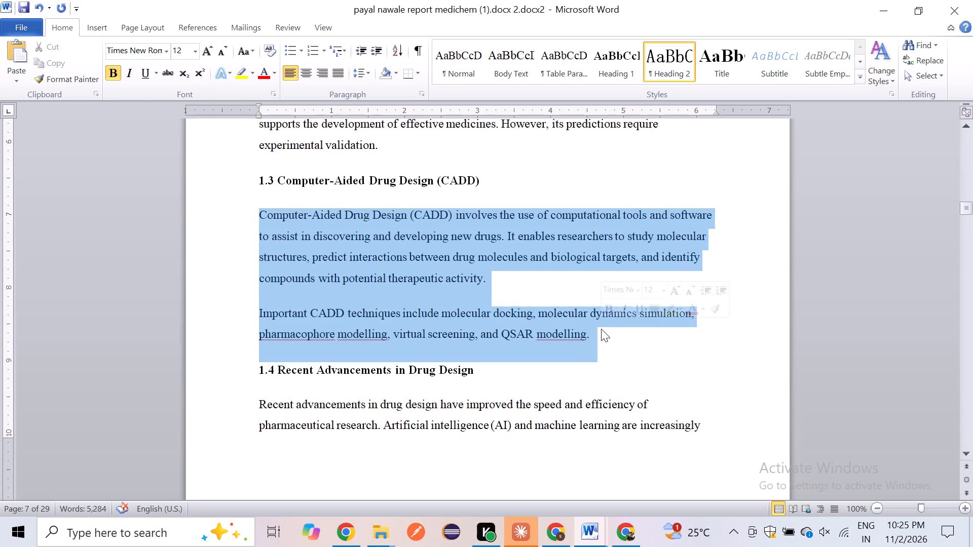
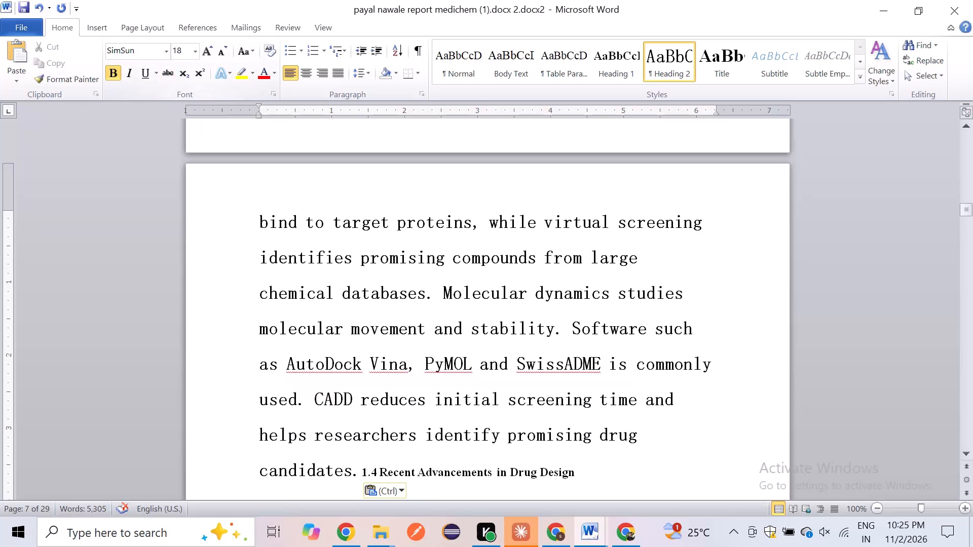
Set the font of the entire document to Times New Roman.
{"action": "left_click", "coordinate": [258, 218], "text": "ctrl"}
{"action": "key", "text": "ctrl+a"}
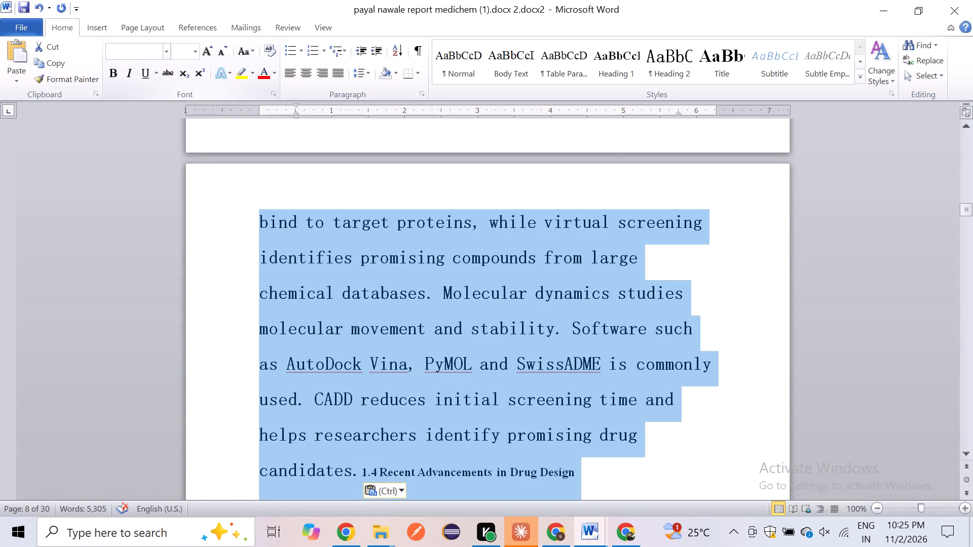
{"action": "left_click", "coordinate": [148, 50]}
{"action": "type", "text": "tim"}
{"action": "key", "text": "Tab"}
{"action": "key", "text": "Return"}
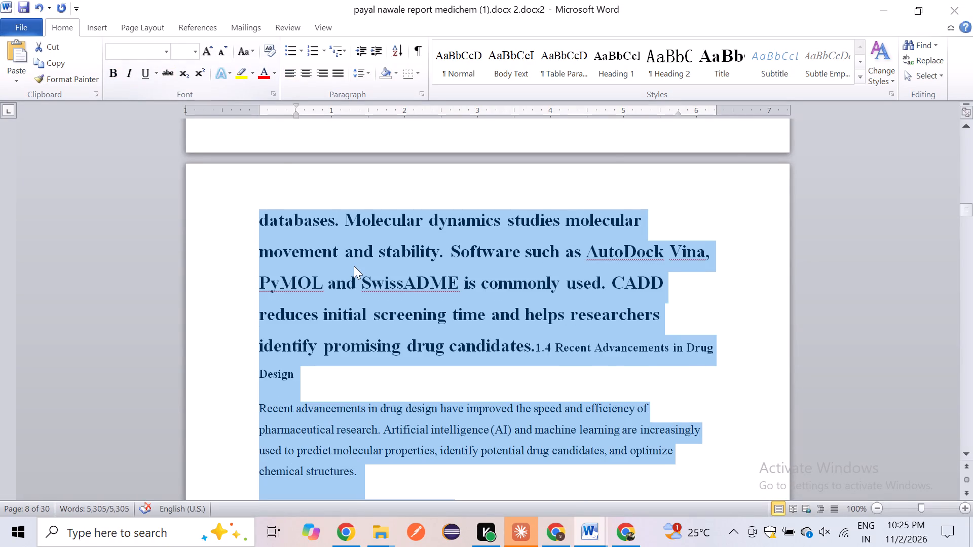
{"action": "left_click", "coordinate": [354, 266]}
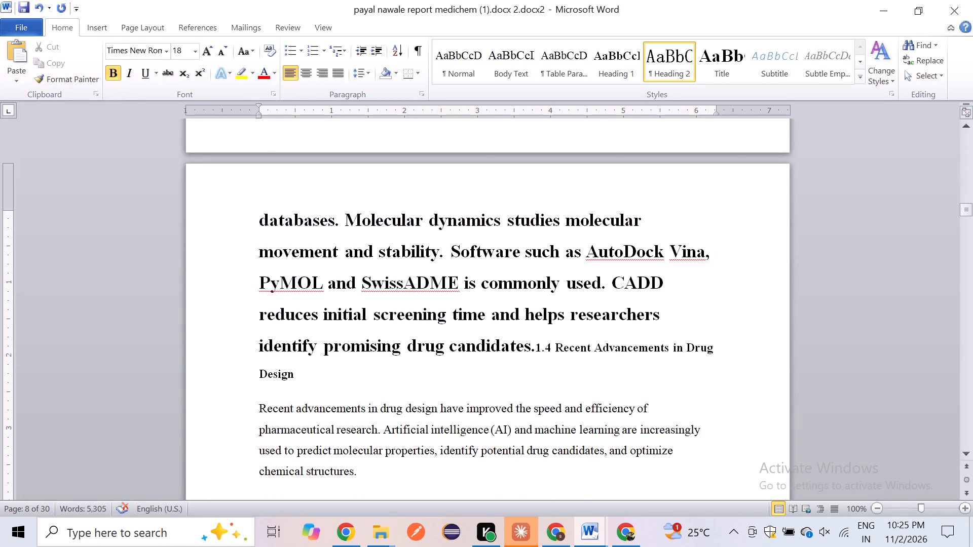
Separate heading 1.4 Recent Advancements in Drug Design from the end of the pasted CADD paragraph onto its own line.
{"action": "left_click", "coordinate": [536, 349]}
{"action": "key", "text": "Return"}
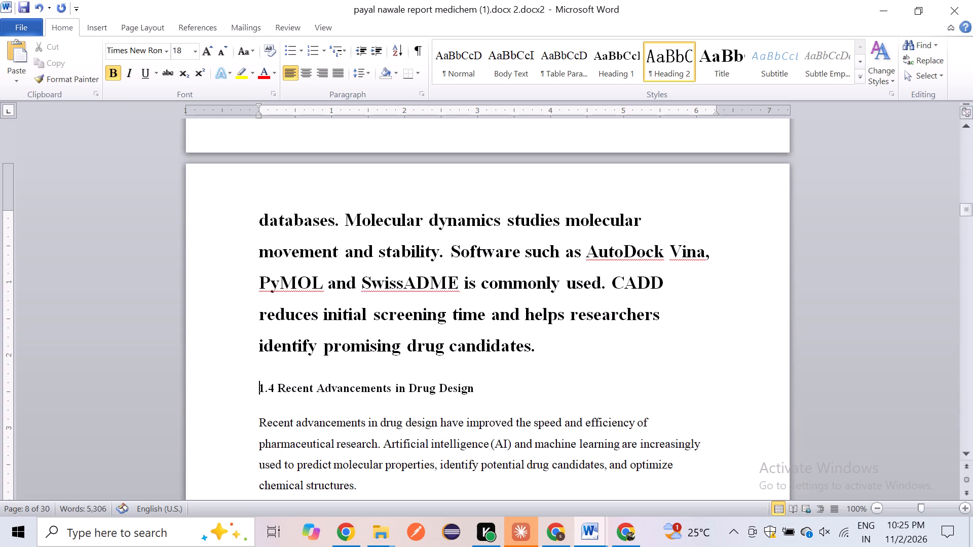
Format the pasted paragraph under heading 1.3 Computer-Aided Drug Design (CADD) as non-bold, size 12.
{"action": "left_click_drag", "start_coordinate": [549, 347], "coordinate": [285, 137]}
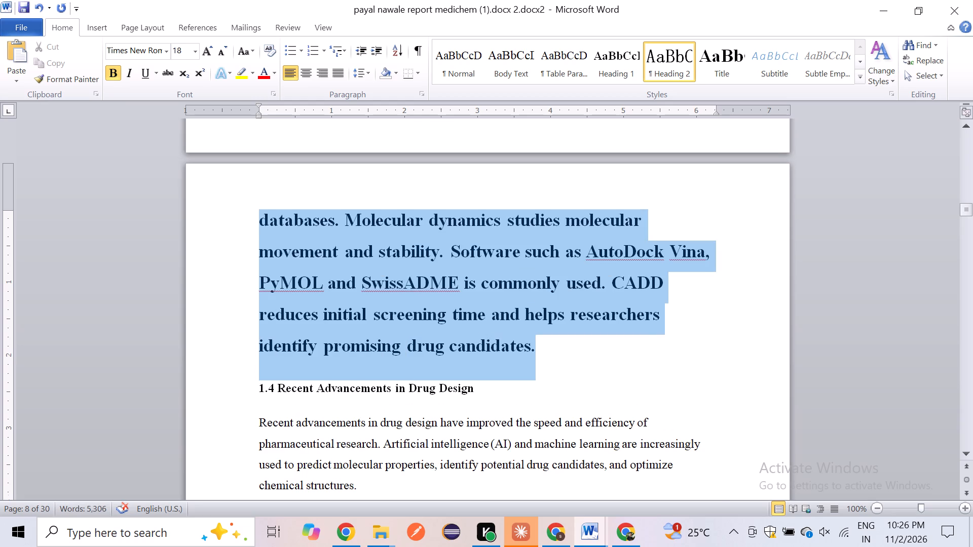
{"action": "left_click_drag", "start_coordinate": [285, 137], "coordinate": [268, 340]}
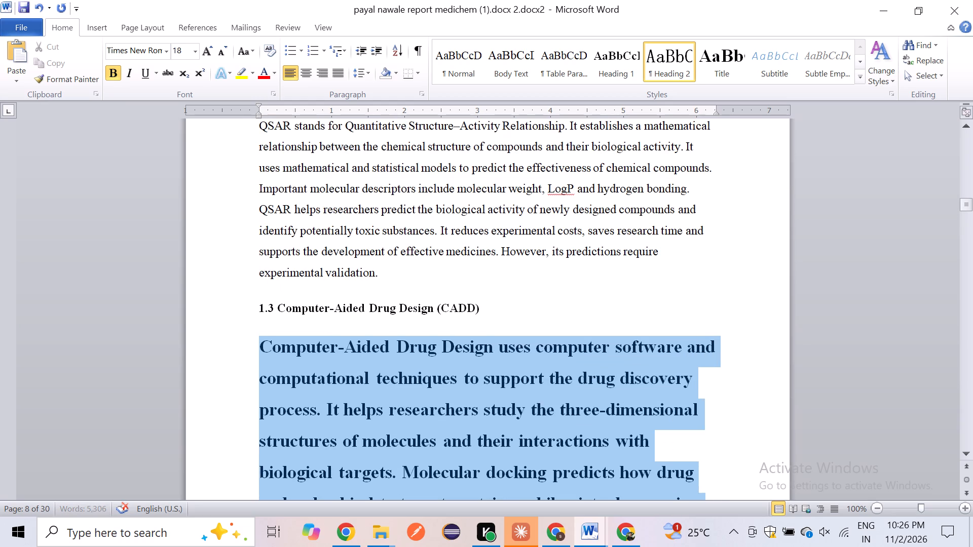
{"action": "left_click_drag", "start_coordinate": [268, 340], "coordinate": [267, 340]}
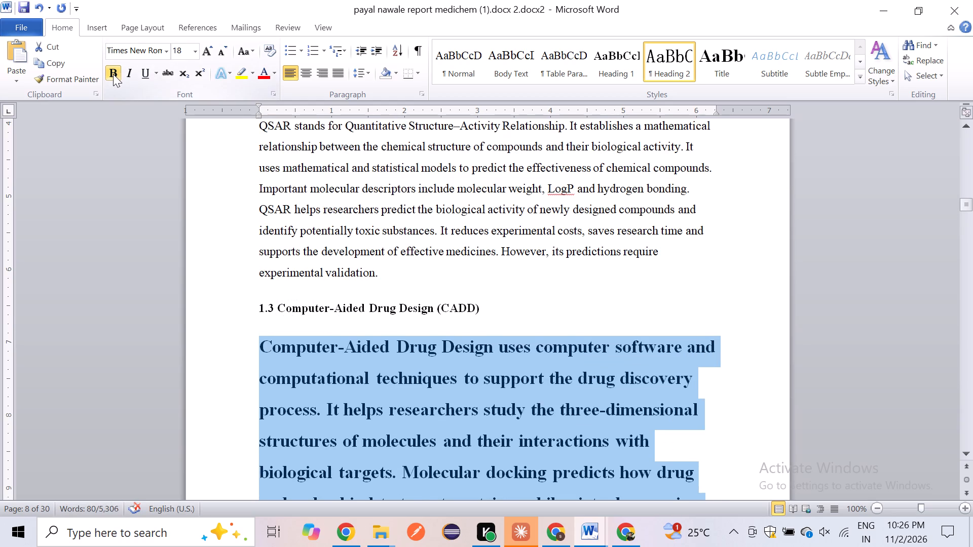
{"action": "left_click", "coordinate": [113, 74]}
{"action": "left_click", "coordinate": [183, 53]}
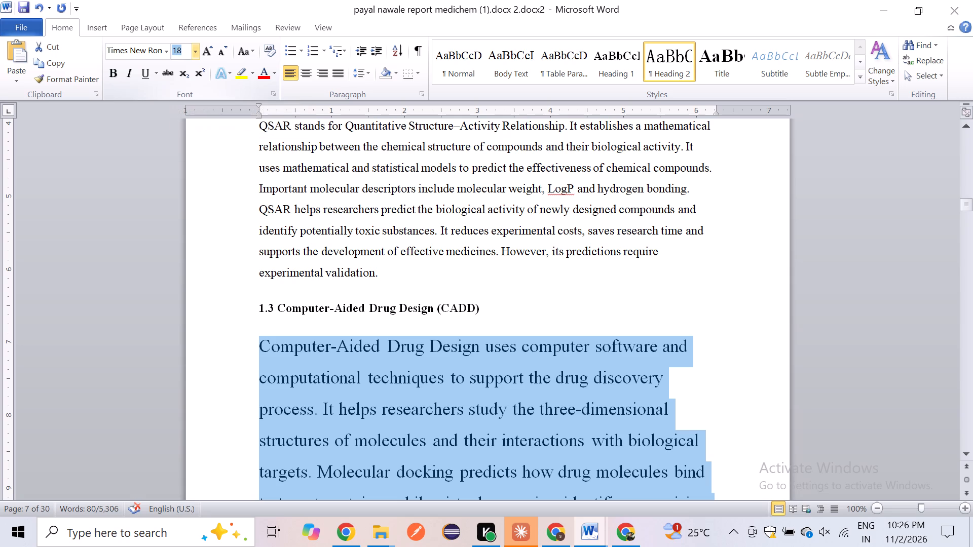
{"action": "type", "text": "12"}
{"action": "key", "text": "Return"}
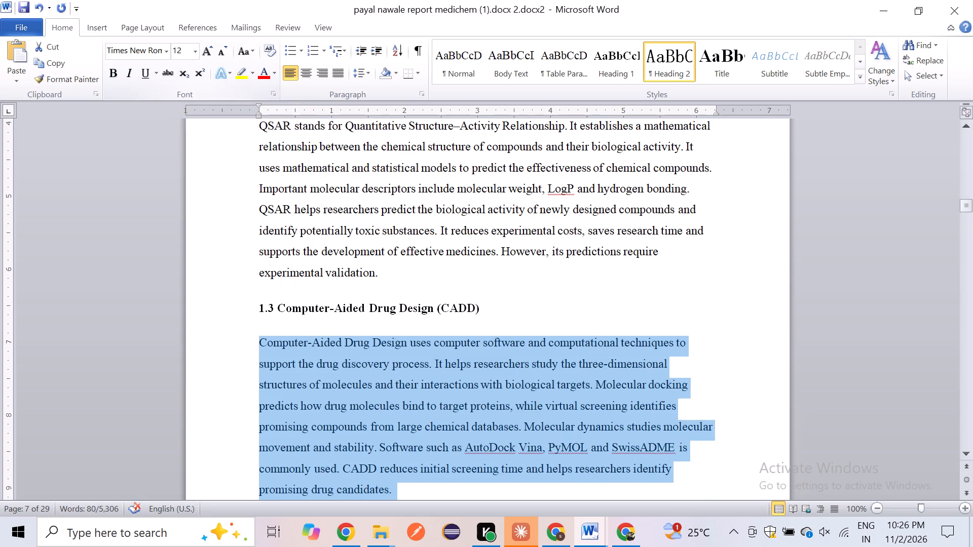
{"action": "left_click", "coordinate": [398, 183]}
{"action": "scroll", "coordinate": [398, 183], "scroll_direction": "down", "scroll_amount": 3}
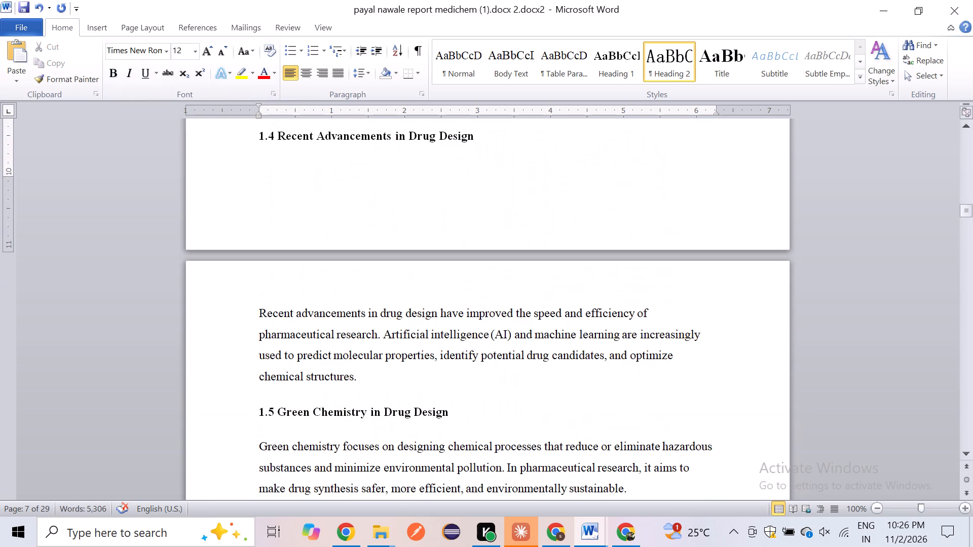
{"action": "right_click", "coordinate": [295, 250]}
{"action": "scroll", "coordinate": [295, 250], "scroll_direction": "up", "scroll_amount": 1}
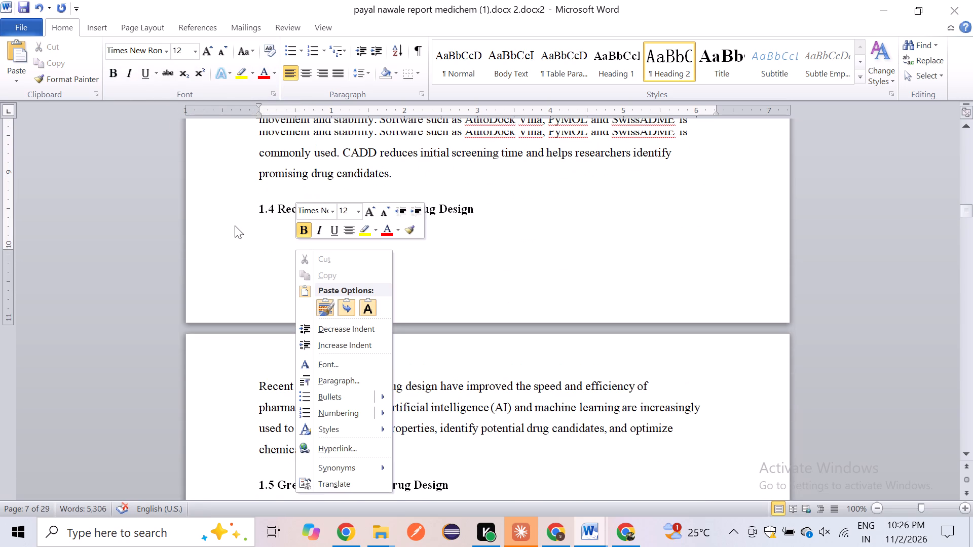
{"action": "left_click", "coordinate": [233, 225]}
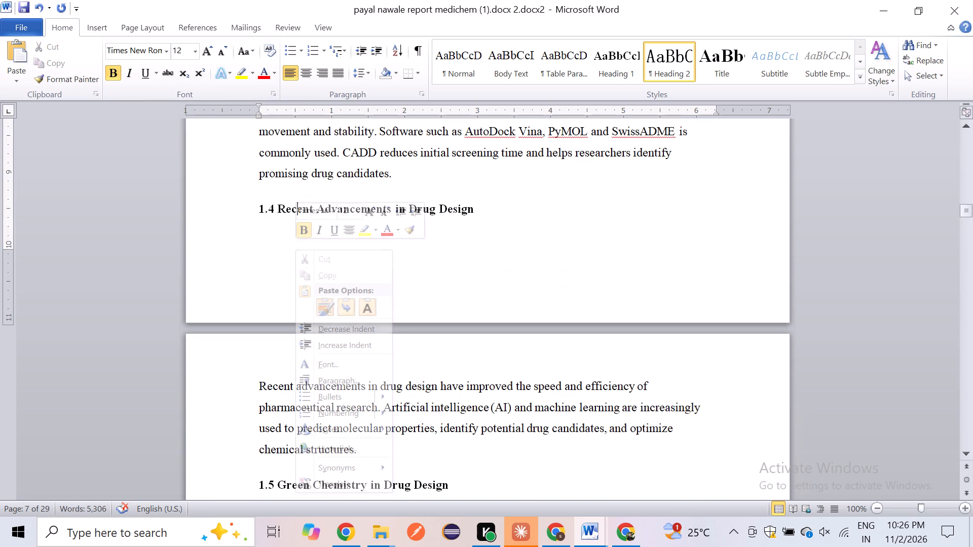
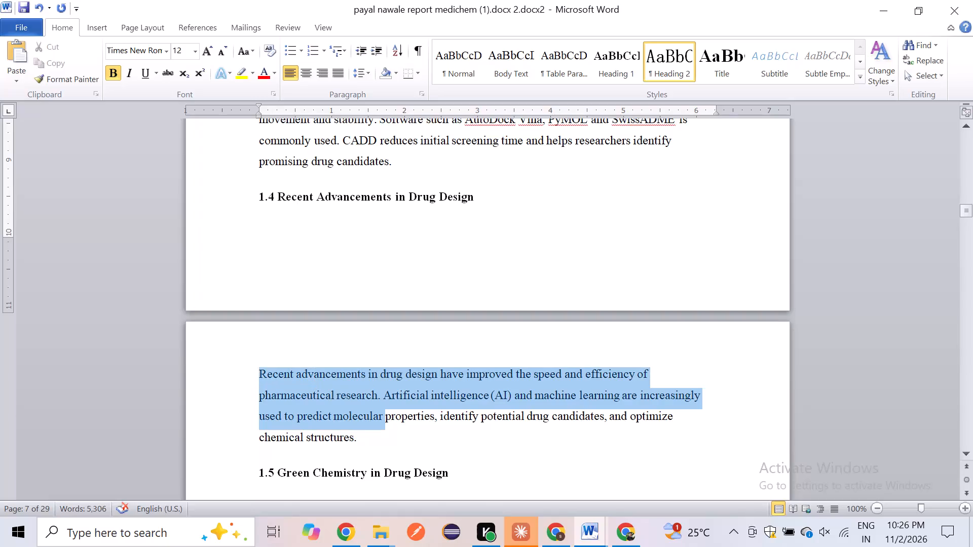
Replace the selected text under heading 1.4 Recent Advancements in Drug Design with the copied rewritten paragraph.
{"action": "key", "text": "ctrl+v"}
Make the pasted paragraph under heading 1.4 Recent Advancements in Drug Design non-bold and size 12.
{"action": "scroll", "coordinate": [385, 438], "scroll_direction": "up", "scroll_amount": 1}
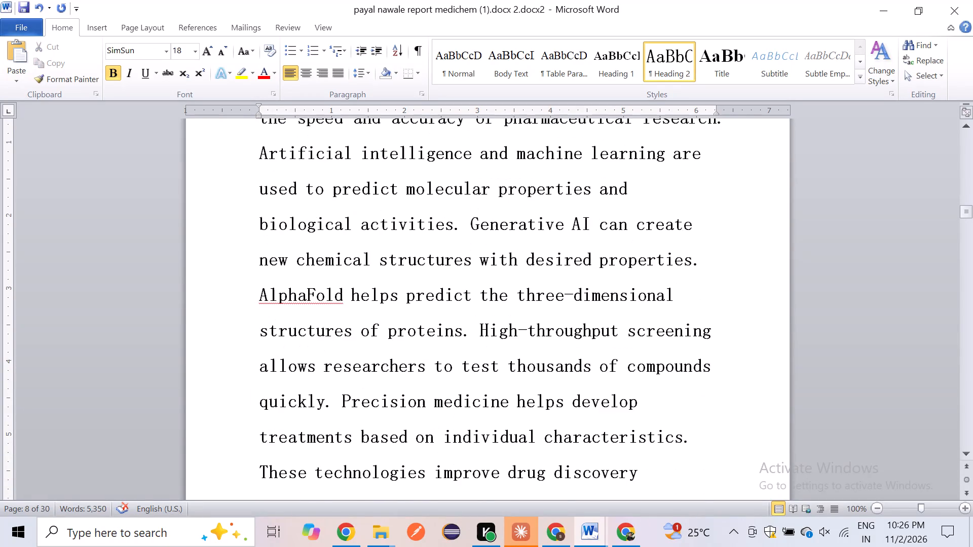
{"action": "scroll", "coordinate": [385, 438], "scroll_direction": "up", "scroll_amount": 1}
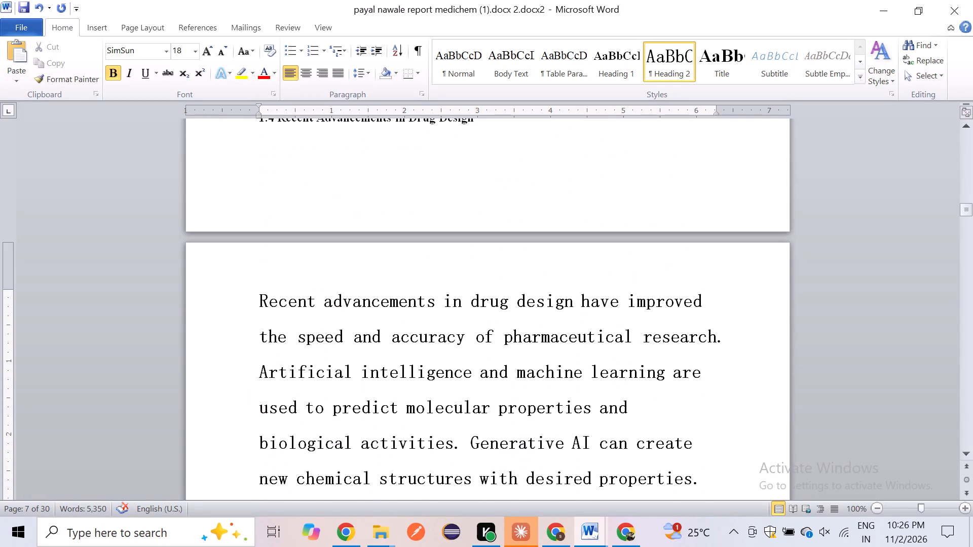
{"action": "double_click", "coordinate": [261, 298]}
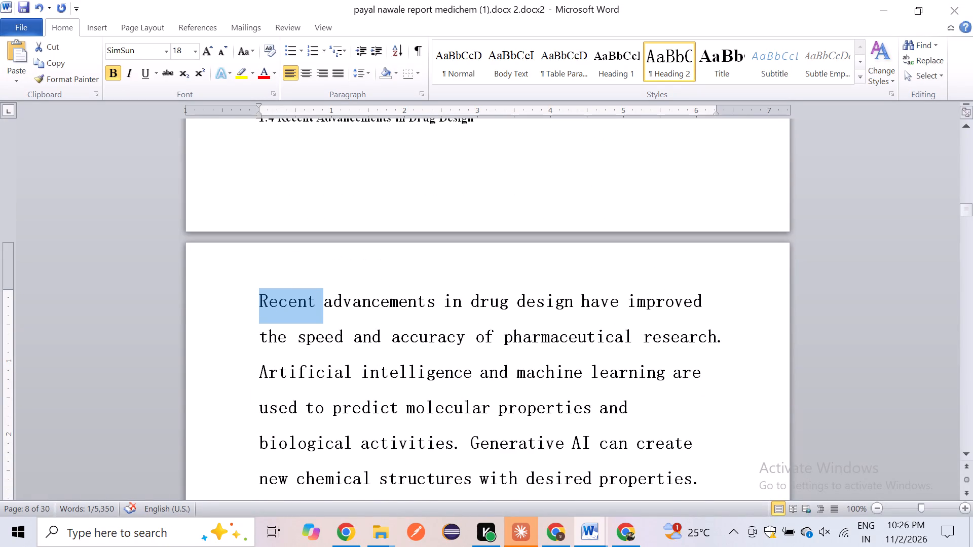
{"action": "left_click", "coordinate": [314, 357]}
{"action": "left_click_drag", "start_coordinate": [262, 298], "coordinate": [429, 474]}
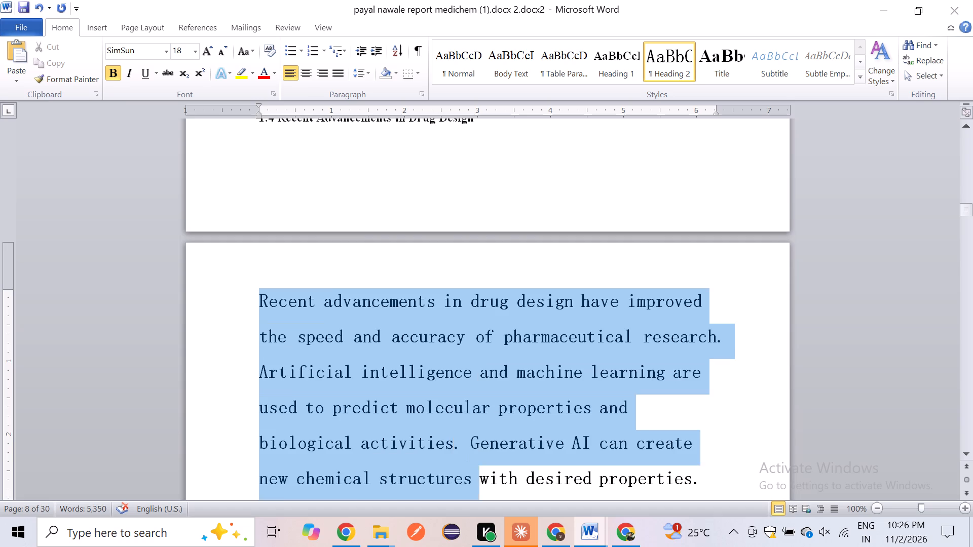
{"action": "left_click_drag", "start_coordinate": [429, 474], "coordinate": [657, 441]}
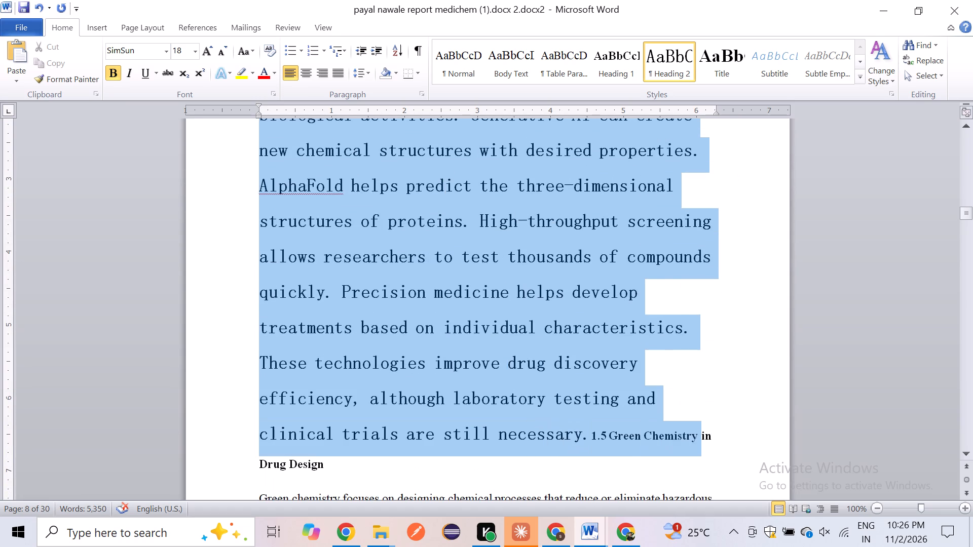
{"action": "left_click_drag", "start_coordinate": [657, 441], "coordinate": [588, 440]}
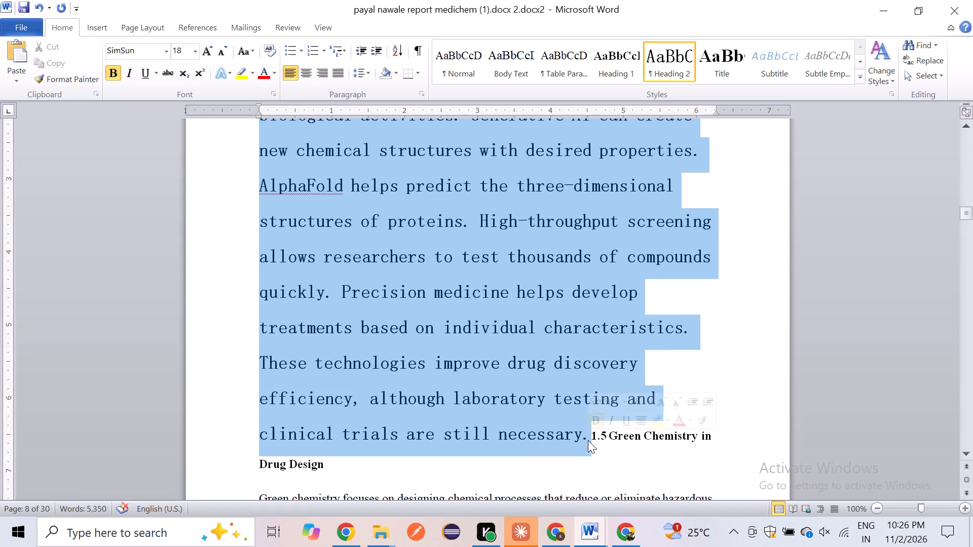
{"action": "key", "text": "ctrl+b"}
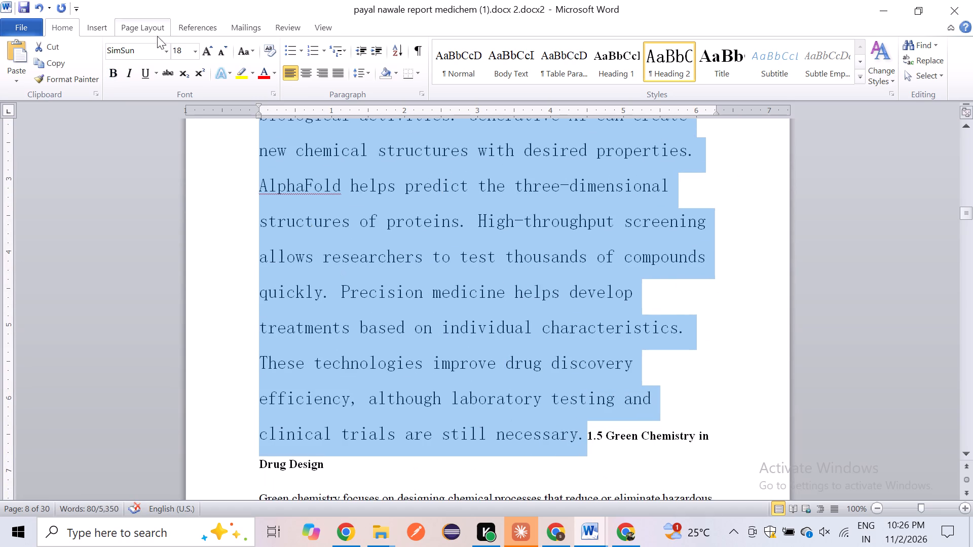
{"action": "left_click", "coordinate": [180, 52]}
{"action": "type", "text": "12"}
{"action": "left_click", "coordinate": [148, 54]}
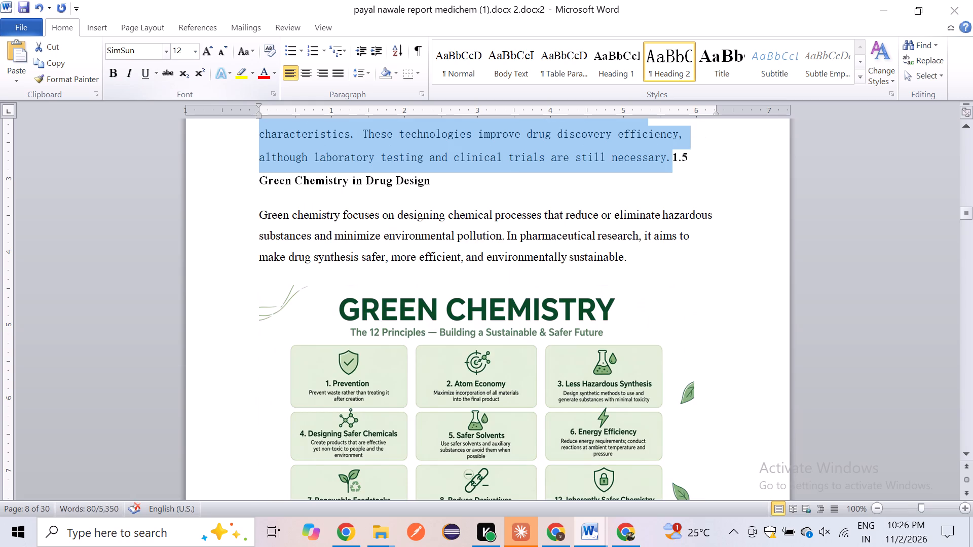
Set the font of the pasted paragraph under heading 1.4 to Times New Roman.
{"action": "left_click", "coordinate": [148, 54]}
{"action": "key", "text": "ctrl+a"}
{"action": "type", "text": "yim"}
{"action": "key", "text": "Tab"}
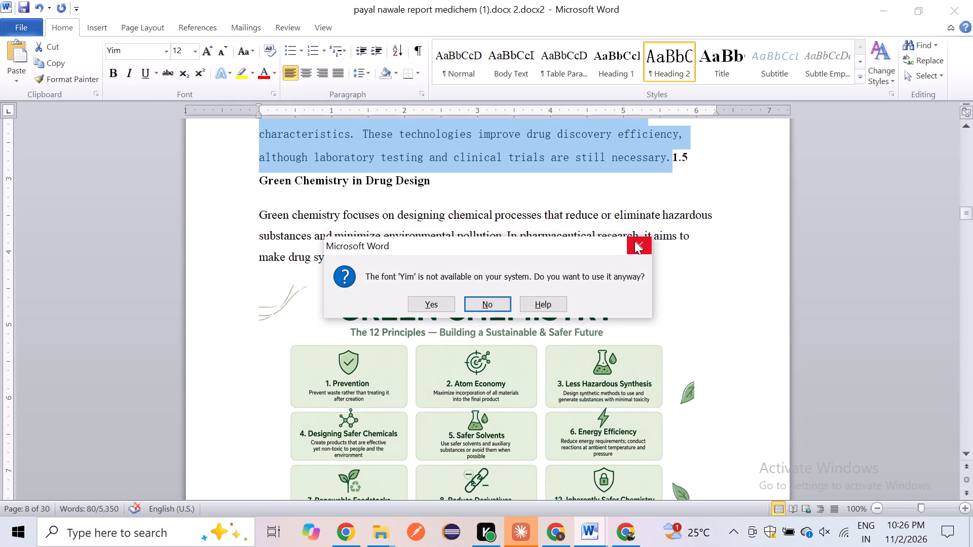
{"action": "left_click", "coordinate": [634, 241]}
{"action": "left_click", "coordinate": [137, 46]}
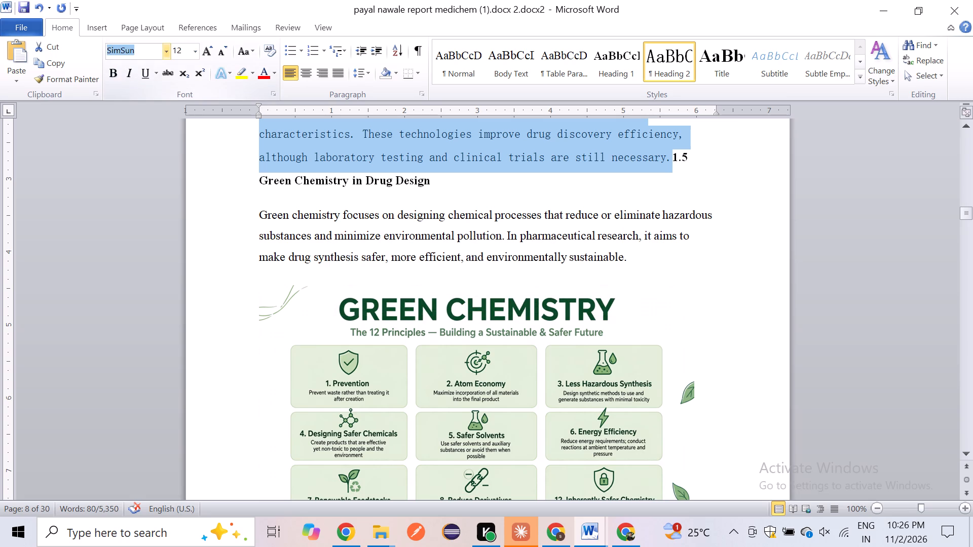
{"action": "type", "text": "tim"}
{"action": "key", "text": "Tab"}
{"action": "key", "text": "Return"}
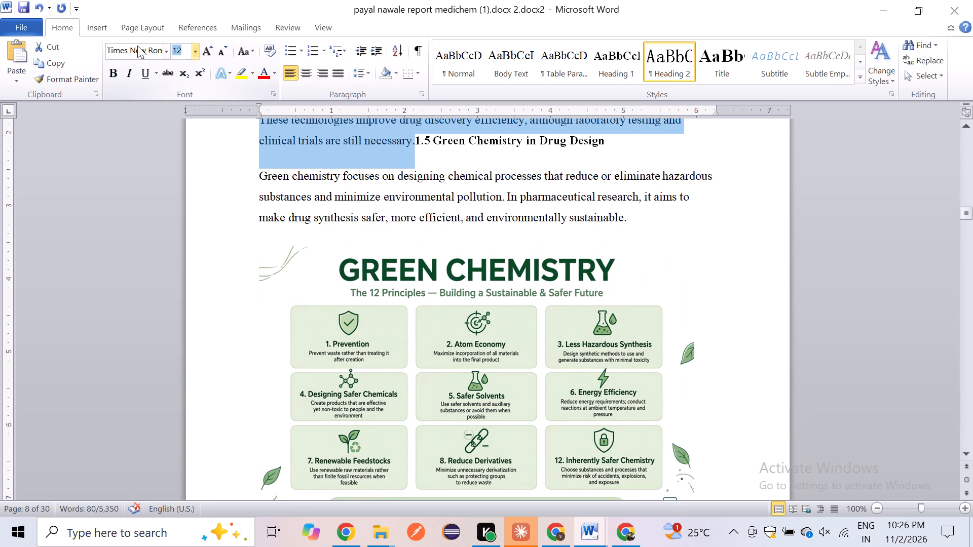
Separate heading 1.5 Green Chemistry in Drug Design from the end of the pasted paragraph onto its own line.
{"action": "left_click", "coordinate": [416, 134]}
{"action": "key", "text": "Return"}
Select the whole paragraph under heading 1.5 Green Chemistry in Drug Design, above the Green Chemistry picture.
{"action": "scroll", "coordinate": [356, 180], "scroll_direction": "down", "scroll_amount": 1}
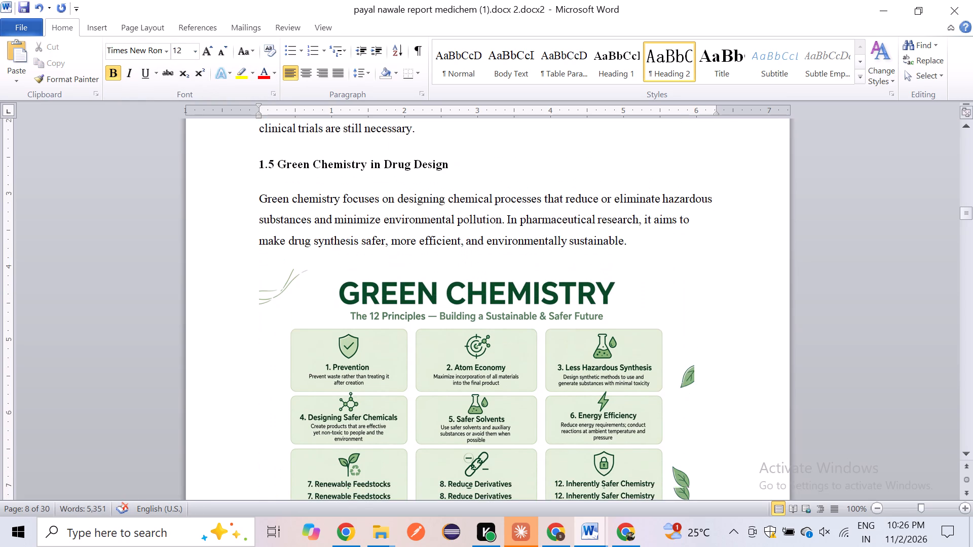
{"action": "left_click_drag", "start_coordinate": [261, 163], "coordinate": [675, 266]}
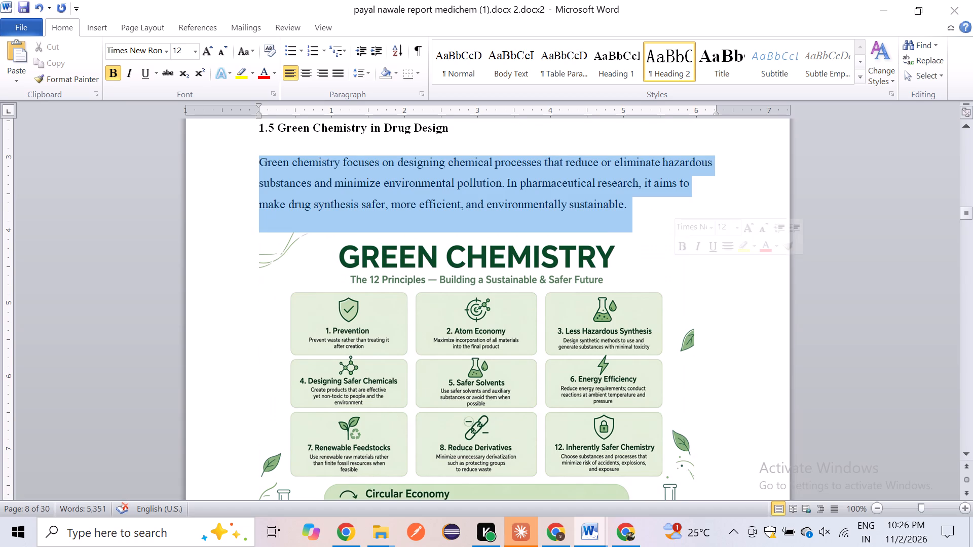
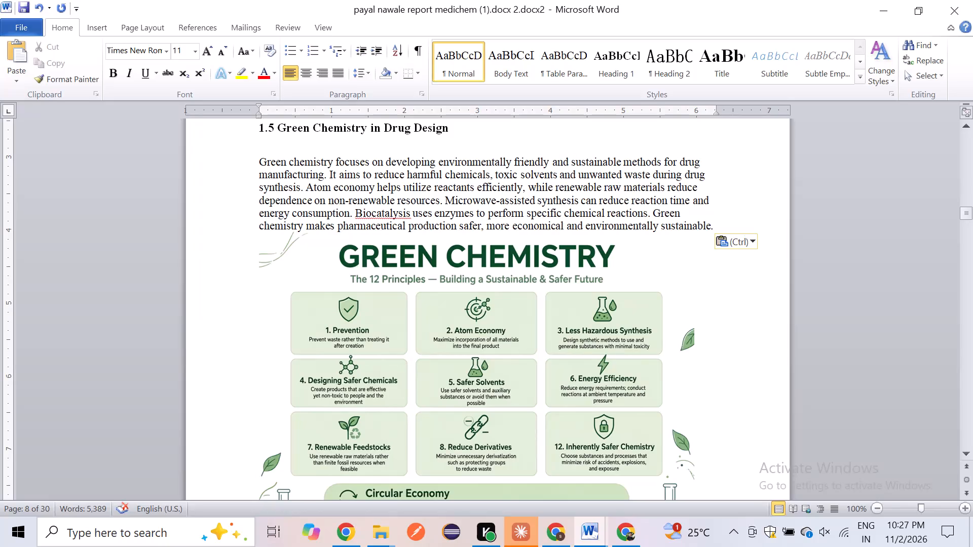
Set the paragraph under heading 1.5 Green Chemistry in Drug Design to size 12 and justify it.
{"action": "left_click_drag", "start_coordinate": [258, 157], "coordinate": [712, 214]}
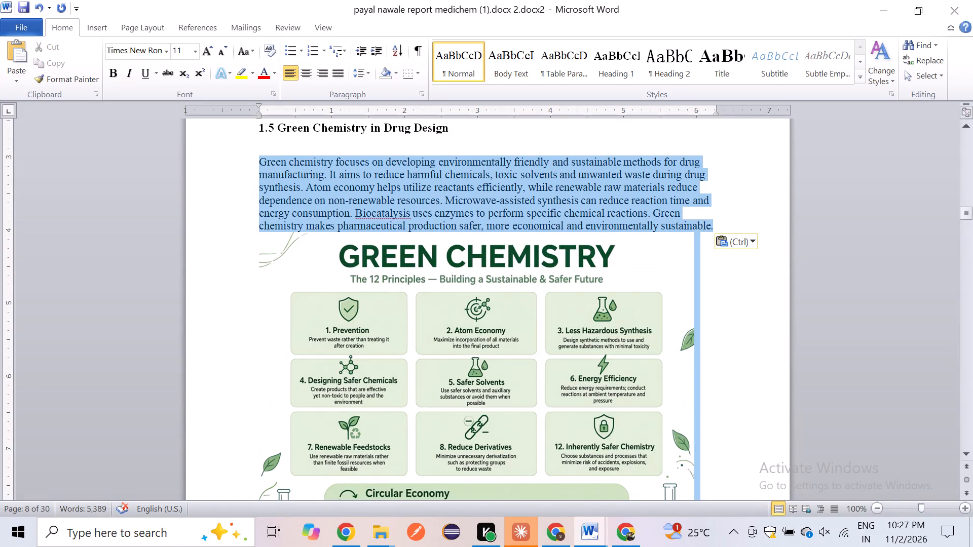
{"action": "left_click_drag", "start_coordinate": [712, 214], "coordinate": [713, 222]}
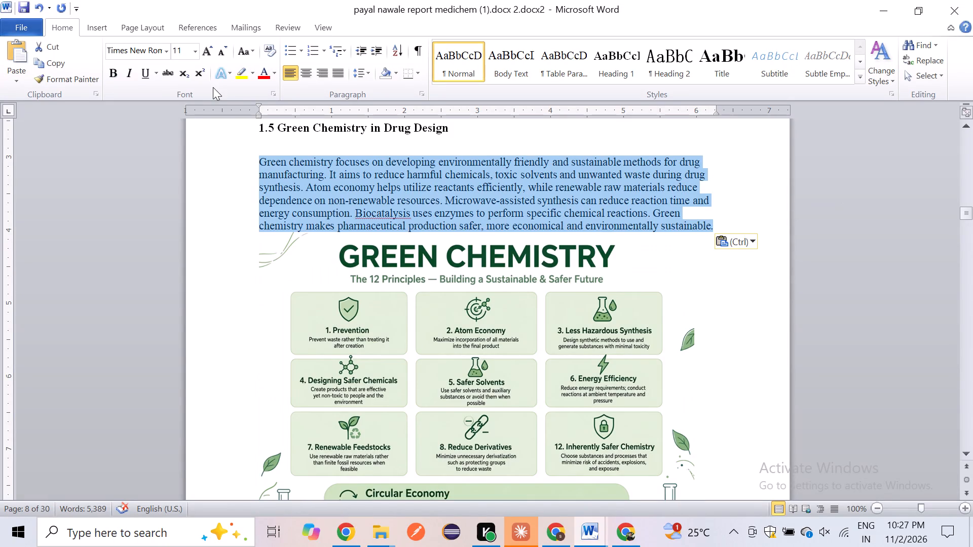
{"action": "left_click", "coordinate": [182, 49]}
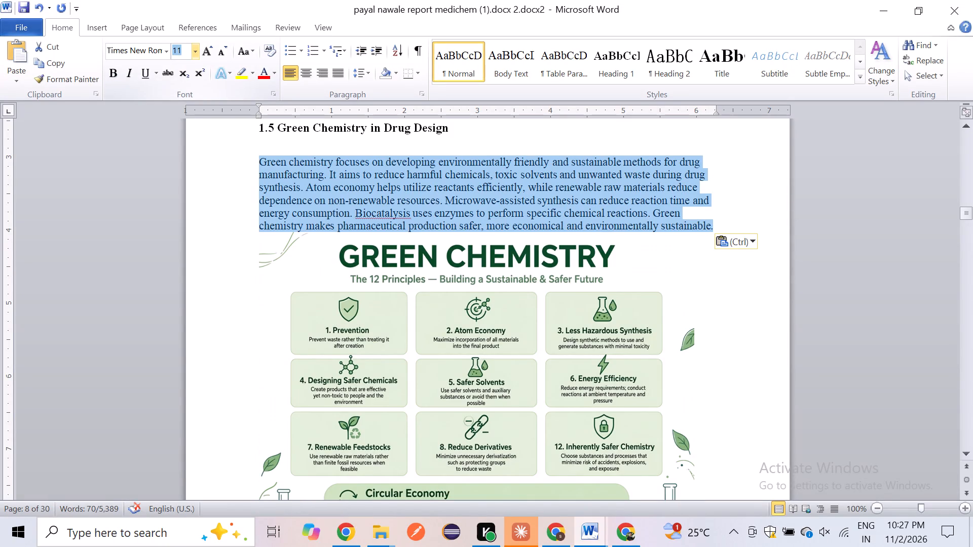
{"action": "type", "text": "12"}
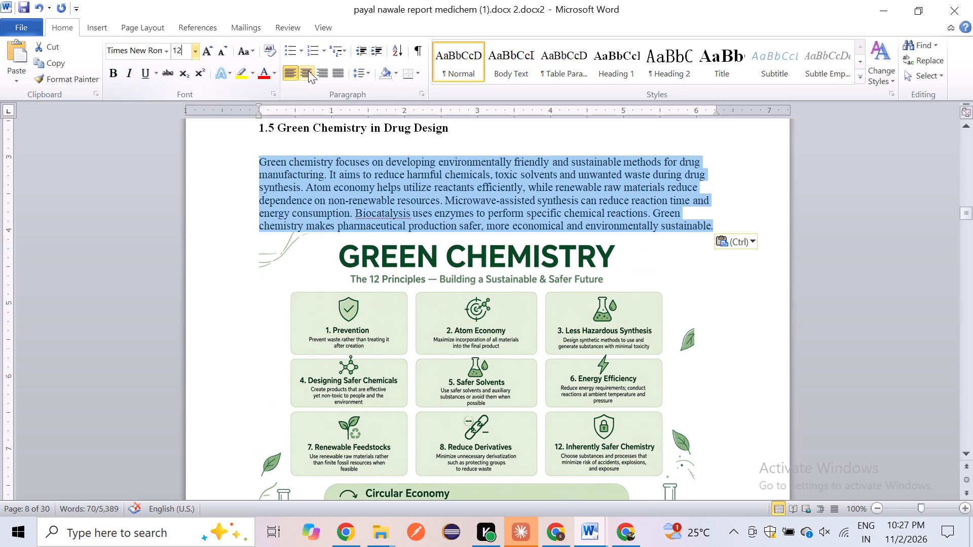
{"action": "left_click", "coordinate": [336, 75]}
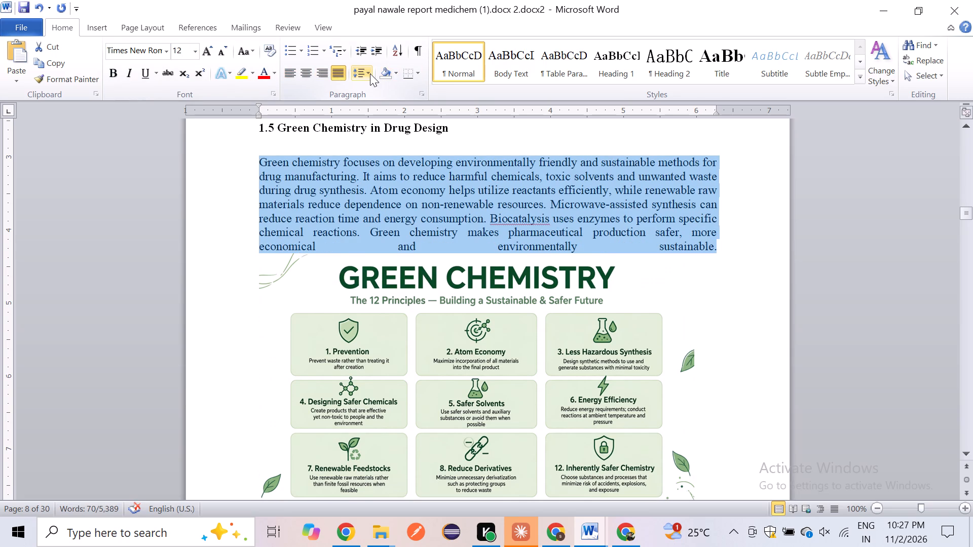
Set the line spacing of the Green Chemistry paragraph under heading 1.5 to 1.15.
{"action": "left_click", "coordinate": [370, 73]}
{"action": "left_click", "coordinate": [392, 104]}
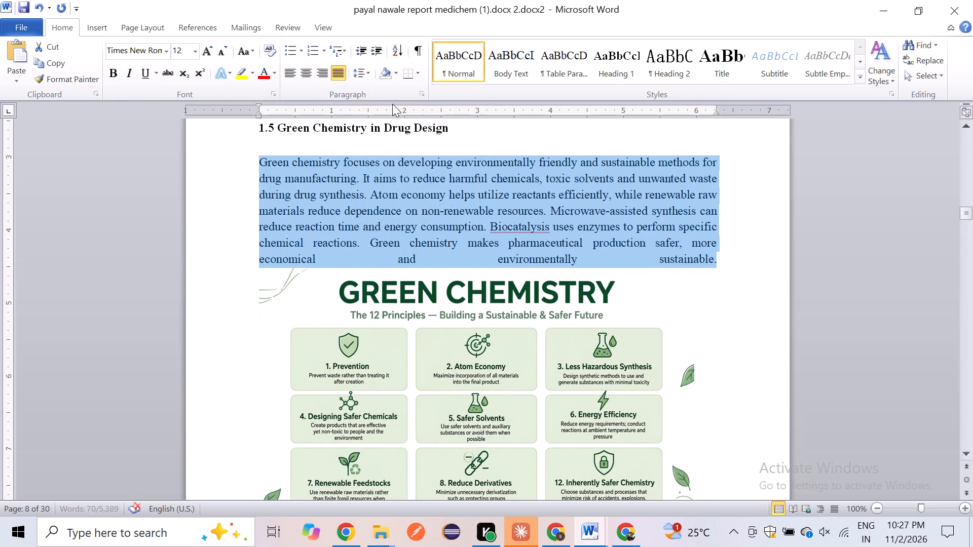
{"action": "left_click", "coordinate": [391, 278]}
Check the line spacing used in the Recent Advancements paragraph above heading 1.5.
{"action": "scroll", "coordinate": [391, 278], "scroll_direction": "up", "scroll_amount": 1}
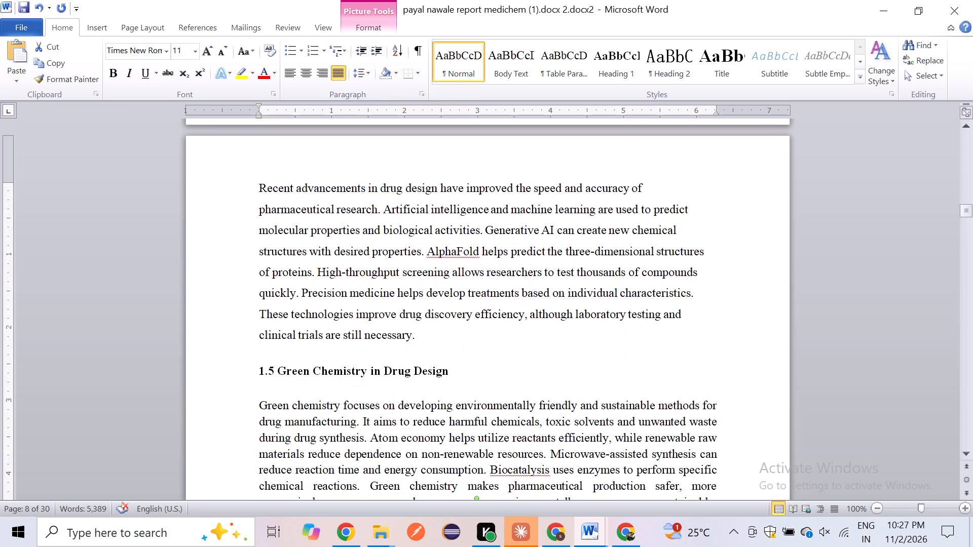
{"action": "left_click_drag", "start_coordinate": [254, 213], "coordinate": [473, 336]}
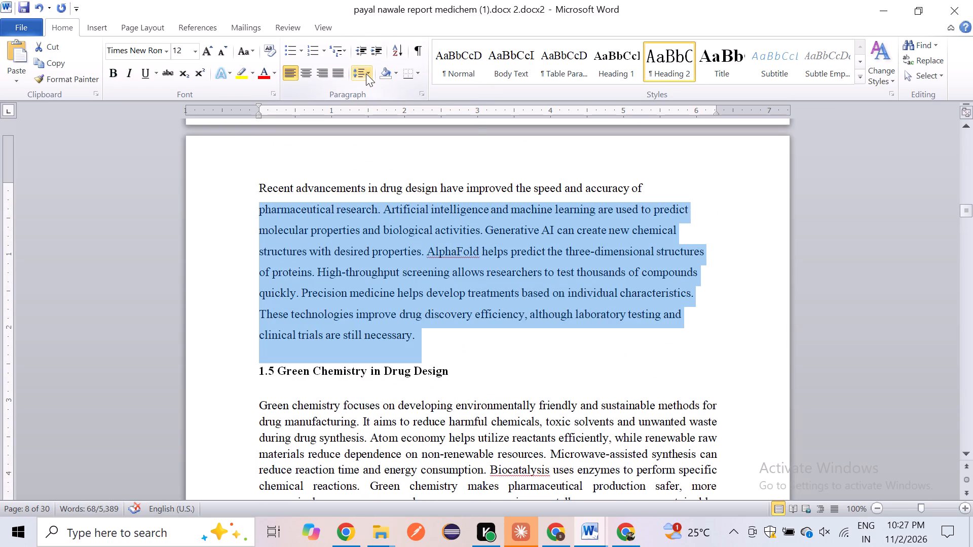
{"action": "left_click", "coordinate": [366, 73]}
{"action": "left_click", "coordinate": [334, 175]}
Set the line spacing of the paragraph under heading 1.5 Green Chemistry in Drug Design to 1.5.
{"action": "scroll", "coordinate": [334, 175], "scroll_direction": "down", "scroll_amount": 1}
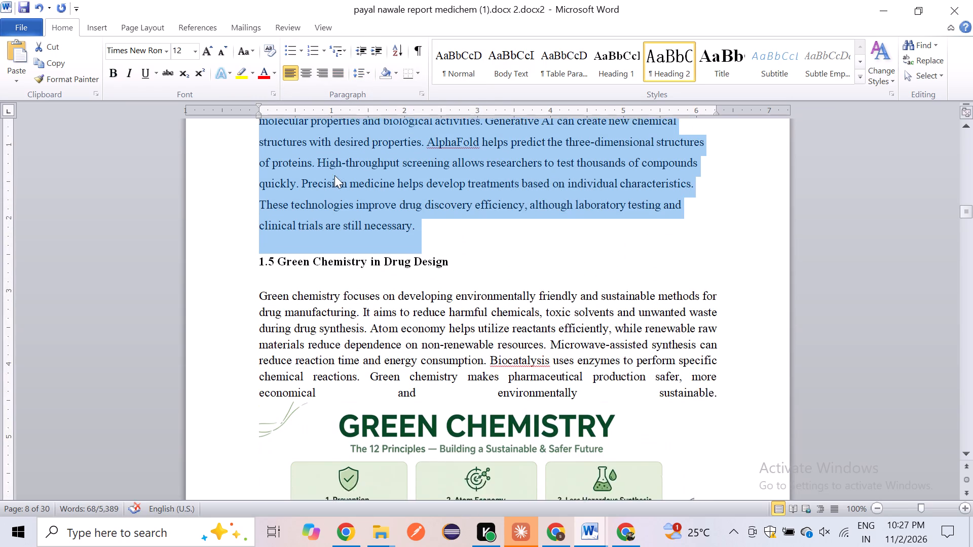
{"action": "scroll", "coordinate": [334, 175], "scroll_direction": "down", "scroll_amount": 1}
{"action": "left_click", "coordinate": [281, 252]}
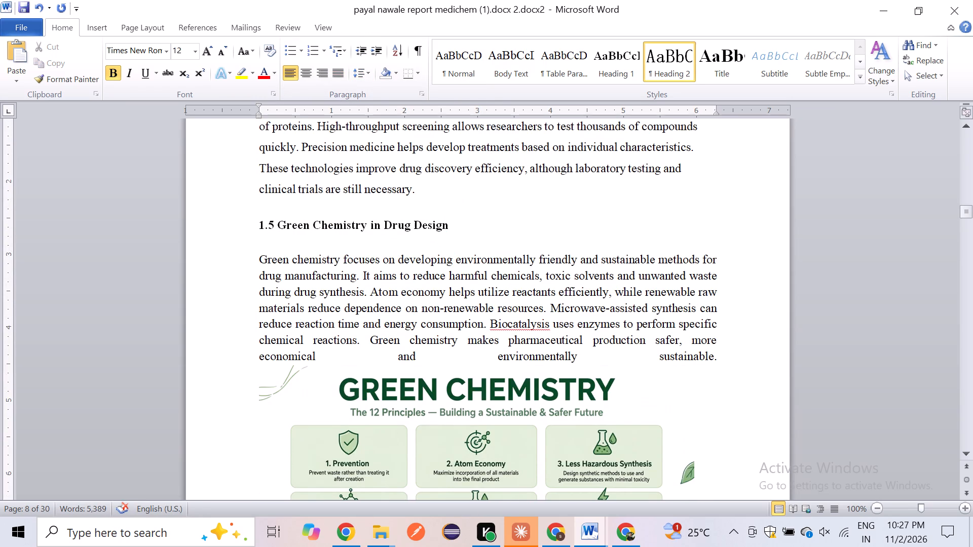
{"action": "left_click_drag", "start_coordinate": [250, 261], "coordinate": [712, 351]}
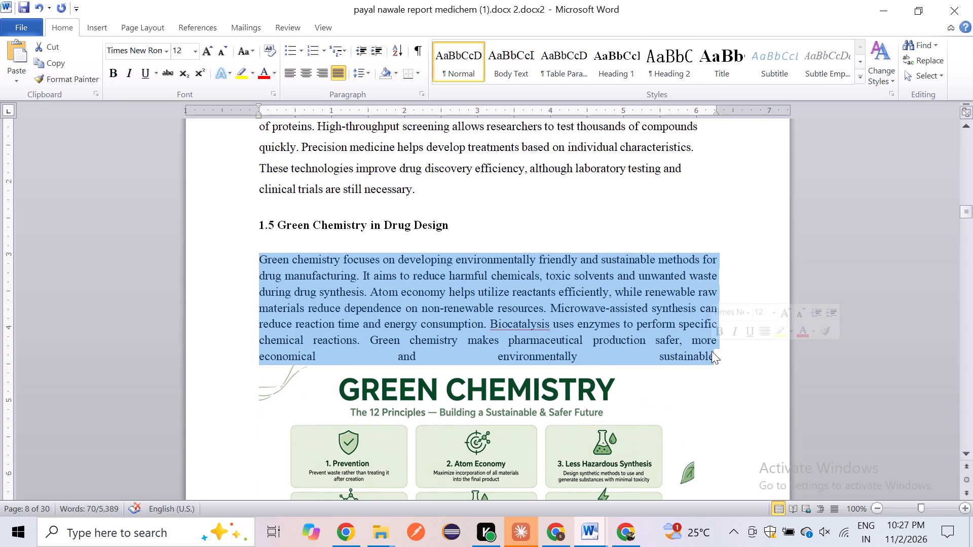
{"action": "left_click", "coordinate": [366, 70]}
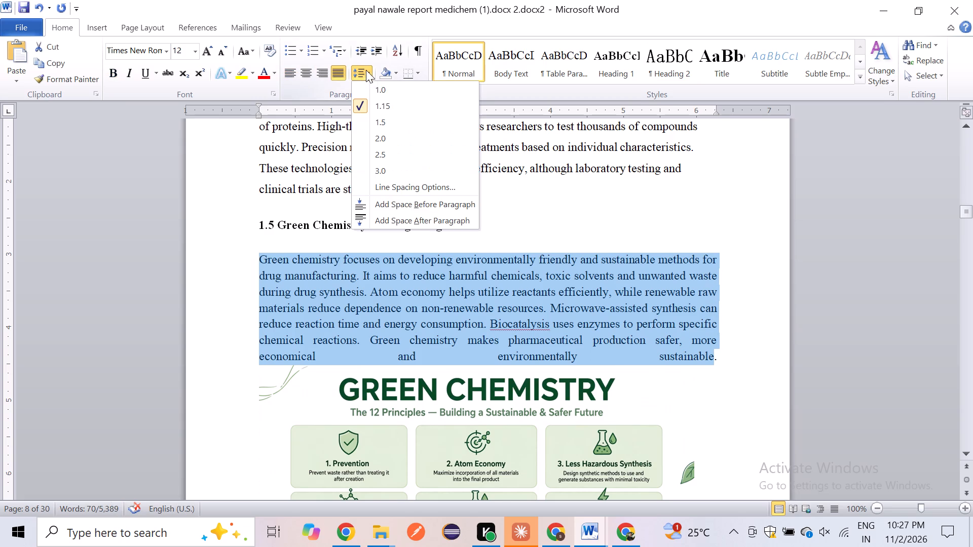
{"action": "left_click", "coordinate": [386, 117]}
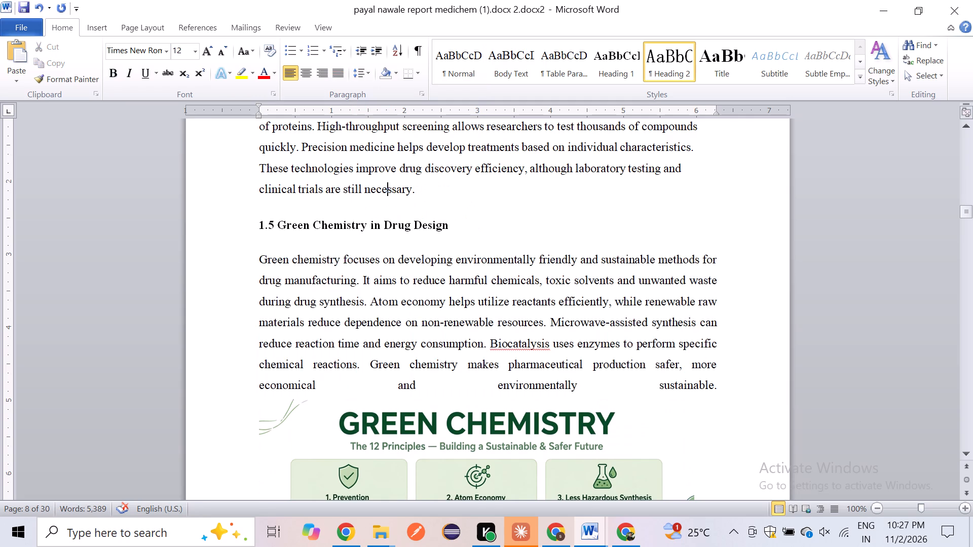
Justify the text of the entire document.
{"action": "key", "text": "ctrl+a"}
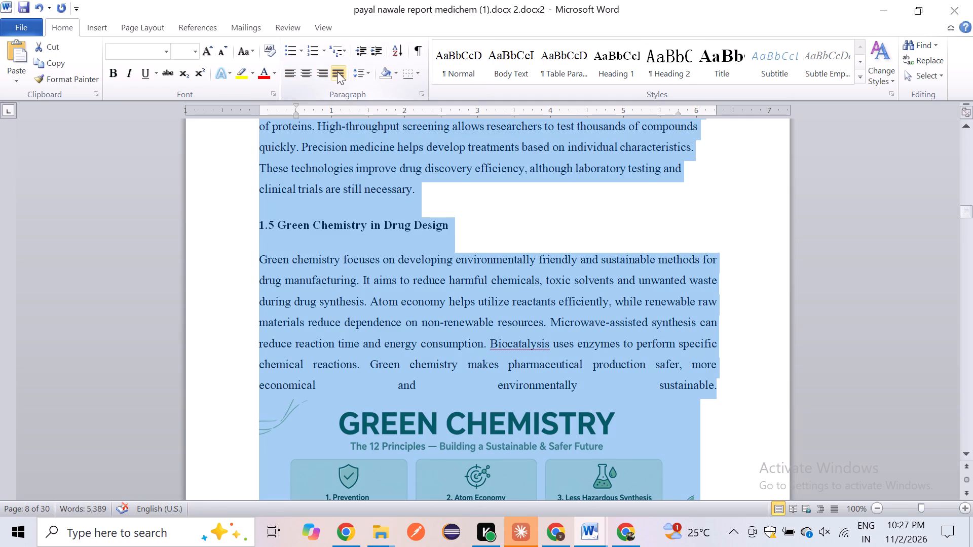
{"action": "left_click", "coordinate": [337, 71]}
{"action": "left_click", "coordinate": [409, 251]}
Review the layout of section 1 and the synthesis pages that follow, ending at the Green Chemistry paragraph and picture.
{"action": "scroll", "coordinate": [409, 251], "scroll_direction": "up", "scroll_amount": 3}
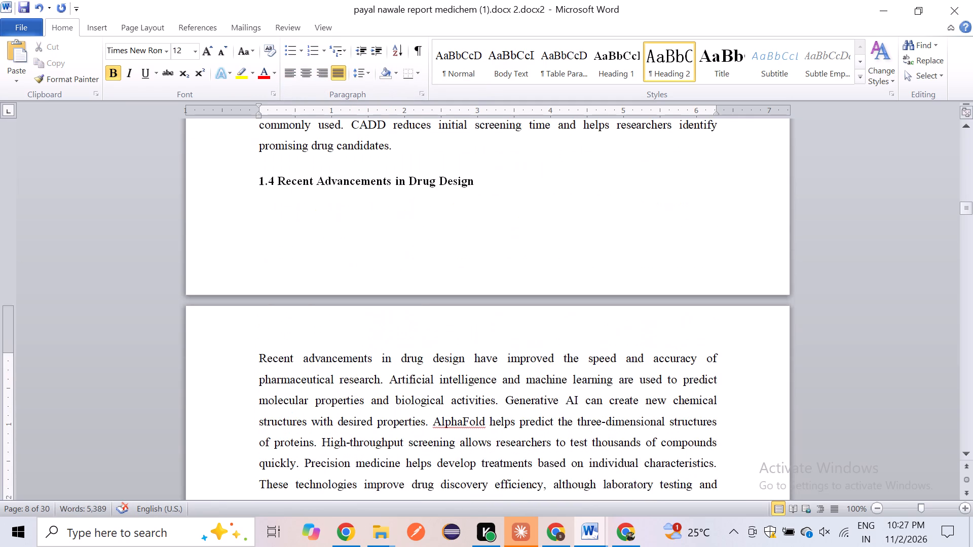
{"action": "scroll", "coordinate": [409, 251], "scroll_direction": "up", "scroll_amount": 5}
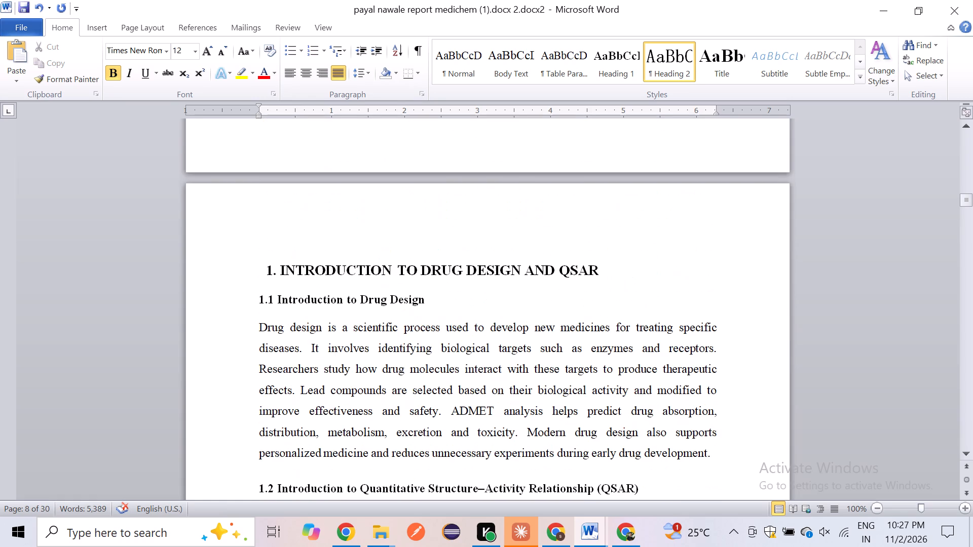
{"action": "scroll", "coordinate": [409, 251], "scroll_direction": "down", "scroll_amount": 15}
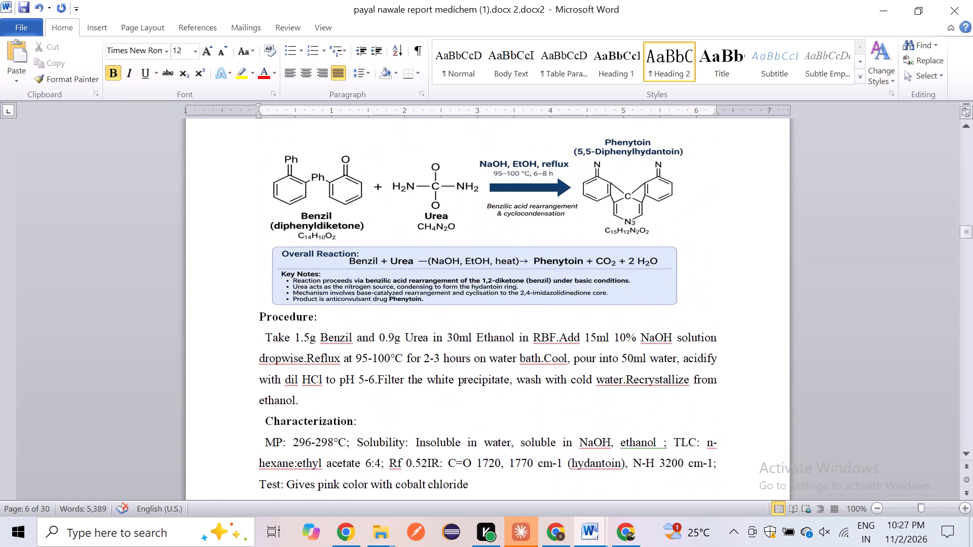
{"action": "scroll", "coordinate": [409, 251], "scroll_direction": "up", "scroll_amount": 7}
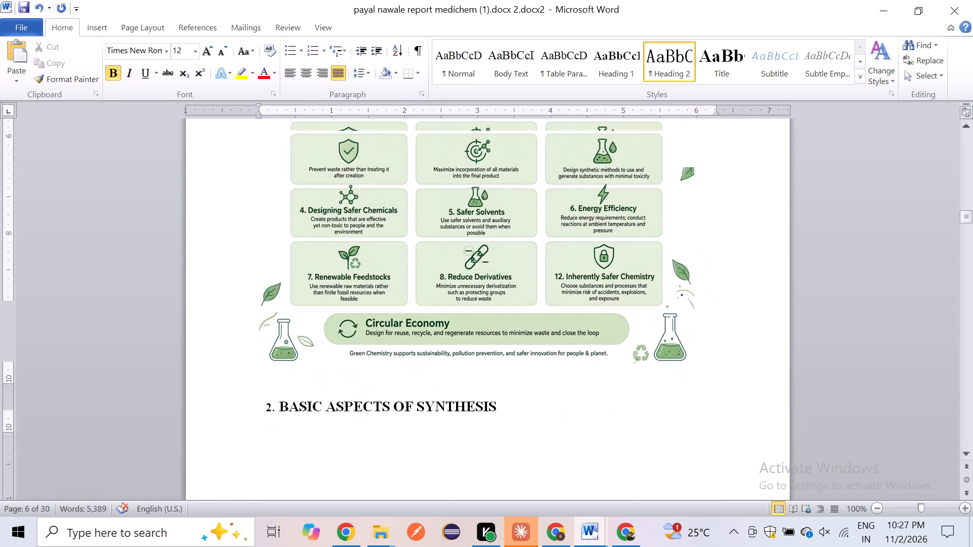
{"action": "scroll", "coordinate": [409, 251], "scroll_direction": "up", "scroll_amount": 1}
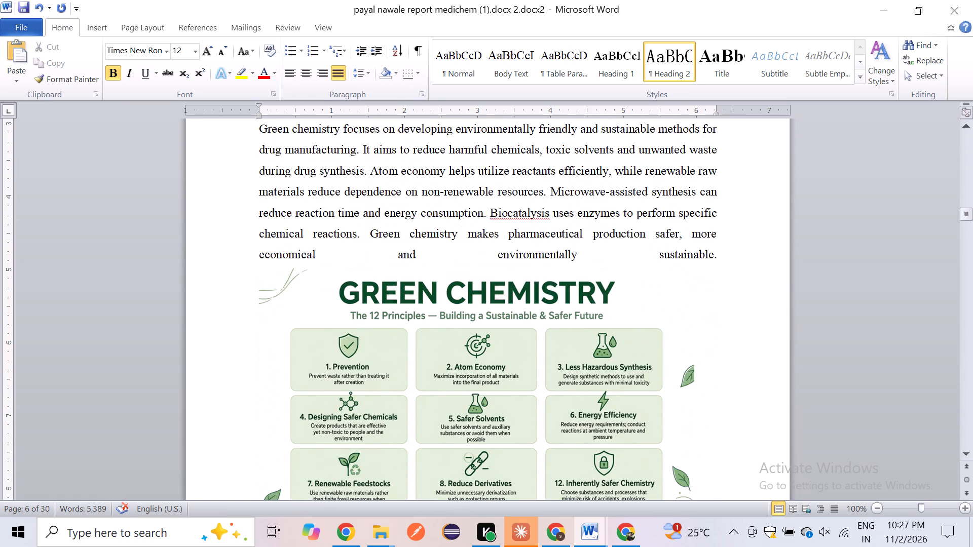
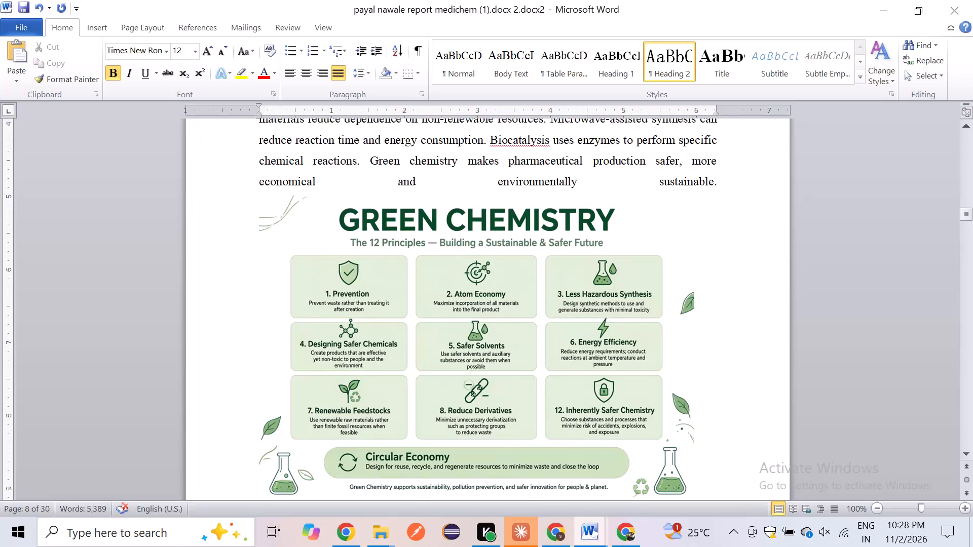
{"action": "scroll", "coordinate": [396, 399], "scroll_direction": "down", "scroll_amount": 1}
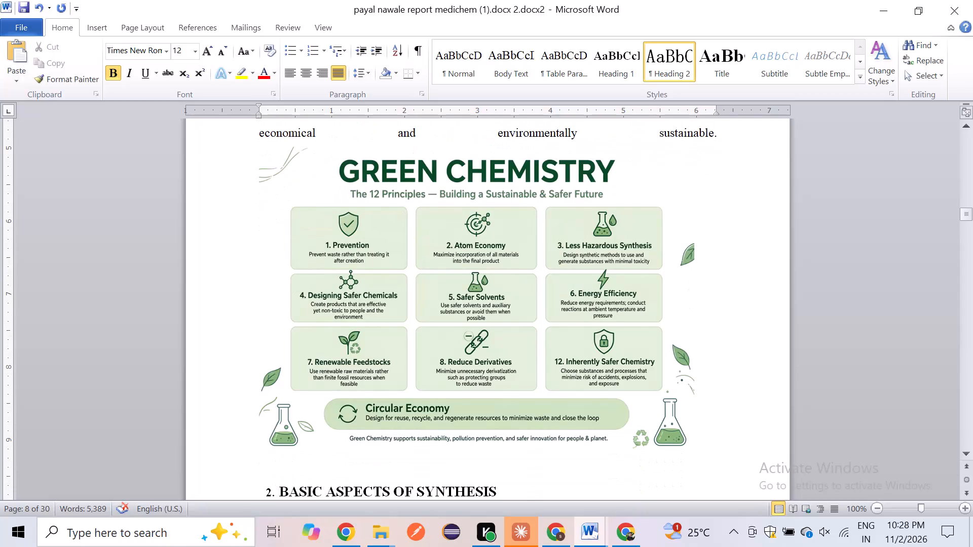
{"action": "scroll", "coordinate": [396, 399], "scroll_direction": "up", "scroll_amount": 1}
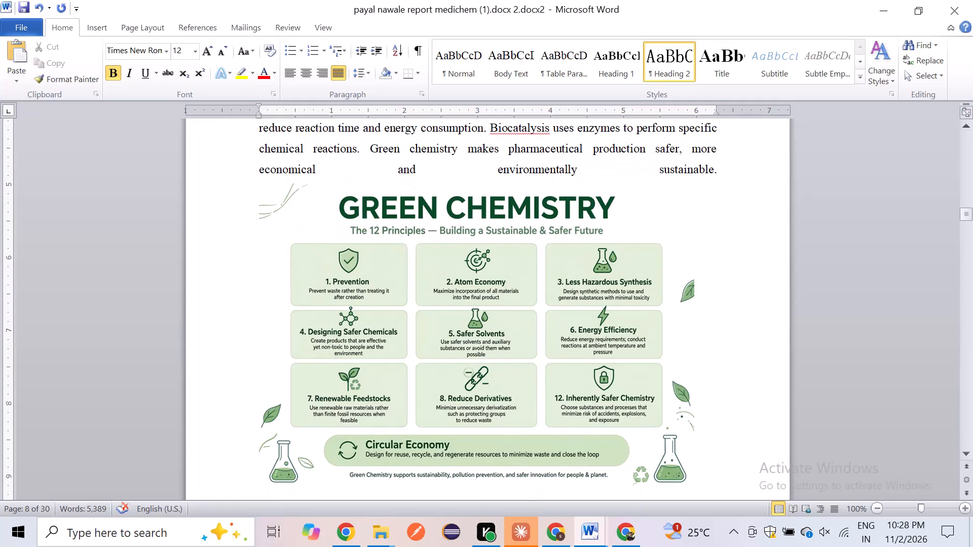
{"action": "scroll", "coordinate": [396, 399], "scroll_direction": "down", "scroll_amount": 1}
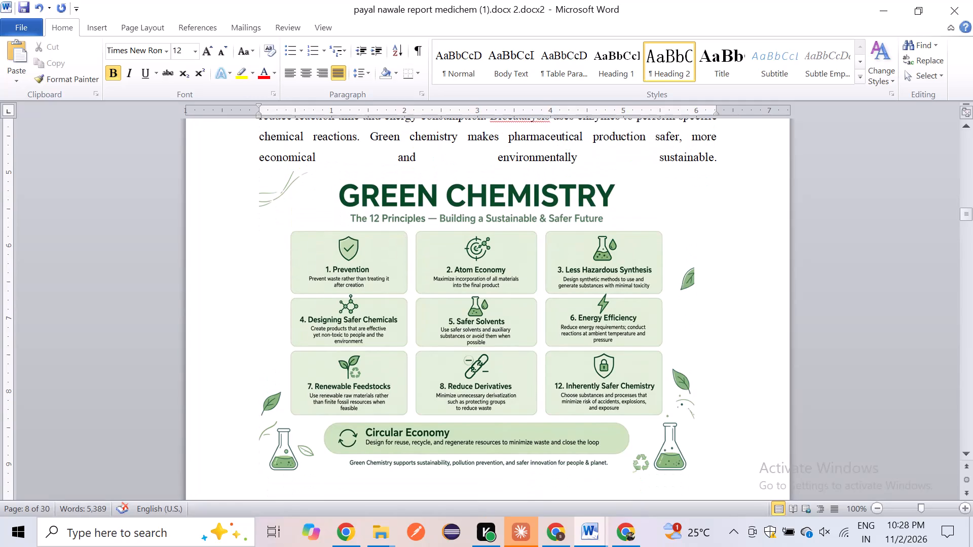
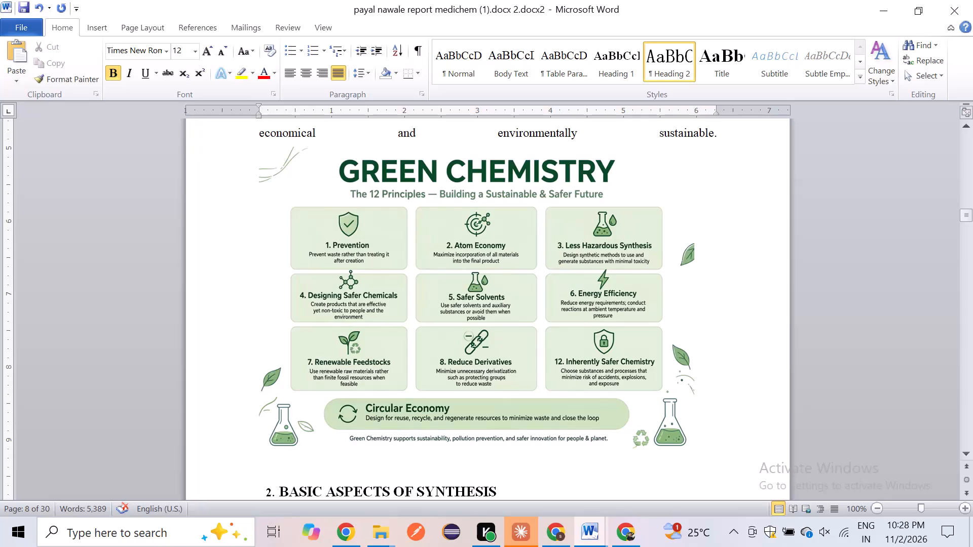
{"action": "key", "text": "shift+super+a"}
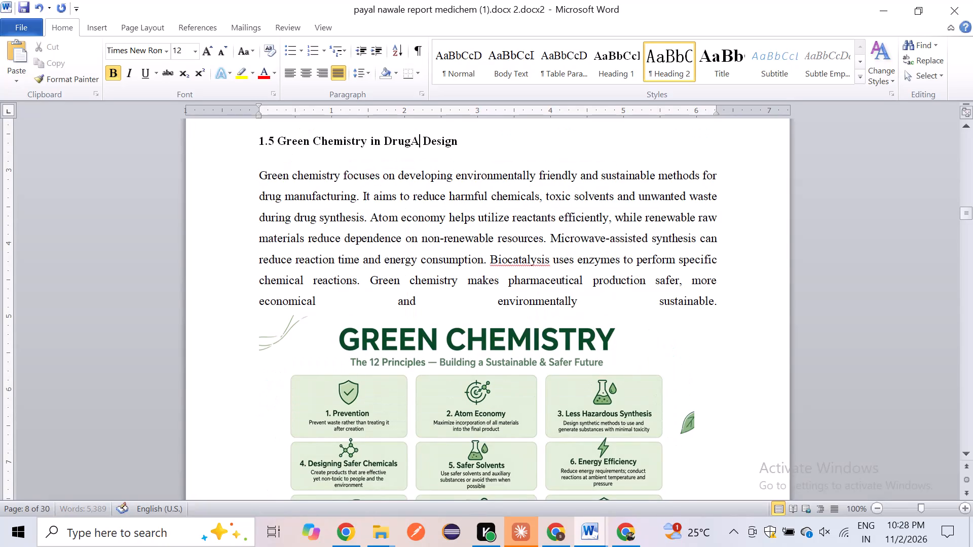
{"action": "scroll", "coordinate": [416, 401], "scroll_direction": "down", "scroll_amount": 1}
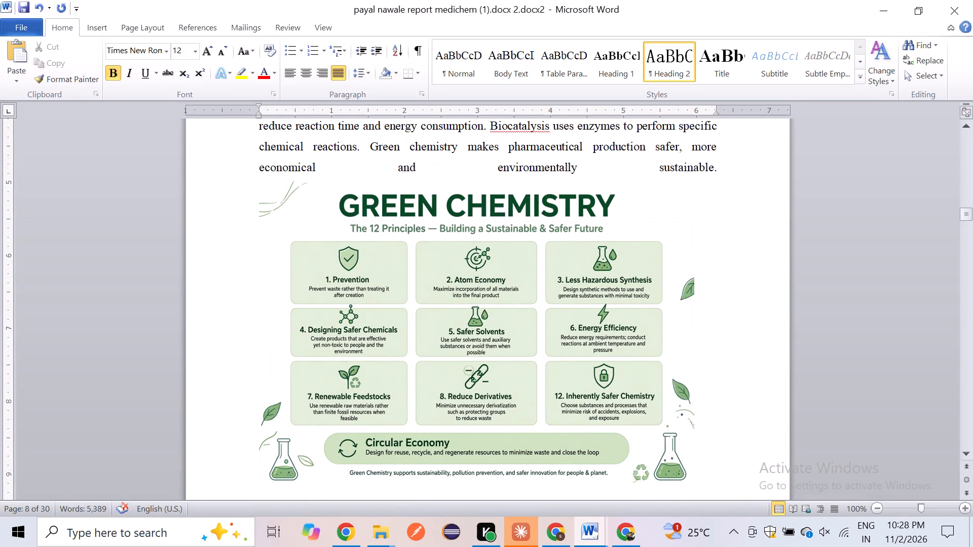
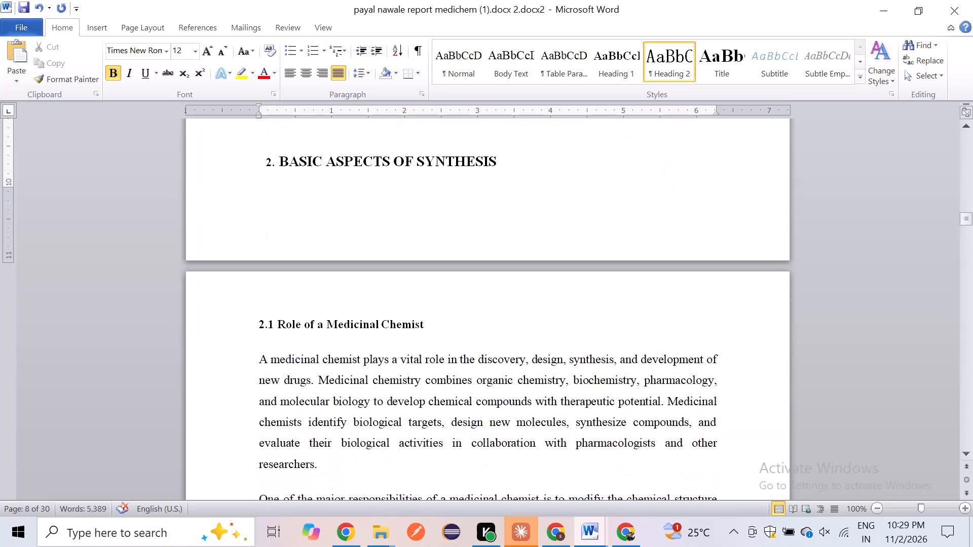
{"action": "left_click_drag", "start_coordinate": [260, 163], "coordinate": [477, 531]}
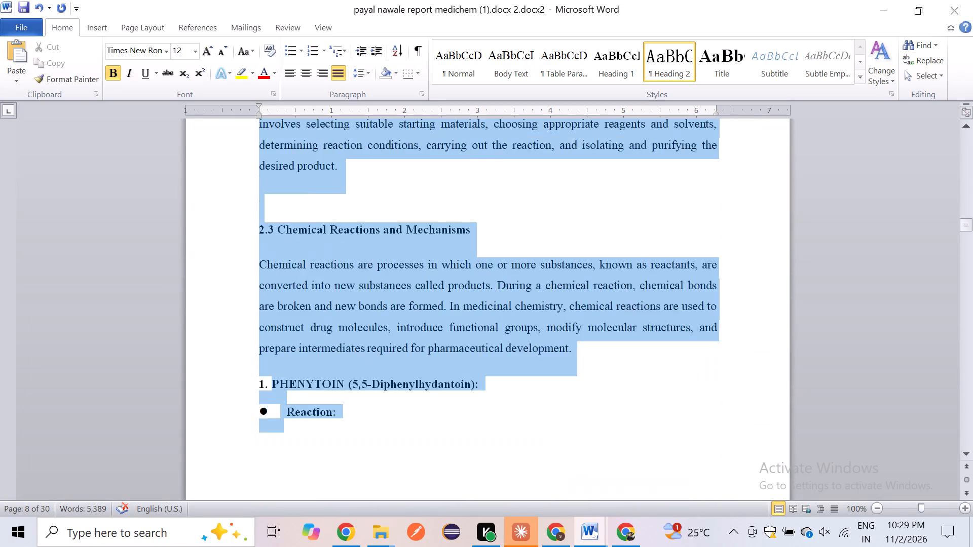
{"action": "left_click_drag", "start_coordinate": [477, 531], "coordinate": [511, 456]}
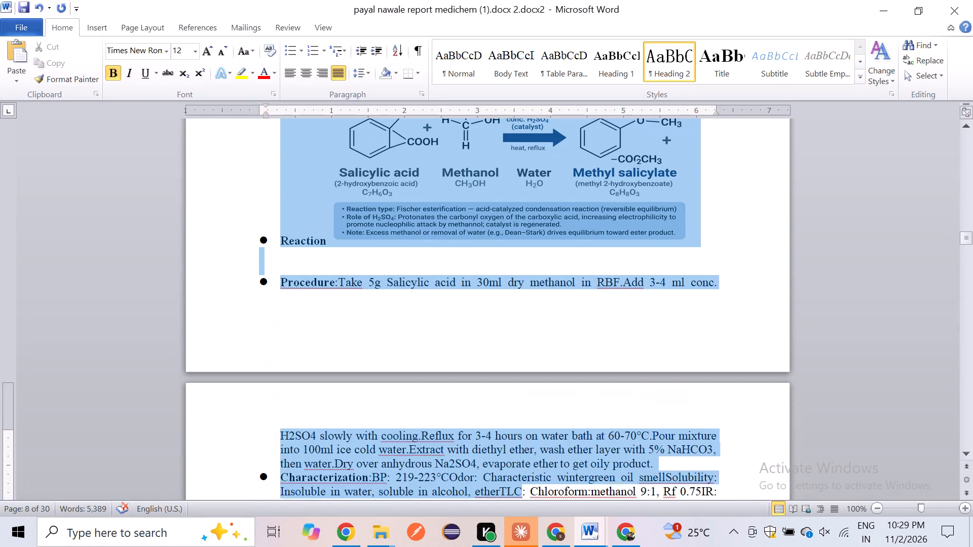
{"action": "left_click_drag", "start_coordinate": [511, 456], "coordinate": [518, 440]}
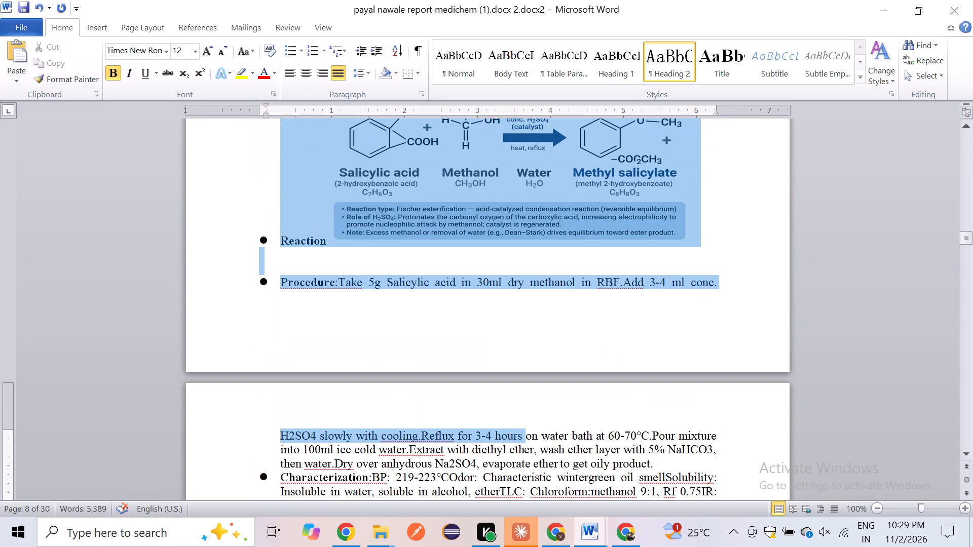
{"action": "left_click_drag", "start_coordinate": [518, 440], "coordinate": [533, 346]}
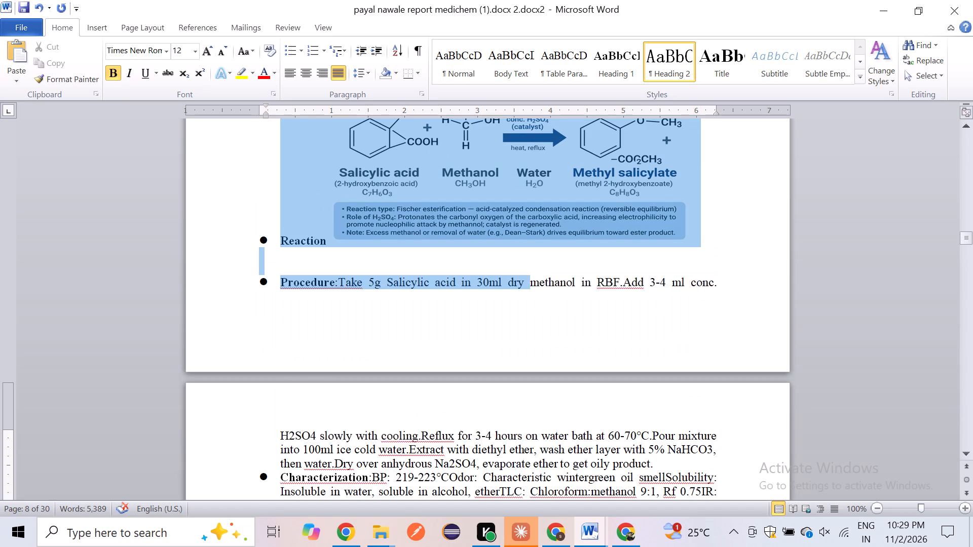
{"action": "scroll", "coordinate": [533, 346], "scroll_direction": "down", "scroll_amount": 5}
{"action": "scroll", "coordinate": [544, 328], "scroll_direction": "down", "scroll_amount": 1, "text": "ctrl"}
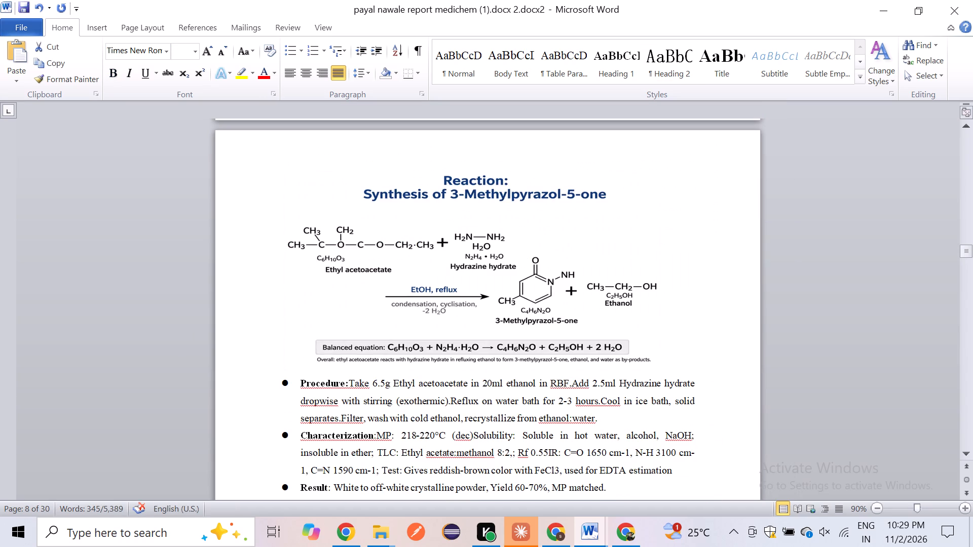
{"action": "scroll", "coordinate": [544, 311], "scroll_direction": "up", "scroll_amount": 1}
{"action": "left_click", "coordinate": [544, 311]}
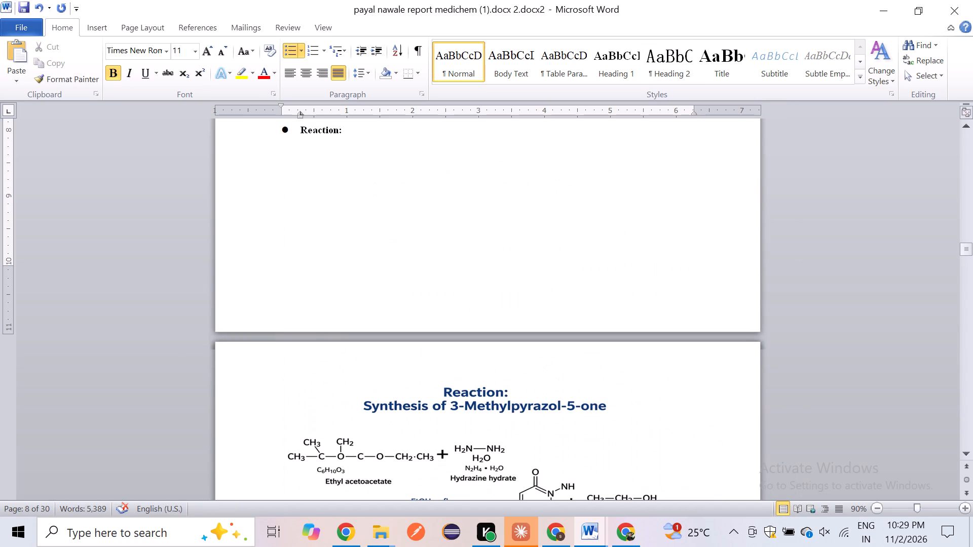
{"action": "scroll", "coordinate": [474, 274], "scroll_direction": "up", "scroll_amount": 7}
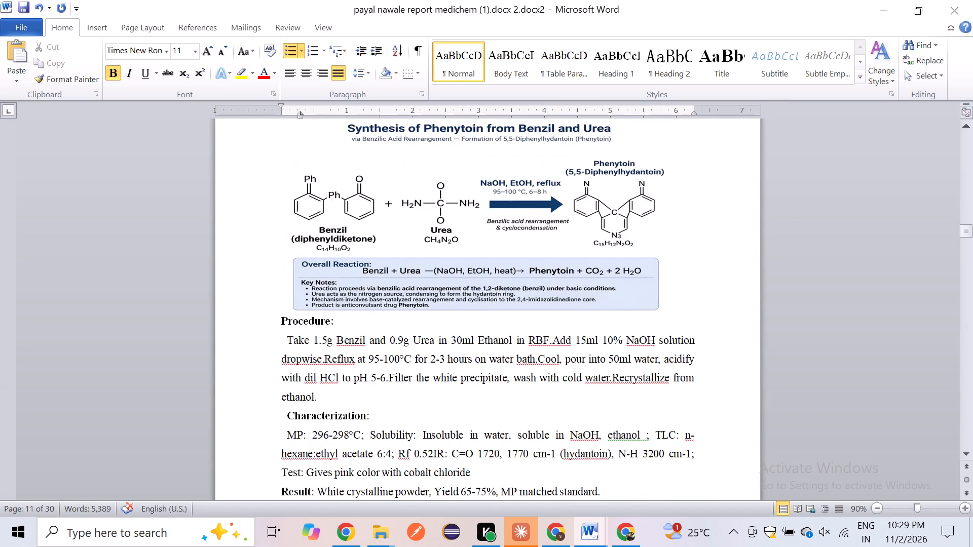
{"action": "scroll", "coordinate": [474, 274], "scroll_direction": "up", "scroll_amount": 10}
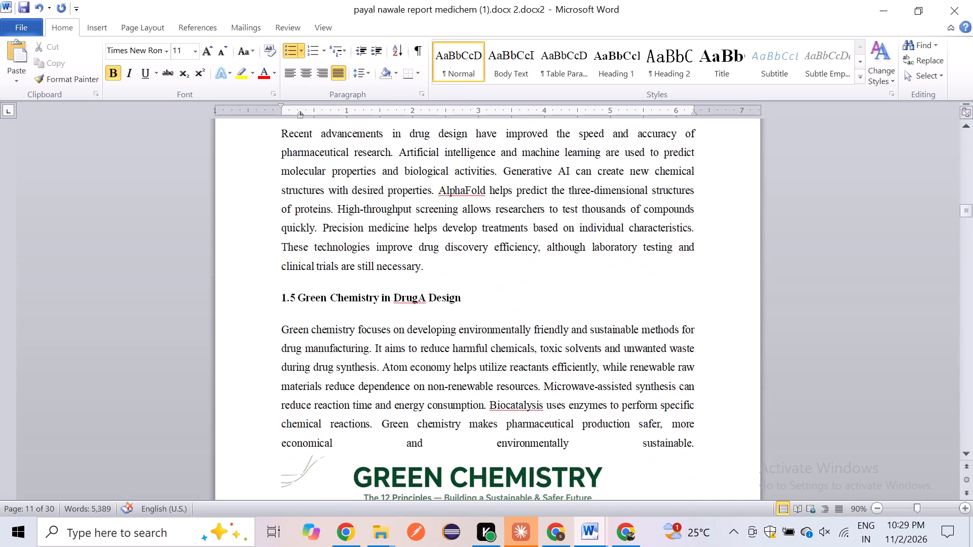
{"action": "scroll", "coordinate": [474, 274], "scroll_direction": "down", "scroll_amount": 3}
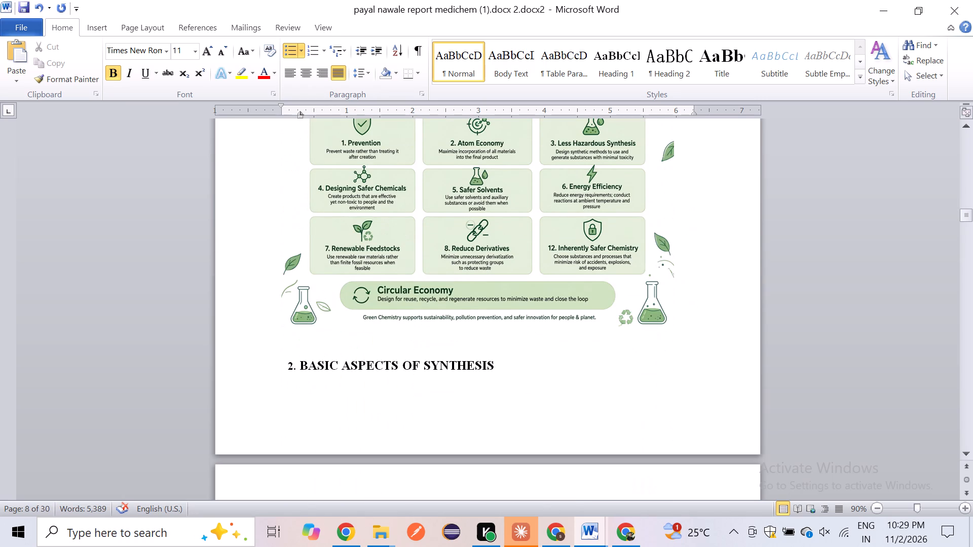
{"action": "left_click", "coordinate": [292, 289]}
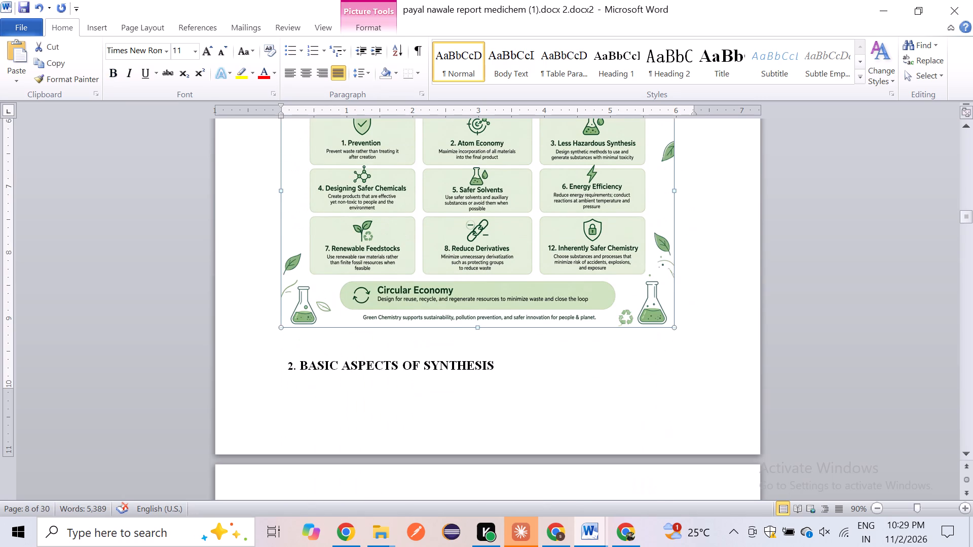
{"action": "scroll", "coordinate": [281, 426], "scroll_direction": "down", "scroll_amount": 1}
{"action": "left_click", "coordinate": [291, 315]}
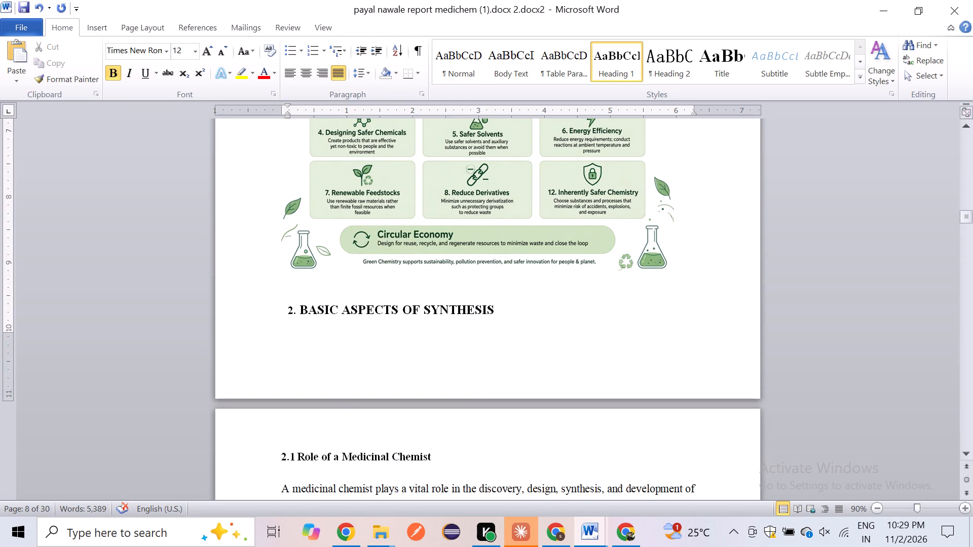
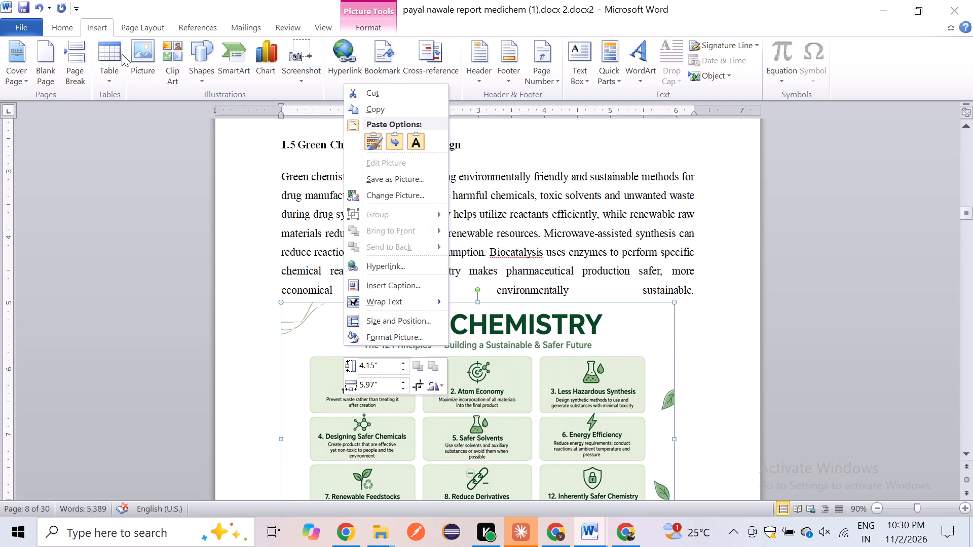
{"action": "left_click", "coordinate": [147, 56]}
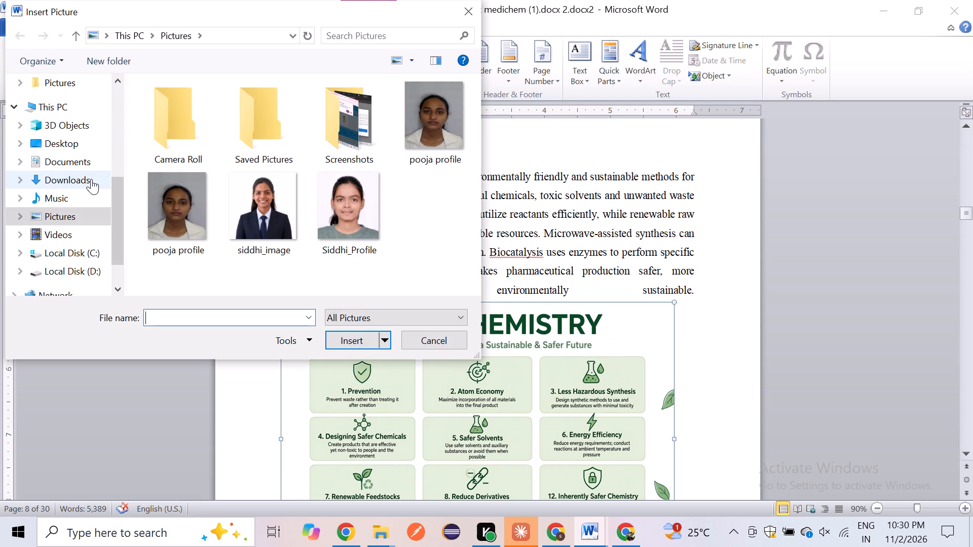
{"action": "double_click", "coordinate": [91, 179]}
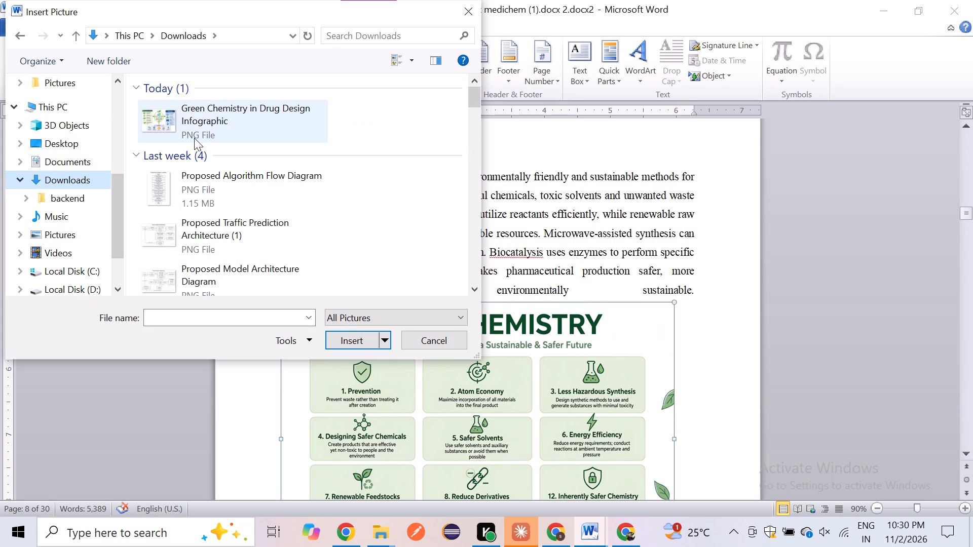
{"action": "double_click", "coordinate": [194, 138]}
Reduce the height of the inserted green chemistry infographic to about 3.99 inches, keeping its width.
{"action": "scroll", "coordinate": [394, 270], "scroll_direction": "down", "scroll_amount": 1}
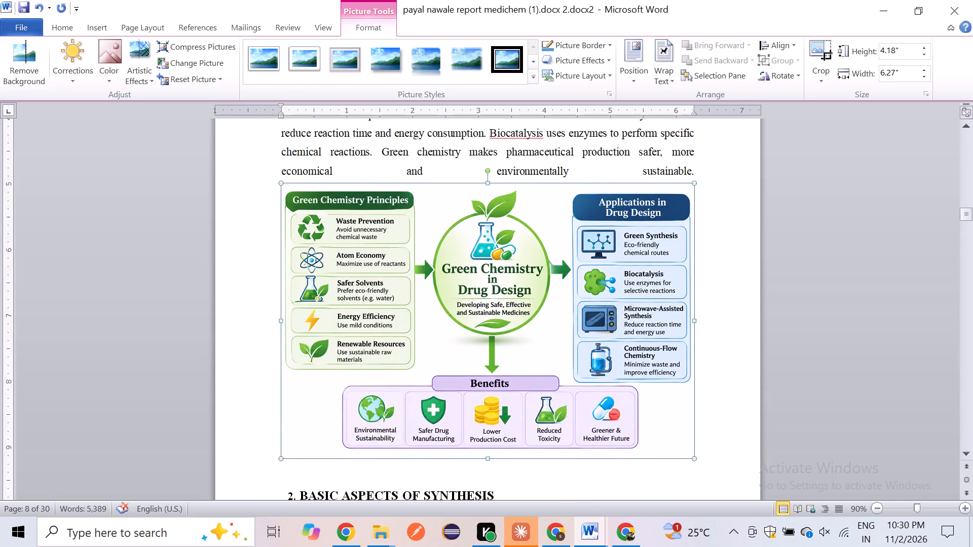
{"action": "scroll", "coordinate": [394, 270], "scroll_direction": "down", "scroll_amount": 1}
{"action": "left_click", "coordinate": [443, 280]}
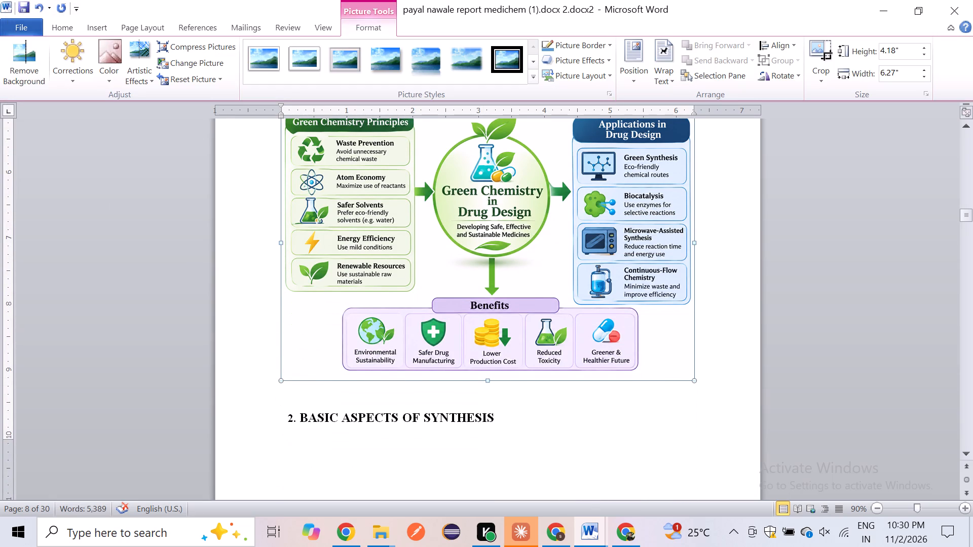
{"action": "scroll", "coordinate": [443, 280], "scroll_direction": "up", "scroll_amount": 1}
{"action": "scroll", "coordinate": [443, 280], "scroll_direction": "down", "scroll_amount": 1}
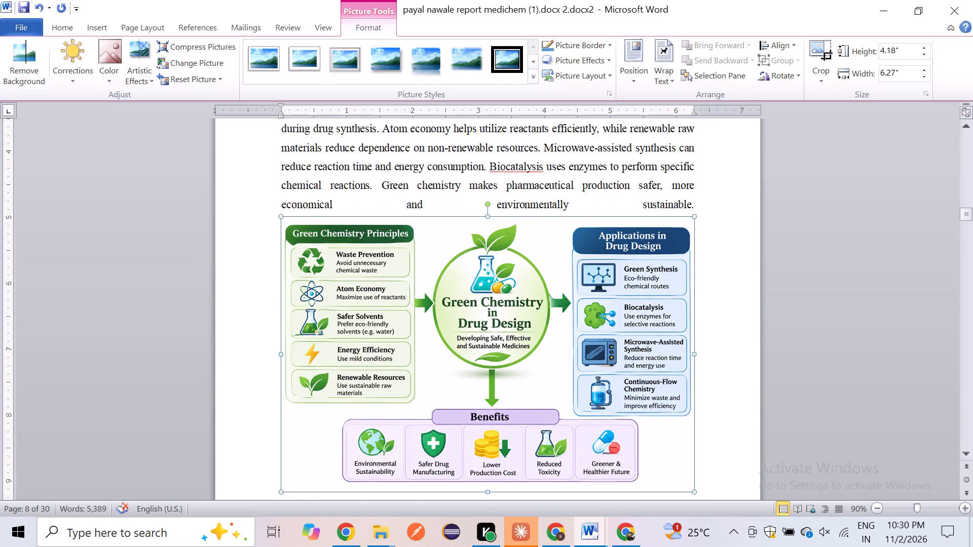
{"action": "left_click_drag", "start_coordinate": [487, 207], "coordinate": [491, 218]}
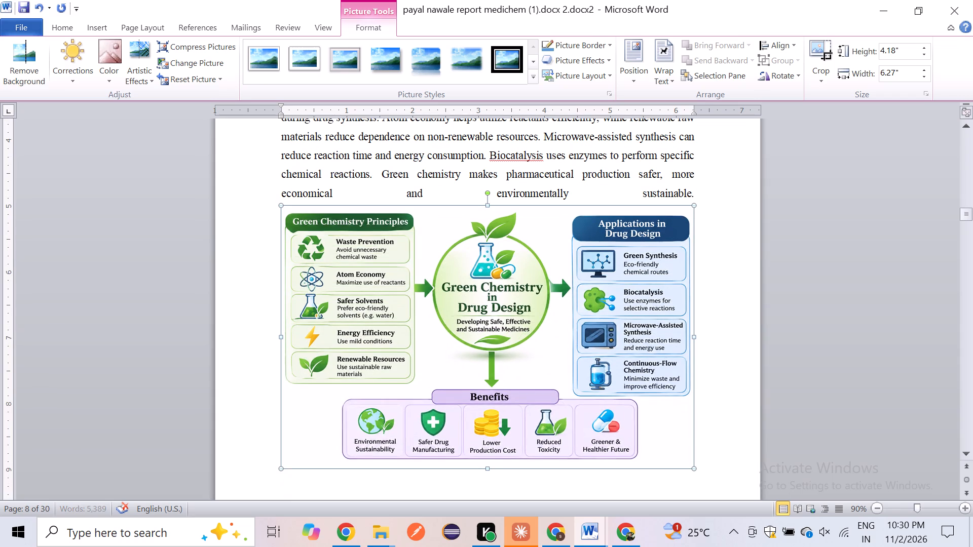
{"action": "left_click", "coordinate": [476, 263]}
{"action": "left_click_drag", "start_coordinate": [476, 263], "coordinate": [483, 292]}
Insert a paragraph break after "environmentally sustainable." to separate the section 1.5 text from the infographic.
{"action": "left_click", "coordinate": [703, 192]}
{"action": "left_click", "coordinate": [703, 192]}
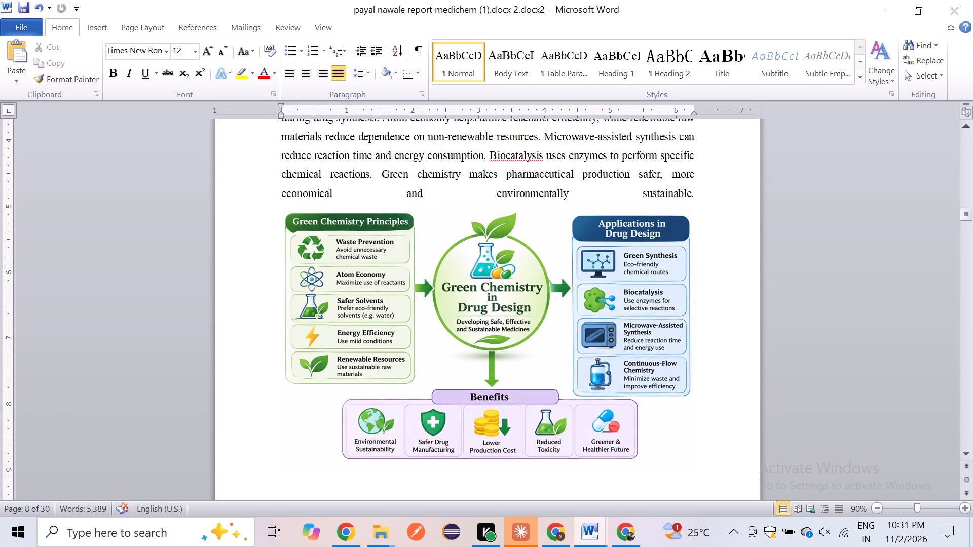
{"action": "key", "text": "Return"}
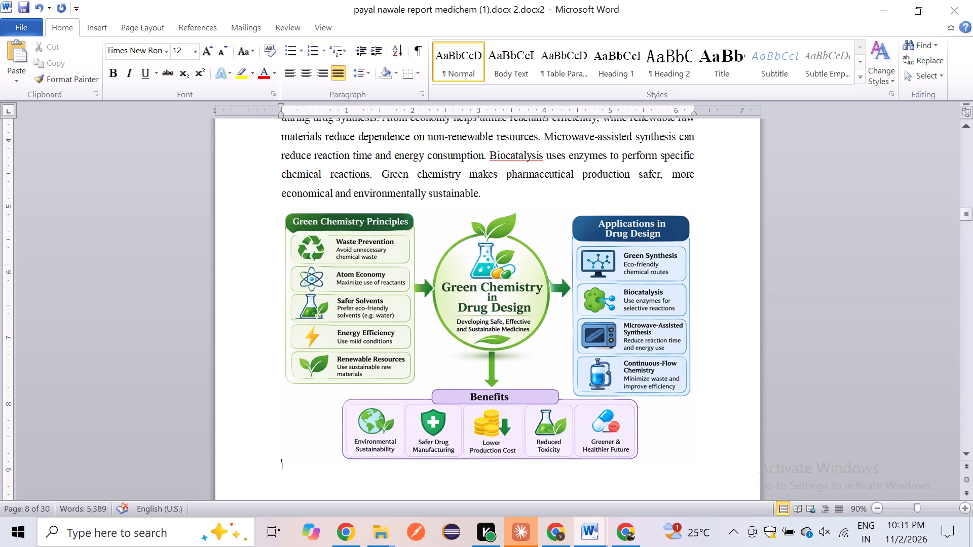
Stretch the green chemistry infographic slightly at its bottom edge to a height of about 4.12 inches.
{"action": "scroll", "coordinate": [703, 192], "scroll_direction": "down", "scroll_amount": 2}
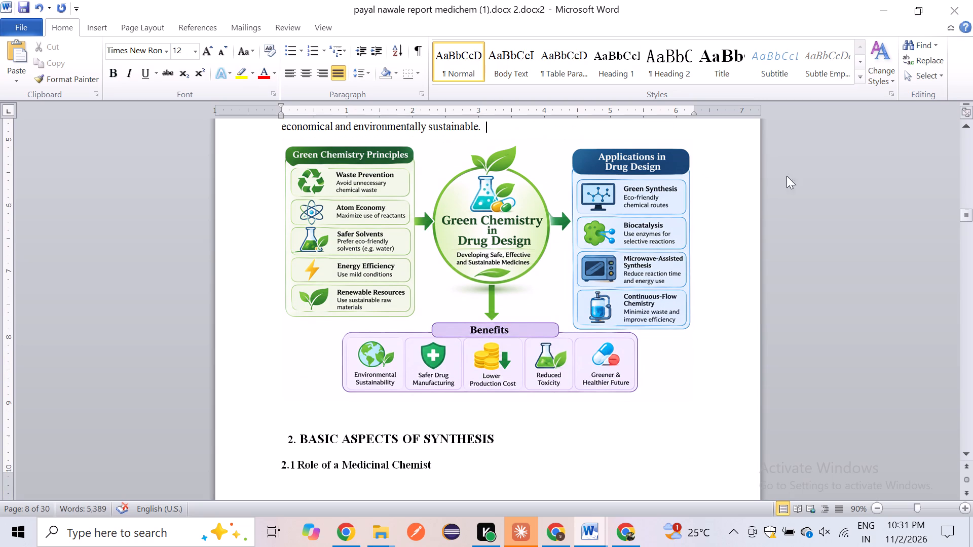
{"action": "left_click", "coordinate": [642, 242]}
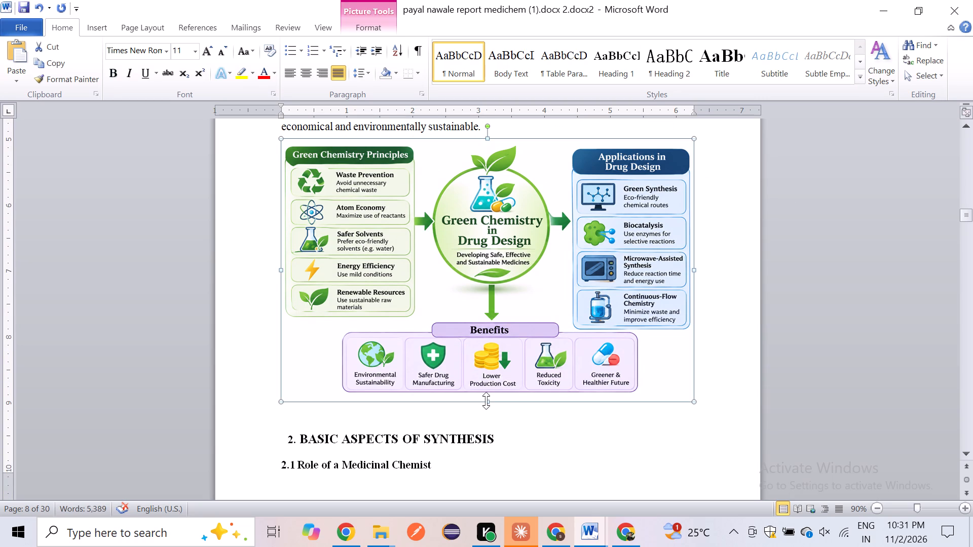
{"action": "left_click_drag", "start_coordinate": [486, 401], "coordinate": [488, 410]}
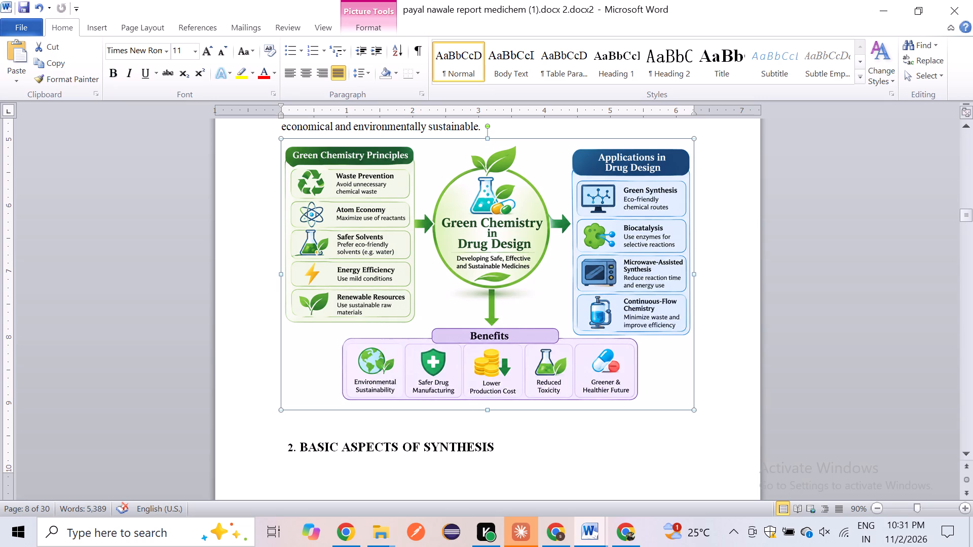
Check the page layout around the infographic, the heading "2. BASIC ASPECTS OF SYNTHESIS" and section 2.1.
{"action": "left_click", "coordinate": [255, 348]}
{"action": "scroll", "coordinate": [255, 348], "scroll_direction": "up", "scroll_amount": 1}
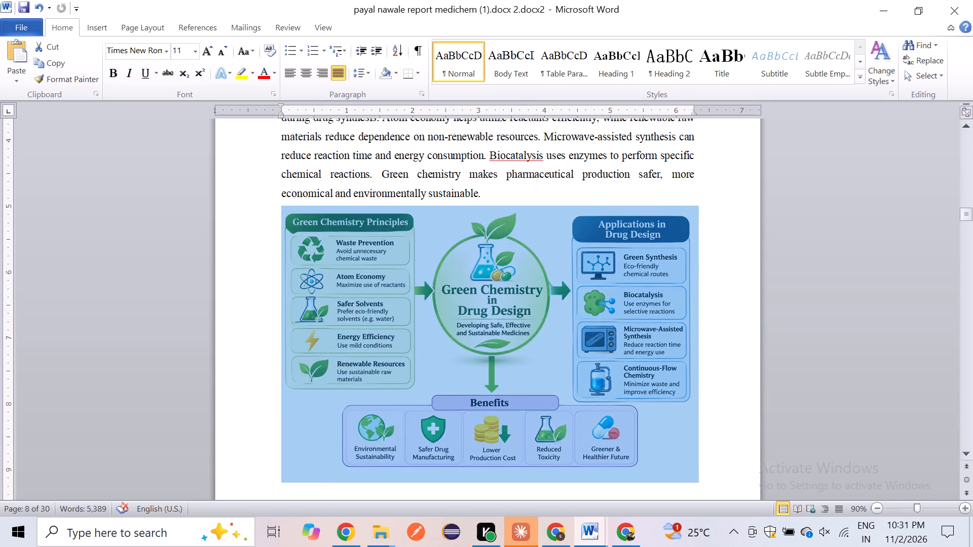
{"action": "left_click", "coordinate": [245, 219]}
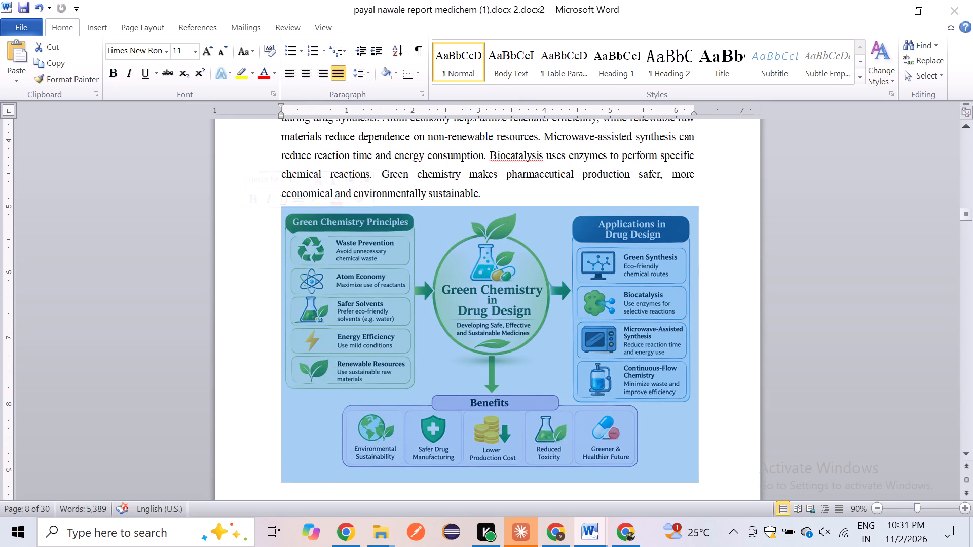
{"action": "left_click", "coordinate": [439, 183]}
{"action": "scroll", "coordinate": [439, 183], "scroll_direction": "up", "scroll_amount": 2}
{"action": "scroll", "coordinate": [439, 183], "scroll_direction": "down", "scroll_amount": 5}
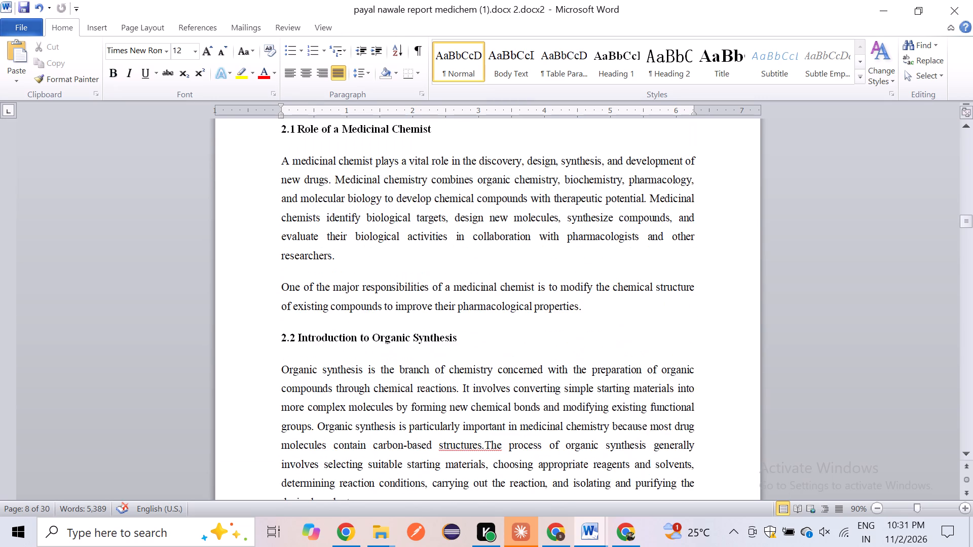
{"action": "scroll", "coordinate": [439, 183], "scroll_direction": "up", "scroll_amount": 3}
{"action": "scroll", "coordinate": [439, 183], "scroll_direction": "down", "scroll_amount": 1}
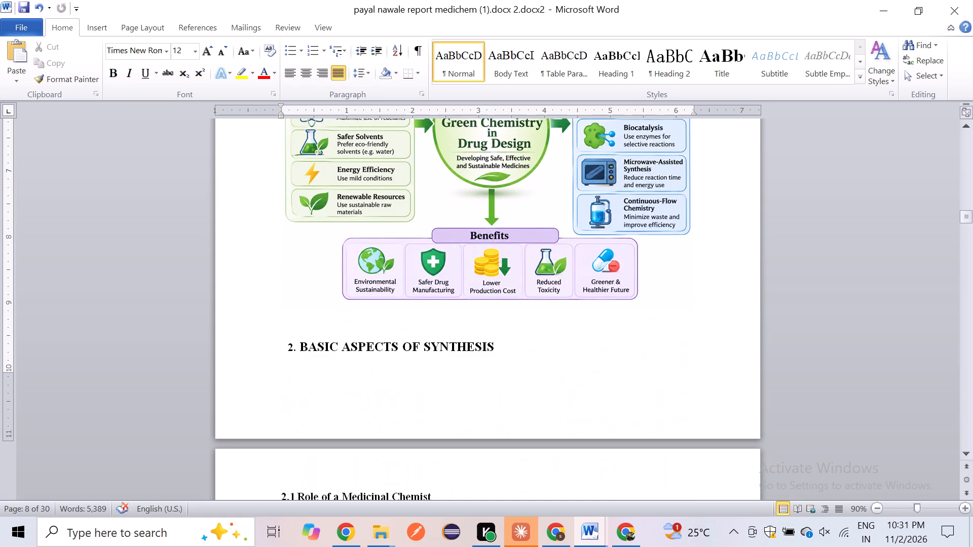
{"action": "scroll", "coordinate": [439, 183], "scroll_direction": "down", "scroll_amount": 1}
Start a caption for the green chemistry infographic, try to clear its default "Figure 1" text, and review the position options.
{"action": "left_click", "coordinate": [288, 323]}
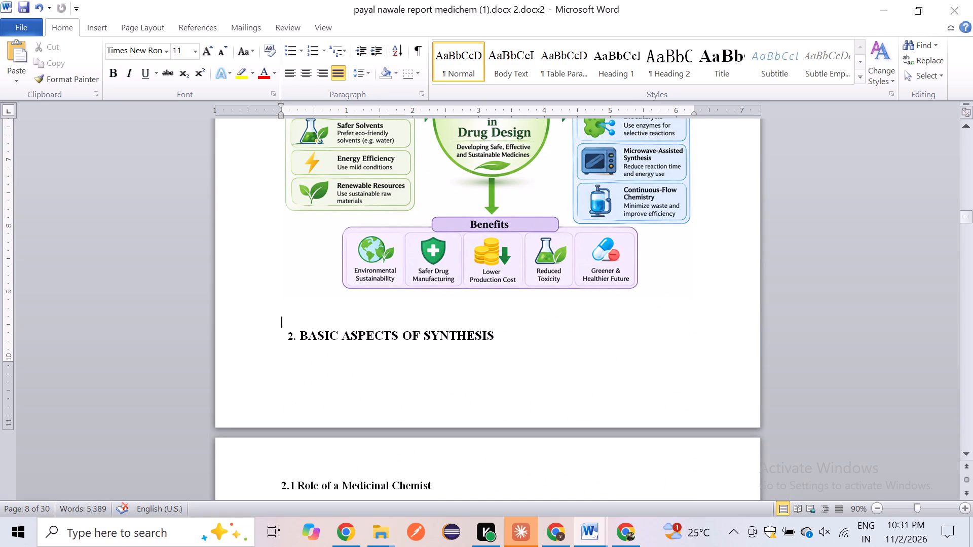
{"action": "left_click", "coordinate": [423, 276]}
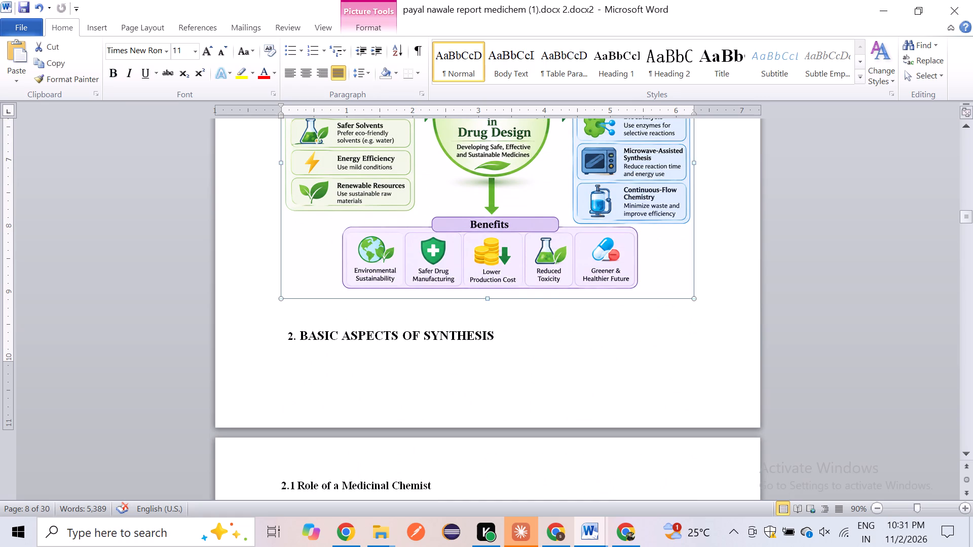
{"action": "right_click", "coordinate": [503, 298]}
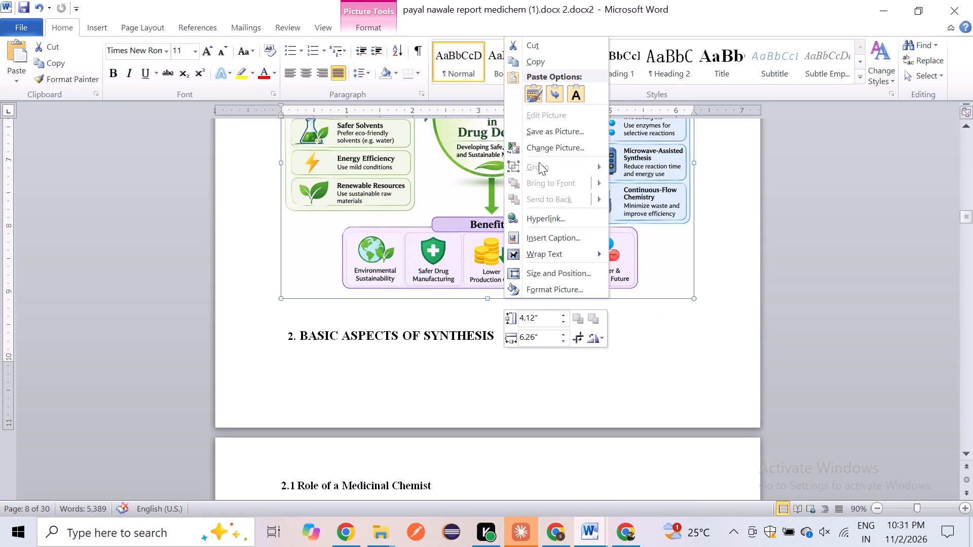
{"action": "left_click", "coordinate": [548, 241]}
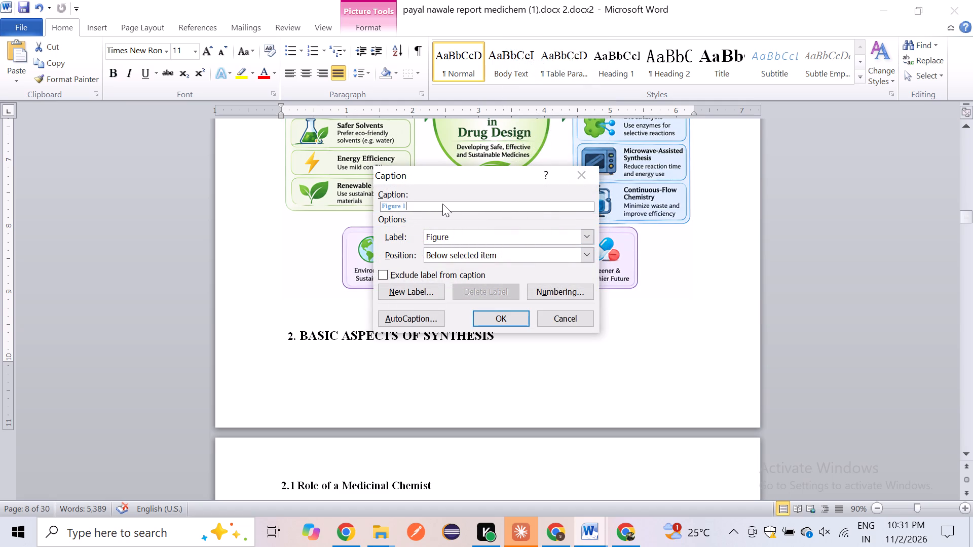
{"action": "key", "text": "ctrl+a"}
{"action": "key", "text": "BackSpace"}
{"action": "key", "text": "BackSpace"}
{"action": "key", "text": "BackSpace"}
{"action": "key", "text": "BackSpace"}
{"action": "double_click", "coordinate": [456, 235]}
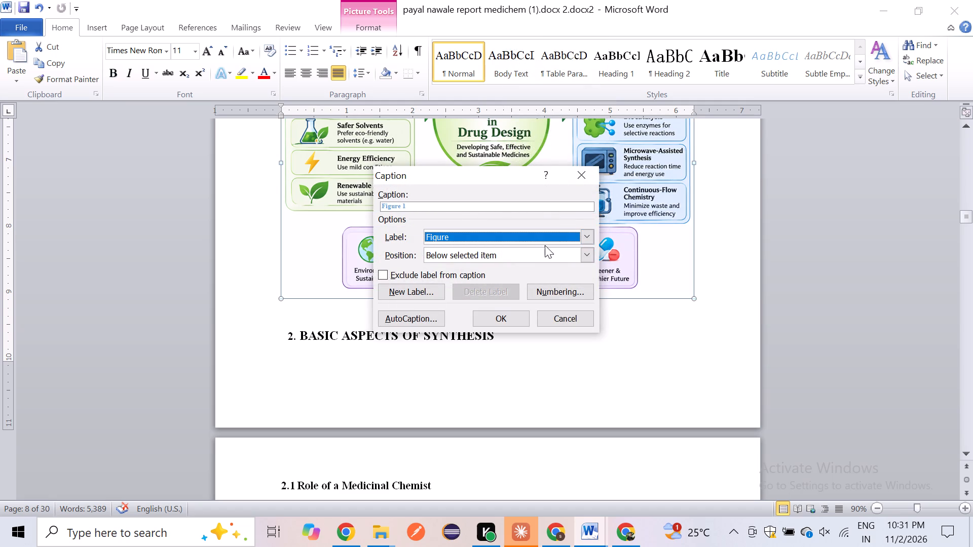
{"action": "left_click", "coordinate": [483, 256]}
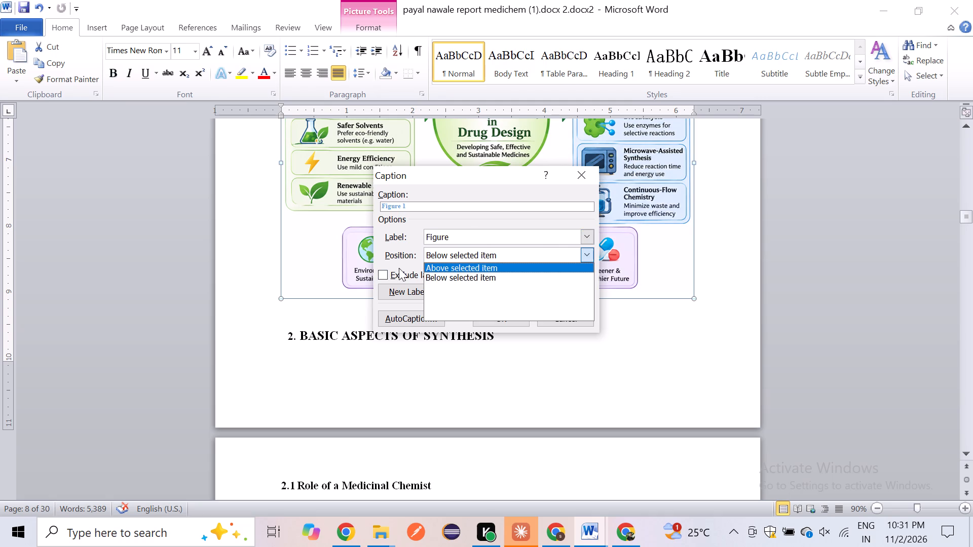
{"action": "left_click", "coordinate": [399, 268]}
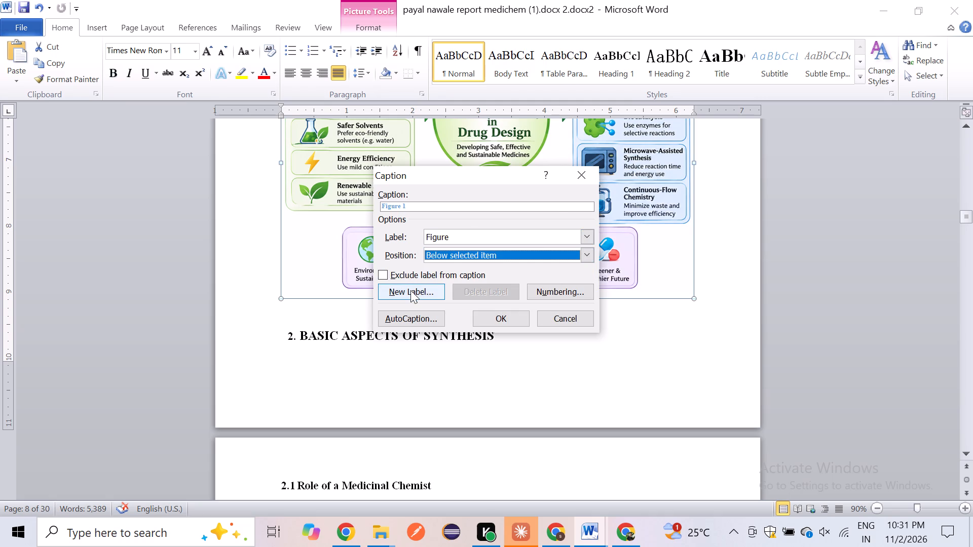
Create the caption label "Green Chemistry in Drug Design" and insert the caption below the green chemistry infographic.
{"action": "left_click", "coordinate": [410, 290]}
{"action": "left_click", "coordinate": [479, 252]}
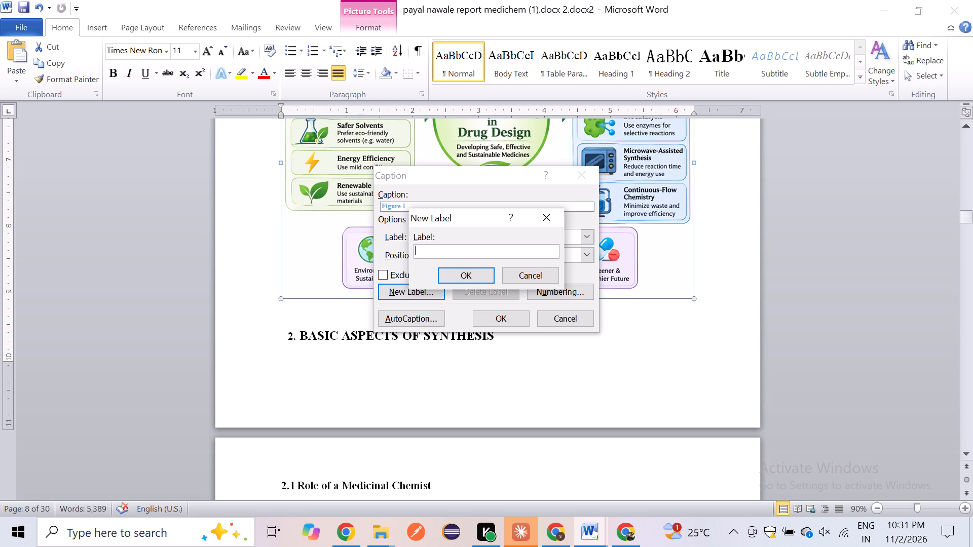
{"action": "type", "text": "n"}
{"action": "key", "text": "space"}
{"action": "left_click", "coordinate": [490, 253]}
{"action": "key", "text": "BackSpace"}
{"action": "key", "text": "BackSpace"}
{"action": "key", "text": "BackSpace"}
{"action": "type", "text": "IN"}
{"action": "key", "text": "BackSpace"}
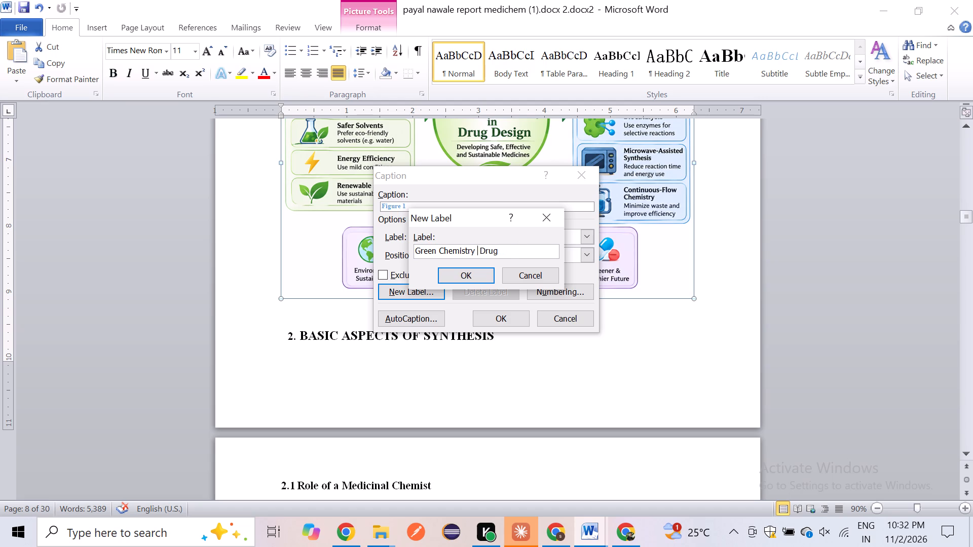
{"action": "type", "text": "in"}
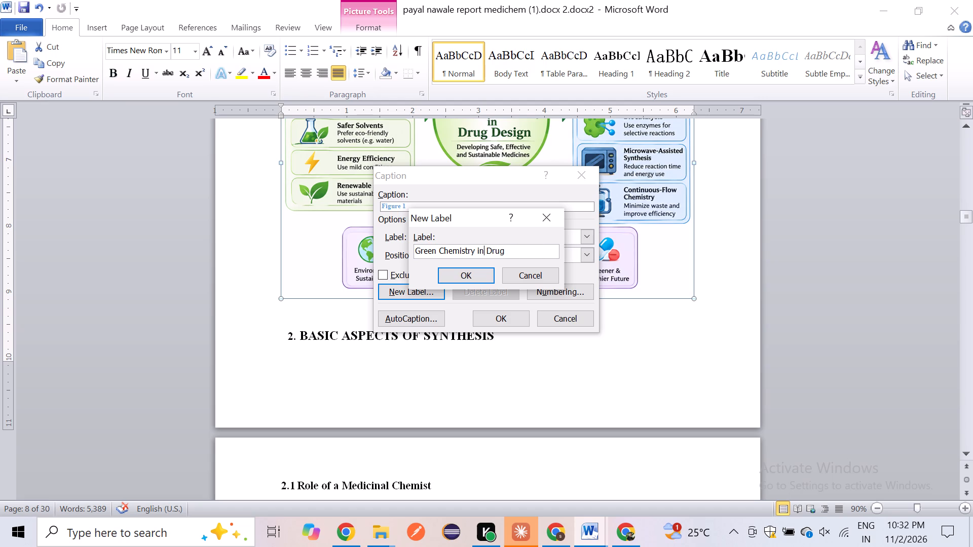
{"action": "left_click", "coordinate": [528, 252]}
{"action": "left_click", "coordinate": [485, 271]}
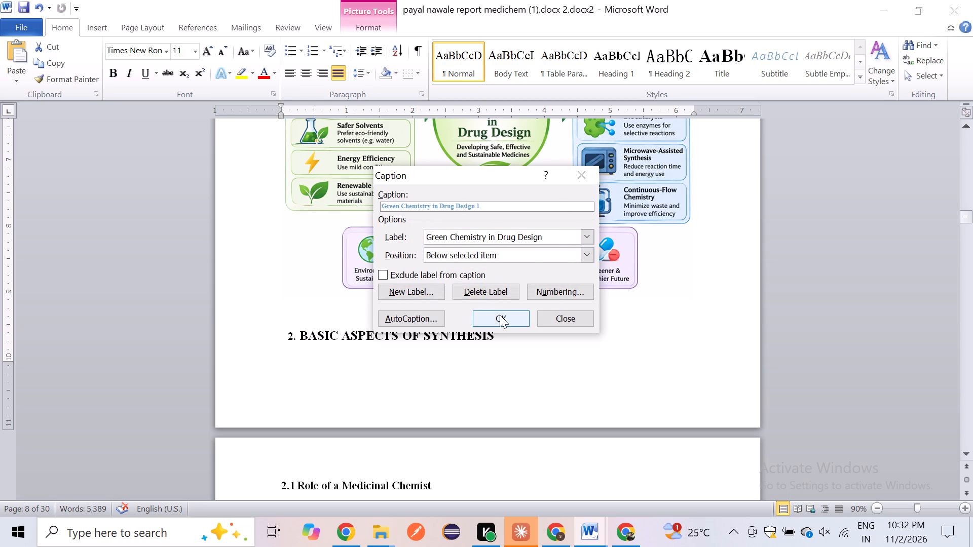
{"action": "left_click", "coordinate": [500, 315]}
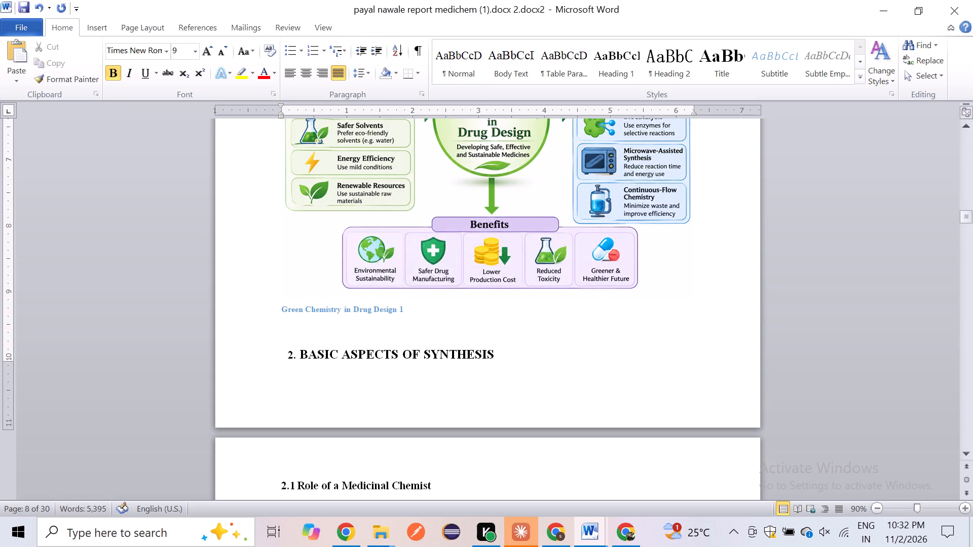
Centre the infographic's caption and format it at 12 pt in the Automatic font colour.
{"action": "left_click_drag", "start_coordinate": [279, 314], "coordinate": [450, 318]}
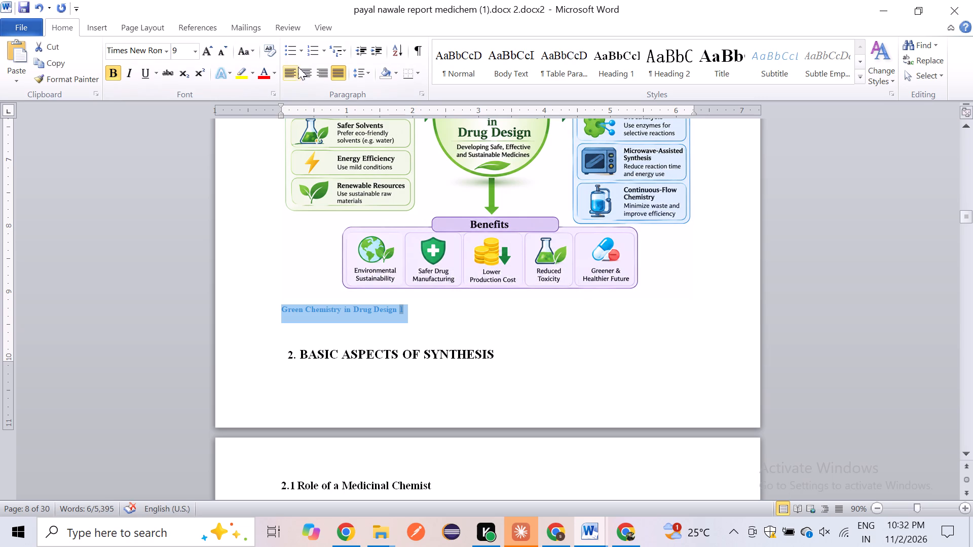
{"action": "left_click", "coordinate": [311, 73]}
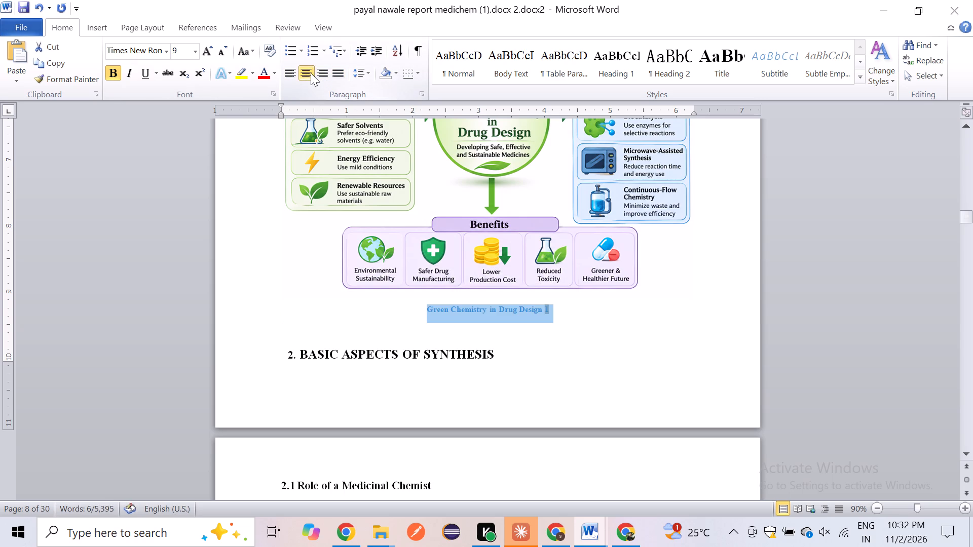
{"action": "left_click", "coordinate": [151, 46]}
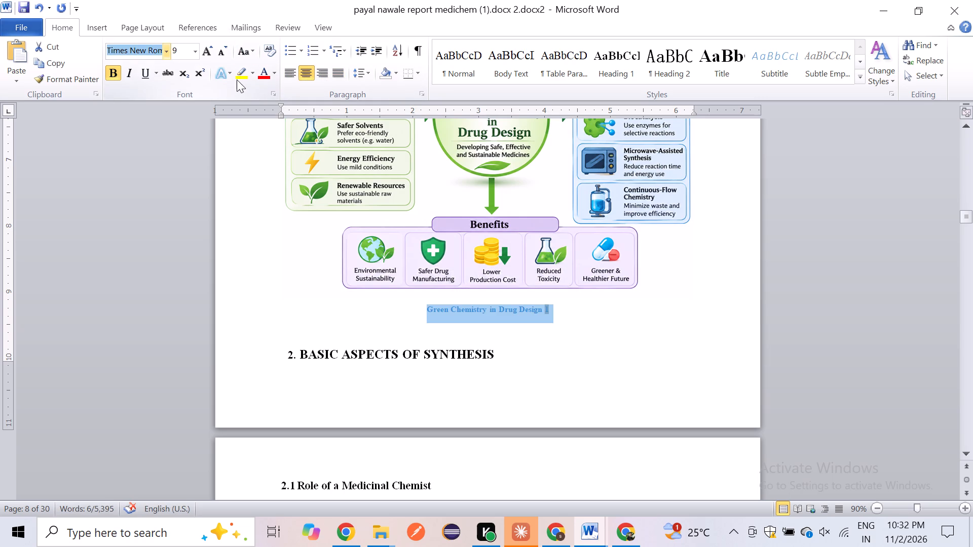
{"action": "left_click", "coordinate": [188, 47]}
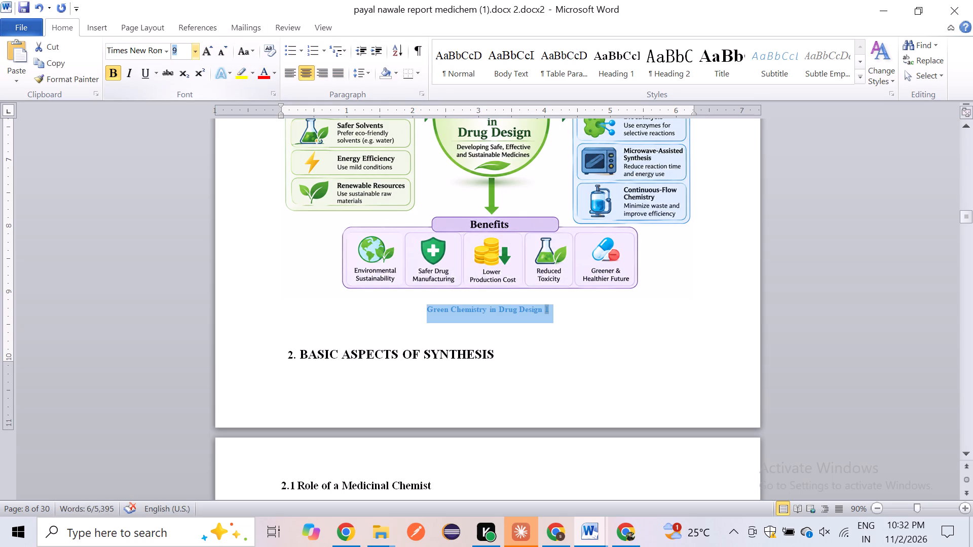
{"action": "type", "text": "12"}
{"action": "key", "text": "Return"}
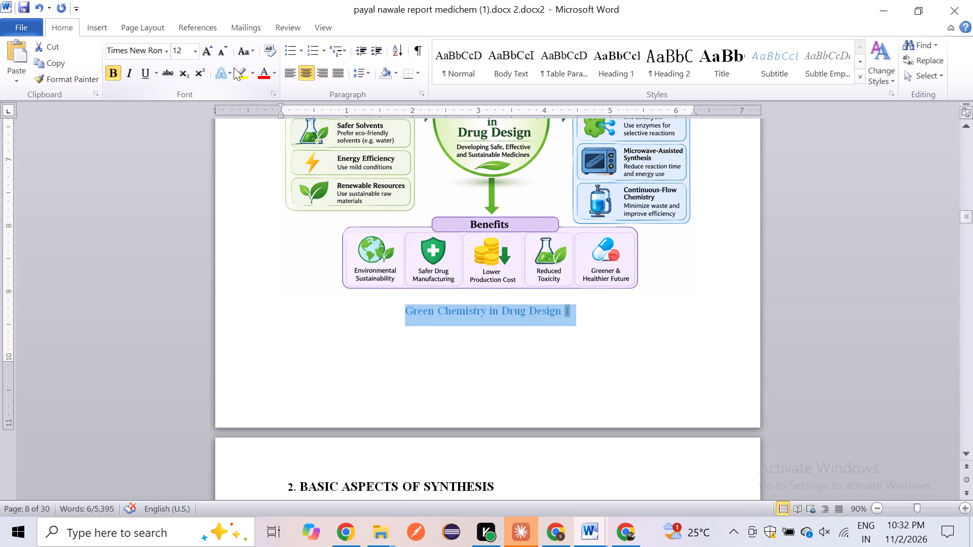
{"action": "left_click", "coordinate": [275, 75]}
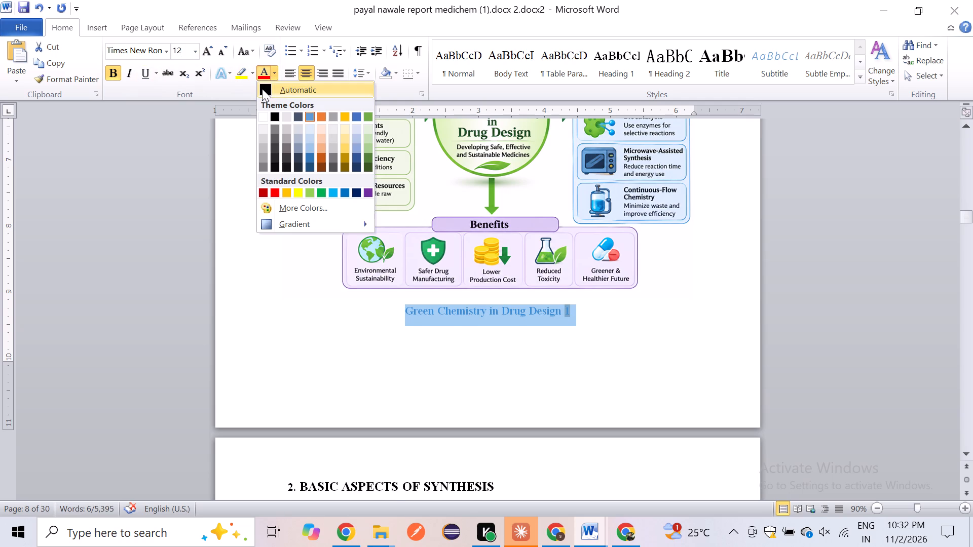
{"action": "left_click", "coordinate": [262, 88]}
{"action": "left_click", "coordinate": [261, 246]}
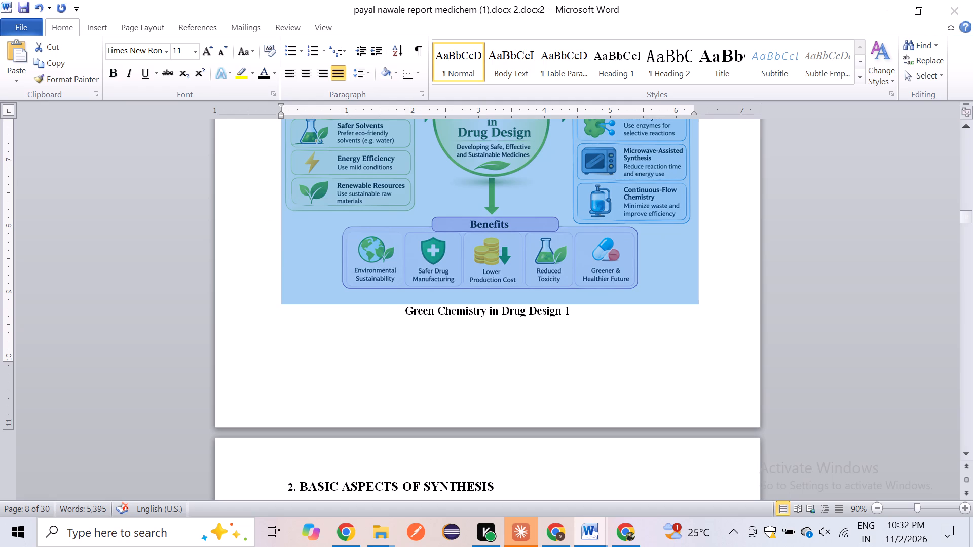
Delete the trailing number from the "Green Chemistry in Drug Design" caption.
{"action": "left_click", "coordinate": [570, 313]}
{"action": "left_click", "coordinate": [570, 313]}
{"action": "key", "text": "BackSpace"}
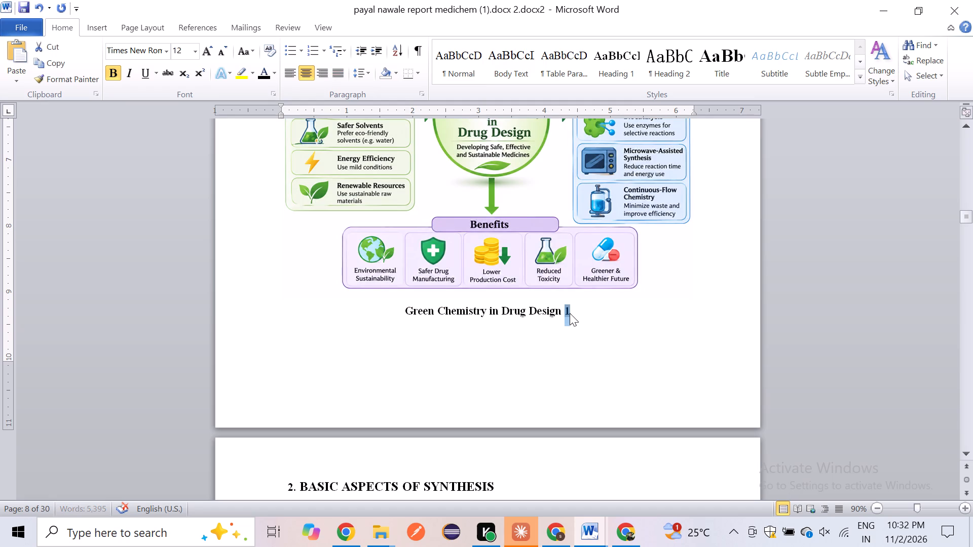
{"action": "key", "text": "BackSpace"}
Set the heading "2. BASIC ASPECTS OF SYNTHESIS" to font size 14.
{"action": "scroll", "coordinate": [570, 313], "scroll_direction": "down", "scroll_amount": 1}
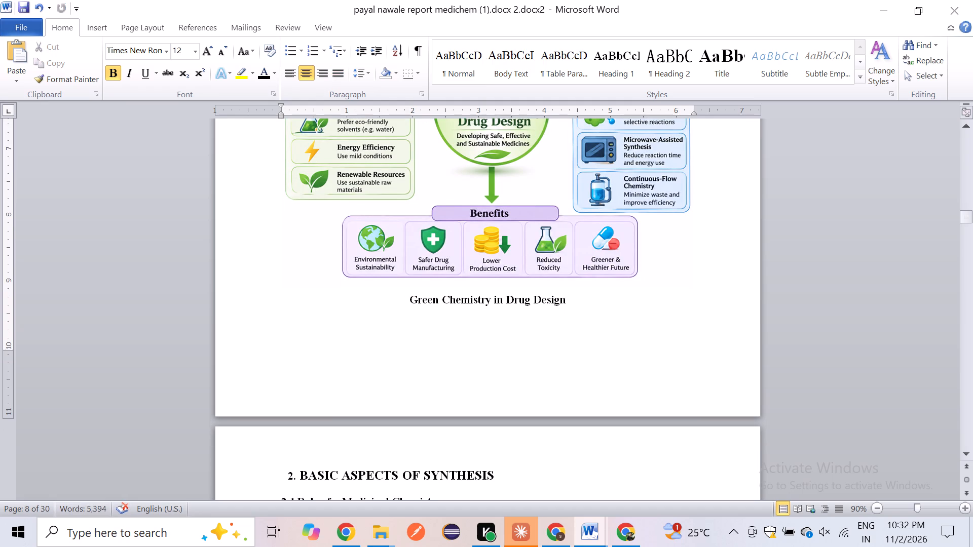
{"action": "left_click", "coordinate": [387, 300]}
{"action": "scroll", "coordinate": [387, 300], "scroll_direction": "down", "scroll_amount": 1}
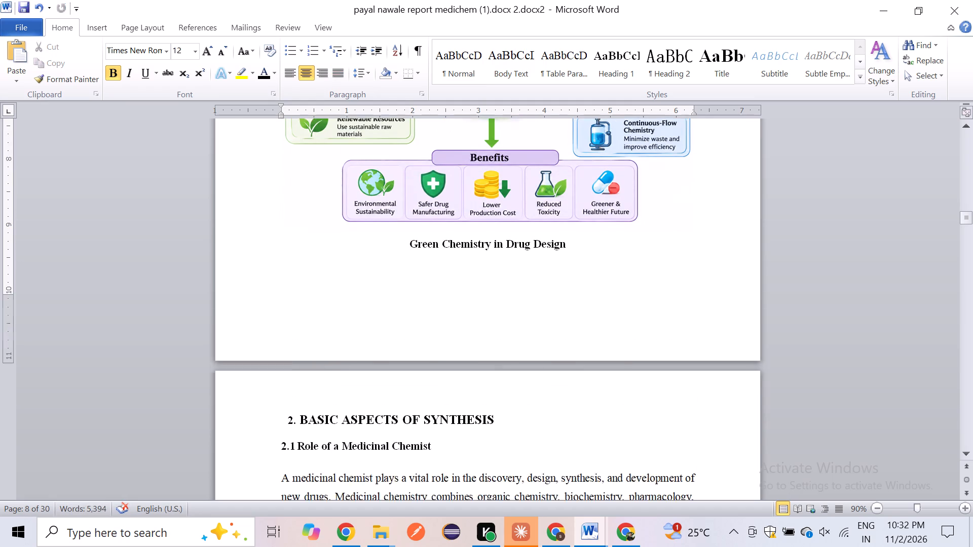
{"action": "scroll", "coordinate": [387, 300], "scroll_direction": "down", "scroll_amount": 1}
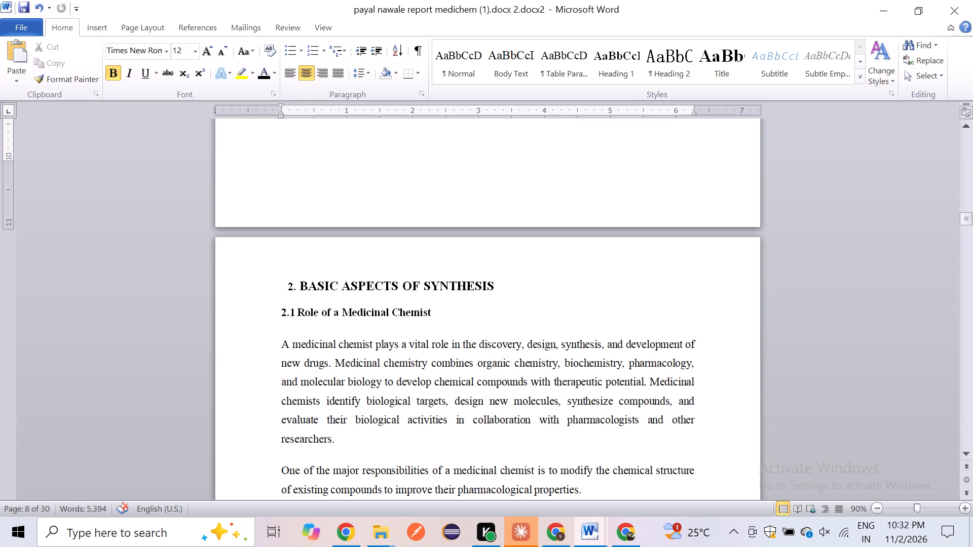
{"action": "left_click_drag", "start_coordinate": [284, 285], "coordinate": [551, 285]}
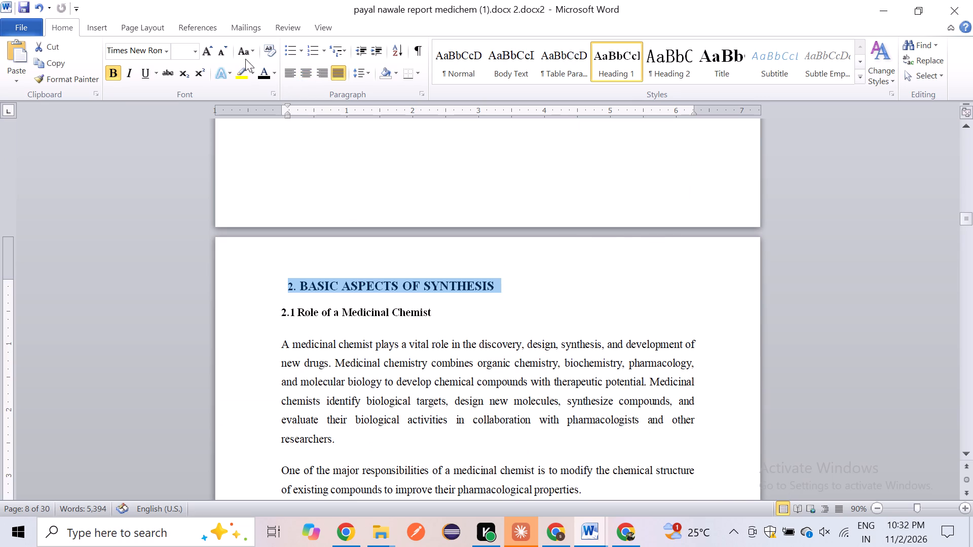
{"action": "left_click", "coordinate": [182, 48]}
{"action": "type", "text": "14"}
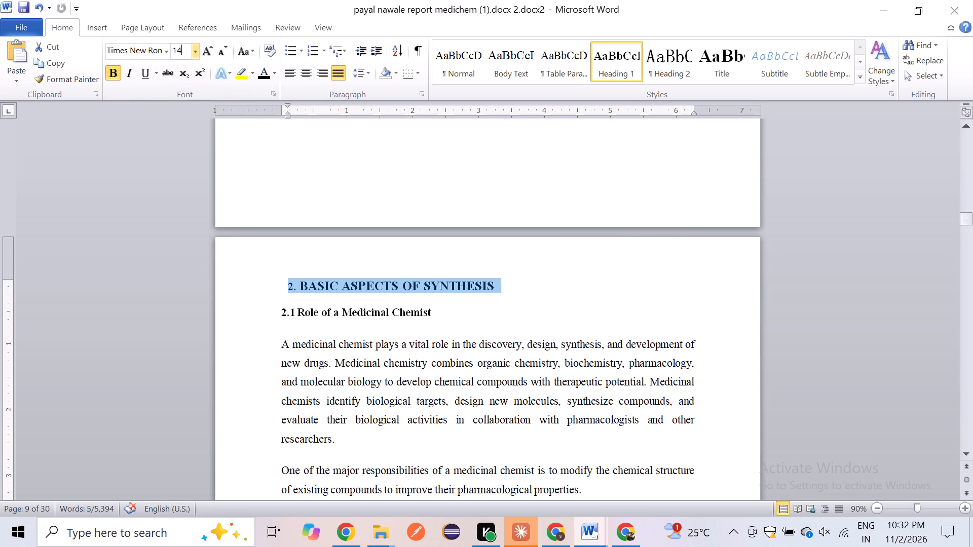
{"action": "key", "text": "Return"}
{"action": "left_click", "coordinate": [346, 347]}
Check the contents table, acknowledgement, abstract, lists of tables, figures and abbreviations, and section 1 for layout and text consistency.
{"action": "scroll", "coordinate": [346, 347], "scroll_direction": "up", "scroll_amount": 4}
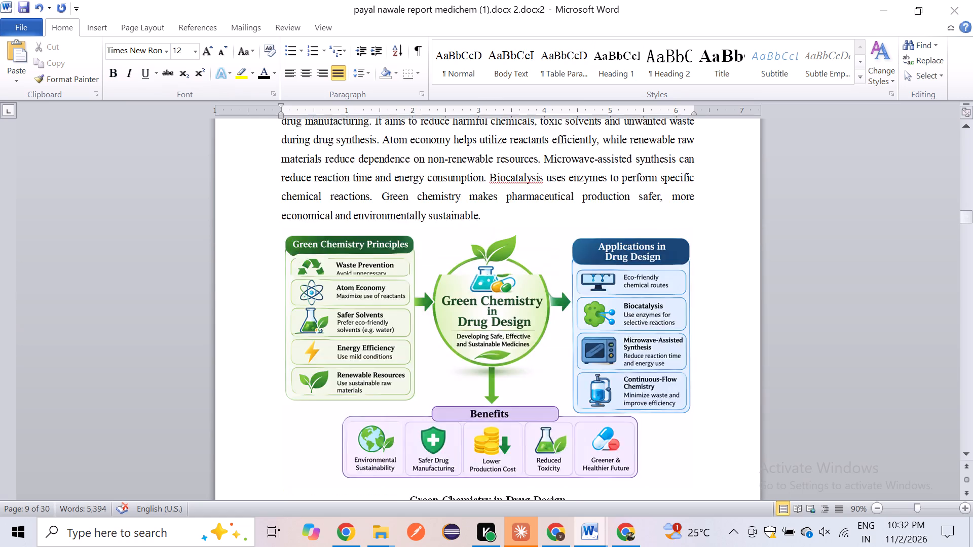
{"action": "scroll", "coordinate": [346, 347], "scroll_direction": "up", "scroll_amount": 9}
{"action": "scroll", "coordinate": [346, 347], "scroll_direction": "down", "scroll_amount": 1}
{"action": "scroll", "coordinate": [346, 347], "scroll_direction": "up", "scroll_amount": 1}
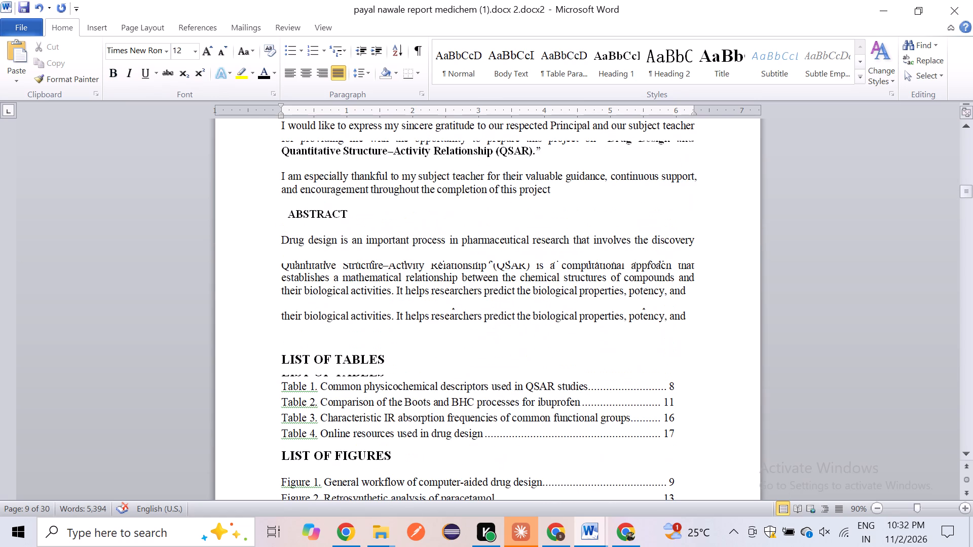
{"action": "left_click_drag", "start_coordinate": [357, 212], "coordinate": [263, 194]}
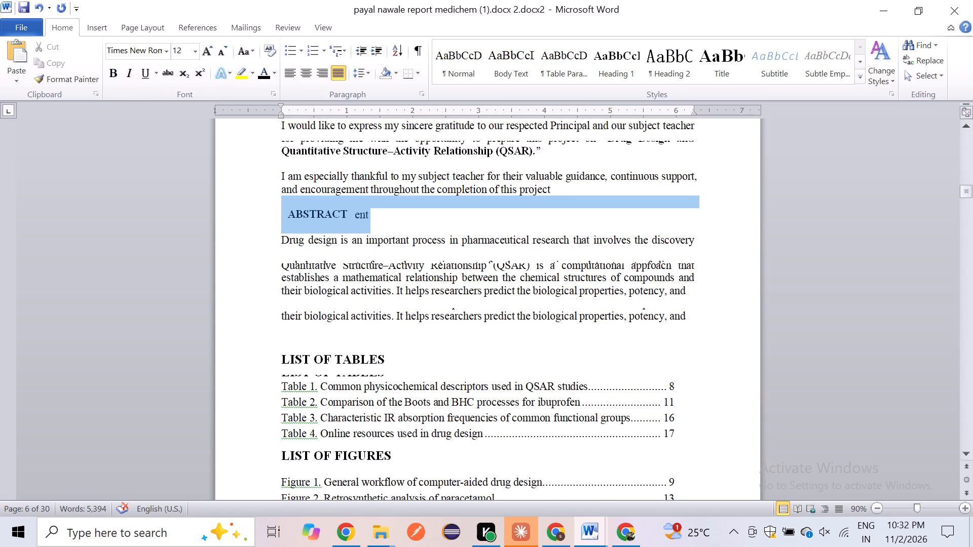
{"action": "left_click_drag", "start_coordinate": [263, 194], "coordinate": [275, 204]}
{"action": "scroll", "coordinate": [275, 204], "scroll_direction": "up", "scroll_amount": 1}
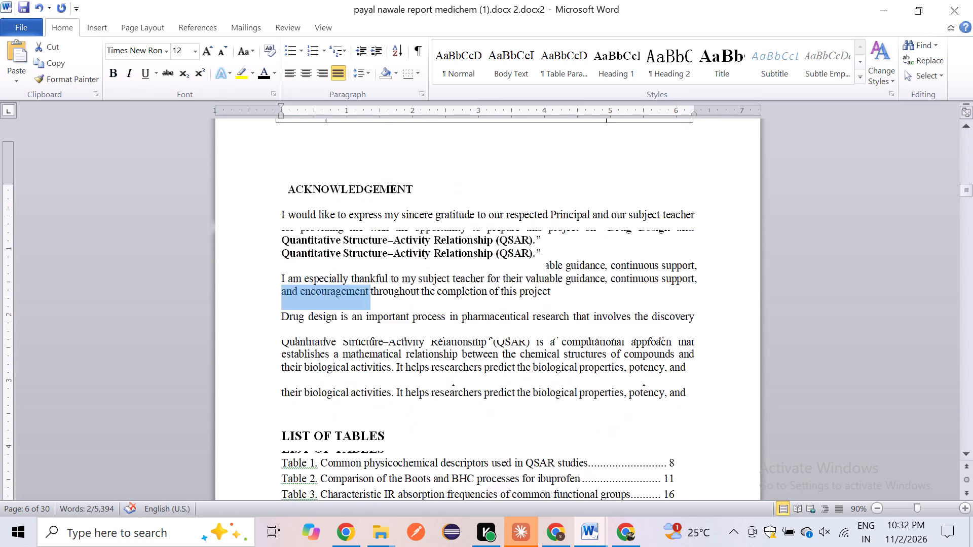
{"action": "scroll", "coordinate": [275, 204], "scroll_direction": "up", "scroll_amount": 2}
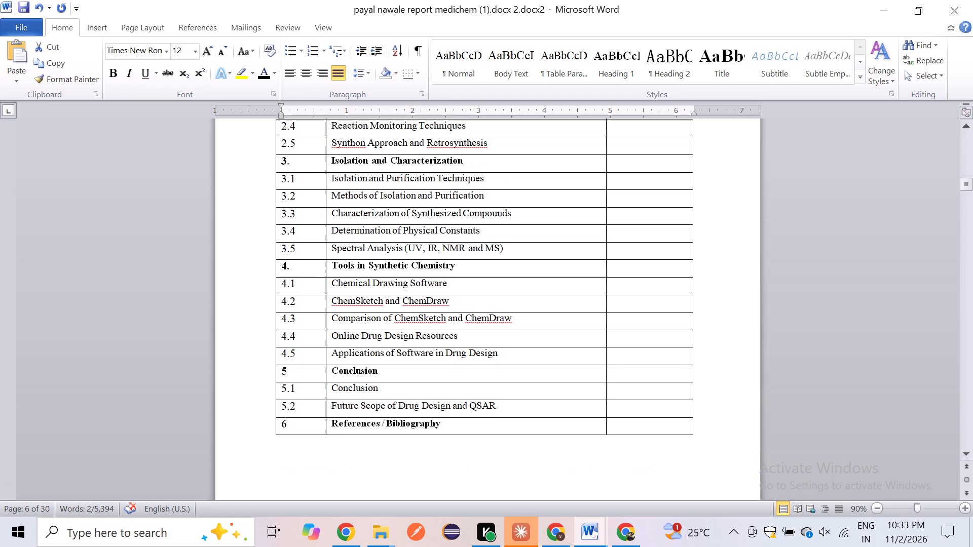
{"action": "scroll", "coordinate": [275, 204], "scroll_direction": "down", "scroll_amount": 3}
{"action": "scroll", "coordinate": [323, 214], "scroll_direction": "up", "scroll_amount": 1}
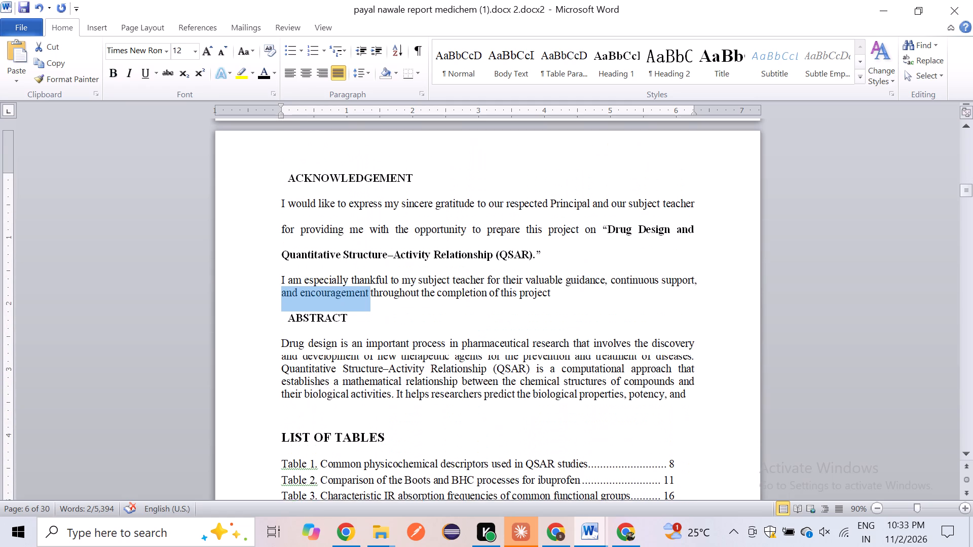
{"action": "scroll", "coordinate": [323, 214], "scroll_direction": "down", "scroll_amount": 5}
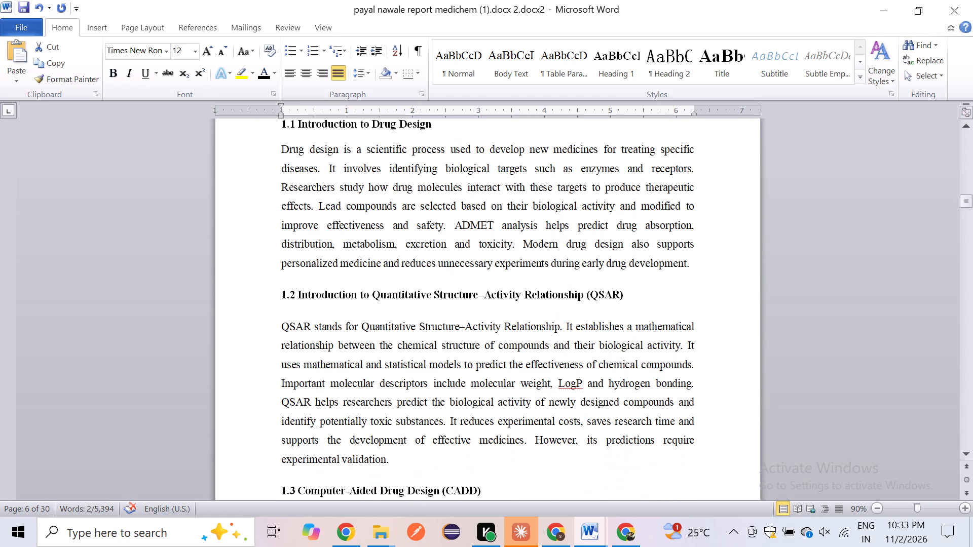
{"action": "scroll", "coordinate": [323, 214], "scroll_direction": "up", "scroll_amount": 1}
{"action": "left_click", "coordinate": [263, 187]}
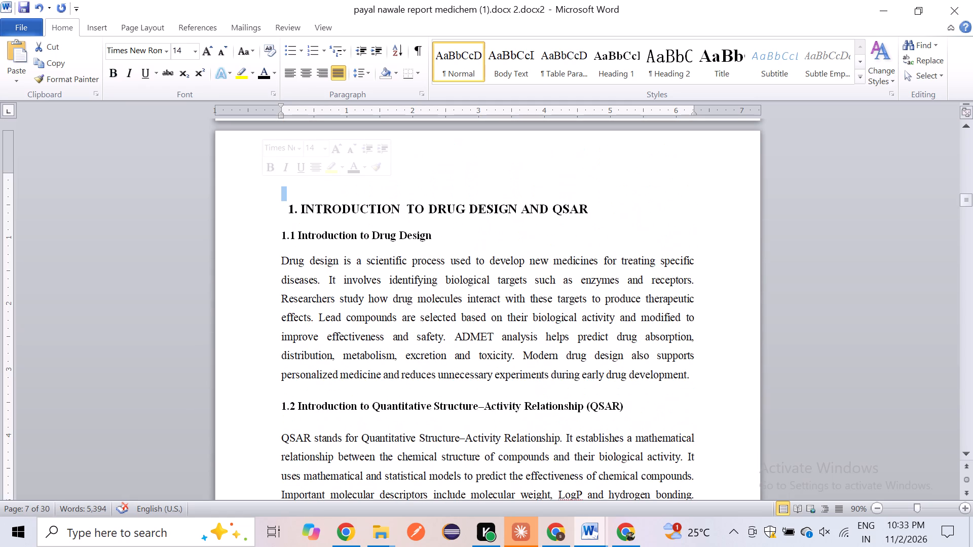
{"action": "scroll", "coordinate": [277, 214], "scroll_direction": "down", "scroll_amount": 1}
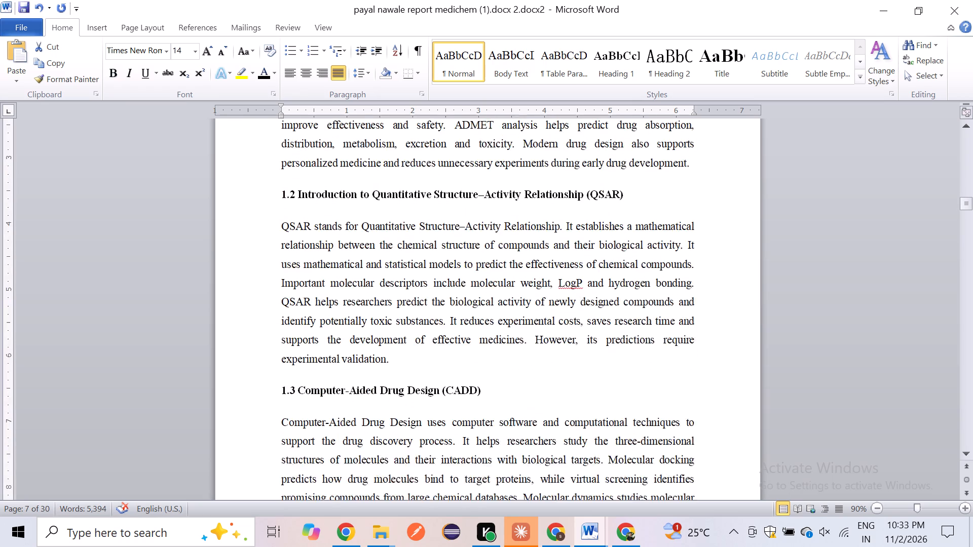
{"action": "scroll", "coordinate": [277, 214], "scroll_direction": "up", "scroll_amount": 3}
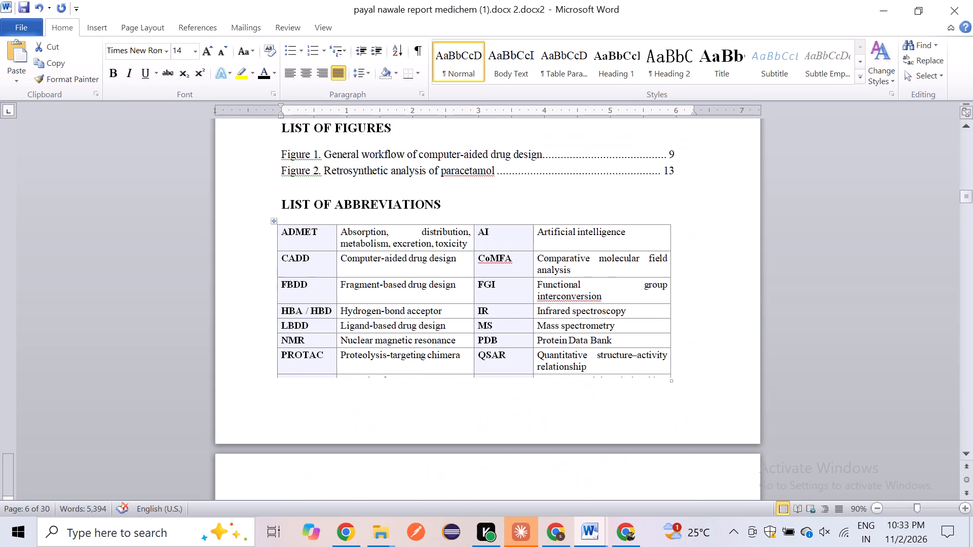
{"action": "left_click", "coordinate": [345, 287]}
{"action": "scroll", "coordinate": [345, 287], "scroll_direction": "up", "scroll_amount": 1}
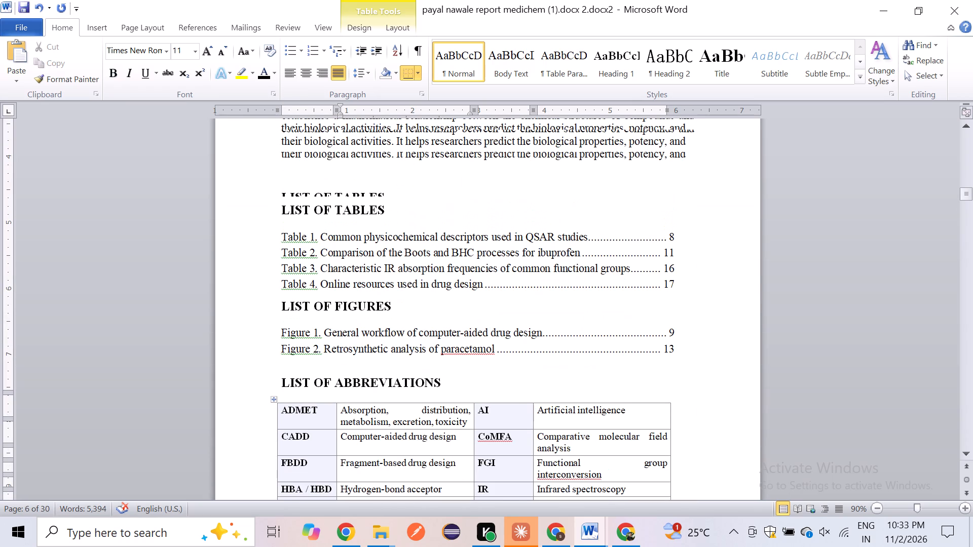
{"action": "double_click", "coordinate": [309, 201]}
{"action": "double_click", "coordinate": [309, 201]}
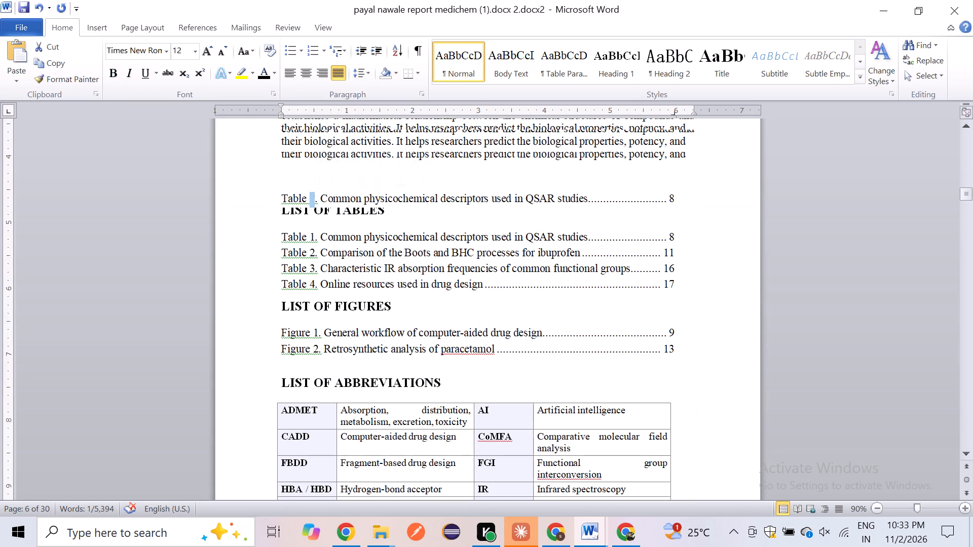
{"action": "left_click", "coordinate": [282, 242]}
{"action": "double_click", "coordinate": [325, 214]}
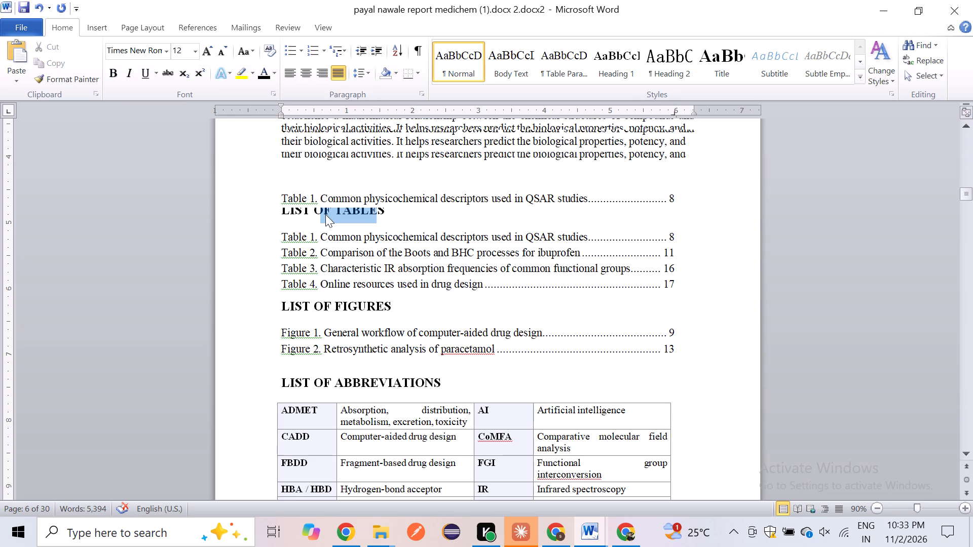
Check the lists of tables and figures, the abstract and the acknowledgement for overlapping, repeated or unevenly spaced lines.
{"action": "left_click", "coordinate": [325, 214]}
{"action": "triple_click", "coordinate": [325, 214]}
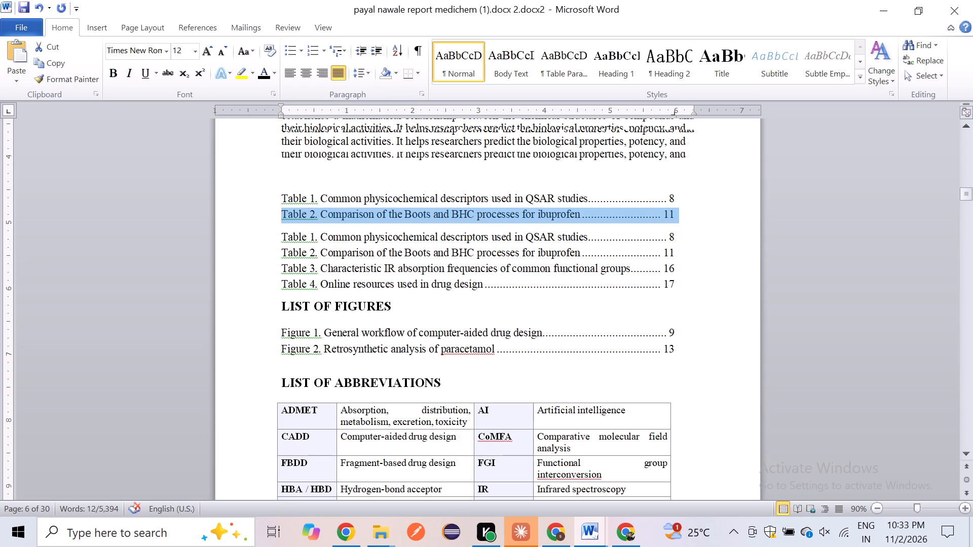
{"action": "triple_click", "coordinate": [301, 314]}
{"action": "triple_click", "coordinate": [301, 314]}
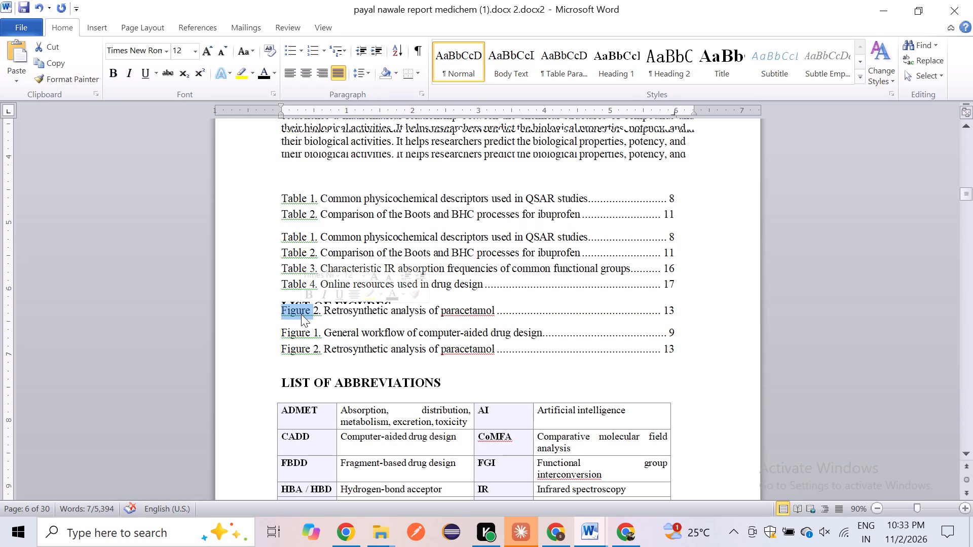
{"action": "double_click", "coordinate": [301, 314]}
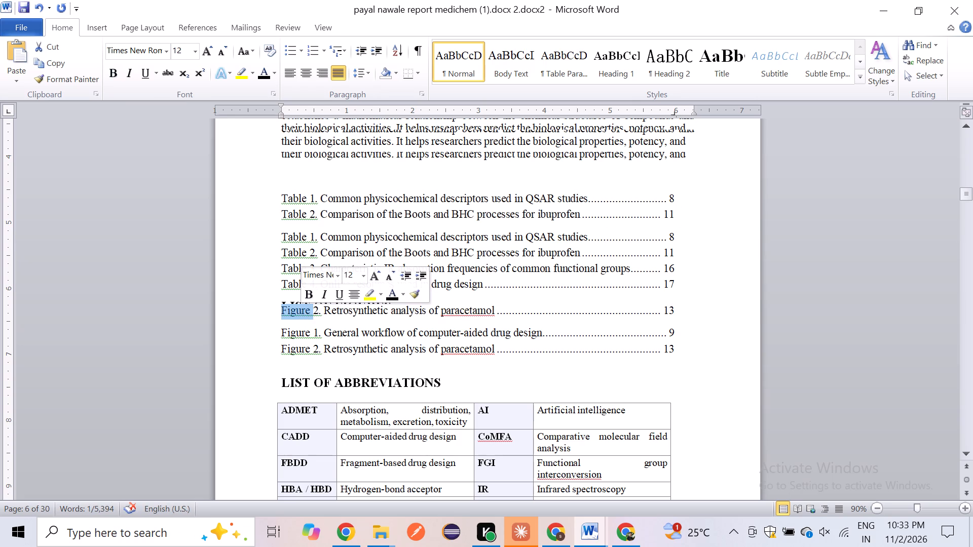
{"action": "triple_click", "coordinate": [286, 301]}
{"action": "left_click", "coordinate": [286, 301]}
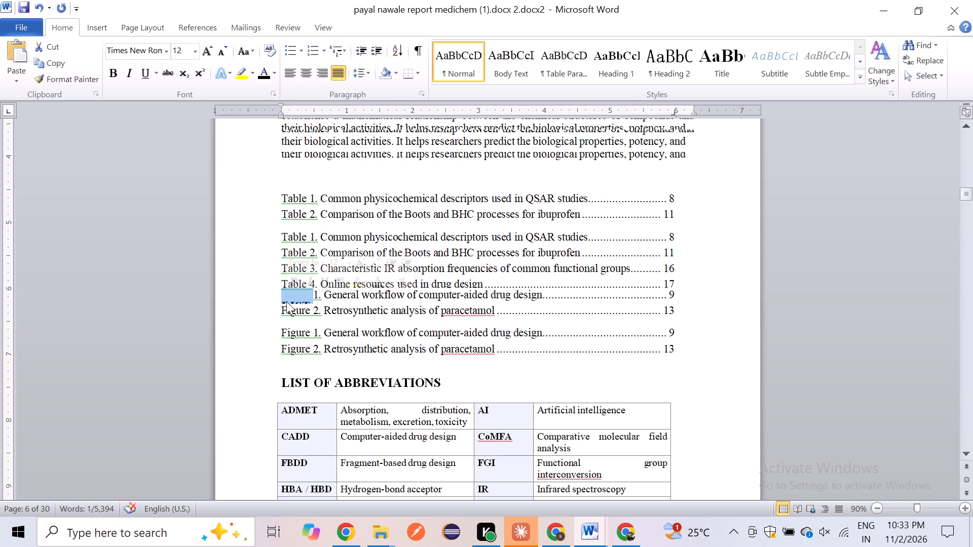
{"action": "triple_click", "coordinate": [286, 301]}
{"action": "left_click", "coordinate": [286, 301]}
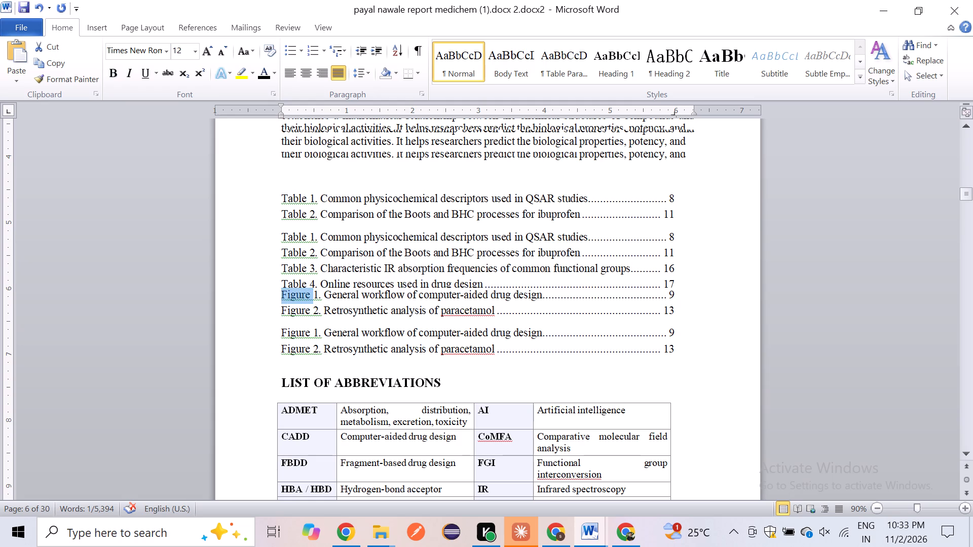
{"action": "left_click", "coordinate": [251, 303]}
{"action": "triple_click", "coordinate": [251, 303]}
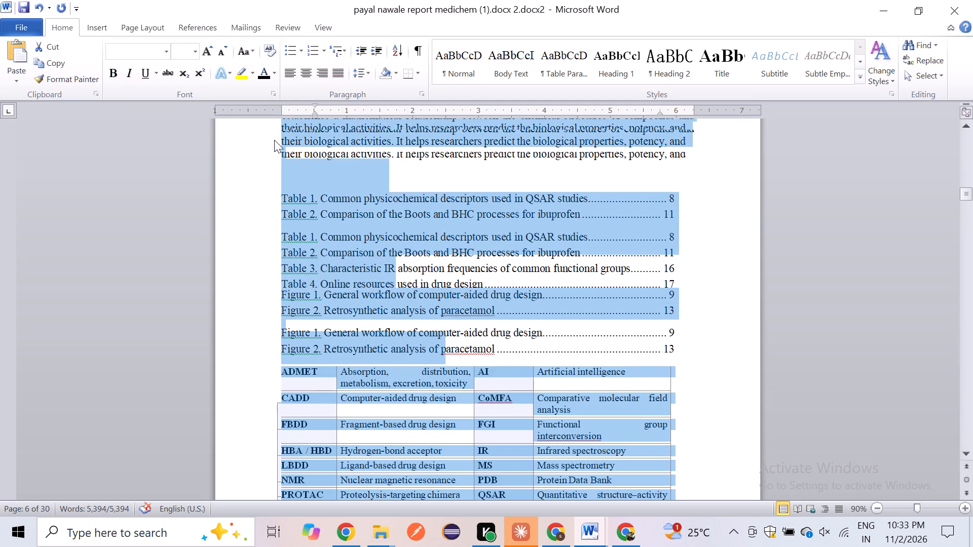
{"action": "scroll", "coordinate": [274, 140], "scroll_direction": "up", "scroll_amount": 1}
{"action": "left_click", "coordinate": [293, 168]}
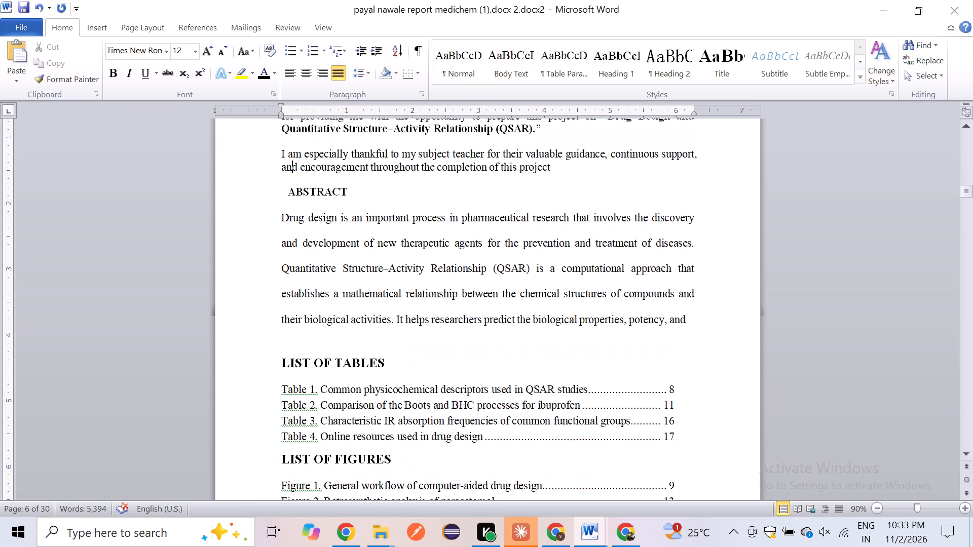
{"action": "scroll", "coordinate": [328, 245], "scroll_direction": "up", "scroll_amount": 1}
{"action": "triple_click", "coordinate": [328, 245]}
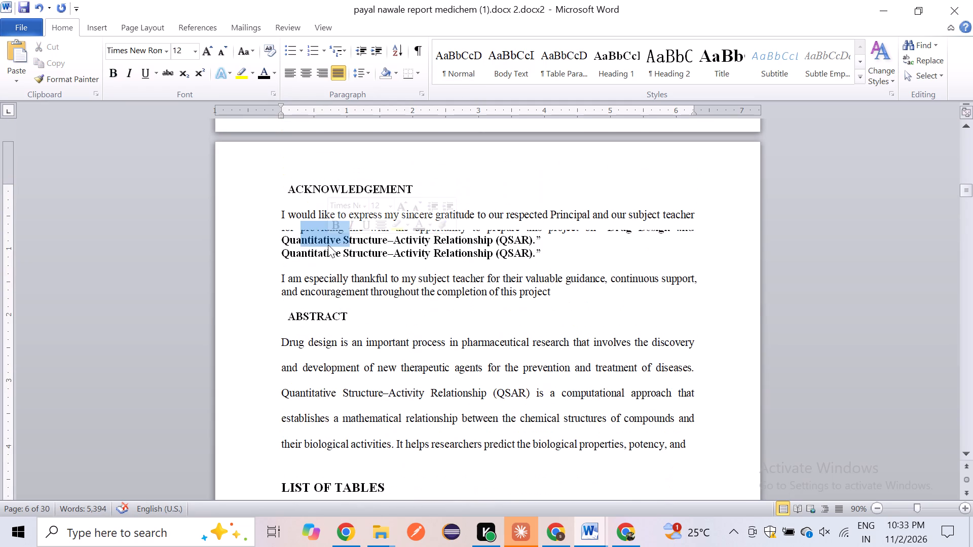
{"action": "left_click", "coordinate": [252, 220]}
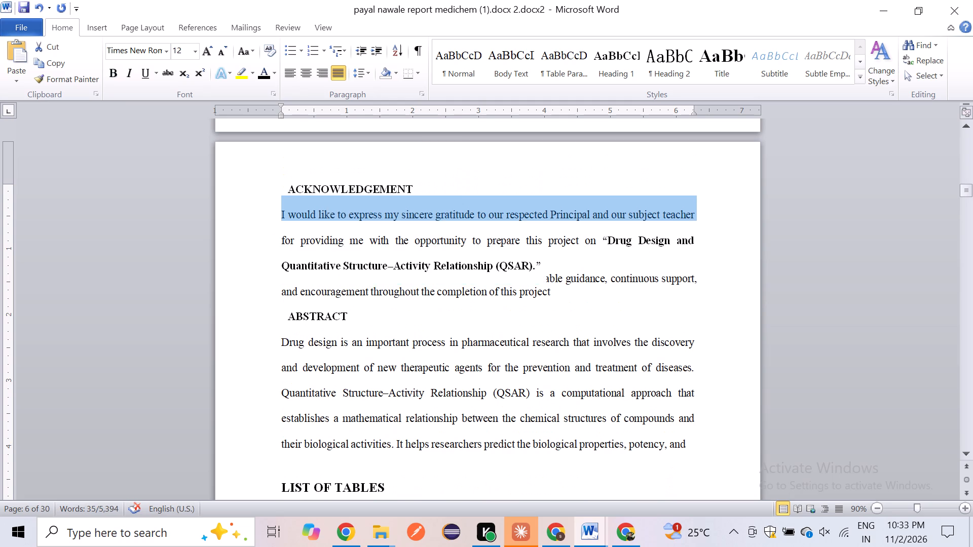
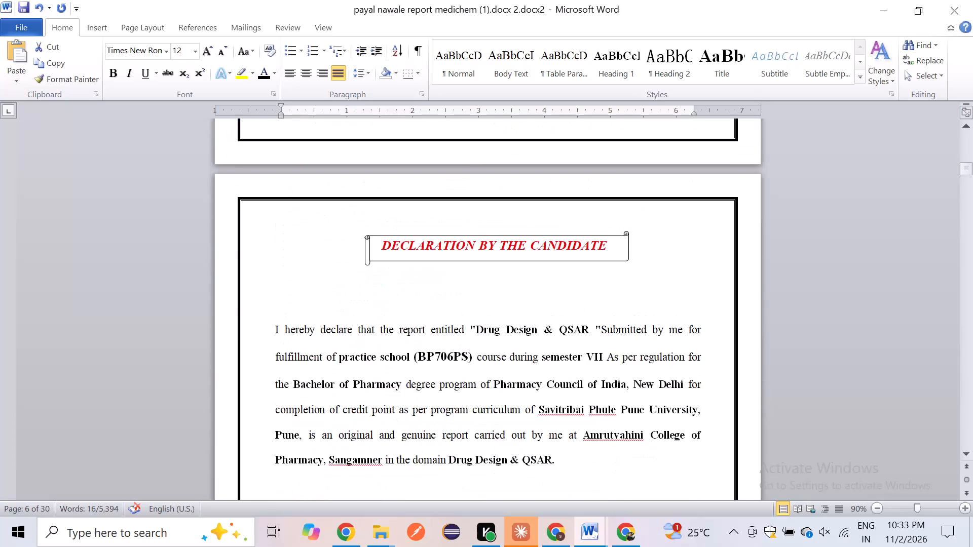
Check the declaration, the signature page and the title page at the start of the report for layout.
{"action": "scroll", "coordinate": [362, 243], "scroll_direction": "up", "scroll_amount": 3}
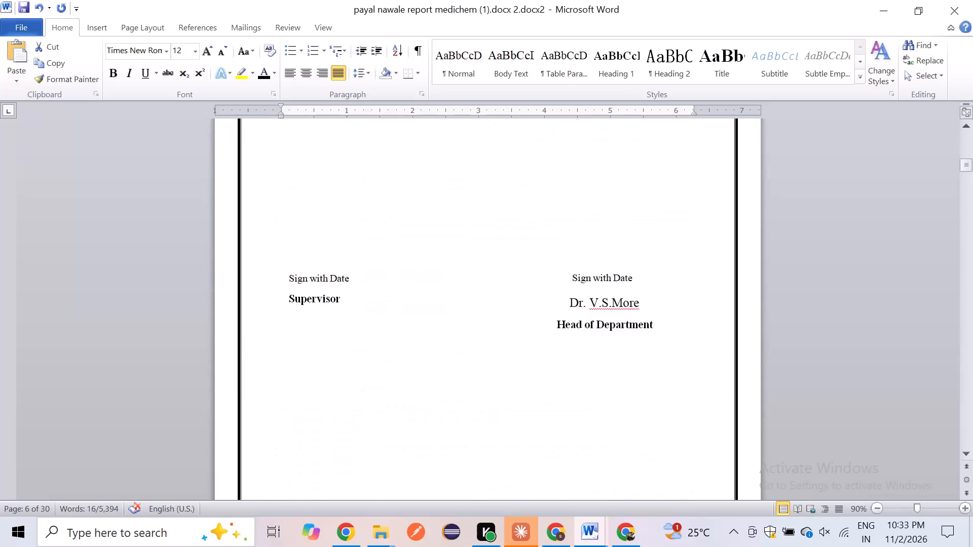
{"action": "scroll", "coordinate": [362, 243], "scroll_direction": "up", "scroll_amount": 11}
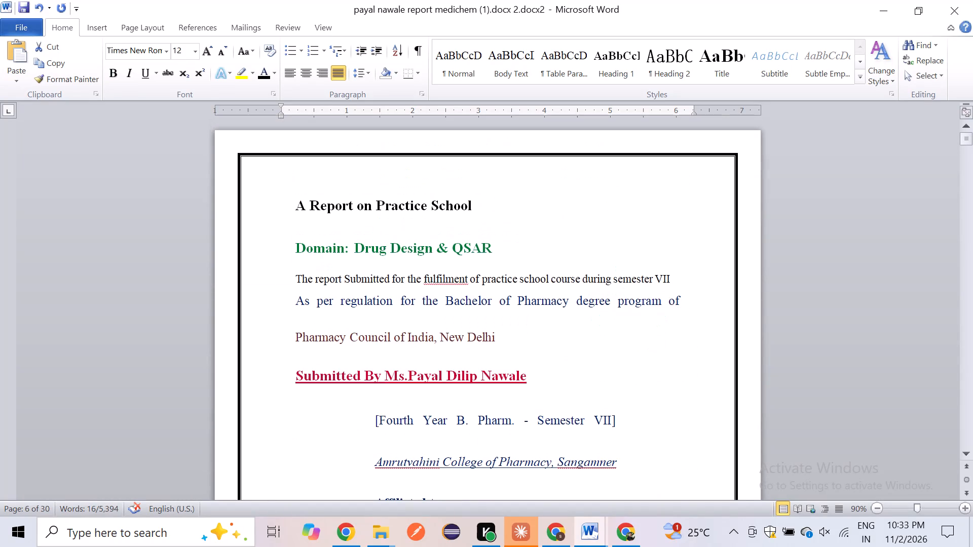
{"action": "scroll", "coordinate": [362, 243], "scroll_direction": "up", "scroll_amount": 1}
Switch from the report to the Chrome window with the drug design information chat.
{"action": "key", "text": "alt+Tab"}
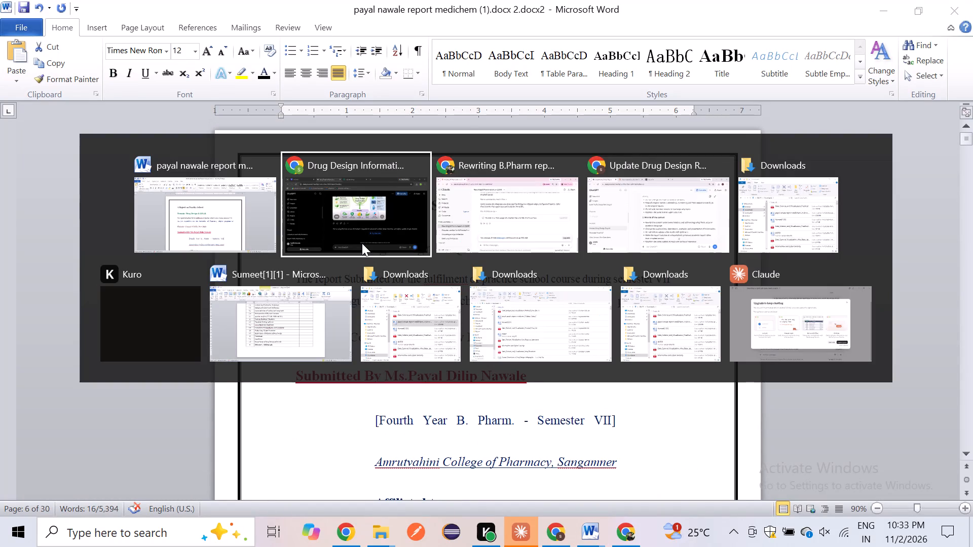
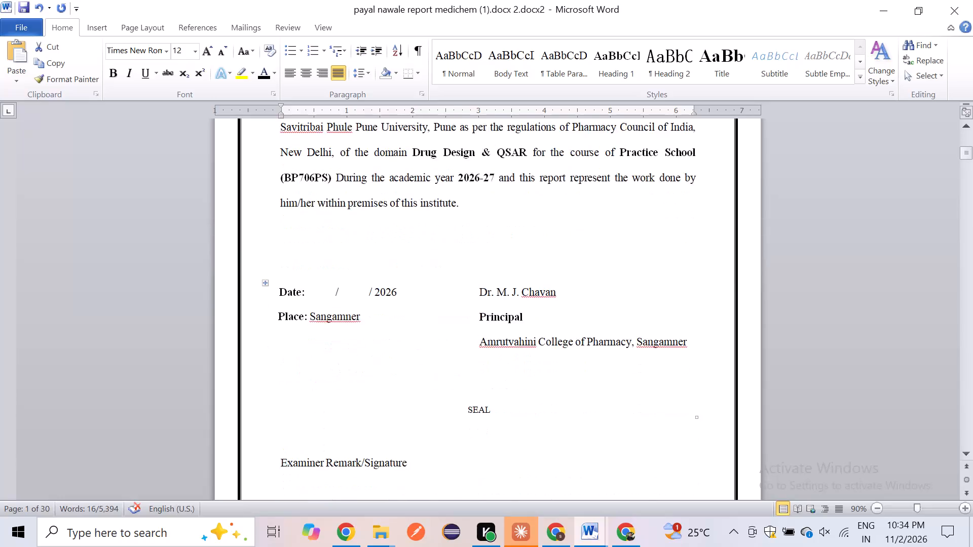
Switch to the Sumeet document and add three blank lines below its index table, running onto a new page.
{"action": "scroll", "coordinate": [352, 357], "scroll_direction": "down", "scroll_amount": 1}
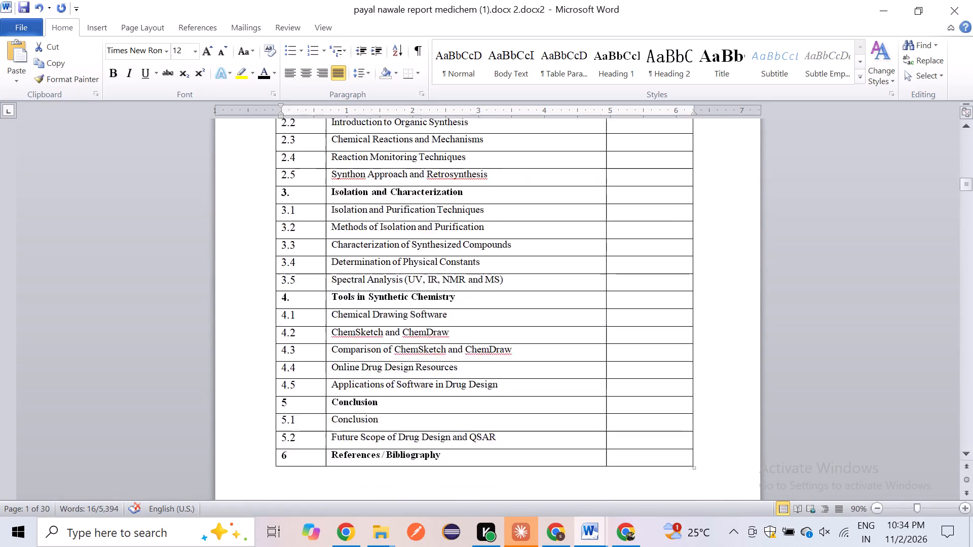
{"action": "scroll", "coordinate": [352, 357], "scroll_direction": "down", "scroll_amount": 4}
{"action": "key", "text": "alt+Tab"}
{"action": "key", "text": "alt+Tab"}
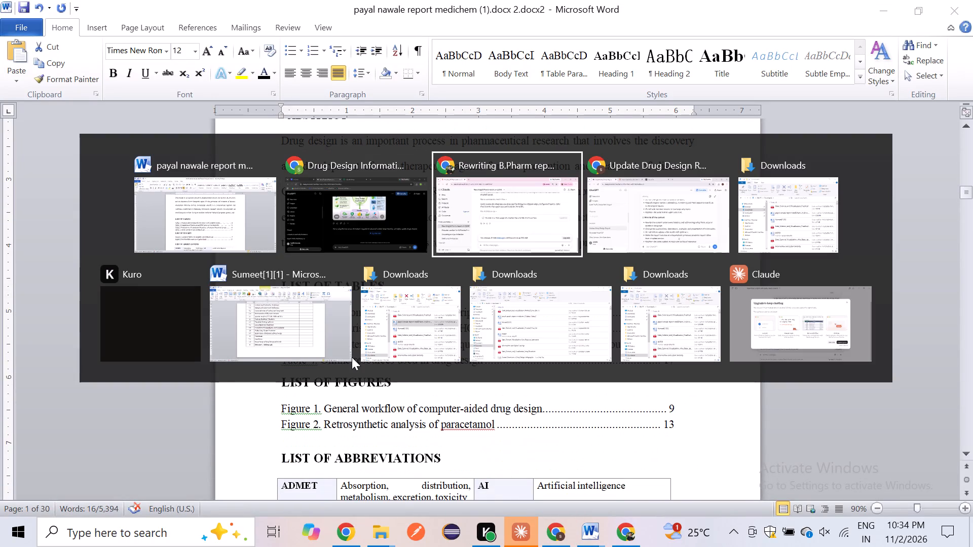
{"action": "key", "text": "alt+Tab"}
{"action": "key", "text": "alt+Tab"}
{"action": "key", "text": "alt+Tab"}
{"action": "key", "text": "alt+Tab"}
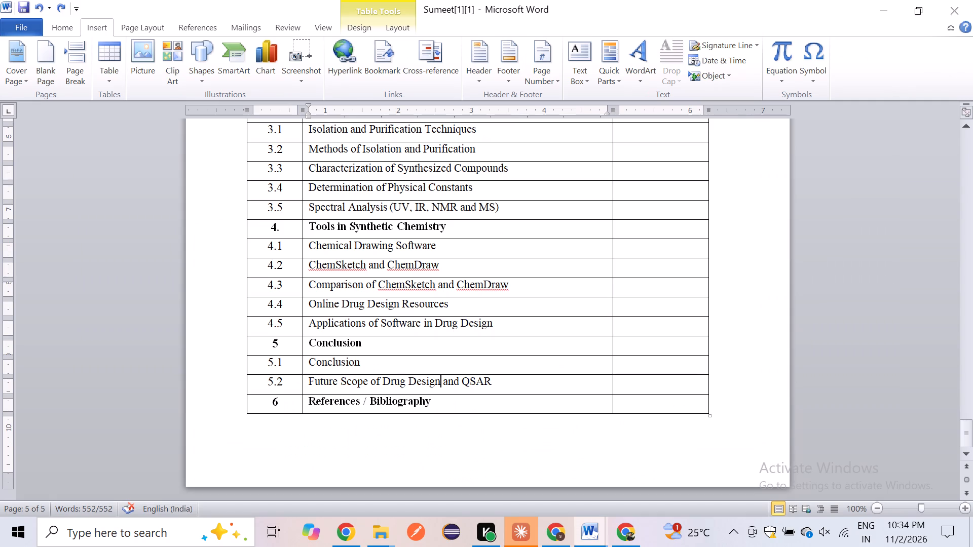
{"action": "scroll", "coordinate": [291, 403], "scroll_direction": "down", "scroll_amount": 2}
{"action": "left_click", "coordinate": [279, 437]}
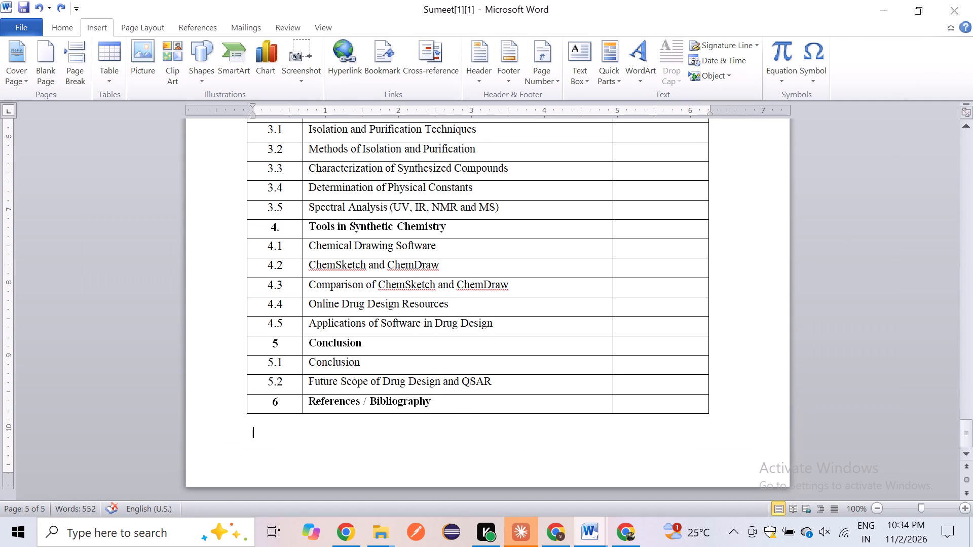
{"action": "key", "text": "Return"}
{"action": "key", "text": "Return"}
{"action": "key", "text": "Return"}
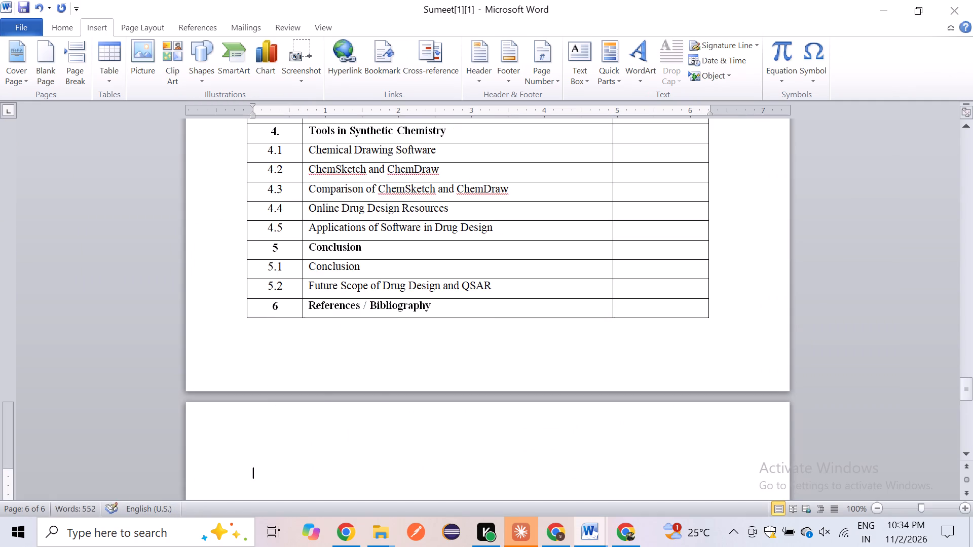
Check the title page, faculty endorsement and index pages of the Sumeet document for layout.
{"action": "scroll", "coordinate": [279, 437], "scroll_direction": "up", "scroll_amount": 13}
{"action": "scroll", "coordinate": [279, 437], "scroll_direction": "down", "scroll_amount": 2}
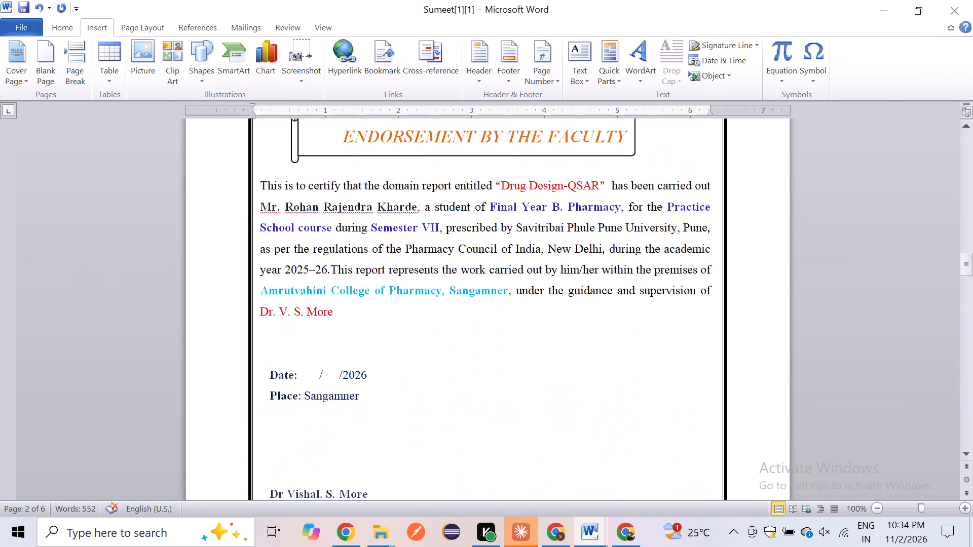
{"action": "scroll", "coordinate": [279, 437], "scroll_direction": "down", "scroll_amount": 8}
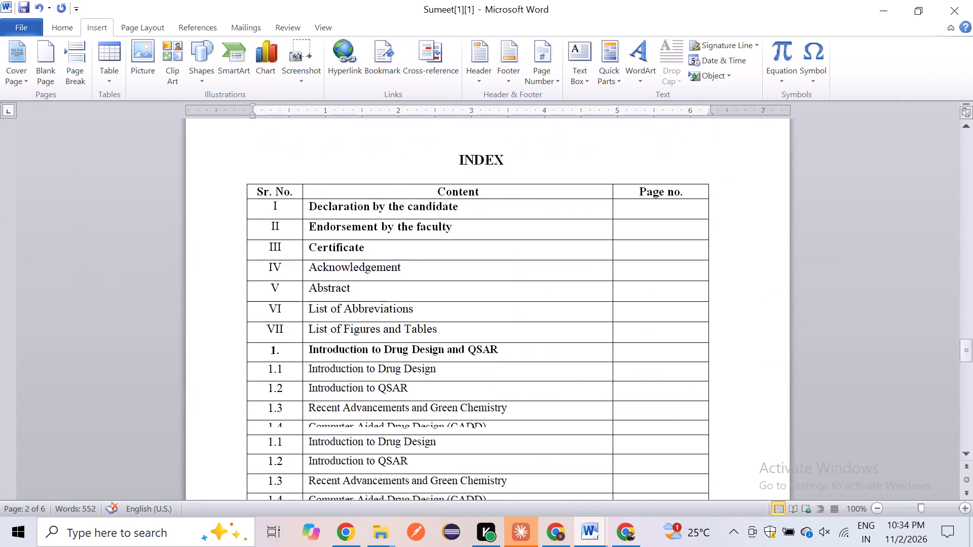
{"action": "scroll", "coordinate": [279, 437], "scroll_direction": "down", "scroll_amount": 3}
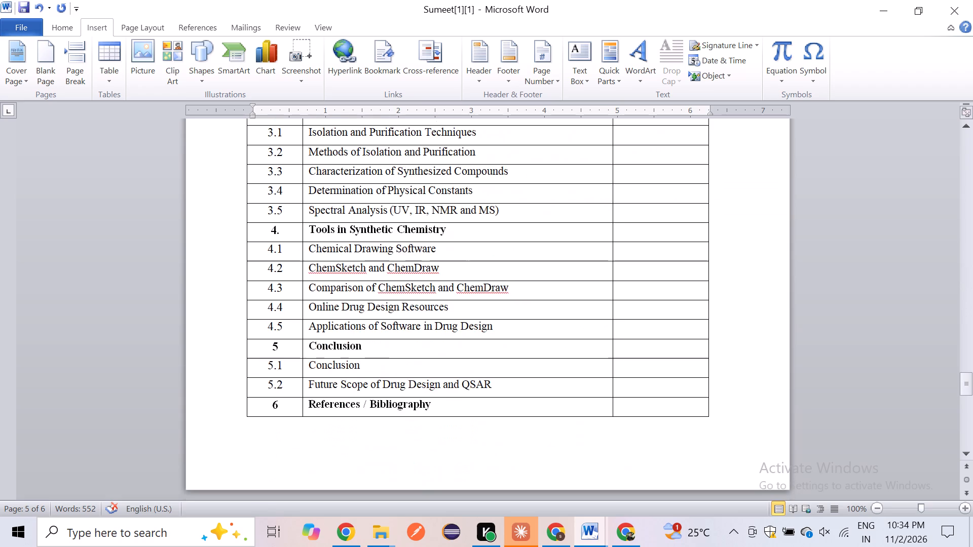
{"action": "scroll", "coordinate": [279, 437], "scroll_direction": "down", "scroll_amount": 1}
{"action": "scroll", "coordinate": [279, 437], "scroll_direction": "up", "scroll_amount": 5}
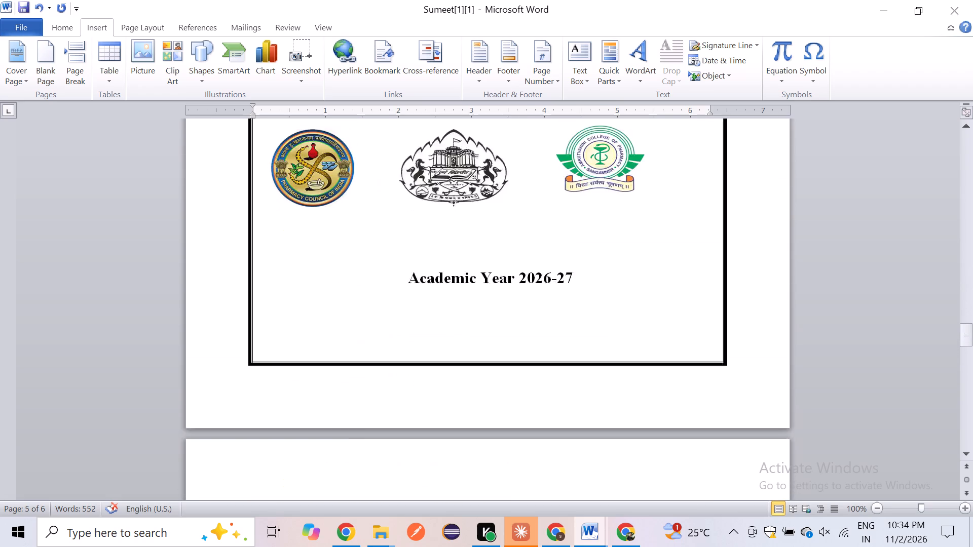
{"action": "scroll", "coordinate": [279, 437], "scroll_direction": "up", "scroll_amount": 1}
{"action": "scroll", "coordinate": [279, 437], "scroll_direction": "down", "scroll_amount": 11}
Switch back to the Drug Design report and check the acknowledgement, abstract, table, figure and abbreviation lists, and chapter 1.
{"action": "key", "text": "alt+Tab"}
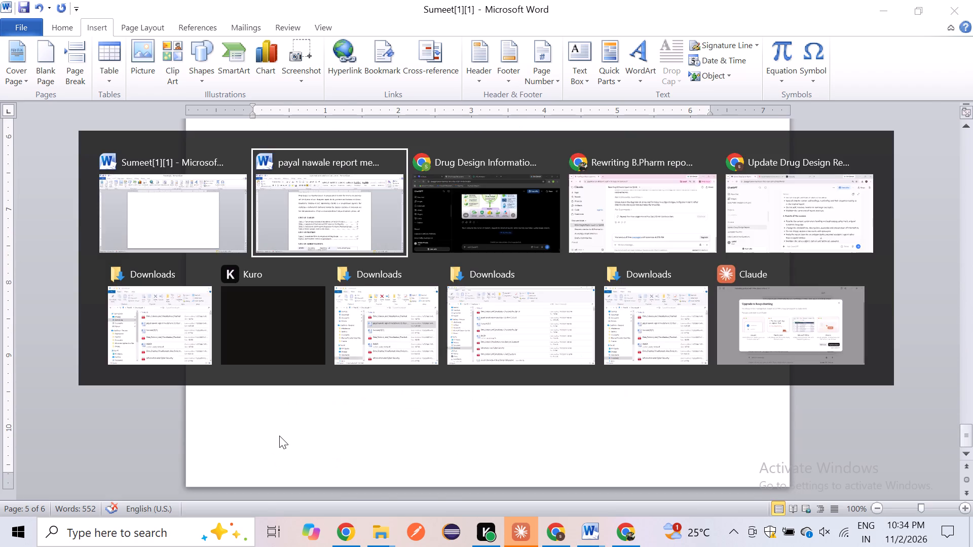
{"action": "scroll", "coordinate": [248, 377], "scroll_direction": "up", "scroll_amount": 6}
{"action": "scroll", "coordinate": [248, 377], "scroll_direction": "down", "scroll_amount": 3}
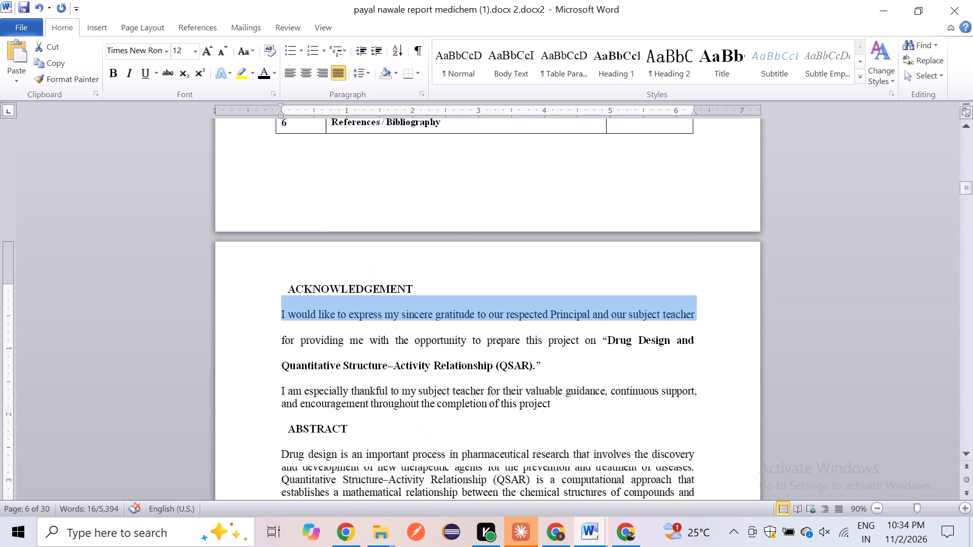
{"action": "scroll", "coordinate": [248, 377], "scroll_direction": "down", "scroll_amount": 2}
{"action": "scroll", "coordinate": [248, 377], "scroll_direction": "up", "scroll_amount": 2}
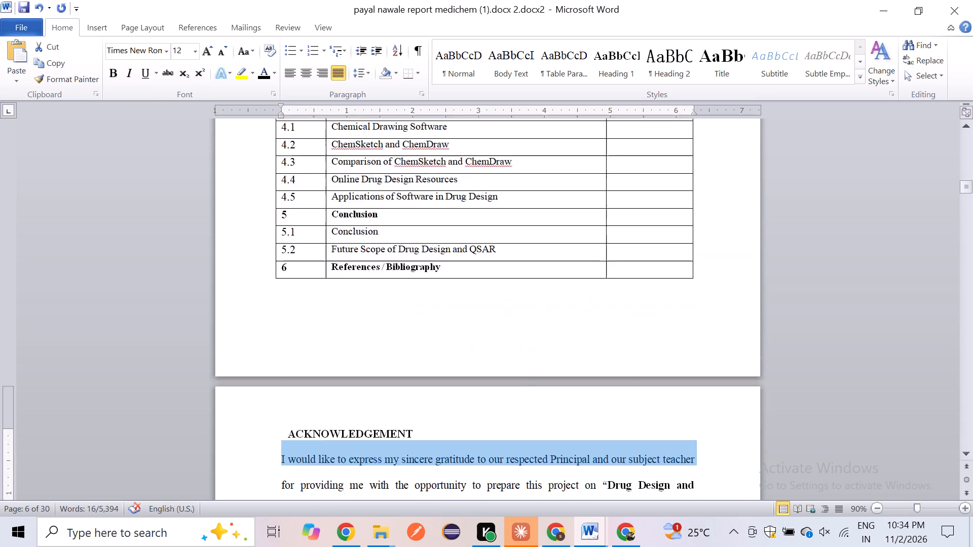
{"action": "scroll", "coordinate": [248, 377], "scroll_direction": "up", "scroll_amount": 2}
{"action": "scroll", "coordinate": [248, 377], "scroll_direction": "down", "scroll_amount": 4}
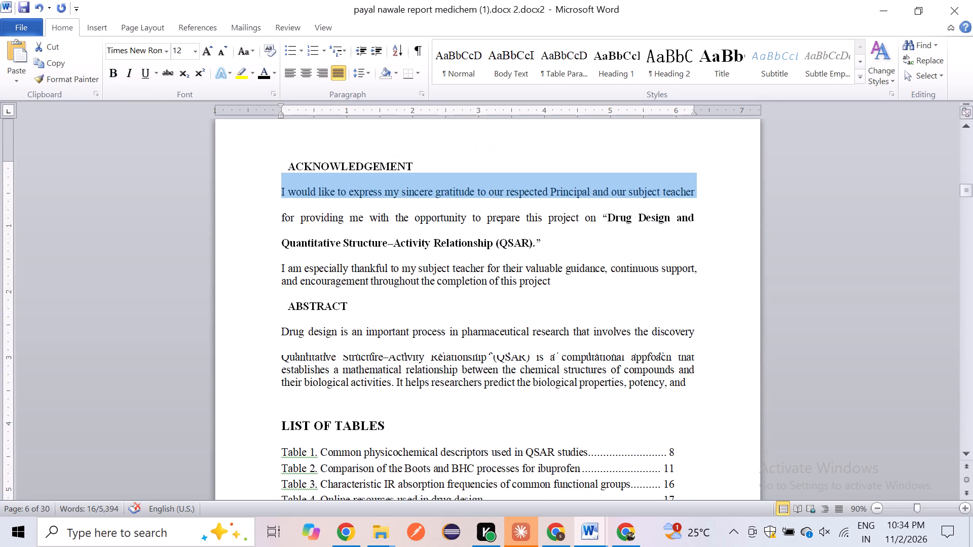
{"action": "left_click", "coordinate": [273, 259]}
{"action": "scroll", "coordinate": [273, 259], "scroll_direction": "down", "scroll_amount": 1}
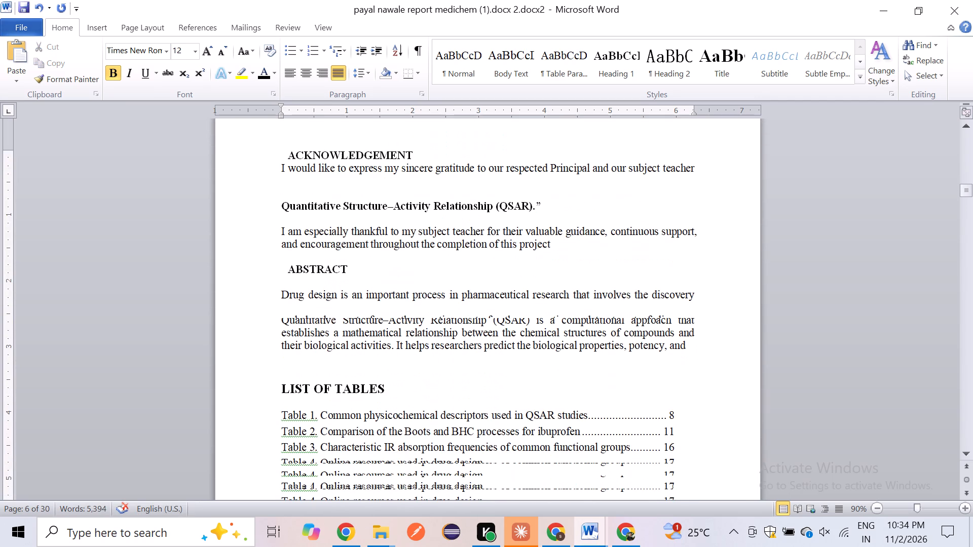
{"action": "scroll", "coordinate": [277, 234], "scroll_direction": "down", "scroll_amount": 3}
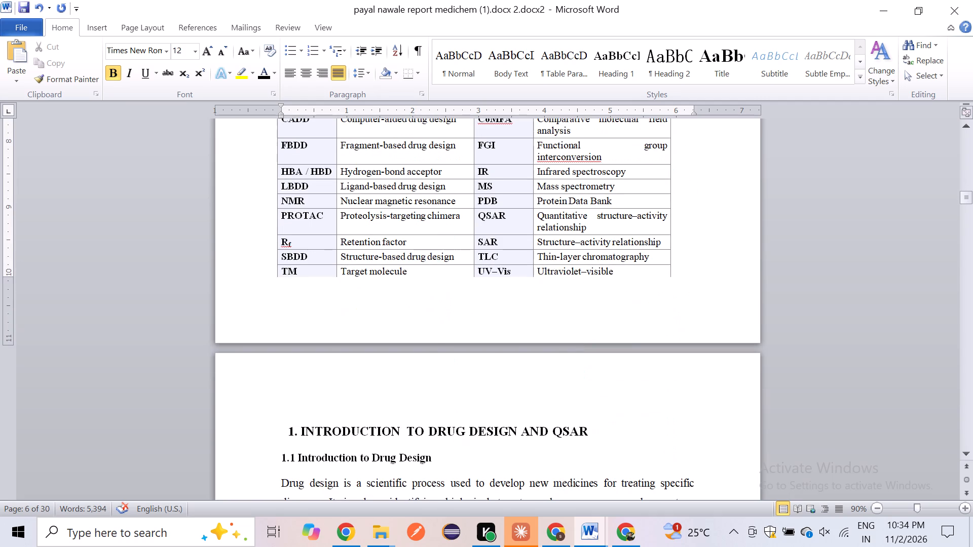
{"action": "scroll", "coordinate": [277, 234], "scroll_direction": "down", "scroll_amount": 2}
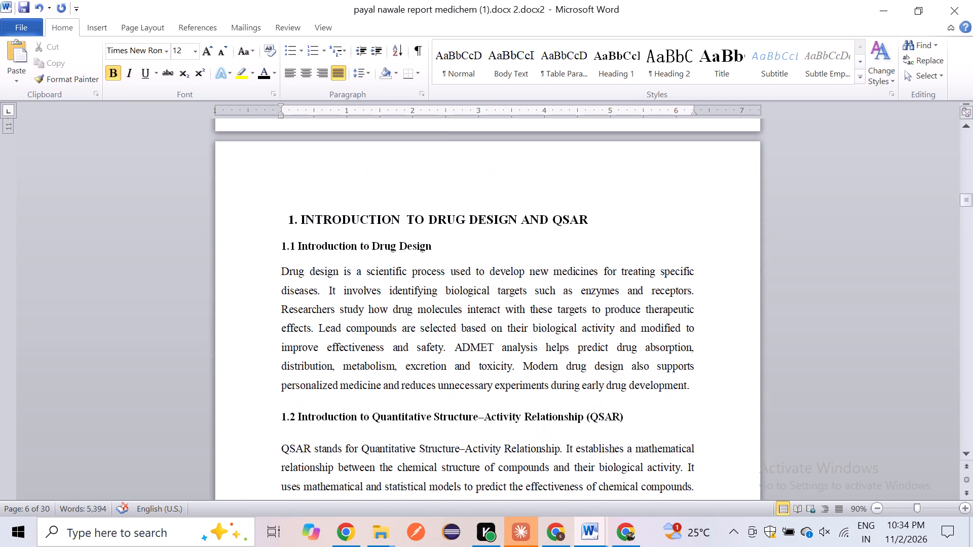
{"action": "scroll", "coordinate": [277, 234], "scroll_direction": "down", "scroll_amount": 2}
{"action": "scroll", "coordinate": [285, 169], "scroll_direction": "up", "scroll_amount": 1}
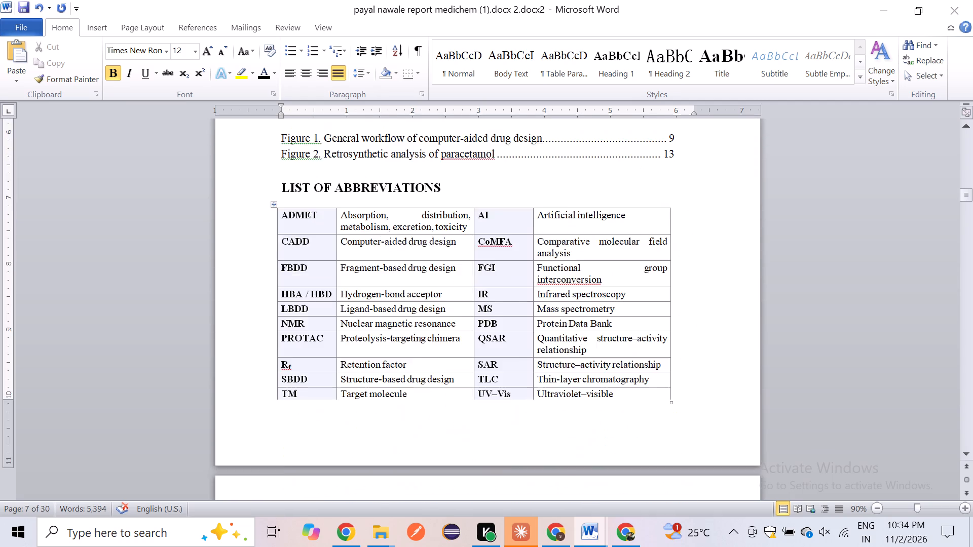
{"action": "scroll", "coordinate": [285, 169], "scroll_direction": "up", "scroll_amount": 2}
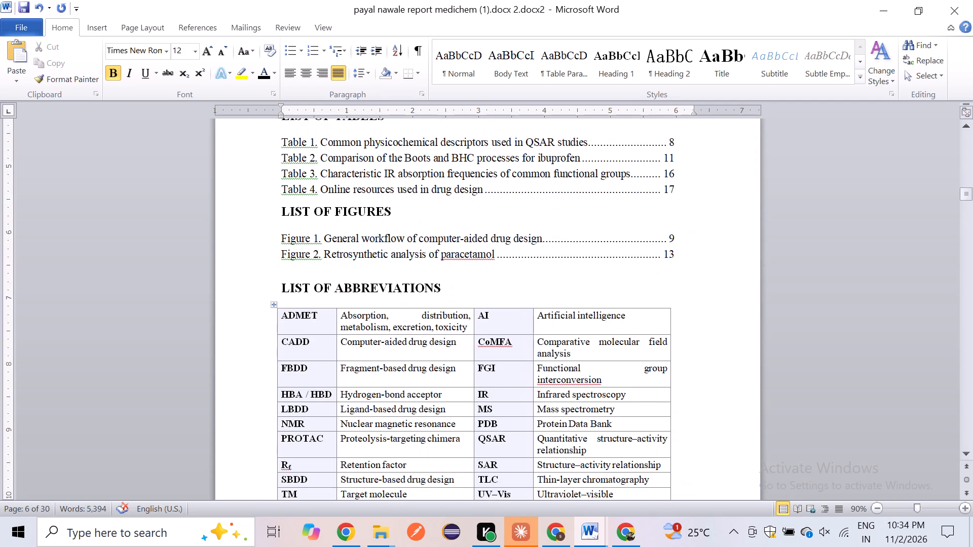
{"action": "scroll", "coordinate": [285, 169], "scroll_direction": "down", "scroll_amount": 1}
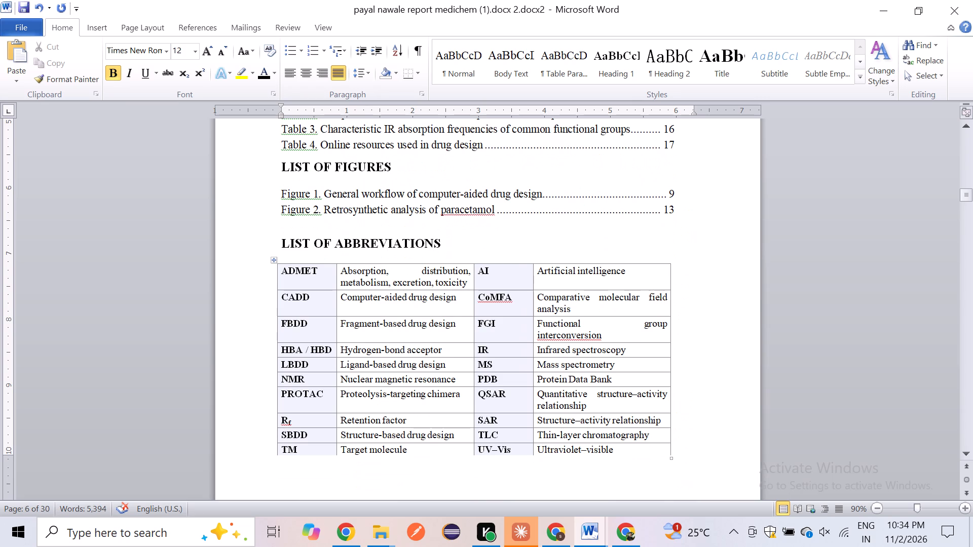
{"action": "scroll", "coordinate": [285, 169], "scroll_direction": "down", "scroll_amount": 8}
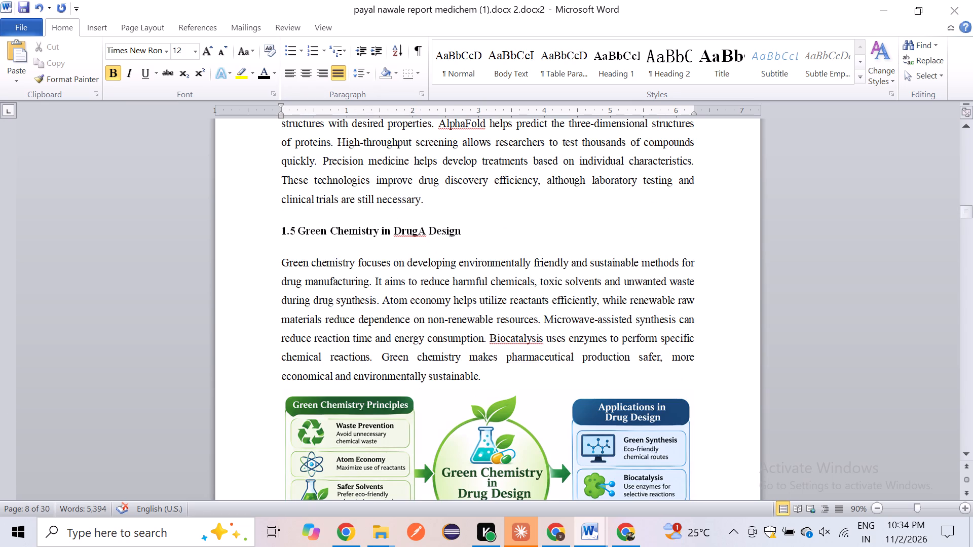
{"action": "scroll", "coordinate": [285, 169], "scroll_direction": "up", "scroll_amount": 6}
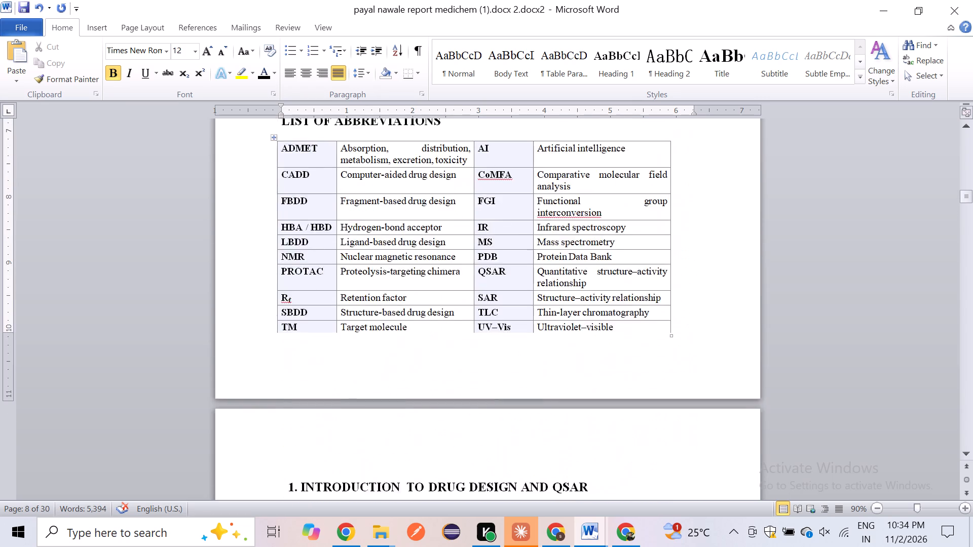
{"action": "scroll", "coordinate": [285, 169], "scroll_direction": "up", "scroll_amount": 2}
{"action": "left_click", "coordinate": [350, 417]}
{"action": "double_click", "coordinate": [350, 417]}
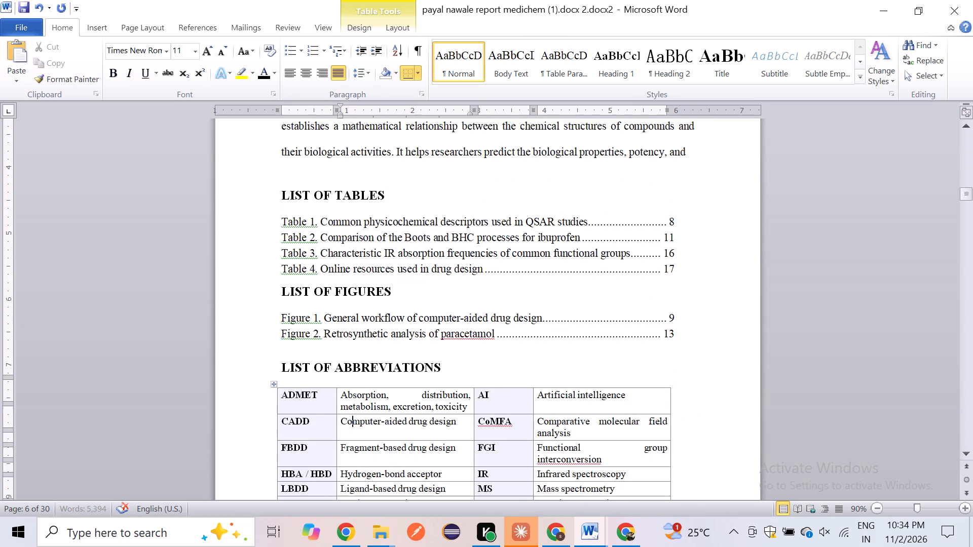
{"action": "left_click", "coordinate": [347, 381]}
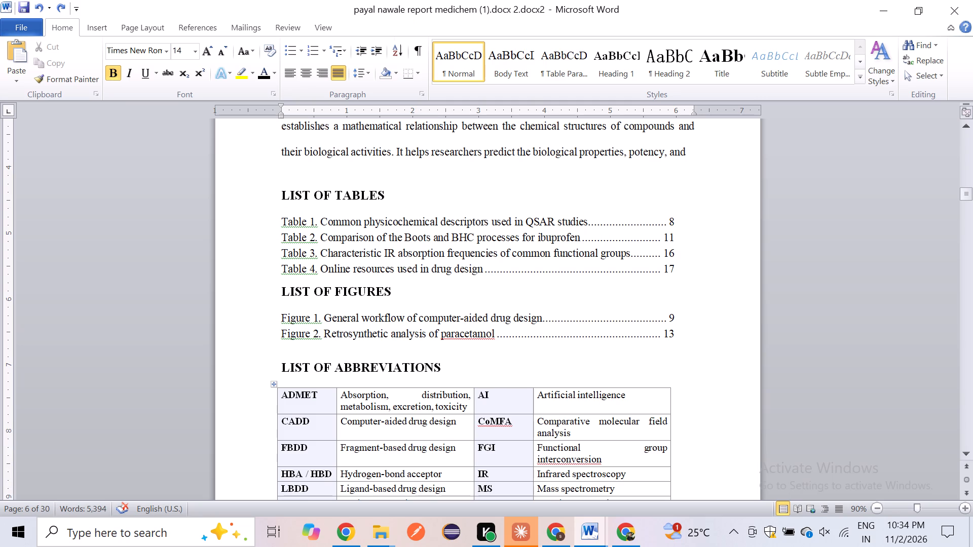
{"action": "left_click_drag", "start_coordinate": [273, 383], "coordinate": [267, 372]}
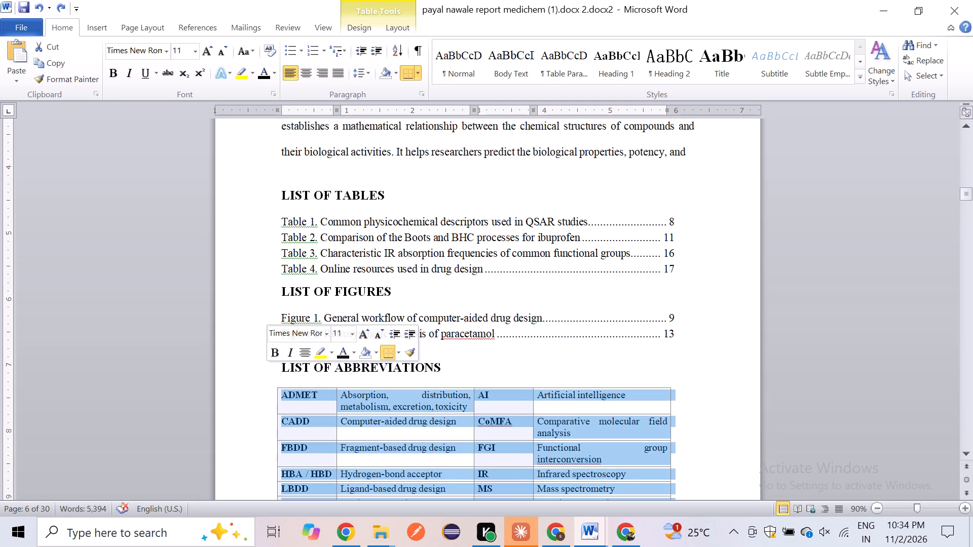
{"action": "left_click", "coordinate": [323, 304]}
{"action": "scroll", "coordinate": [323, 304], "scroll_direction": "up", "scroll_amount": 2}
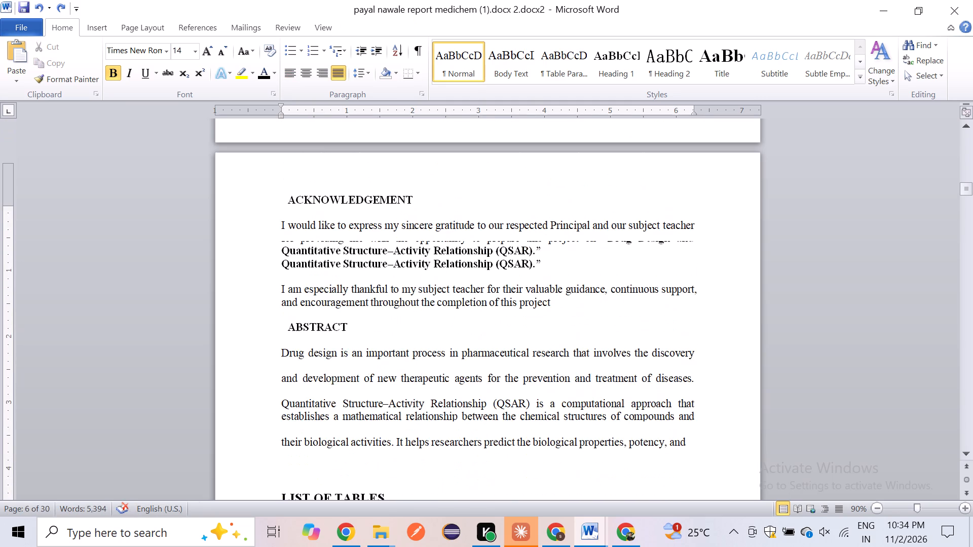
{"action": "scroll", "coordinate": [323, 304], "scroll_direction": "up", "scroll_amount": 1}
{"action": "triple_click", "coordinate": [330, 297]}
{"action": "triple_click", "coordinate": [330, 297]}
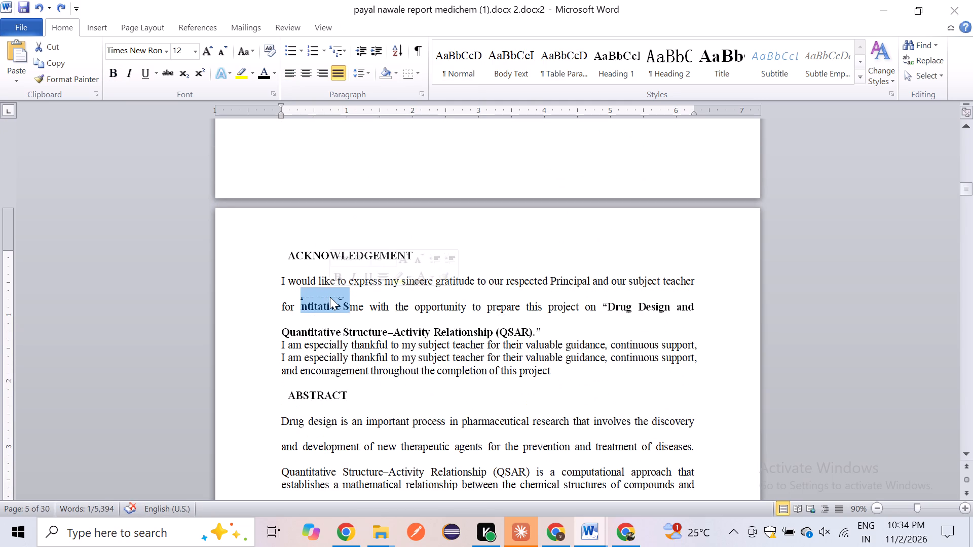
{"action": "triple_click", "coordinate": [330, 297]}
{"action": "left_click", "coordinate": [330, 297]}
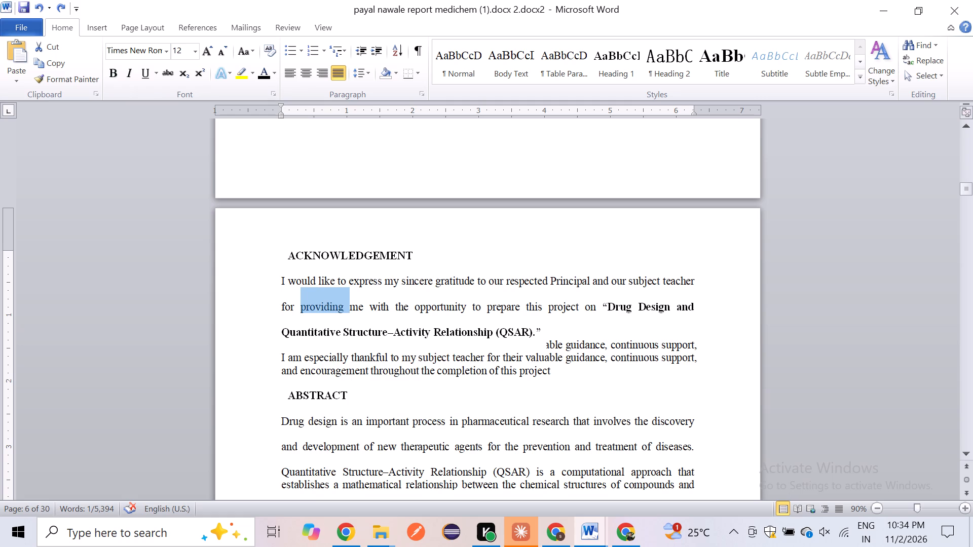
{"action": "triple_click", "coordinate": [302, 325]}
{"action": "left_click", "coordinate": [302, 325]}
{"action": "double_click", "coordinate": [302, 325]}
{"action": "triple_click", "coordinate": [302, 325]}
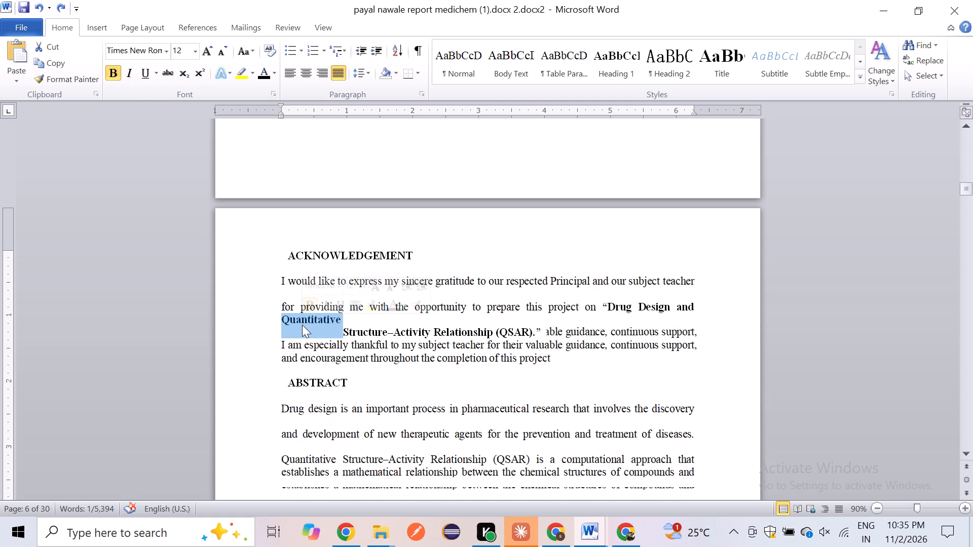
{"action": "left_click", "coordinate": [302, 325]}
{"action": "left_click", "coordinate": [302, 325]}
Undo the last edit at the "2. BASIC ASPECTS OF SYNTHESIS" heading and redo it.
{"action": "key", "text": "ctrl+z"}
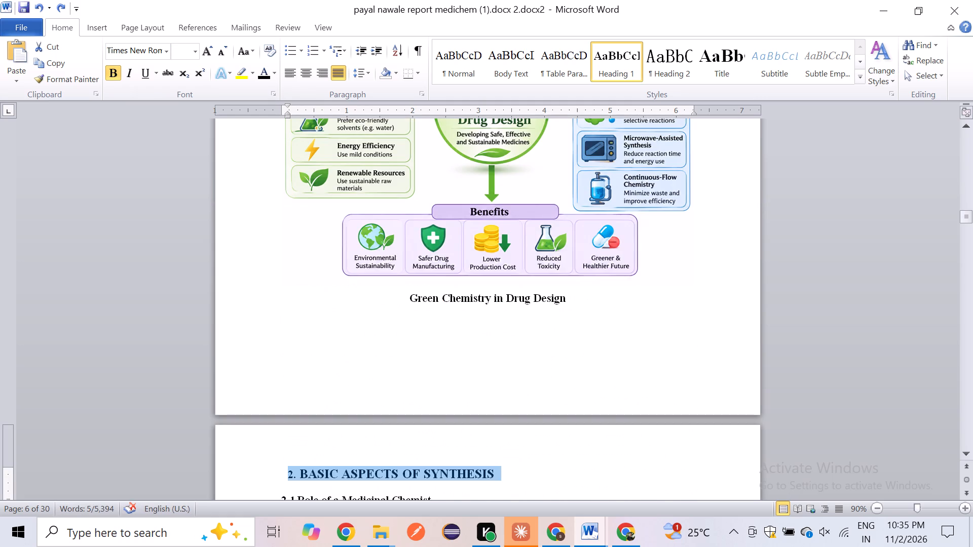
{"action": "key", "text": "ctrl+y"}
Check the report from the abbreviations list through chapter 2's phenytoin synthesis for spacing and layout.
{"action": "scroll", "coordinate": [302, 325], "scroll_direction": "up", "scroll_amount": 8}
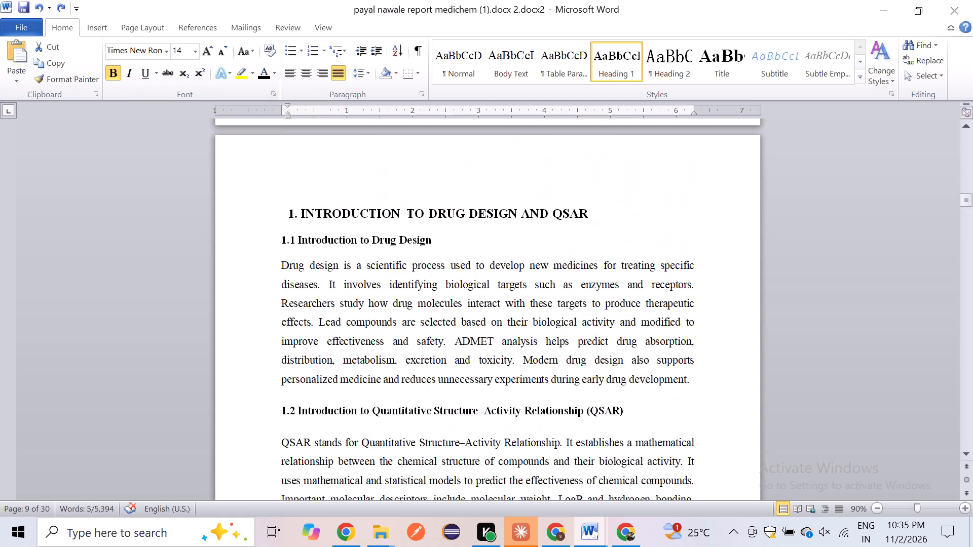
{"action": "scroll", "coordinate": [302, 325], "scroll_direction": "up", "scroll_amount": 3}
{"action": "key", "text": "alt+Tab"}
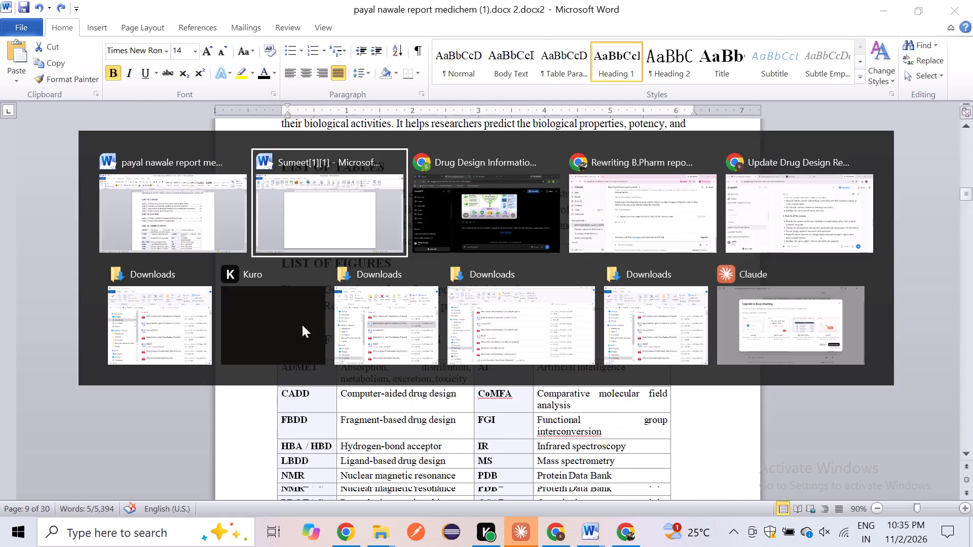
{"action": "key", "text": "alt+Tab"}
{"action": "scroll", "coordinate": [302, 325], "scroll_direction": "down", "scroll_amount": 8}
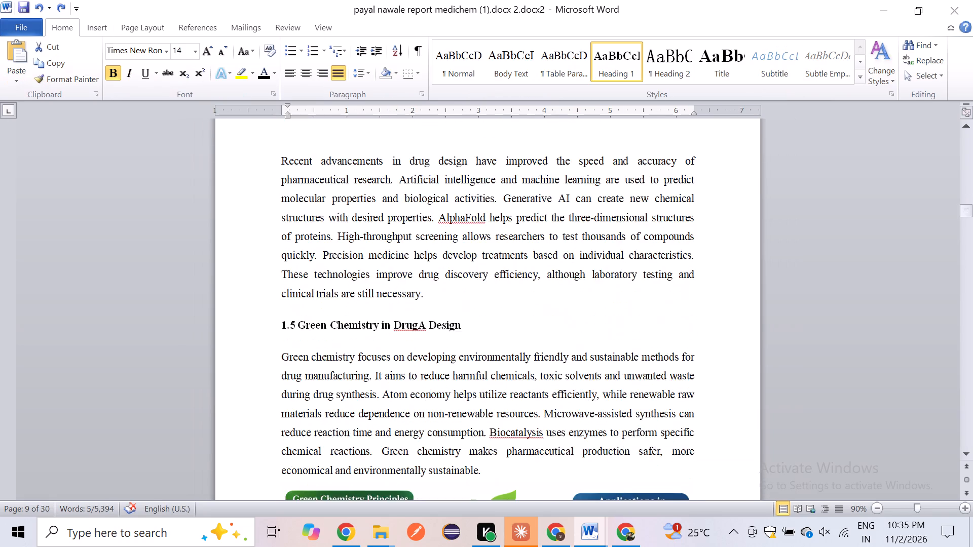
{"action": "scroll", "coordinate": [302, 325], "scroll_direction": "down", "scroll_amount": 6}
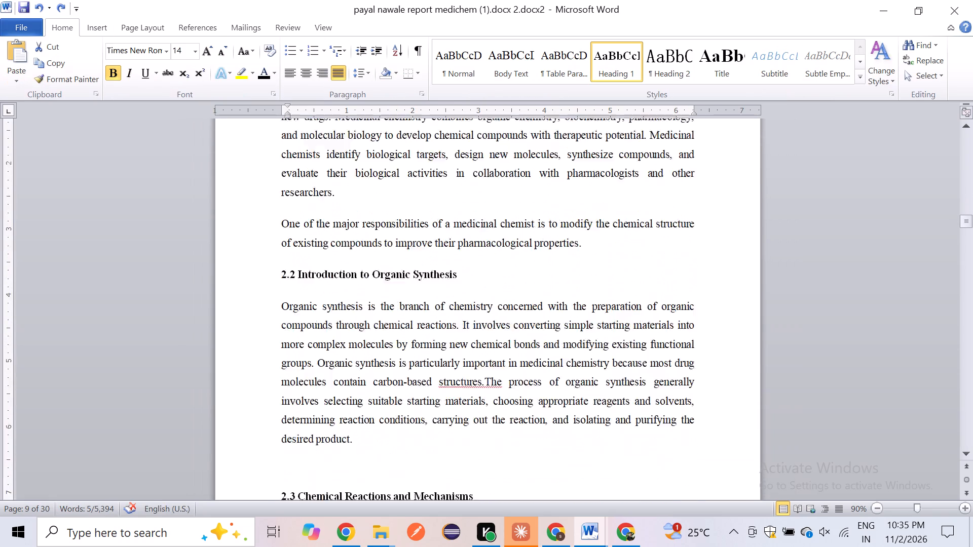
{"action": "scroll", "coordinate": [302, 325], "scroll_direction": "down", "scroll_amount": 3}
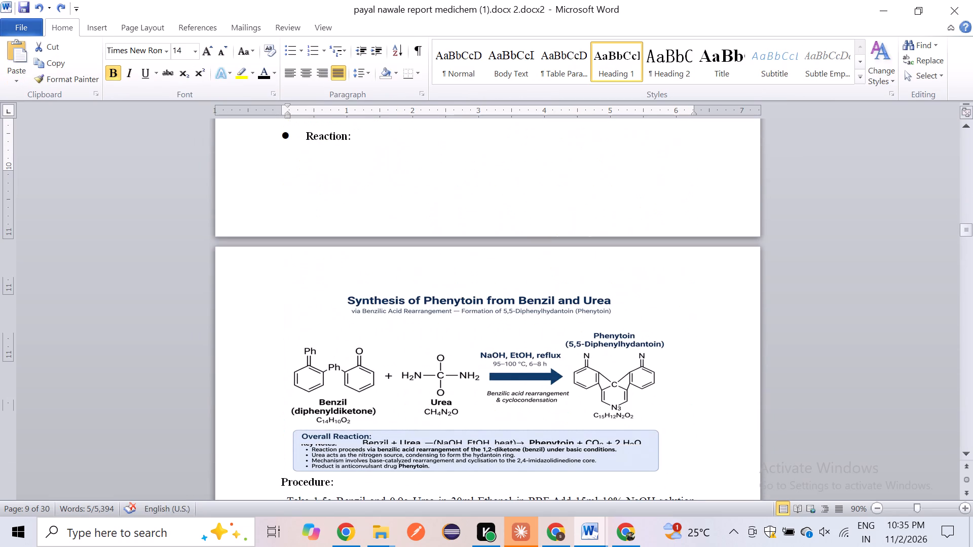
{"action": "scroll", "coordinate": [302, 325], "scroll_direction": "down", "scroll_amount": 1}
{"action": "scroll", "coordinate": [302, 325], "scroll_direction": "up", "scroll_amount": 3}
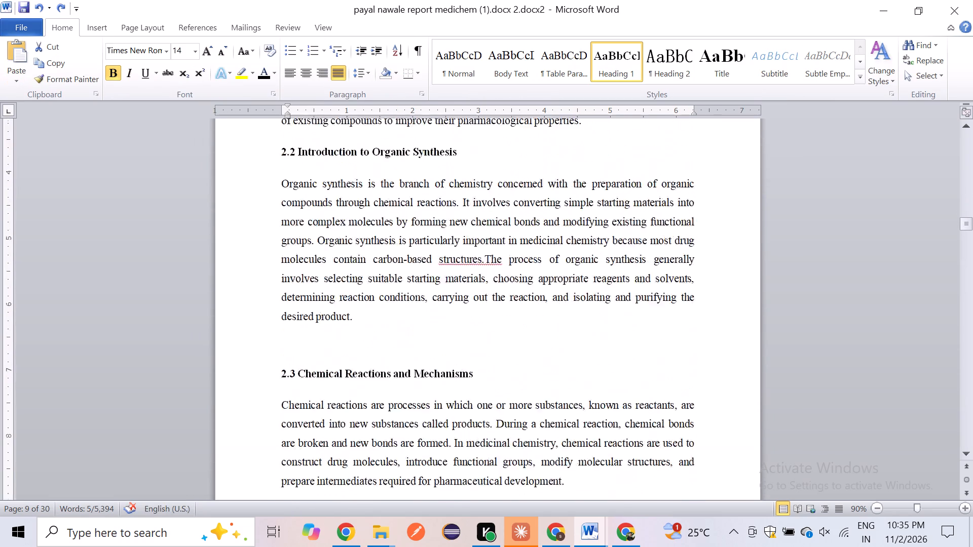
Copy chapter 2 from the "2. BASIC ASPECTS OF SYNTHESIS" heading through the Result line just before "Reaction Monitoring Techniques", and switch windows.
{"action": "scroll", "coordinate": [302, 325], "scroll_direction": "up", "scroll_amount": 3}
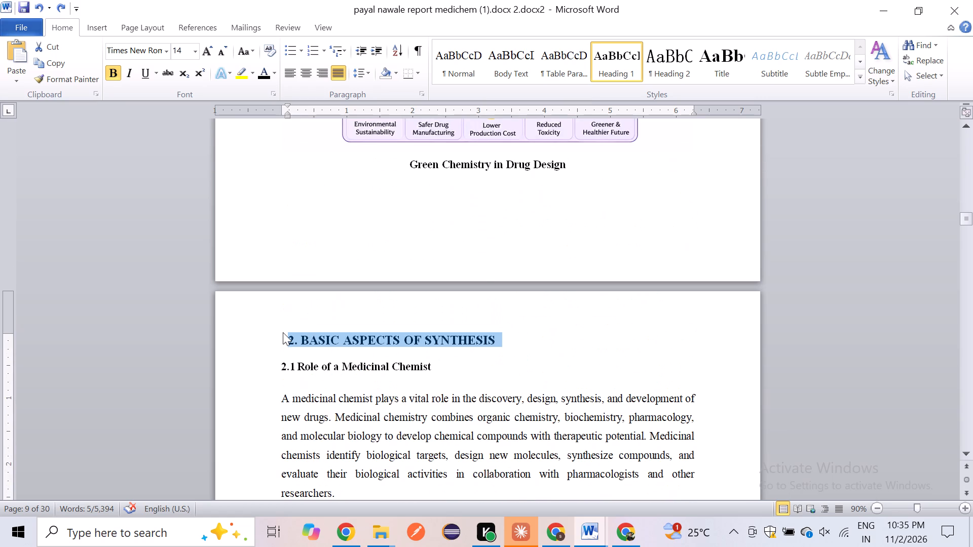
{"action": "left_click", "coordinate": [283, 332]}
{"action": "left_click_drag", "start_coordinate": [276, 361], "coordinate": [455, 530]}
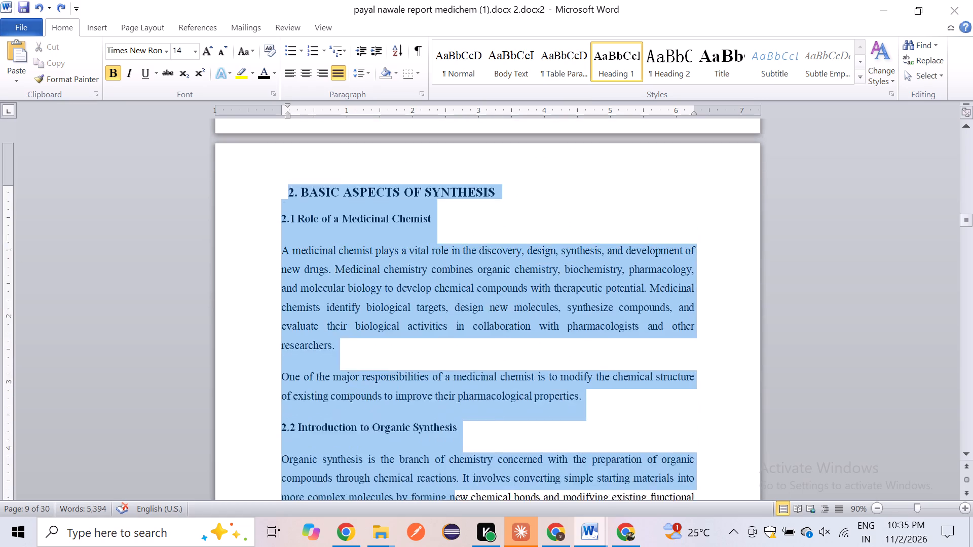
{"action": "left_click_drag", "start_coordinate": [455, 530], "coordinate": [460, 527]}
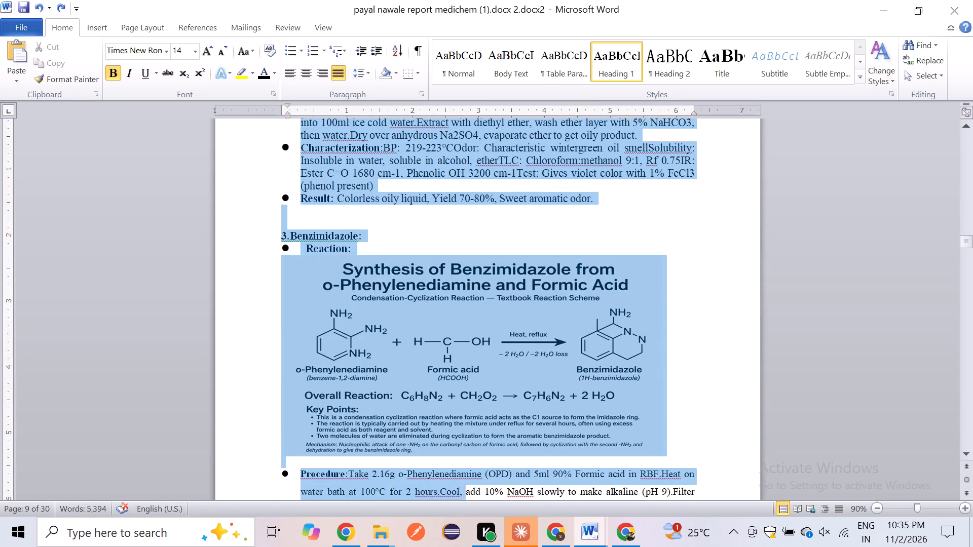
{"action": "left_click_drag", "start_coordinate": [460, 527], "coordinate": [473, 454]}
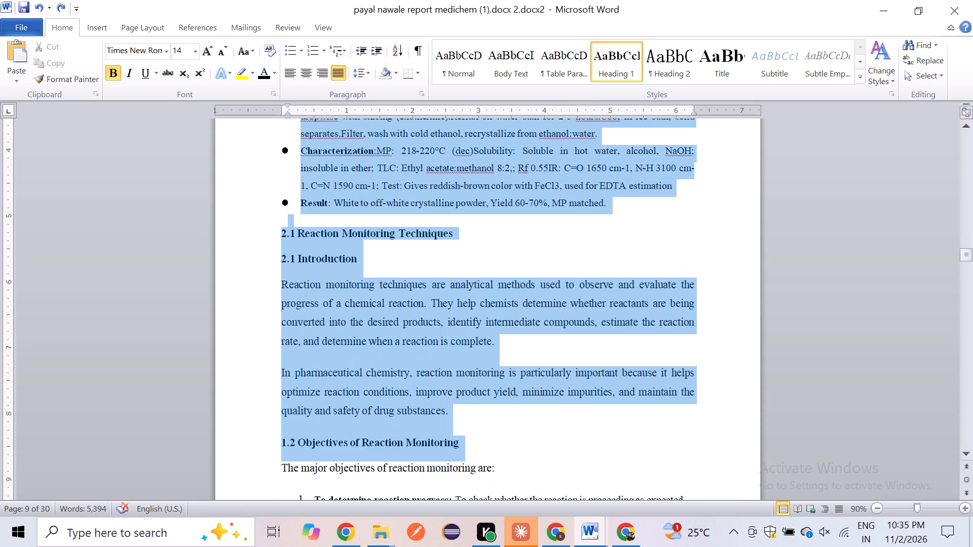
{"action": "left_click_drag", "start_coordinate": [473, 454], "coordinate": [512, 316]}
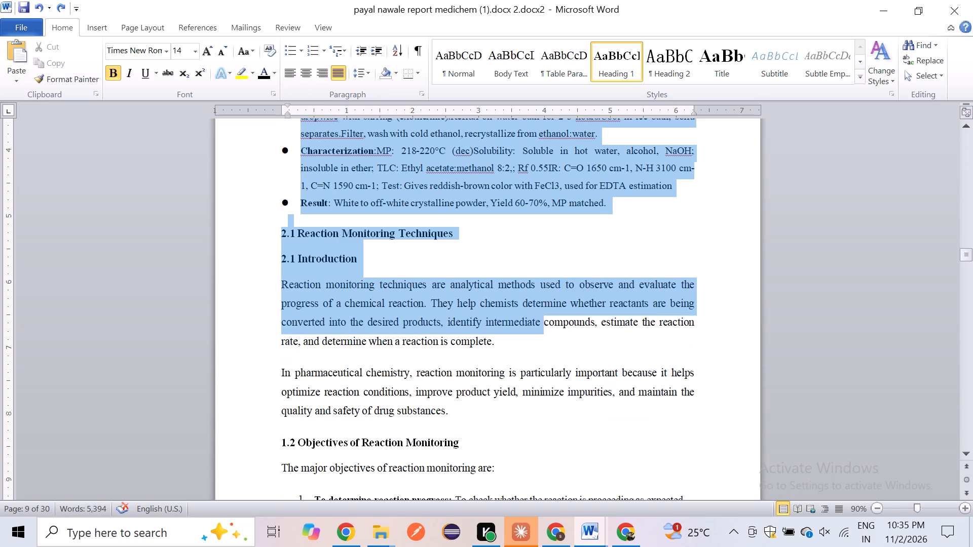
{"action": "left_click_drag", "start_coordinate": [512, 316], "coordinate": [617, 199]}
{"action": "key", "text": "ctrl+c"}
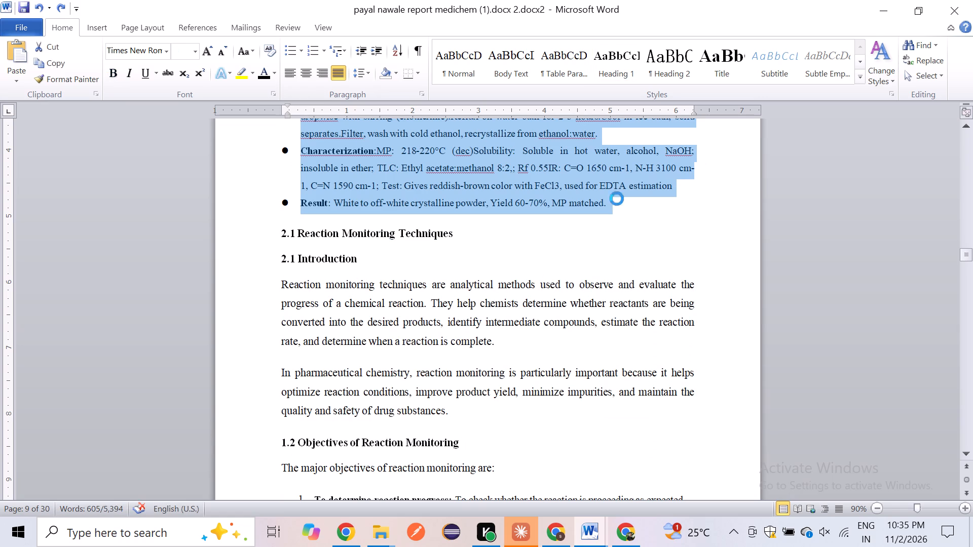
{"action": "key", "text": "alt+Tab"}
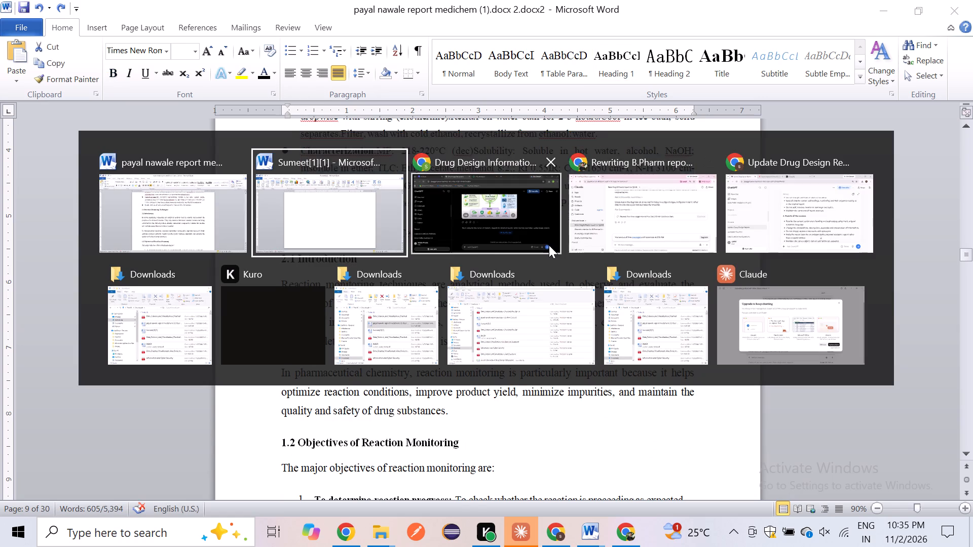
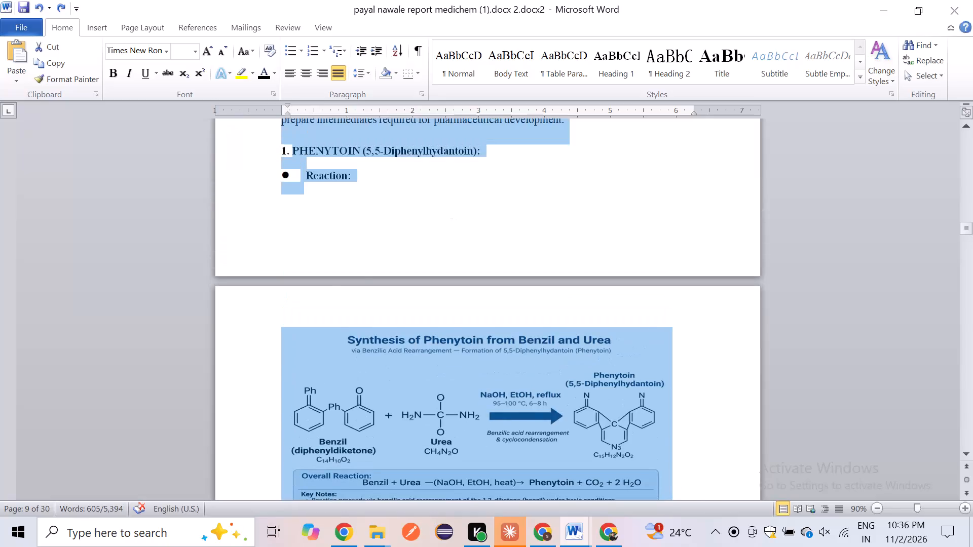
Return to the "2. BASIC ASPECTS OF SYNTHESIS" heading and clear the chapter 2 text selection.
{"action": "scroll", "coordinate": [452, 207], "scroll_direction": "up", "scroll_amount": 6}
{"action": "scroll", "coordinate": [452, 207], "scroll_direction": "down", "scroll_amount": 1}
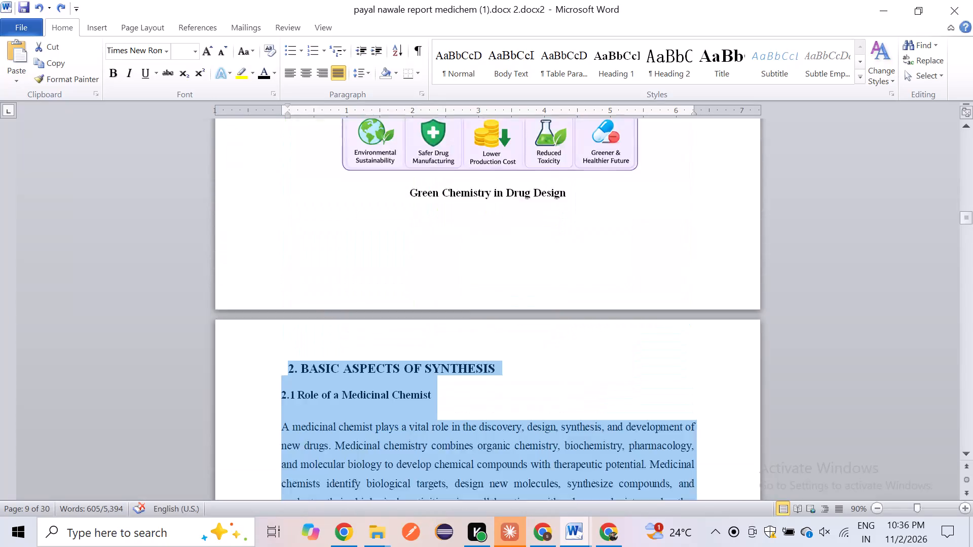
{"action": "scroll", "coordinate": [452, 207], "scroll_direction": "down", "scroll_amount": 2}
{"action": "left_click", "coordinate": [373, 235]}
Look through the open windows, including the report, the Drug Design chat and Downloads, to pick one to switch to.
{"action": "key", "text": "alt+Tab"}
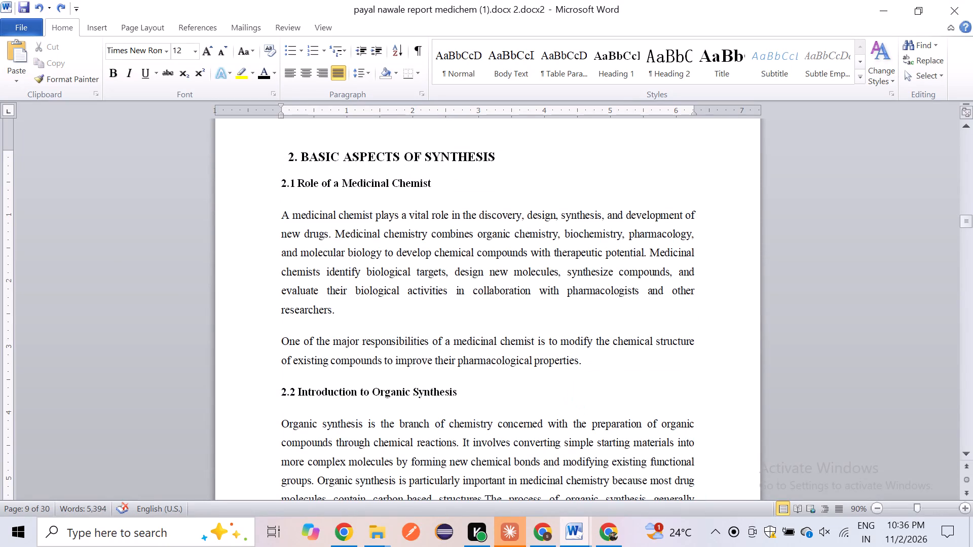
{"action": "key", "text": "alt+Tab"}
{"action": "key", "text": "alt+Tab"}
{"action": "key", "text": "alt+Tab"}
{"action": "key", "text": "alt+Tab"}
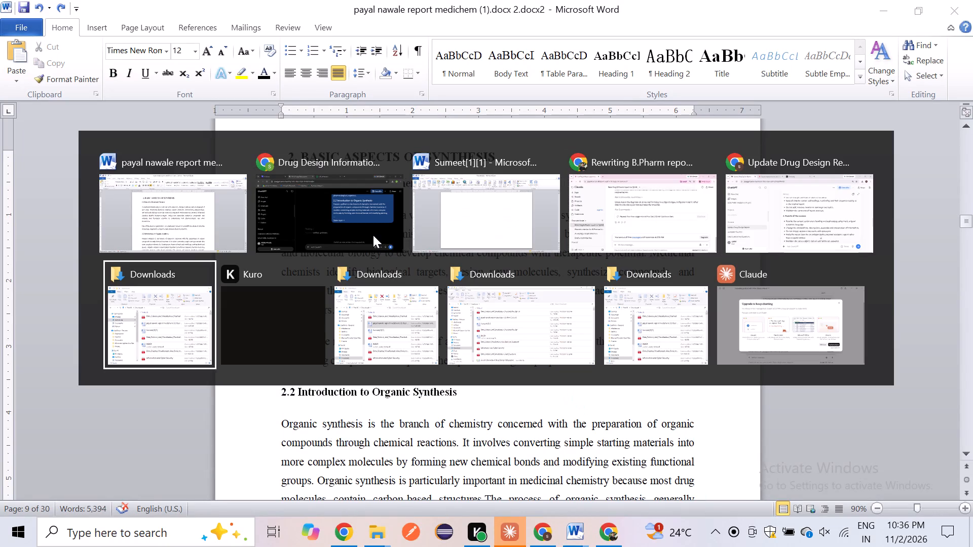
{"action": "key", "text": "alt+Tab"}
{"action": "key", "text": "alt+Tab"}
{"action": "key", "text": "alt+Tab"}
{"action": "key", "text": "alt+Tab"}
{"action": "key", "text": "alt+Tab"}
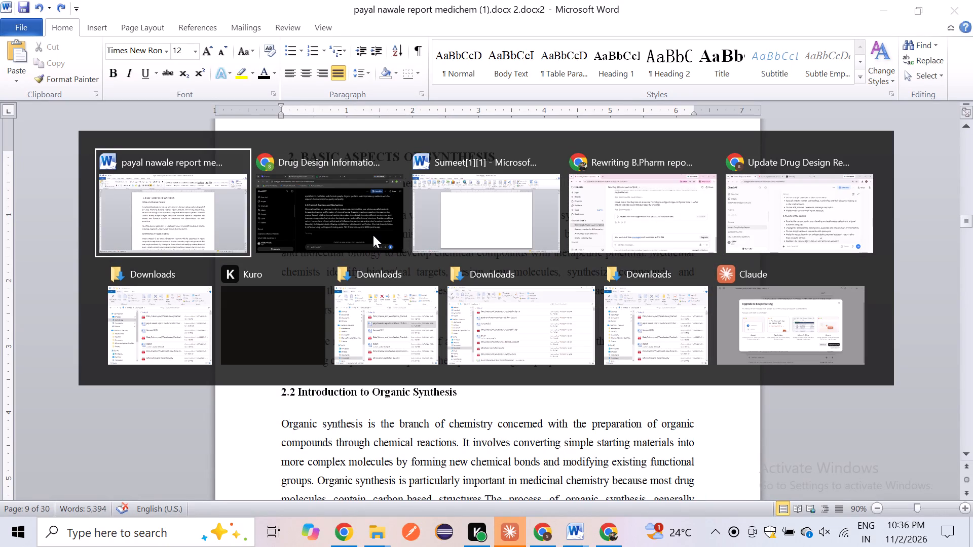
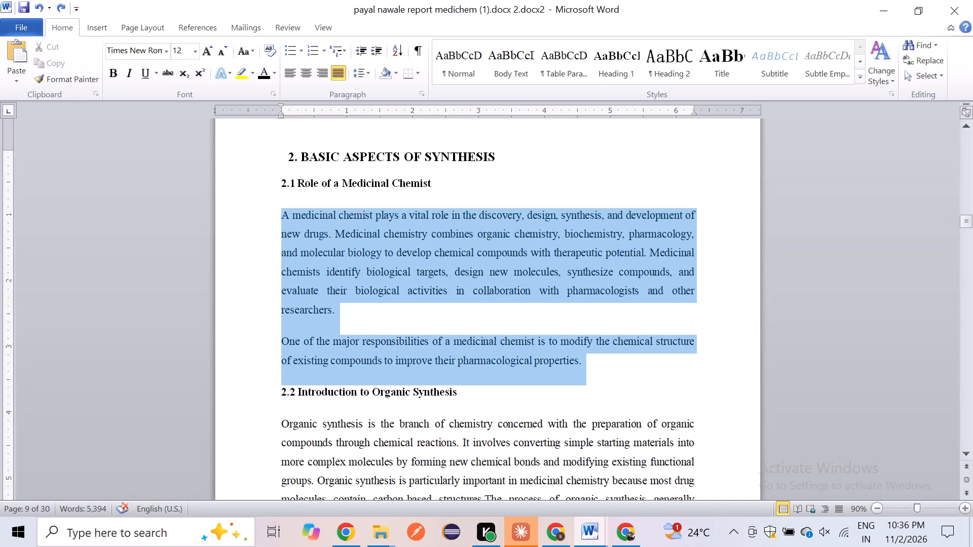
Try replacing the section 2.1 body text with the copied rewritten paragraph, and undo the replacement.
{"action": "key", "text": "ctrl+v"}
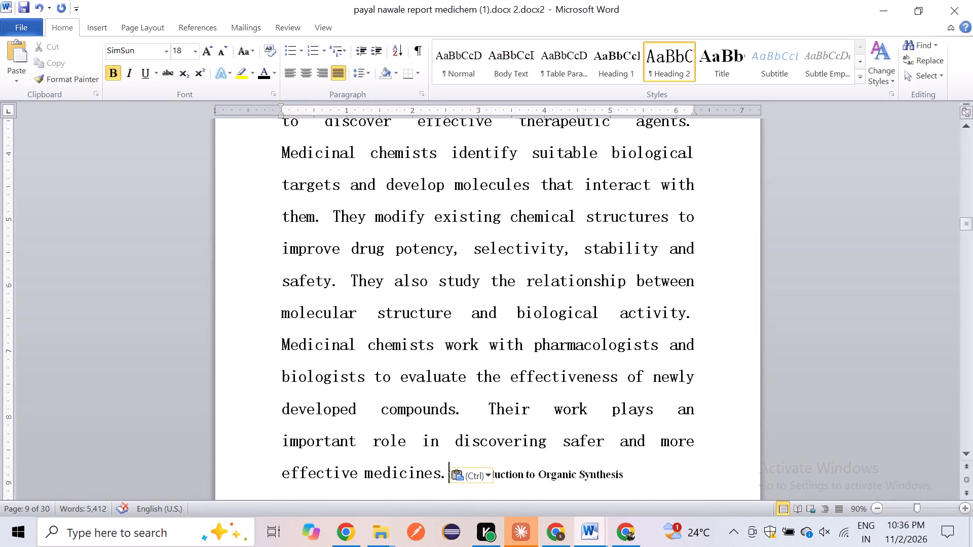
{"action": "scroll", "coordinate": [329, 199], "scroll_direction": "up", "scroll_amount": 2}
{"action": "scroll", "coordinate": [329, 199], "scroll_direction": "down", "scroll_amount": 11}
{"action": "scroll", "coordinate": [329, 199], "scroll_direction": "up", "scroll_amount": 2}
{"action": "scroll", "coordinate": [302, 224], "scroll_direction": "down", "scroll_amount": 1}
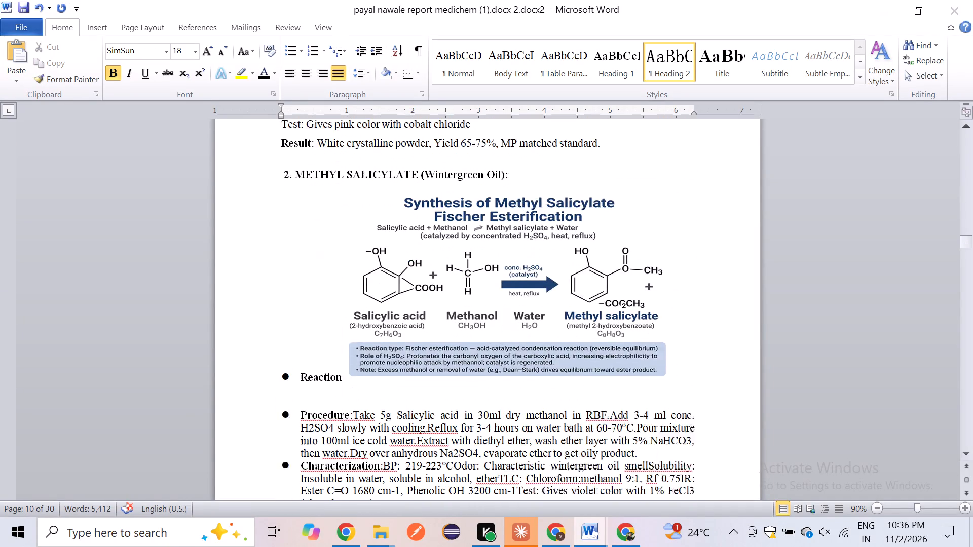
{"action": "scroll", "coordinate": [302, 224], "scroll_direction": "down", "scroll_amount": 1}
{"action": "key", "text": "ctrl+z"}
Replace the two selected paragraphs under "2.1 Role of a Medicinal Chemist" with the copied rewritten paragraph.
{"action": "scroll", "coordinate": [302, 224], "scroll_direction": "up", "scroll_amount": 1}
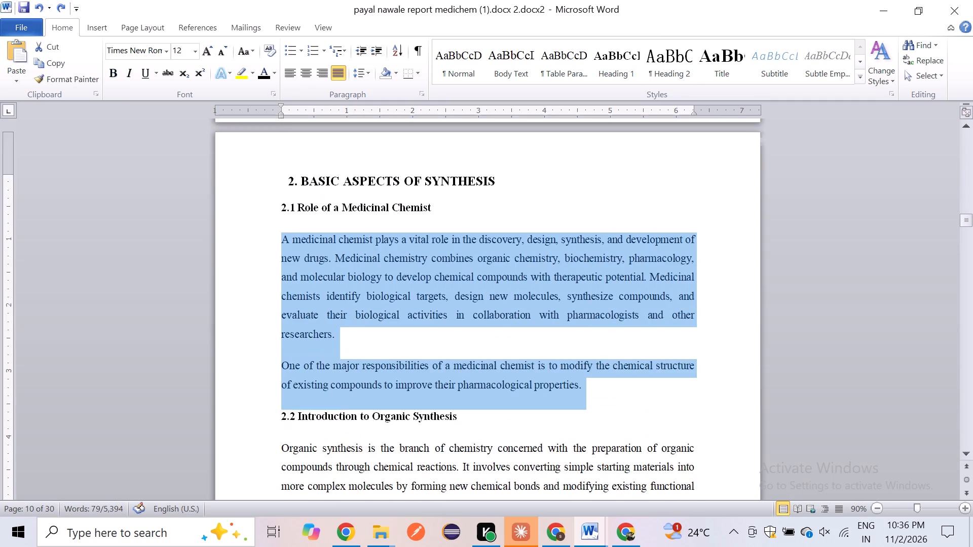
{"action": "scroll", "coordinate": [302, 224], "scroll_direction": "up", "scroll_amount": 1}
{"action": "scroll", "coordinate": [302, 224], "scroll_direction": "down", "scroll_amount": 1}
{"action": "key", "text": "ctrl+v"}
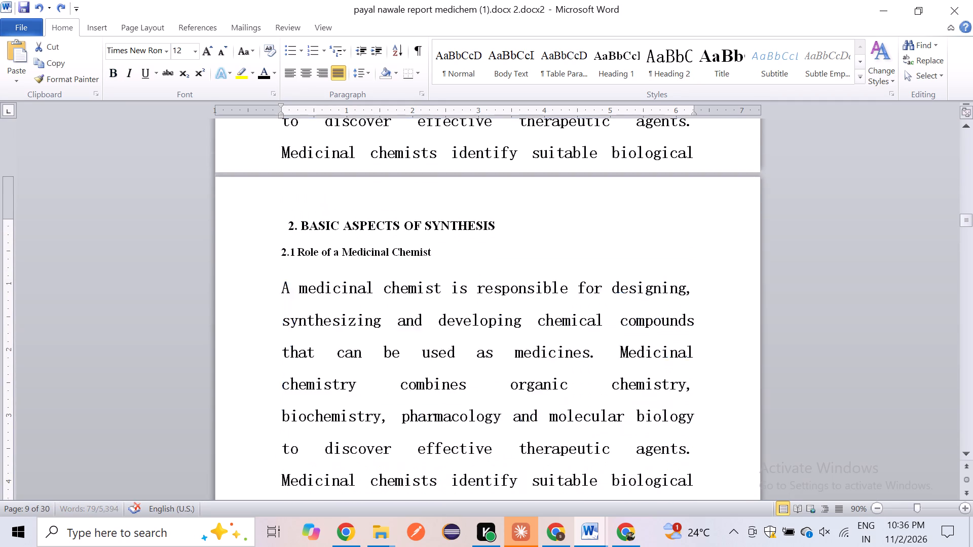
{"action": "scroll", "coordinate": [277, 227], "scroll_direction": "up", "scroll_amount": 2}
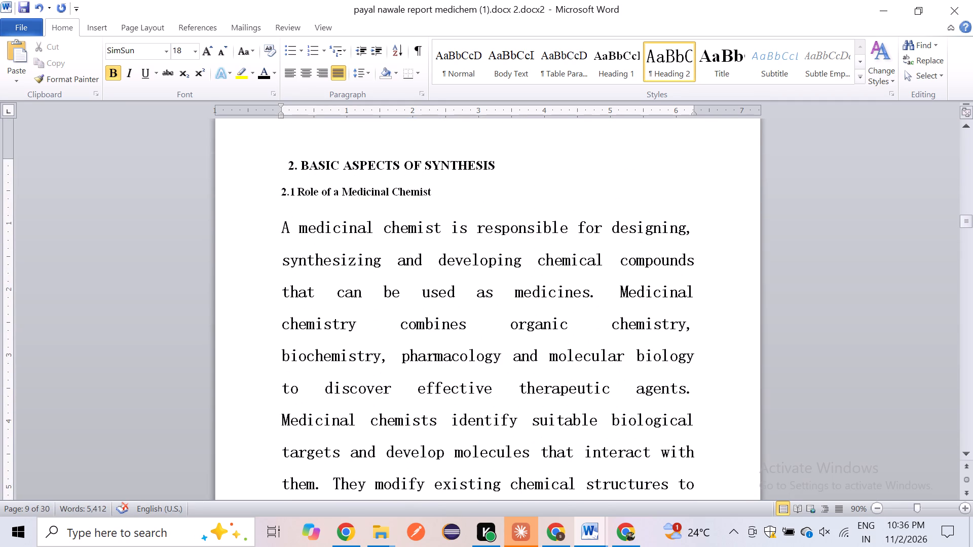
Put the heading "2.2 Introduction to Organic Synthesis" on its own line below the new section 2.1 paragraph.
{"action": "left_click_drag", "start_coordinate": [276, 245], "coordinate": [502, 489]}
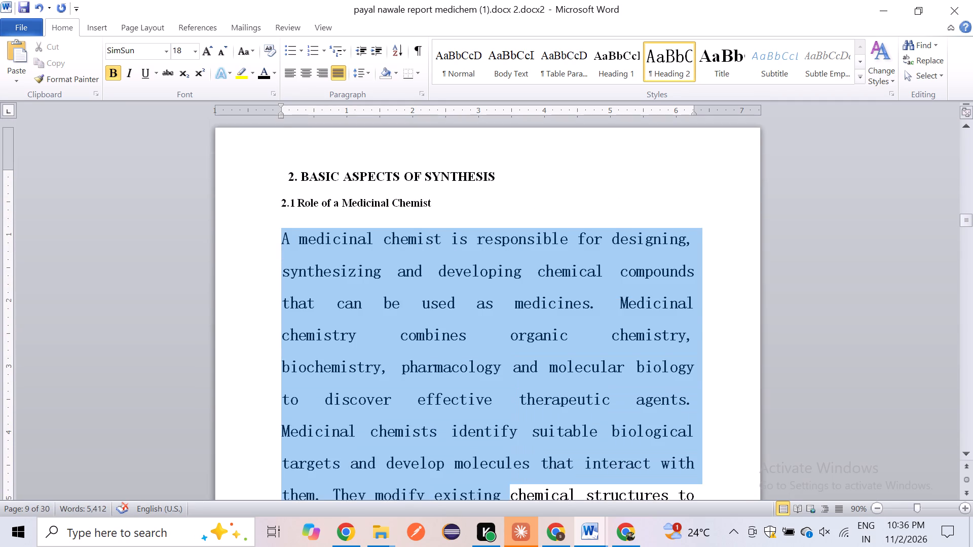
{"action": "left_click_drag", "start_coordinate": [502, 489], "coordinate": [597, 417]}
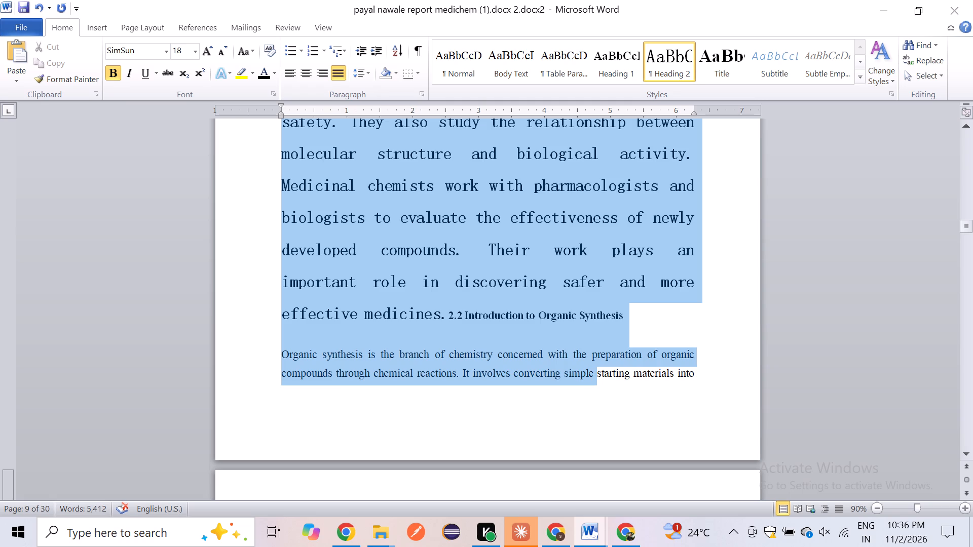
{"action": "left_click_drag", "start_coordinate": [597, 417], "coordinate": [485, 325]}
{"action": "left_click", "coordinate": [485, 325]}
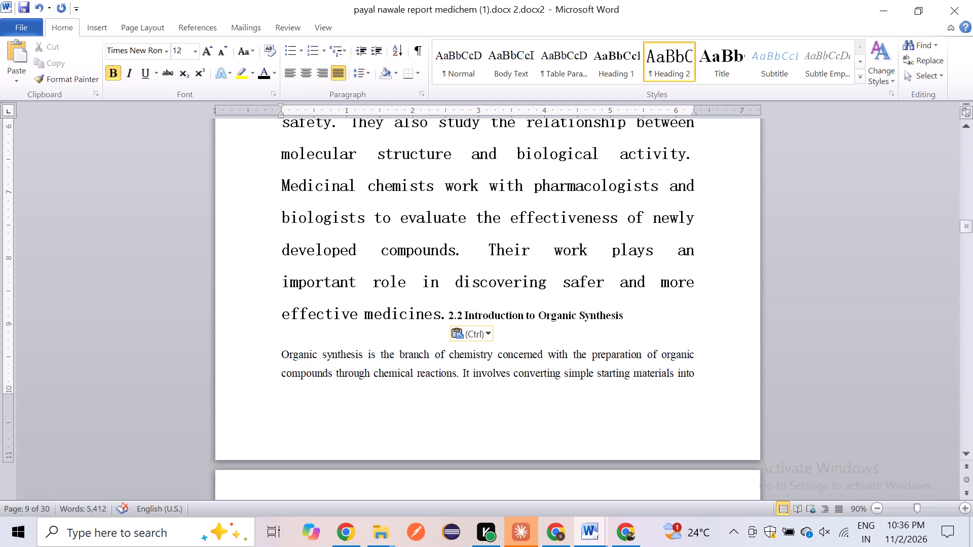
{"action": "left_click", "coordinate": [445, 319]}
{"action": "key", "text": "Return"}
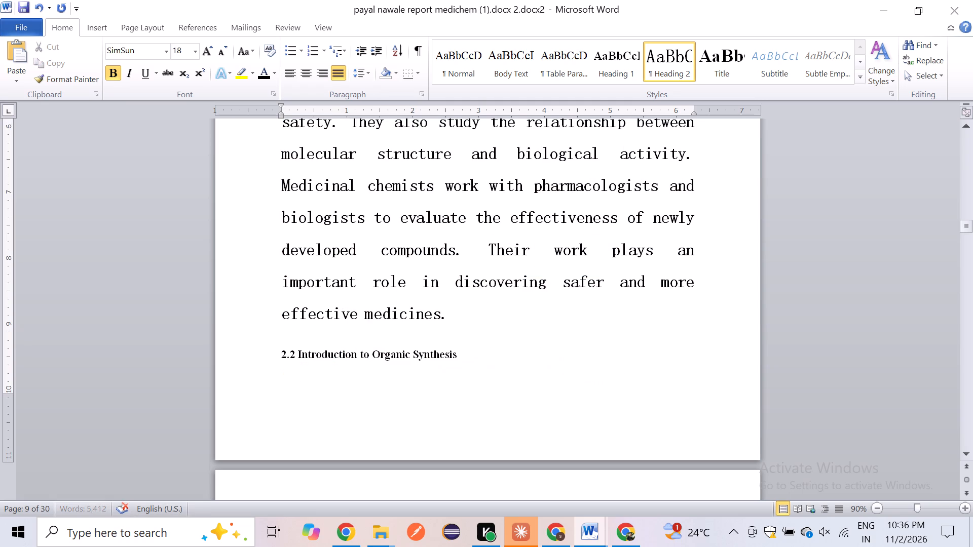
Format the new section 2.1 paragraph as 12 pt Times New Roman without bold.
{"action": "left_click_drag", "start_coordinate": [469, 316], "coordinate": [364, 184]}
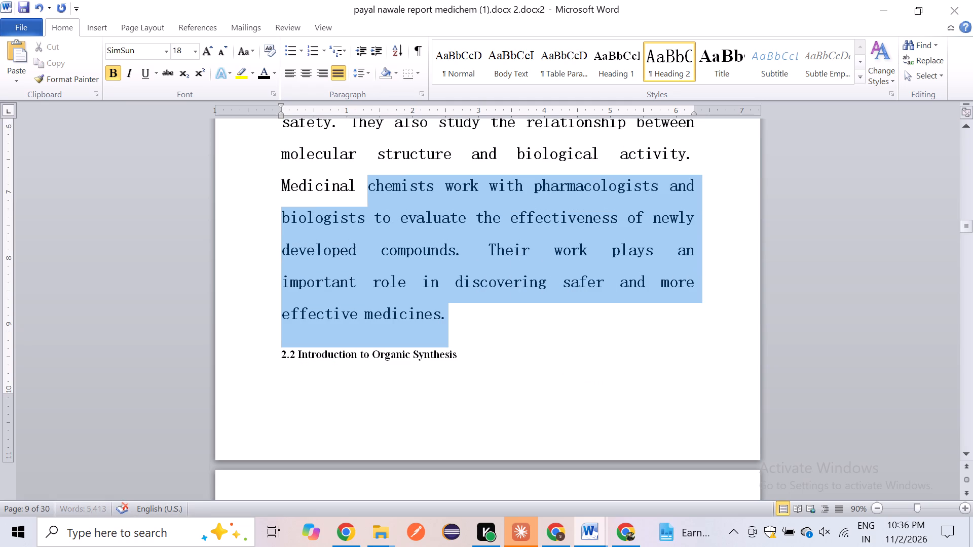
{"action": "left_click_drag", "start_coordinate": [364, 184], "coordinate": [283, 171]}
{"action": "left_click", "coordinate": [177, 53]}
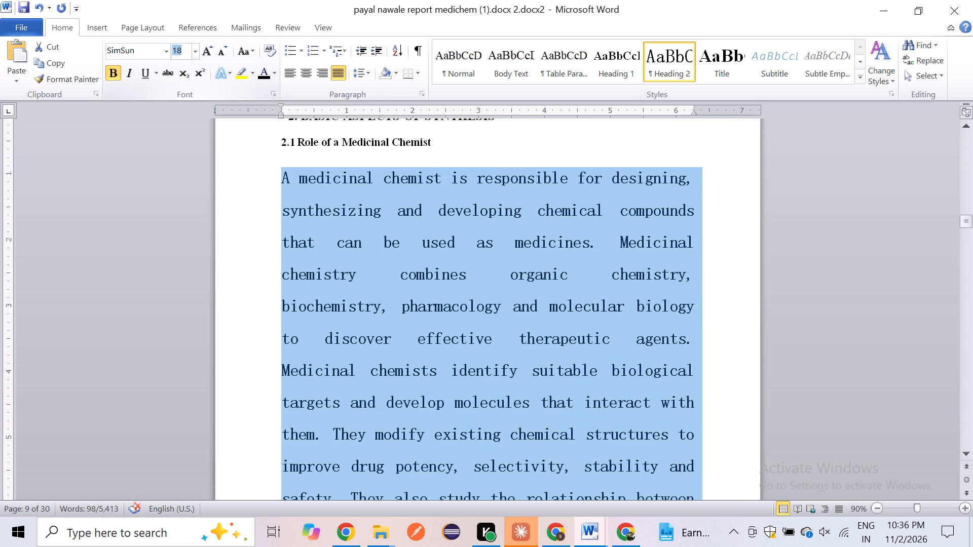
{"action": "type", "text": "12"}
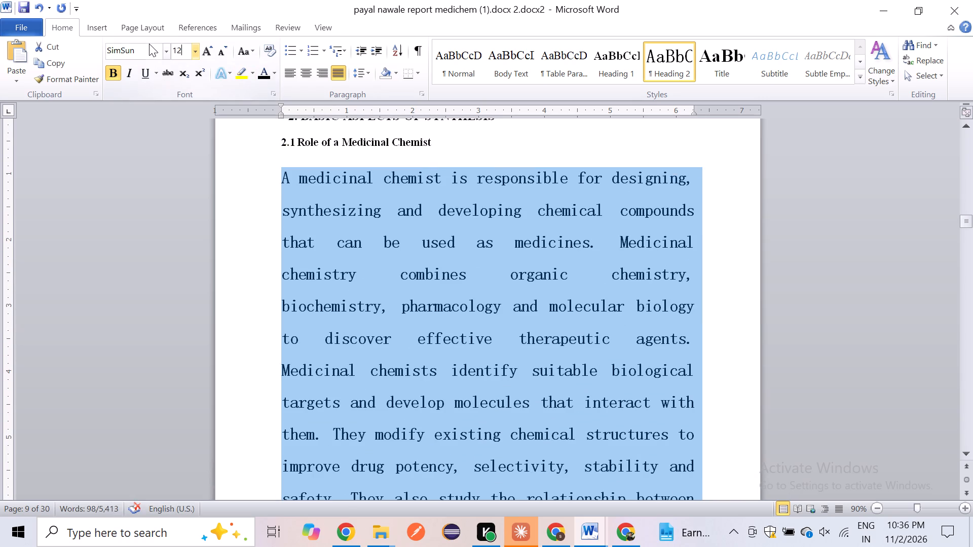
{"action": "left_click", "coordinate": [149, 44]}
{"action": "left_click", "coordinate": [144, 51]}
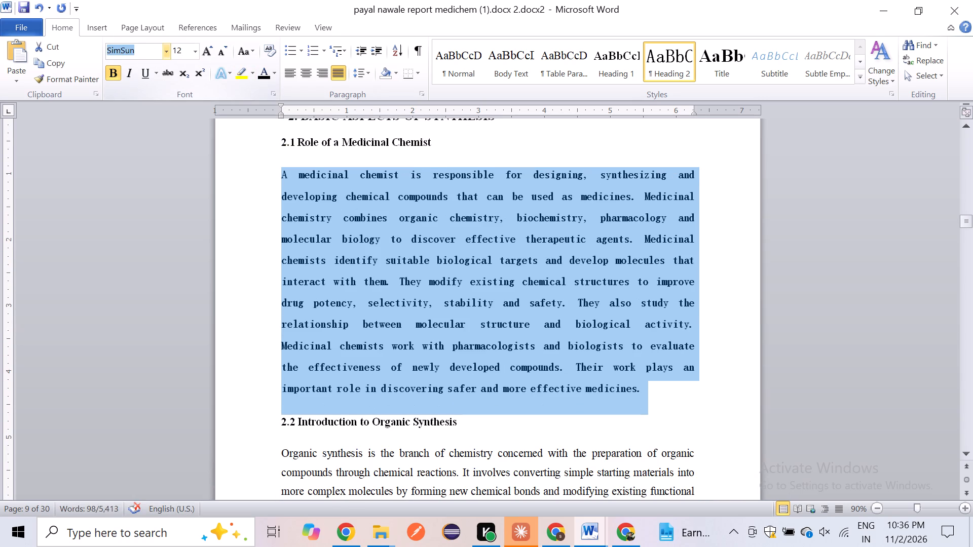
{"action": "type", "text": "tim"}
{"action": "key", "text": "Tab"}
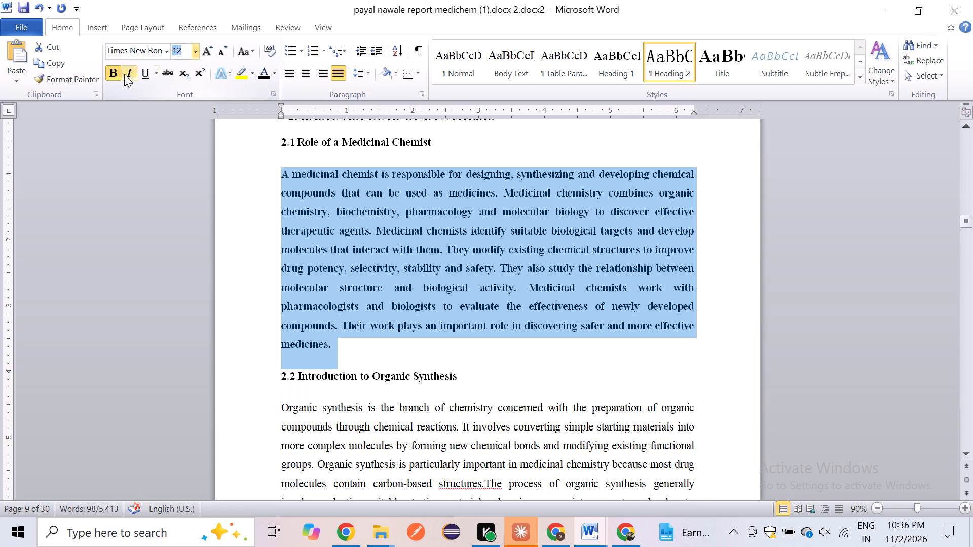
{"action": "left_click", "coordinate": [119, 74]}
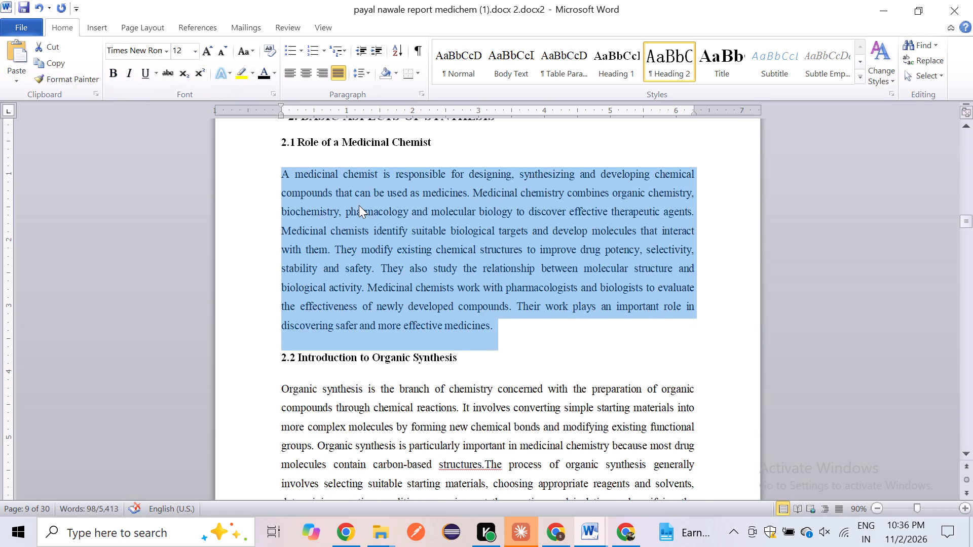
{"action": "left_click", "coordinate": [359, 205]}
View the section 2.2 text and look through the open windows to pick one to switch to.
{"action": "scroll", "coordinate": [371, 292], "scroll_direction": "down", "scroll_amount": 1}
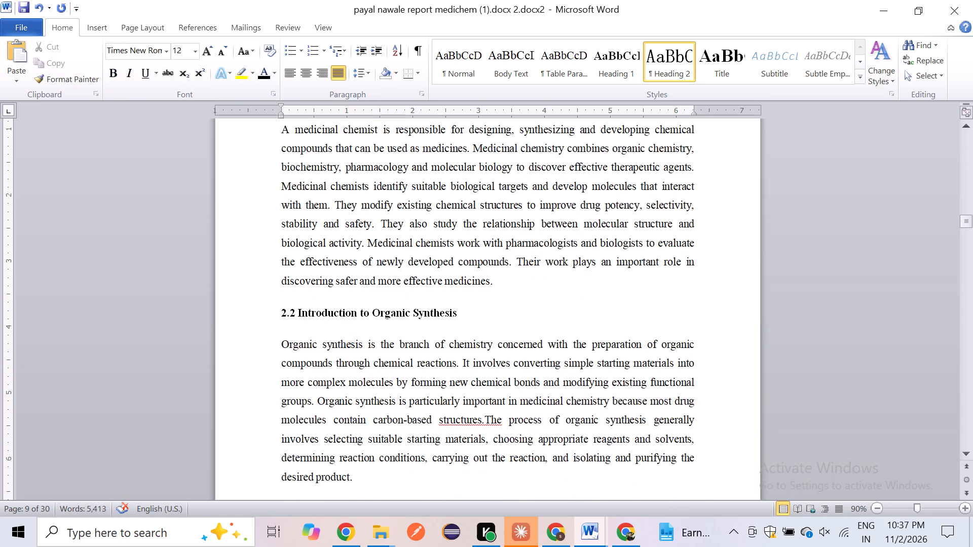
{"action": "scroll", "coordinate": [296, 312], "scroll_direction": "down", "scroll_amount": 1}
{"action": "key", "text": "alt+Tab"}
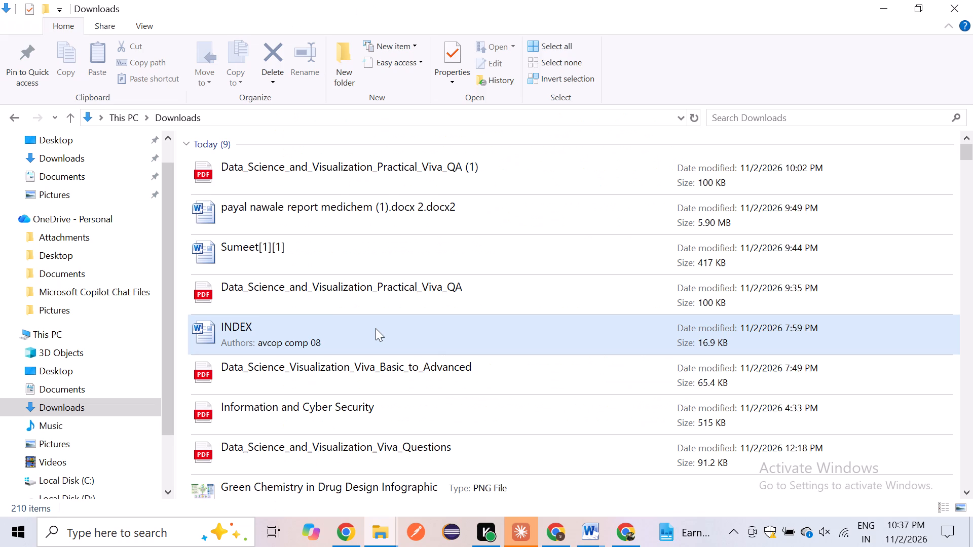
{"action": "key", "text": "alt+Tab"}
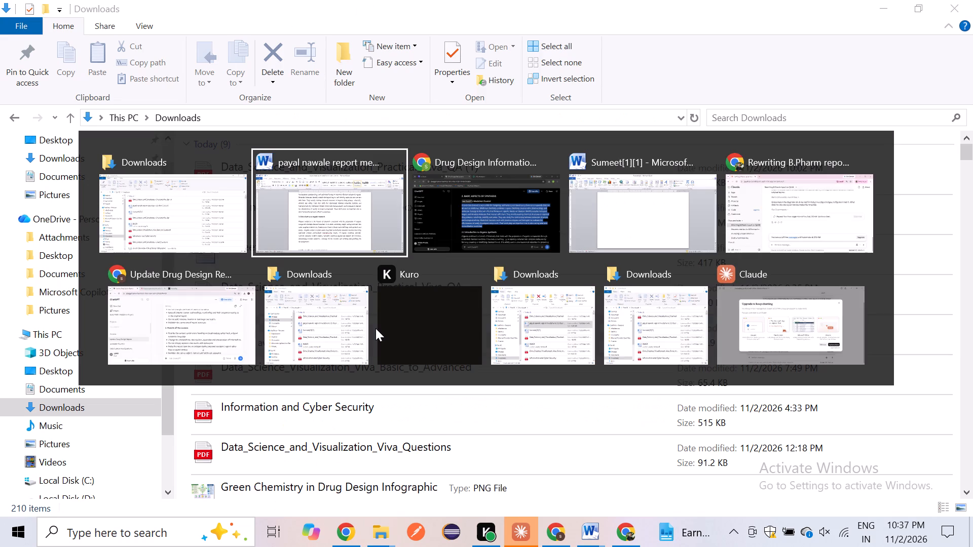
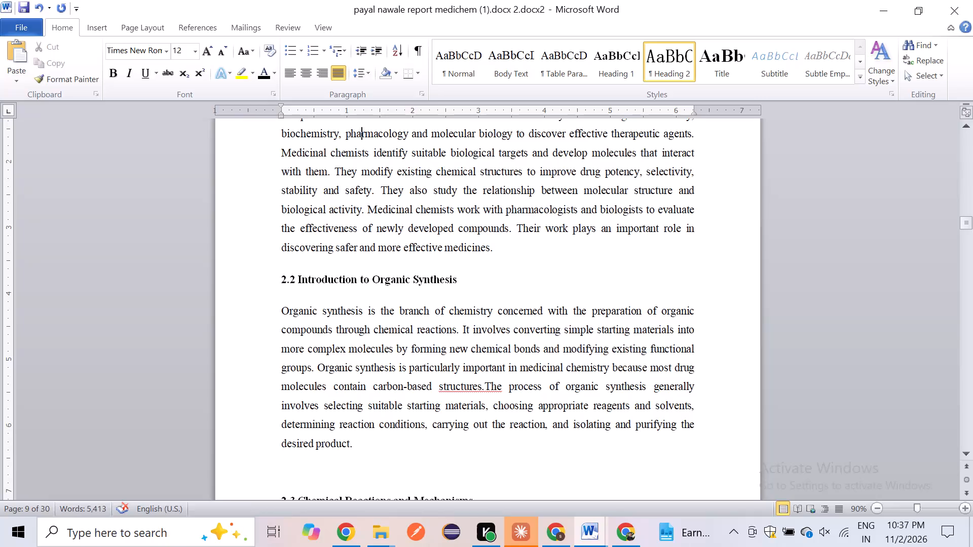
Replace the paragraph under "2.2 Introduction to Organic Synthesis" with the copied rewritten paragraph.
{"action": "left_click_drag", "start_coordinate": [278, 310], "coordinate": [375, 441]}
{"action": "key", "text": "ctrl+v"}
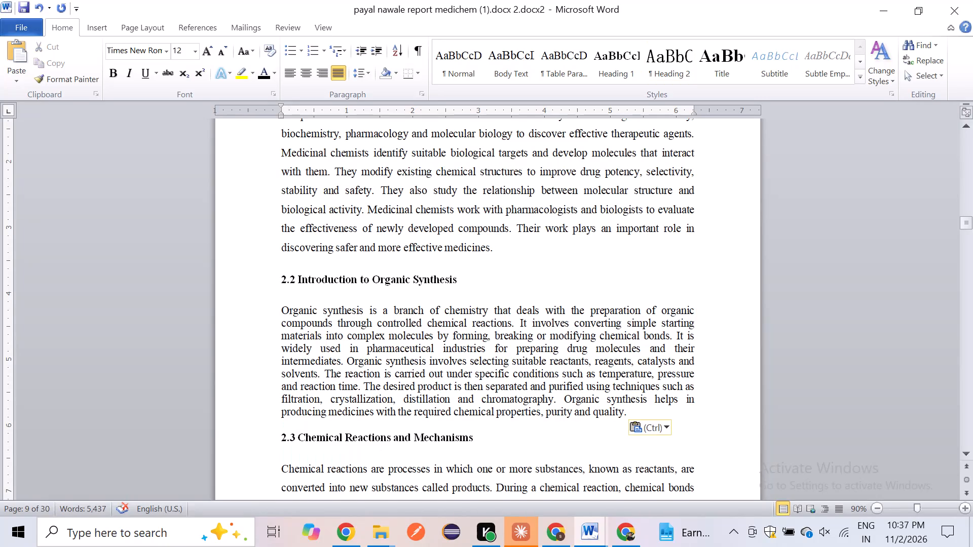
{"action": "key", "text": "ctrl+z"}
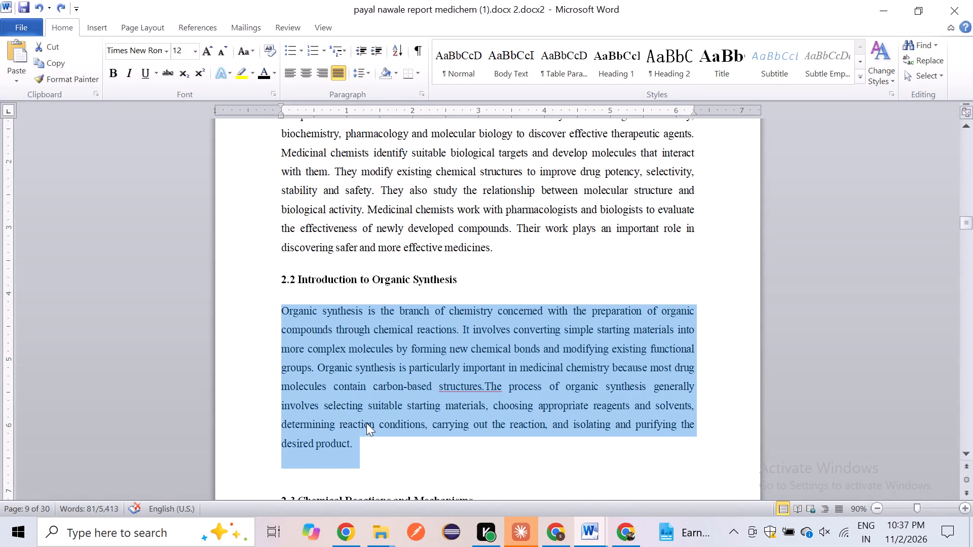
{"action": "key", "text": "ctrl+y"}
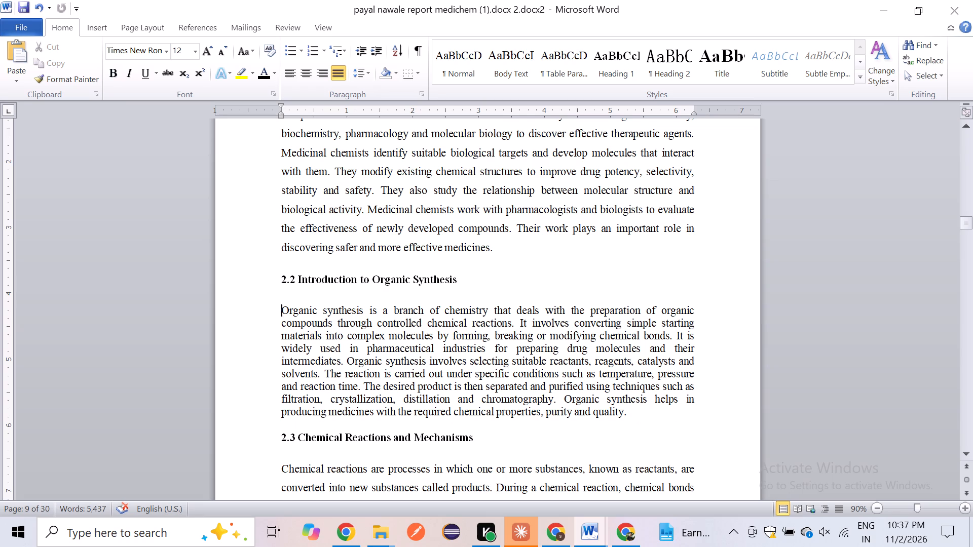
Format the new section 2.2 paragraph with 1.5 line spacing and the Times New Roman font.
{"action": "left_click_drag", "start_coordinate": [629, 413], "coordinate": [275, 310]}
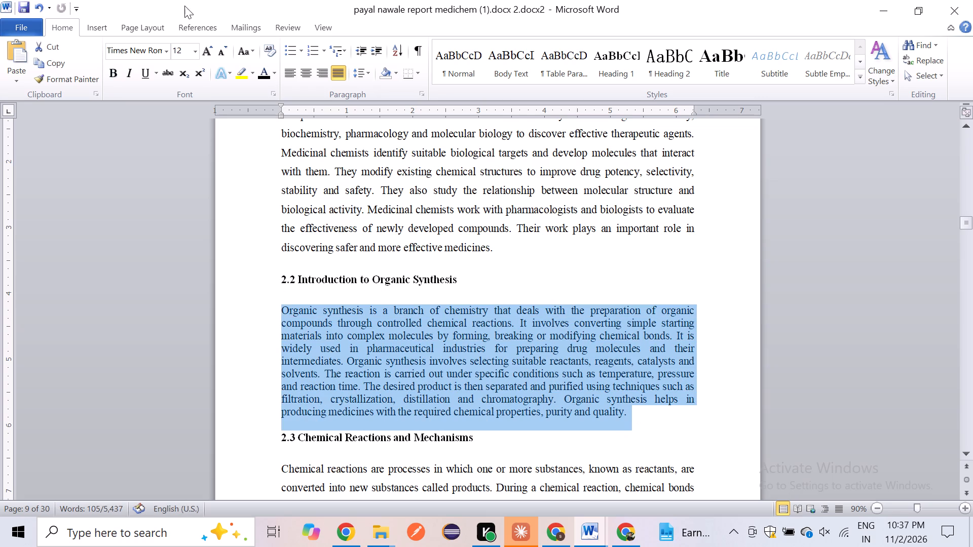
{"action": "left_click", "coordinate": [366, 71]}
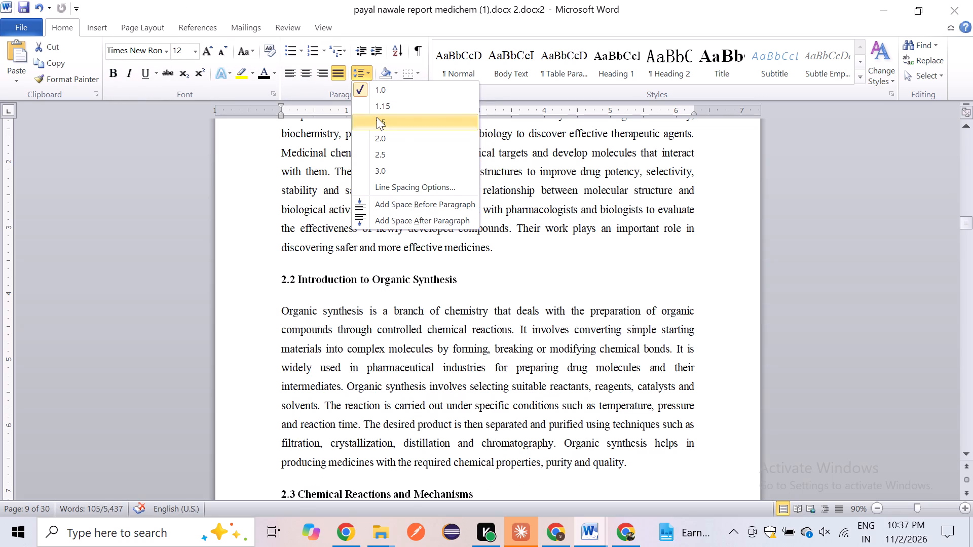
{"action": "left_click", "coordinate": [377, 117]}
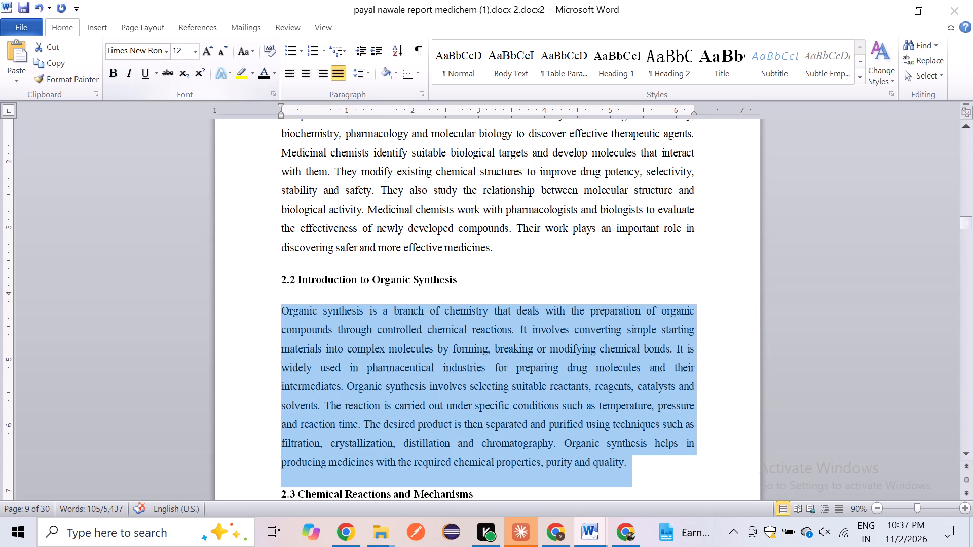
{"action": "left_click", "coordinate": [152, 49]}
{"action": "type", "text": "tim"}
{"action": "key", "text": "Return"}
View the text under "2.3 Chemical Reactions and Mechanisms" and the start of the Phenytoin entry.
{"action": "scroll", "coordinate": [152, 49], "scroll_direction": "down", "scroll_amount": 1}
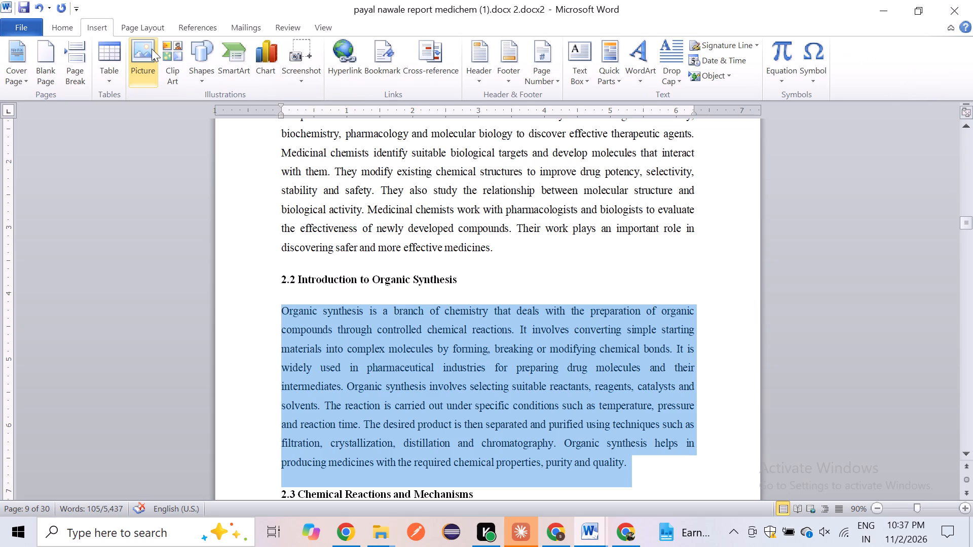
{"action": "scroll", "coordinate": [152, 49], "scroll_direction": "down", "scroll_amount": 1}
{"action": "scroll", "coordinate": [374, 344], "scroll_direction": "down", "scroll_amount": 1}
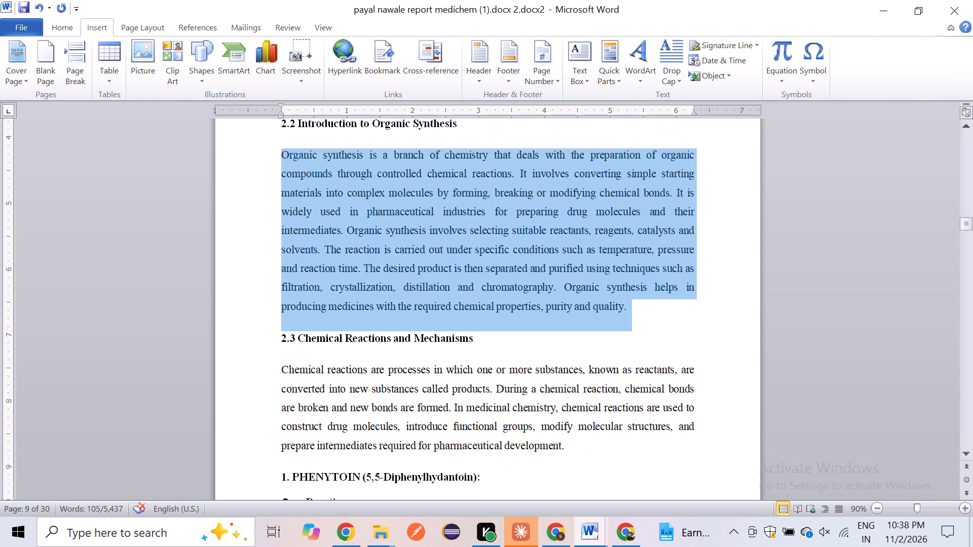
{"action": "scroll", "coordinate": [374, 344], "scroll_direction": "down", "scroll_amount": 1}
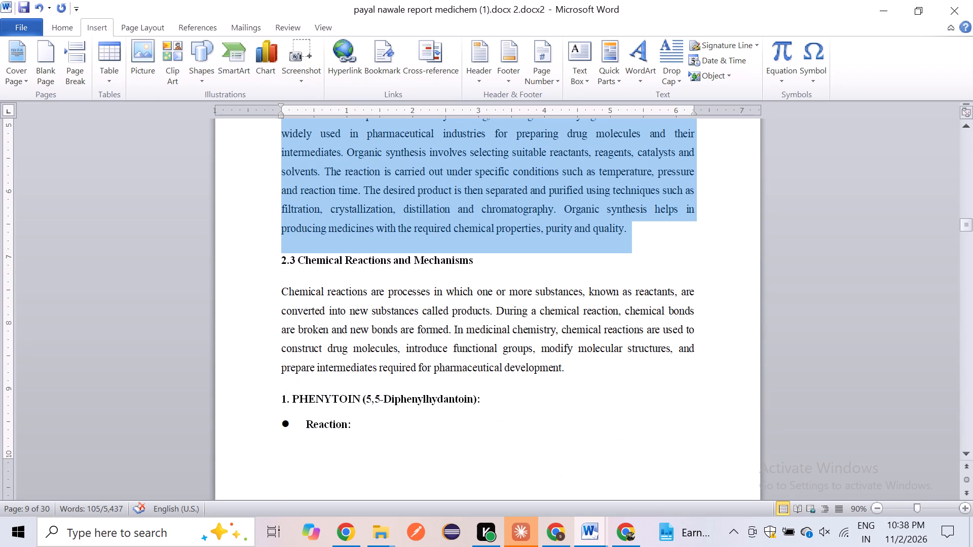
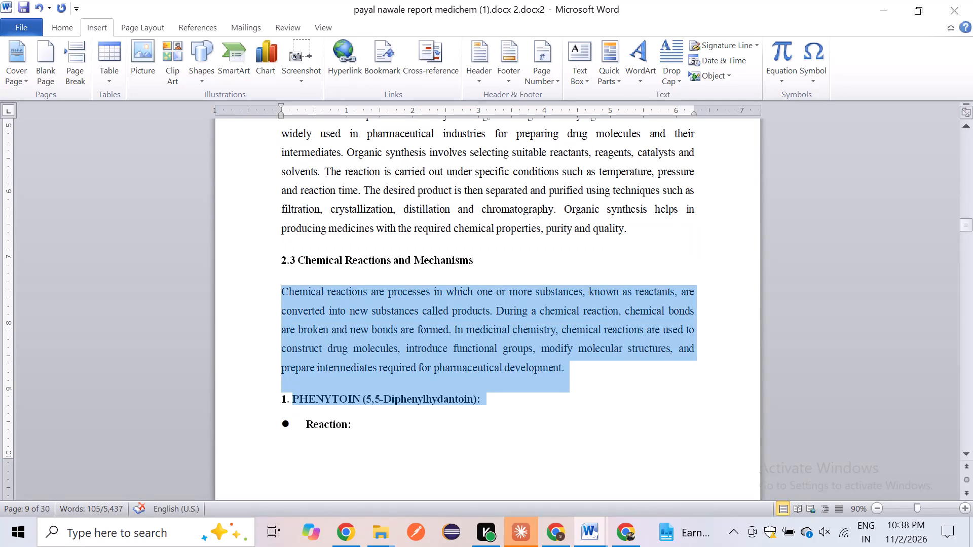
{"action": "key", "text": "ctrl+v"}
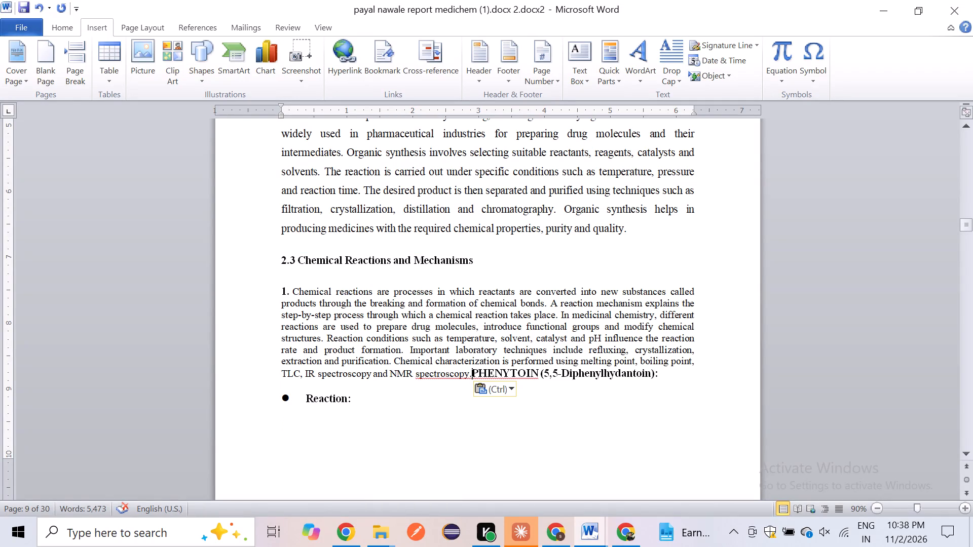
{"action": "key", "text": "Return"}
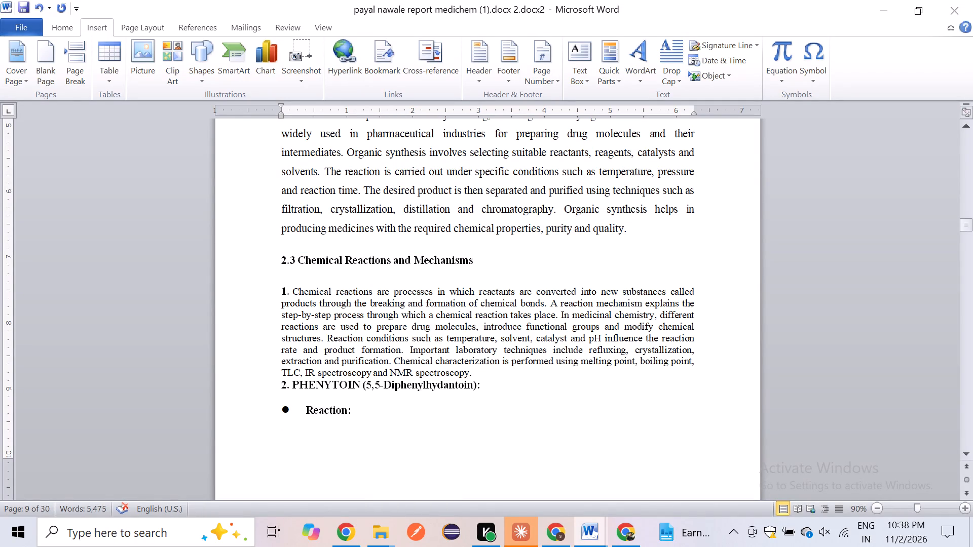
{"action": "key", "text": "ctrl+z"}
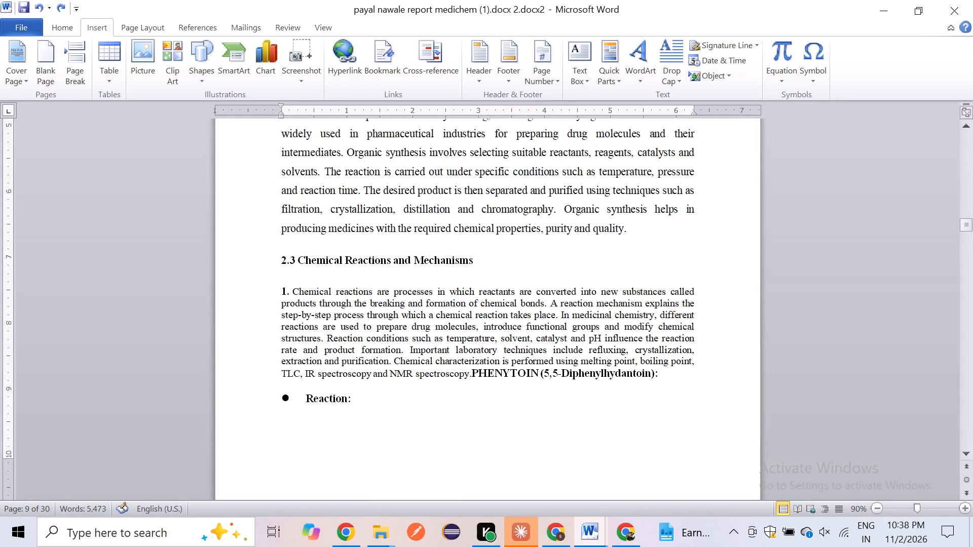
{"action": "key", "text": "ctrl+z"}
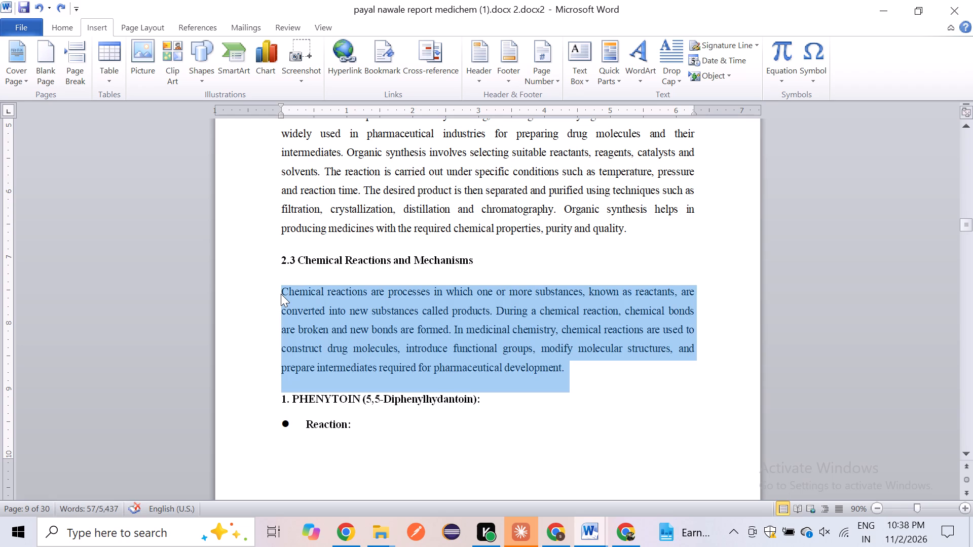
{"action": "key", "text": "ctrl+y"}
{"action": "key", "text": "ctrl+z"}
Replace the section 2.3 paragraph with the copied rewritten text, unnumbered, keeping the Phenytoin heading on its own line as item 1.
{"action": "key", "text": "ctrl+v"}
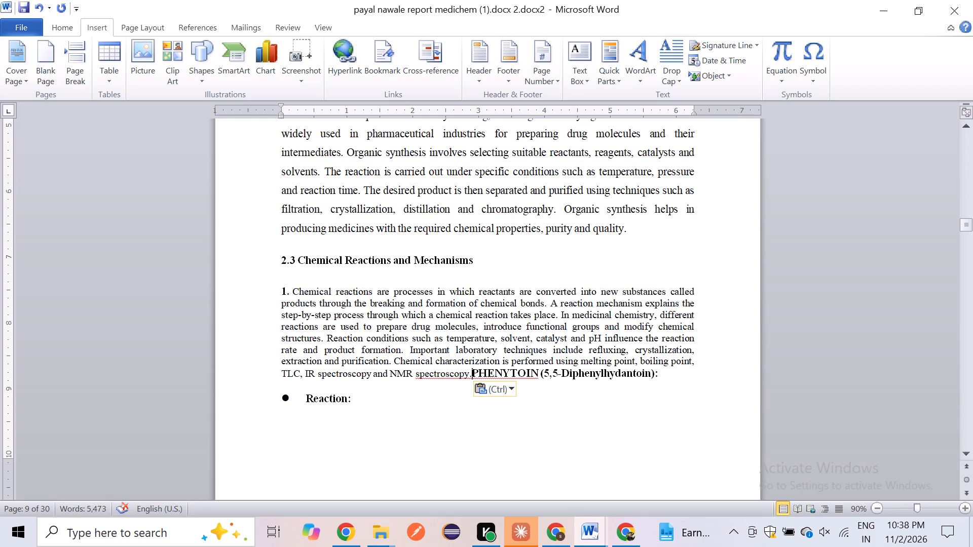
{"action": "key", "text": "Return"}
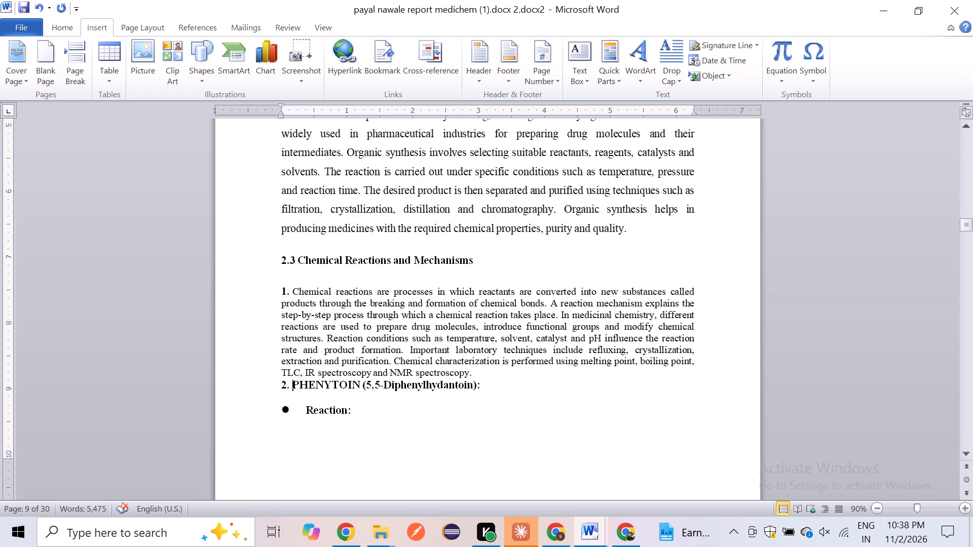
{"action": "left_click", "coordinate": [291, 294]}
{"action": "key", "text": "BackSpace"}
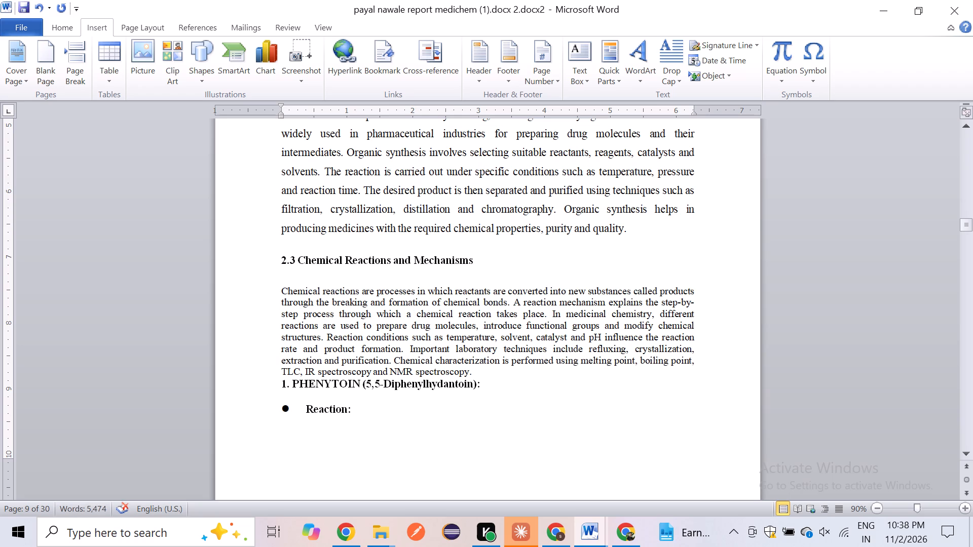
Format the new section 2.3 paragraph with 1.5 line spacing and a 12 pt font size.
{"action": "left_click_drag", "start_coordinate": [279, 287], "coordinate": [487, 370]}
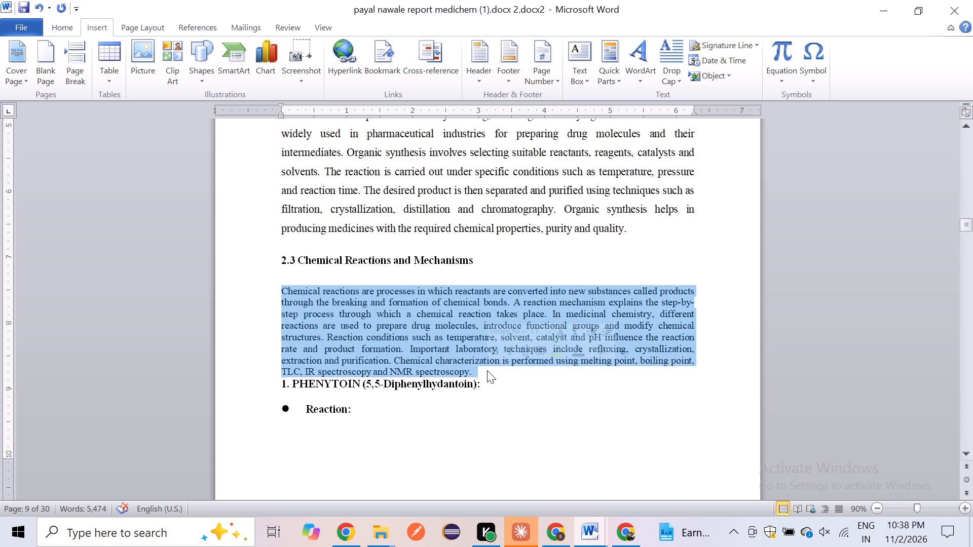
{"action": "left_click", "coordinate": [63, 22]}
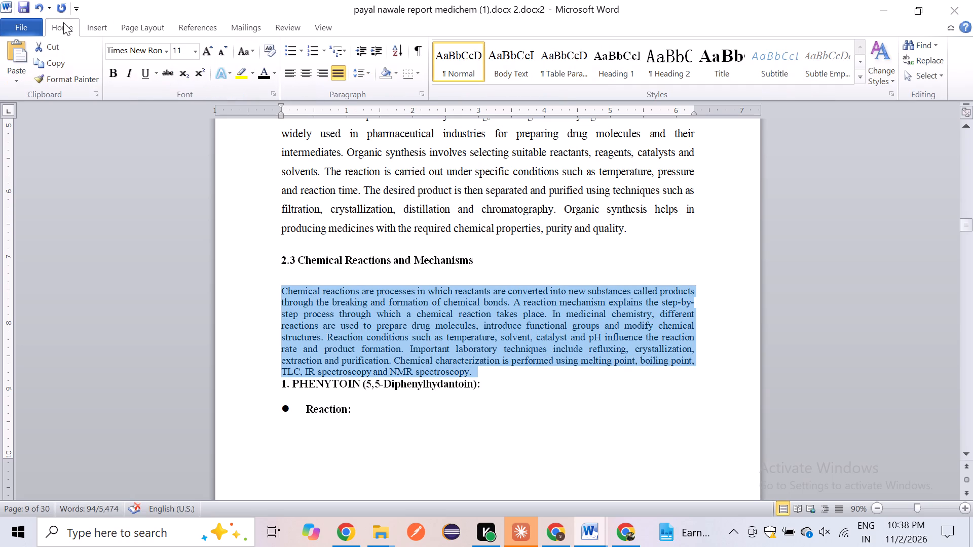
{"action": "left_click", "coordinate": [369, 80]}
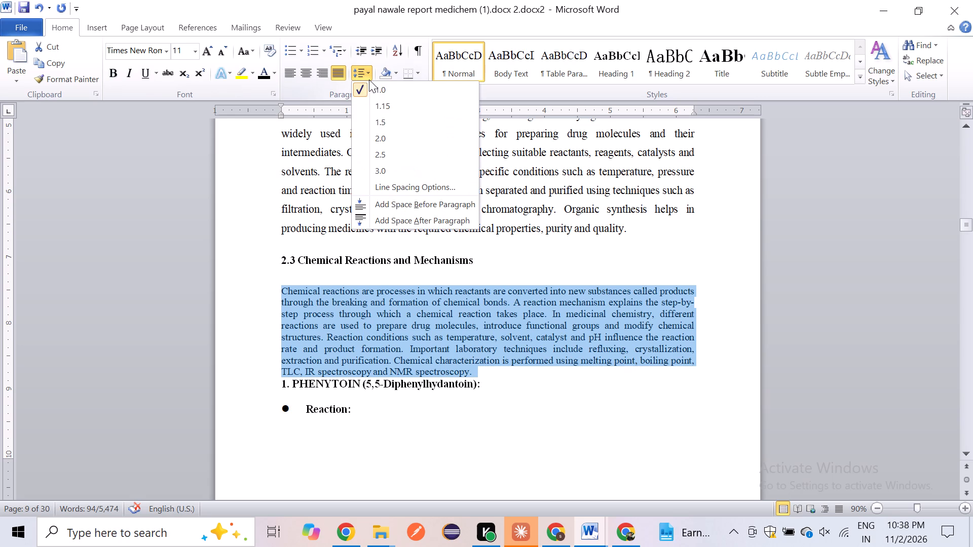
{"action": "left_click", "coordinate": [385, 119]}
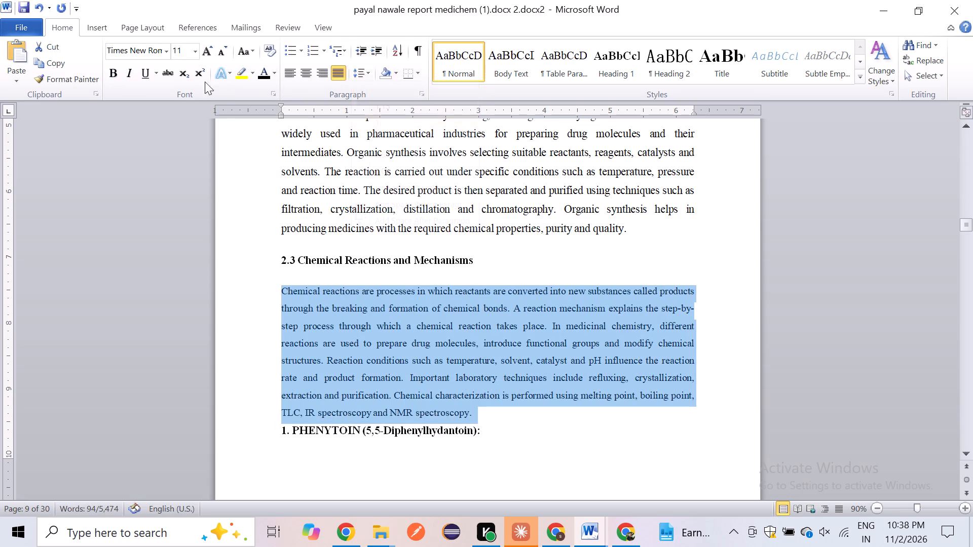
{"action": "left_click", "coordinate": [186, 47]}
{"action": "type", "text": "12"}
{"action": "key", "text": "Return"}
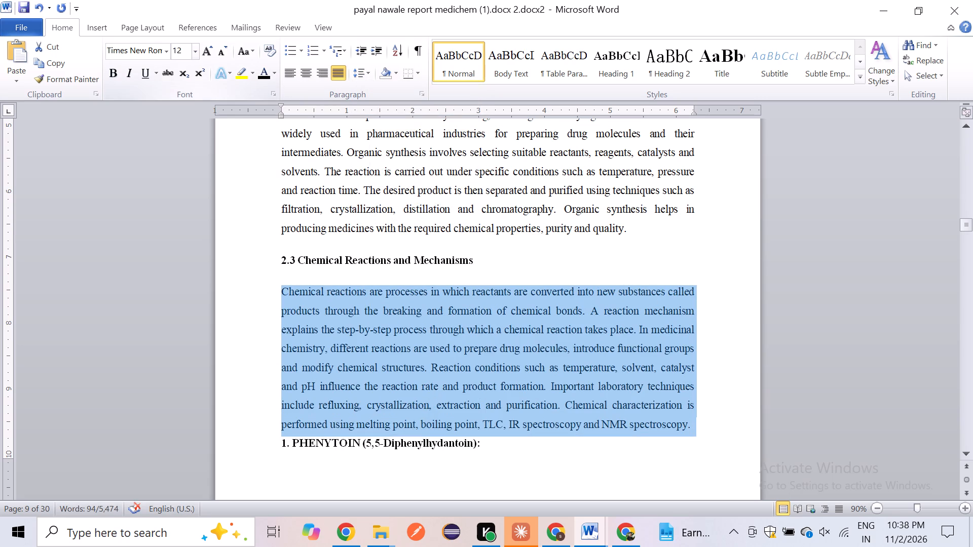
{"action": "left_click", "coordinate": [407, 201]}
Insert an empty line between the section 2.3 paragraph and the Phenytoin heading.
{"action": "scroll", "coordinate": [407, 201], "scroll_direction": "down", "scroll_amount": 1}
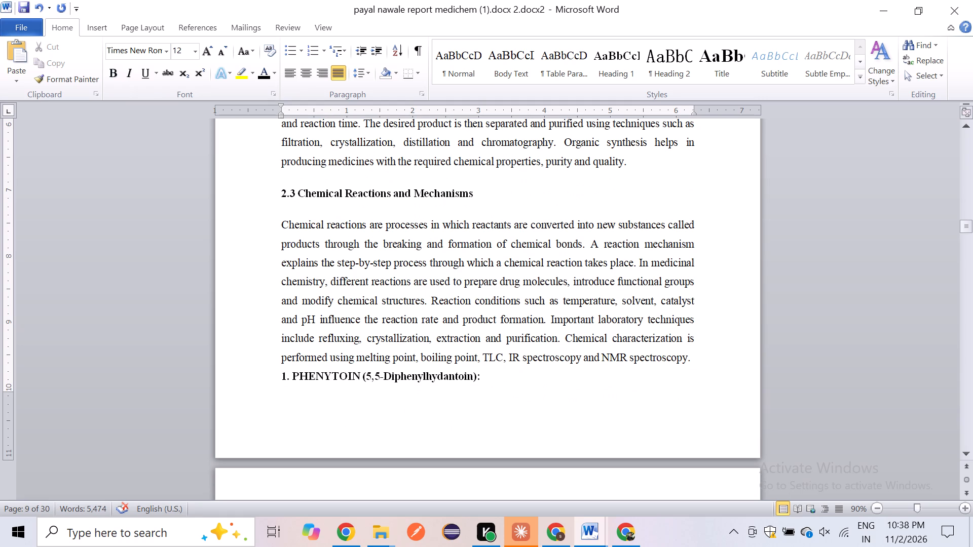
{"action": "left_click", "coordinate": [694, 364]}
{"action": "key", "text": "Return"}
{"action": "scroll", "coordinate": [573, 400], "scroll_direction": "down", "scroll_amount": 1}
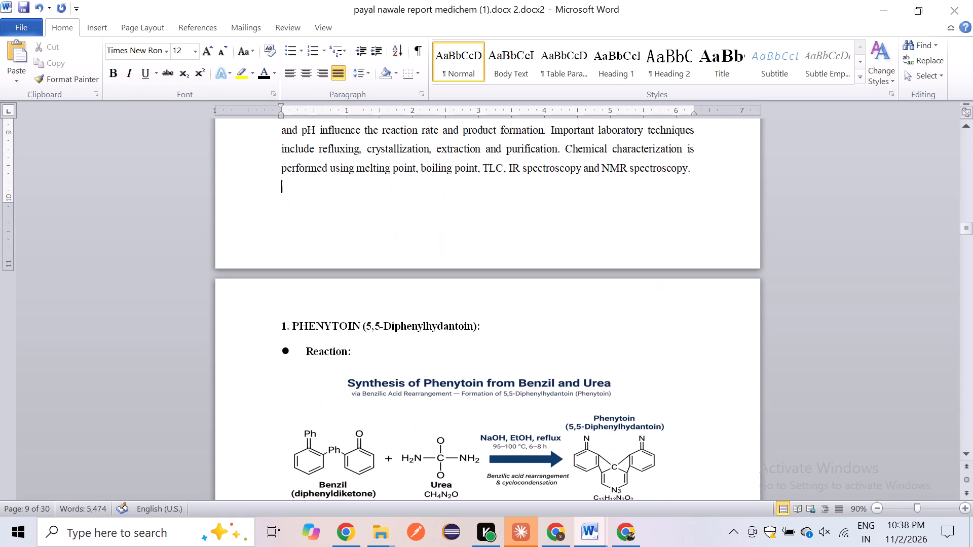
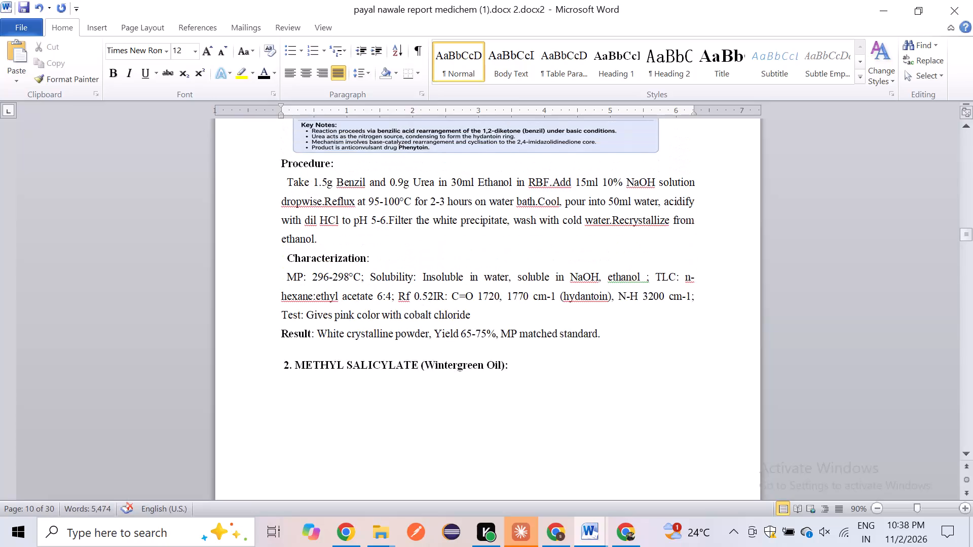
Review the layout and spacing of the synthesis pages from section 2.3 through the Phenytoin, Methyl Salicylate and Benzimidazole entries.
{"action": "scroll", "coordinate": [432, 397], "scroll_direction": "up", "scroll_amount": 2}
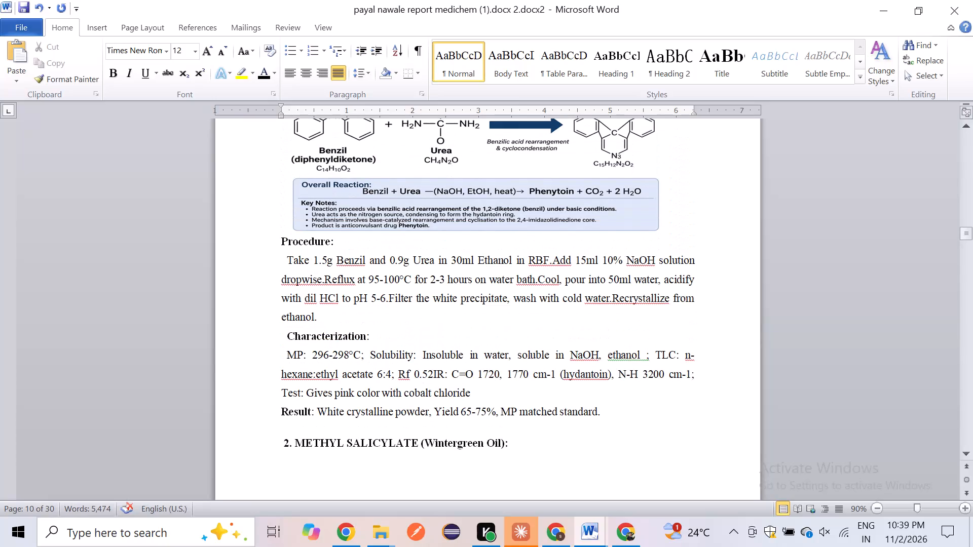
{"action": "scroll", "coordinate": [432, 397], "scroll_direction": "up", "scroll_amount": 1}
{"action": "scroll", "coordinate": [432, 397], "scroll_direction": "down", "scroll_amount": 2}
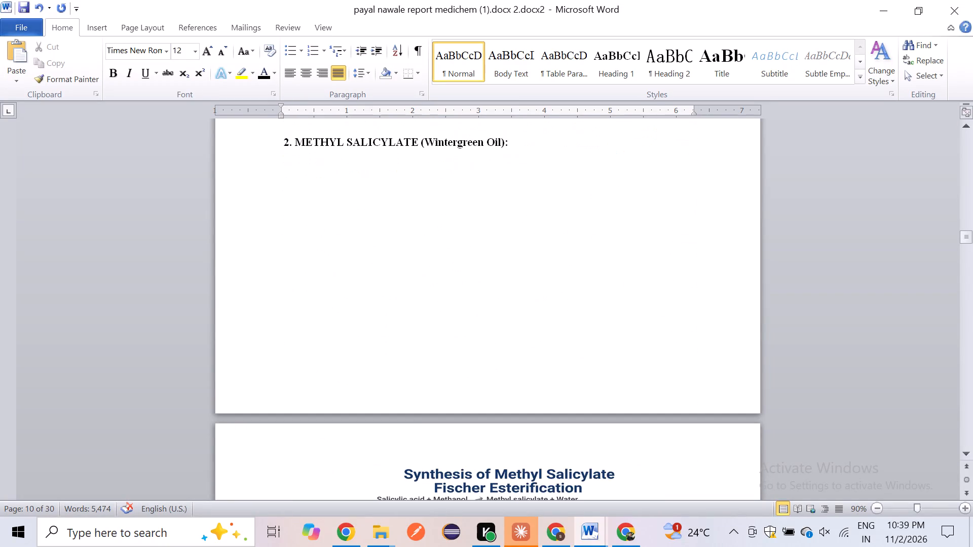
{"action": "scroll", "coordinate": [432, 397], "scroll_direction": "down", "scroll_amount": 3}
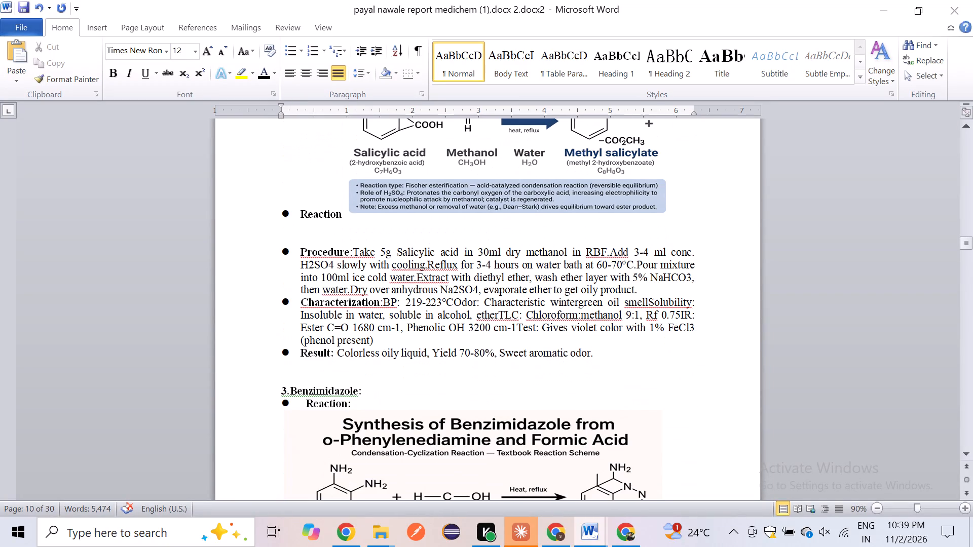
{"action": "scroll", "coordinate": [432, 397], "scroll_direction": "down", "scroll_amount": 2}
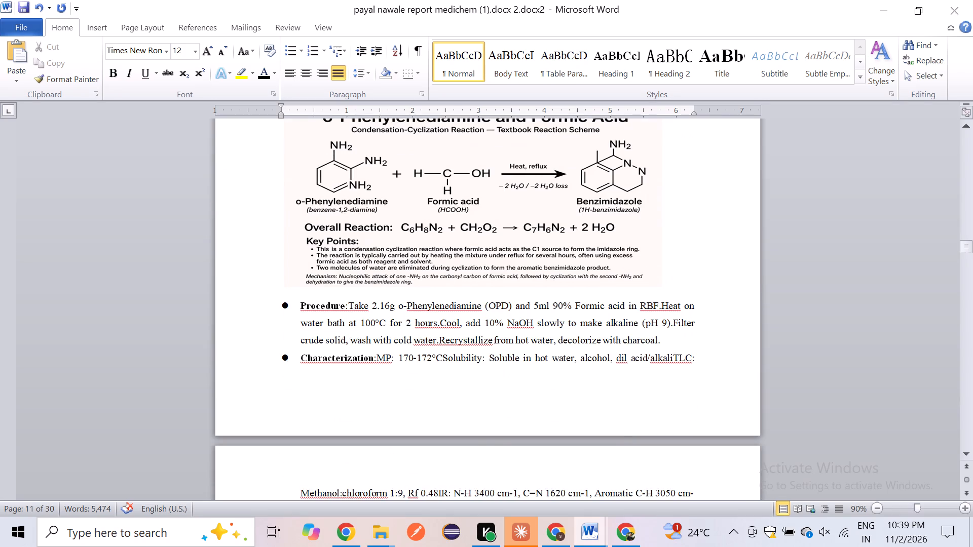
{"action": "scroll", "coordinate": [432, 397], "scroll_direction": "up", "scroll_amount": 9}
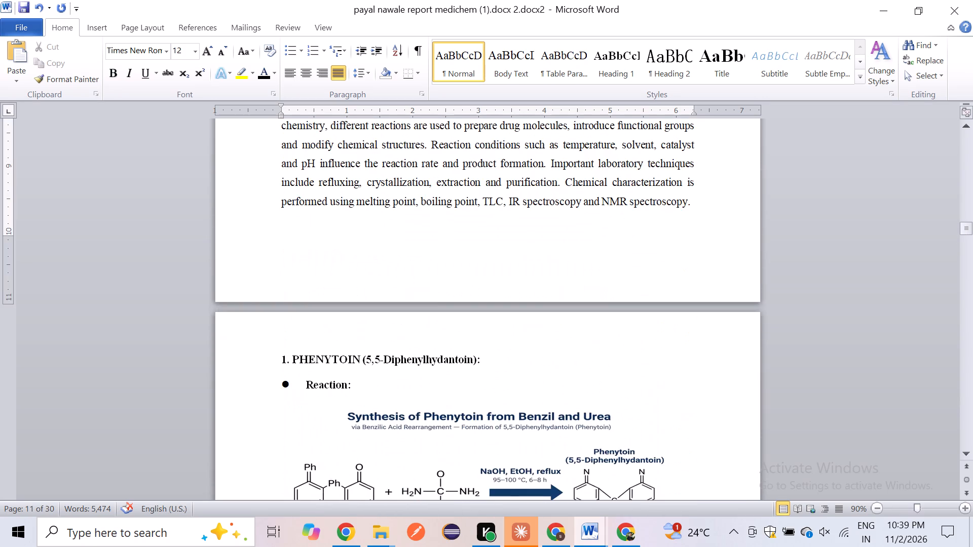
{"action": "scroll", "coordinate": [432, 397], "scroll_direction": "up", "scroll_amount": 1}
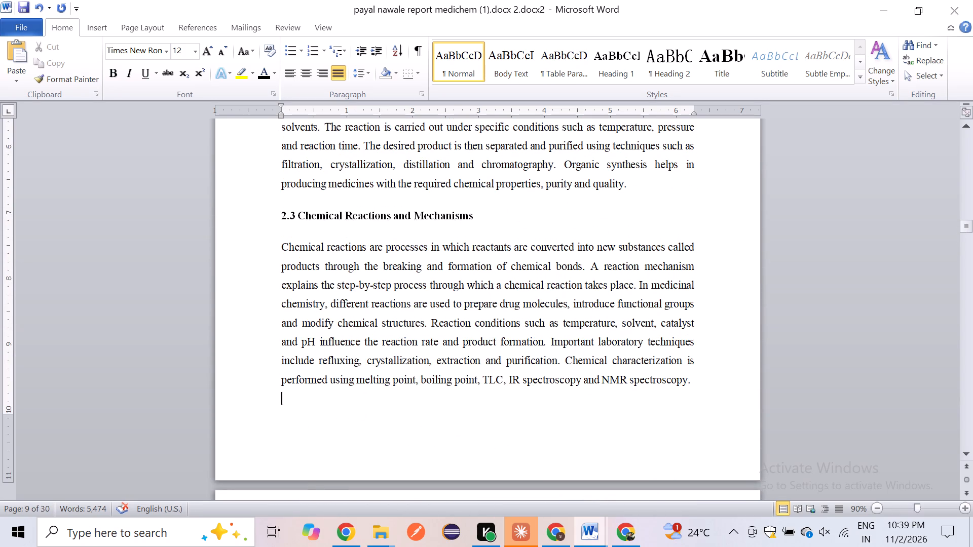
{"action": "scroll", "coordinate": [432, 397], "scroll_direction": "down", "scroll_amount": 2}
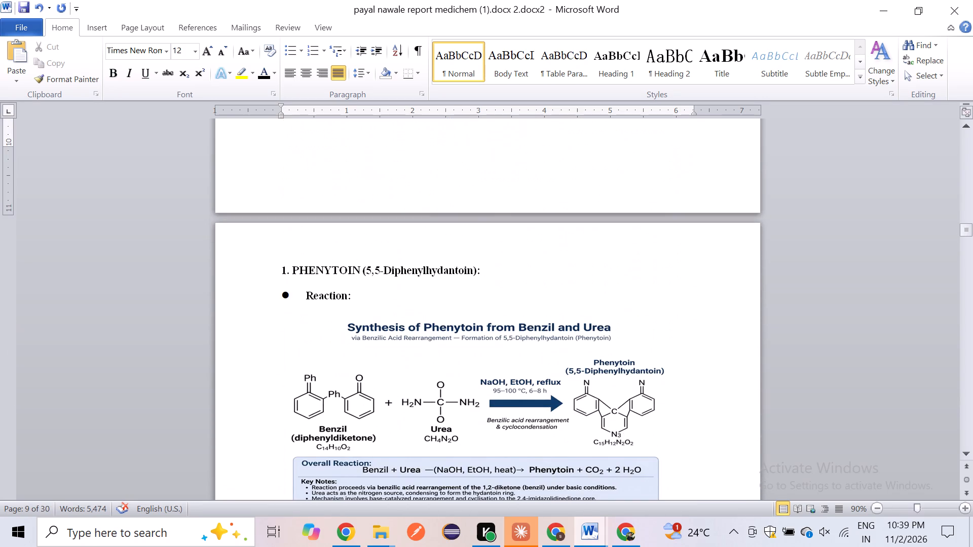
Select the Phenytoin heading through its reaction scheme and examine that page's layout alongside the section 2 page.
{"action": "left_click_drag", "start_coordinate": [279, 273], "coordinate": [609, 357]}
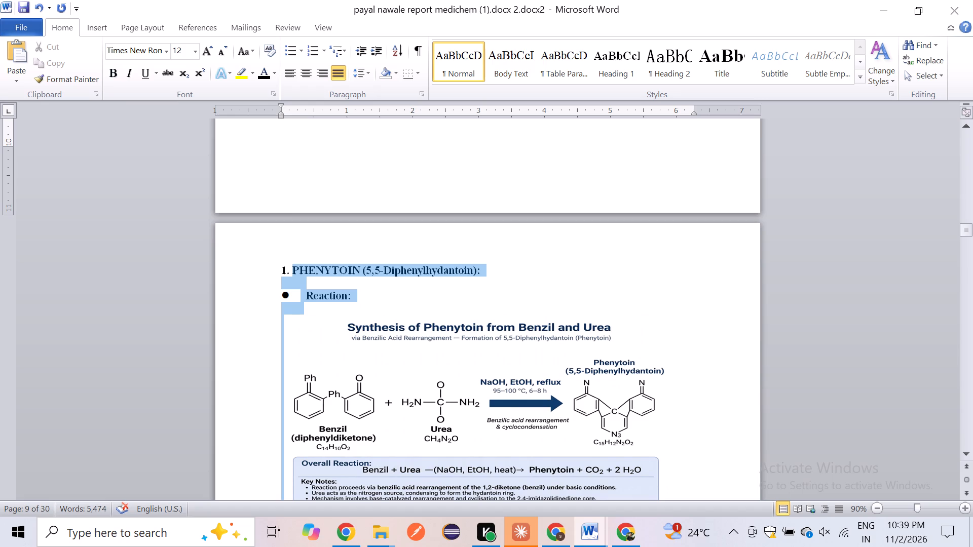
{"action": "left_click_drag", "start_coordinate": [609, 357], "coordinate": [600, 338]}
{"action": "scroll", "coordinate": [600, 338], "scroll_direction": "down", "scroll_amount": 1}
{"action": "scroll", "coordinate": [600, 338], "scroll_direction": "up", "scroll_amount": 1}
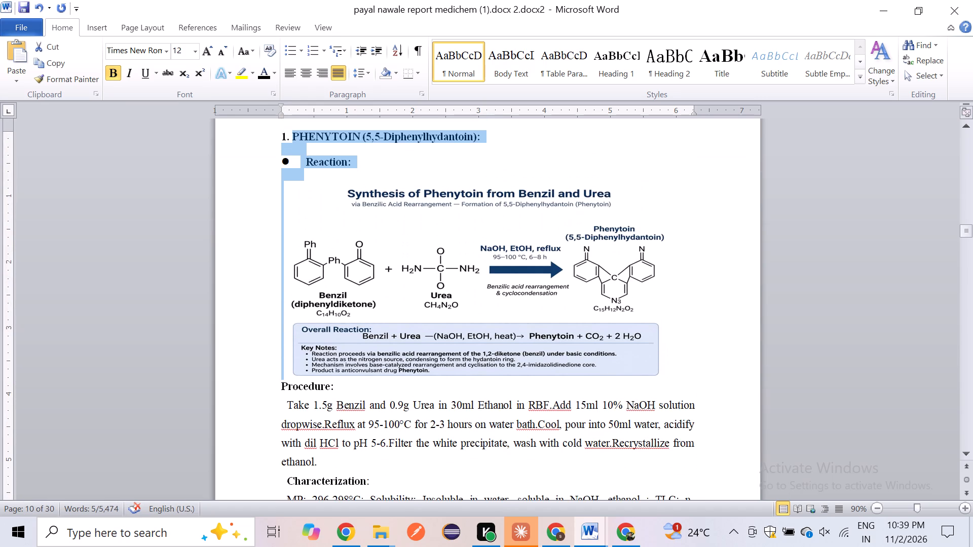
{"action": "scroll", "coordinate": [600, 338], "scroll_direction": "up", "scroll_amount": 1}
{"action": "scroll", "coordinate": [600, 338], "scroll_direction": "down", "scroll_amount": 2, "text": "ctrl"}
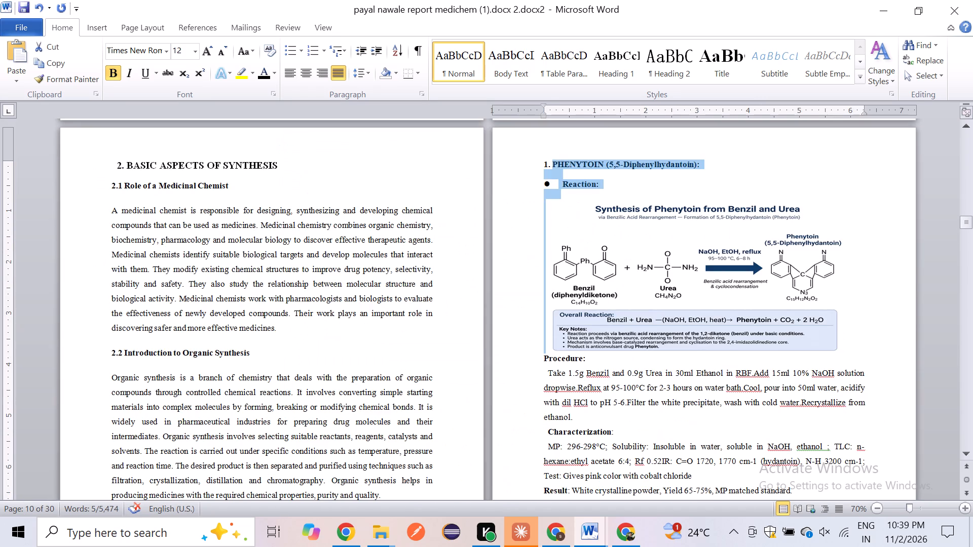
{"action": "scroll", "coordinate": [598, 306], "scroll_direction": "down", "scroll_amount": 1}
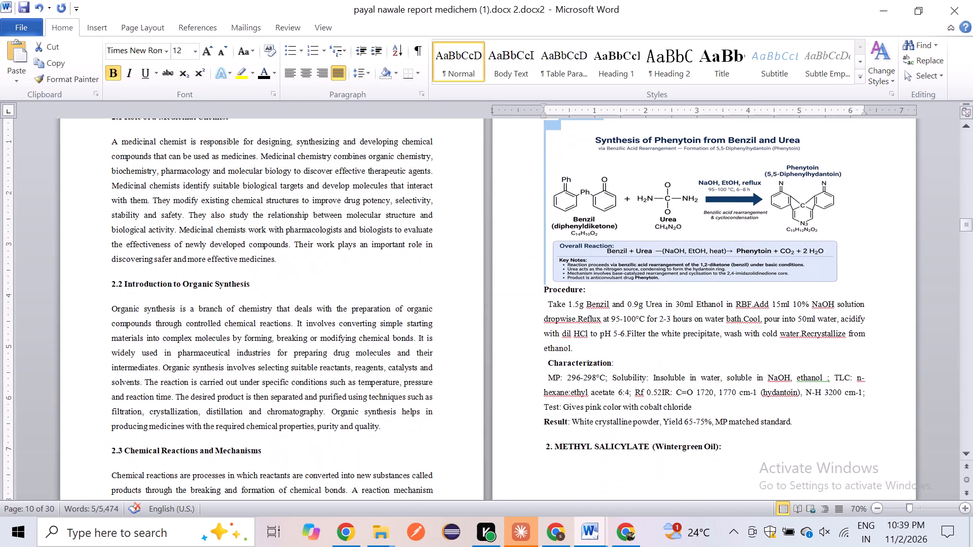
{"action": "scroll", "coordinate": [598, 306], "scroll_direction": "up", "scroll_amount": 1}
{"action": "scroll", "coordinate": [598, 306], "scroll_direction": "down", "scroll_amount": 2}
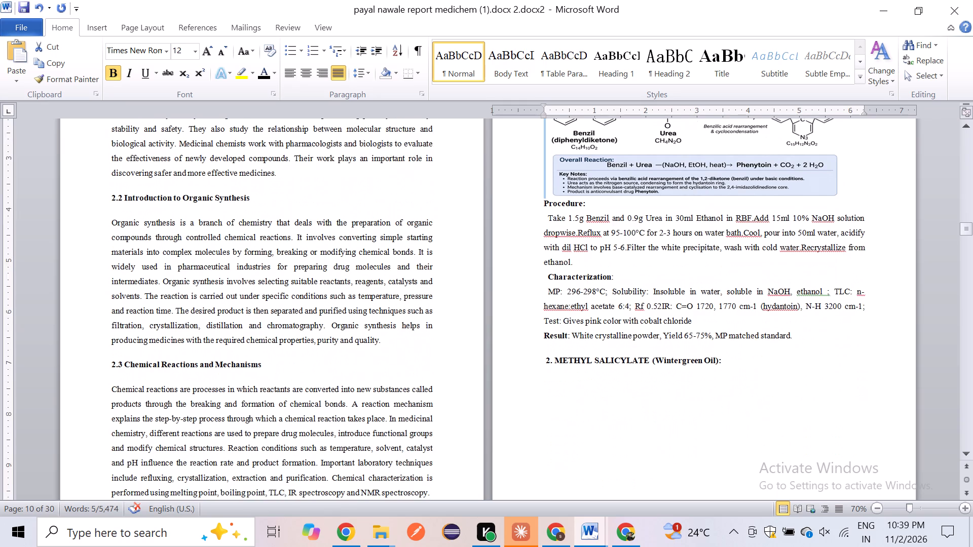
{"action": "scroll", "coordinate": [598, 306], "scroll_direction": "down", "scroll_amount": 1}
{"action": "scroll", "coordinate": [598, 306], "scroll_direction": "up", "scroll_amount": 2}
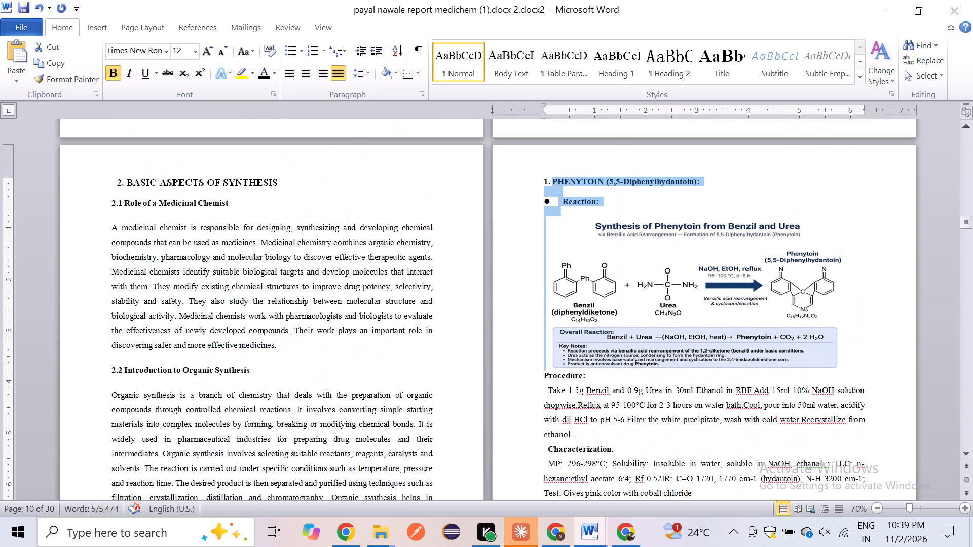
{"action": "scroll", "coordinate": [598, 306], "scroll_direction": "down", "scroll_amount": 2}
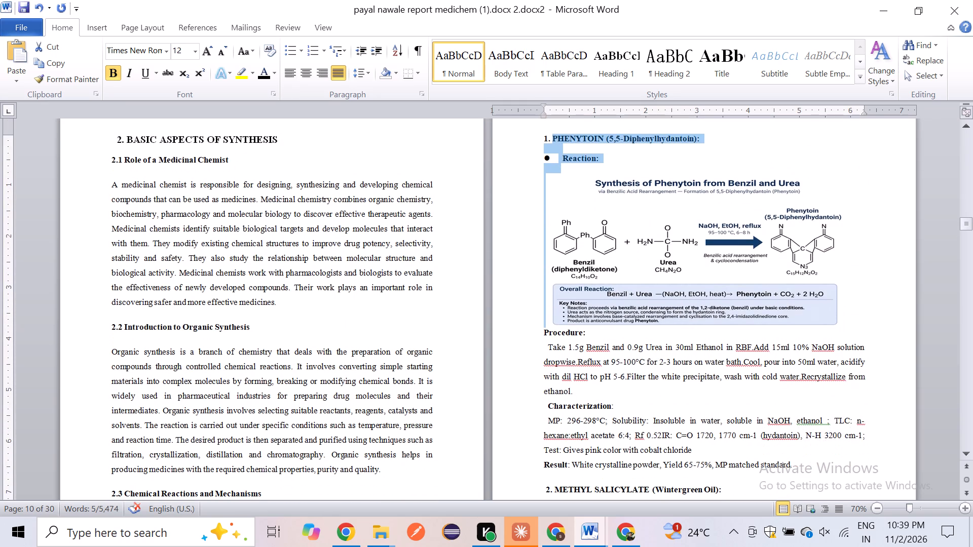
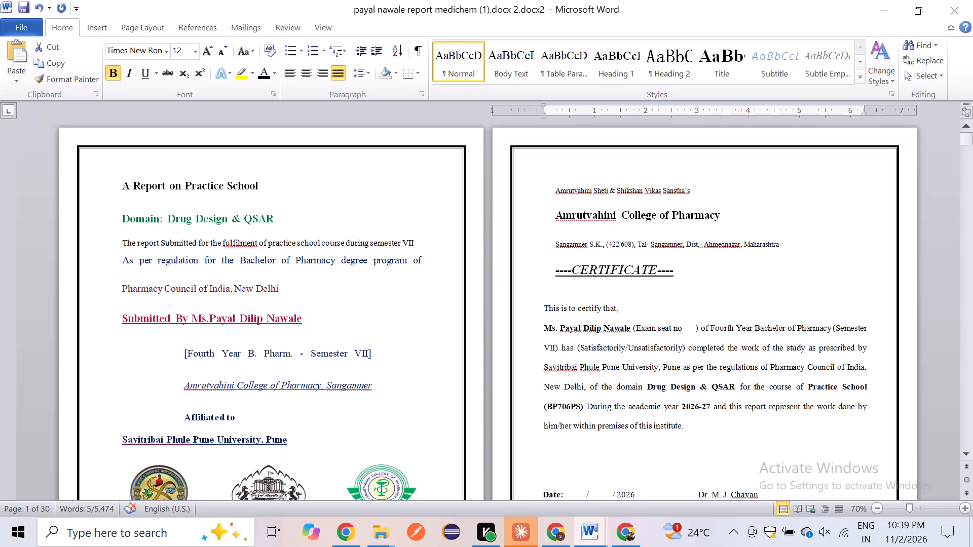
Copy the INDEX heading and its complete contents table, from the Sr. No. header row through References / Bibliography.
{"action": "scroll", "coordinate": [467, 276], "scroll_direction": "up", "scroll_amount": 6, "text": "ctrl"}
{"action": "scroll", "coordinate": [467, 276], "scroll_direction": "down", "scroll_amount": 5}
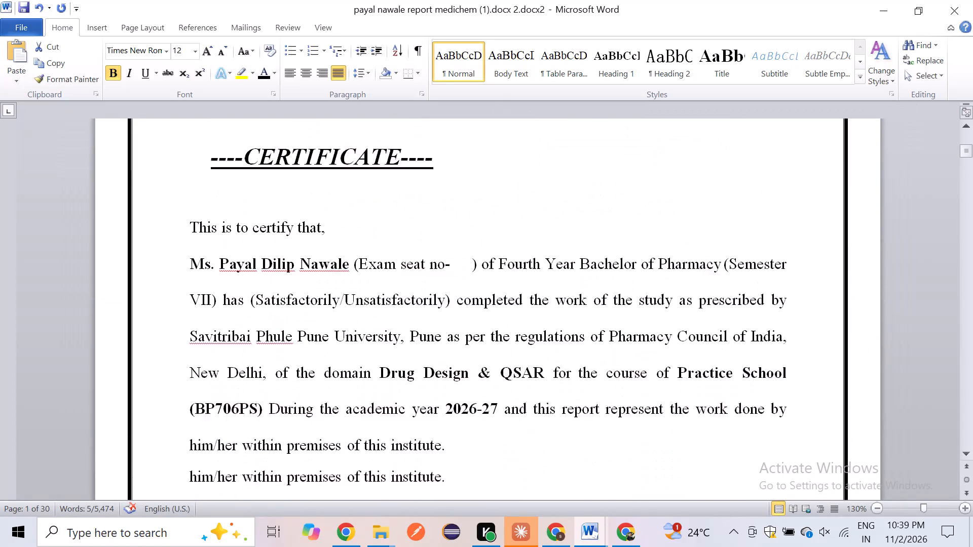
{"action": "scroll", "coordinate": [467, 276], "scroll_direction": "down", "scroll_amount": 7}
{"action": "scroll", "coordinate": [467, 276], "scroll_direction": "up", "scroll_amount": 1}
{"action": "scroll", "coordinate": [467, 276], "scroll_direction": "down", "scroll_amount": 2}
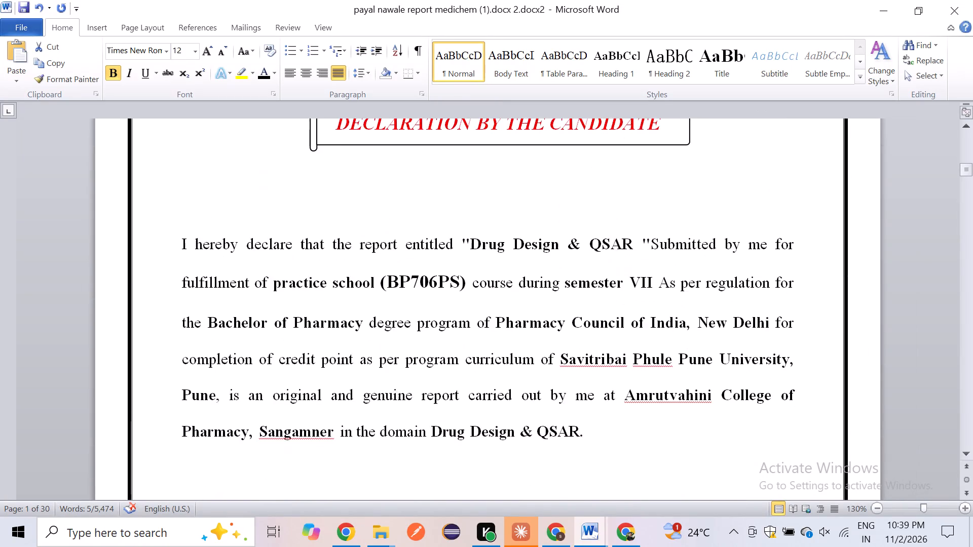
{"action": "scroll", "coordinate": [467, 276], "scroll_direction": "down", "scroll_amount": 7}
{"action": "scroll", "coordinate": [467, 276], "scroll_direction": "up", "scroll_amount": 1}
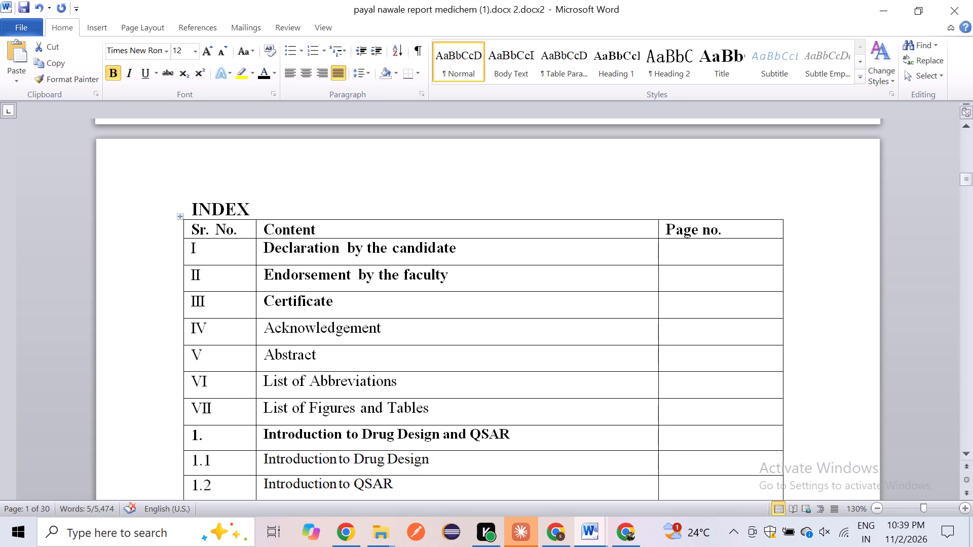
{"action": "left_click_drag", "start_coordinate": [186, 189], "coordinate": [426, 519]}
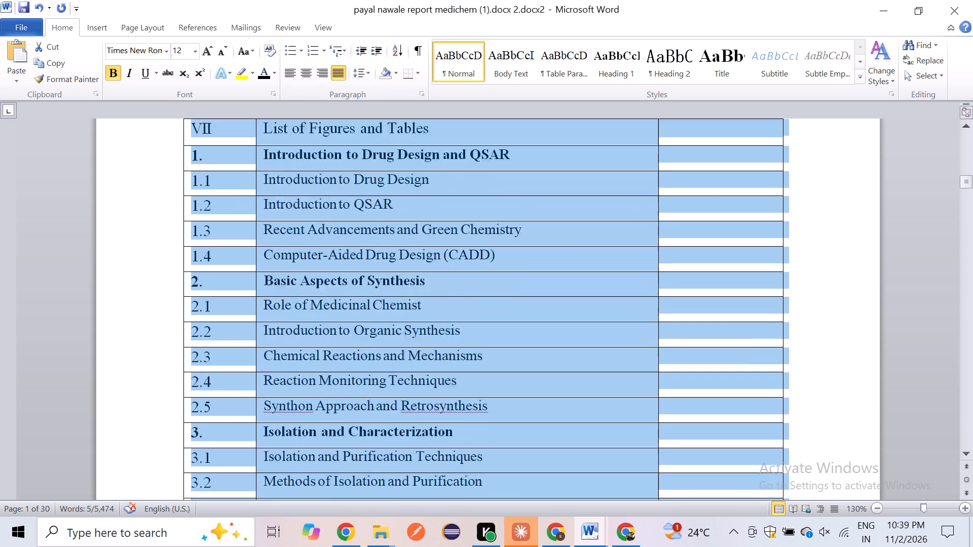
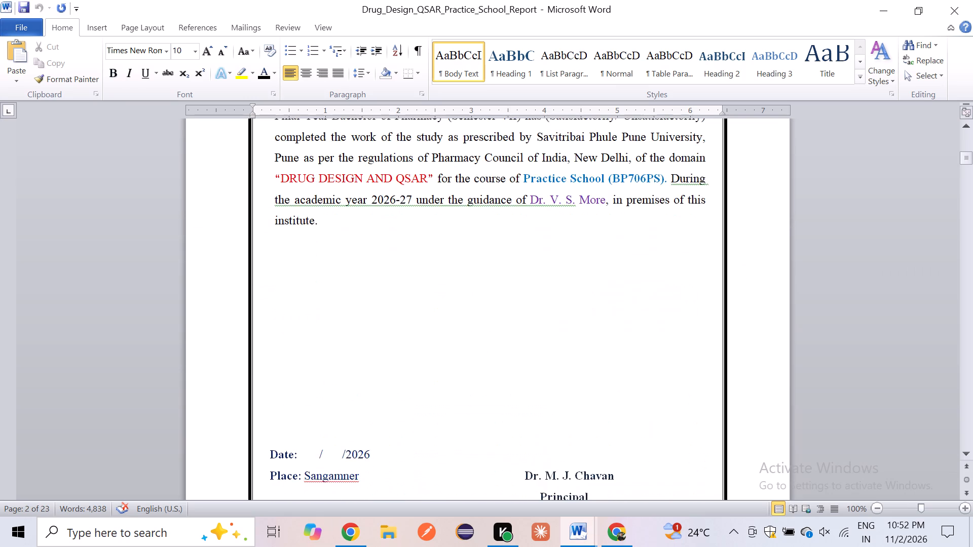
{"action": "scroll", "coordinate": [476, 271], "scroll_direction": "down", "scroll_amount": 1}
{"action": "left_click", "coordinate": [502, 324]}
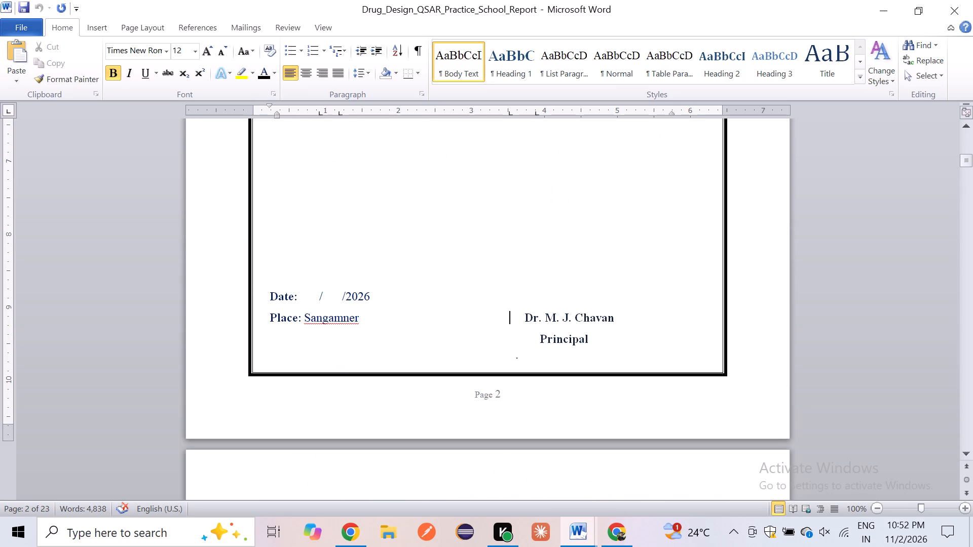
{"action": "left_click_drag", "start_coordinate": [266, 290], "coordinate": [577, 341]}
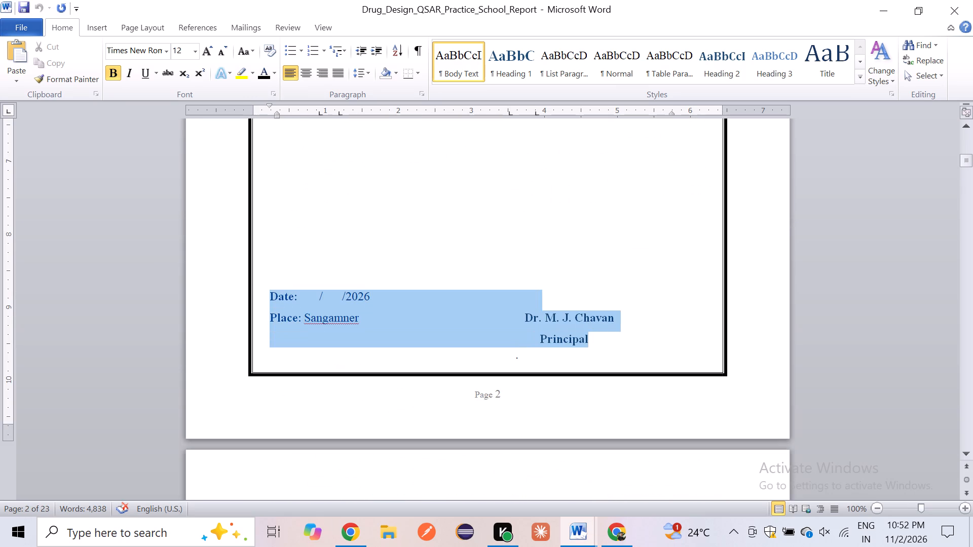
{"action": "left_click_drag", "start_coordinate": [577, 341], "coordinate": [606, 336]}
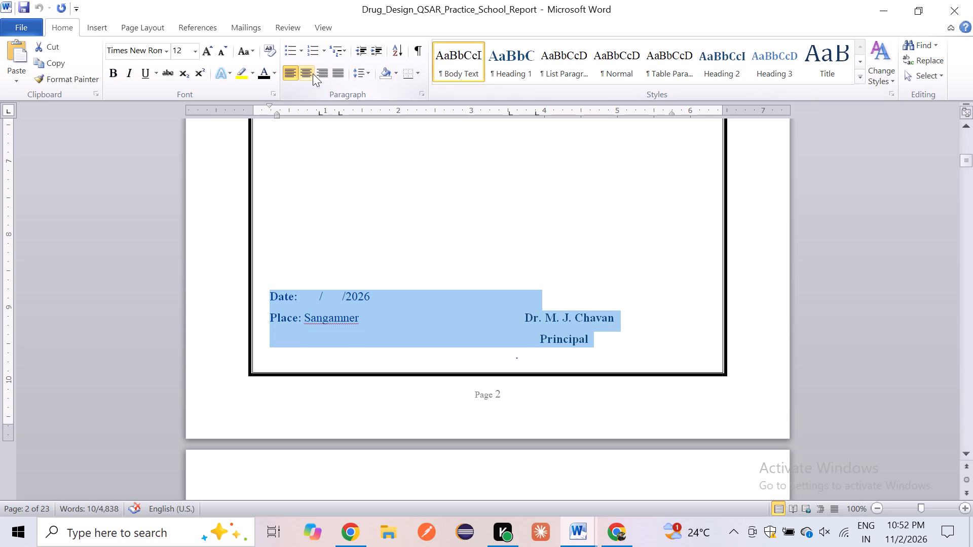
{"action": "left_click", "coordinate": [333, 74]}
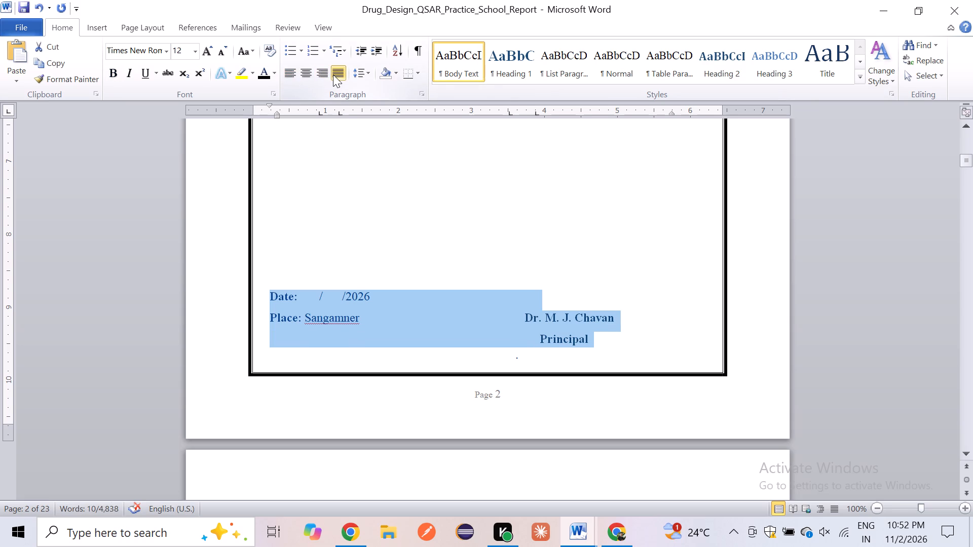
{"action": "left_click", "coordinate": [333, 74]}
{"action": "double_click", "coordinate": [336, 70]}
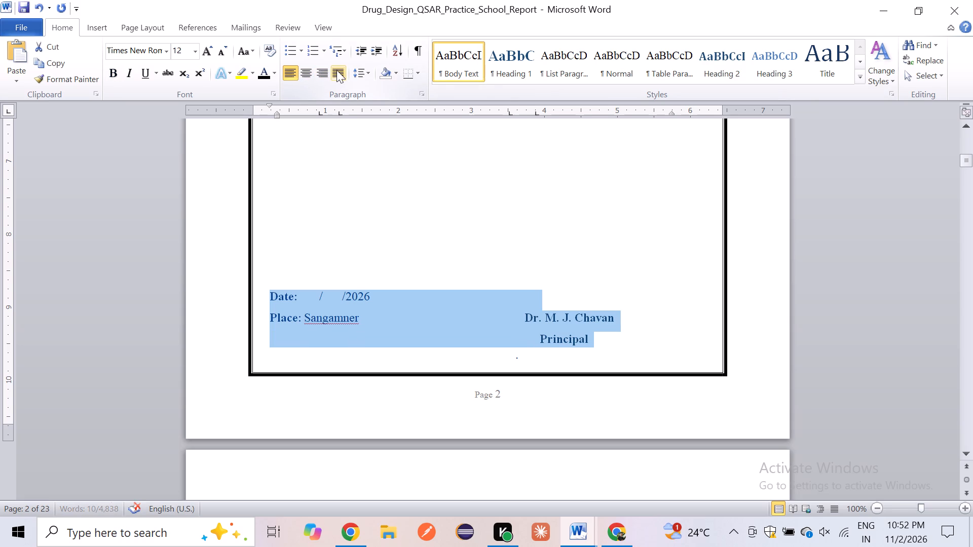
{"action": "left_click", "coordinate": [336, 70]}
{"action": "left_click", "coordinate": [453, 245]}
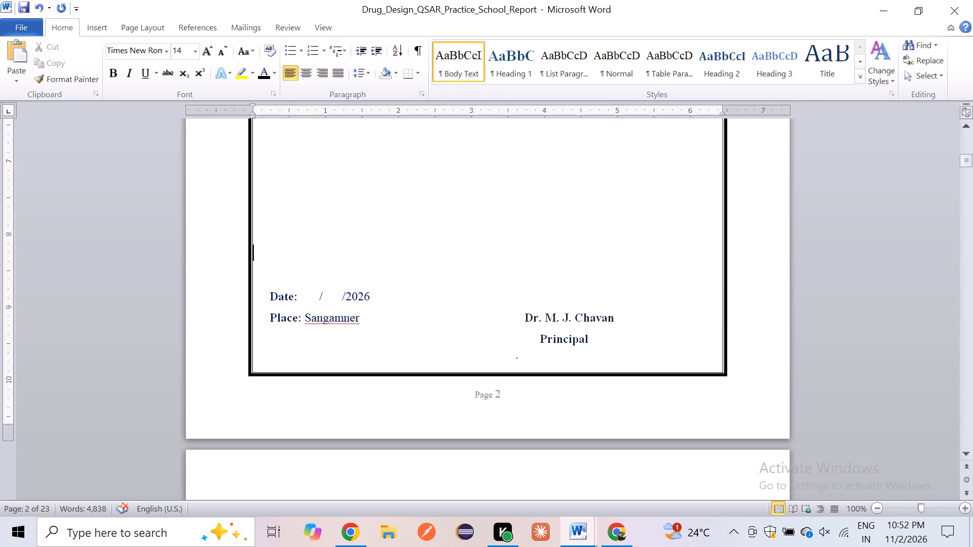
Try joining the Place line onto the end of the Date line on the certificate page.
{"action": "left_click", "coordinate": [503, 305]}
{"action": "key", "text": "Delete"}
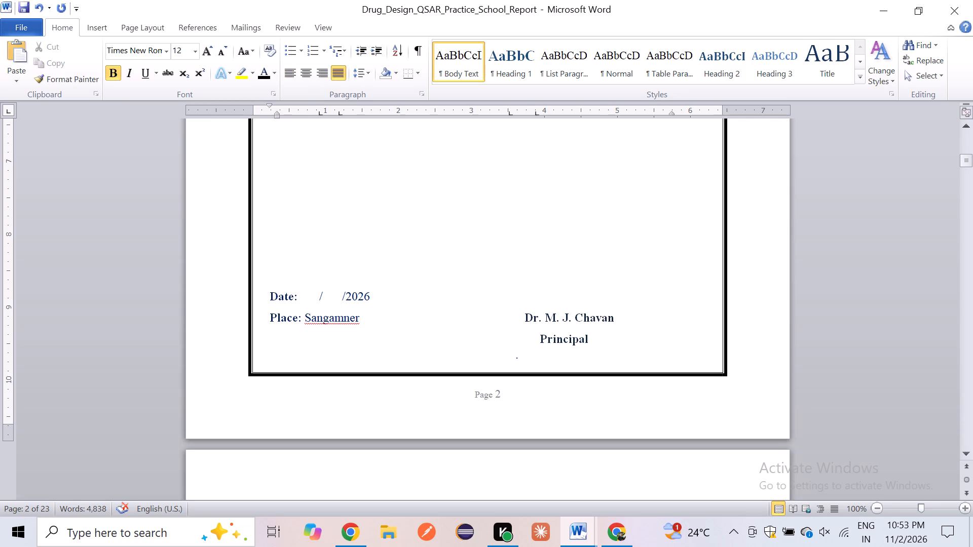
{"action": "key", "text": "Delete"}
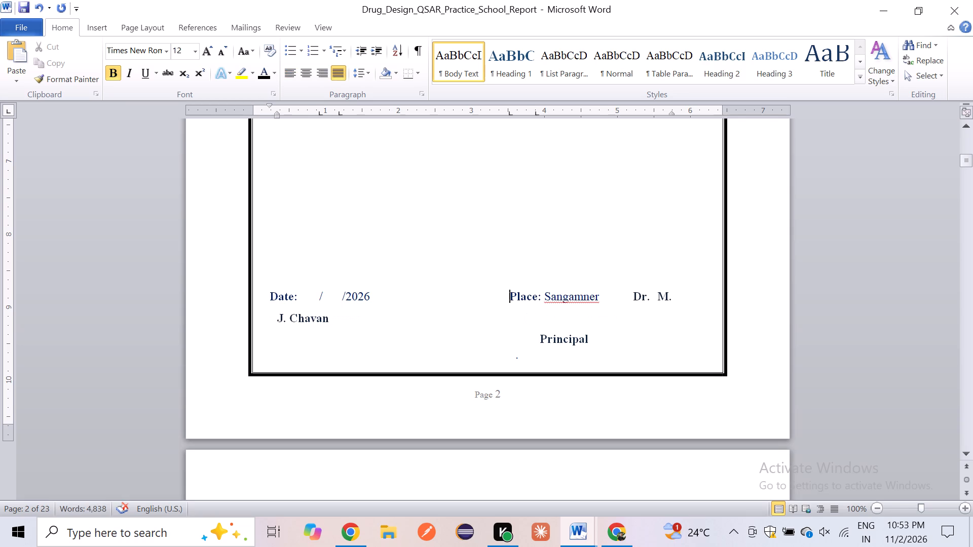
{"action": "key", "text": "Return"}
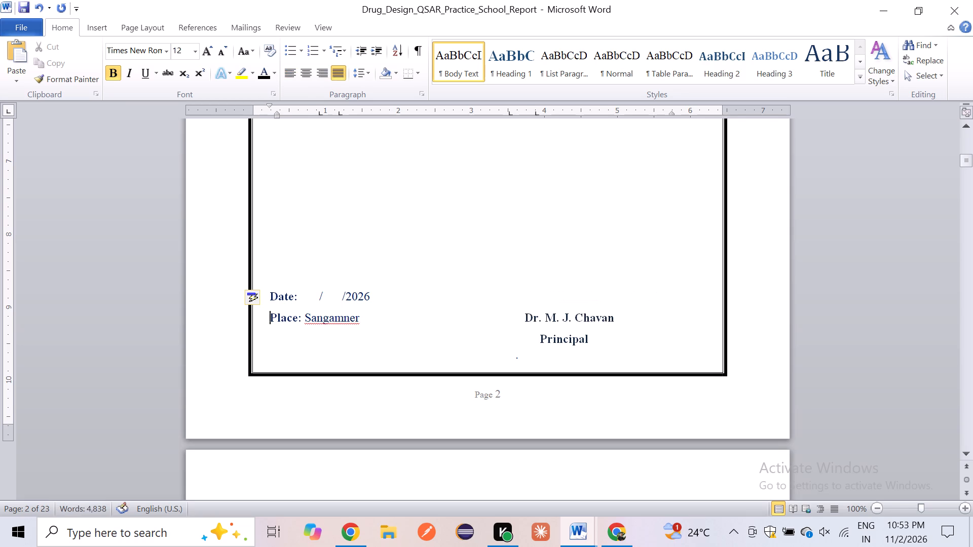
Remove three spaces before the principal's name on the certificate's Place line.
{"action": "left_click", "coordinate": [522, 315]}
{"action": "key", "text": "BackSpace"}
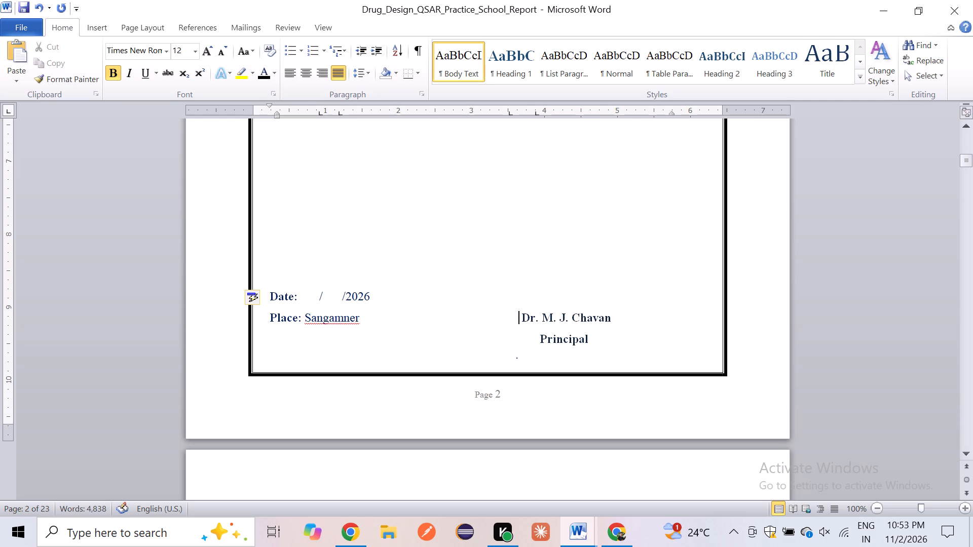
{"action": "key", "text": "BackSpace"}
{"action": "key", "text": "BackSpace"}
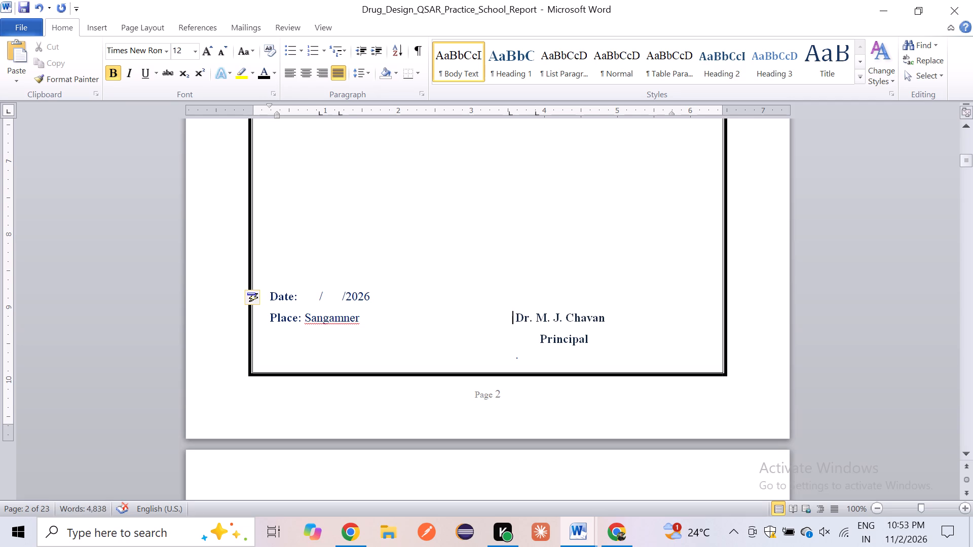
Move the principal's name from the certificate's Place line to the end of the Date line, set off by a wide gap of spaces.
{"action": "left_click_drag", "start_coordinate": [496, 322], "coordinate": [650, 316]}
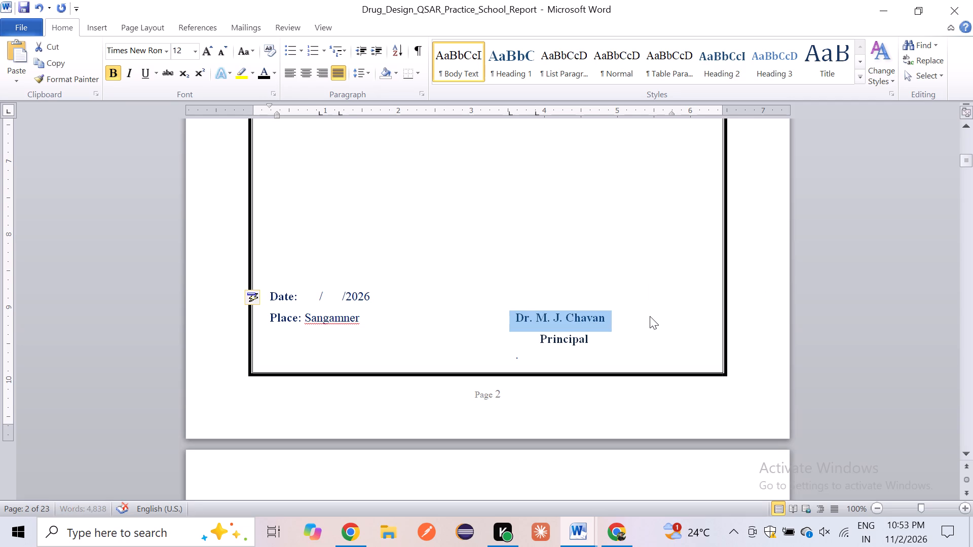
{"action": "key", "text": "ctrl+x"}
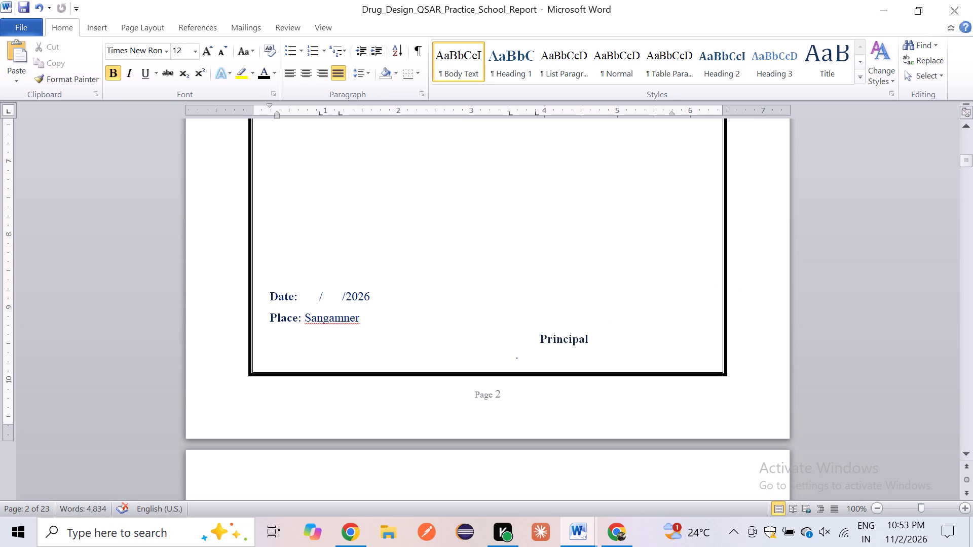
{"action": "left_click", "coordinate": [404, 290]}
{"action": "key", "text": "space"}
{"action": "key", "text": "space"}
{"action": "key", "text": "space"}
{"action": "key", "text": "space"}
{"action": "key", "text": "space"}
{"action": "key", "text": "space"}
{"action": "key", "text": "space"}
{"action": "key", "text": "space"}
{"action": "key", "text": "space"}
{"action": "key", "text": "space"}
{"action": "key", "text": "space"}
{"action": "key", "text": "space"}
{"action": "key", "text": "space"}
{"action": "key", "text": "space"}
{"action": "key", "text": "space"}
{"action": "key", "text": "space"}
{"action": "key", "text": "space"}
{"action": "key", "text": "space"}
{"action": "key", "text": "space"}
{"action": "key", "text": "space"}
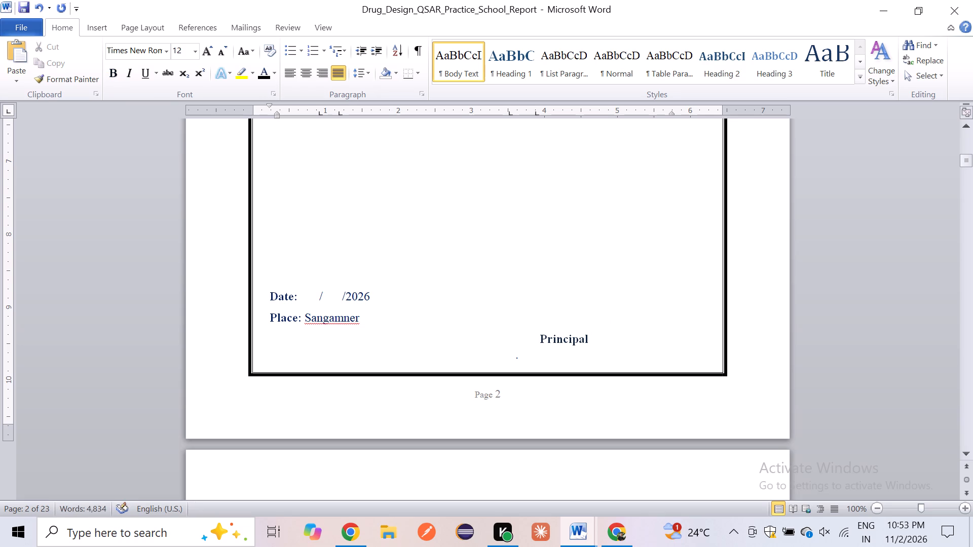
{"action": "key", "text": "space"}
{"action": "key", "text": "space"}
{"action": "key", "text": "space"}
{"action": "key", "text": "space"}
{"action": "key", "text": "space"}
{"action": "key", "text": "space"}
{"action": "key", "text": "space"}
{"action": "key", "text": "space"}
{"action": "key", "text": "space"}
{"action": "key", "text": "space"}
{"action": "key", "text": "space"}
{"action": "key", "text": "space"}
{"action": "key", "text": "space"}
{"action": "key", "text": "space"}
{"action": "key", "text": "space"}
{"action": "key", "text": "space"}
{"action": "key", "text": "space"}
{"action": "key", "text": "space"}
{"action": "key", "text": "space"}
{"action": "key", "text": "space"}
{"action": "key", "text": "space"}
{"action": "key", "text": "space"}
{"action": "key", "text": "space"}
{"action": "key", "text": "space"}
{"action": "key", "text": "space"}
{"action": "key", "text": "space"}
{"action": "key", "text": "space"}
{"action": "key", "text": "space"}
{"action": "key", "text": "space"}
{"action": "key", "text": "ctrl+v"}
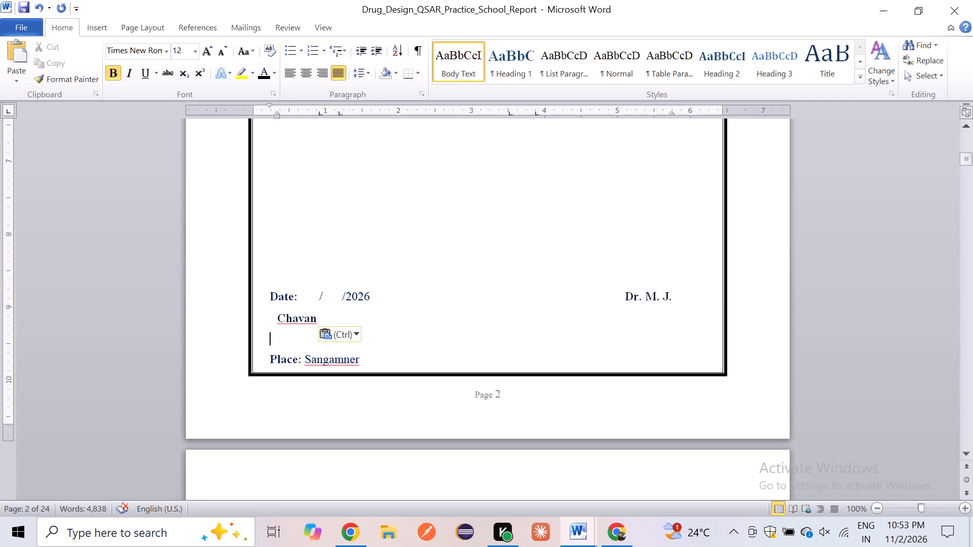
{"action": "key", "text": "ctrl+z"}
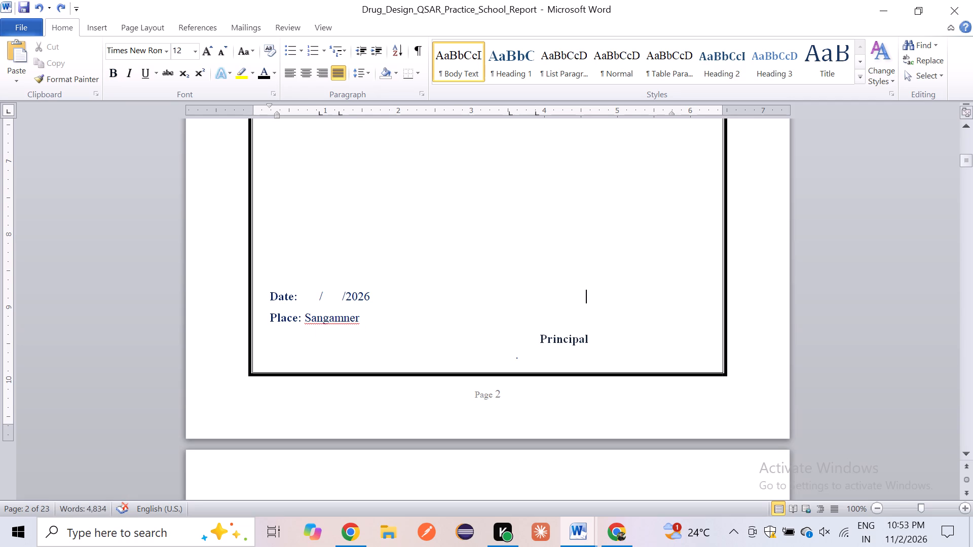
{"action": "key", "text": "BackSpace"}
{"action": "key", "text": "BackSpace"}
{"action": "key", "text": "BackSpace"}
{"action": "key", "text": "BackSpace"}
{"action": "key", "text": "BackSpace"}
{"action": "key", "text": "BackSpace"}
{"action": "key", "text": "BackSpace"}
{"action": "key", "text": "BackSpace"}
{"action": "key", "text": "BackSpace"}
{"action": "key", "text": "BackSpace"}
{"action": "key", "text": "BackSpace"}
{"action": "key", "text": "BackSpace"}
{"action": "key", "text": "ctrl+v"}
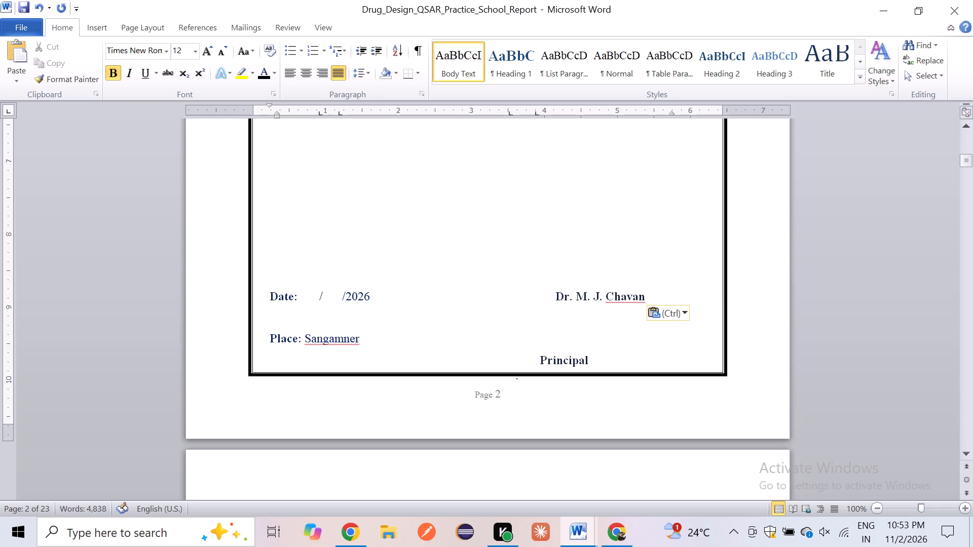
Remove the blank line between the Date and Place lines on the certificate page.
{"action": "key", "text": "Delete"}
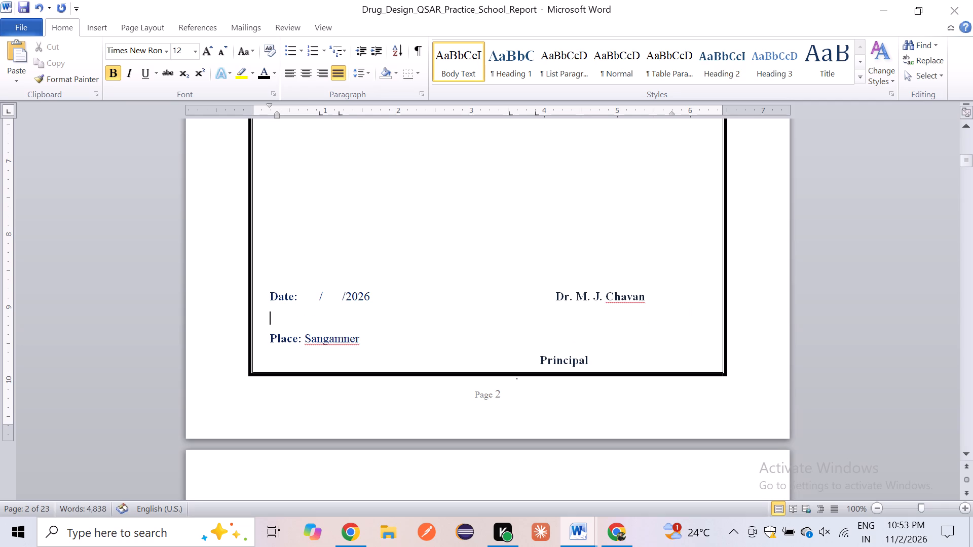
{"action": "key", "text": "BackSpace"}
{"action": "key", "text": "BackSpace"}
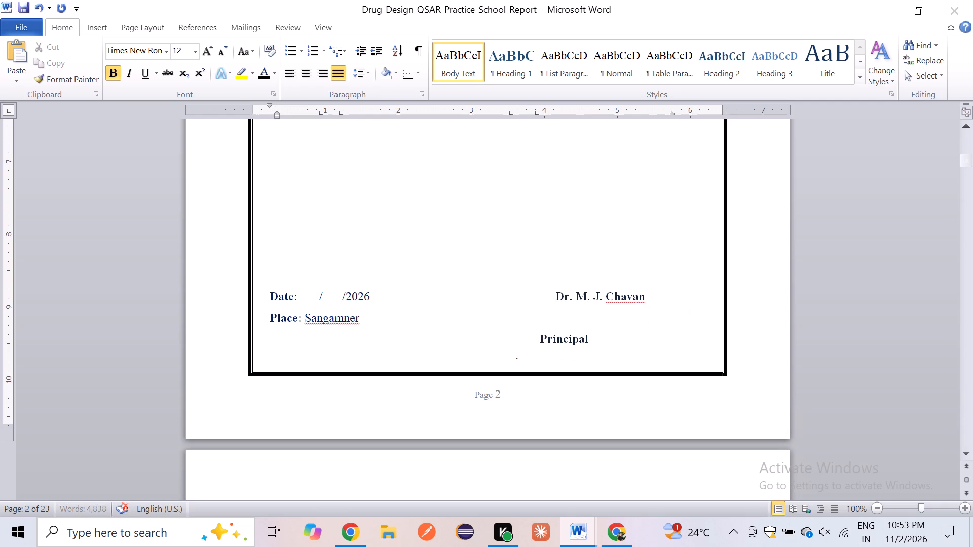
Bring the title Principal up onto the Place line and space it across so it sits beneath the principal's name.
{"action": "left_click", "coordinate": [535, 343]}
{"action": "key", "text": "BackSpace"}
{"action": "key", "text": "BackSpace"}
{"action": "key", "text": "BackSpace"}
{"action": "key", "text": "BackSpace"}
{"action": "key", "text": "BackSpace"}
{"action": "key", "text": "BackSpace"}
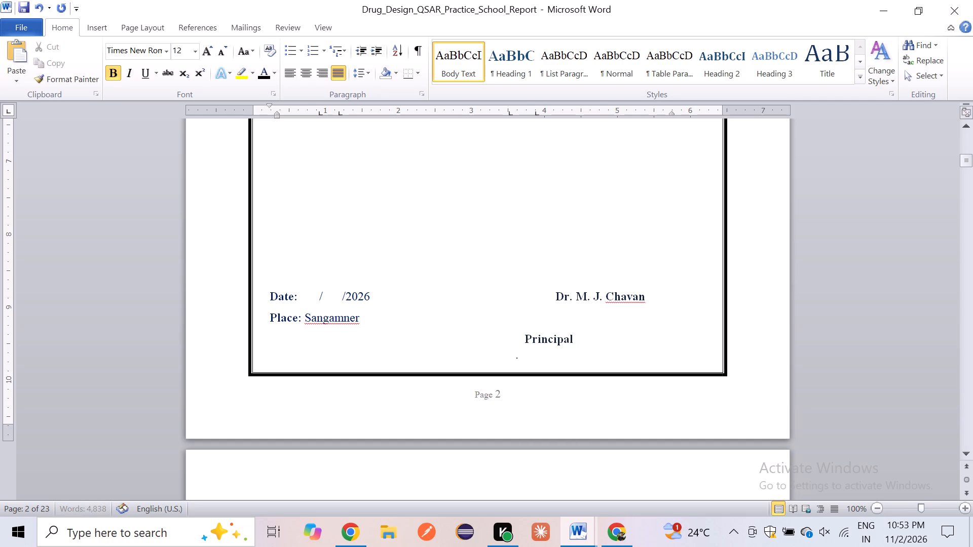
{"action": "key", "text": "BackSpace"}
{"action": "key", "text": "BackSpace"}
{"action": "key", "text": "BackSpace"}
{"action": "key", "text": "BackSpace"}
{"action": "key", "text": "BackSpace"}
{"action": "key", "text": "BackSpace"}
{"action": "key", "text": "BackSpace"}
{"action": "key", "text": "BackSpace"}
{"action": "key", "text": "BackSpace"}
{"action": "key", "text": "BackSpace"}
{"action": "key", "text": "BackSpace"}
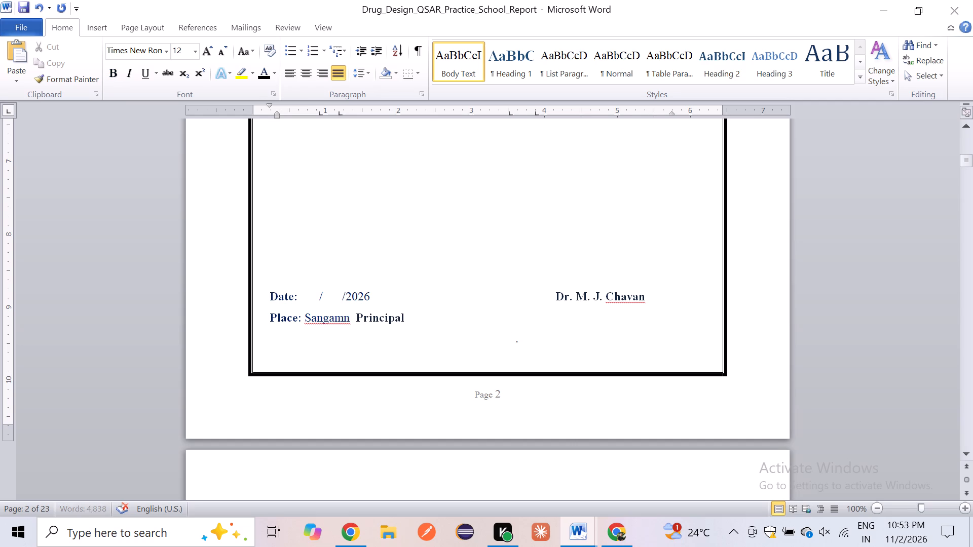
{"action": "key", "text": "ctrl+z"}
{"action": "key", "text": "space"}
{"action": "key", "text": "space"}
{"action": "key", "text": "space"}
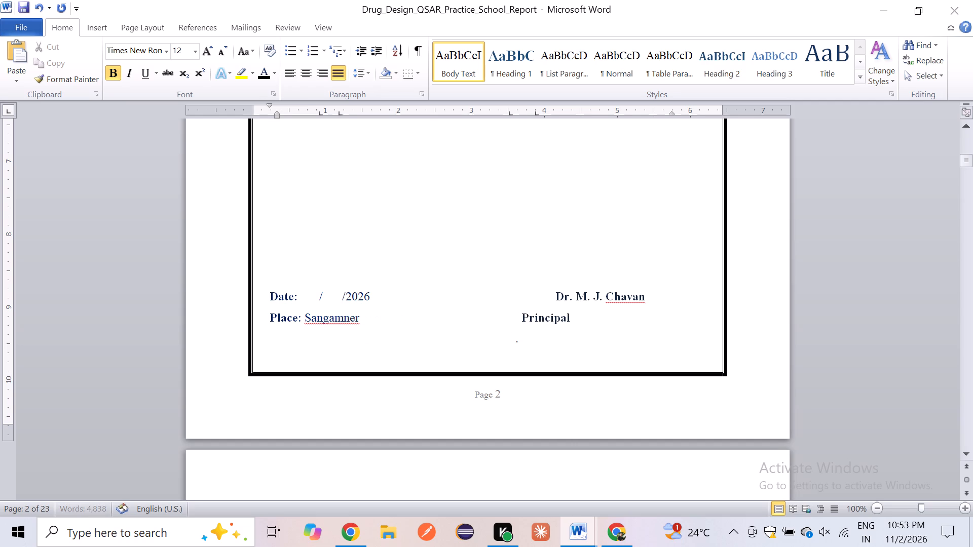
{"action": "key", "text": "space"}
{"action": "key", "text": "space"}
{"action": "key", "text": "space"}
{"action": "key", "text": "space"}
{"action": "key", "text": "space"}
{"action": "key", "text": "space"}
{"action": "key", "text": "space"}
{"action": "key", "text": "space"}
{"action": "key", "text": "space"}
{"action": "key", "text": "space"}
{"action": "key", "text": "space"}
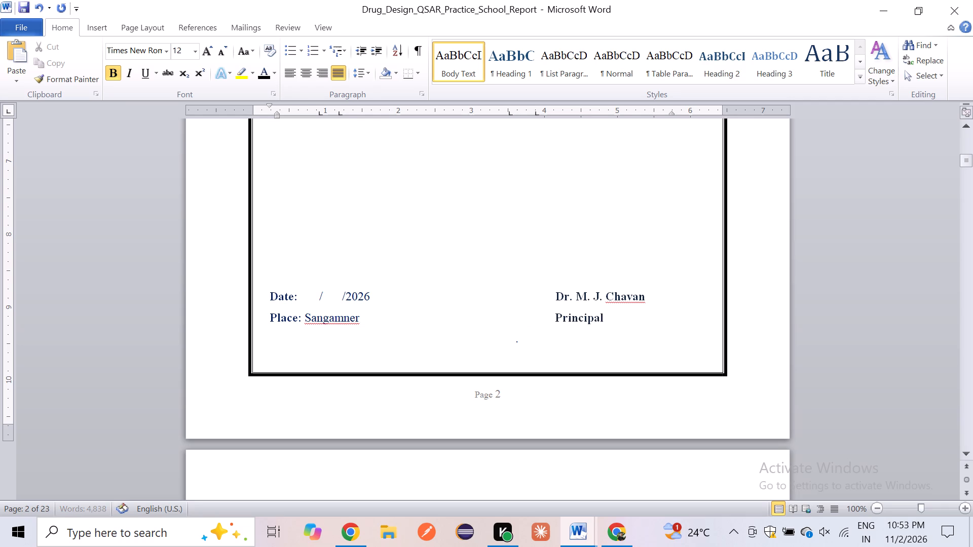
{"action": "key", "text": "space"}
{"action": "key", "text": "space"}
{"action": "key", "text": "space"}
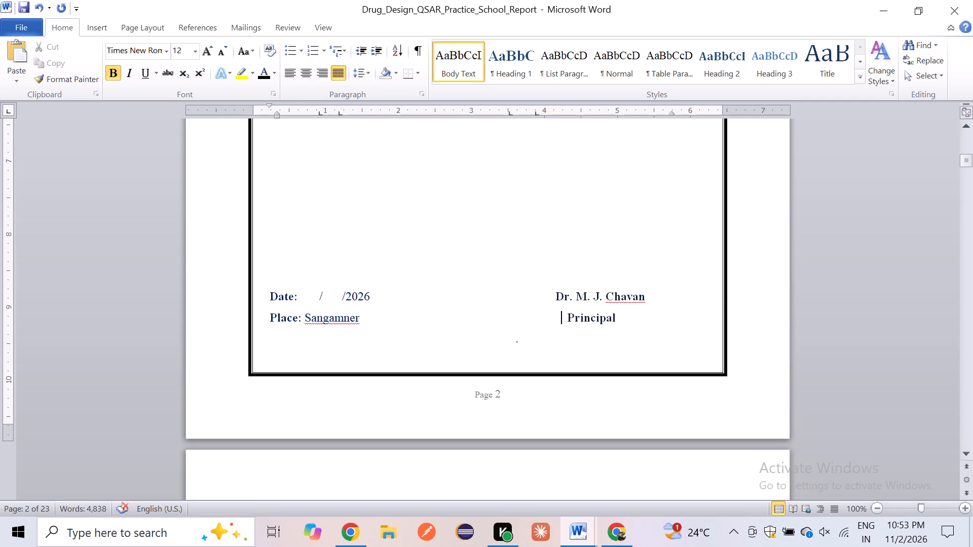
Center-align the certificate's Date and Place lines together with the principal's name and title.
{"action": "left_click_drag", "start_coordinate": [265, 299], "coordinate": [456, 340]}
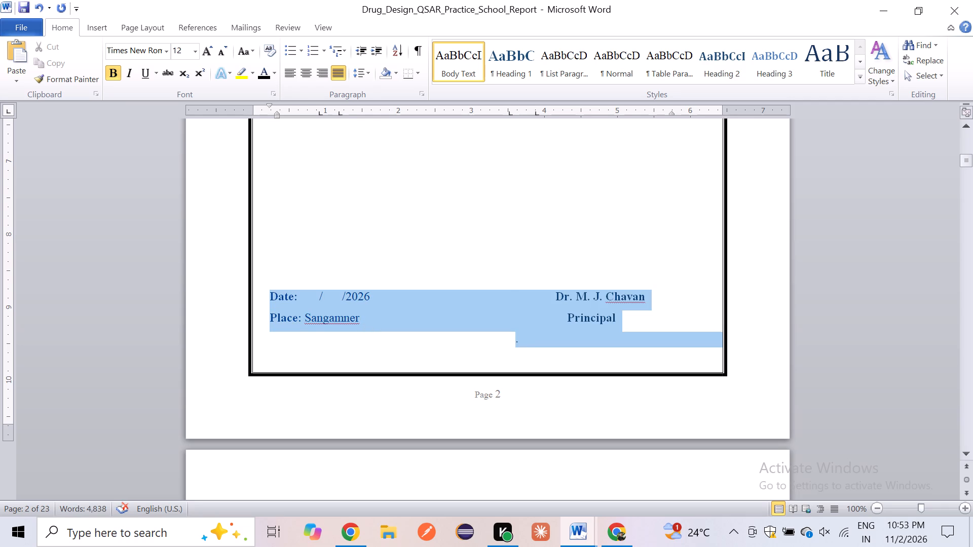
{"action": "left_click_drag", "start_coordinate": [456, 340], "coordinate": [504, 329]}
{"action": "left_click", "coordinate": [638, 326]}
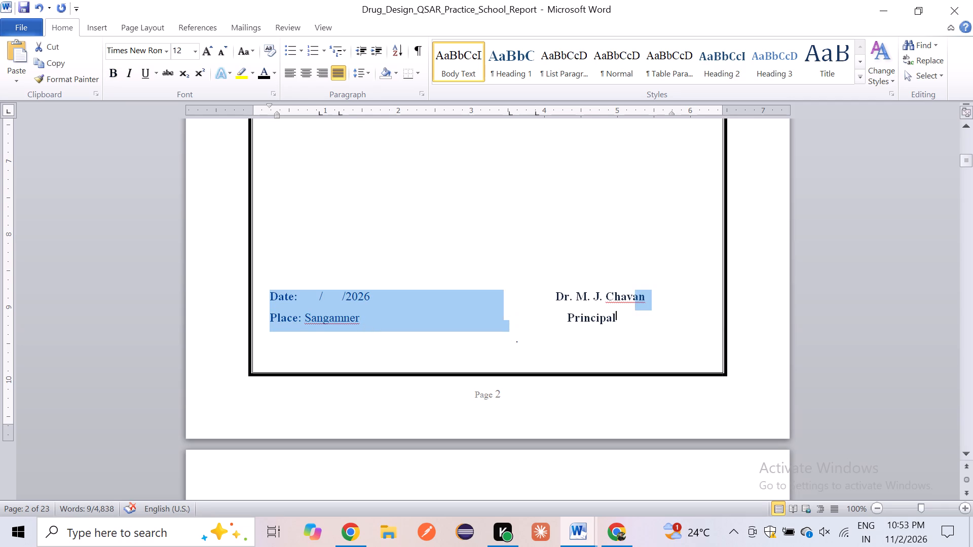
{"action": "left_click_drag", "start_coordinate": [638, 326], "coordinate": [276, 314]}
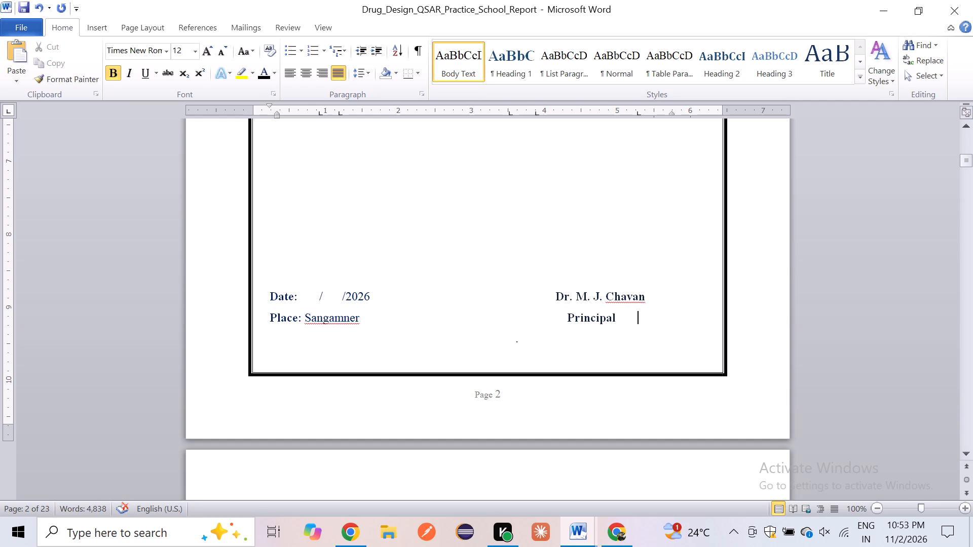
{"action": "left_click_drag", "start_coordinate": [268, 296], "coordinate": [627, 332]}
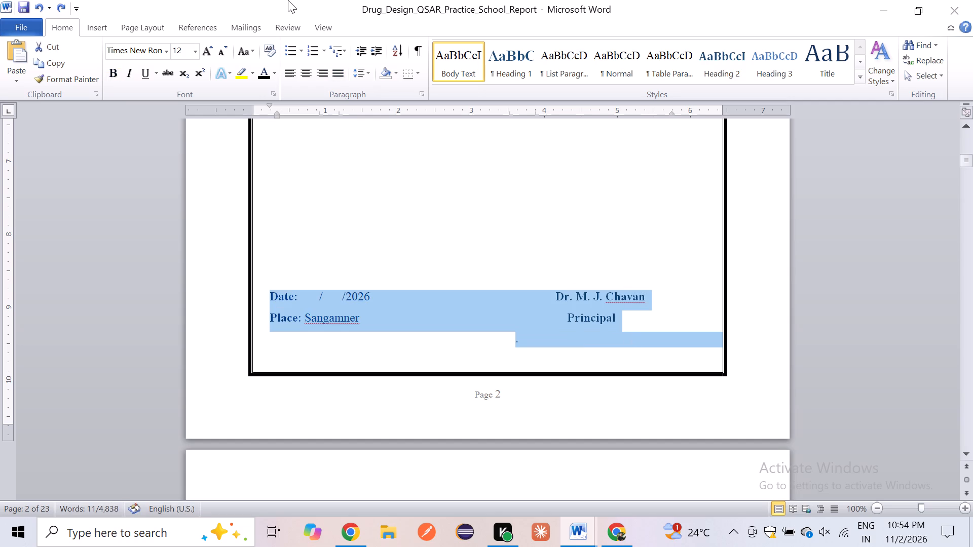
{"action": "left_click", "coordinate": [338, 72]}
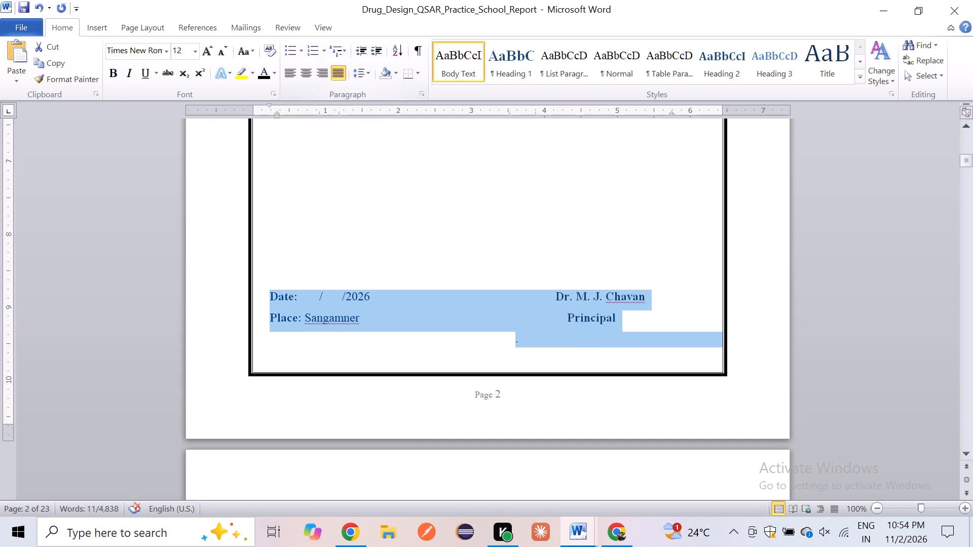
{"action": "left_click", "coordinate": [541, 279]}
{"action": "left_click_drag", "start_coordinate": [636, 322], "coordinate": [355, 296]}
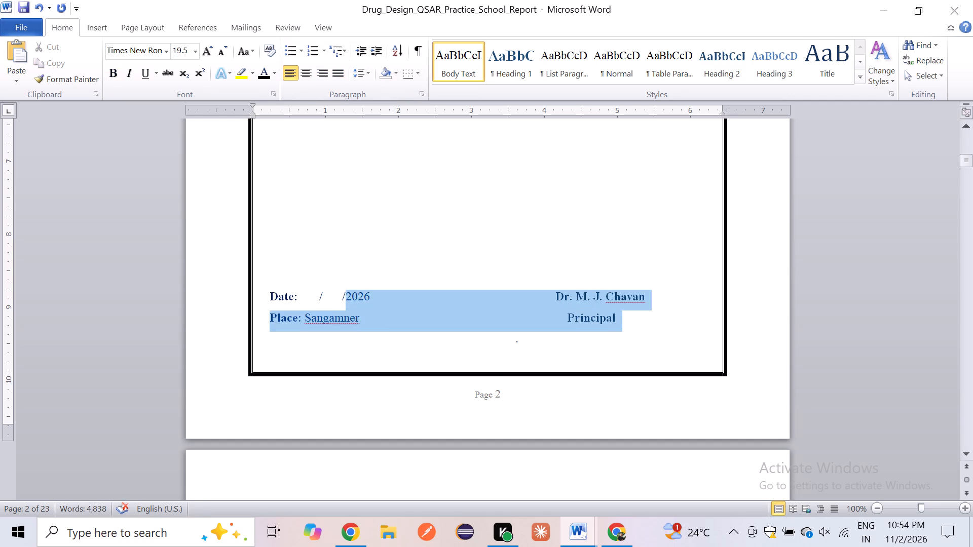
{"action": "left_click_drag", "start_coordinate": [355, 296], "coordinate": [265, 307]}
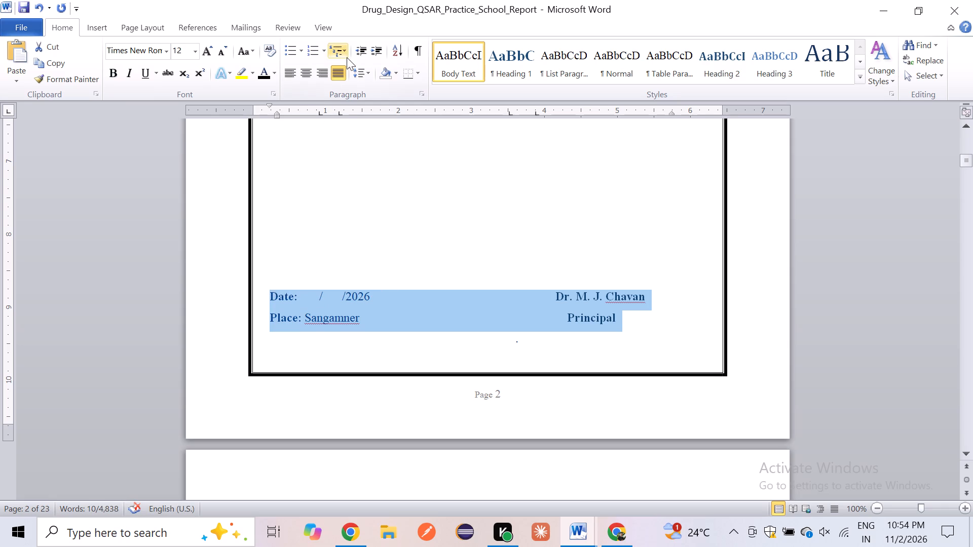
{"action": "left_click", "coordinate": [339, 72]}
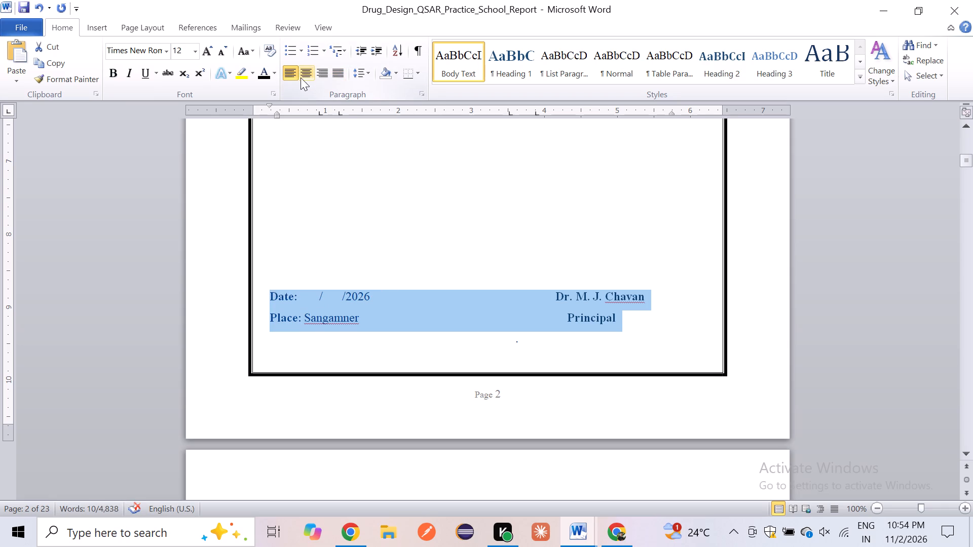
{"action": "left_click", "coordinate": [310, 77]}
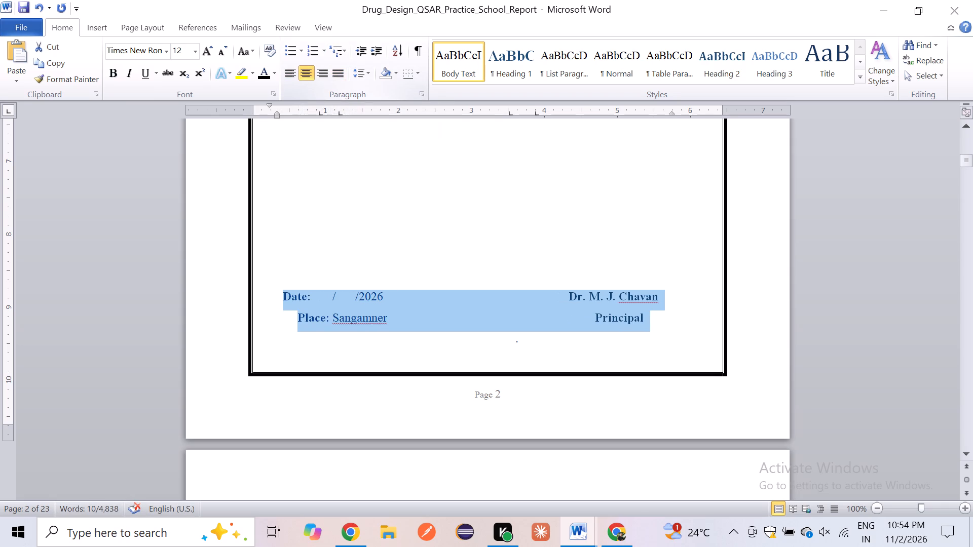
{"action": "left_click", "coordinate": [404, 309]}
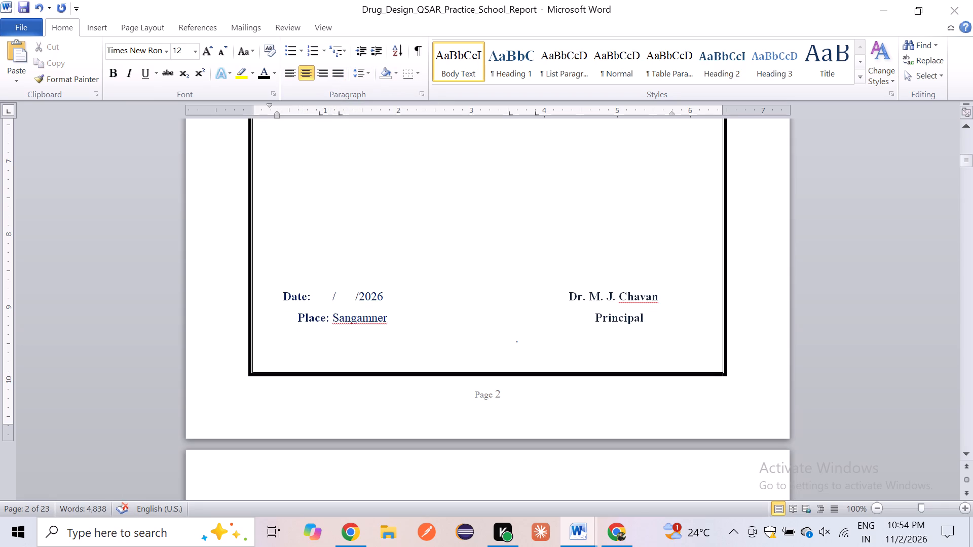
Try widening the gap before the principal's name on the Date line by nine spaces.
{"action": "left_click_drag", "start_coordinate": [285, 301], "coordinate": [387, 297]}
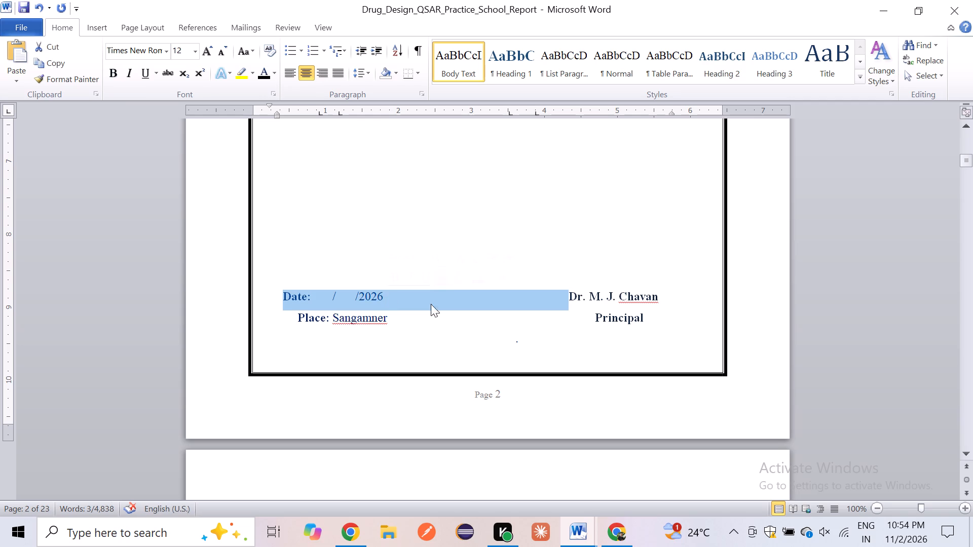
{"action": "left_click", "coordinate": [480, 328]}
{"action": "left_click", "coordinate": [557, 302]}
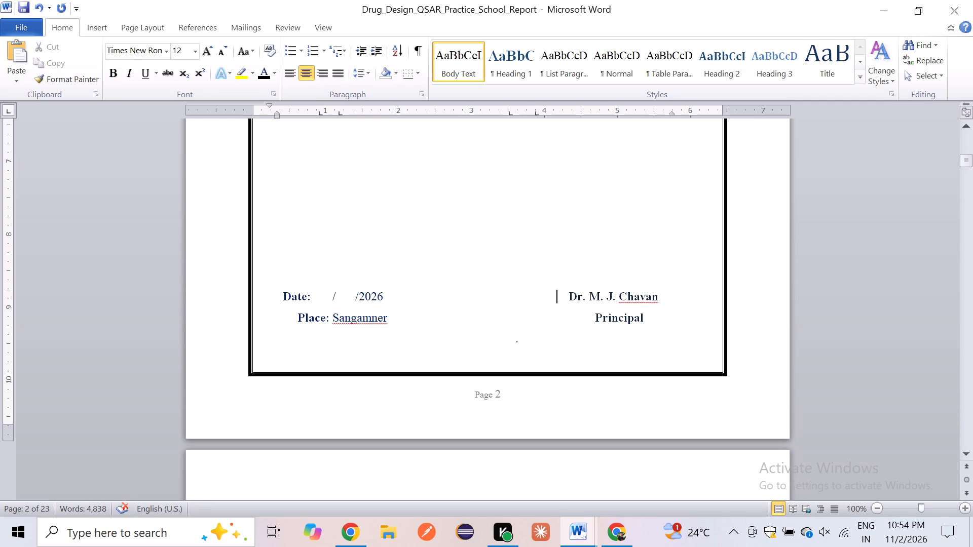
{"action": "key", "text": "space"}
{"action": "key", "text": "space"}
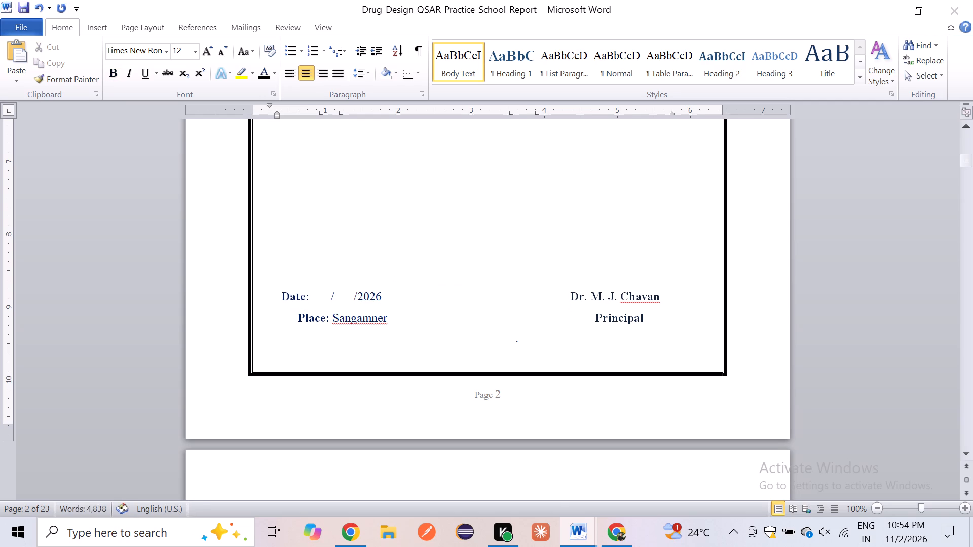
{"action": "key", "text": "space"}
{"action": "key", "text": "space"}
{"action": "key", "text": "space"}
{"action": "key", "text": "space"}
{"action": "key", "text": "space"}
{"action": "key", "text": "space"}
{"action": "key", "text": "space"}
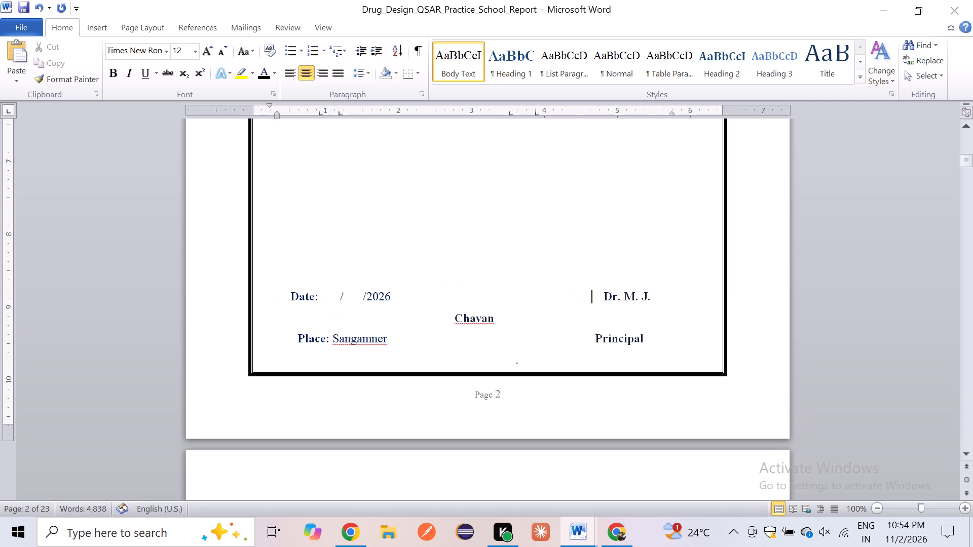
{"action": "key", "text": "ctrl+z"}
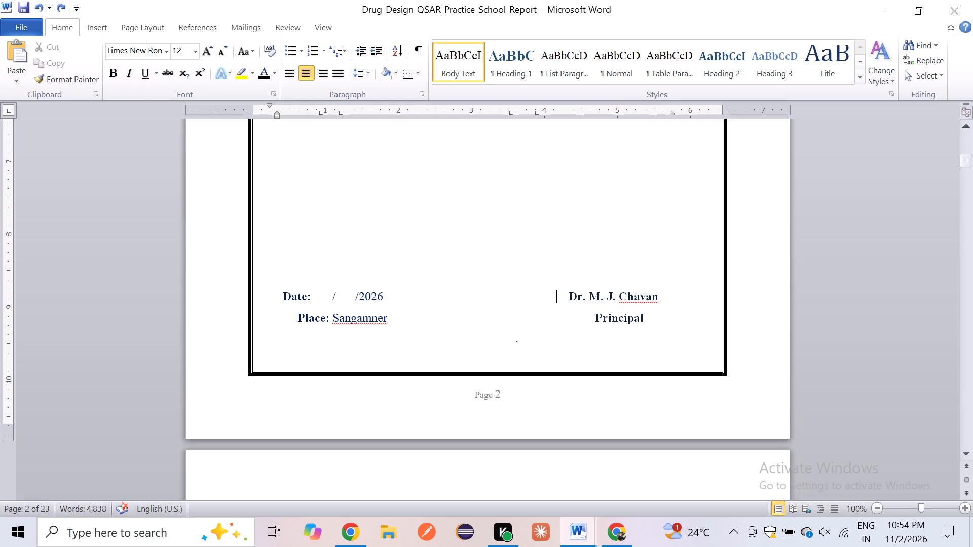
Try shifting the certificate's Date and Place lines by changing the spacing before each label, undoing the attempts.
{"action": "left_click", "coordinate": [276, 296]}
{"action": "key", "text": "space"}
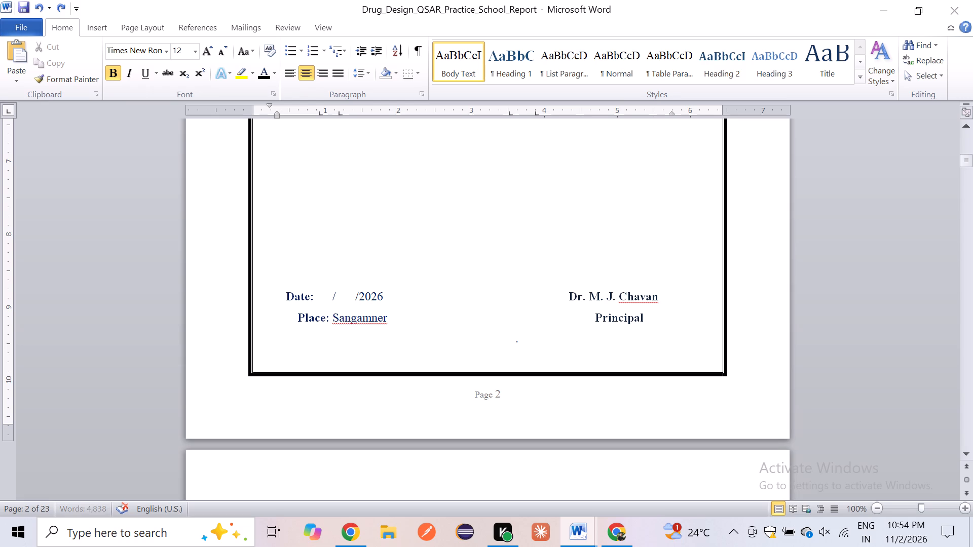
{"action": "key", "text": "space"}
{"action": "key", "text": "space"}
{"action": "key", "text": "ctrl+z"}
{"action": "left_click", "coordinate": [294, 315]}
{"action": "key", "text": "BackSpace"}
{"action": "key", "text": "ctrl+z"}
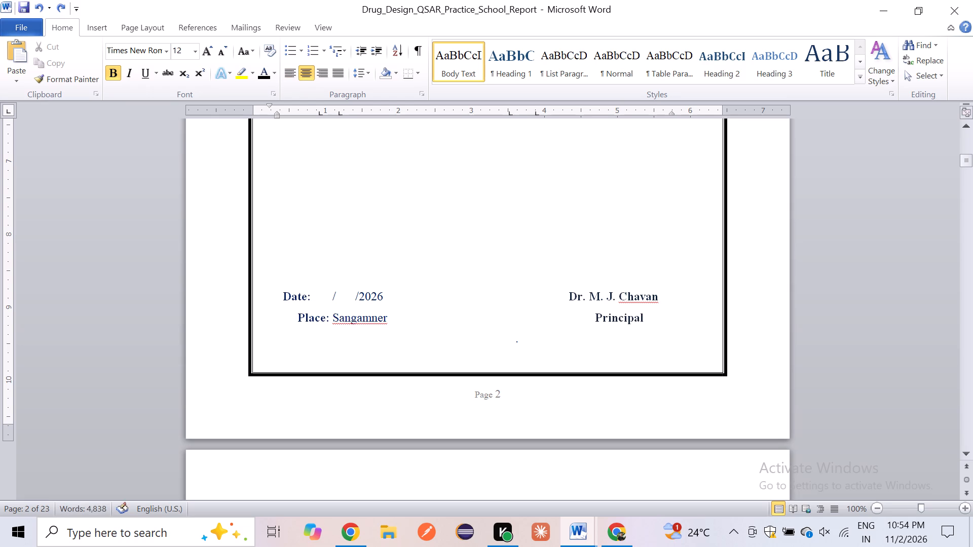
Set the certificate Date line's left indent to about 0.5 inch and raise its first-line indent so Date sits directly above Place.
{"action": "left_click", "coordinate": [280, 296]}
{"action": "left_click_drag", "start_coordinate": [277, 111], "coordinate": [287, 113]}
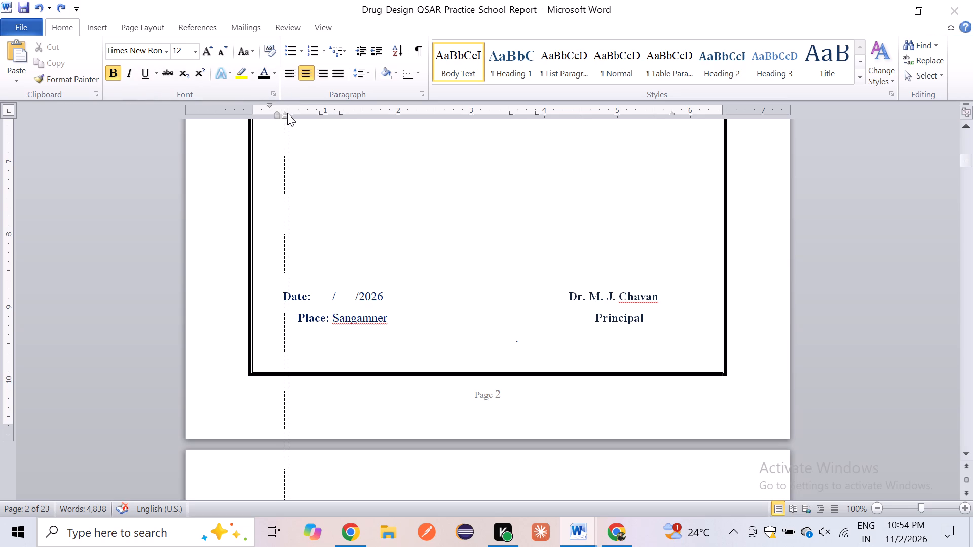
{"action": "left_click_drag", "start_coordinate": [287, 113], "coordinate": [290, 113]}
{"action": "left_click_drag", "start_coordinate": [268, 107], "coordinate": [285, 106]}
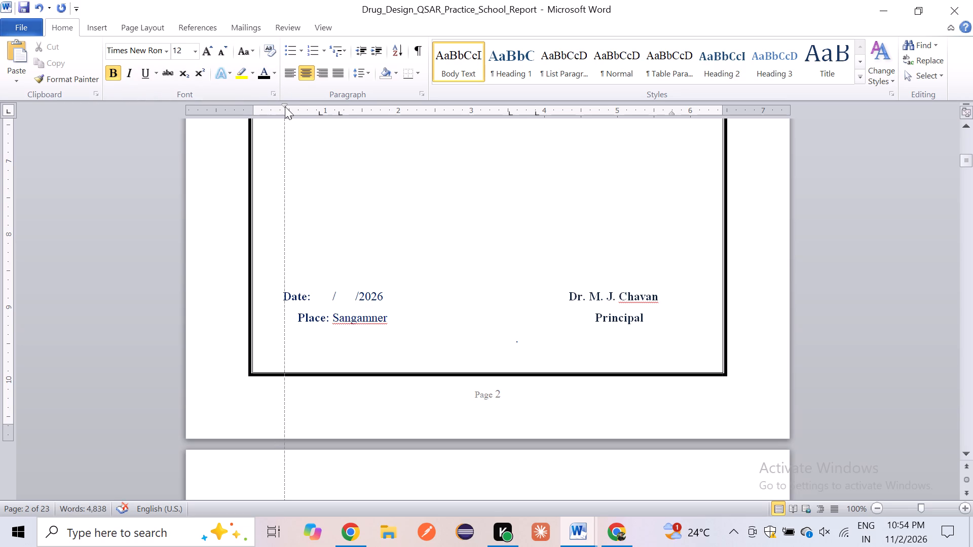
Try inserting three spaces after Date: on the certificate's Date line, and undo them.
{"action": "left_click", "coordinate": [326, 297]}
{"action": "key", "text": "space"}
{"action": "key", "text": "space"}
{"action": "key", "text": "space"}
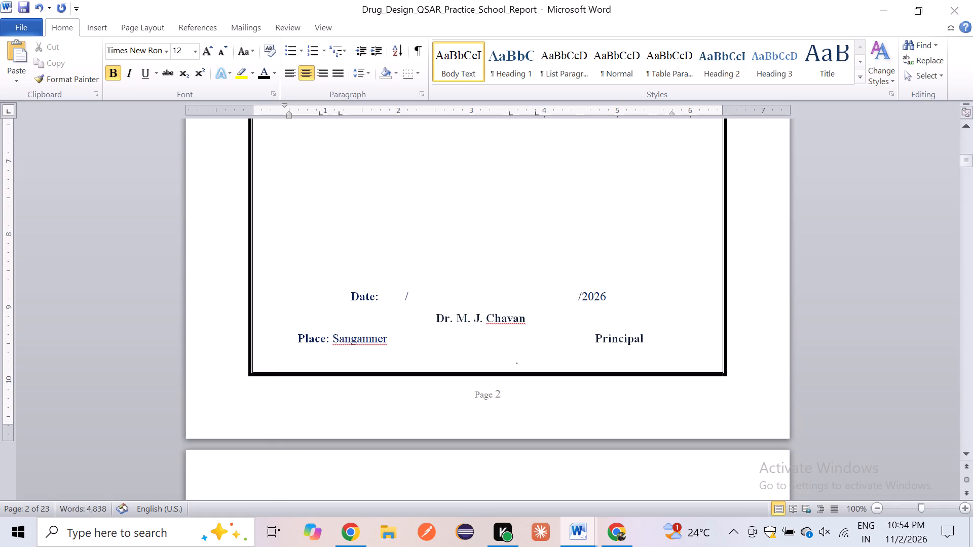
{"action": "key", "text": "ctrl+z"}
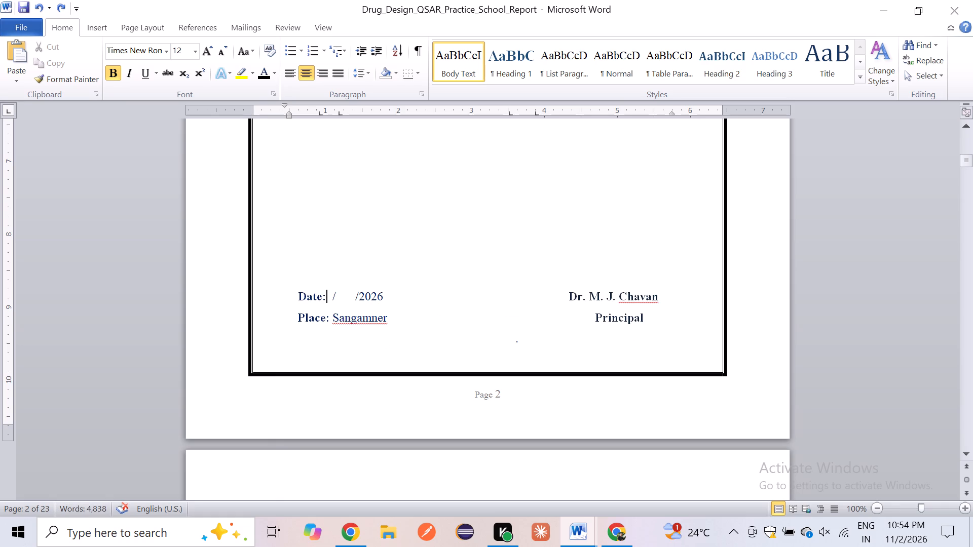
Fine-tune the first-line and left indents of the certificate's Place line to line it up with the Date line.
{"action": "left_click", "coordinate": [496, 321]}
{"action": "left_click_drag", "start_coordinate": [270, 109], "coordinate": [278, 113]}
{"action": "left_click_drag", "start_coordinate": [278, 113], "coordinate": [273, 113]}
{"action": "left_click", "coordinate": [269, 106]}
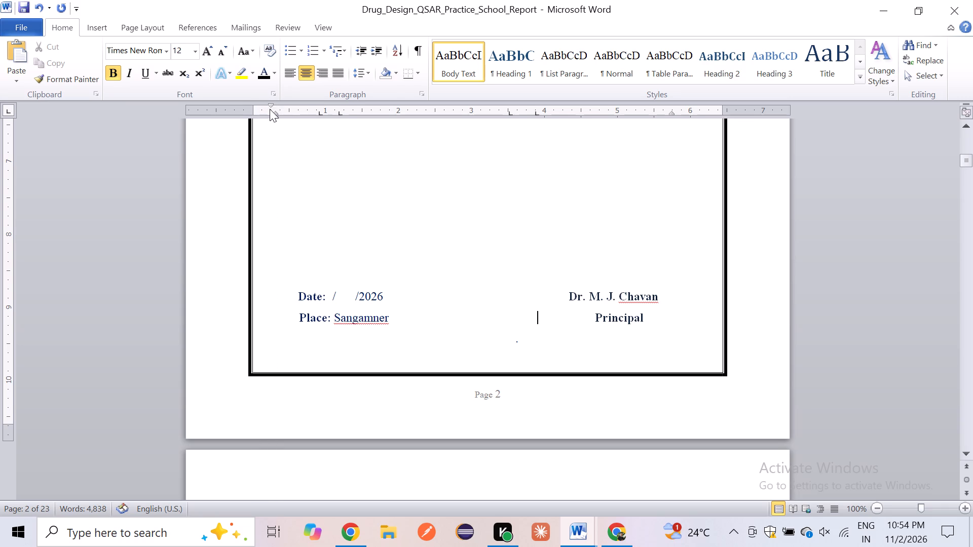
{"action": "left_click", "coordinate": [351, 213]}
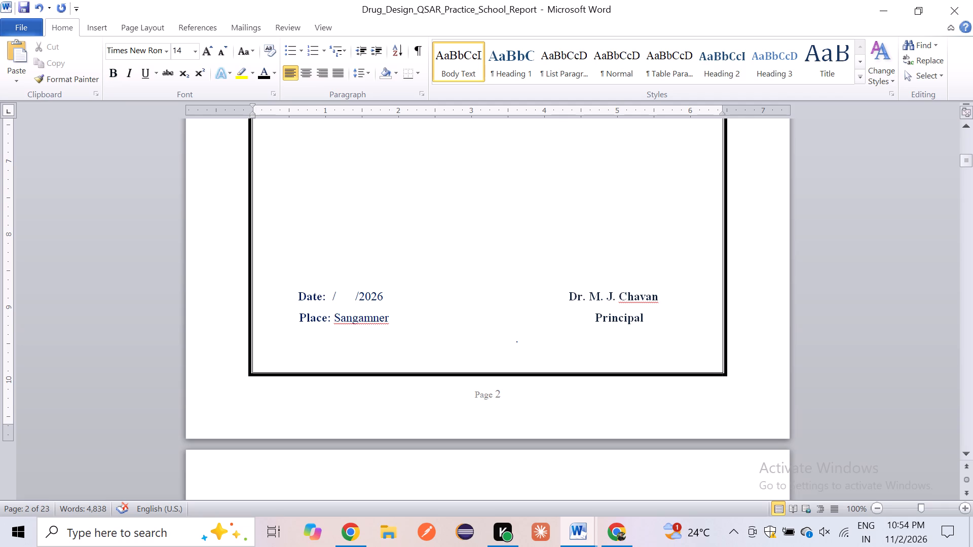
Remove three spaces before the title Principal on the certificate's Place line.
{"action": "left_click", "coordinate": [595, 316]}
{"action": "key", "text": "BackSpace"}
{"action": "key", "text": "BackSpace"}
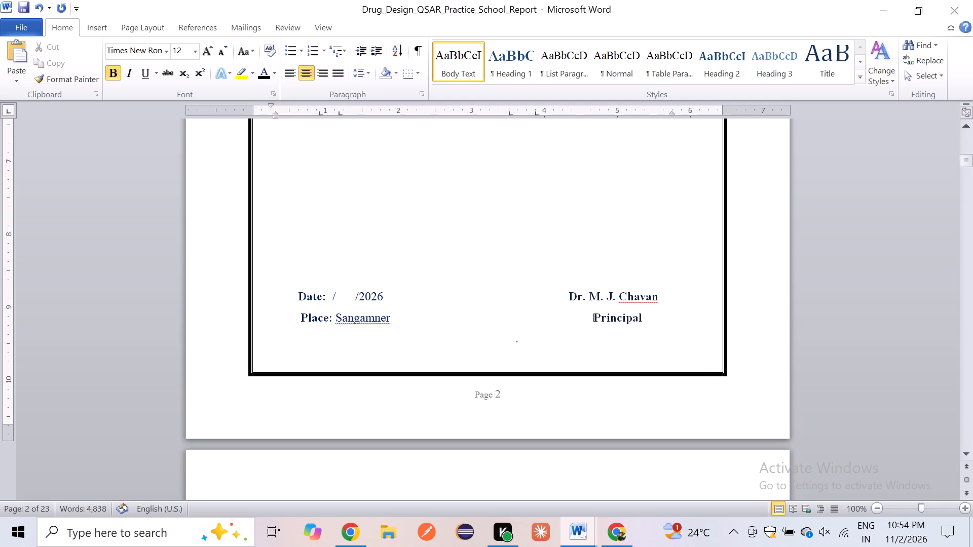
{"action": "key", "text": "BackSpace"}
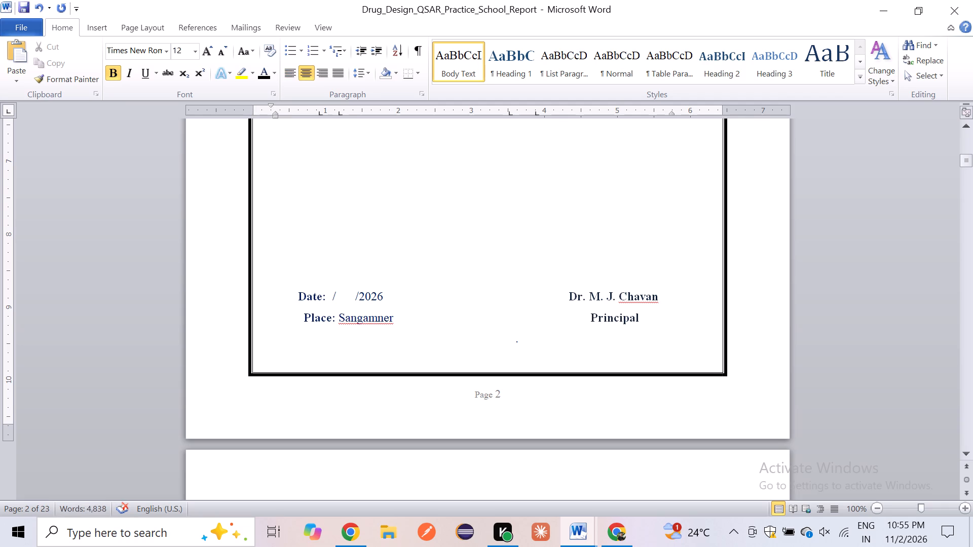
Switch the certificate's Place line from centered to left alignment and insert three spaces before Place.
{"action": "left_click", "coordinate": [303, 315]}
{"action": "key", "text": "BackSpace"}
{"action": "key", "text": "space"}
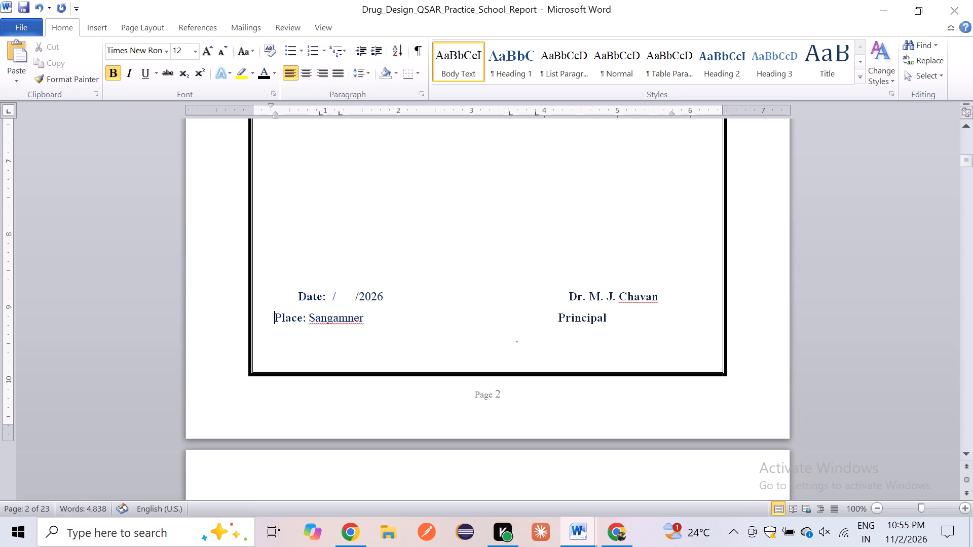
{"action": "key", "text": "space"}
{"action": "key", "text": "space"}
Look through the report's pages after the certificate, including the index, abstract, and list of figures and tables.
{"action": "scroll", "coordinate": [367, 336], "scroll_direction": "down", "scroll_amount": 11}
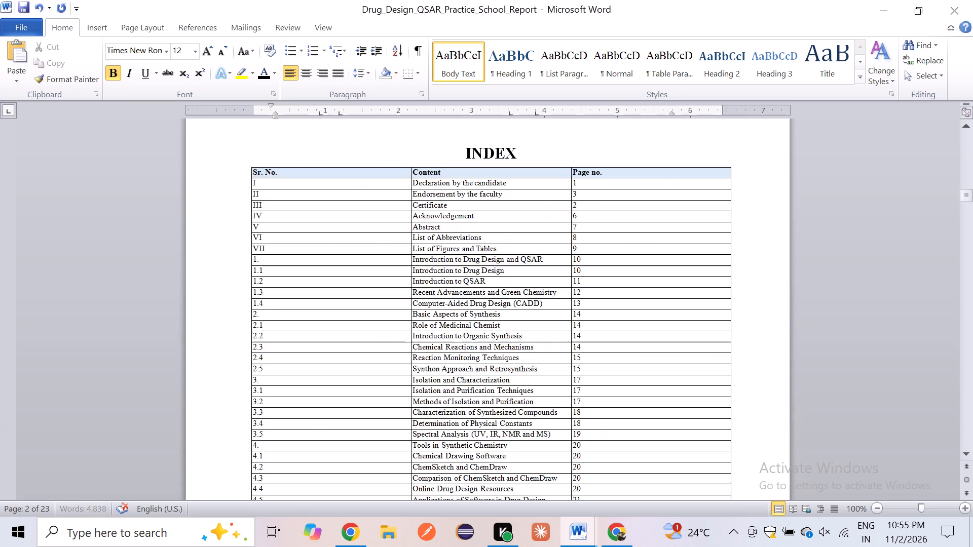
{"action": "scroll", "coordinate": [367, 336], "scroll_direction": "down", "scroll_amount": 1}
{"action": "scroll", "coordinate": [367, 336], "scroll_direction": "up", "scroll_amount": 3}
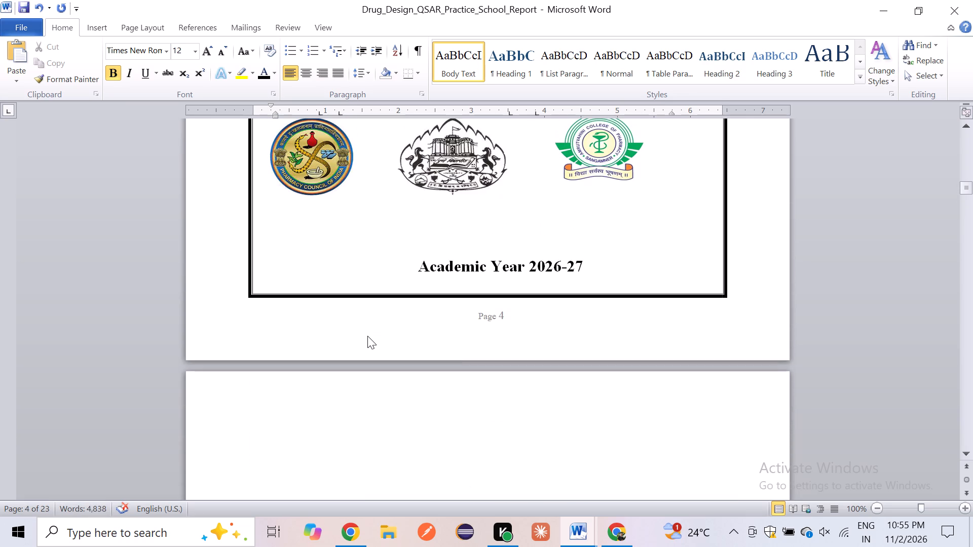
{"action": "scroll", "coordinate": [367, 336], "scroll_direction": "down", "scroll_amount": 13}
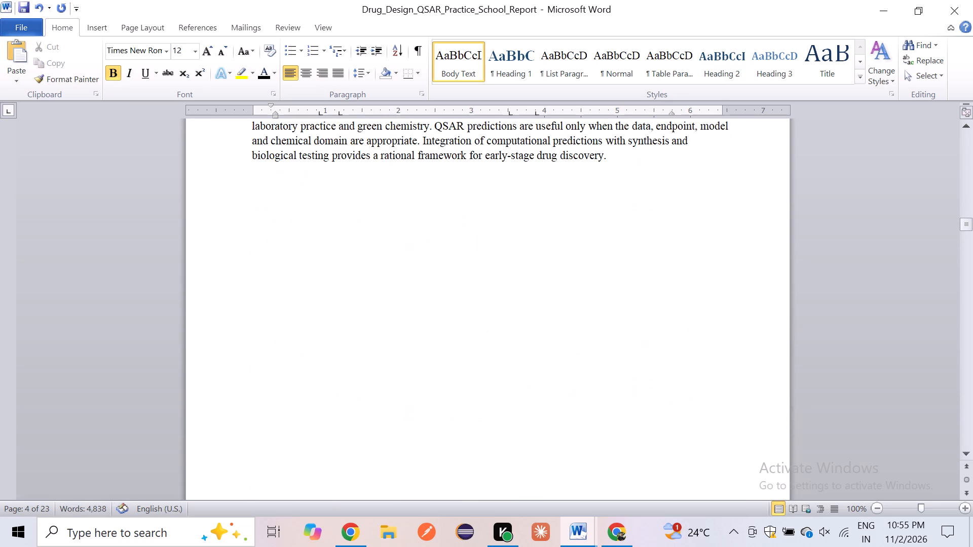
{"action": "scroll", "coordinate": [367, 336], "scroll_direction": "down", "scroll_amount": 8}
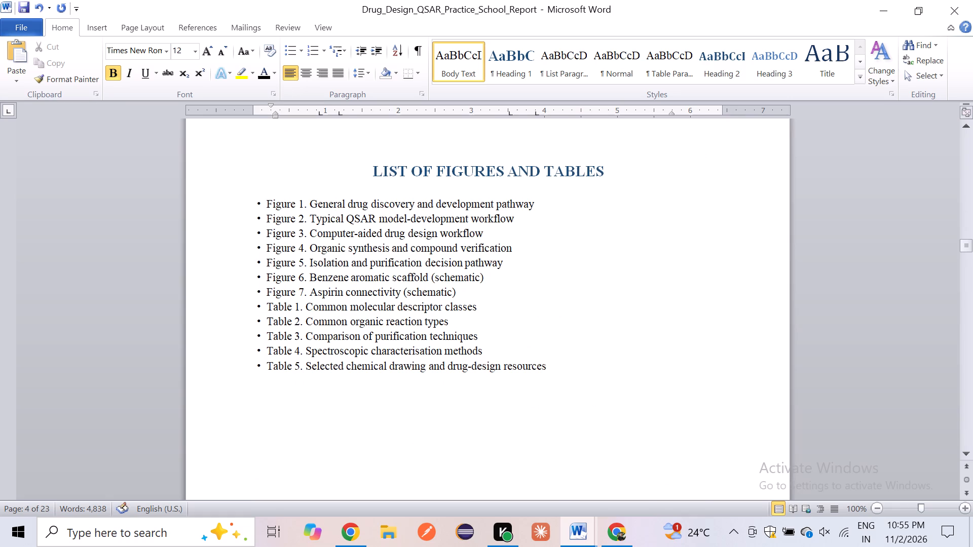
Review the layout of the declaration, certificate and Practice School title pages, including their borders, headers and signature blocks.
{"action": "scroll", "coordinate": [367, 336], "scroll_direction": "up", "scroll_amount": 20}
{"action": "scroll", "coordinate": [367, 336], "scroll_direction": "up", "scroll_amount": 20}
{"action": "scroll", "coordinate": [367, 336], "scroll_direction": "up", "scroll_amount": 20}
{"action": "scroll", "coordinate": [372, 407], "scroll_direction": "down", "scroll_amount": 2}
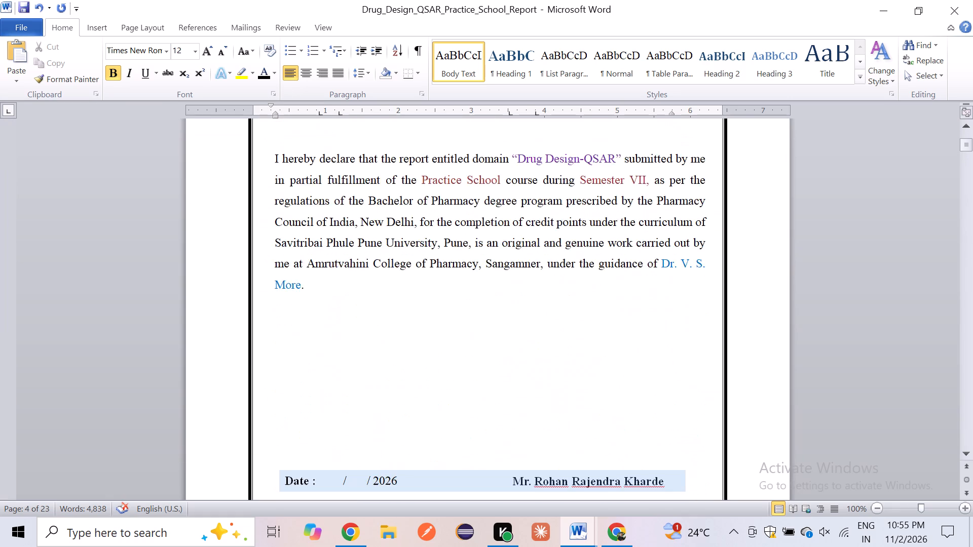
{"action": "scroll", "coordinate": [372, 407], "scroll_direction": "up", "scroll_amount": 20}
{"action": "scroll", "coordinate": [372, 407], "scroll_direction": "up", "scroll_amount": 13}
{"action": "scroll", "coordinate": [373, 420], "scroll_direction": "down", "scroll_amount": 3}
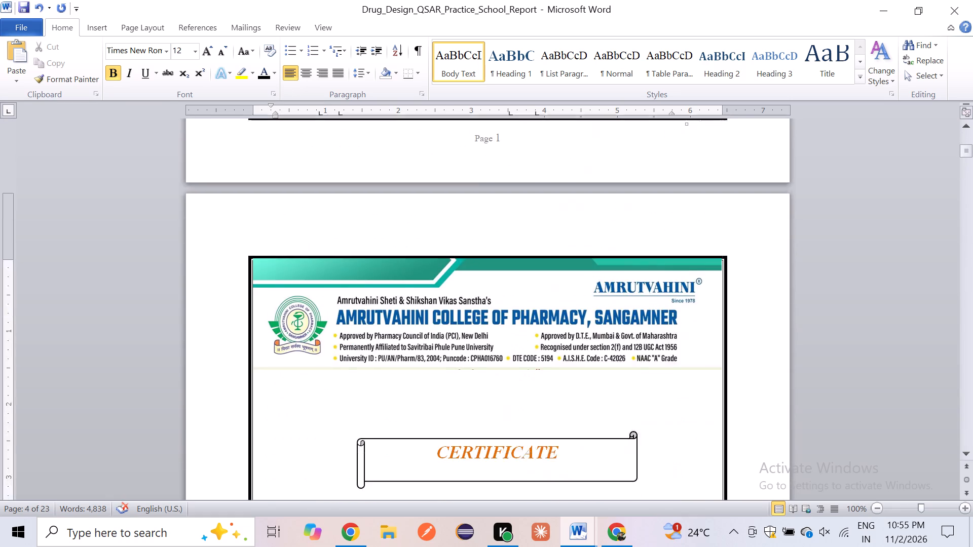
{"action": "scroll", "coordinate": [373, 420], "scroll_direction": "down", "scroll_amount": 10}
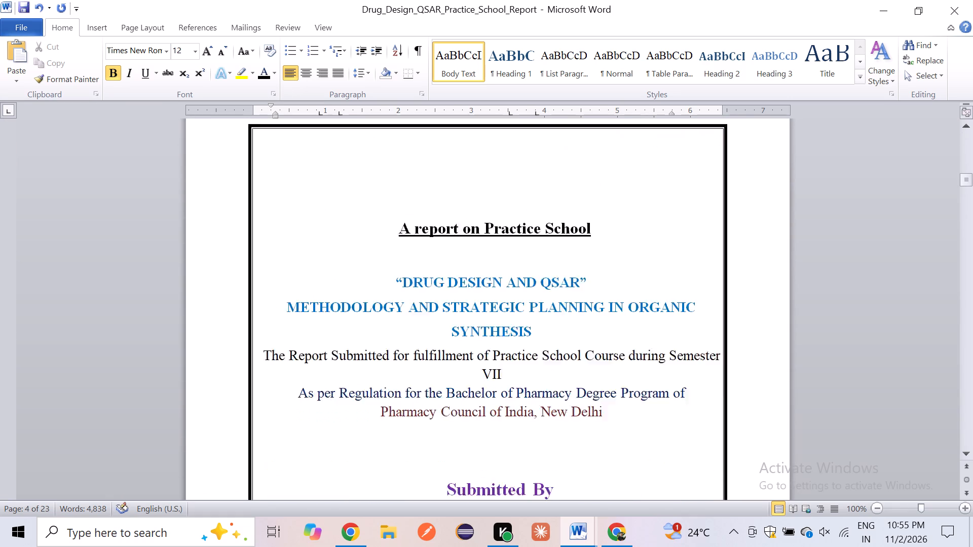
{"action": "scroll", "coordinate": [373, 420], "scroll_direction": "down", "scroll_amount": 1}
{"action": "scroll", "coordinate": [373, 420], "scroll_direction": "up", "scroll_amount": 1}
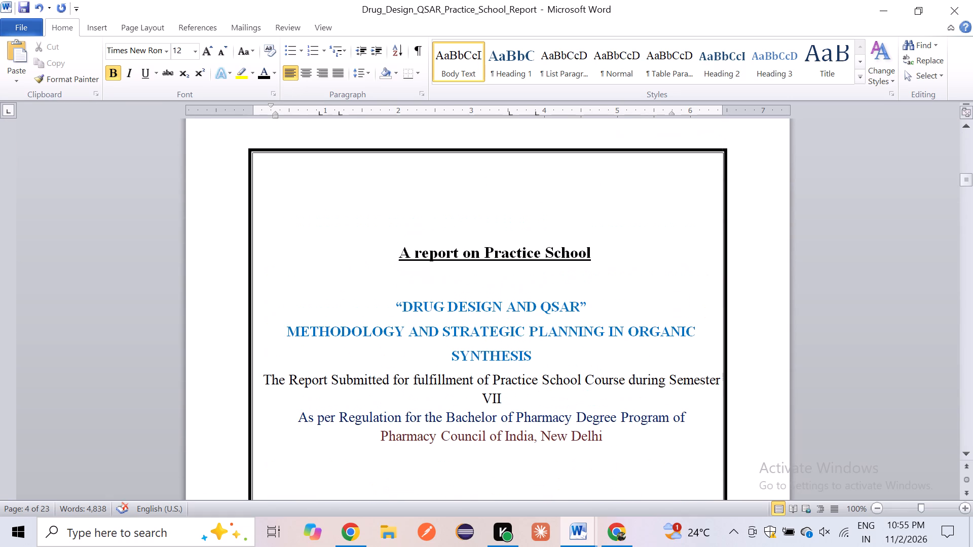
{"action": "scroll", "coordinate": [373, 420], "scroll_direction": "down", "scroll_amount": 1}
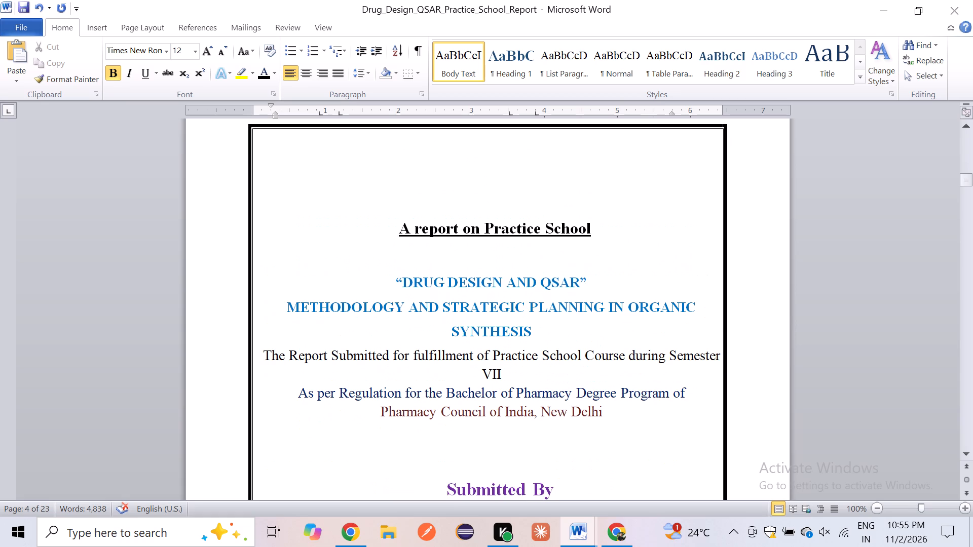
{"action": "scroll", "coordinate": [373, 420], "scroll_direction": "down", "scroll_amount": 1}
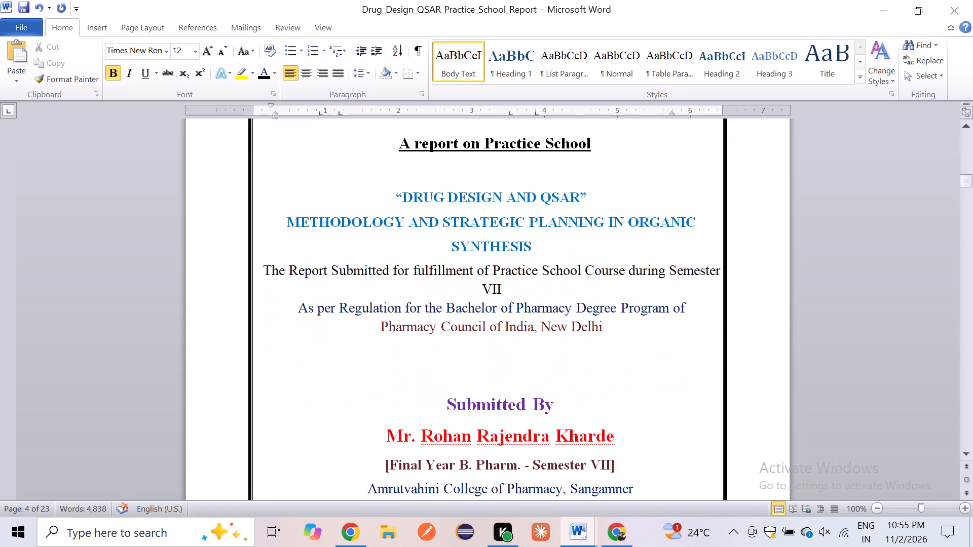
{"action": "scroll", "coordinate": [373, 420], "scroll_direction": "up", "scroll_amount": 1}
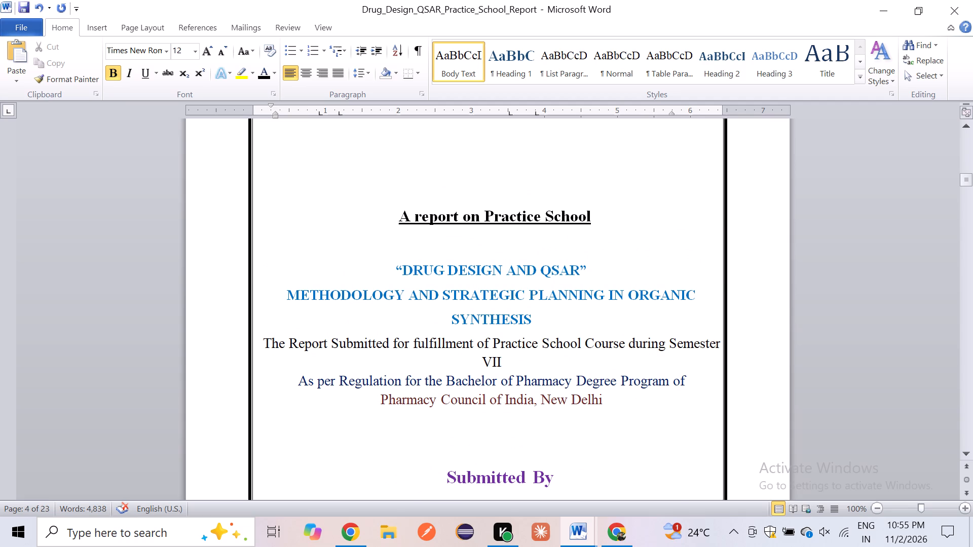
{"action": "scroll", "coordinate": [373, 420], "scroll_direction": "up", "scroll_amount": 8}
{"action": "scroll", "coordinate": [373, 420], "scroll_direction": "down", "scroll_amount": 1}
{"action": "scroll", "coordinate": [373, 420], "scroll_direction": "up", "scroll_amount": 2}
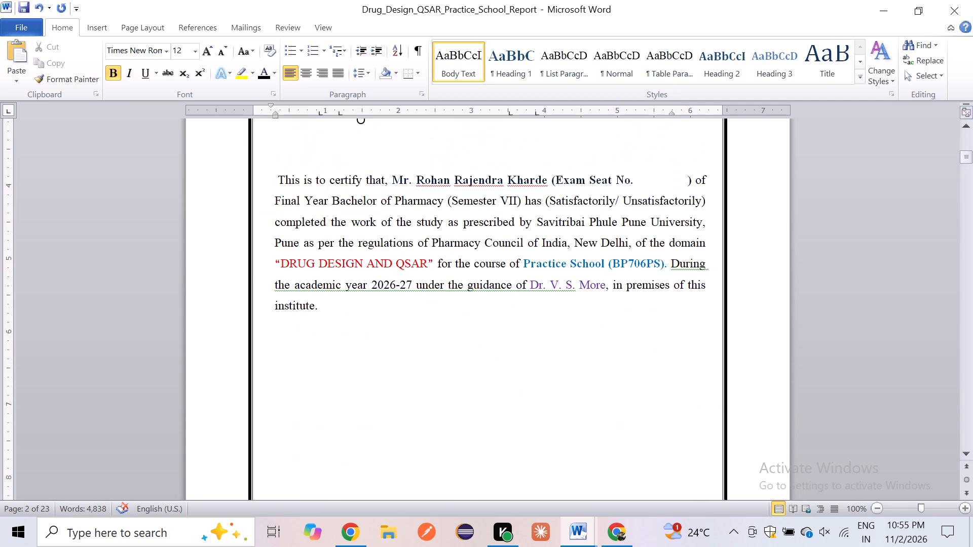
{"action": "scroll", "coordinate": [373, 420], "scroll_direction": "up", "scroll_amount": 20}
{"action": "scroll", "coordinate": [373, 420], "scroll_direction": "up", "scroll_amount": 1}
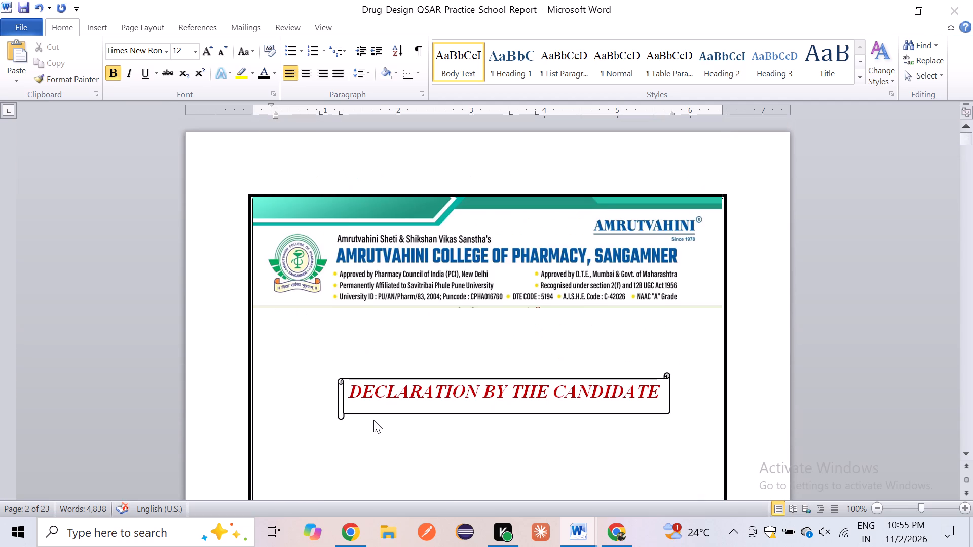
{"action": "scroll", "coordinate": [373, 420], "scroll_direction": "up", "scroll_amount": 6}
{"action": "scroll", "coordinate": [373, 420], "scroll_direction": "down", "scroll_amount": 2}
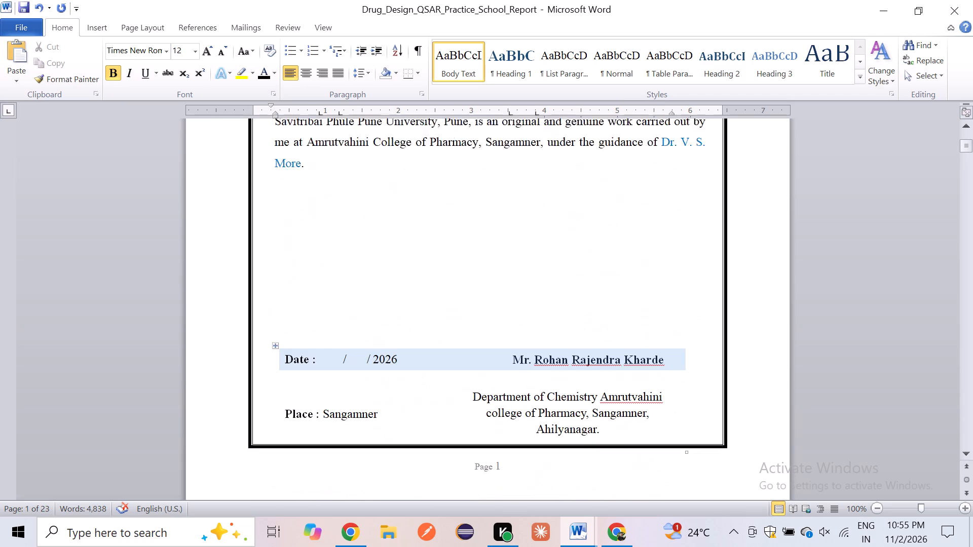
{"action": "scroll", "coordinate": [373, 420], "scroll_direction": "down", "scroll_amount": 4}
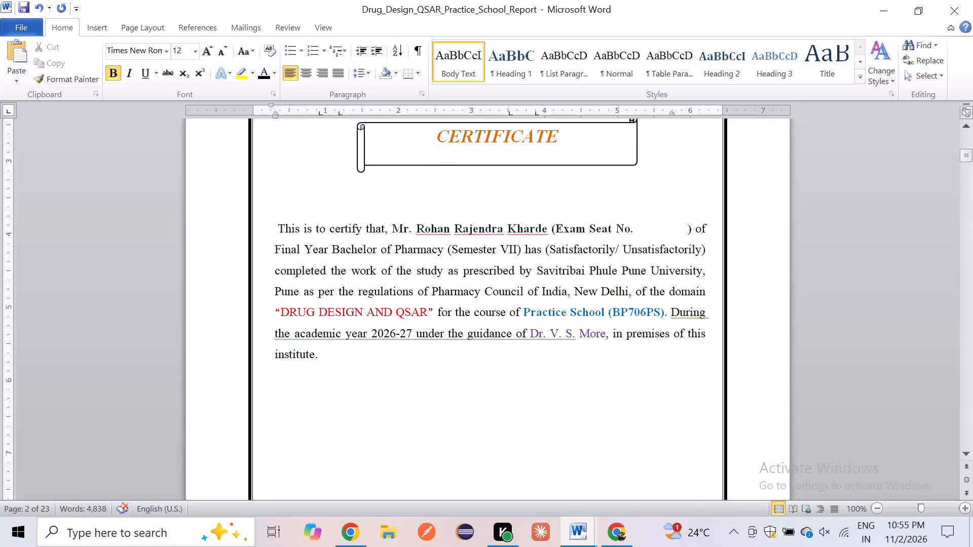
{"action": "scroll", "coordinate": [373, 420], "scroll_direction": "up", "scroll_amount": 18}
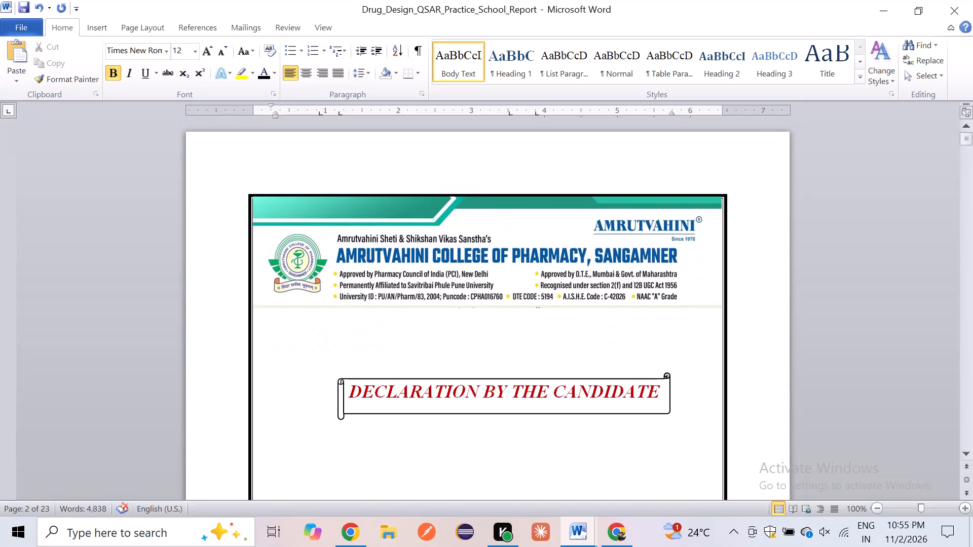
{"action": "left_click", "coordinate": [393, 287]}
{"action": "scroll", "coordinate": [355, 376], "scroll_direction": "down", "scroll_amount": 2}
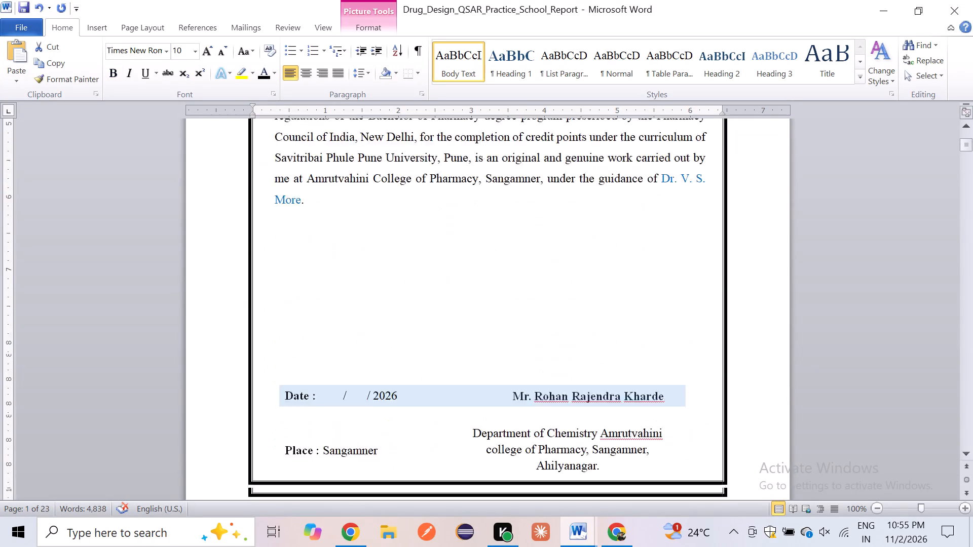
Review the front pages again, from the declaration and certificate signature blocks through the index to the abstract.
{"action": "scroll", "coordinate": [355, 376], "scroll_direction": "down", "scroll_amount": 17}
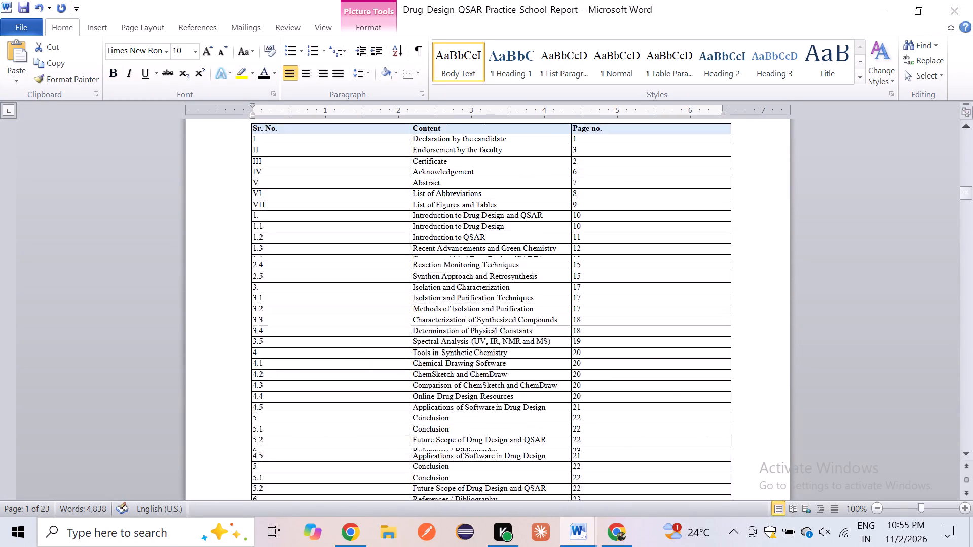
{"action": "scroll", "coordinate": [355, 376], "scroll_direction": "down", "scroll_amount": 8}
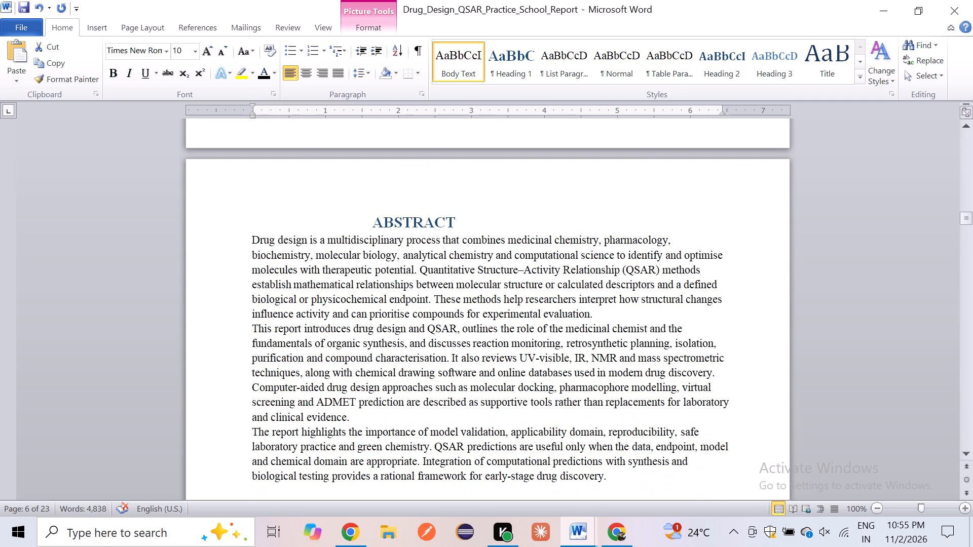
{"action": "scroll", "coordinate": [355, 376], "scroll_direction": "up", "scroll_amount": 19}
{"action": "scroll", "coordinate": [356, 392], "scroll_direction": "up", "scroll_amount": 5}
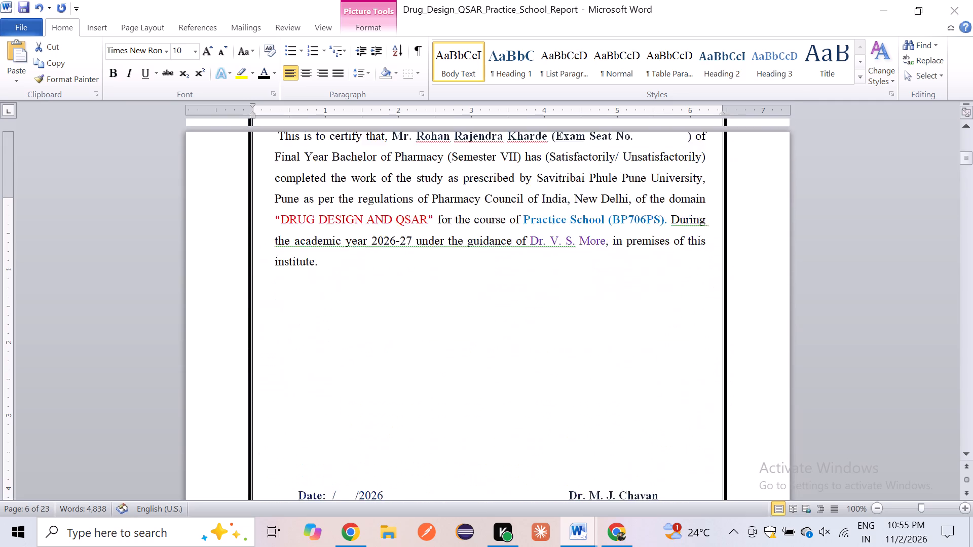
{"action": "scroll", "coordinate": [356, 392], "scroll_direction": "up", "scroll_amount": 14}
{"action": "left_click", "coordinate": [293, 457]}
{"action": "scroll", "coordinate": [293, 457], "scroll_direction": "down", "scroll_amount": 2}
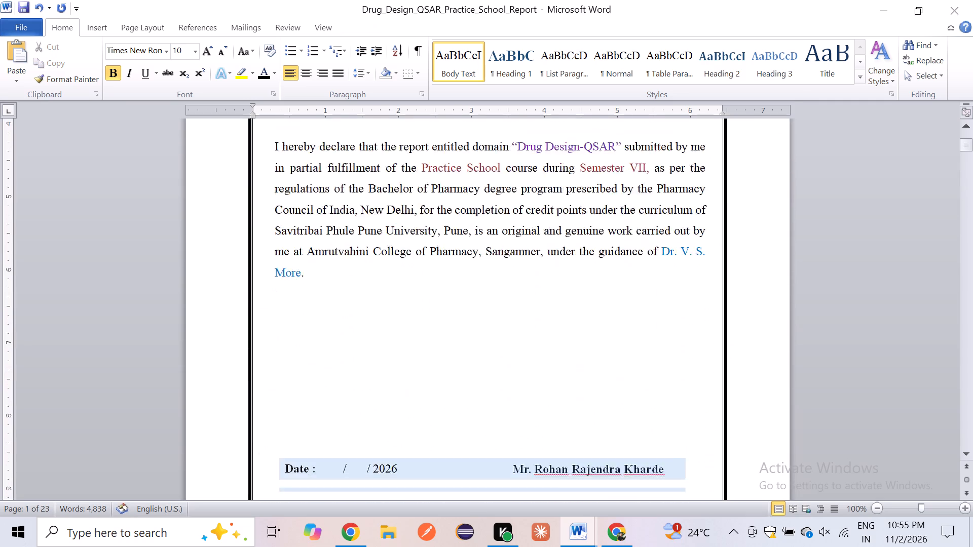
{"action": "scroll", "coordinate": [293, 457], "scroll_direction": "down", "scroll_amount": 3}
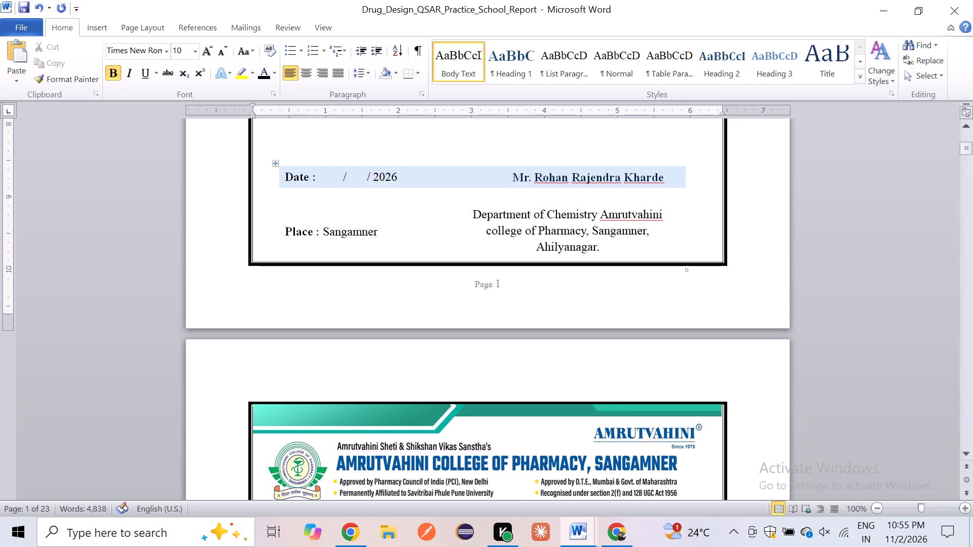
{"action": "scroll", "coordinate": [519, 234], "scroll_direction": "down", "scroll_amount": 1}
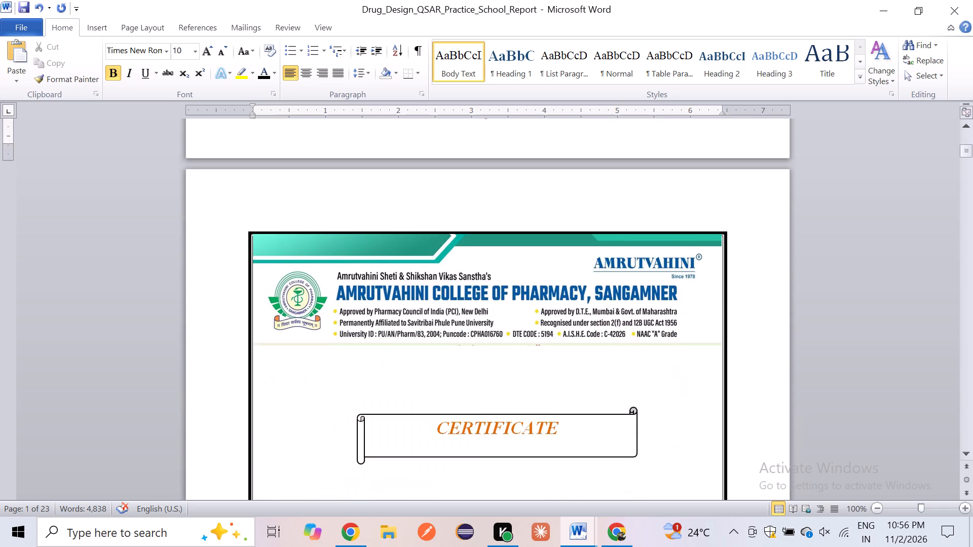
{"action": "scroll", "coordinate": [519, 234], "scroll_direction": "down", "scroll_amount": 2}
{"action": "scroll", "coordinate": [519, 234], "scroll_direction": "up", "scroll_amount": 1}
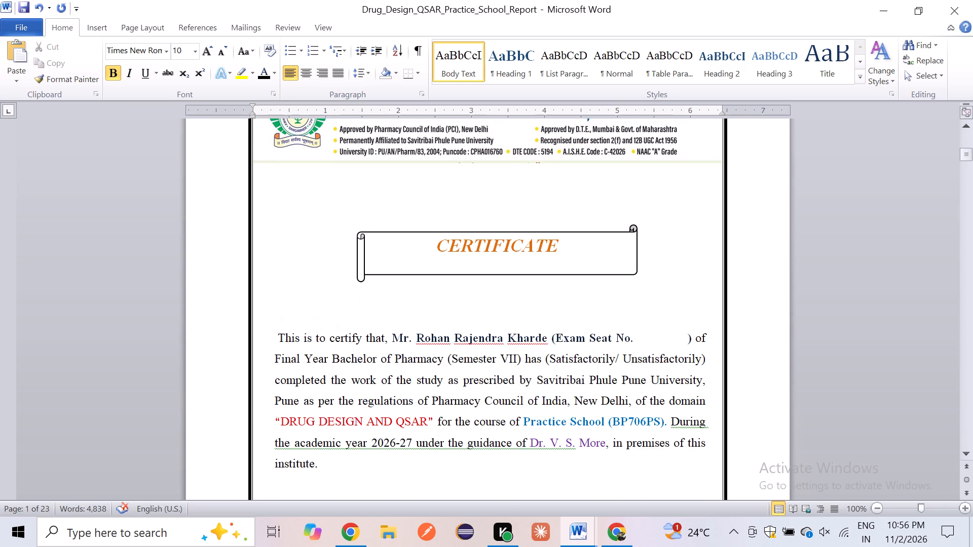
{"action": "scroll", "coordinate": [519, 234], "scroll_direction": "down", "scroll_amount": 2}
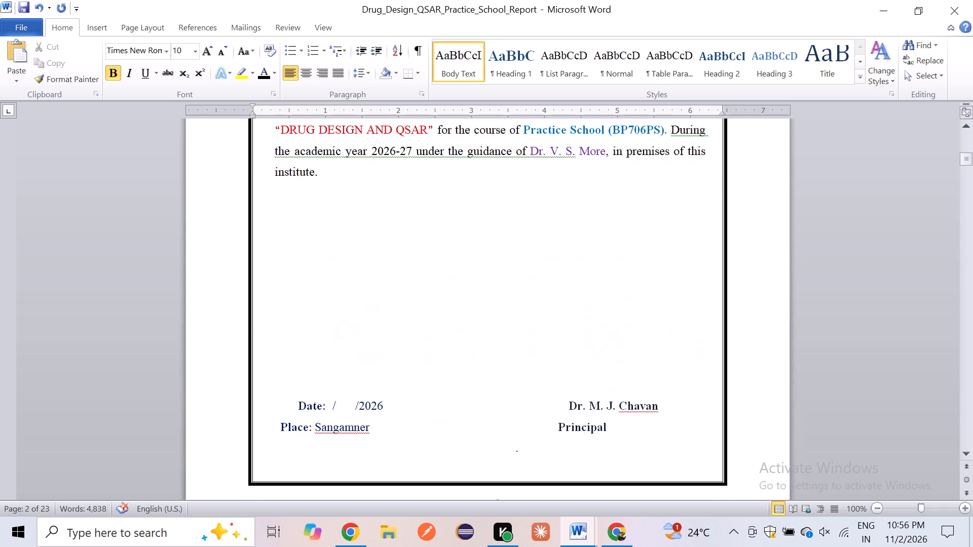
{"action": "scroll", "coordinate": [519, 234], "scroll_direction": "down", "scroll_amount": 5}
{"action": "scroll", "coordinate": [519, 234], "scroll_direction": "up", "scroll_amount": 10}
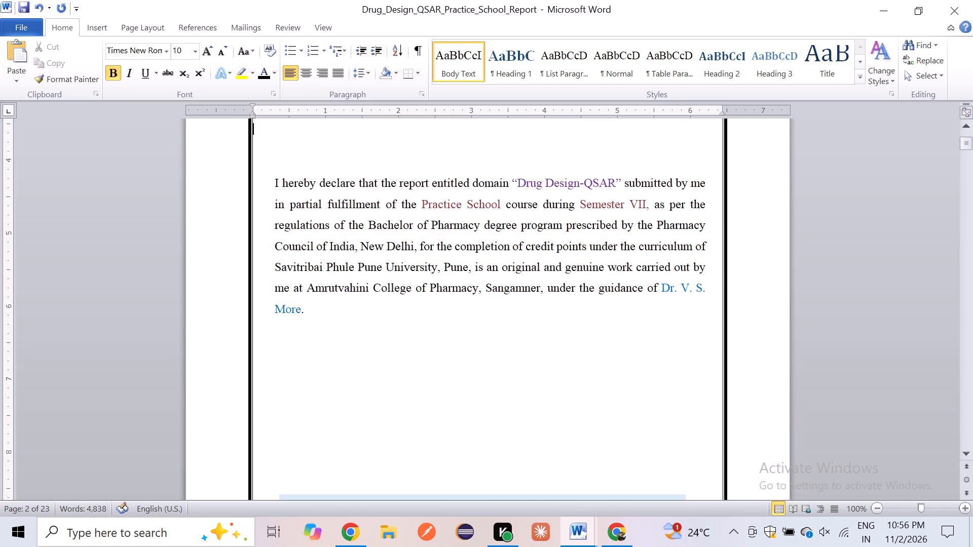
{"action": "scroll", "coordinate": [519, 235], "scroll_direction": "up", "scroll_amount": 3}
Insert the word Pharmaceutical before Chemistry in the department text of the declaration's signature block.
{"action": "scroll", "coordinate": [519, 235], "scroll_direction": "down", "scroll_amount": 5}
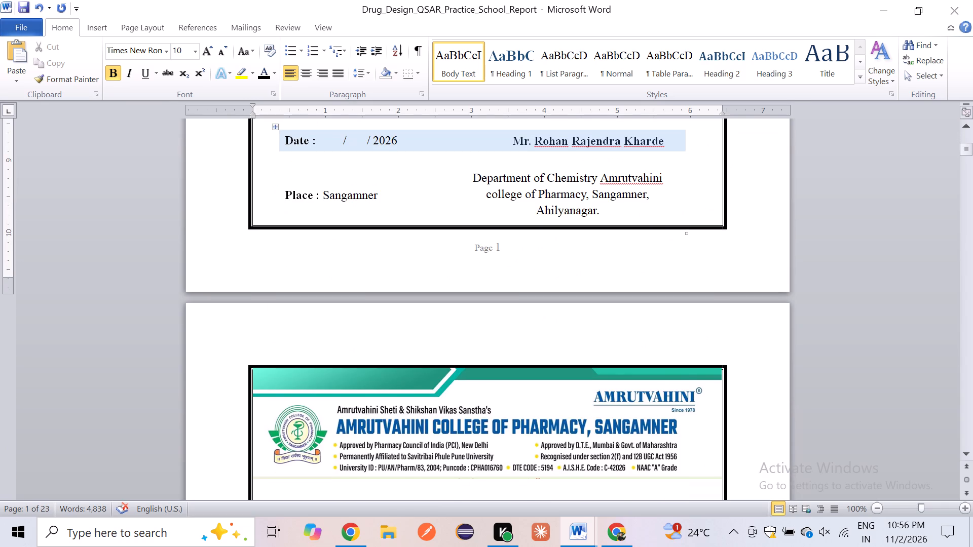
{"action": "left_click", "coordinate": [544, 177]}
{"action": "key", "text": "space"}
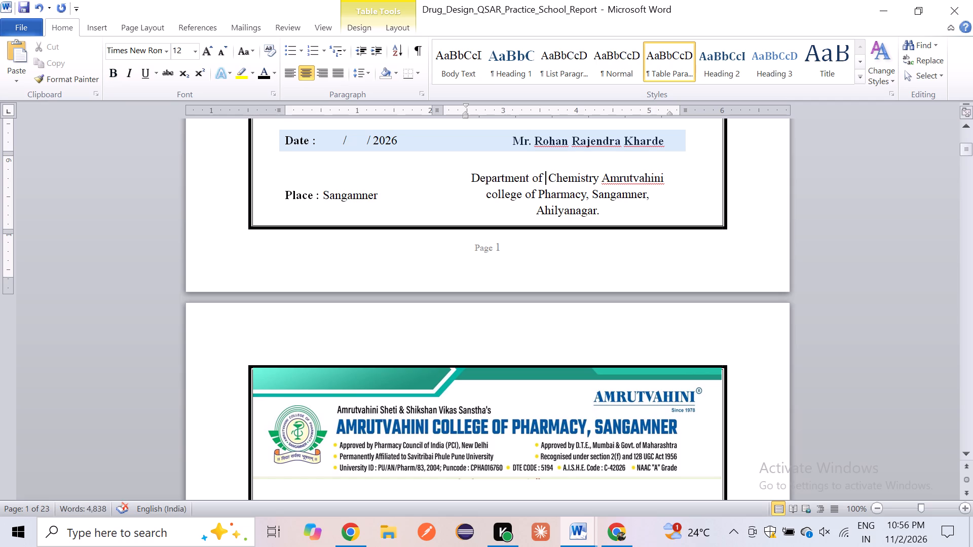
{"action": "left_click_drag", "start_coordinate": [539, 195], "coordinate": [556, 192]}
{"action": "left_click_drag", "start_coordinate": [556, 192], "coordinate": [582, 191]}
{"action": "key", "text": "ctrl+c"}
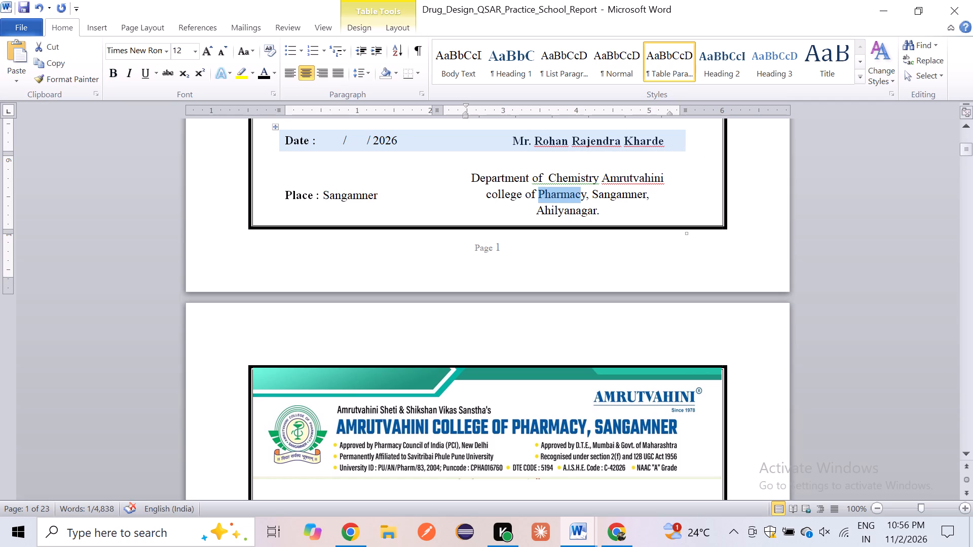
{"action": "left_click", "coordinate": [545, 175]}
{"action": "key", "text": "space"}
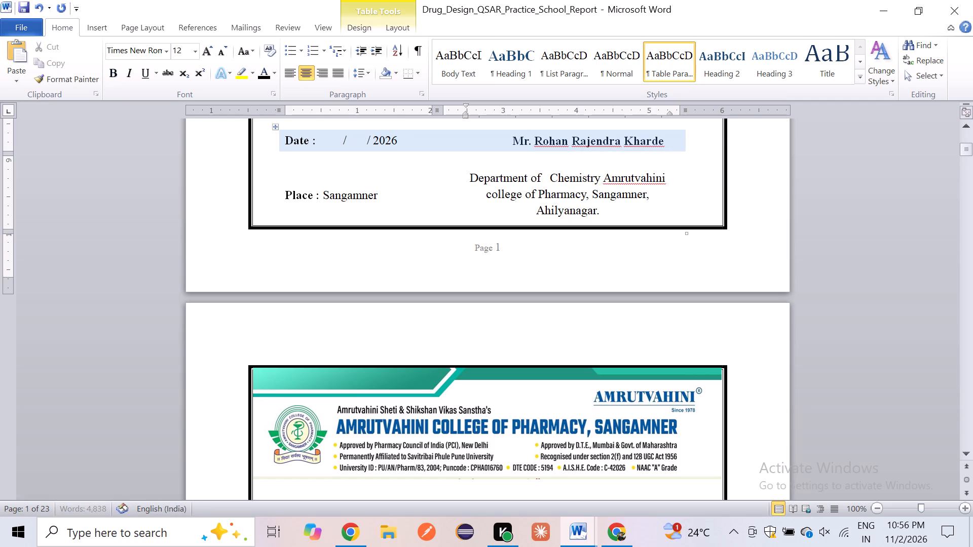
{"action": "key", "text": "ctrl+v"}
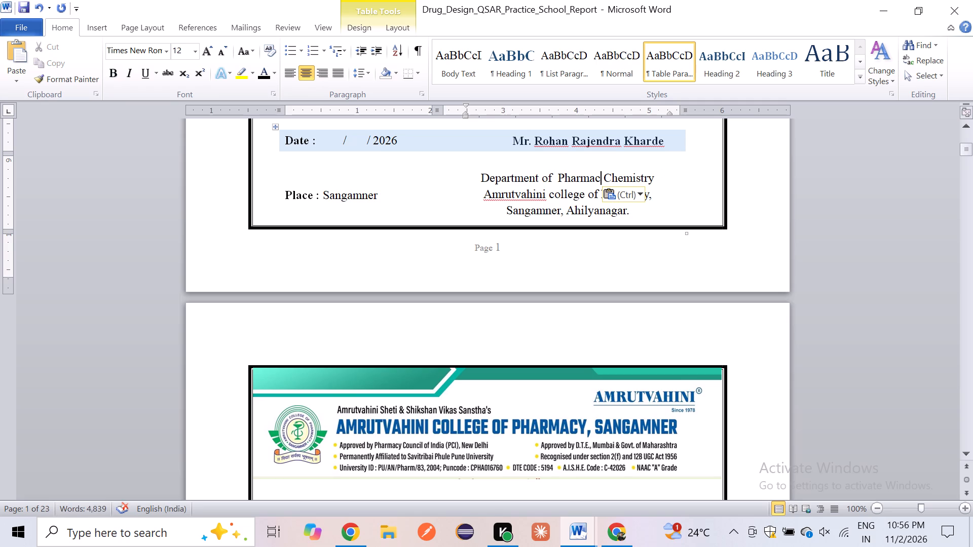
{"action": "type", "text": "itical"}
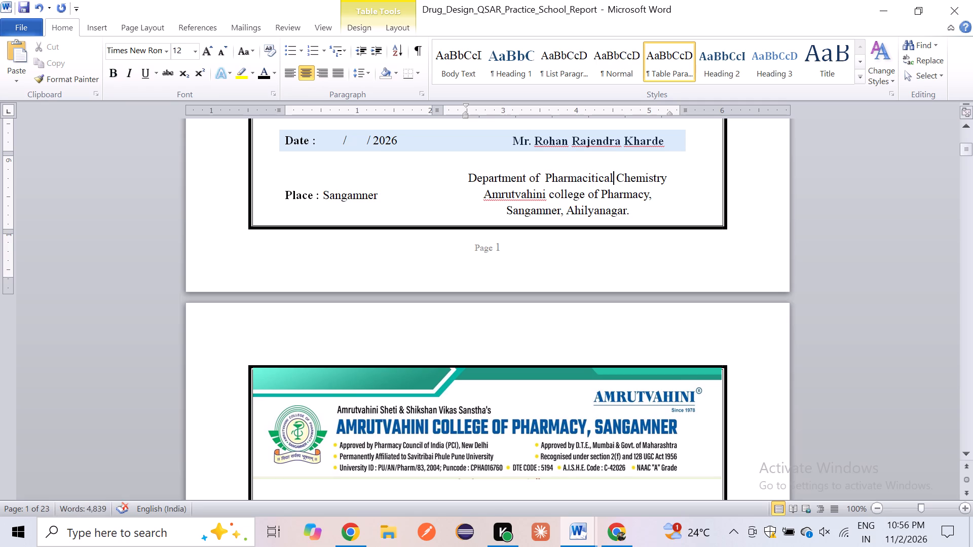
{"action": "key", "text": "BackSpace"}
{"action": "key", "text": "BackSpace"}
{"action": "key", "text": "BackSpace"}
{"action": "key", "text": "BackSpace"}
{"action": "key", "text": "BackSpace"}
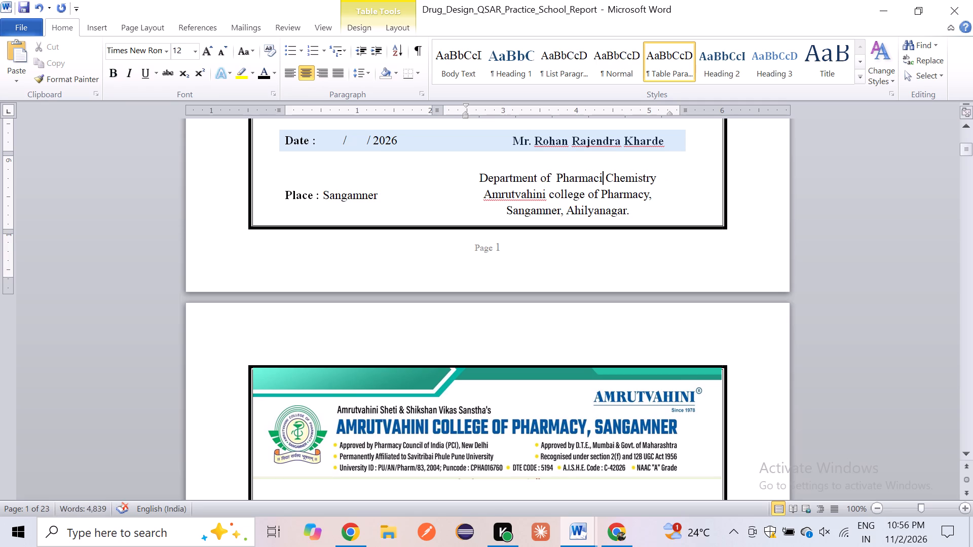
{"action": "key", "text": "BackSpace"}
{"action": "key", "text": "e"}
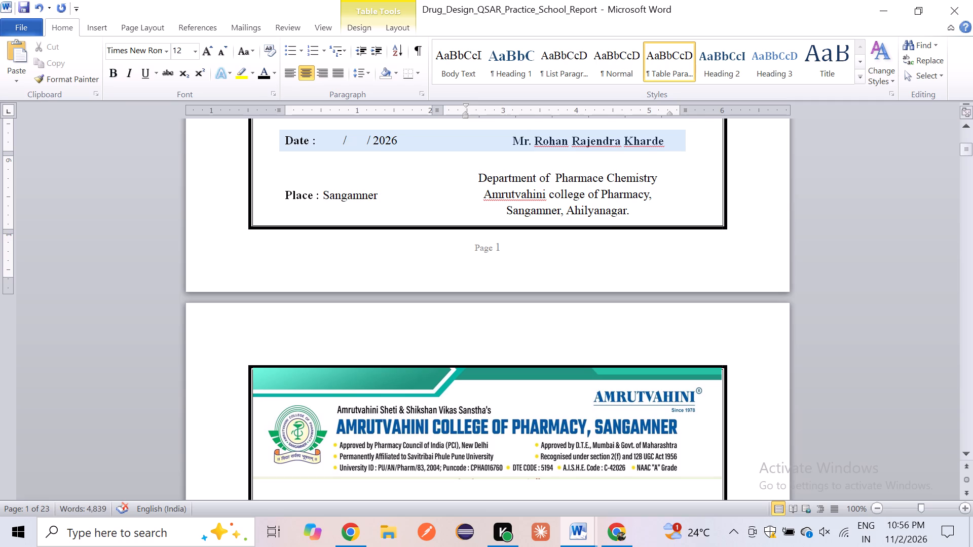
{"action": "type", "text": "ut"}
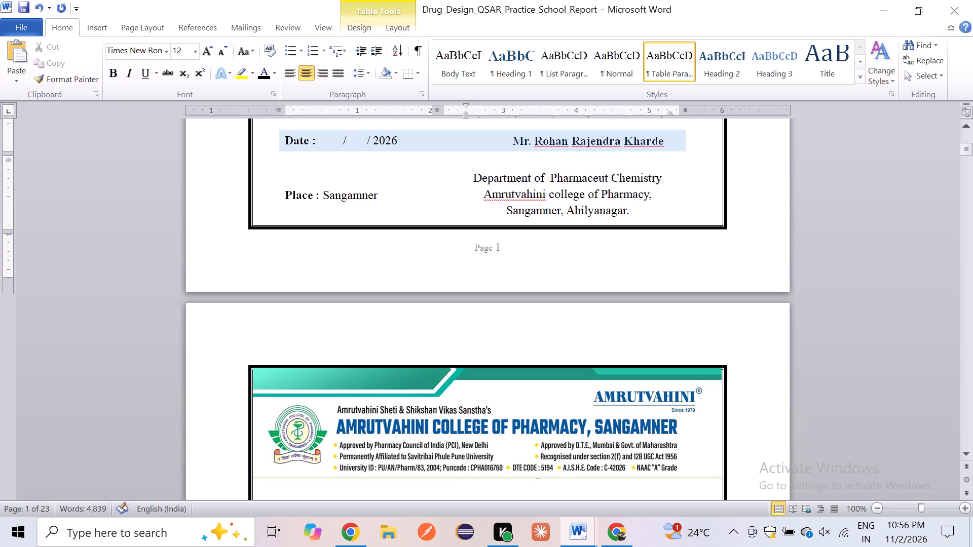
{"action": "key", "text": "i"}
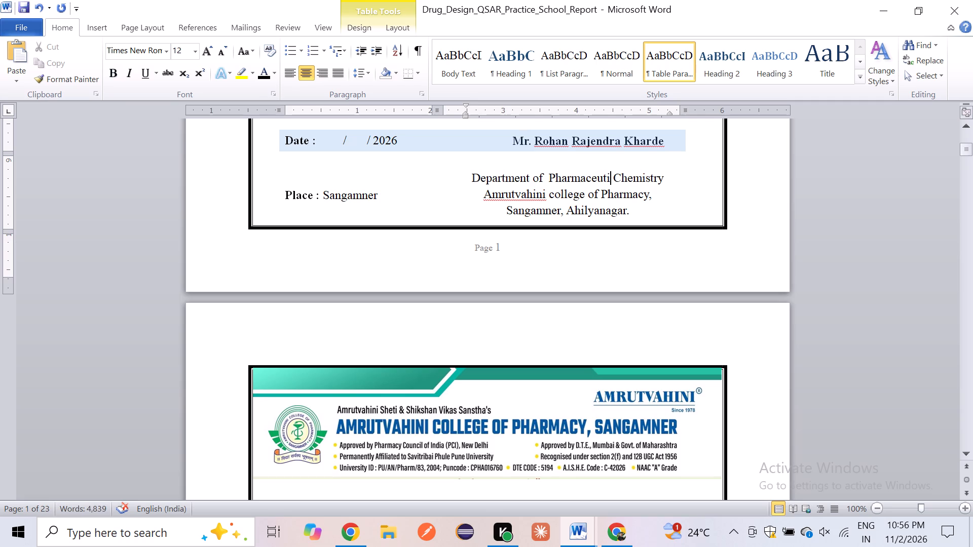
{"action": "type", "text": "cal"}
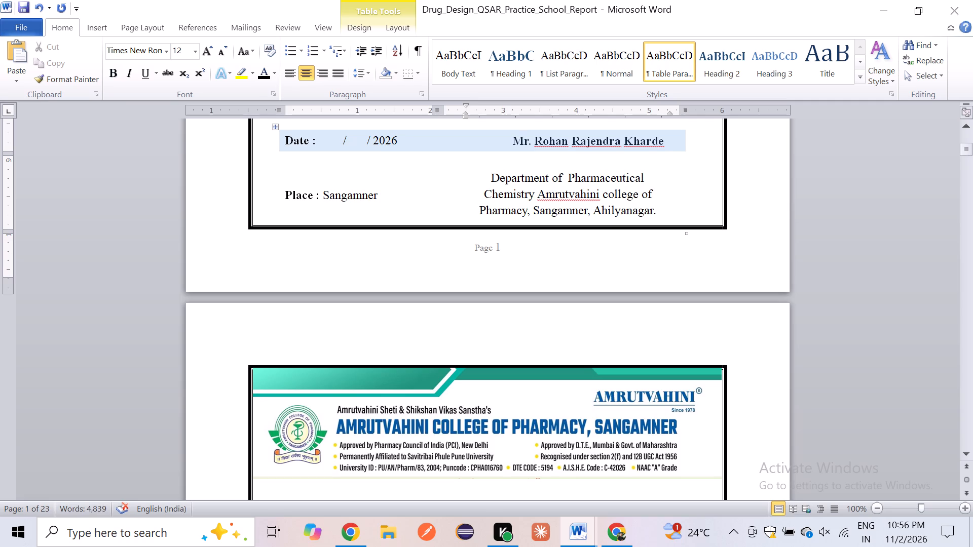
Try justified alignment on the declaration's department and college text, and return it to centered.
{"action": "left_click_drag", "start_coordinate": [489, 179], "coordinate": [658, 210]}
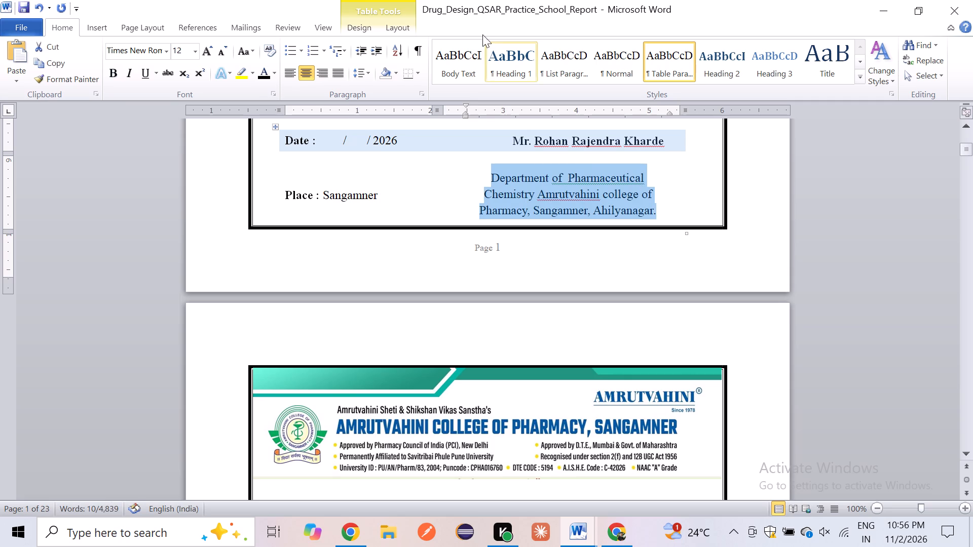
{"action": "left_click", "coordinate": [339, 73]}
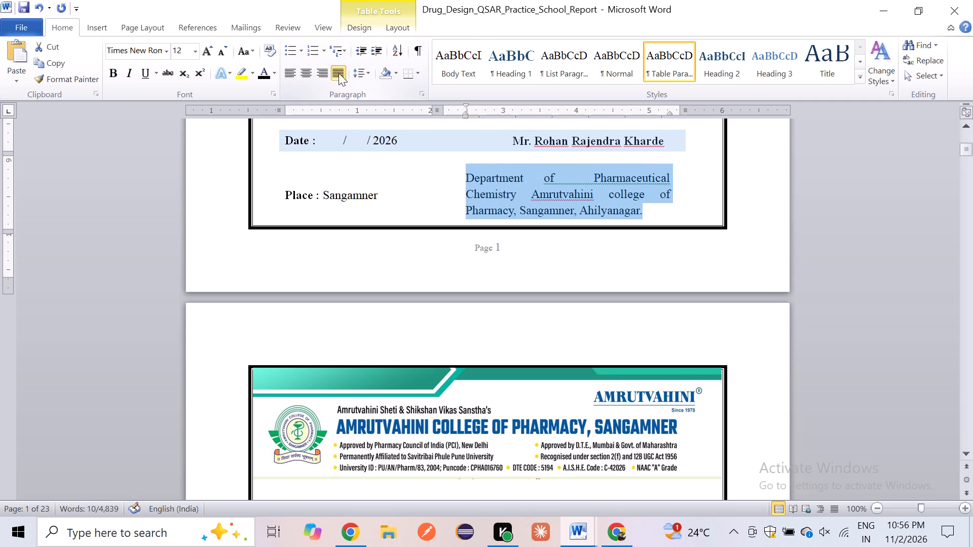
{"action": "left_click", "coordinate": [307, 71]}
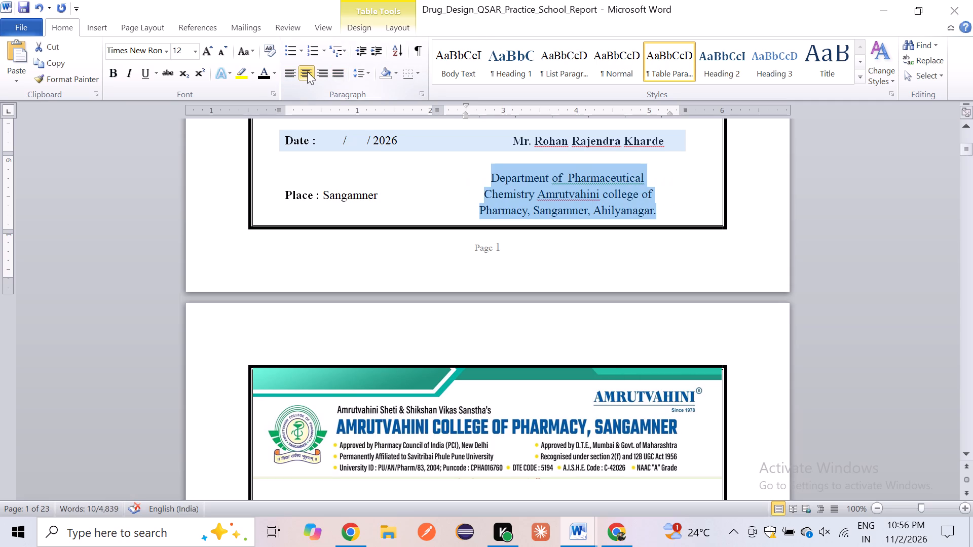
Increase the declaration department text's left indent about 0.4 inch, indent its first line about 0.2 inch more, and extend its right indent to the cell edge.
{"action": "left_click", "coordinate": [473, 173]}
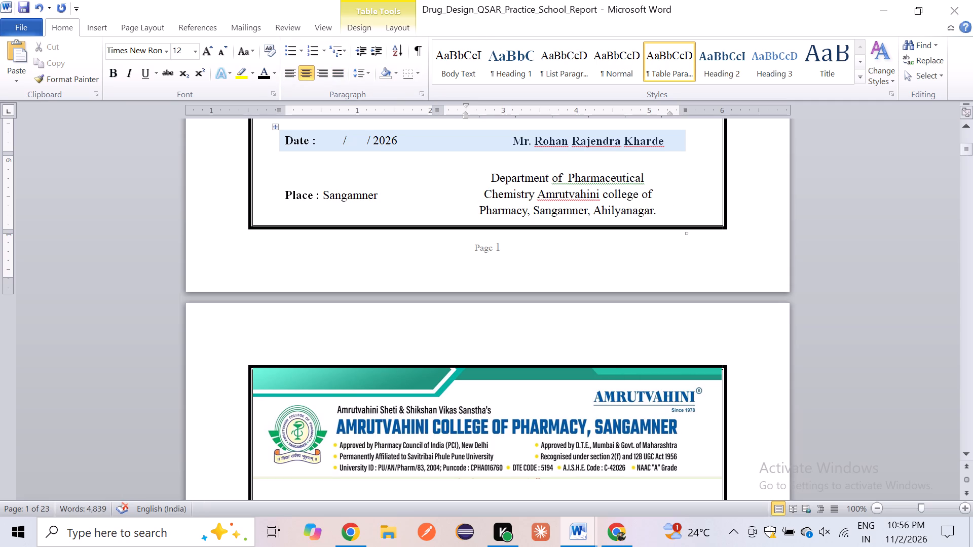
{"action": "left_click_drag", "start_coordinate": [466, 114], "coordinate": [479, 114]}
{"action": "left_click_drag", "start_coordinate": [479, 114], "coordinate": [495, 114]}
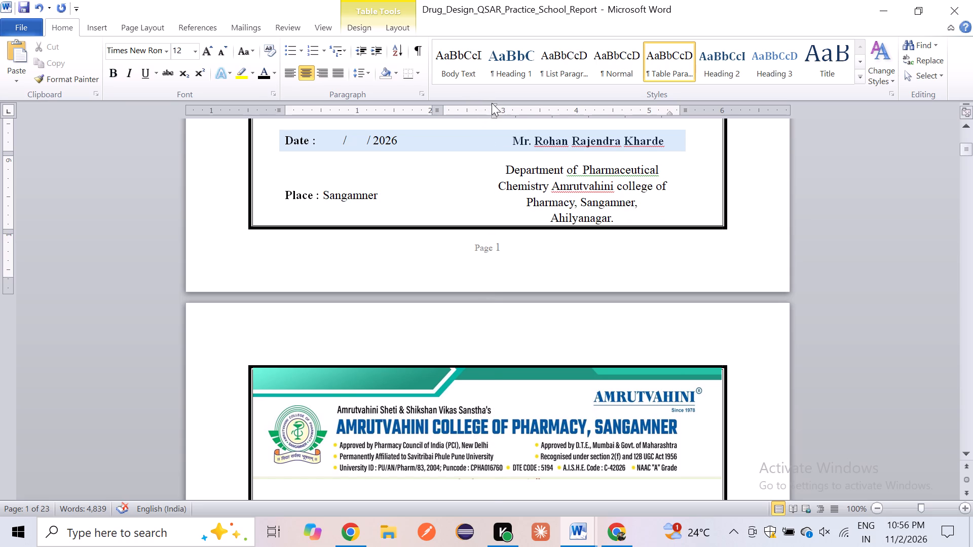
{"action": "left_click_drag", "start_coordinate": [493, 104], "coordinate": [507, 102]}
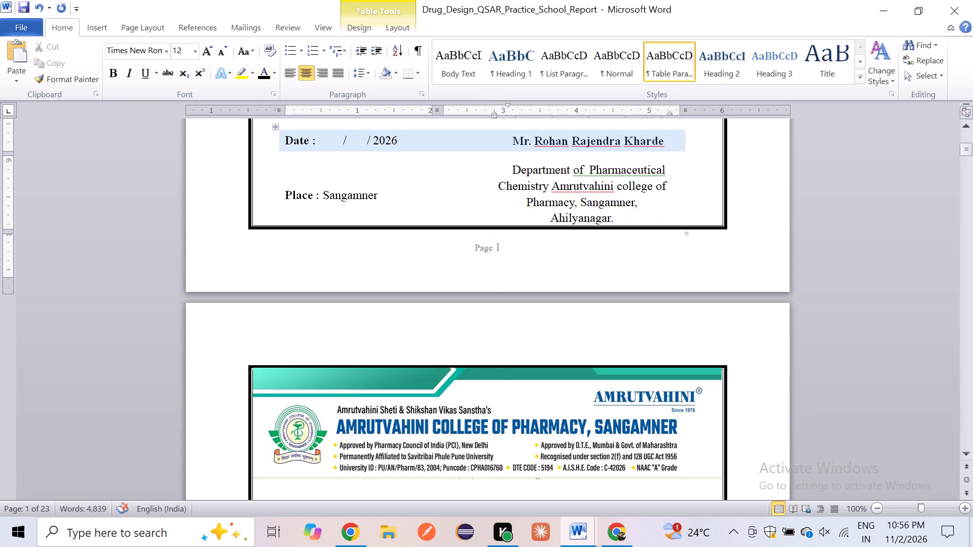
{"action": "left_click_drag", "start_coordinate": [669, 114], "coordinate": [685, 115]}
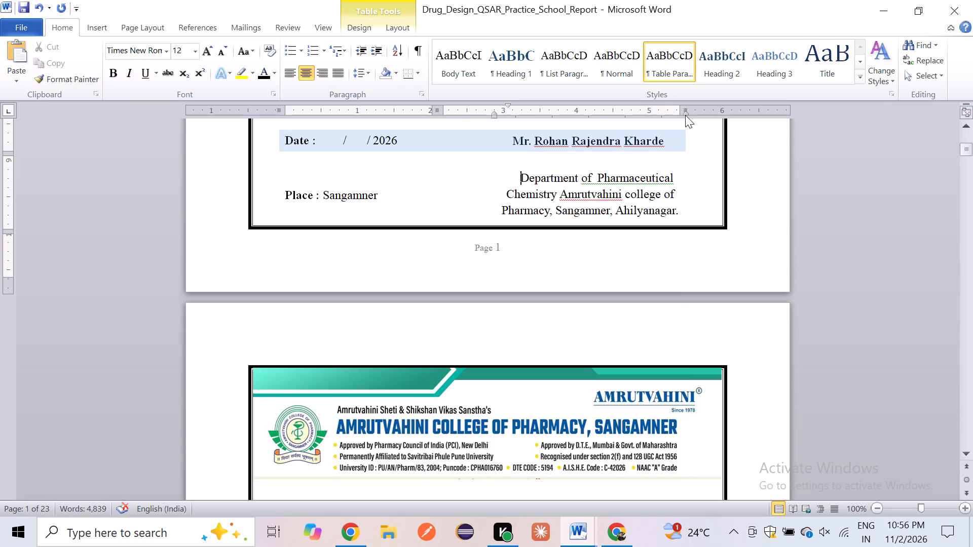
{"action": "left_click", "coordinate": [497, 176]}
{"action": "left_click", "coordinate": [446, 183]}
Cut the bold name line above Head of Department of Chemistry in the page 3 certificate's signature block.
{"action": "scroll", "coordinate": [446, 183], "scroll_direction": "down", "scroll_amount": 4}
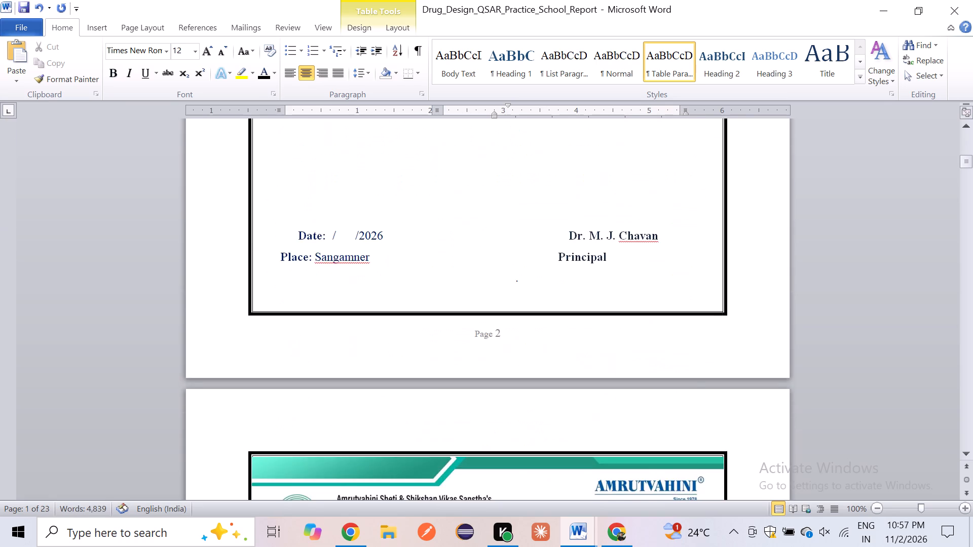
{"action": "scroll", "coordinate": [446, 183], "scroll_direction": "down", "scroll_amount": 5}
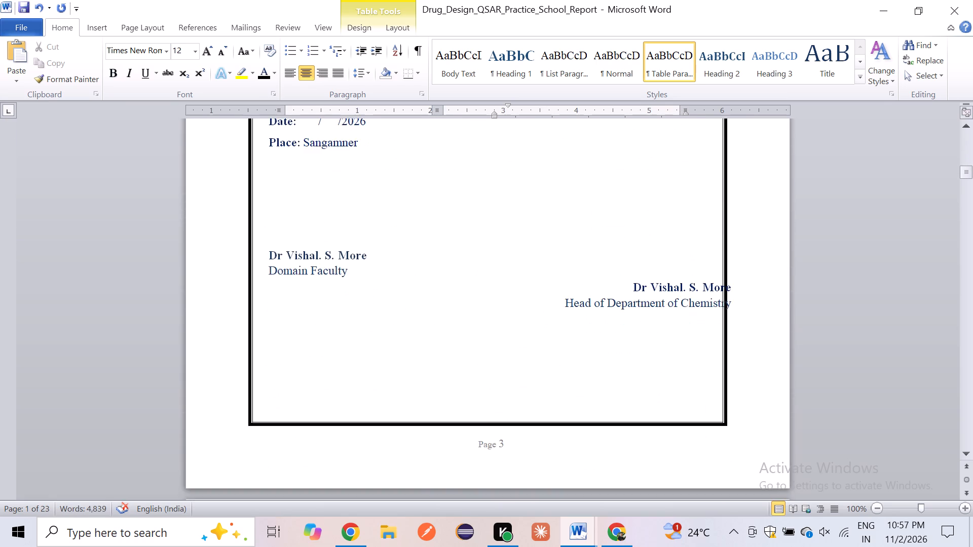
{"action": "left_click", "coordinate": [570, 269]}
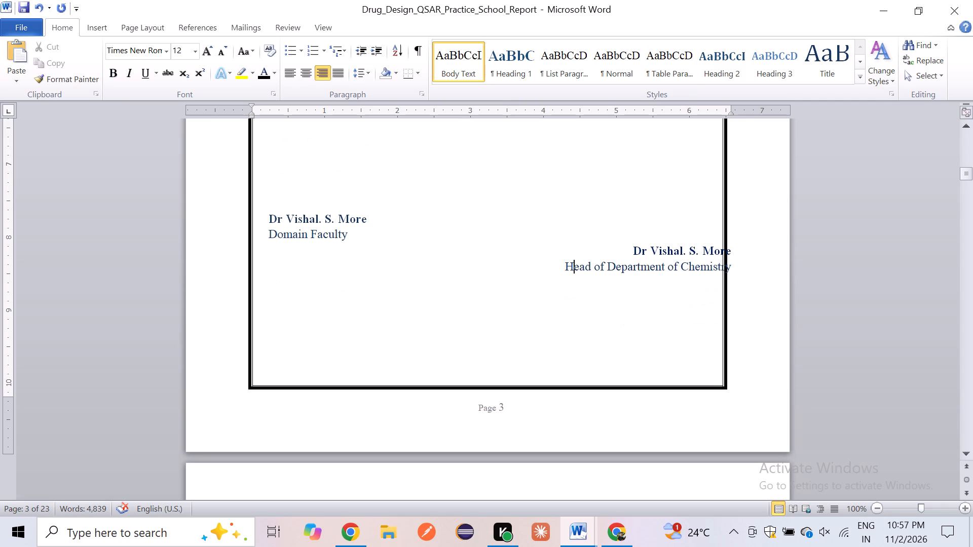
{"action": "left_click", "coordinate": [563, 239]}
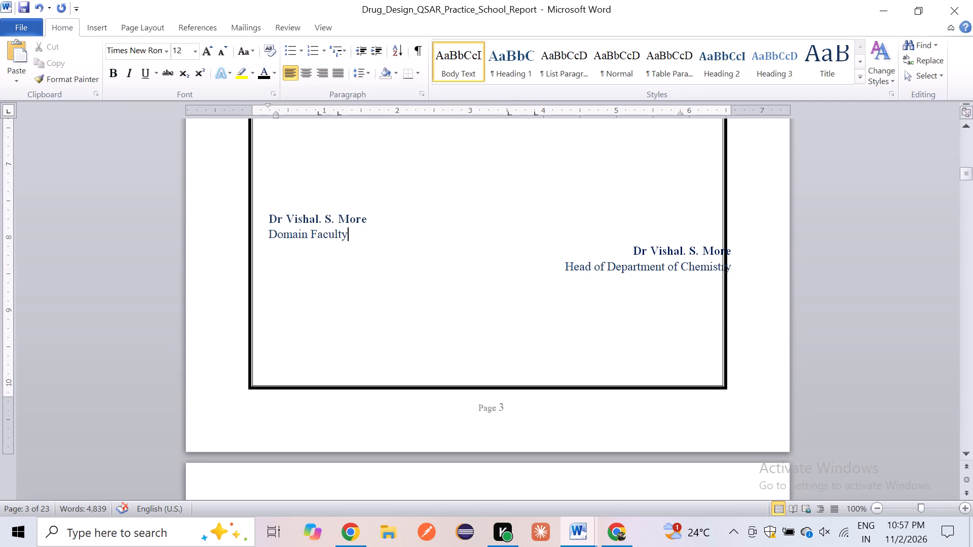
{"action": "left_click", "coordinate": [607, 253]}
{"action": "left_click_drag", "start_coordinate": [613, 242], "coordinate": [745, 258]}
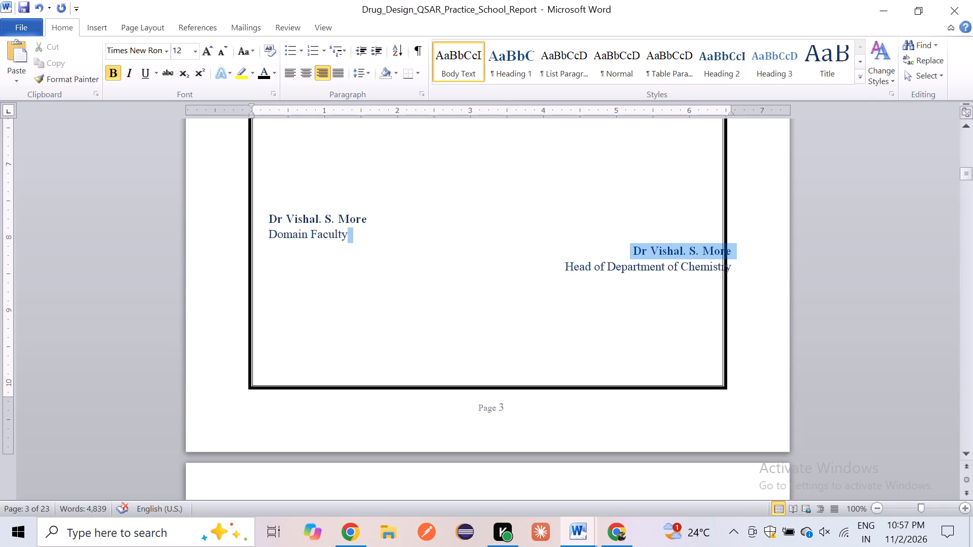
{"action": "left_click_drag", "start_coordinate": [745, 258], "coordinate": [737, 250]}
{"action": "key", "text": "ctrl+x"}
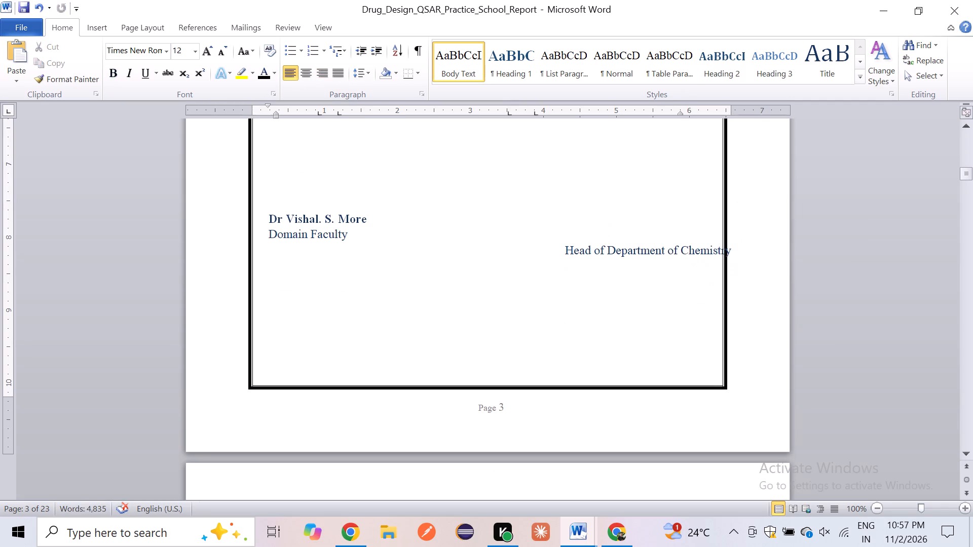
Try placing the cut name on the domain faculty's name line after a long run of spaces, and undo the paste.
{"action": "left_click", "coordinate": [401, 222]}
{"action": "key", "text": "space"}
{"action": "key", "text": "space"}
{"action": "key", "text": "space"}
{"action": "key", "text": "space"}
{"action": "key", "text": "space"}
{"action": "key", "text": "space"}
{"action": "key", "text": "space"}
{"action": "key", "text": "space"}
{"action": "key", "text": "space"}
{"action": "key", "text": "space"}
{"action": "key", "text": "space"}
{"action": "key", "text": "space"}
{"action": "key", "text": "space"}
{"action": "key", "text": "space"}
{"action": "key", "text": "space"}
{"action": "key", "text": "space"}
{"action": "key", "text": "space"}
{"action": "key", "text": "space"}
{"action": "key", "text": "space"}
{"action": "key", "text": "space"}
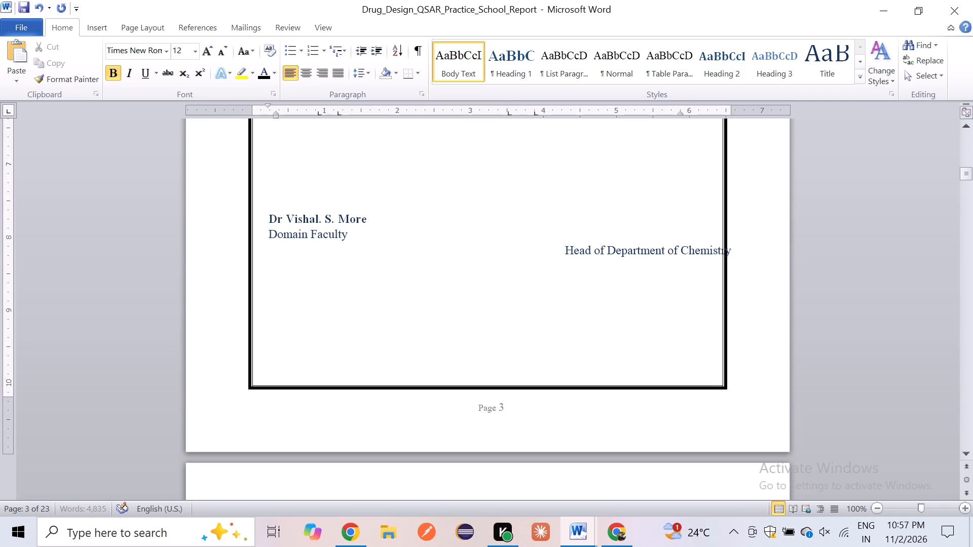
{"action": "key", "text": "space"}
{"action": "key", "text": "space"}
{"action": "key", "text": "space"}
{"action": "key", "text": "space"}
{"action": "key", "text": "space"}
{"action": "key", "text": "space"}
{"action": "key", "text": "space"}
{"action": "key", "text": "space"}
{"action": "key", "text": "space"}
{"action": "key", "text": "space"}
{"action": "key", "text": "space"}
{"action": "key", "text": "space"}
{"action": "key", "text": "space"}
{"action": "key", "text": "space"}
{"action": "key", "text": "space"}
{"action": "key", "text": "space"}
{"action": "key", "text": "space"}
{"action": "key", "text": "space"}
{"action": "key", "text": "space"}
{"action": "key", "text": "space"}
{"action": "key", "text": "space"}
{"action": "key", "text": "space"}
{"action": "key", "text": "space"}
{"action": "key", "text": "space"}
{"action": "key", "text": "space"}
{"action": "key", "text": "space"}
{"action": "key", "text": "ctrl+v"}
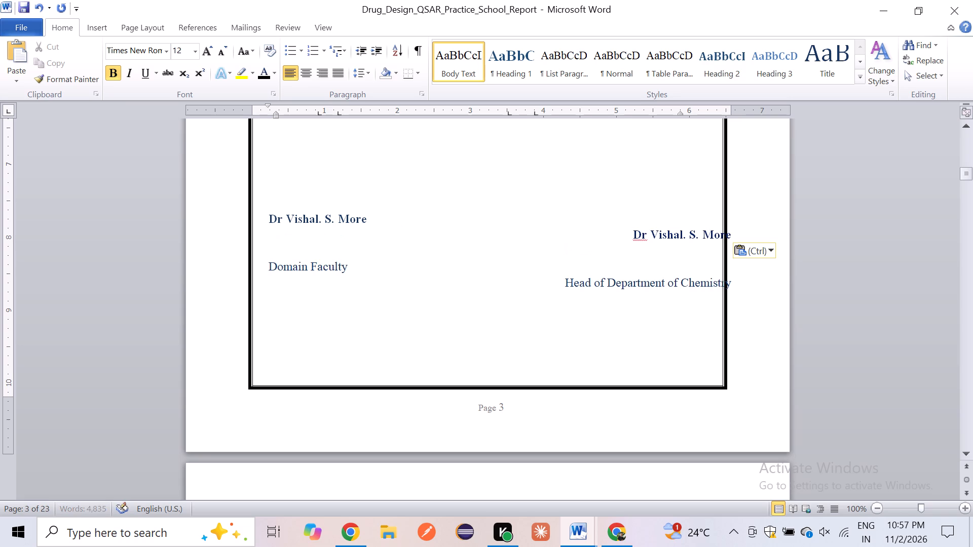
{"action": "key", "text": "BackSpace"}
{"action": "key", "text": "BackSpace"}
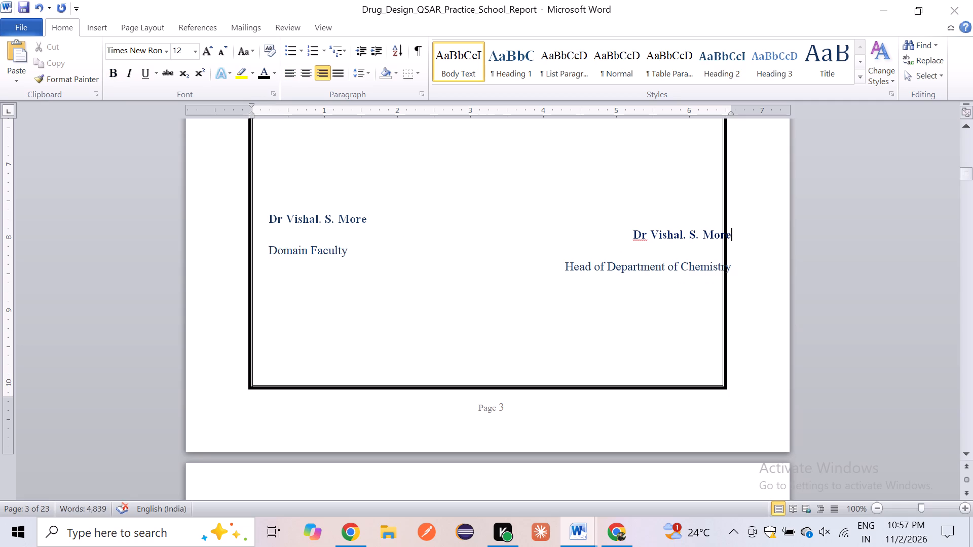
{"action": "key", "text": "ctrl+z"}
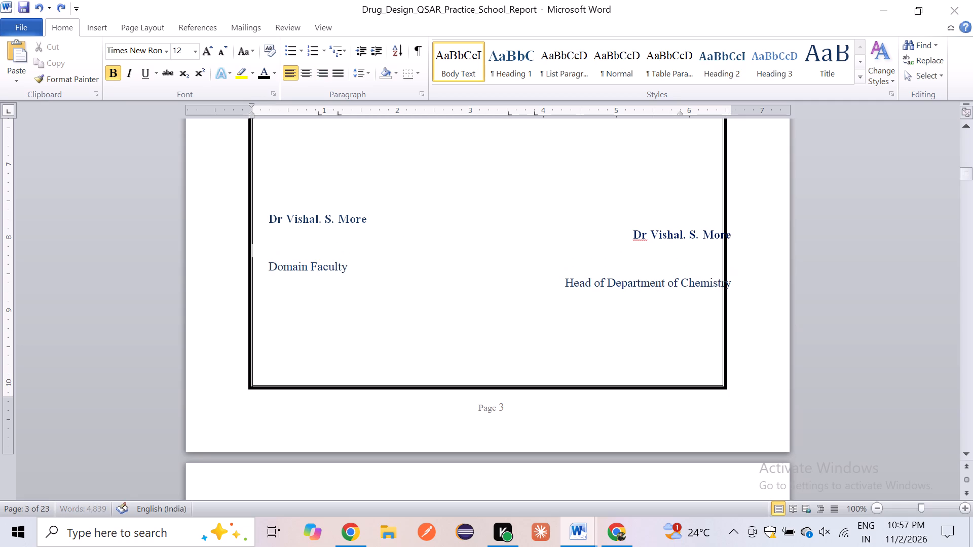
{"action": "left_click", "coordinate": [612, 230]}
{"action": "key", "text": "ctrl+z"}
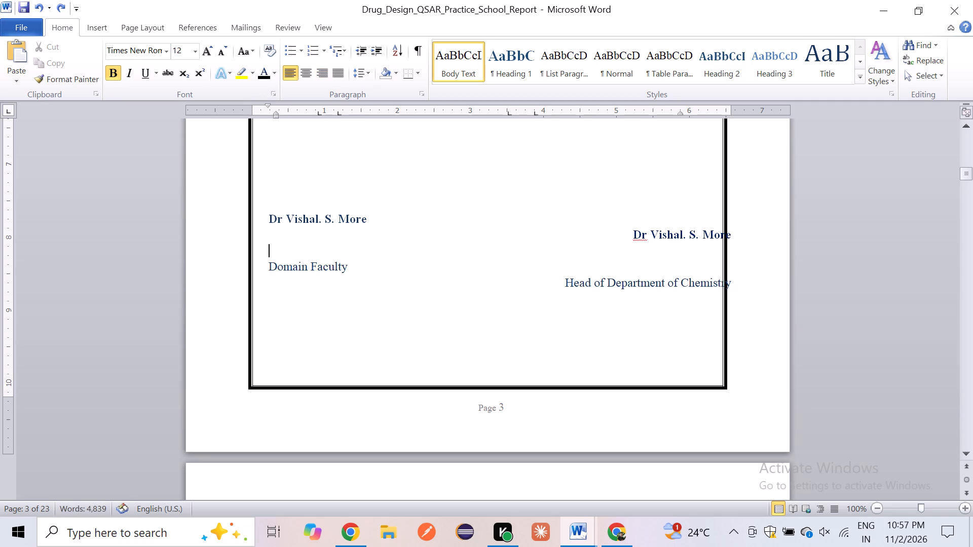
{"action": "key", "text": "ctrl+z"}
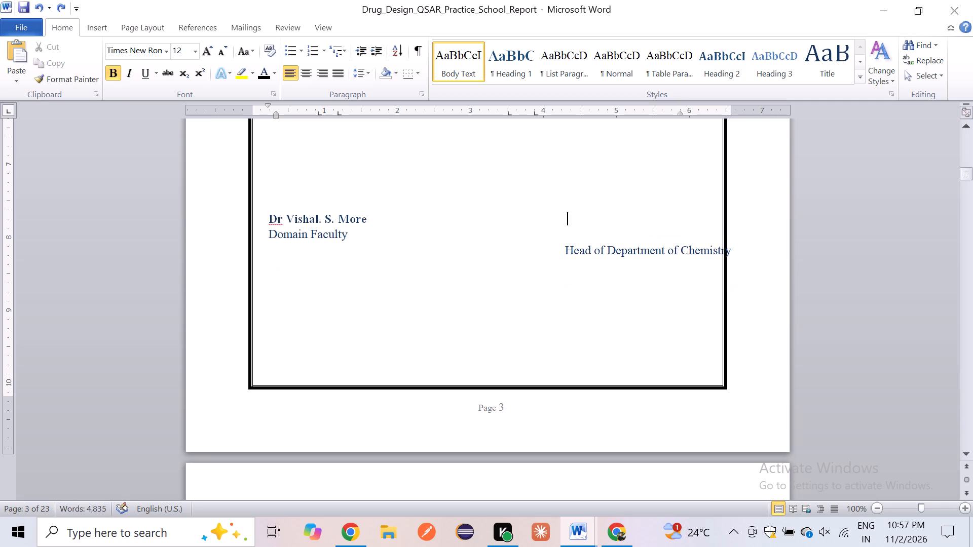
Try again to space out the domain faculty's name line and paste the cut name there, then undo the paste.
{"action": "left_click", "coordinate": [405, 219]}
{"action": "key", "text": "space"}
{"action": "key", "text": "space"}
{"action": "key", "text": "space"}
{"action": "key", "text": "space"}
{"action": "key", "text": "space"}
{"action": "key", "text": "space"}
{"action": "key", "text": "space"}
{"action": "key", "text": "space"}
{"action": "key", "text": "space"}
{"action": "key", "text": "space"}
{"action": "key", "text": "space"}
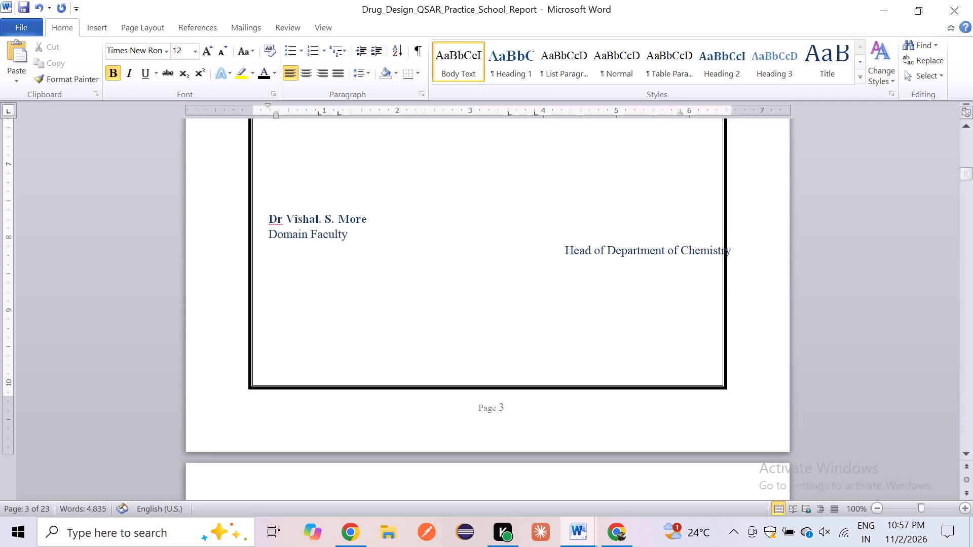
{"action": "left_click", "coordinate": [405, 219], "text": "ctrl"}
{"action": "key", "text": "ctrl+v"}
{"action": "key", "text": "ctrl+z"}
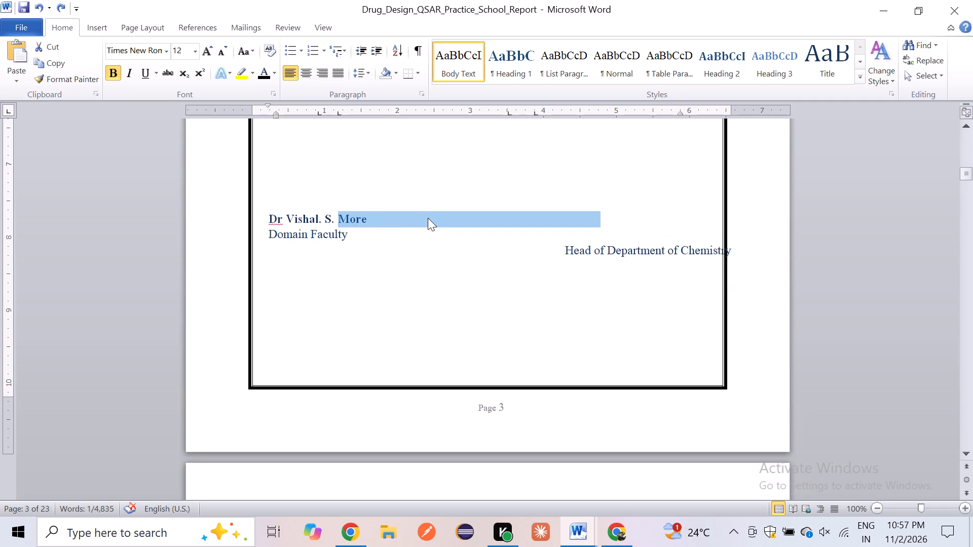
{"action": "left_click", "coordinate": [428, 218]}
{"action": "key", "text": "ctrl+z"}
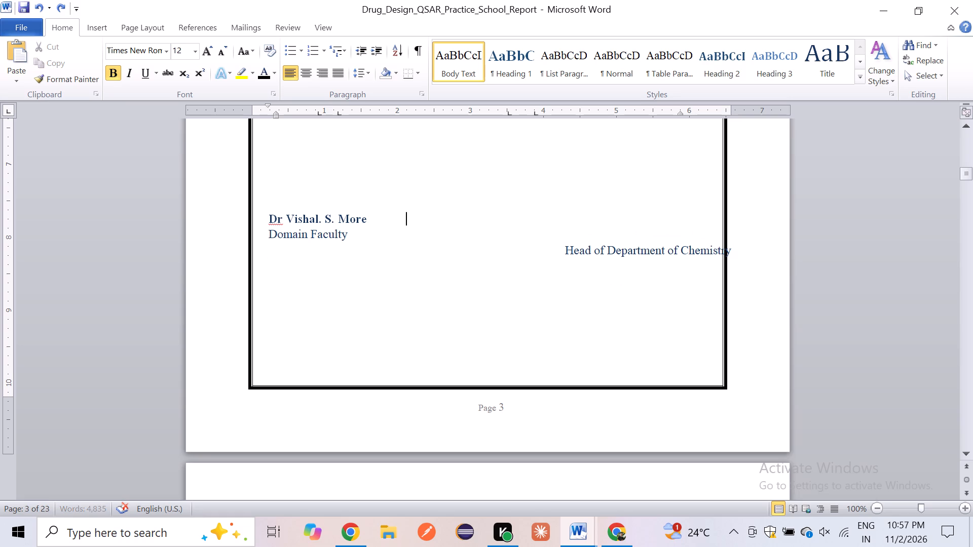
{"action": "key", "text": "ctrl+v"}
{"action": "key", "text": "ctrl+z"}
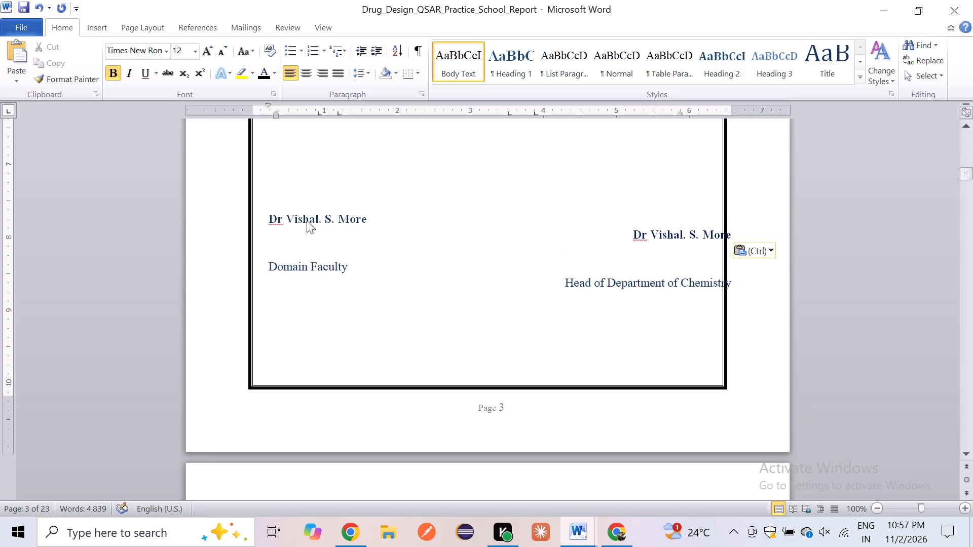
Copy the domain faculty's bold name without its line break and paste the copy on the same line.
{"action": "left_click_drag", "start_coordinate": [269, 222], "coordinate": [369, 215]}
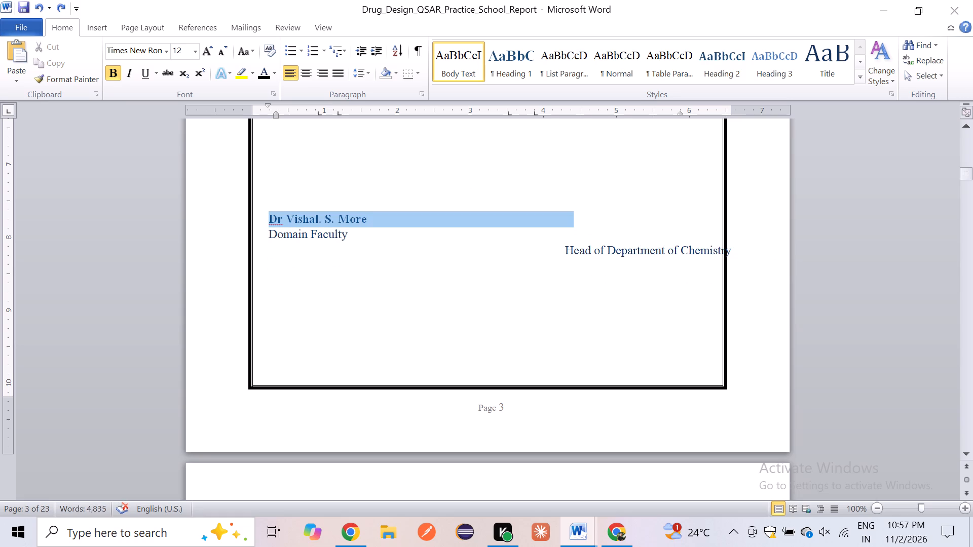
{"action": "left_click_drag", "start_coordinate": [369, 215], "coordinate": [368, 219]}
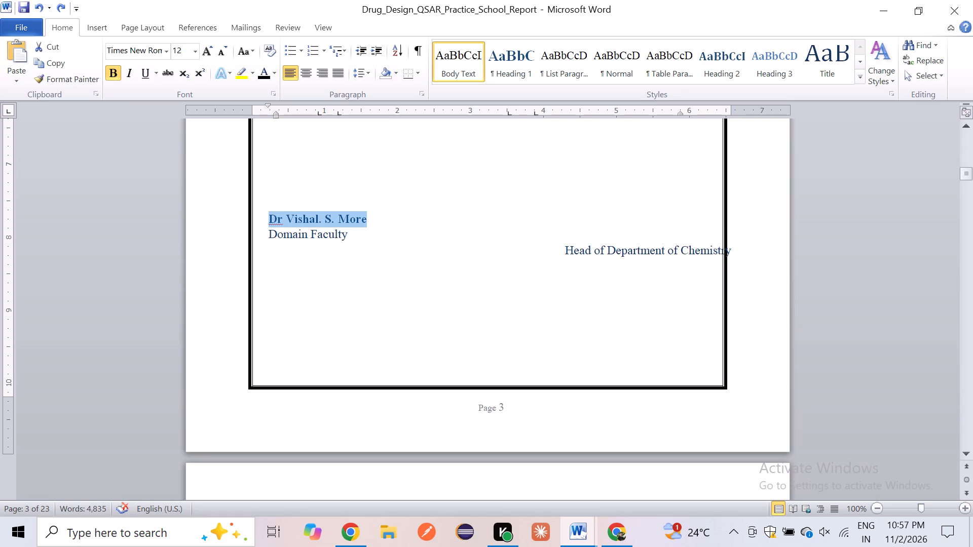
{"action": "key", "text": "ctrl+c"}
{"action": "left_click", "coordinate": [382, 225]}
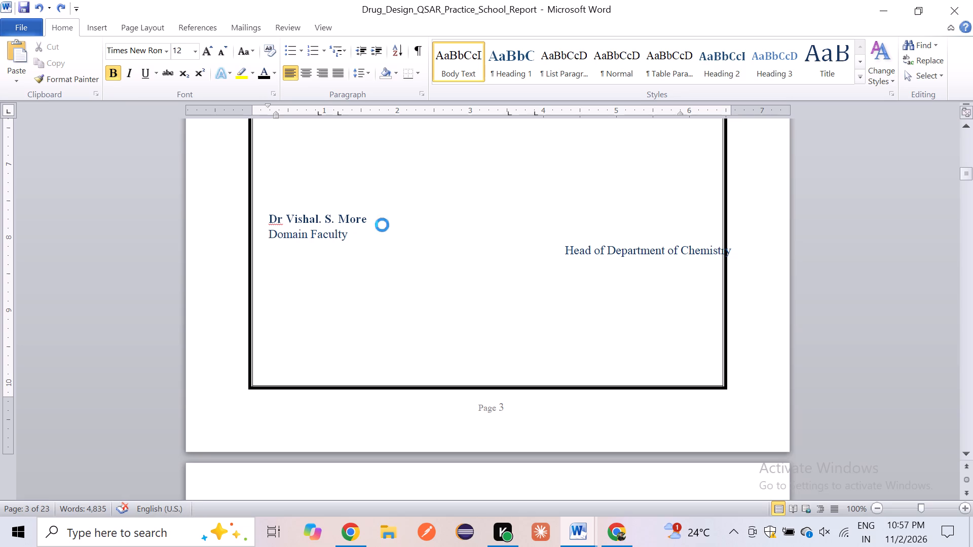
{"action": "key", "text": "ctrl+v"}
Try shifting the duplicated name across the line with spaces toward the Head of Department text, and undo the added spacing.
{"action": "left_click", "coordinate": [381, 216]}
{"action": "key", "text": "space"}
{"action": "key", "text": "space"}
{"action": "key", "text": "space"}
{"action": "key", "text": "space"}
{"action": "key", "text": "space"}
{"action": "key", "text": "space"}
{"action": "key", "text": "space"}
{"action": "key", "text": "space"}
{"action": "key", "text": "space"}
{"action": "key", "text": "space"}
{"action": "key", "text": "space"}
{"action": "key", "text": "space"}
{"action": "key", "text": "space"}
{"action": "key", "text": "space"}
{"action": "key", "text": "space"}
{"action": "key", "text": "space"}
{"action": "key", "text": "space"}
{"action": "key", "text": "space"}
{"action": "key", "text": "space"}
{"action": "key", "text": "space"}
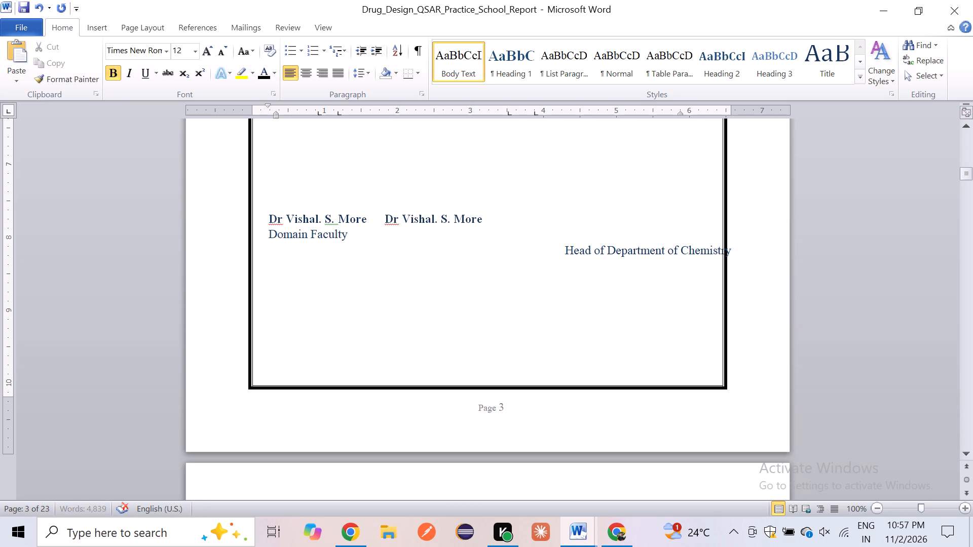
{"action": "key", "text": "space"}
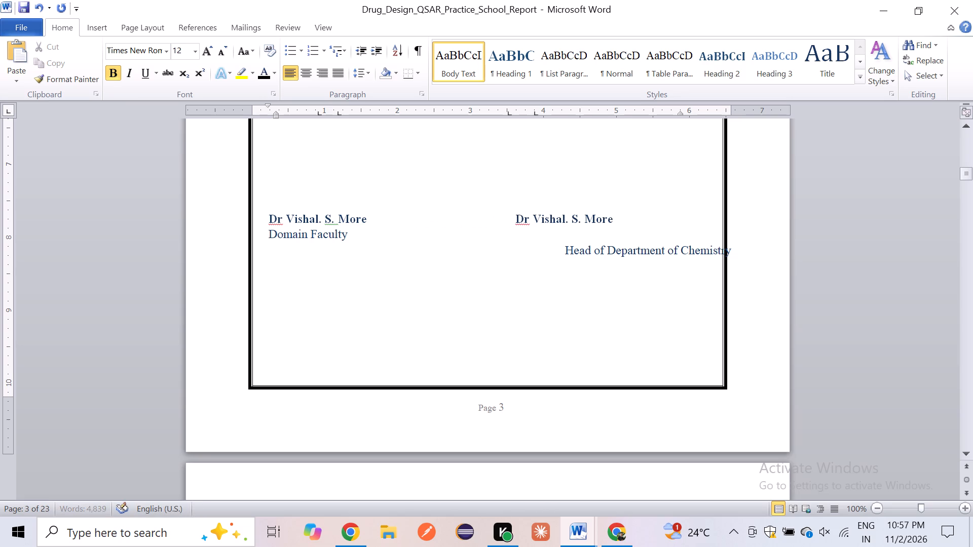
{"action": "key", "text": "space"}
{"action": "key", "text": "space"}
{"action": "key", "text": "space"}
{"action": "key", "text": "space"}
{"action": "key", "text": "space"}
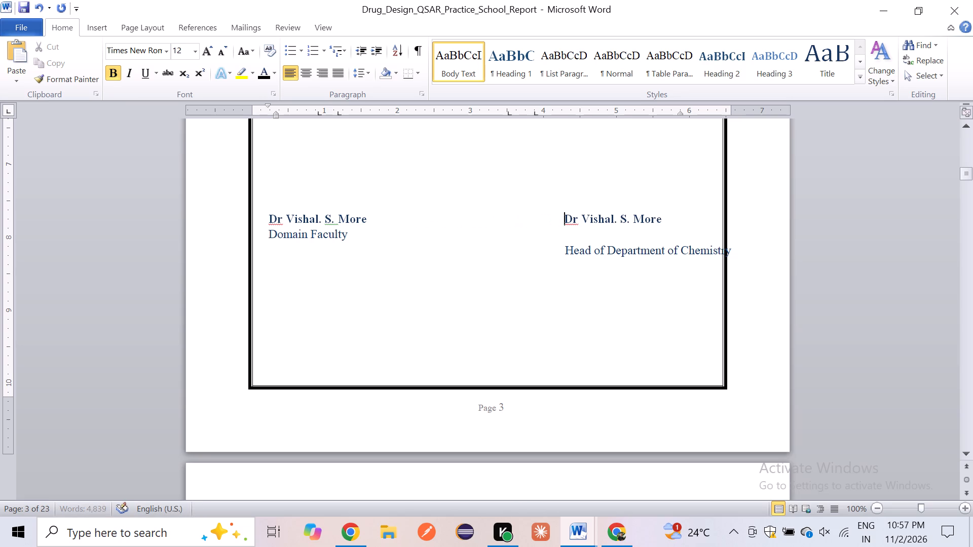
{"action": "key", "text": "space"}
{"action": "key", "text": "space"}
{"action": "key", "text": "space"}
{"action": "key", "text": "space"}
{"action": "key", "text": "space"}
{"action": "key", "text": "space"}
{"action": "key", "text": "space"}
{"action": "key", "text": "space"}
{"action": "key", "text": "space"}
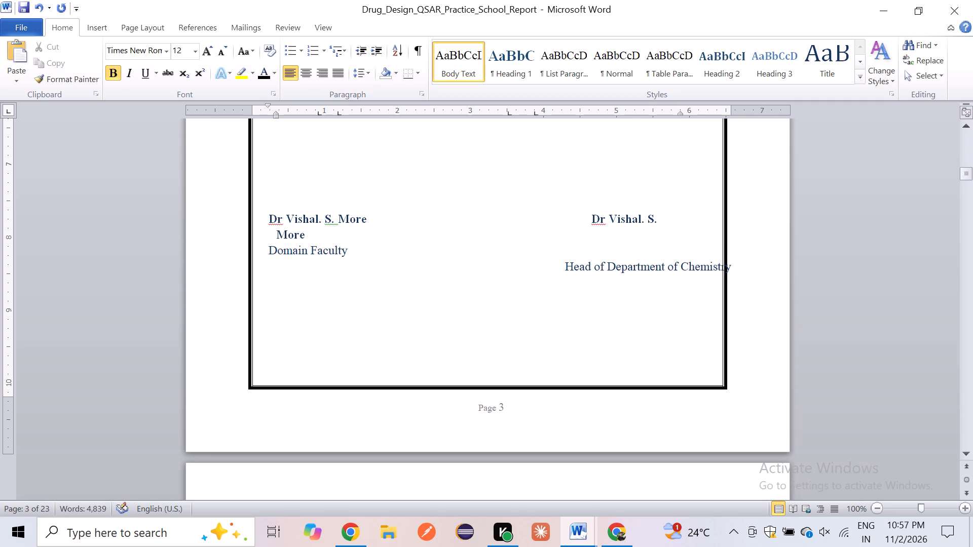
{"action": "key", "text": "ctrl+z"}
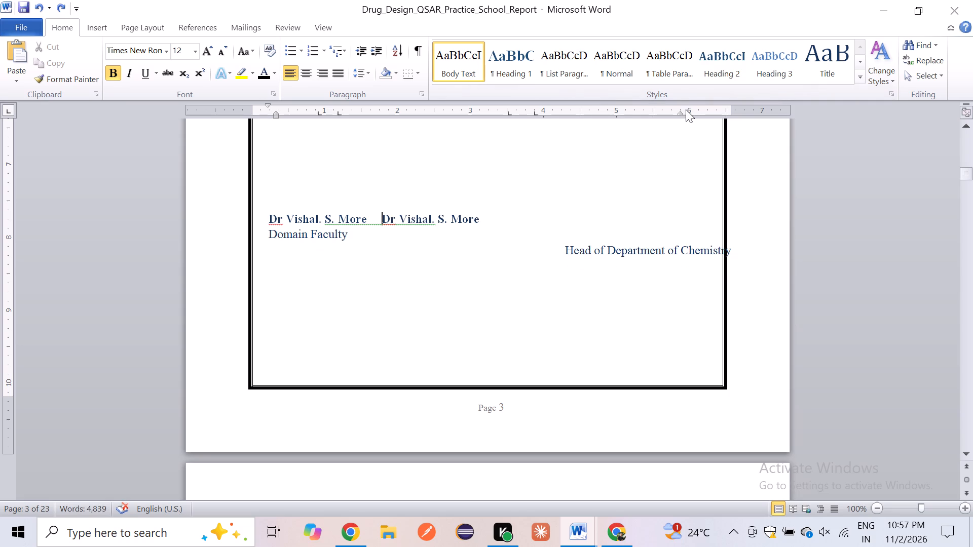
Extend the certificate name line's right indent to about 6.25 inches and space the second name across, above the Head of Department text.
{"action": "left_click_drag", "start_coordinate": [679, 113], "coordinate": [707, 112]}
{"action": "key", "text": "space"}
{"action": "key", "text": "space"}
{"action": "key", "text": "space"}
{"action": "key", "text": "space"}
{"action": "key", "text": "space"}
{"action": "key", "text": "space"}
{"action": "key", "text": "space"}
{"action": "key", "text": "space"}
{"action": "key", "text": "space"}
{"action": "key", "text": "space"}
{"action": "key", "text": "space"}
{"action": "key", "text": "space"}
{"action": "key", "text": "space"}
{"action": "key", "text": "space"}
{"action": "key", "text": "space"}
{"action": "key", "text": "space"}
{"action": "key", "text": "space"}
{"action": "key", "text": "space"}
{"action": "key", "text": "space"}
{"action": "key", "text": "space"}
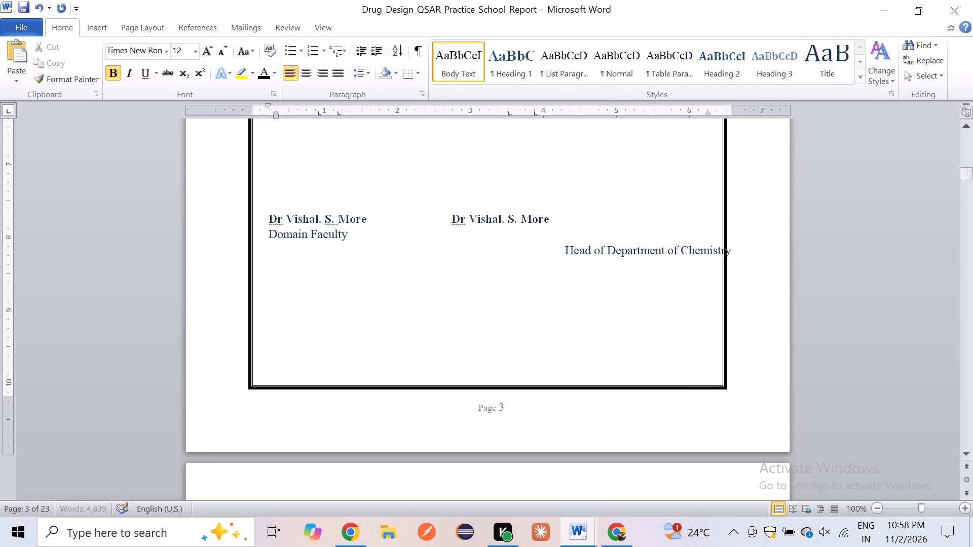
{"action": "key", "text": "space"}
{"action": "key", "text": "space"}
{"action": "key", "text": "space"}
{"action": "key", "text": "space"}
{"action": "key", "text": "space"}
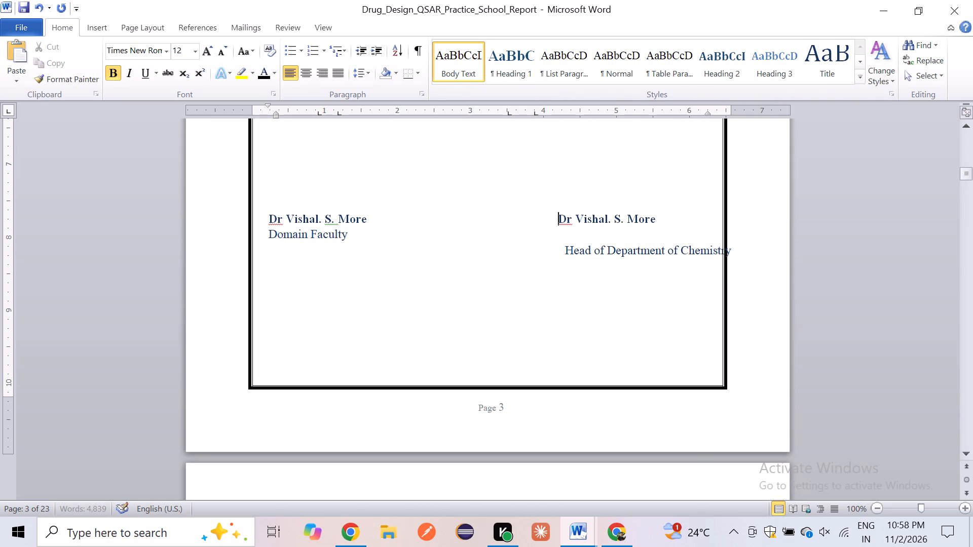
{"action": "key", "text": "space"}
{"action": "key", "text": "space"}
{"action": "key", "text": "space"}
{"action": "key", "text": "space"}
{"action": "key", "text": "space"}
{"action": "key", "text": "space"}
{"action": "key", "text": "space"}
{"action": "key", "text": "space"}
{"action": "key", "text": "space"}
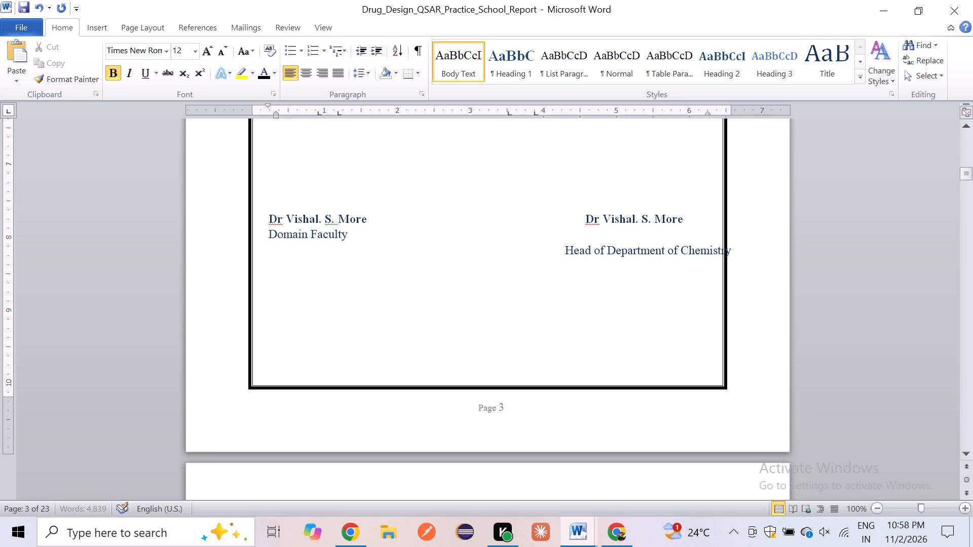
{"action": "key", "text": "space"}
{"action": "key", "text": "space"}
{"action": "key", "text": "space"}
{"action": "key", "text": "space"}
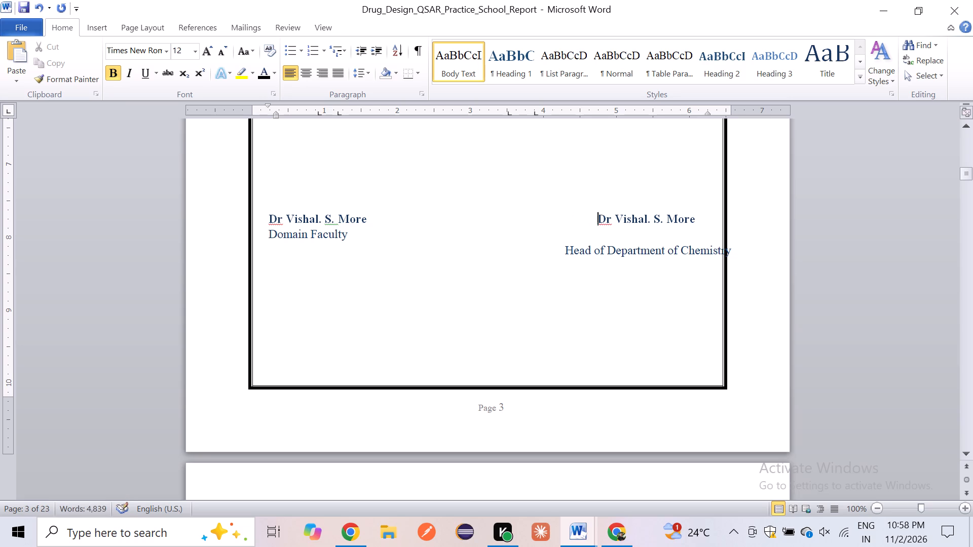
{"action": "key", "text": "space"}
{"action": "key", "text": "space"}
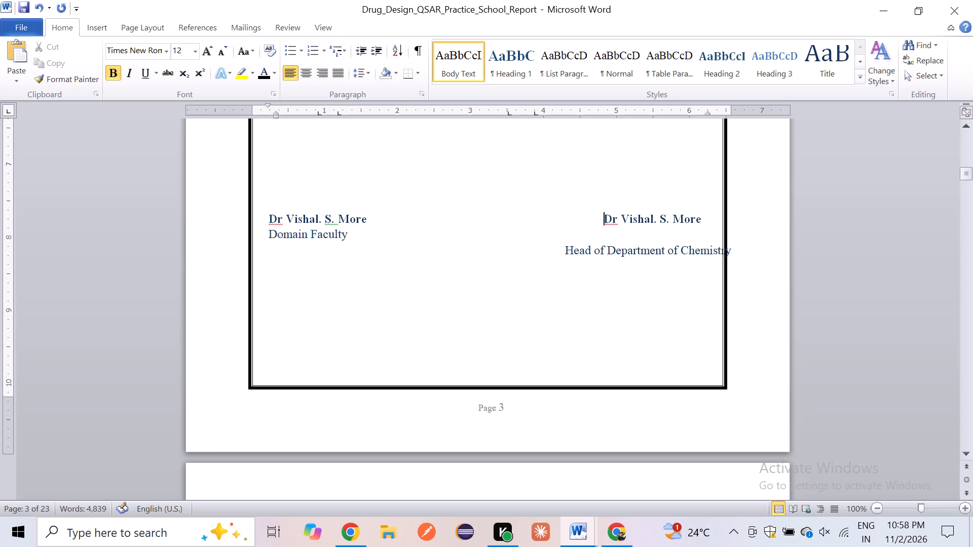
Join the Head of Department text onto the Domain Faculty line, space the two apart, and extend that line's right indent to about 6.25 inches.
{"action": "left_click", "coordinate": [548, 247]}
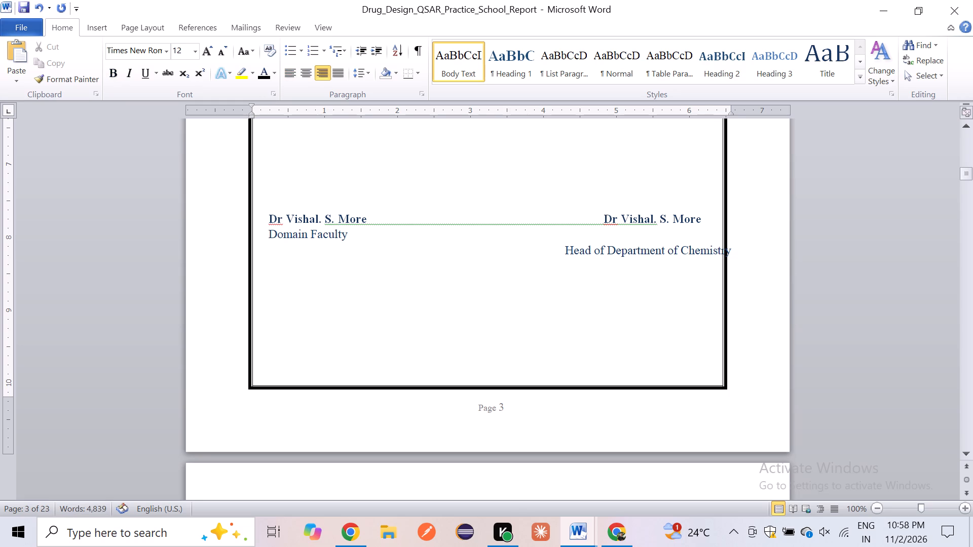
{"action": "key", "text": "BackSpace"}
{"action": "key", "text": "BackSpace"}
{"action": "key", "text": "BackSpace"}
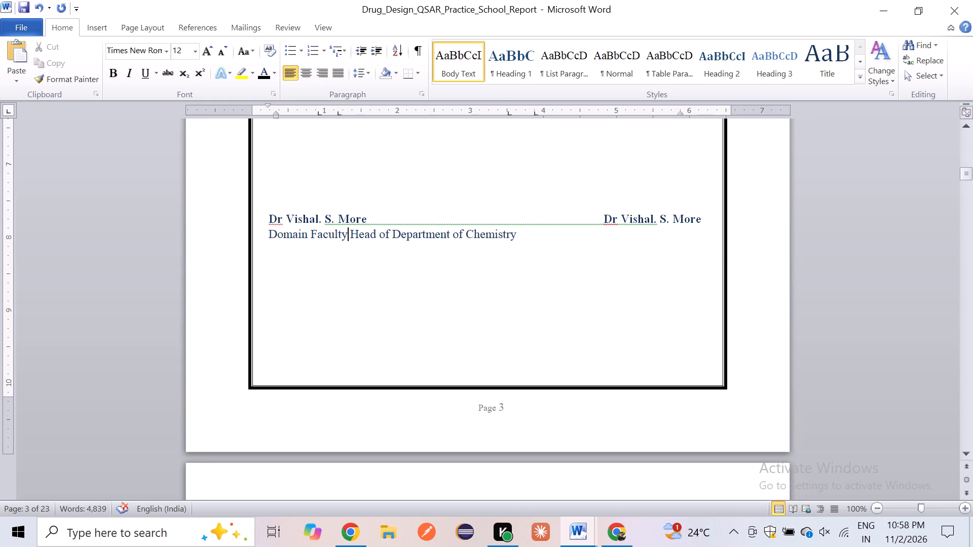
{"action": "key", "text": "space"}
{"action": "key", "text": "space"}
{"action": "key", "text": "space"}
{"action": "key", "text": "space"}
{"action": "key", "text": "space"}
{"action": "key", "text": "space"}
{"action": "key", "text": "space"}
{"action": "key", "text": "space"}
{"action": "key", "text": "space"}
{"action": "key", "text": "space"}
{"action": "key", "text": "space"}
{"action": "key", "text": "space"}
{"action": "key", "text": "space"}
{"action": "key", "text": "space"}
{"action": "key", "text": "space"}
{"action": "key", "text": "space"}
{"action": "key", "text": "space"}
{"action": "key", "text": "space"}
{"action": "key", "text": "space"}
{"action": "key", "text": "space"}
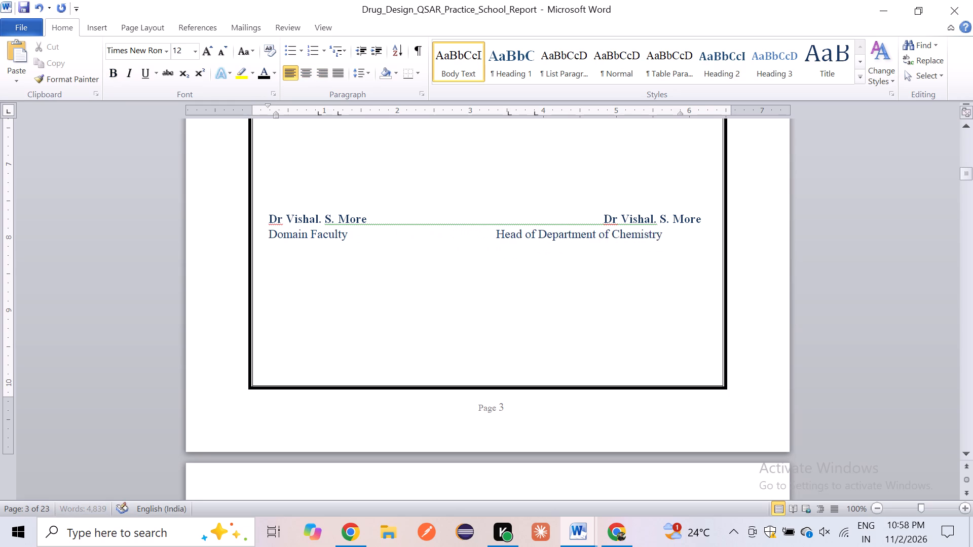
{"action": "key", "text": "space"}
{"action": "key", "text": "space"}
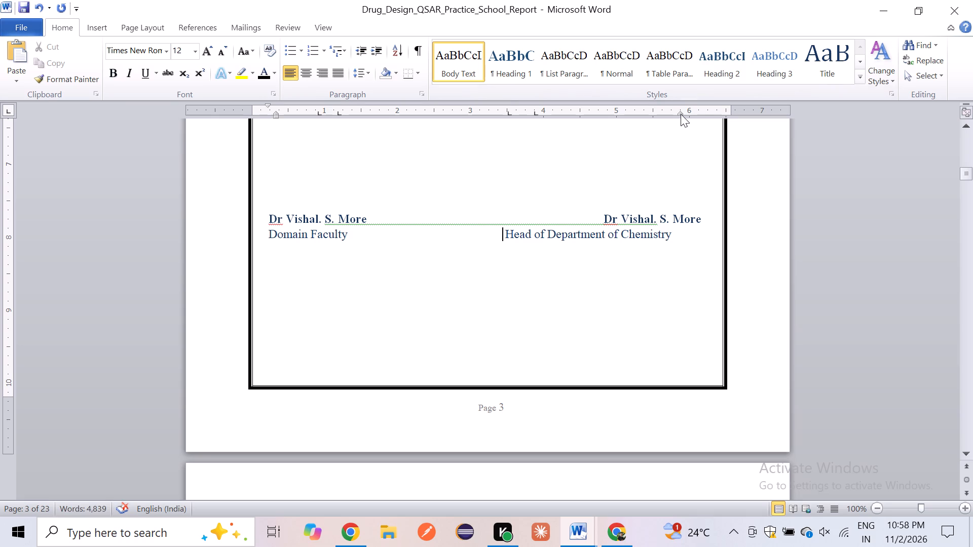
{"action": "left_click_drag", "start_coordinate": [680, 114], "coordinate": [707, 115]}
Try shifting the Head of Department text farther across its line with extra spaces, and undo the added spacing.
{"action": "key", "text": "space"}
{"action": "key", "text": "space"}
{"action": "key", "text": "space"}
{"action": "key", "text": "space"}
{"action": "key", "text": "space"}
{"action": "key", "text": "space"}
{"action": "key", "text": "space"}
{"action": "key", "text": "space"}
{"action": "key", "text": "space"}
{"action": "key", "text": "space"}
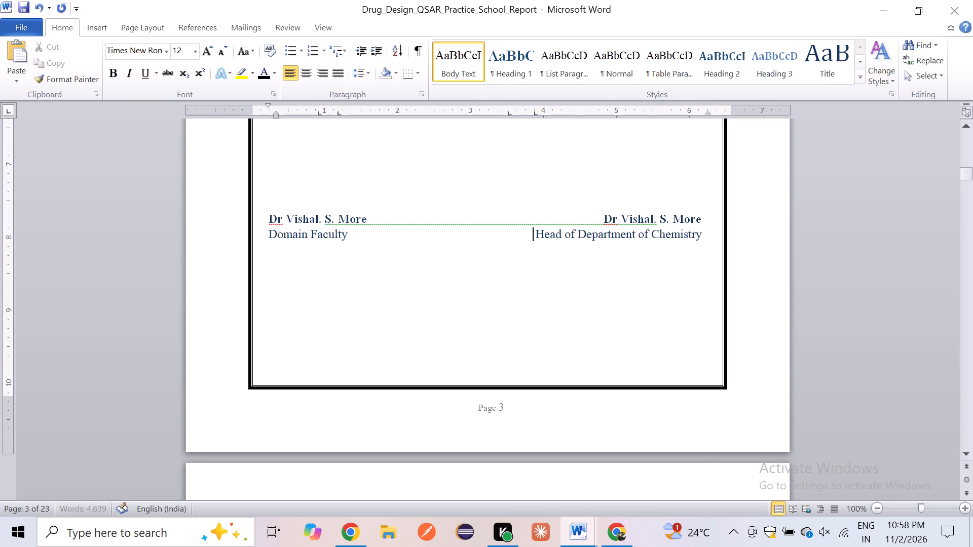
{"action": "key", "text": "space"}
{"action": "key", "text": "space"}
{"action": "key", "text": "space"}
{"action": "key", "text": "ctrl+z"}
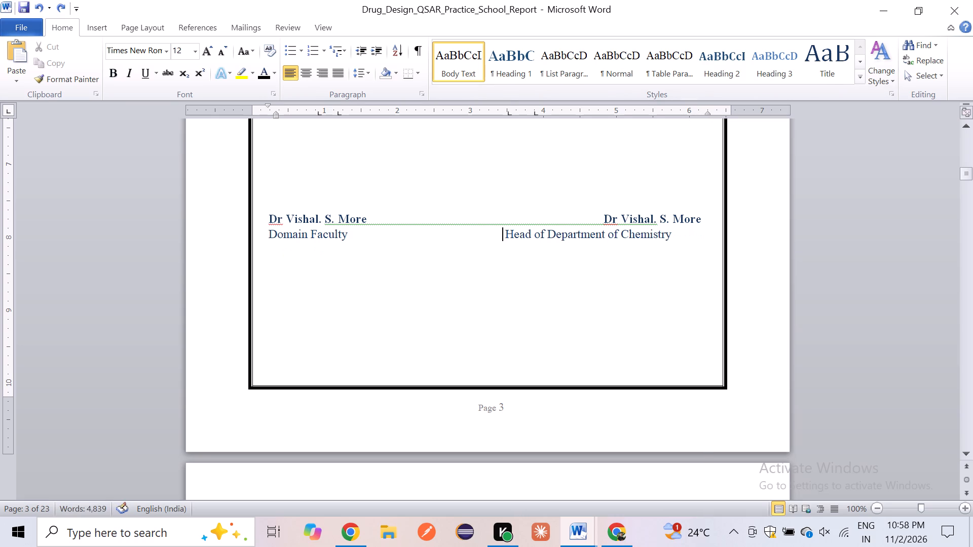
Remove five spaces before the second signature name and nudge the name line's right indent slightly outward.
{"action": "left_click", "coordinate": [602, 219]}
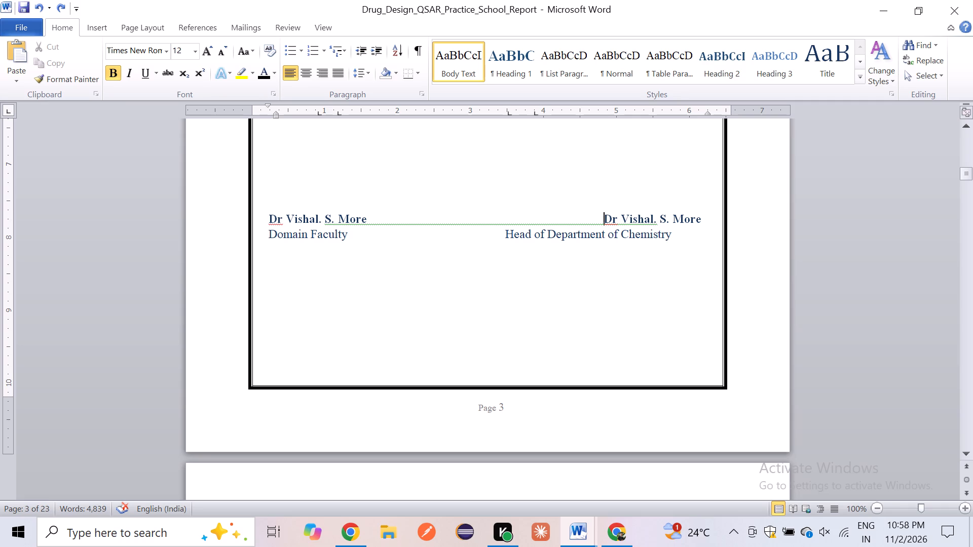
{"action": "key", "text": "BackSpace"}
{"action": "key", "text": "BackSpace"}
{"action": "key", "text": "BackSpace"}
{"action": "key", "text": "BackSpace"}
{"action": "key", "text": "BackSpace"}
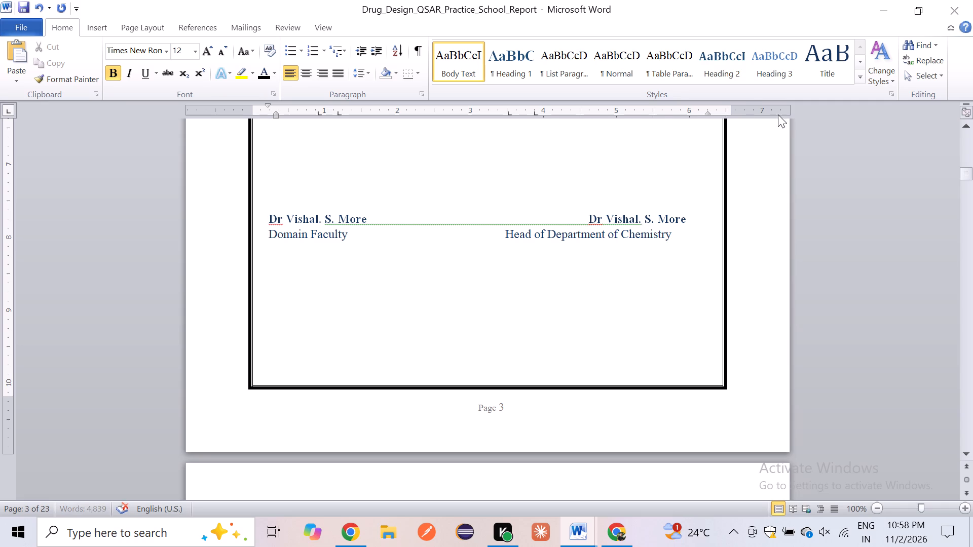
{"action": "left_click_drag", "start_coordinate": [708, 113], "coordinate": [715, 116]}
{"action": "left_click_drag", "start_coordinate": [715, 116], "coordinate": [712, 119]}
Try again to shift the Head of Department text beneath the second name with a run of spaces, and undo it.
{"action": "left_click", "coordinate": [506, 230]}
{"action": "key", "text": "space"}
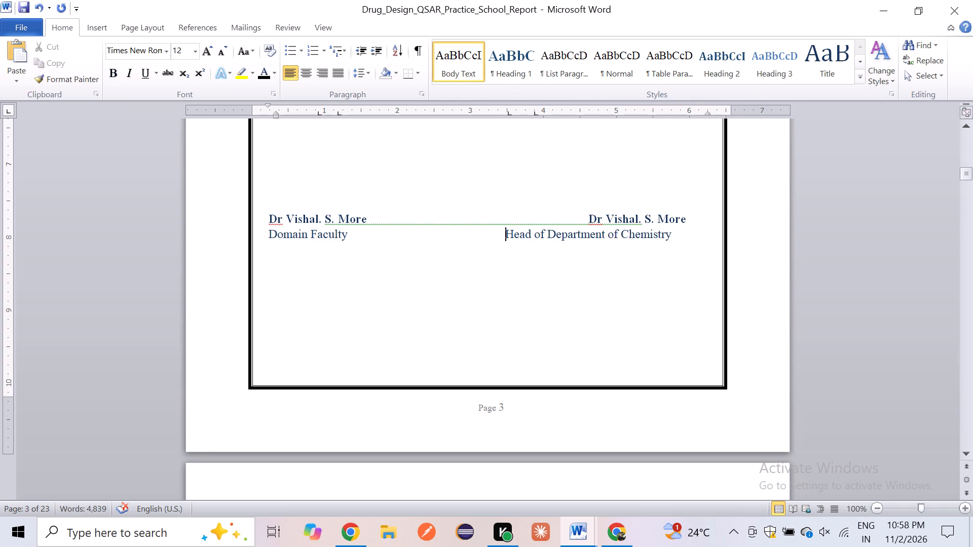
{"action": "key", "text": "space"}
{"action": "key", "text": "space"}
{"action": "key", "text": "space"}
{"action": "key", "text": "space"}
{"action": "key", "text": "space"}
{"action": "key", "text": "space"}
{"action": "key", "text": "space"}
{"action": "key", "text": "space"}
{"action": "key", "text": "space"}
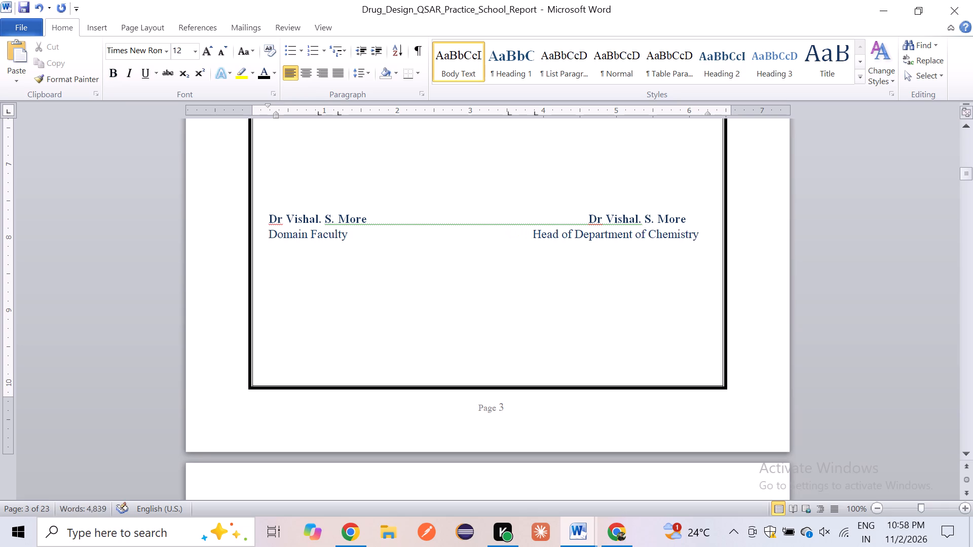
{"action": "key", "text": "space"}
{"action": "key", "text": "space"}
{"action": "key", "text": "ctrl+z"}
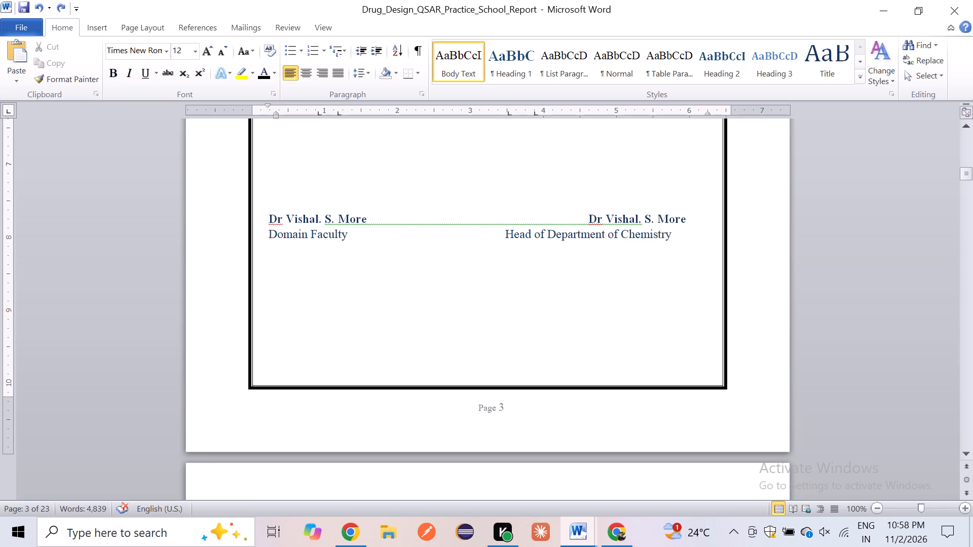
Insert four spaces before the Head of Department text on the certificate's role line.
{"action": "key", "text": "space"}
{"action": "key", "text": "space"}
{"action": "key", "text": "space"}
{"action": "key", "text": "space"}
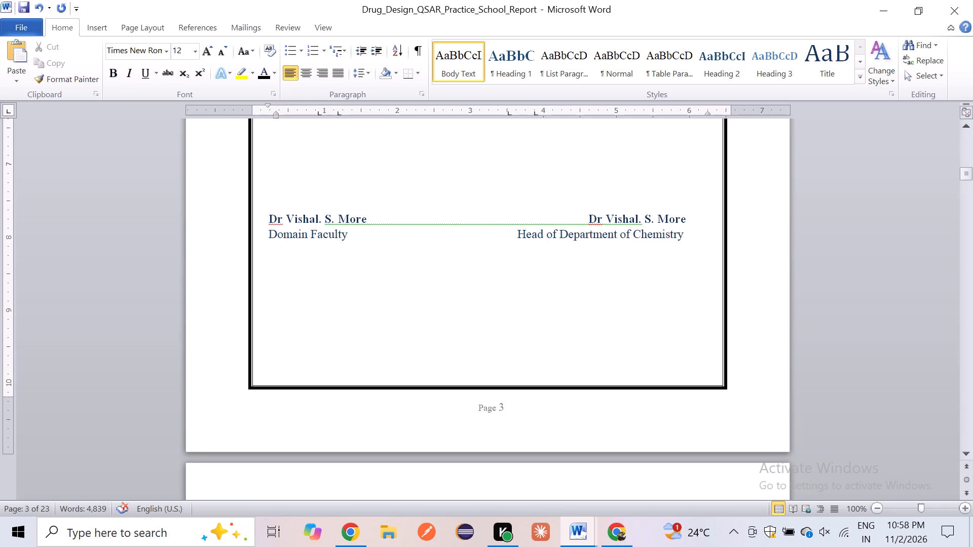
Shorten the first name to the initial "V." in both bold signature names.
{"action": "left_click", "coordinate": [637, 219]}
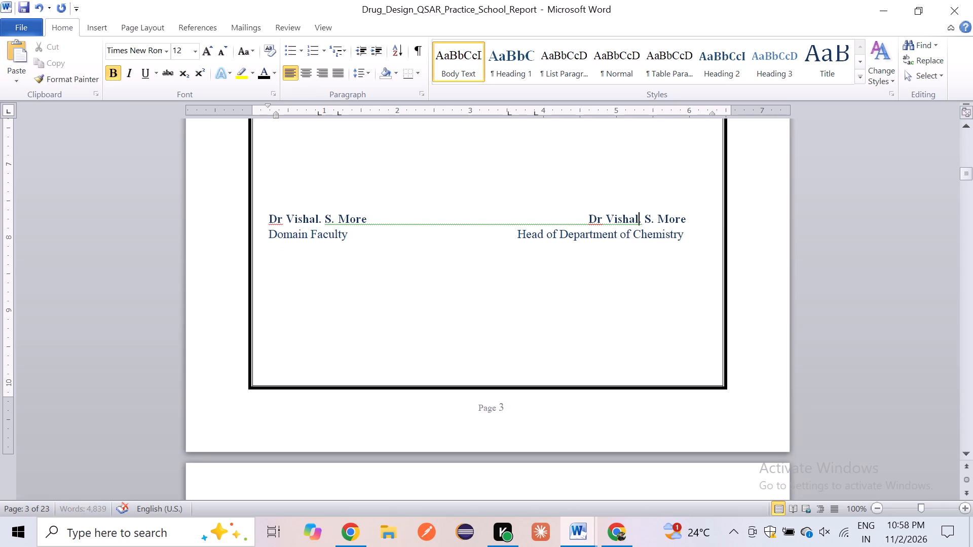
{"action": "key", "text": "BackSpace"}
{"action": "key", "text": "BackSpace"}
{"action": "key", "text": "BackSpace"}
{"action": "key", "text": "BackSpace"}
{"action": "key", "text": "BackSpace"}
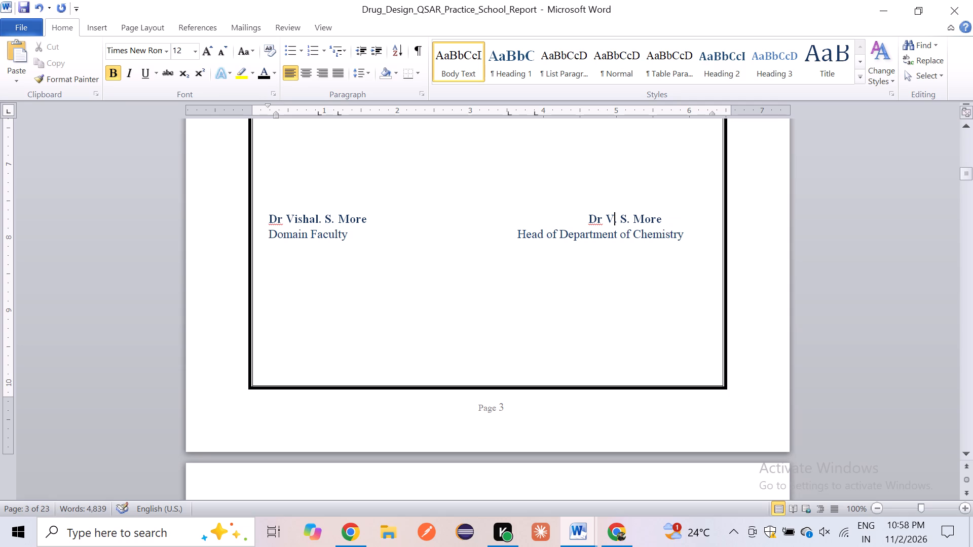
{"action": "left_click", "coordinate": [318, 218]}
{"action": "key", "text": "BackSpace"}
{"action": "key", "text": "BackSpace"}
{"action": "key", "text": "BackSpace"}
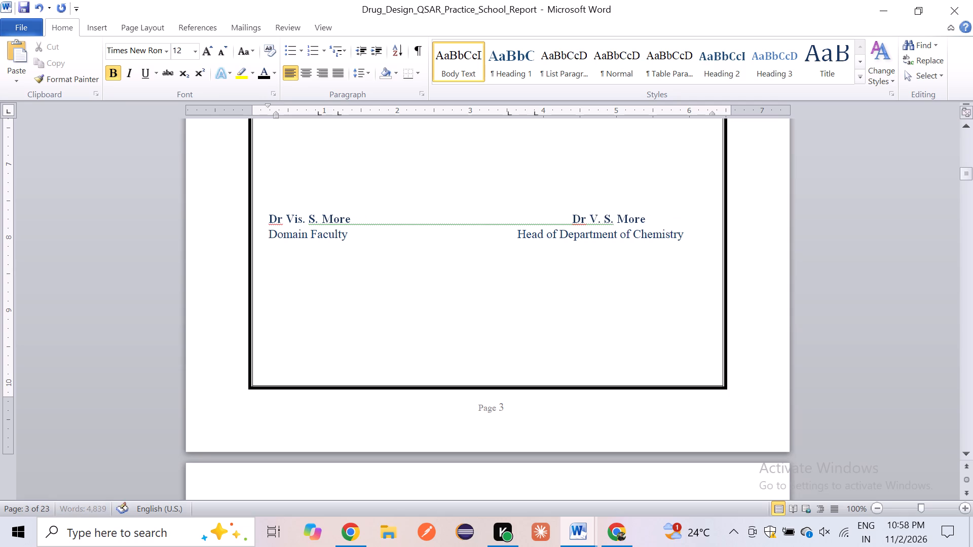
{"action": "key", "text": "BackSpace"}
{"action": "key", "text": "BackSpace"}
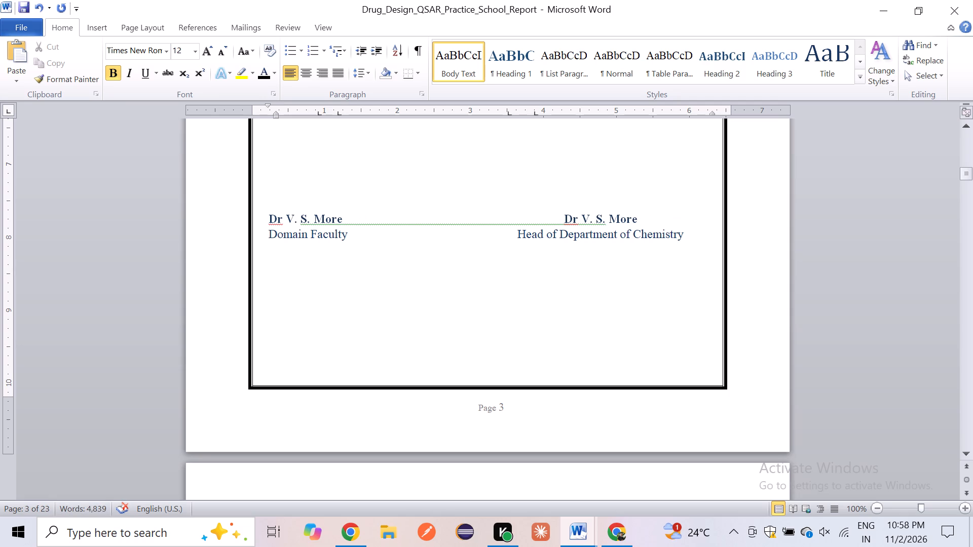
Indent the role line and the name line above it to start at about 0.5 inch.
{"action": "left_click", "coordinate": [429, 239]}
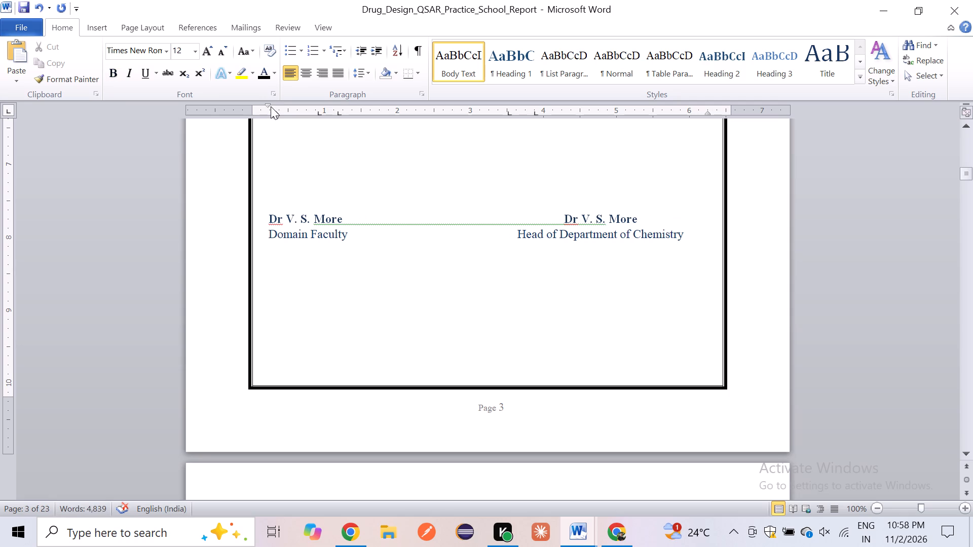
{"action": "left_click_drag", "start_coordinate": [266, 106], "coordinate": [277, 107]}
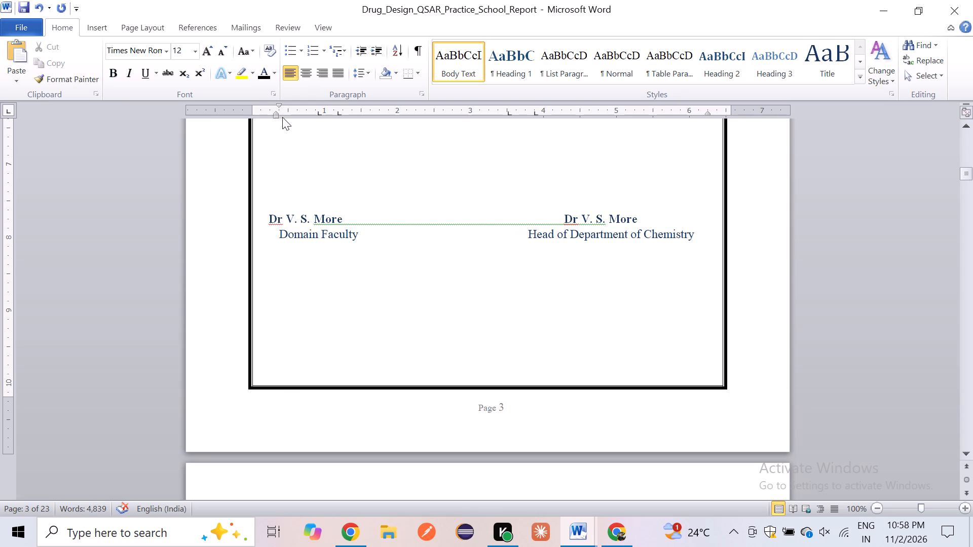
{"action": "left_click_drag", "start_coordinate": [276, 115], "coordinate": [284, 116]}
{"action": "left_click", "coordinate": [269, 219]}
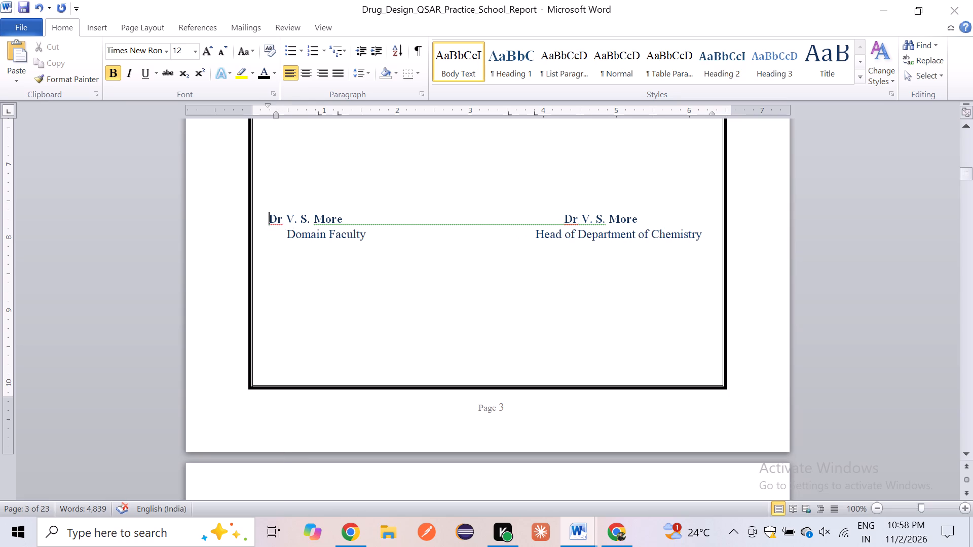
{"action": "left_click_drag", "start_coordinate": [268, 105], "coordinate": [287, 106]}
{"action": "left_click", "coordinate": [420, 302]}
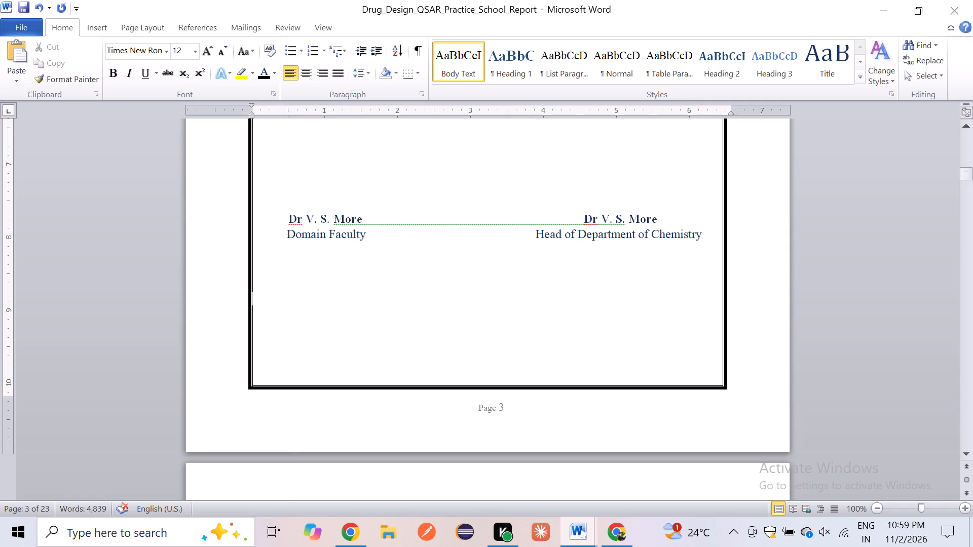
Check the finished signature block on the certificate page and save the report.
{"action": "scroll", "coordinate": [420, 302], "scroll_direction": "down", "scroll_amount": 1}
{"action": "scroll", "coordinate": [420, 302], "scroll_direction": "up", "scroll_amount": 1}
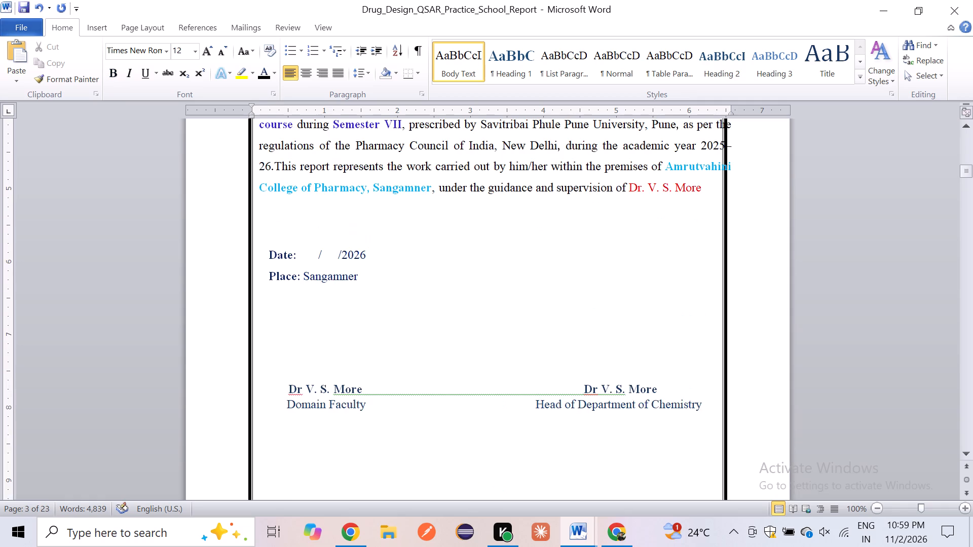
{"action": "scroll", "coordinate": [420, 302], "scroll_direction": "down", "scroll_amount": 1}
{"action": "key", "text": "ctrl+s"}
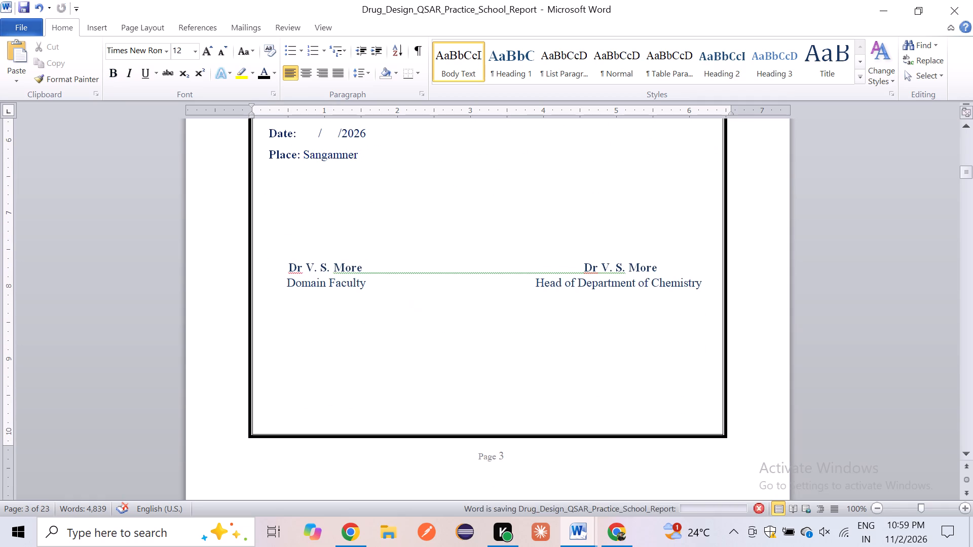
Delete the italic note about blank page numbers below the index table.
{"action": "scroll", "coordinate": [420, 302], "scroll_direction": "down", "scroll_amount": 4}
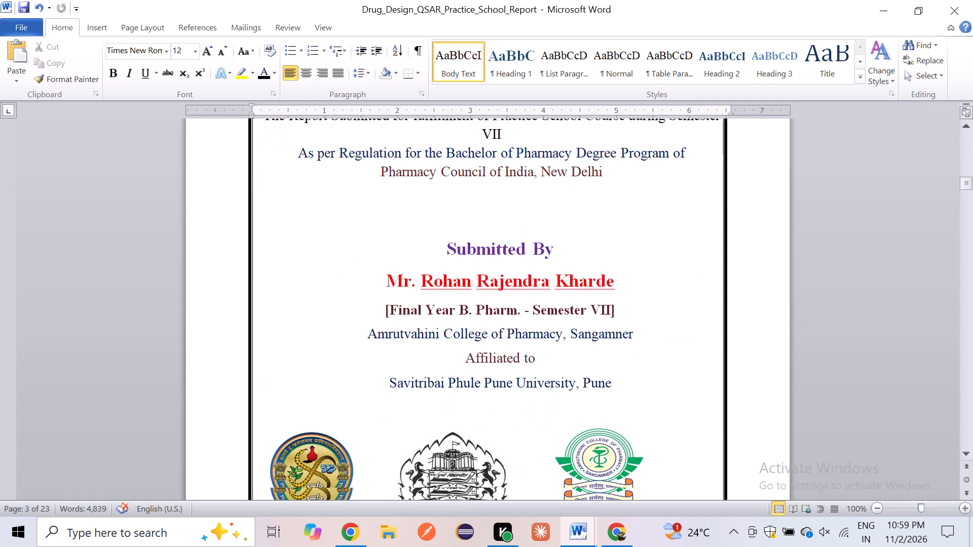
{"action": "scroll", "coordinate": [420, 302], "scroll_direction": "down", "scroll_amount": 5}
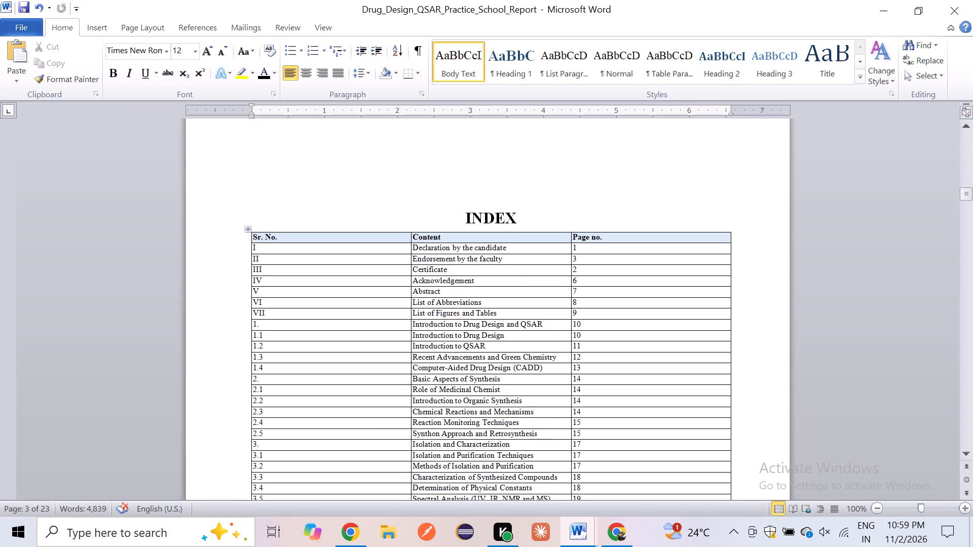
{"action": "scroll", "coordinate": [420, 302], "scroll_direction": "down", "scroll_amount": 1}
{"action": "scroll", "coordinate": [420, 302], "scroll_direction": "up", "scroll_amount": 1}
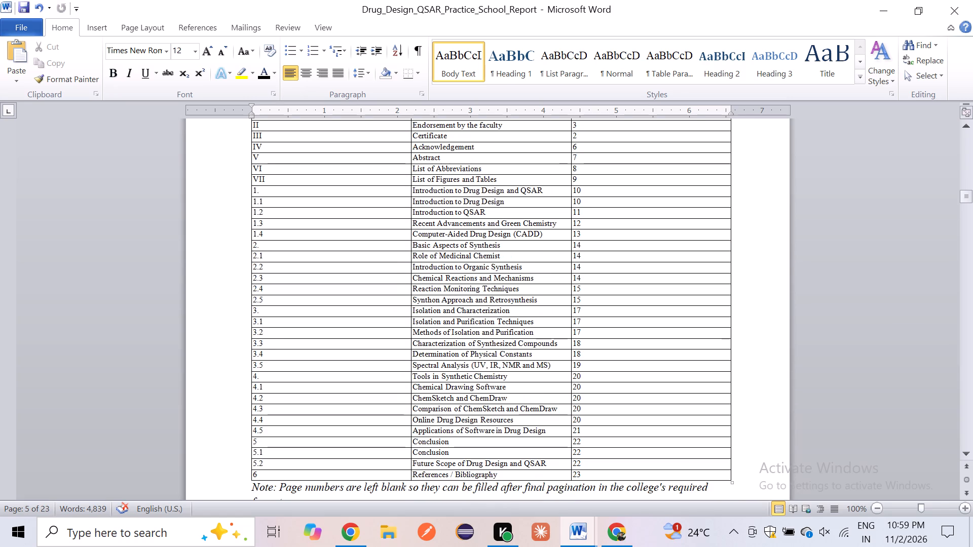
{"action": "scroll", "coordinate": [420, 302], "scroll_direction": "down", "scroll_amount": 1}
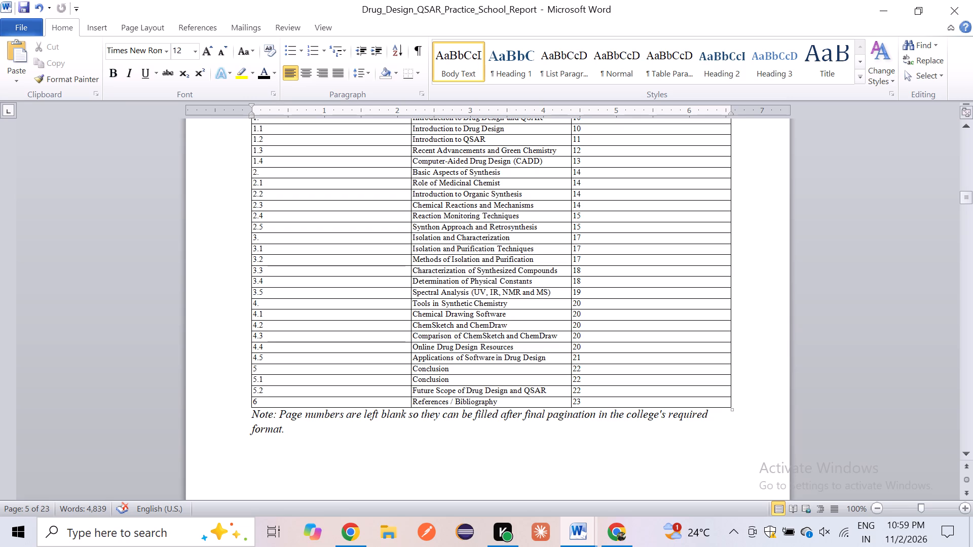
{"action": "left_click_drag", "start_coordinate": [293, 432], "coordinate": [238, 411]}
{"action": "key", "text": "BackSpace"}
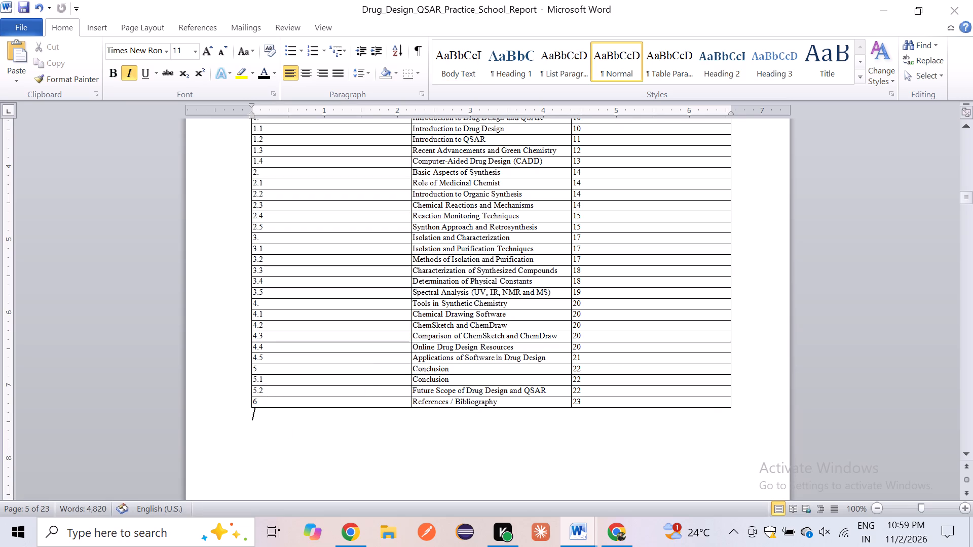
Set the INDEX heading and the entire index table to Times New Roman, size 12.
{"action": "scroll", "coordinate": [316, 412], "scroll_direction": "up", "scroll_amount": 1}
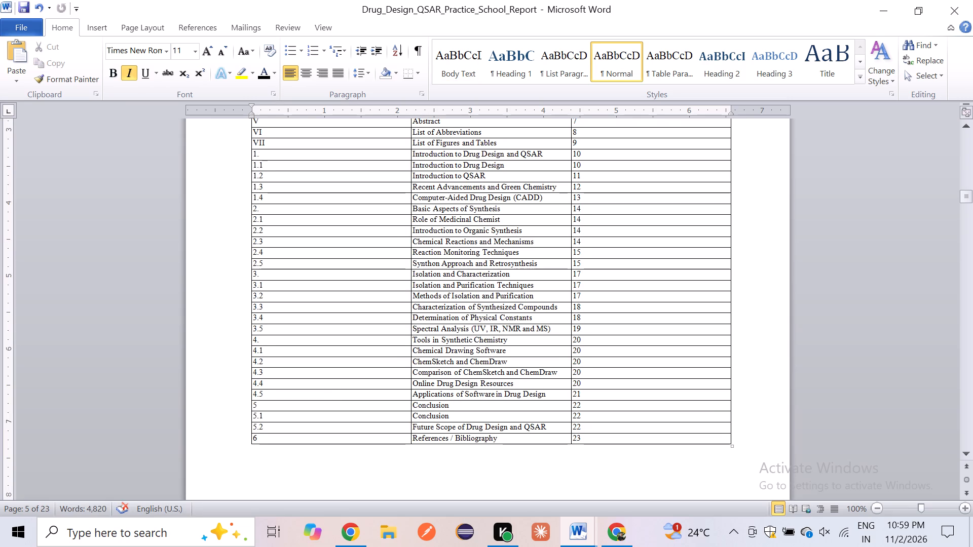
{"action": "scroll", "coordinate": [321, 421], "scroll_direction": "up", "scroll_amount": 1}
{"action": "left_click_drag", "start_coordinate": [257, 189], "coordinate": [371, 291]}
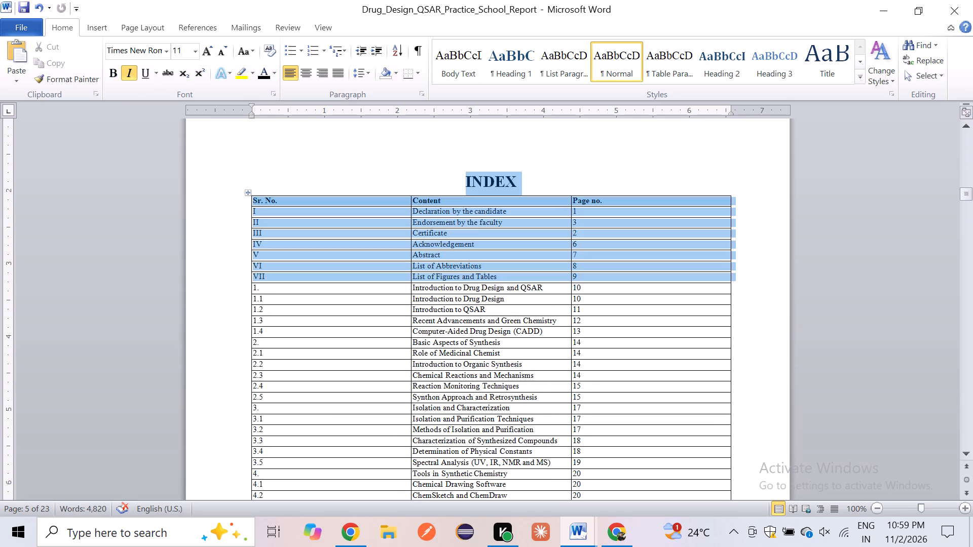
{"action": "left_click_drag", "start_coordinate": [371, 291], "coordinate": [589, 372]}
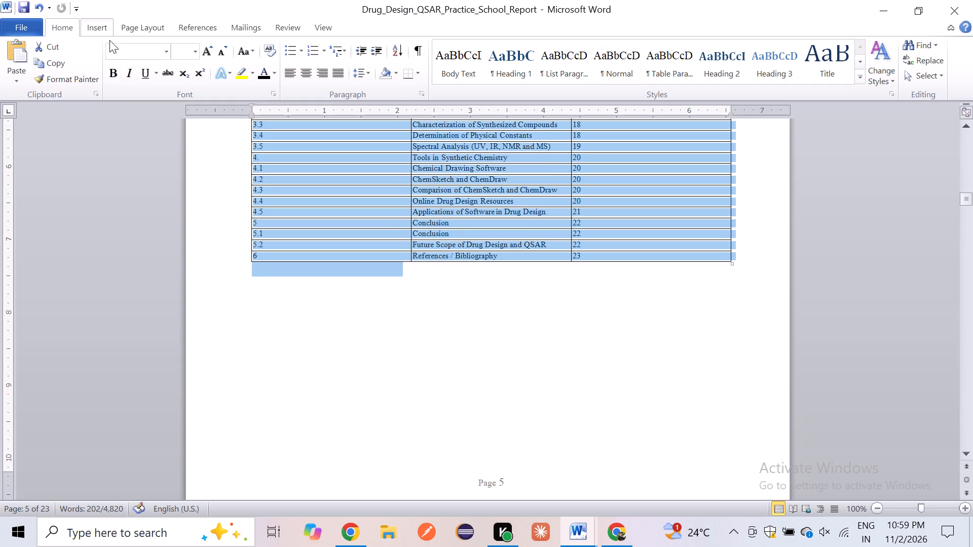
{"action": "left_click", "coordinate": [118, 48]}
{"action": "type", "text": "tim"}
{"action": "key", "text": "Tab"}
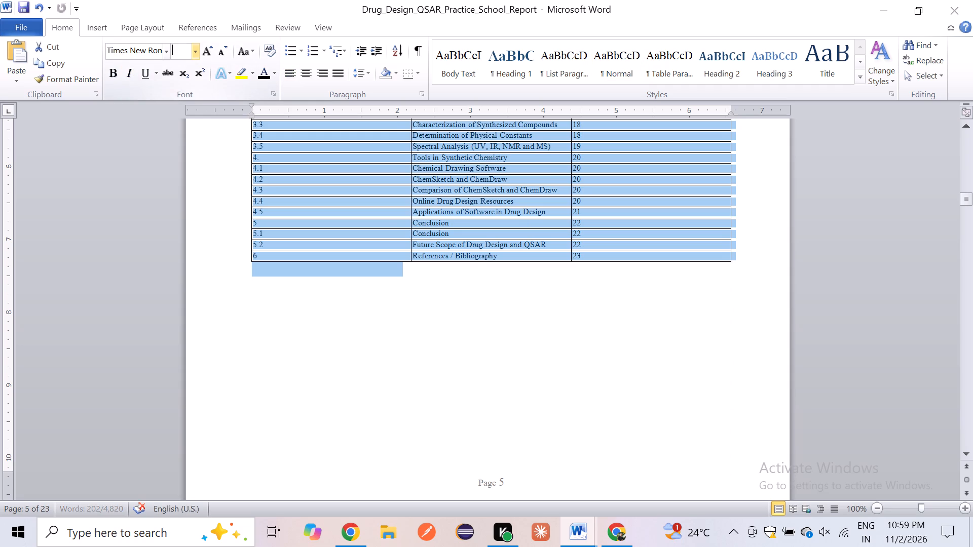
{"action": "type", "text": "12"}
{"action": "key", "text": "Return"}
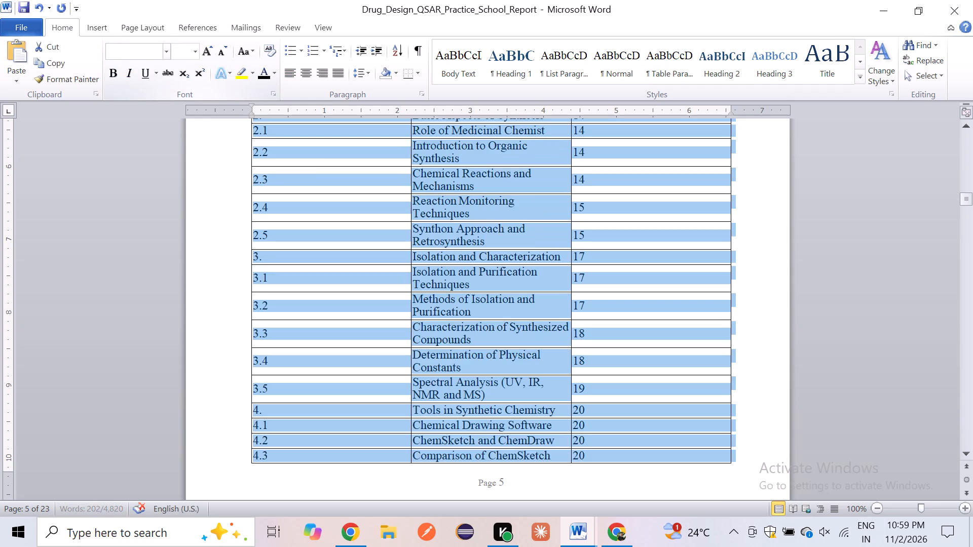
{"action": "left_click", "coordinate": [315, 171]}
Remove the empty lines above the INDEX heading so it starts at the top of its page, keeping the heading text intact.
{"action": "scroll", "coordinate": [315, 171], "scroll_direction": "down", "scroll_amount": 1}
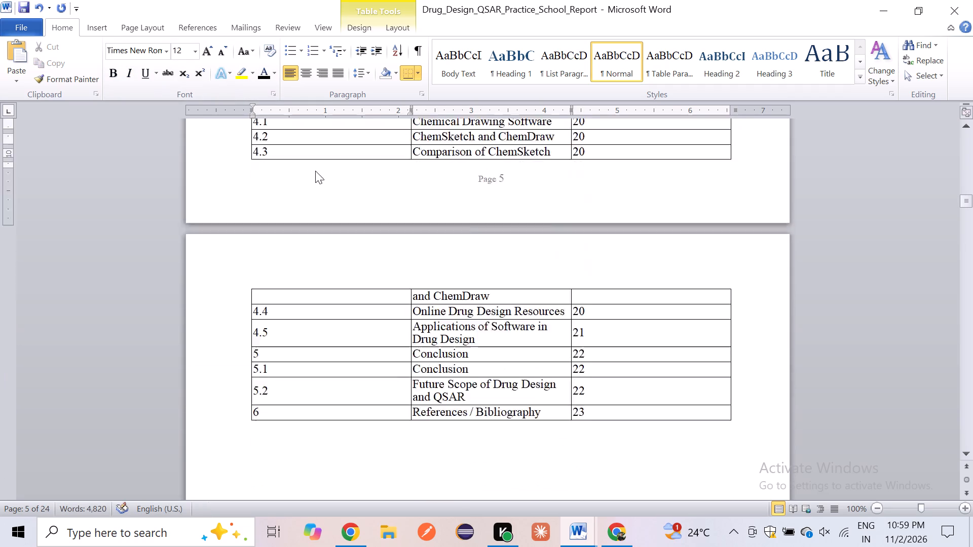
{"action": "scroll", "coordinate": [315, 171], "scroll_direction": "down", "scroll_amount": 1}
{"action": "scroll", "coordinate": [315, 171], "scroll_direction": "up", "scroll_amount": 4}
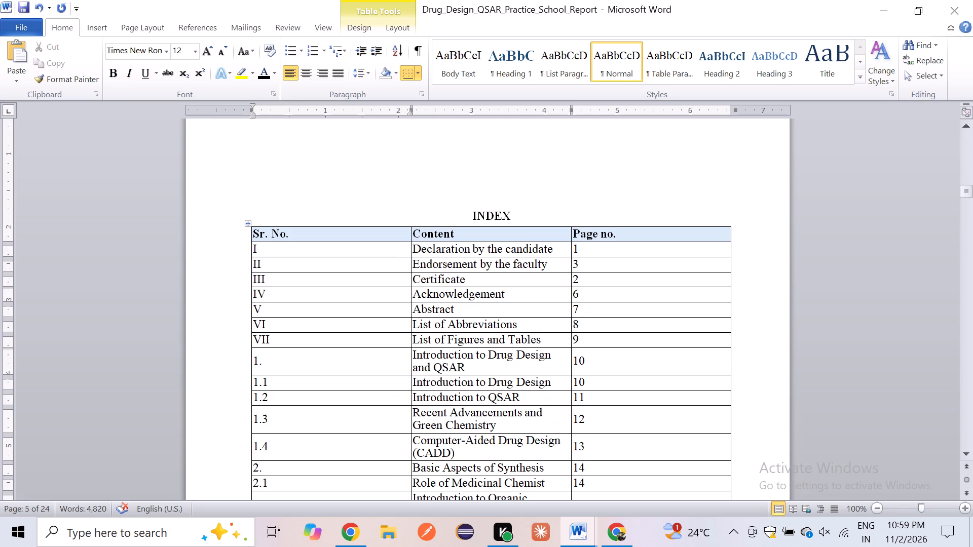
{"action": "double_click", "coordinate": [442, 210]}
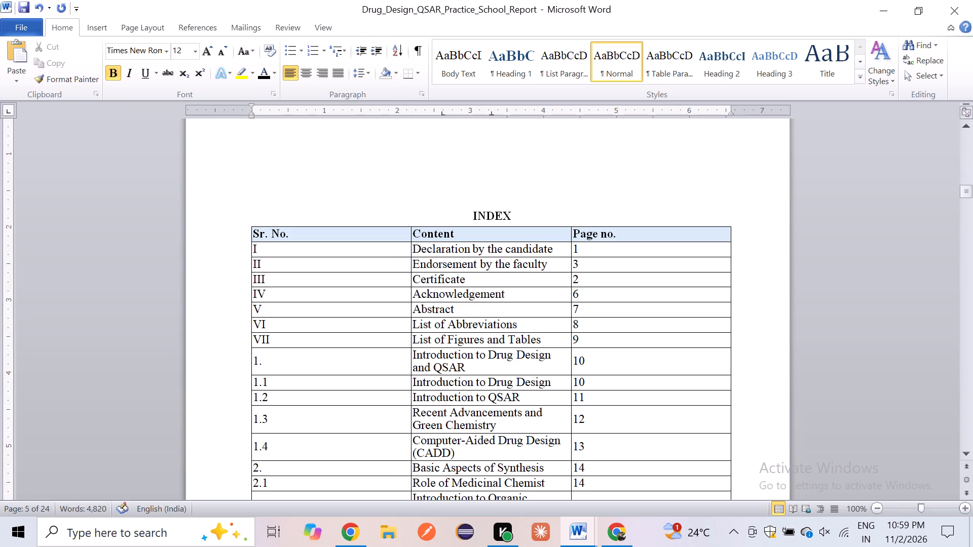
{"action": "left_click", "coordinate": [417, 161]}
{"action": "key", "text": "Delete"}
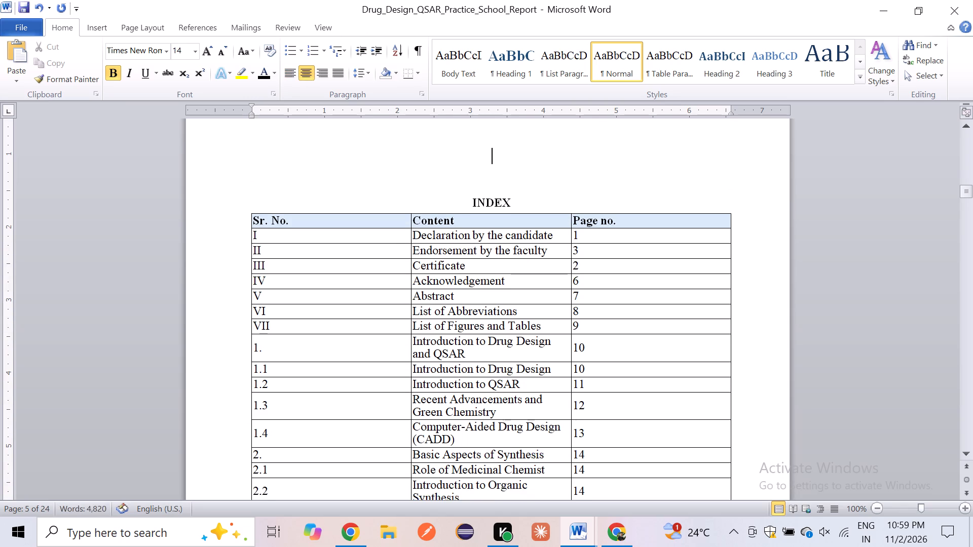
{"action": "key", "text": "Delete"}
{"action": "key", "text": "Delete"}
{"action": "key", "text": "Delete"}
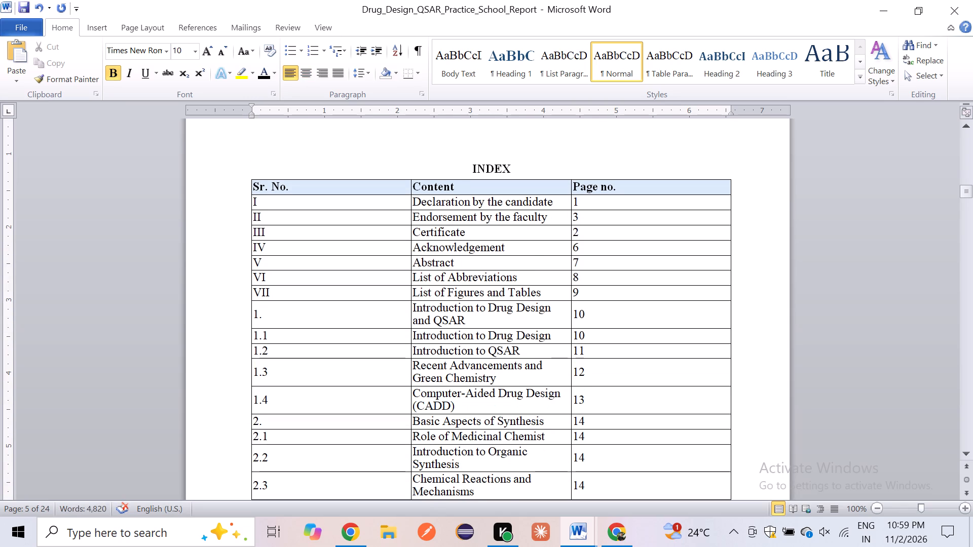
{"action": "scroll", "coordinate": [417, 161], "scroll_direction": "up", "scroll_amount": 1}
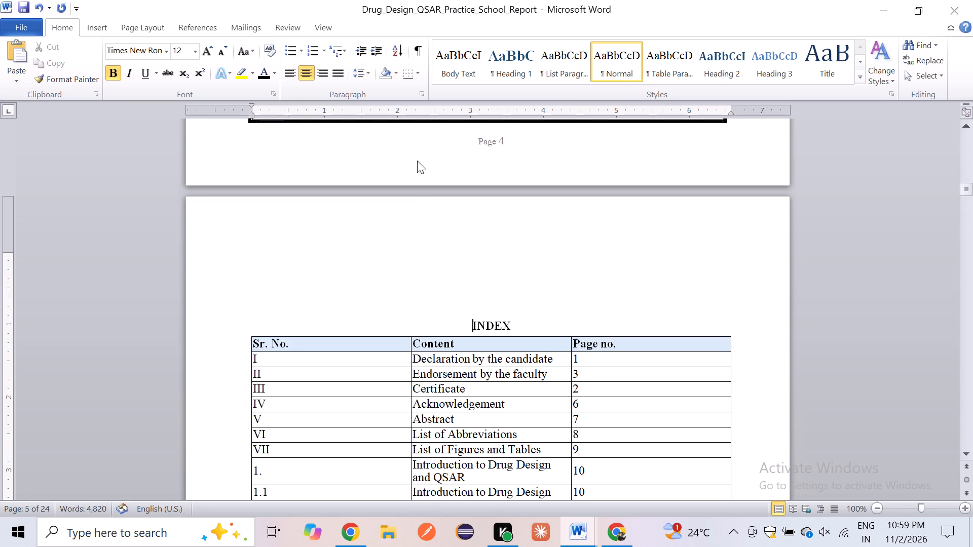
{"action": "left_click", "coordinate": [430, 255]}
{"action": "key", "text": "Delete"}
{"action": "key", "text": "Delete"}
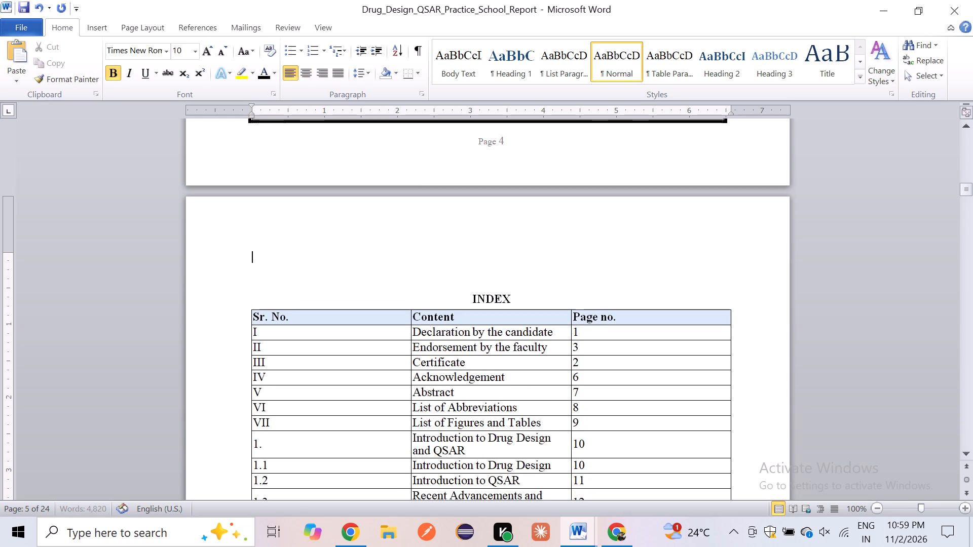
{"action": "key", "text": "Delete"}
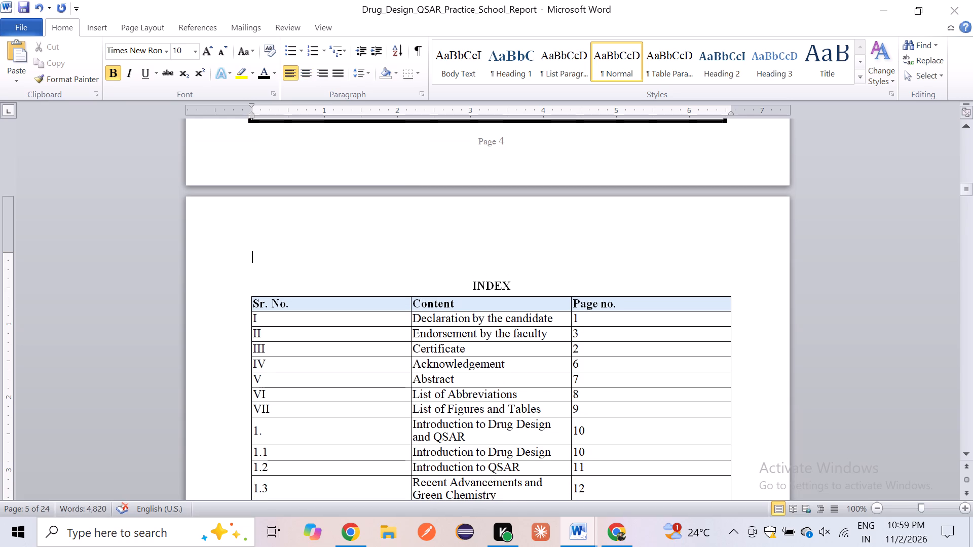
{"action": "key", "text": "Delete"}
{"action": "key", "text": "Delete"}
{"action": "key", "text": "Delete"}
{"action": "key", "text": "ctrl+z"}
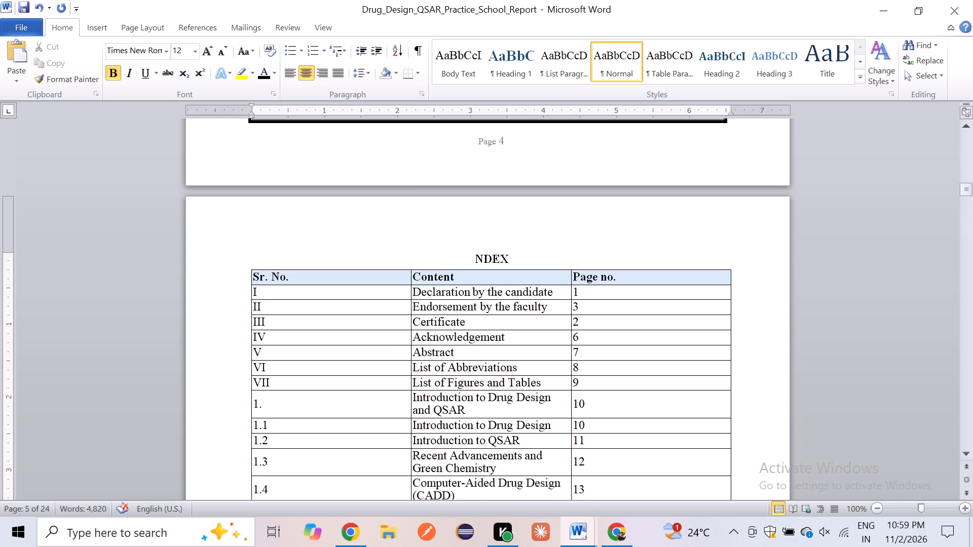
{"action": "left_click", "coordinate": [455, 225]}
Set the INDEX heading's font size to 14.
{"action": "left_click_drag", "start_coordinate": [516, 255], "coordinate": [458, 259]}
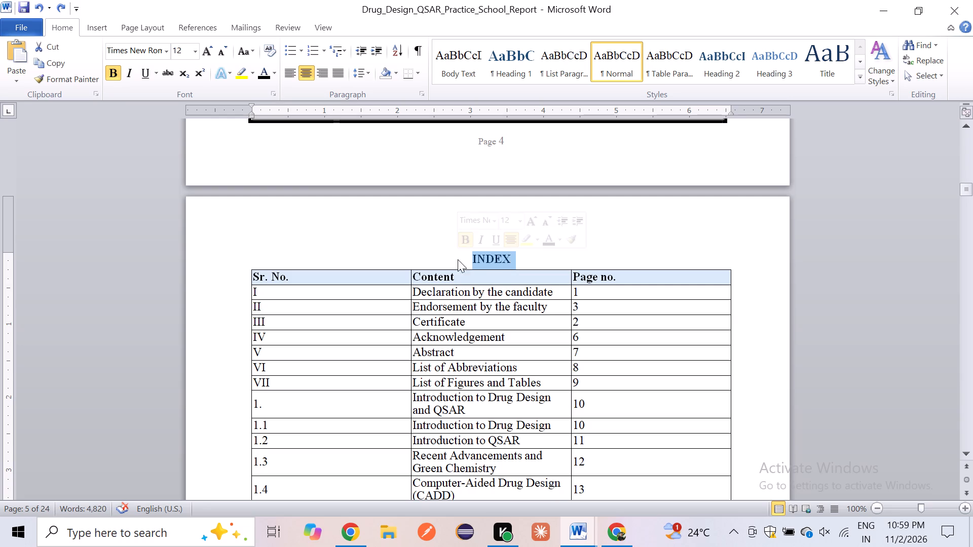
{"action": "left_click", "coordinate": [179, 56]}
{"action": "type", "text": "14"}
{"action": "key", "text": "Return"}
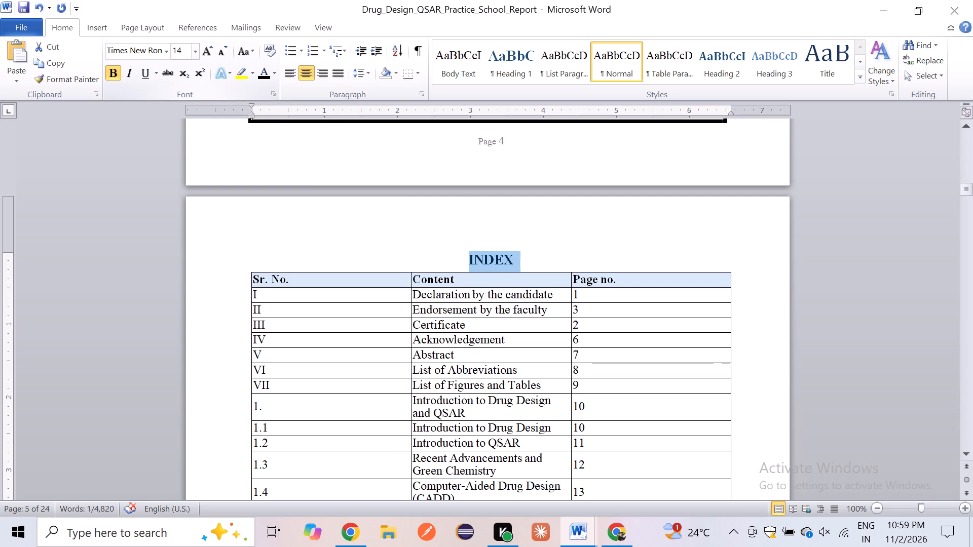
{"action": "left_click", "coordinate": [297, 177]}
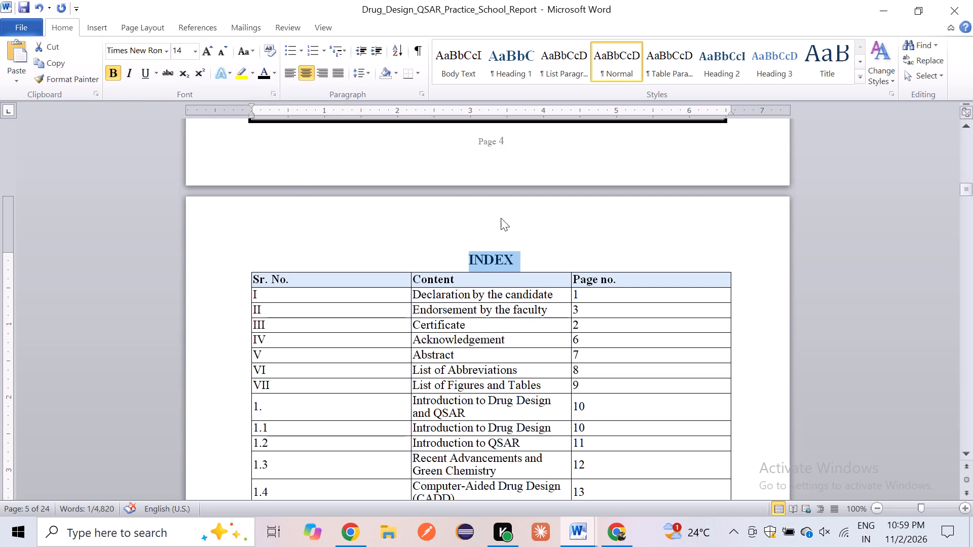
{"action": "left_click", "coordinate": [501, 218]}
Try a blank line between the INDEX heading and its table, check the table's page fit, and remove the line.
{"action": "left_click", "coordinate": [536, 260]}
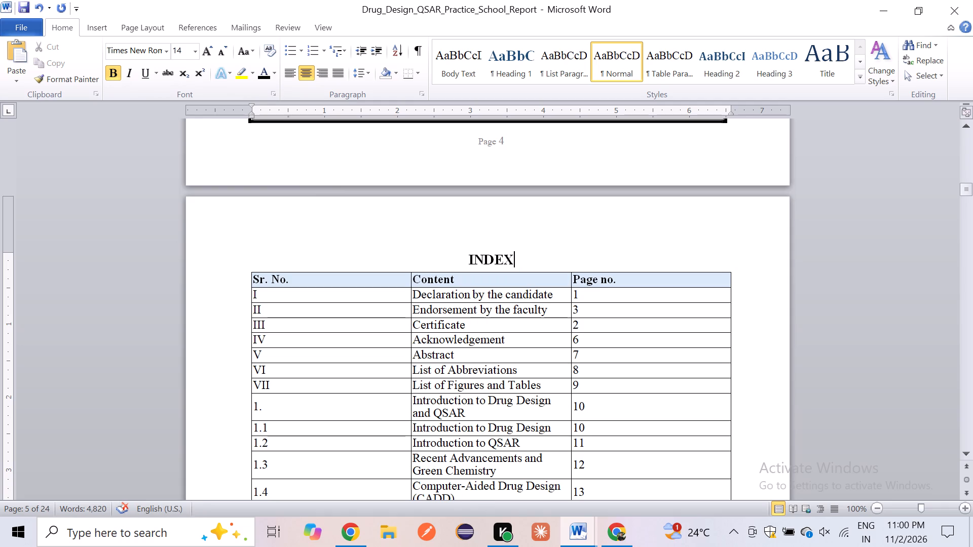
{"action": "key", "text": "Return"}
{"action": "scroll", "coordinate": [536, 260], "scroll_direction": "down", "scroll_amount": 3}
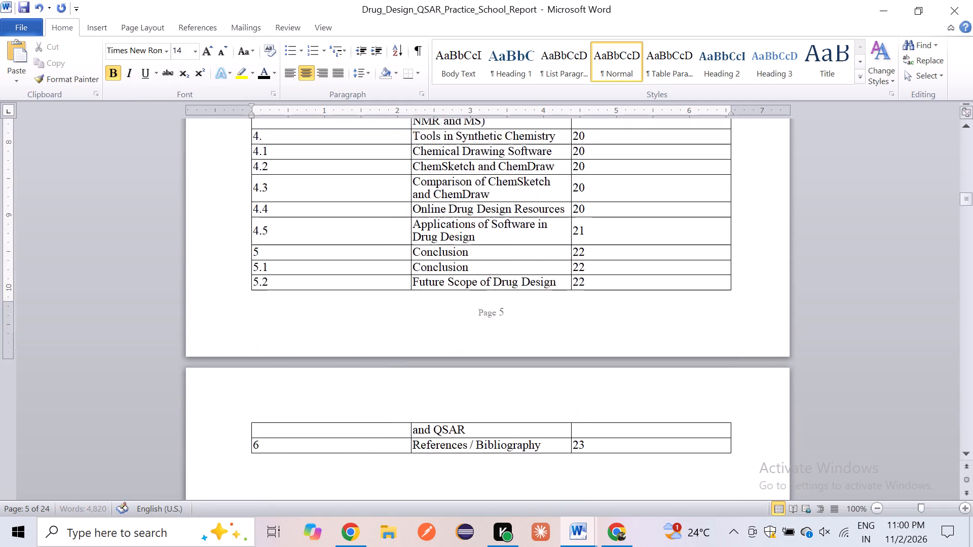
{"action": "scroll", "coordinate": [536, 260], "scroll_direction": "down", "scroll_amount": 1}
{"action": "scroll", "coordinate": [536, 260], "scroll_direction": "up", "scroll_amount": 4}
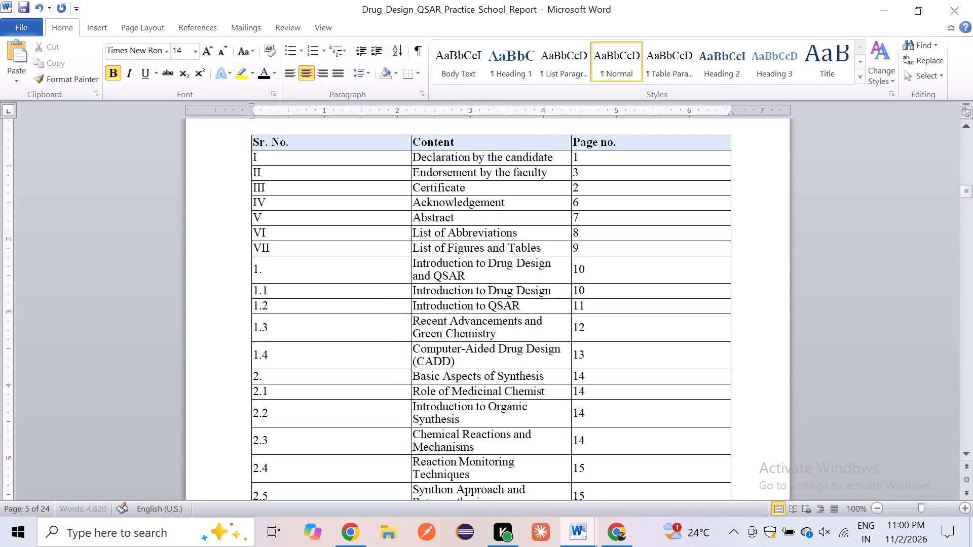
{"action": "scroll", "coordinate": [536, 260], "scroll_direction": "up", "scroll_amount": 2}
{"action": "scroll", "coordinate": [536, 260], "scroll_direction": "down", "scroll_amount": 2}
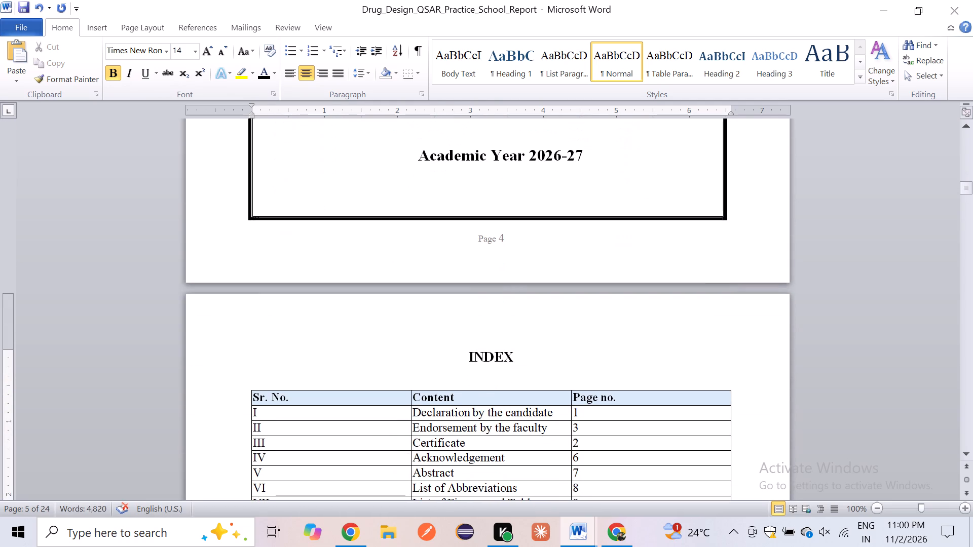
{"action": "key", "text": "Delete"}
Remove the blank page between the index table and the Acknowledgement section.
{"action": "scroll", "coordinate": [373, 371], "scroll_direction": "down", "scroll_amount": 1}
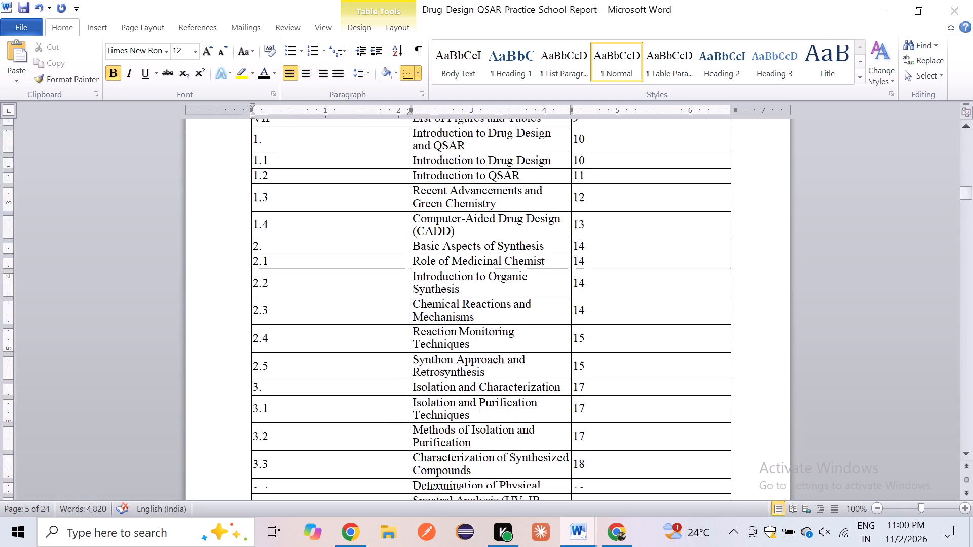
{"action": "scroll", "coordinate": [373, 371], "scroll_direction": "down", "scroll_amount": 5}
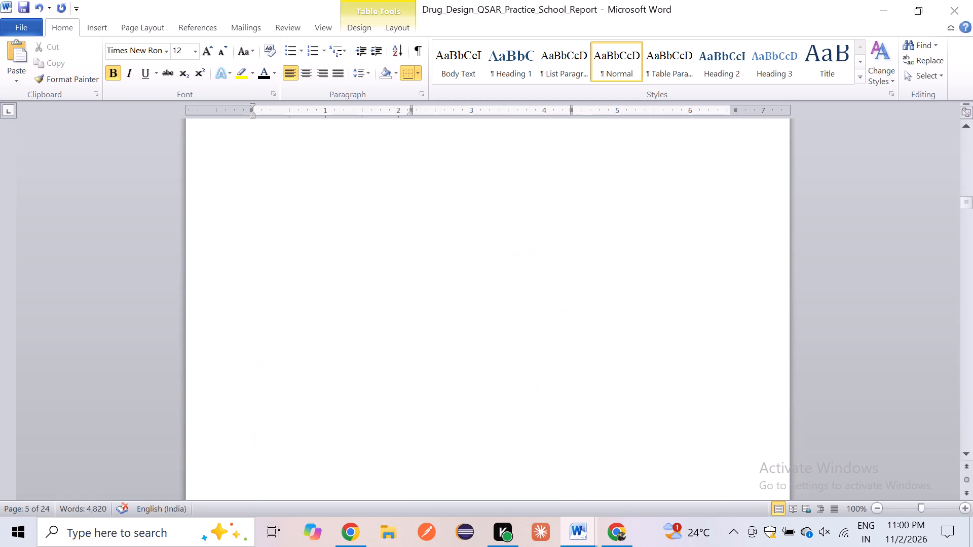
{"action": "scroll", "coordinate": [373, 371], "scroll_direction": "down", "scroll_amount": 6}
{"action": "scroll", "coordinate": [373, 371], "scroll_direction": "up", "scroll_amount": 1}
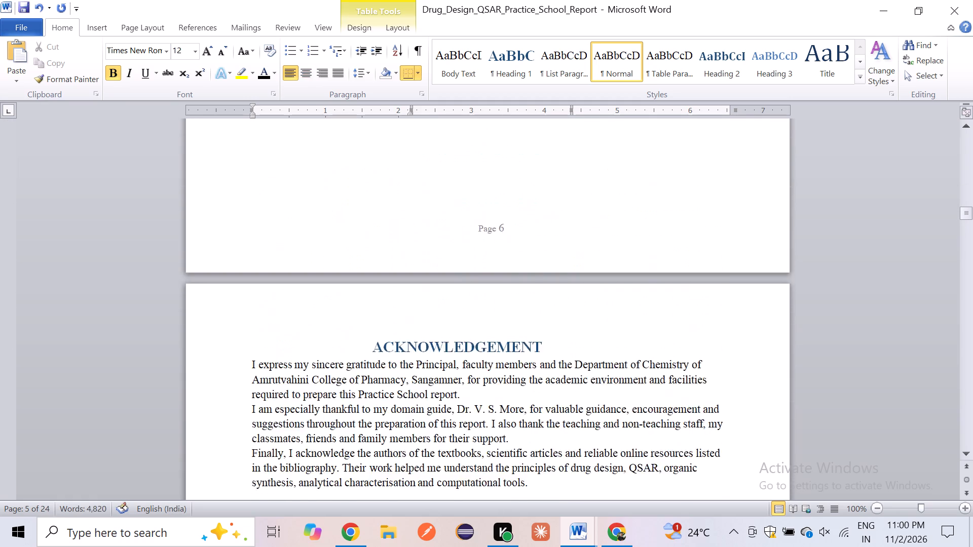
{"action": "scroll", "coordinate": [373, 371], "scroll_direction": "up", "scroll_amount": 1}
{"action": "left_click", "coordinate": [373, 371]}
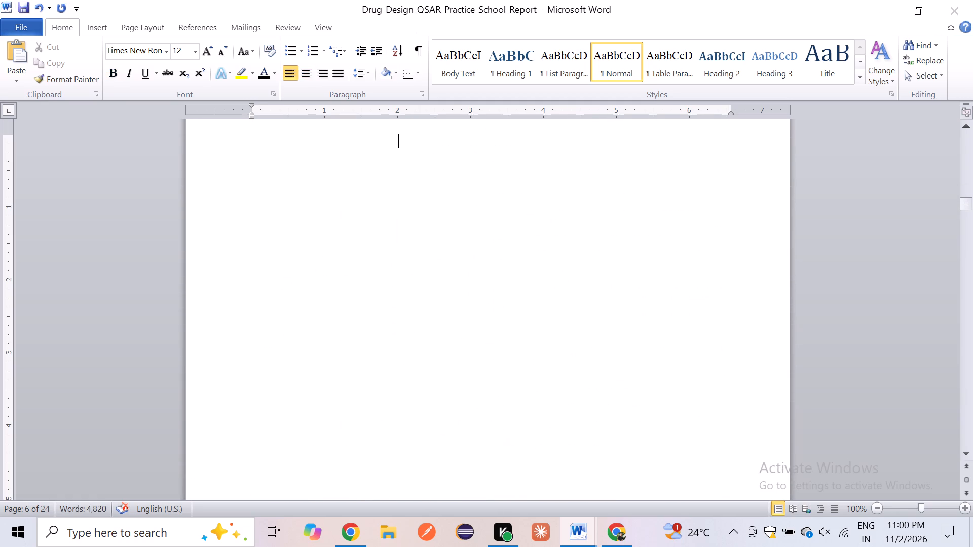
{"action": "key", "text": "Delete"}
Make the ACKNOWLEDGEMENT heading 14 pt, bold and centred.
{"action": "scroll", "coordinate": [373, 371], "scroll_direction": "up", "scroll_amount": 1}
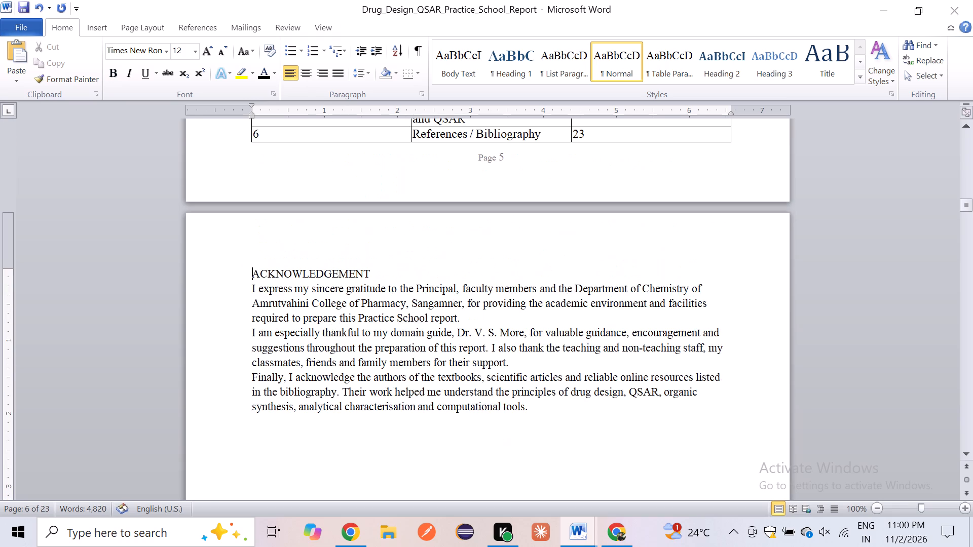
{"action": "left_click_drag", "start_coordinate": [245, 270], "coordinate": [346, 276]}
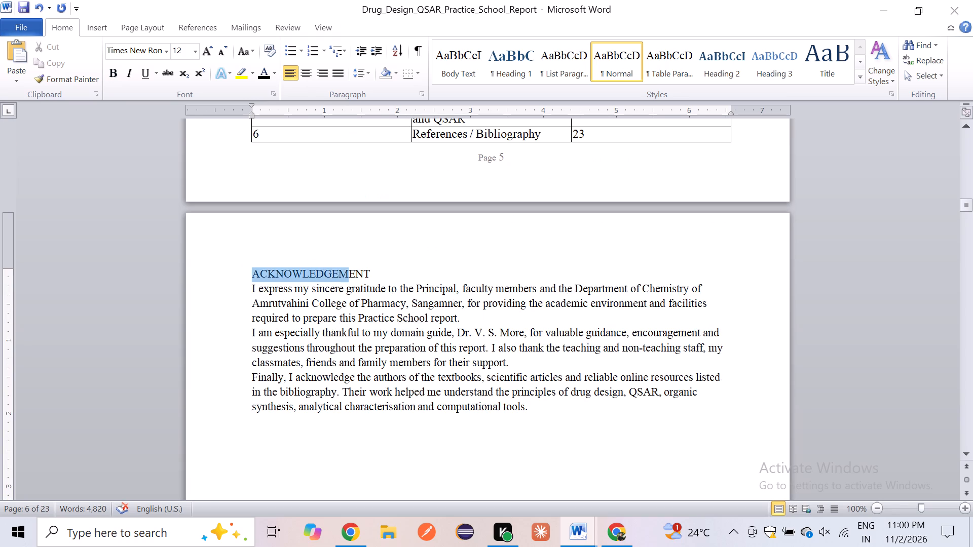
{"action": "left_click_drag", "start_coordinate": [346, 276], "coordinate": [375, 275]}
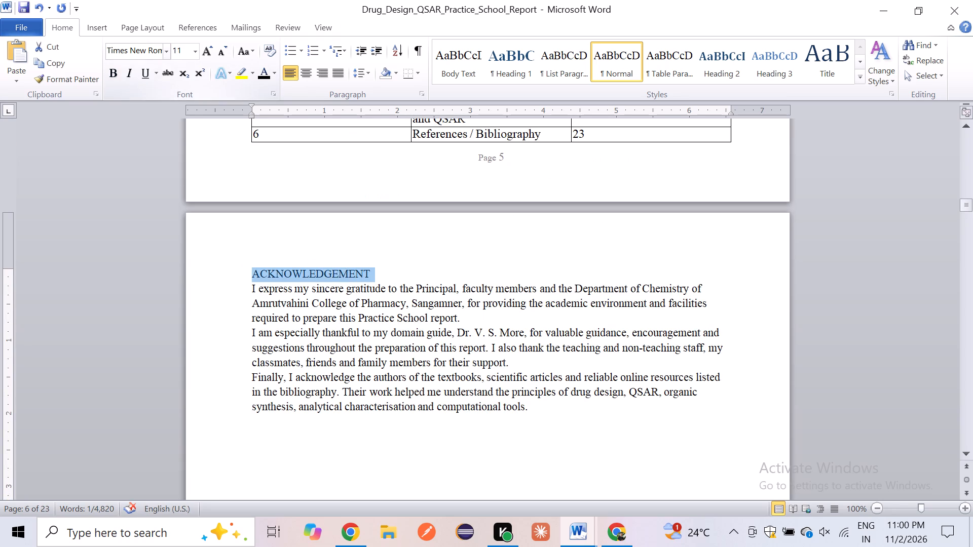
{"action": "left_click", "coordinate": [151, 51]}
{"action": "type", "text": "14"}
{"action": "key", "text": "Return"}
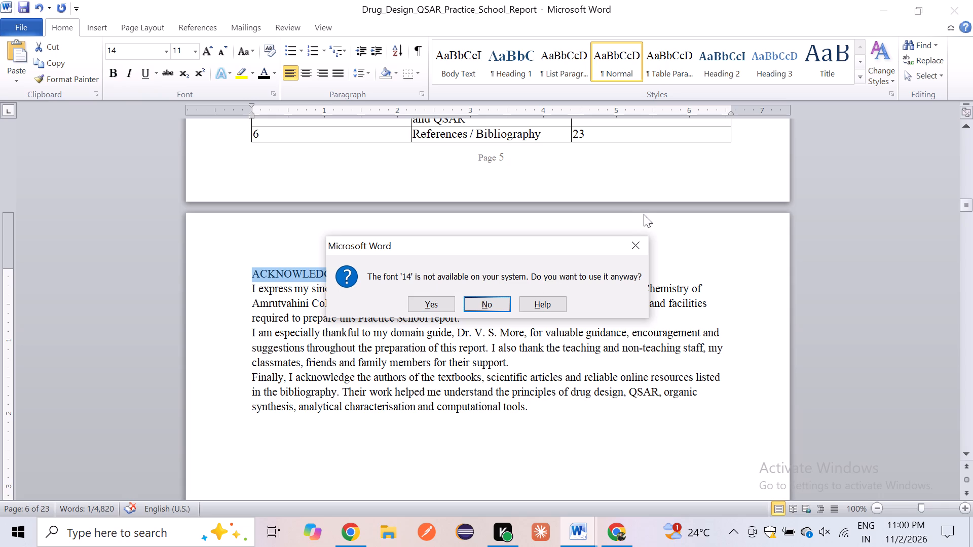
{"action": "left_click", "coordinate": [639, 251]}
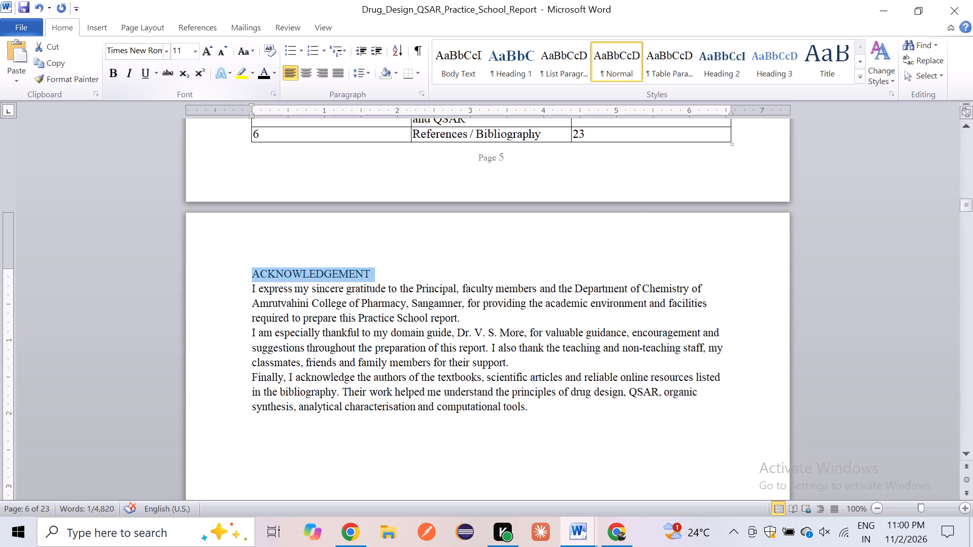
{"action": "left_click", "coordinate": [179, 51]}
{"action": "type", "text": "14"}
{"action": "key", "text": "Return"}
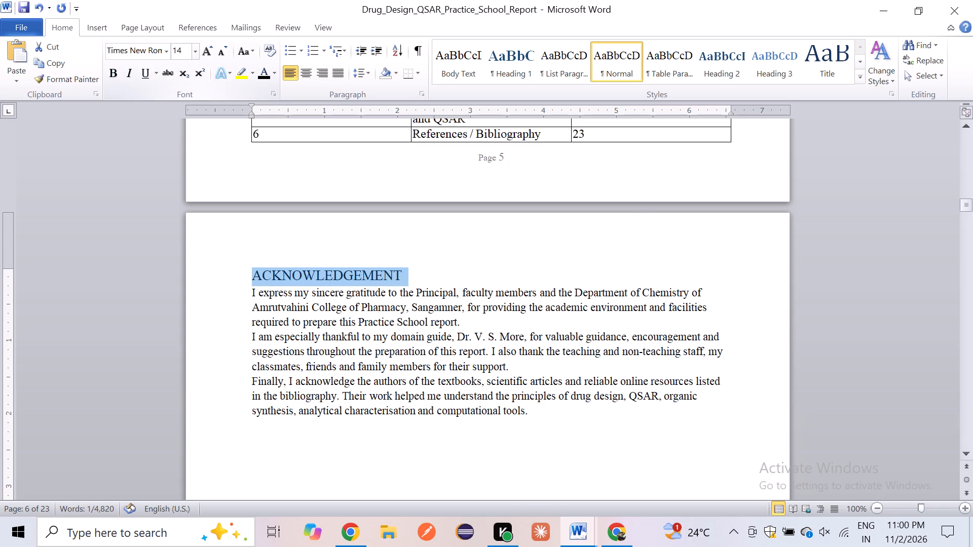
{"action": "left_click", "coordinate": [112, 75]}
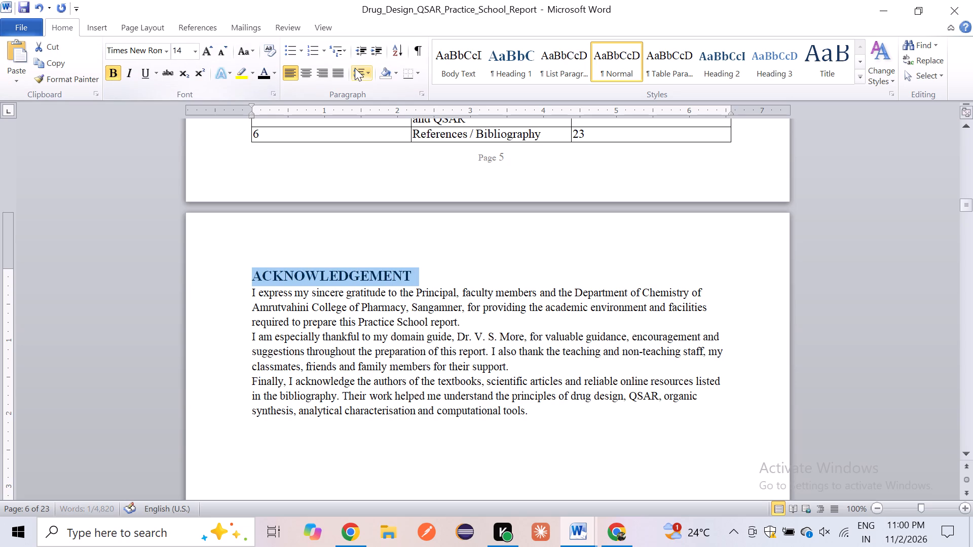
{"action": "left_click", "coordinate": [307, 71]}
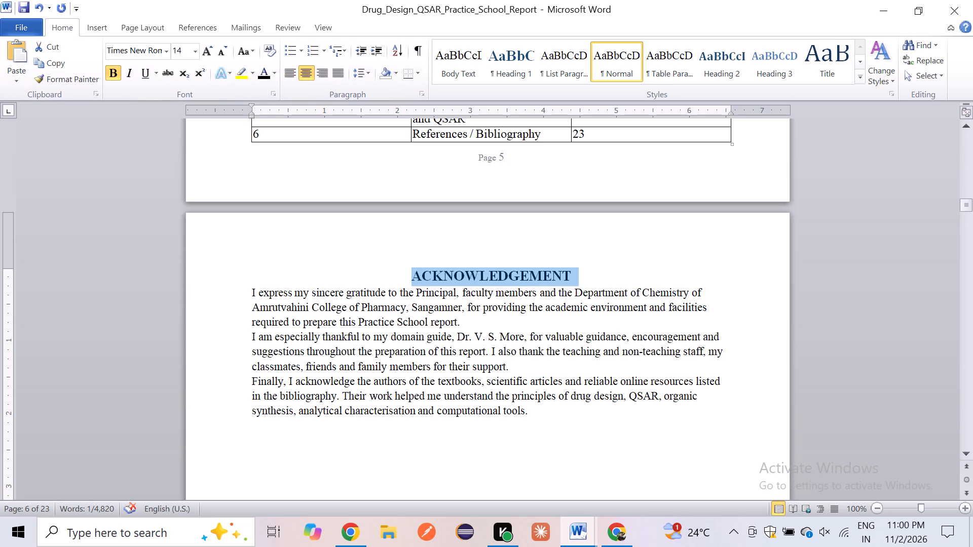
Insert a blank line between the ACKNOWLEDGEMENT heading and its first paragraph.
{"action": "left_click", "coordinate": [598, 272]}
{"action": "key", "text": "Return"}
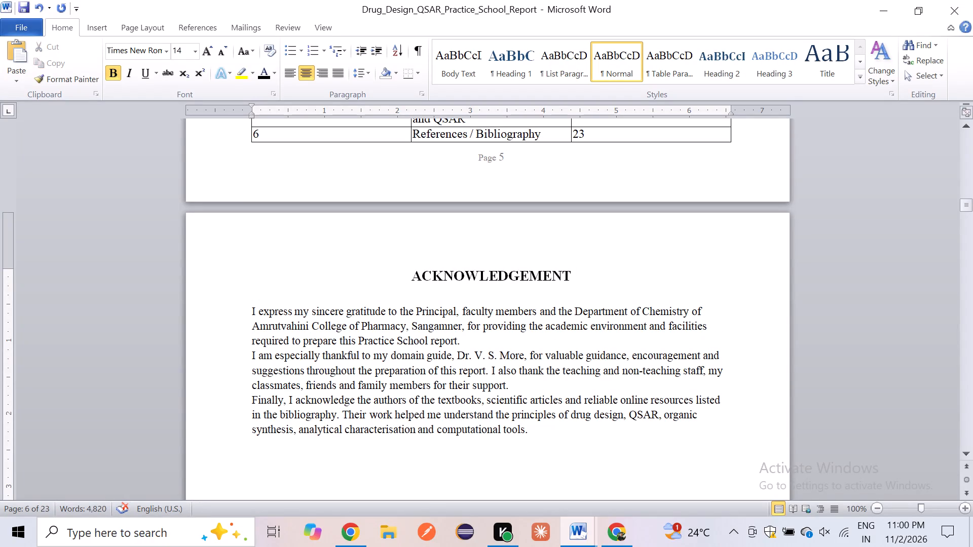
Format the acknowledgement body paragraphs as justified 12 pt text with wider line spacing.
{"action": "left_click_drag", "start_coordinate": [252, 310], "coordinate": [541, 484]}
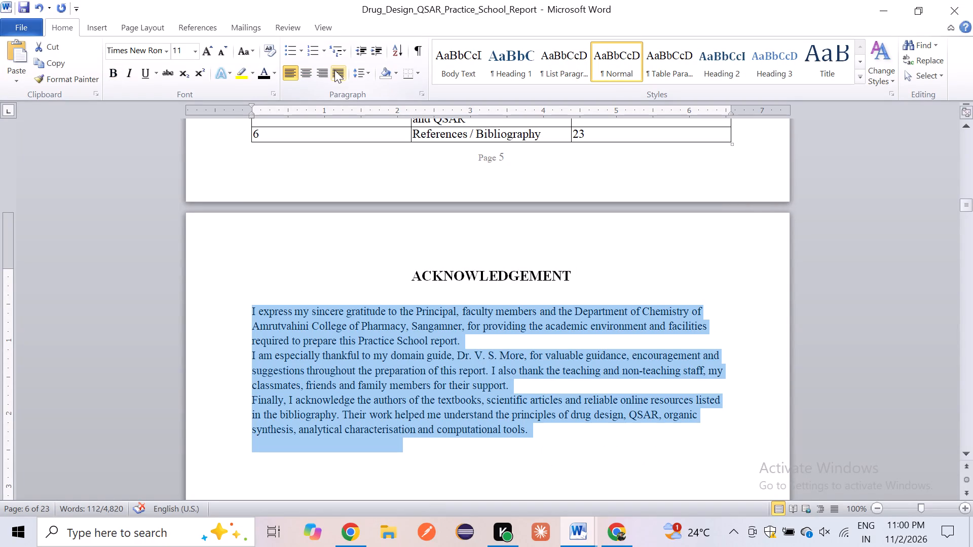
{"action": "left_click", "coordinate": [334, 70]}
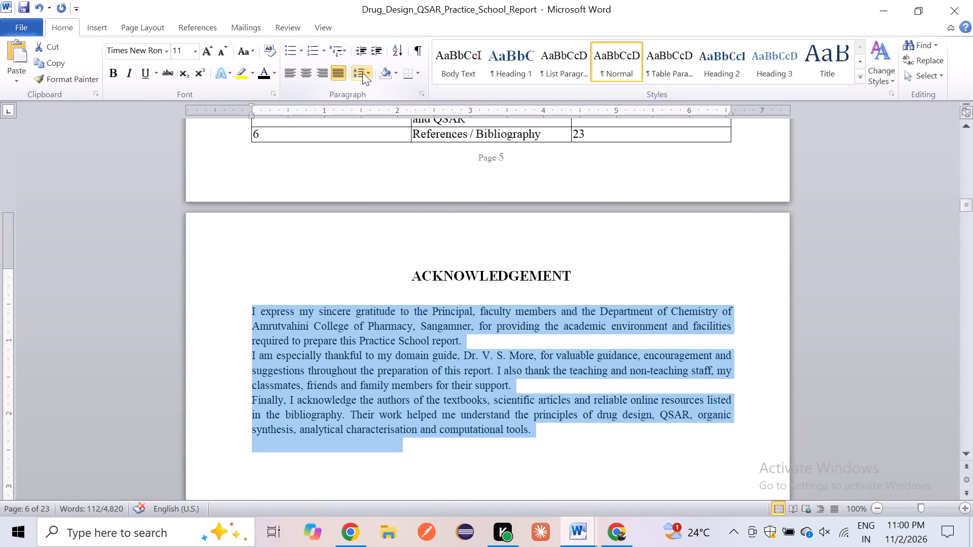
{"action": "left_click", "coordinate": [362, 72]}
{"action": "left_click", "coordinate": [380, 127]}
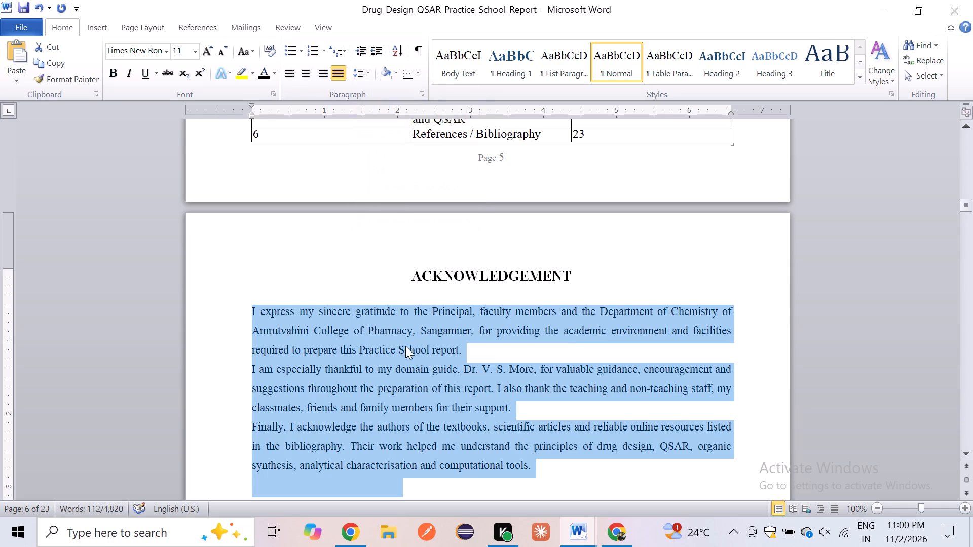
{"action": "scroll", "coordinate": [410, 360], "scroll_direction": "down", "scroll_amount": 3}
{"action": "scroll", "coordinate": [410, 360], "scroll_direction": "up", "scroll_amount": 1}
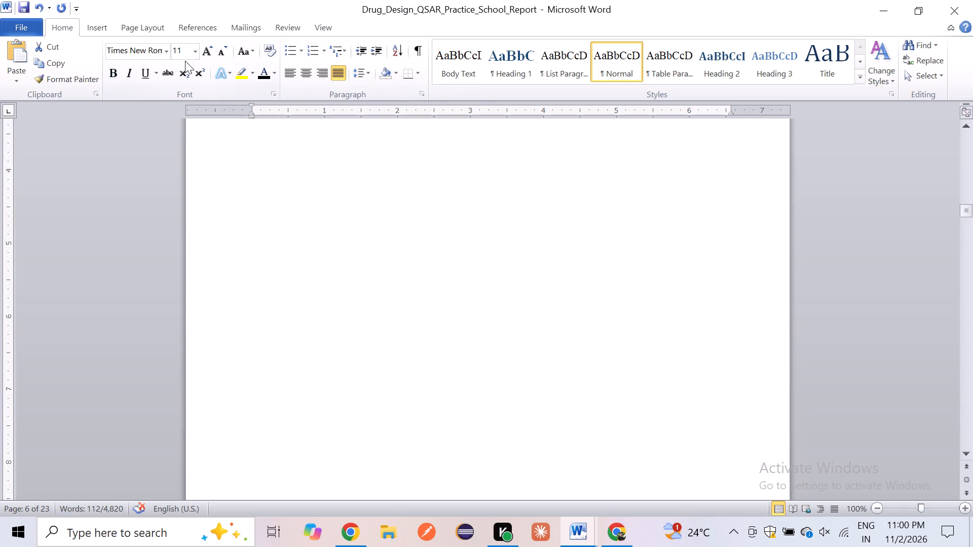
{"action": "left_click", "coordinate": [180, 55]}
{"action": "type", "text": "12"}
{"action": "key", "text": "Return"}
{"action": "left_click", "coordinate": [304, 220]}
{"action": "scroll", "coordinate": [304, 220], "scroll_direction": "up", "scroll_amount": 1}
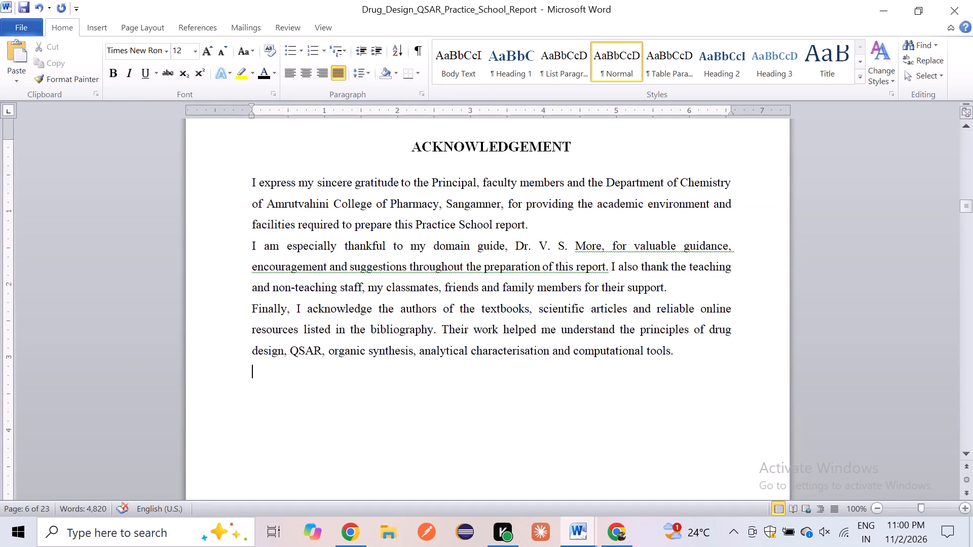
{"action": "scroll", "coordinate": [304, 220], "scroll_direction": "up", "scroll_amount": 1}
{"action": "scroll", "coordinate": [304, 220], "scroll_direction": "down", "scroll_amount": 4}
Set the ABSTRACT heading's font size to 14 and its font colour to black.
{"action": "scroll", "coordinate": [304, 220], "scroll_direction": "down", "scroll_amount": 1}
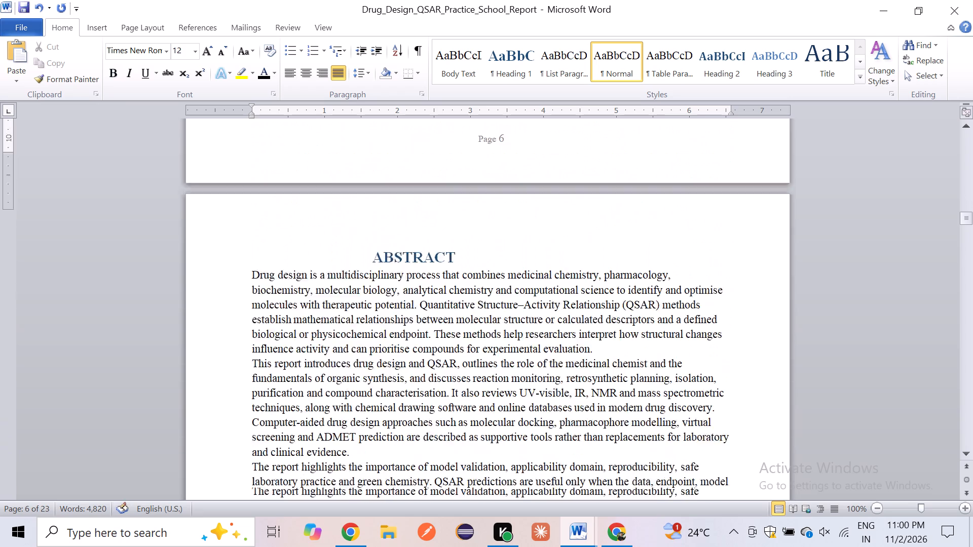
{"action": "scroll", "coordinate": [304, 220], "scroll_direction": "down", "scroll_amount": 1}
{"action": "left_click_drag", "start_coordinate": [357, 225], "coordinate": [475, 216]}
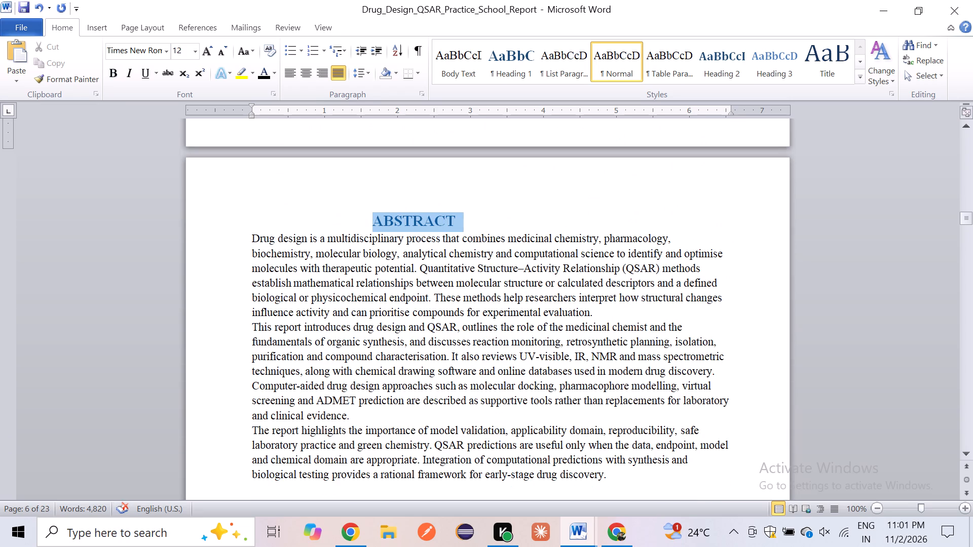
{"action": "left_click_drag", "start_coordinate": [475, 216], "coordinate": [475, 215]}
{"action": "left_click", "coordinate": [183, 54]}
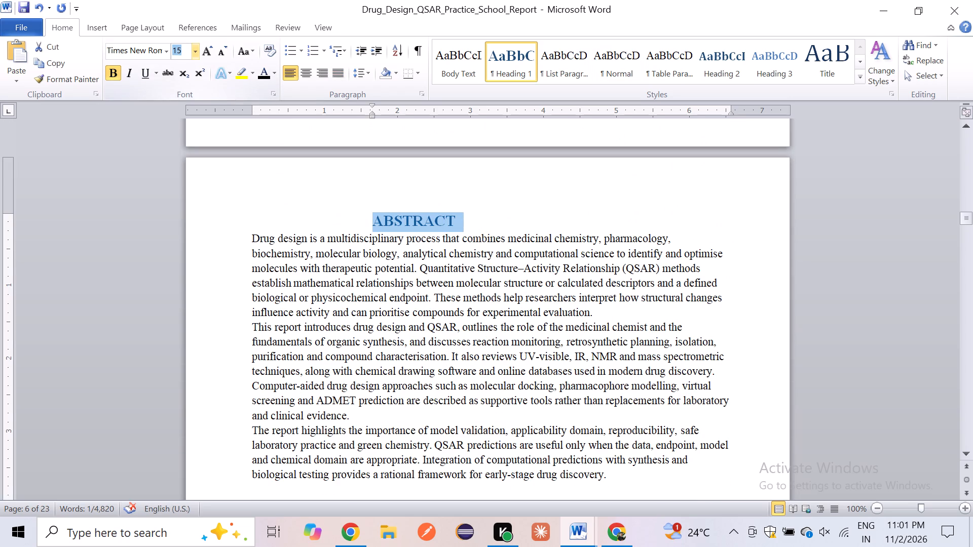
{"action": "type", "text": "14"}
{"action": "key", "text": "Return"}
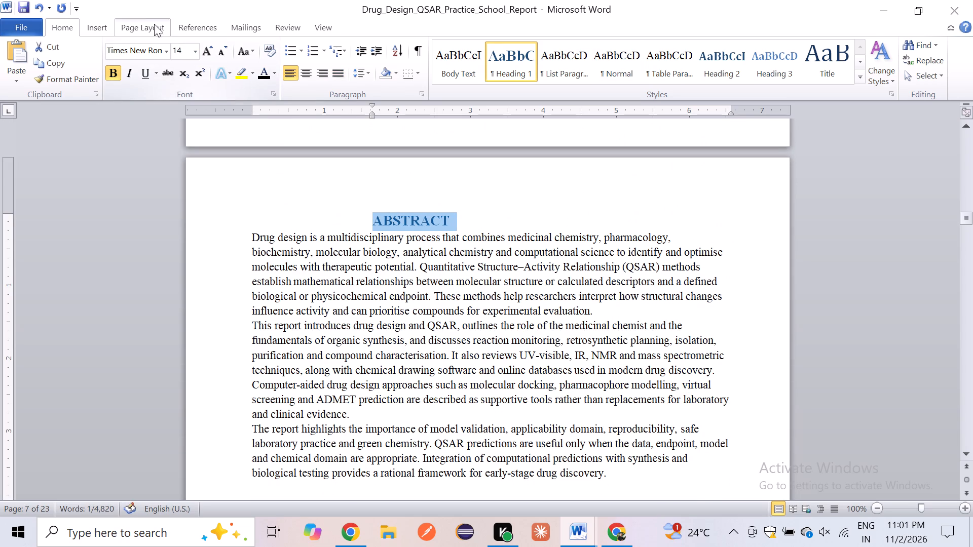
{"action": "left_click", "coordinate": [139, 44]}
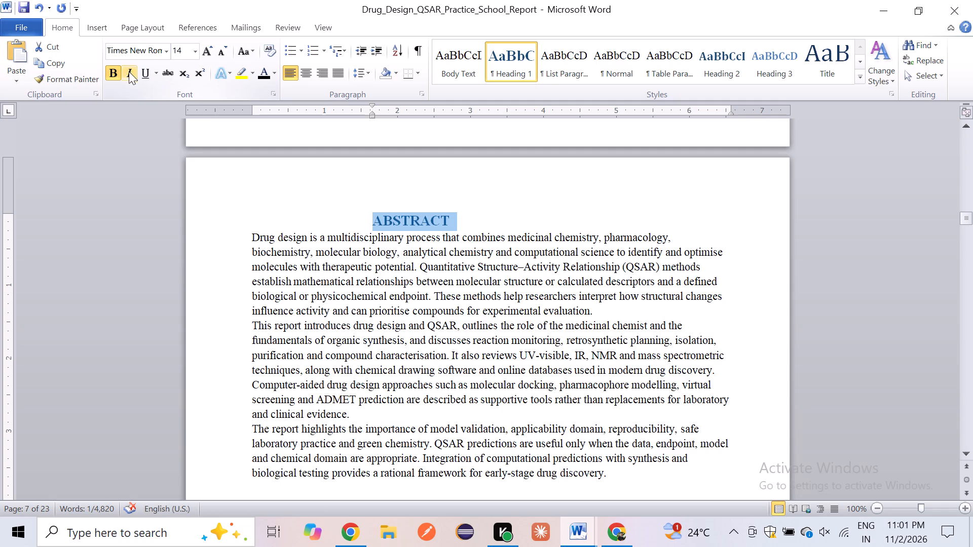
{"action": "left_click", "coordinate": [269, 78]}
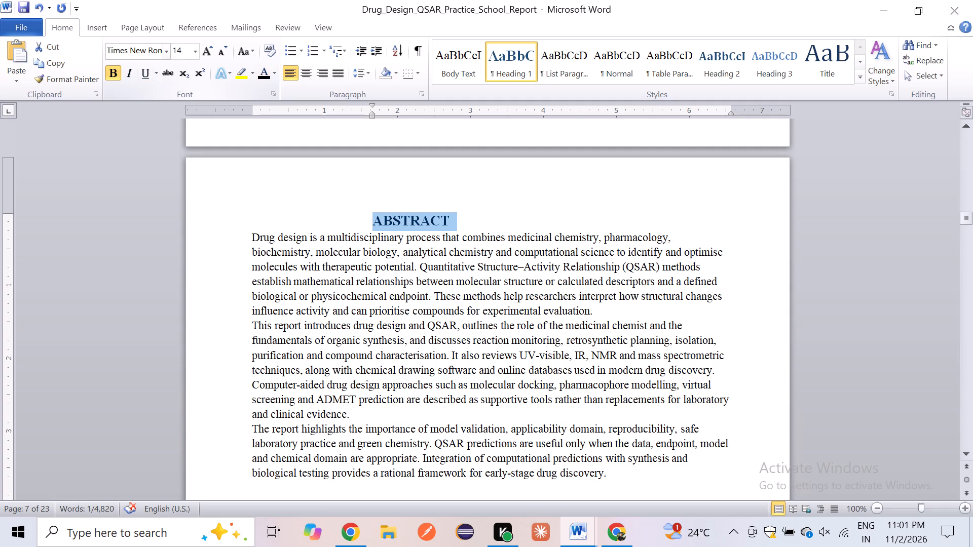
Centre the ABSTRACT heading between the page margins, removing its left indent.
{"action": "left_click", "coordinate": [305, 69]}
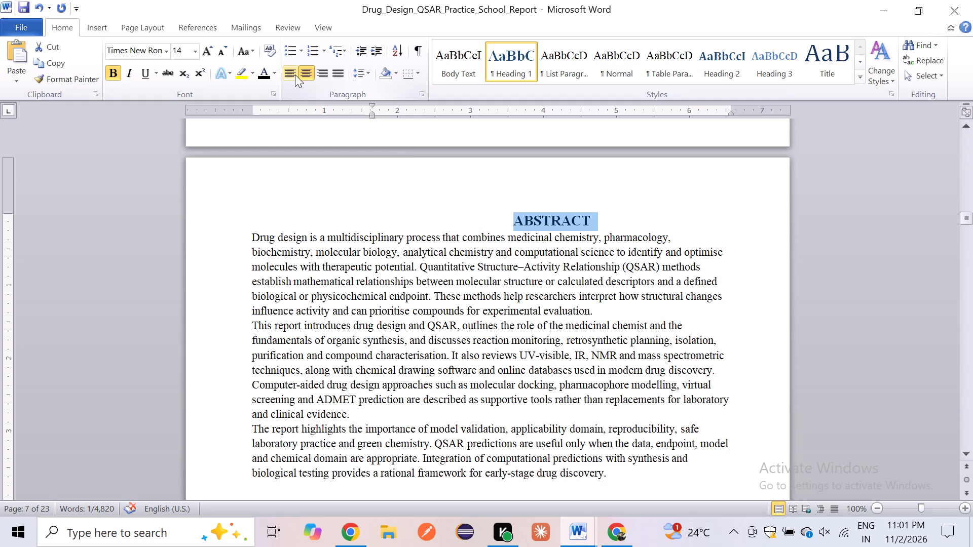
{"action": "left_click", "coordinate": [511, 181]}
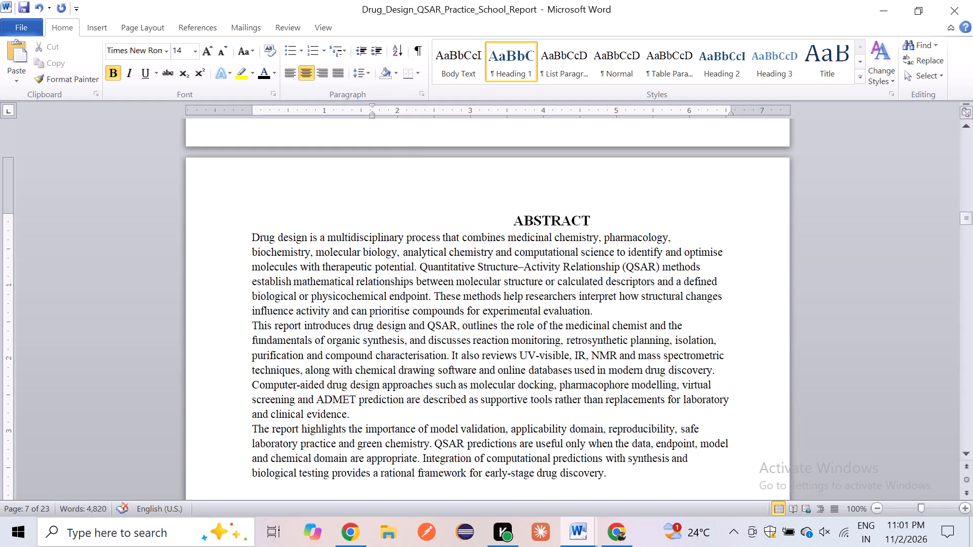
{"action": "scroll", "coordinate": [504, 180], "scroll_direction": "up", "scroll_amount": 1}
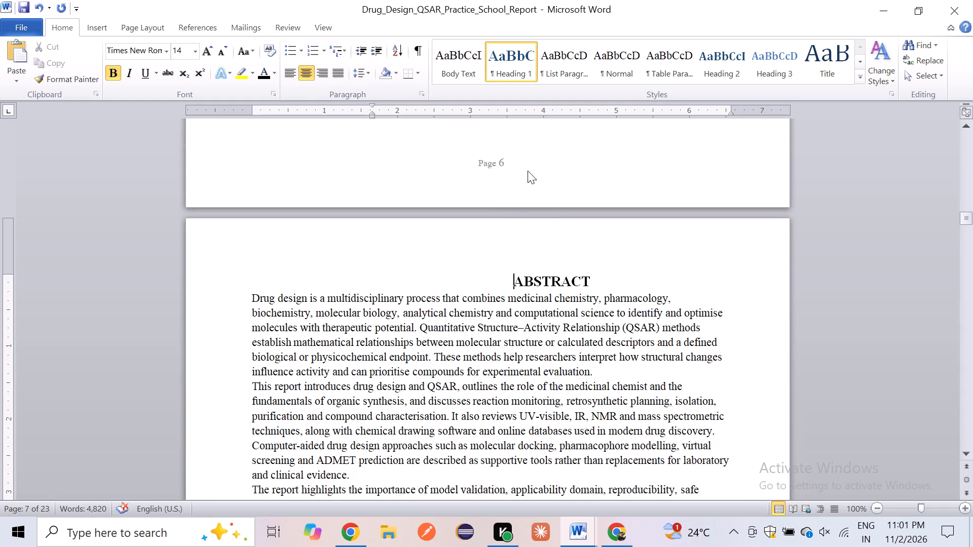
{"action": "left_click_drag", "start_coordinate": [372, 114], "coordinate": [264, 118]}
{"action": "left_click_drag", "start_coordinate": [264, 118], "coordinate": [250, 118]}
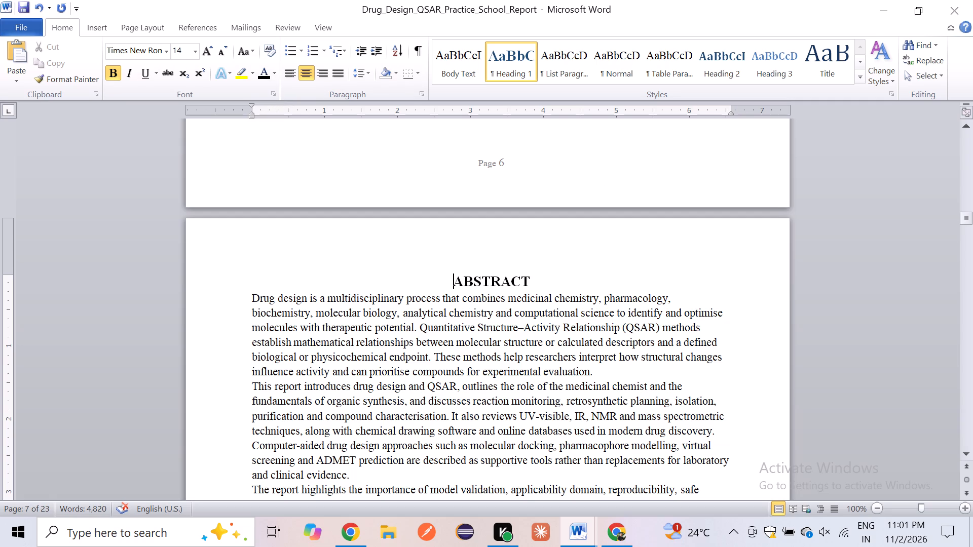
Insert a blank line between the ABSTRACT heading and its first paragraph.
{"action": "left_click", "coordinate": [540, 279]}
{"action": "key", "text": "Return"}
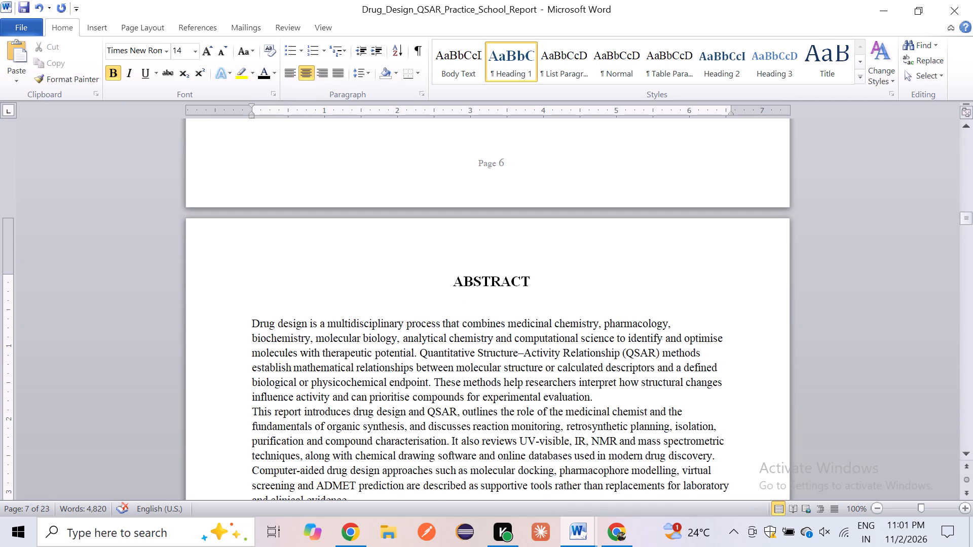
Format the abstract body paragraphs as justified 12 pt text with wider line spacing.
{"action": "left_click_drag", "start_coordinate": [246, 321], "coordinate": [527, 457]}
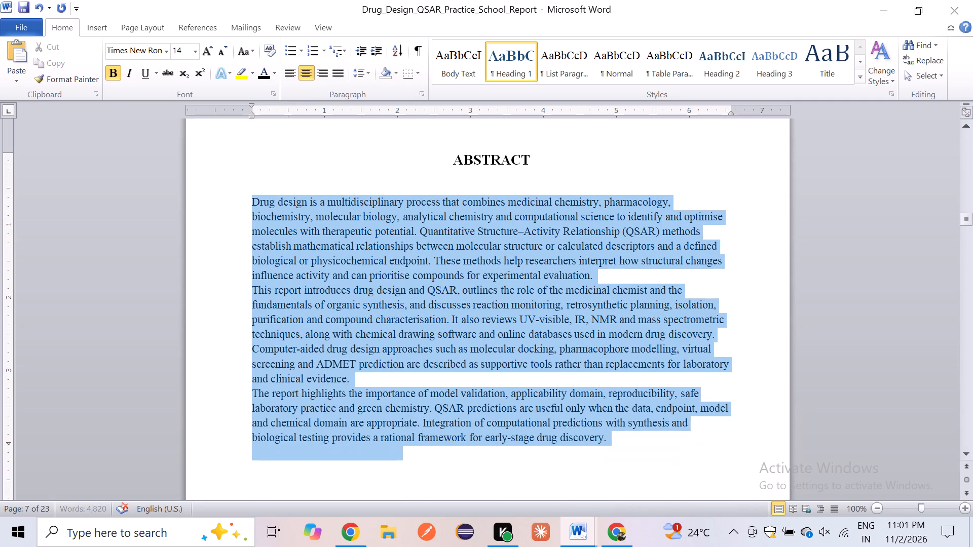
{"action": "left_click_drag", "start_coordinate": [527, 457], "coordinate": [527, 458]}
{"action": "left_click", "coordinate": [180, 49]}
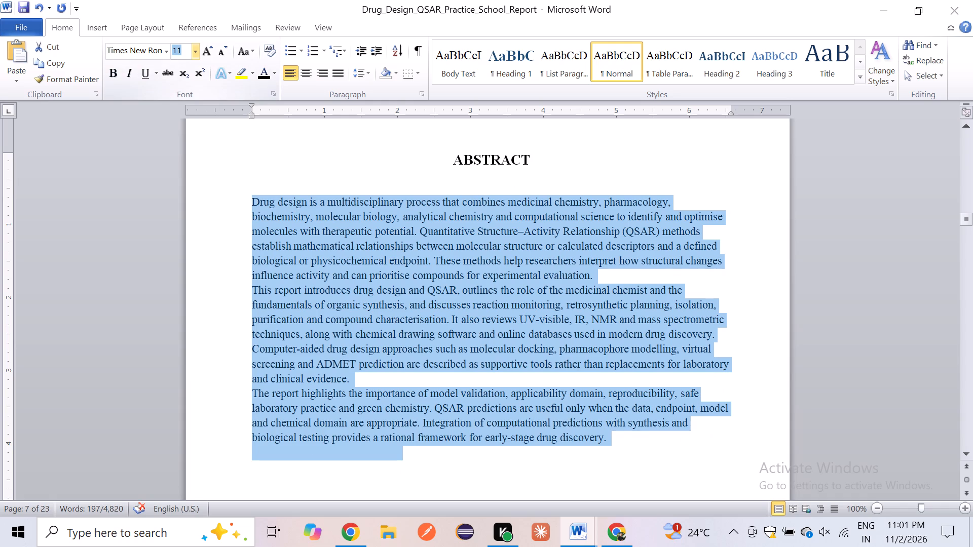
{"action": "type", "text": "12"}
{"action": "key", "text": "Return"}
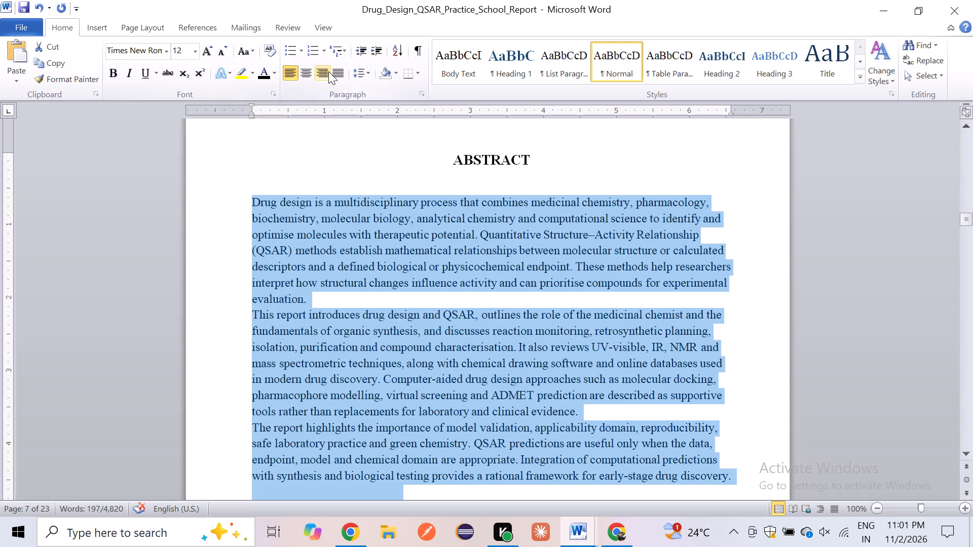
{"action": "left_click", "coordinate": [340, 74]}
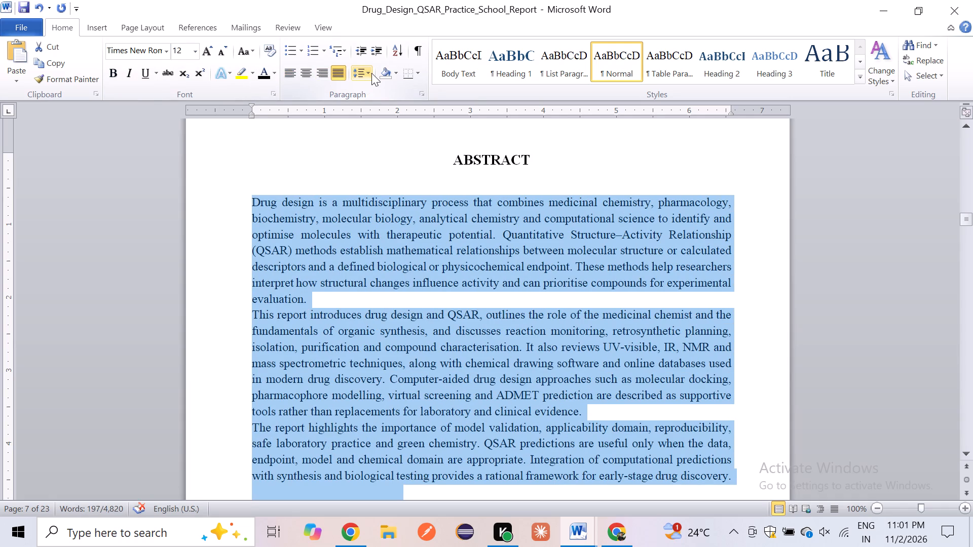
{"action": "left_click", "coordinate": [371, 73]}
{"action": "left_click", "coordinate": [377, 119]}
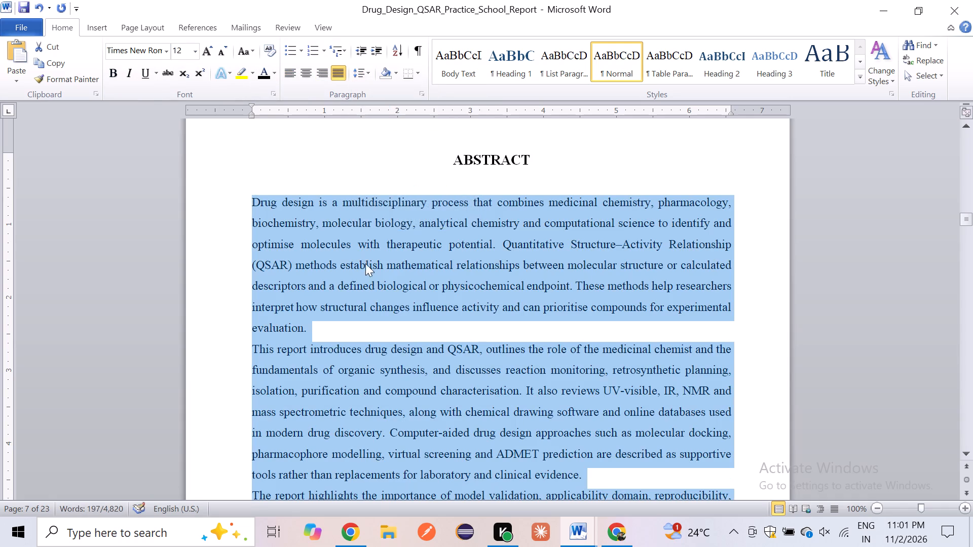
{"action": "left_click", "coordinate": [367, 270]}
Set the LIST OF ABBREVIATIONS heading's font size to 14 and its font colour to black.
{"action": "scroll", "coordinate": [367, 270], "scroll_direction": "down", "scroll_amount": 2}
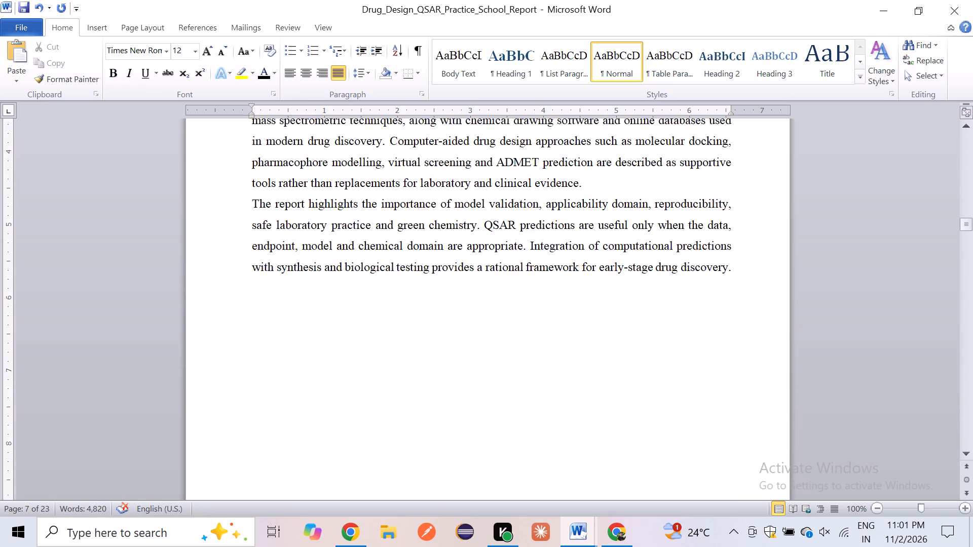
{"action": "scroll", "coordinate": [367, 271], "scroll_direction": "down", "scroll_amount": 3}
{"action": "scroll", "coordinate": [354, 253], "scroll_direction": "up", "scroll_amount": 1}
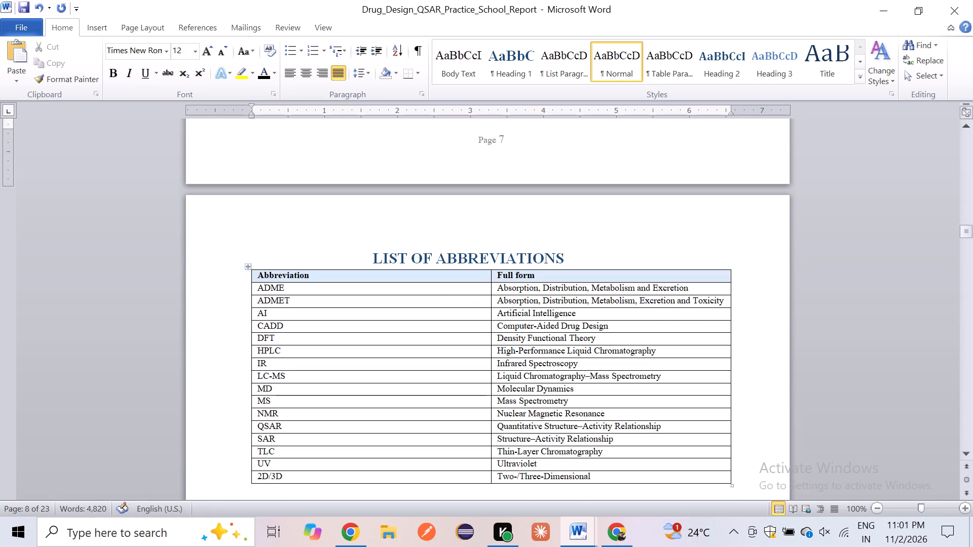
{"action": "left_click_drag", "start_coordinate": [356, 257], "coordinate": [579, 265]}
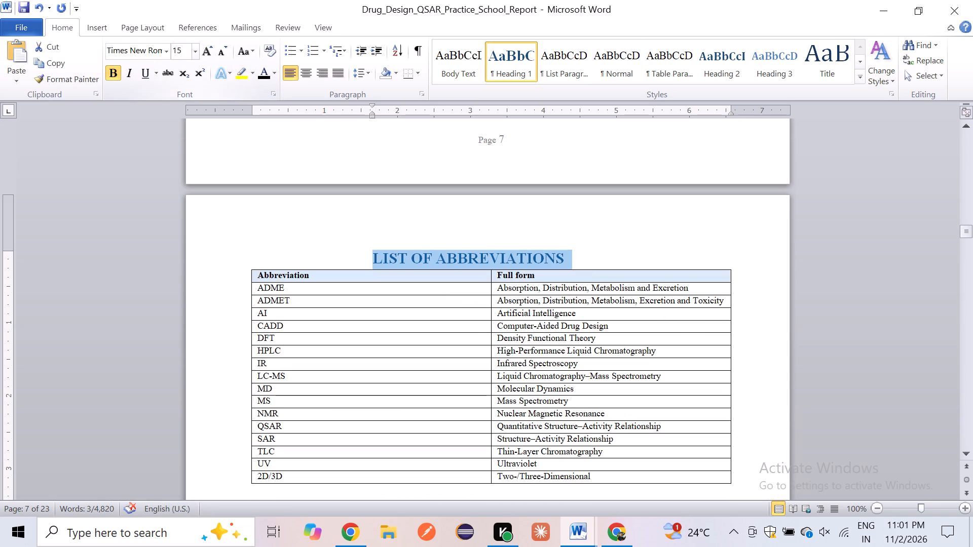
{"action": "left_click", "coordinate": [182, 55]}
{"action": "type", "text": "14"}
{"action": "key", "text": "Return"}
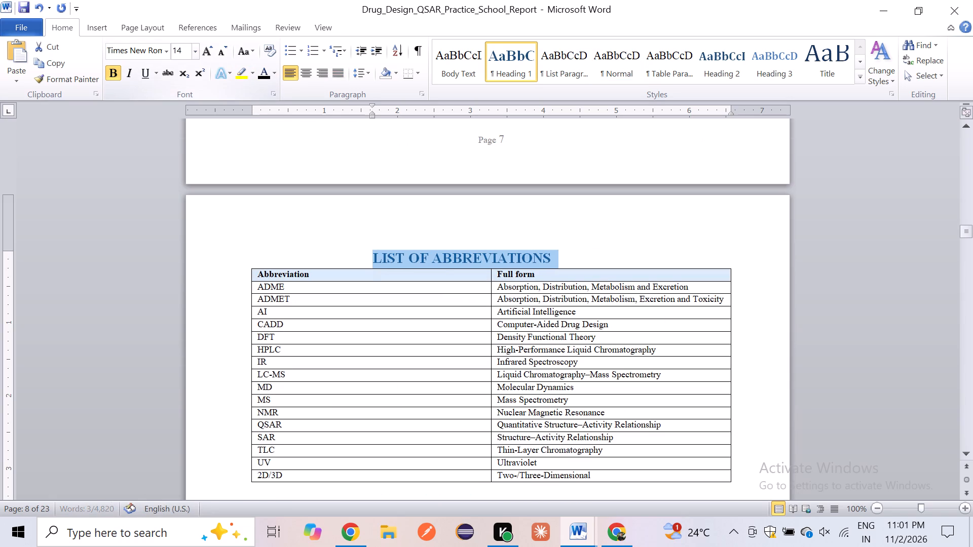
{"action": "left_click", "coordinate": [264, 72]}
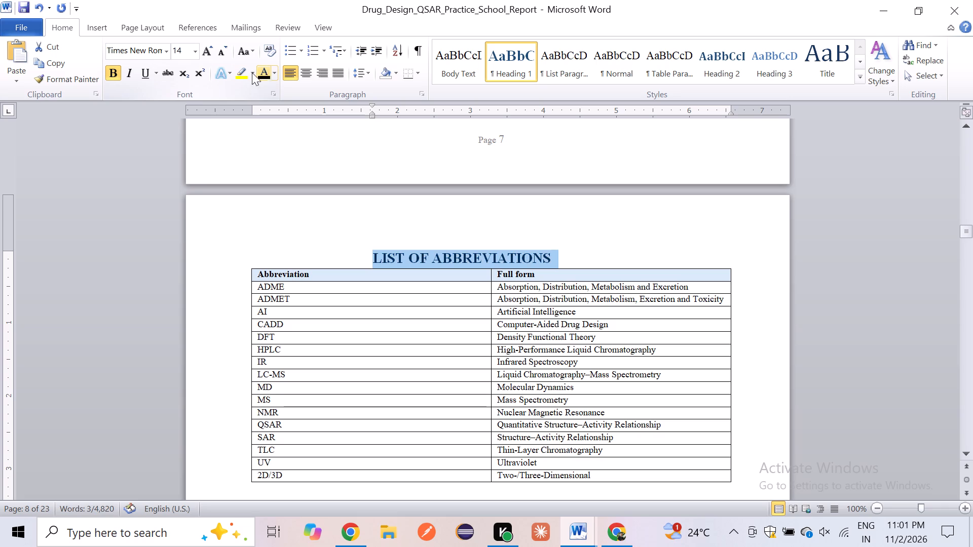
Centre the LIST OF ABBREVIATIONS heading and remove its large left indent.
{"action": "left_click", "coordinate": [308, 70]}
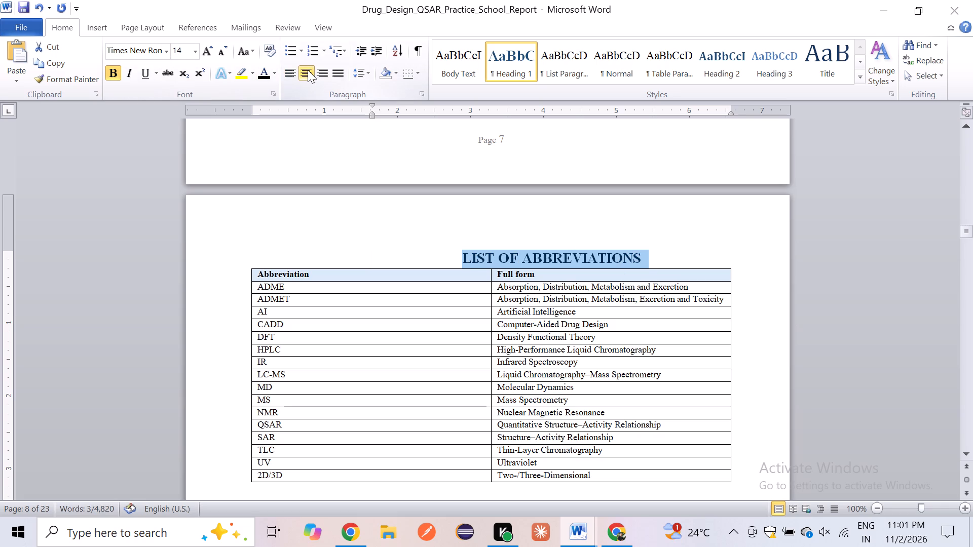
{"action": "left_click_drag", "start_coordinate": [371, 113], "coordinate": [288, 129]}
{"action": "left_click_drag", "start_coordinate": [288, 129], "coordinate": [249, 127]}
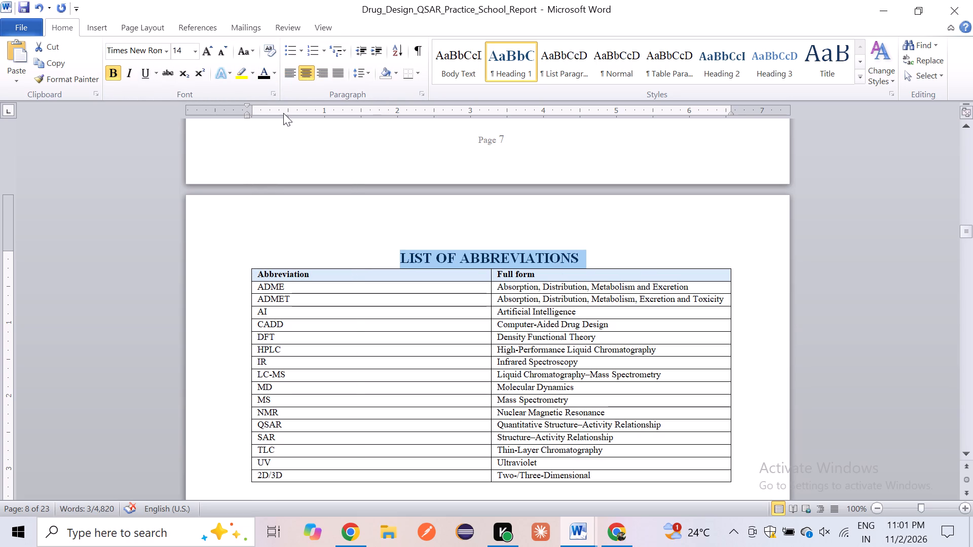
Insert a blank line between the LIST OF ABBREVIATIONS heading and the abbreviations table.
{"action": "left_click", "coordinate": [590, 252]}
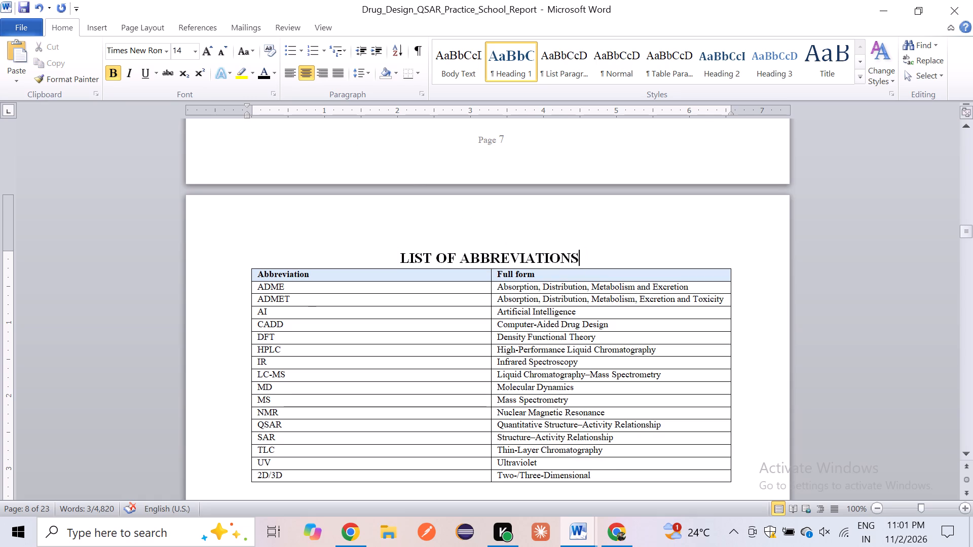
{"action": "key", "text": "Return"}
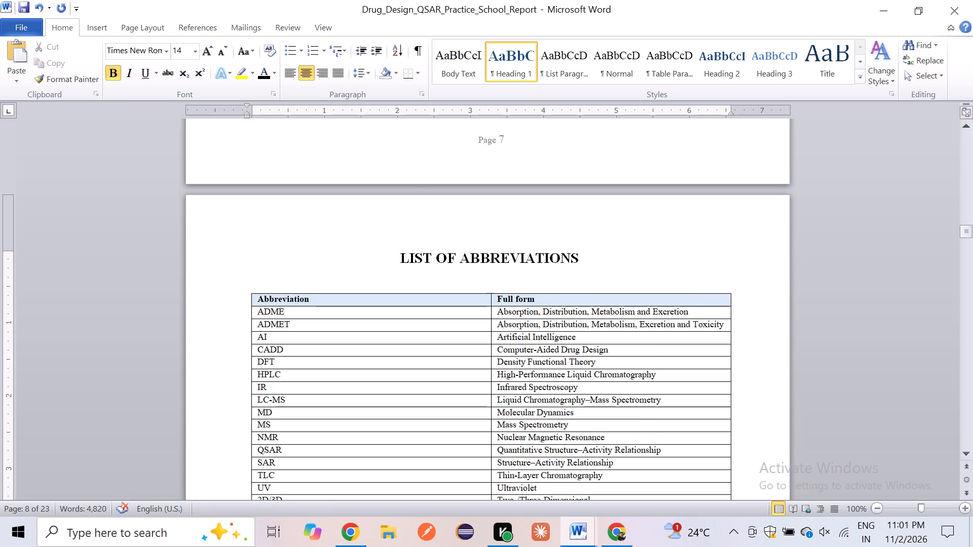
Set all text in the abbreviations table to Times New Roman, size 12.
{"action": "left_click_drag", "start_coordinate": [256, 284], "coordinate": [477, 485]}
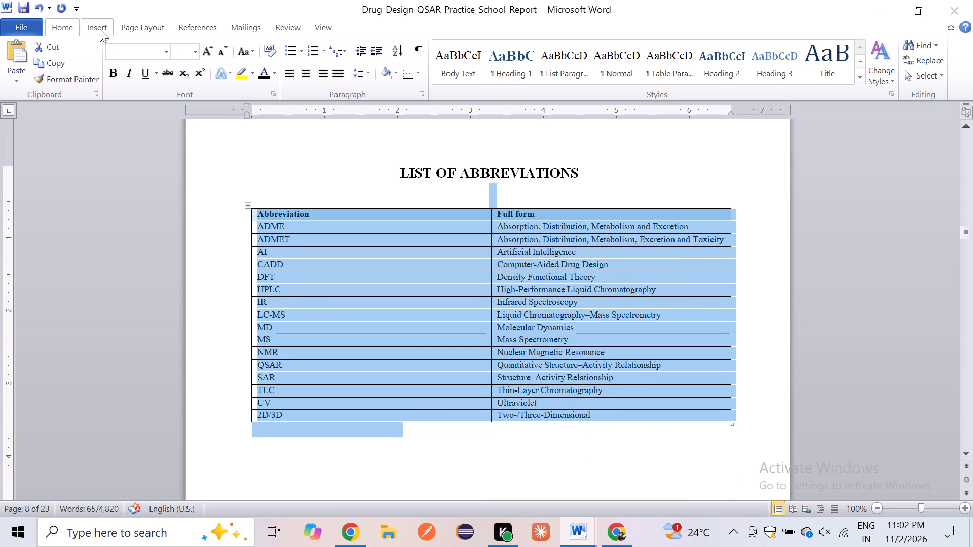
{"action": "left_click", "coordinate": [118, 51]}
{"action": "type", "text": "tim"}
{"action": "key", "text": "Tab"}
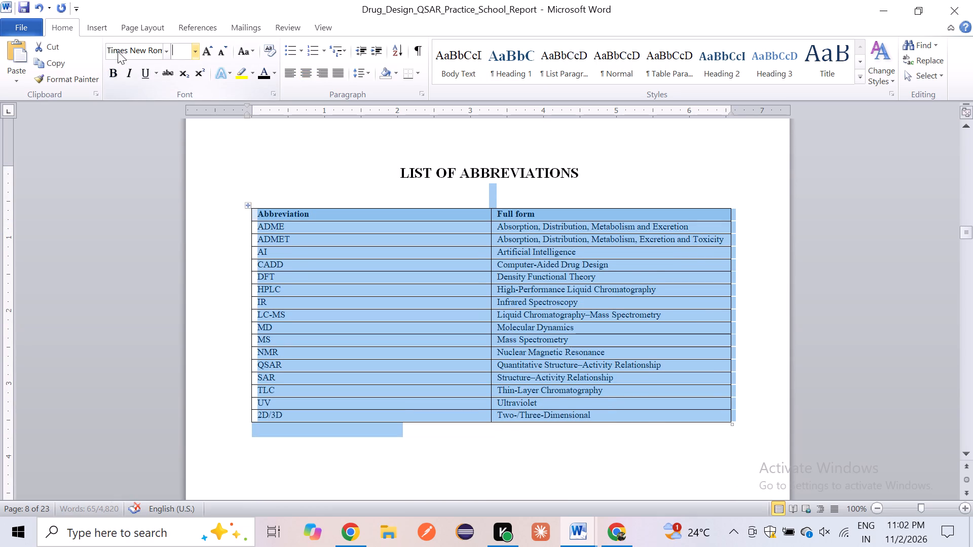
{"action": "type", "text": "12"}
{"action": "key", "text": "Return"}
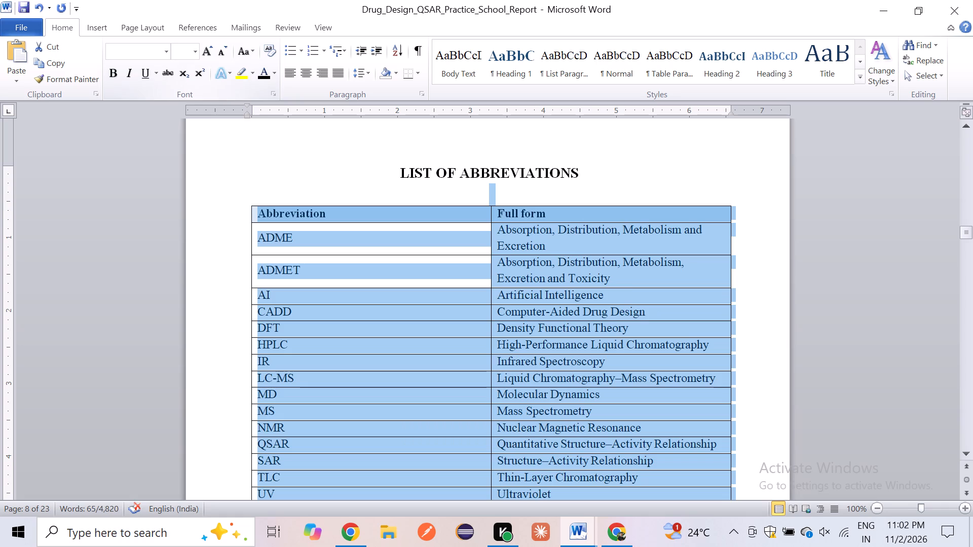
{"action": "left_click", "coordinate": [220, 176]}
Set the LIST OF FIGURES AND TABLES heading's font size to 14 and its font colour to black.
{"action": "scroll", "coordinate": [275, 192], "scroll_direction": "down", "scroll_amount": 1}
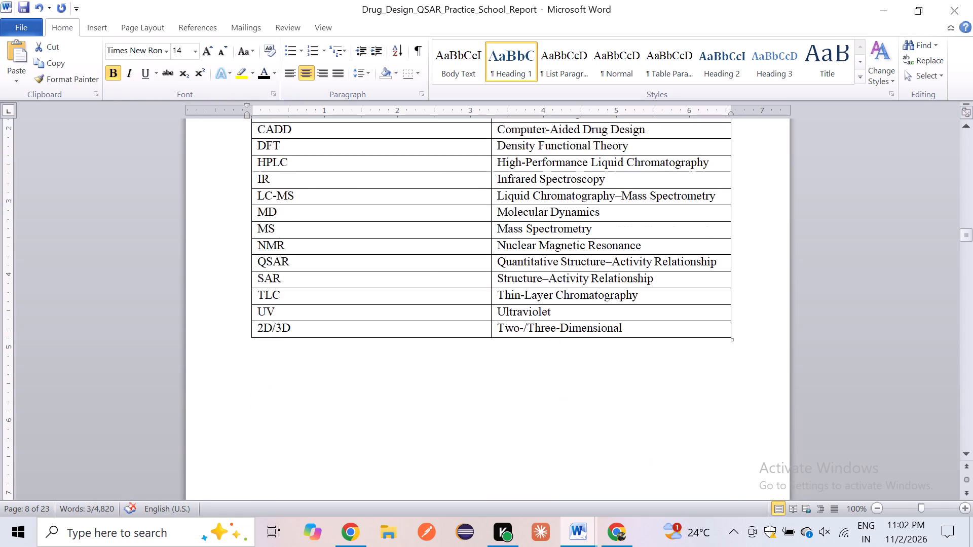
{"action": "scroll", "coordinate": [275, 192], "scroll_direction": "down", "scroll_amount": 4}
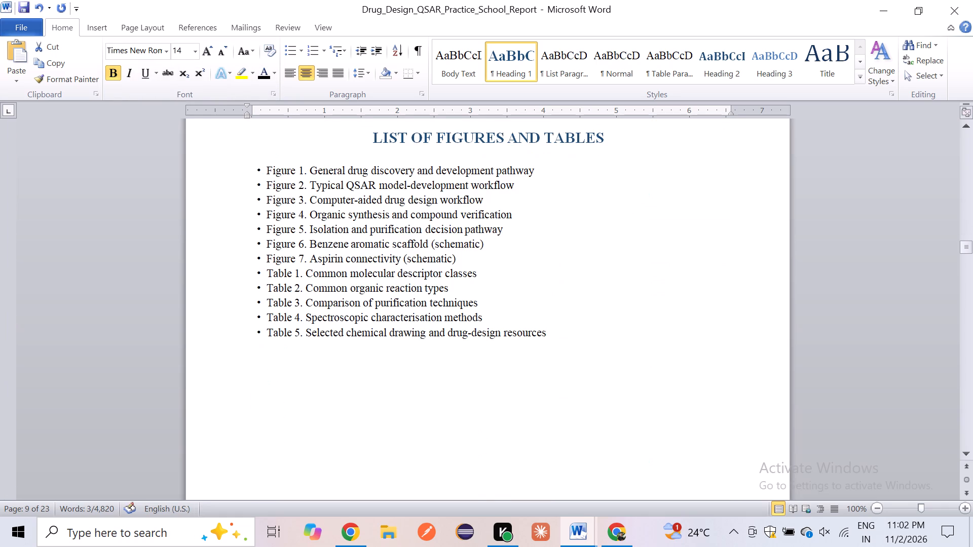
{"action": "left_click_drag", "start_coordinate": [354, 135], "coordinate": [690, 159]}
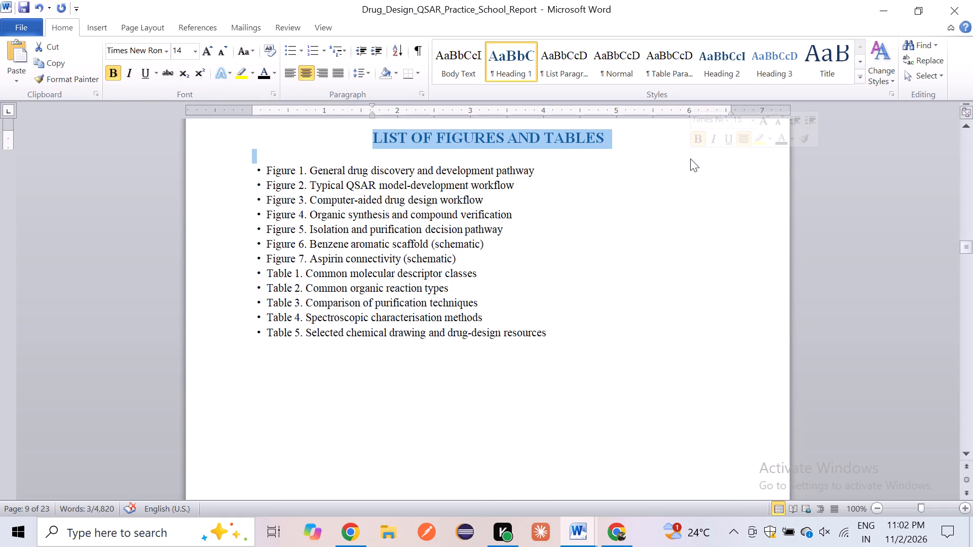
{"action": "left_click", "coordinate": [183, 50]}
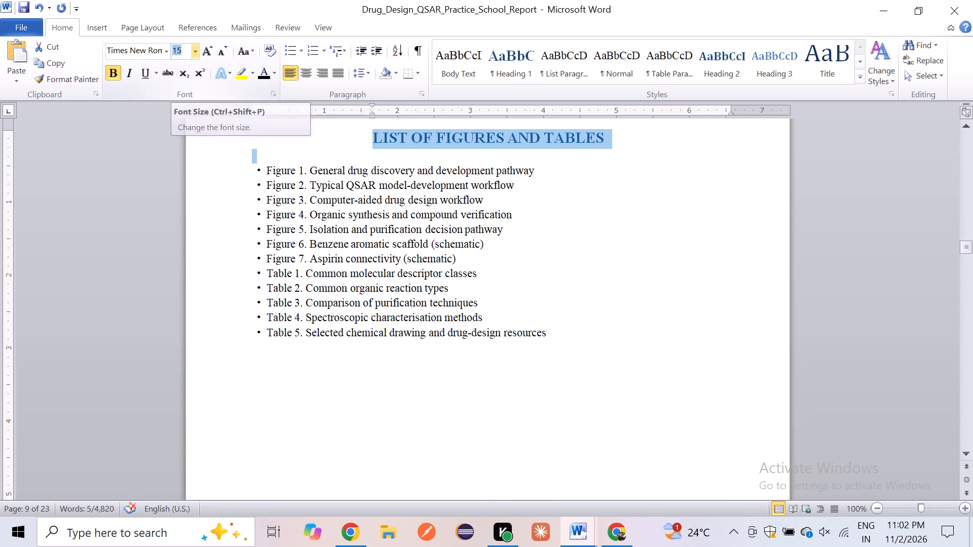
{"action": "type", "text": "14"}
{"action": "key", "text": "Return"}
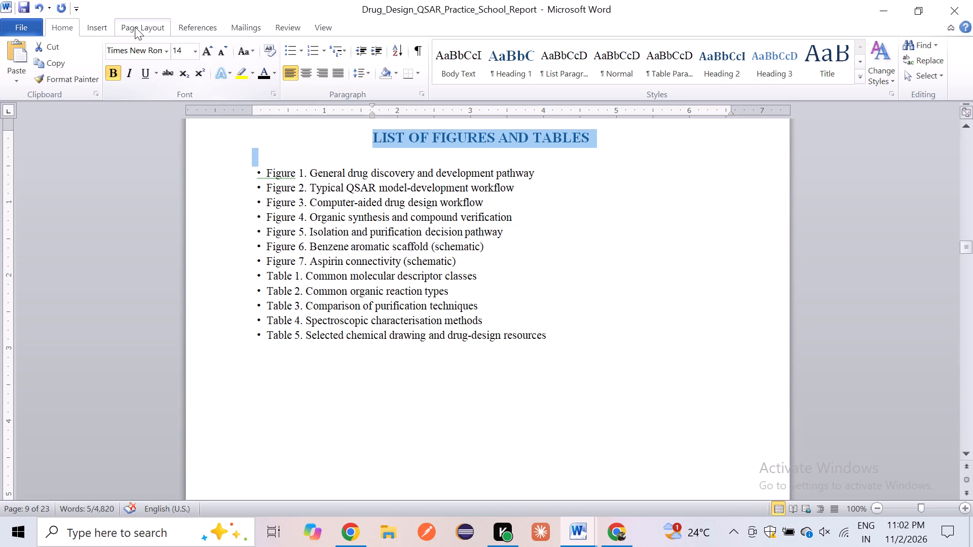
{"action": "left_click", "coordinate": [259, 79]}
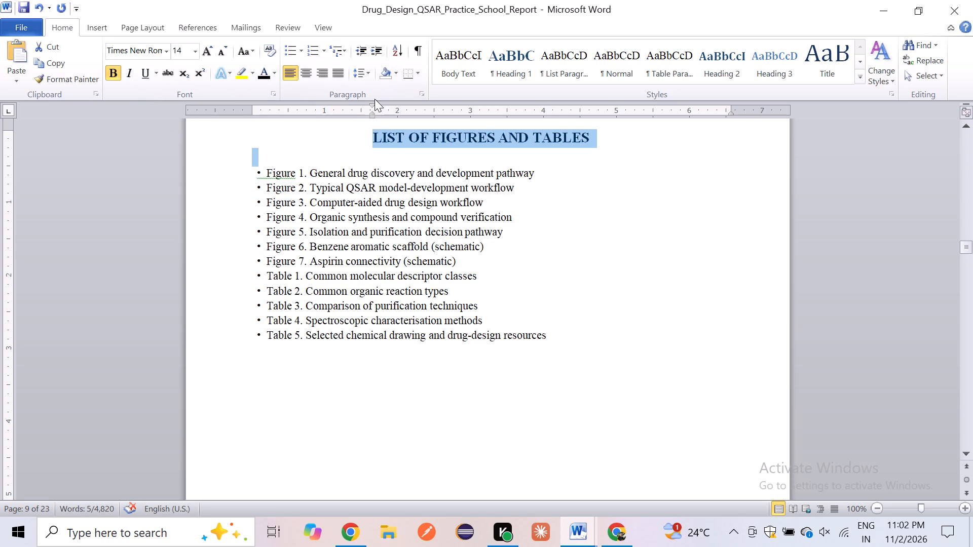
Remove the left indent of the LIST OF FIGURES AND TABLES heading and centre it.
{"action": "left_click_drag", "start_coordinate": [372, 106], "coordinate": [259, 113]}
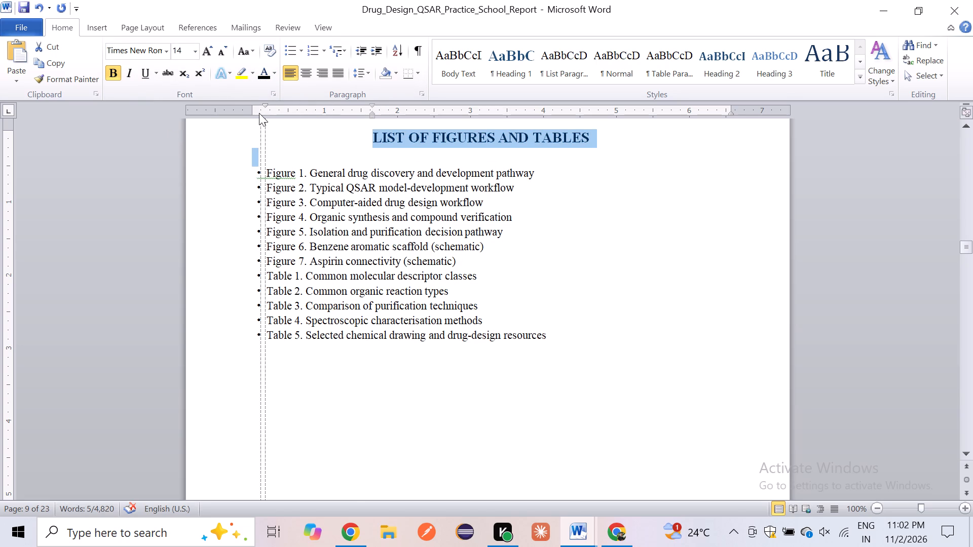
{"action": "left_click_drag", "start_coordinate": [259, 113], "coordinate": [253, 113]}
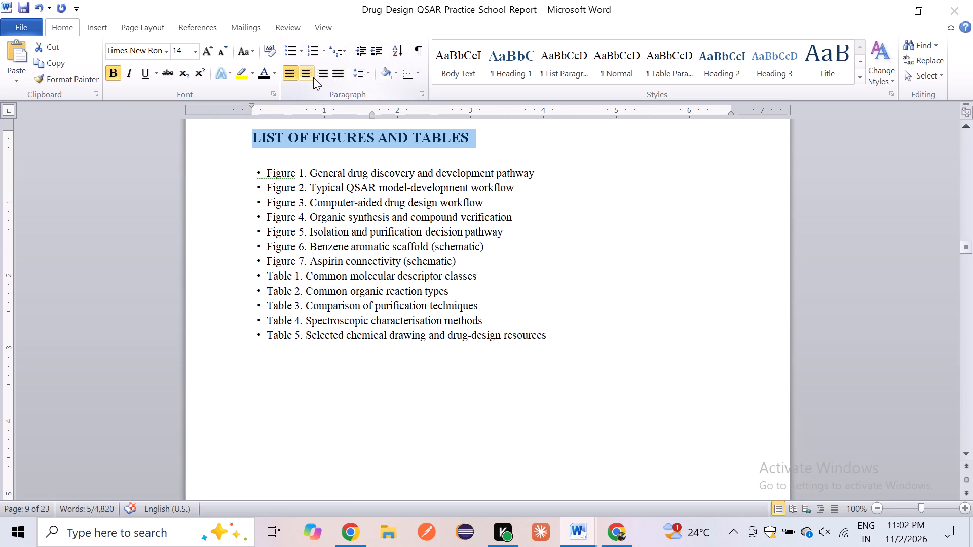
{"action": "left_click", "coordinate": [313, 77]}
{"action": "left_click", "coordinate": [377, 149]}
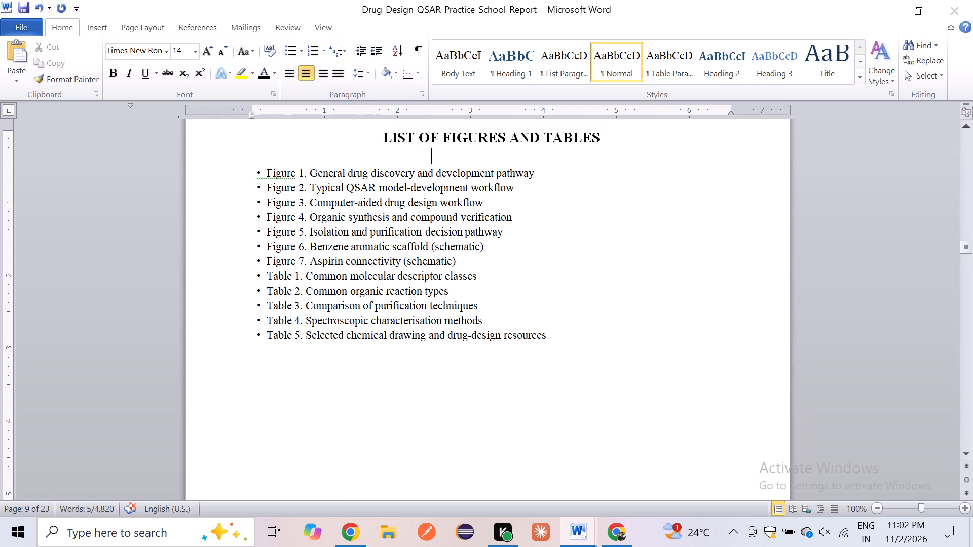
Format the bulleted list of figures and tables as 12 pt, justified text with 1.5 line spacing.
{"action": "left_click_drag", "start_coordinate": [266, 164], "coordinate": [469, 348]}
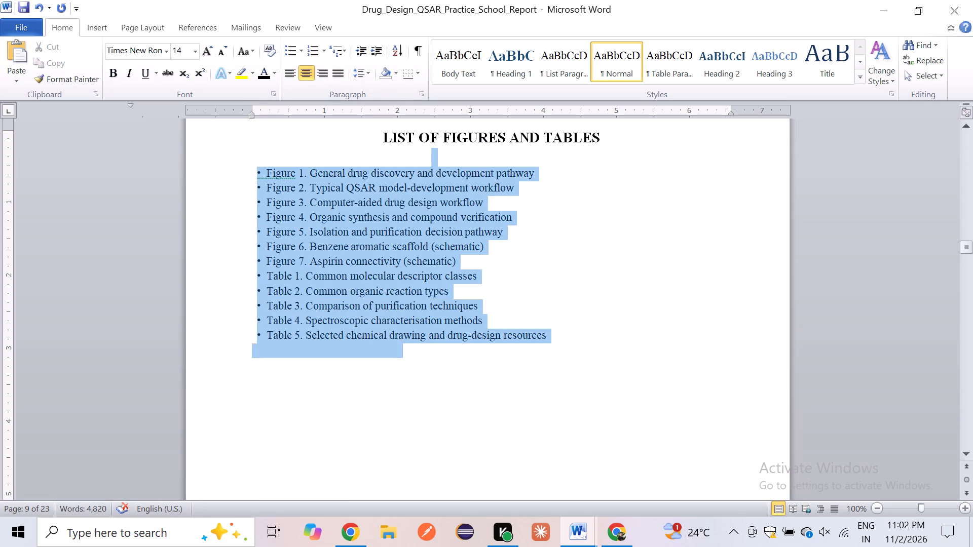
{"action": "left_click_drag", "start_coordinate": [469, 348], "coordinate": [554, 339]}
{"action": "left_click", "coordinate": [178, 46]}
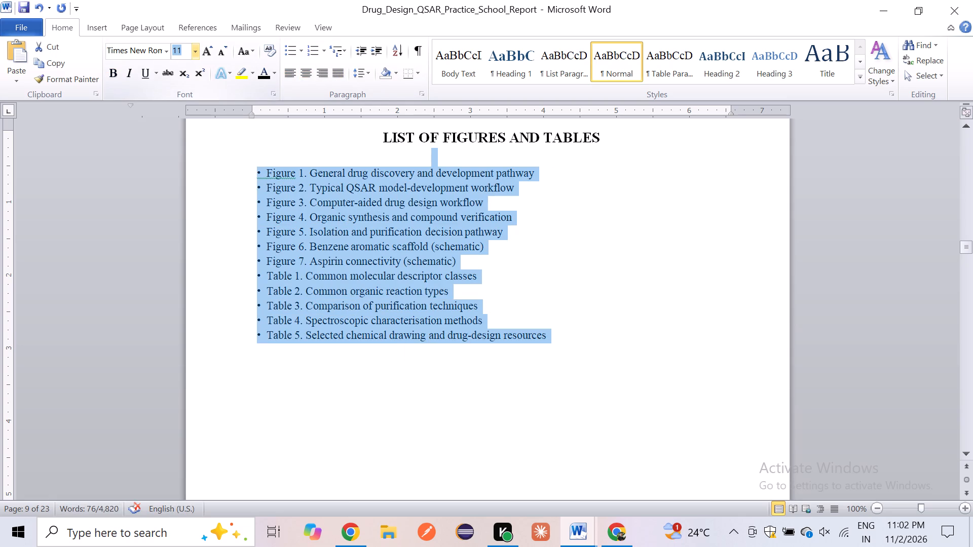
{"action": "type", "text": "12"}
{"action": "key", "text": "Return"}
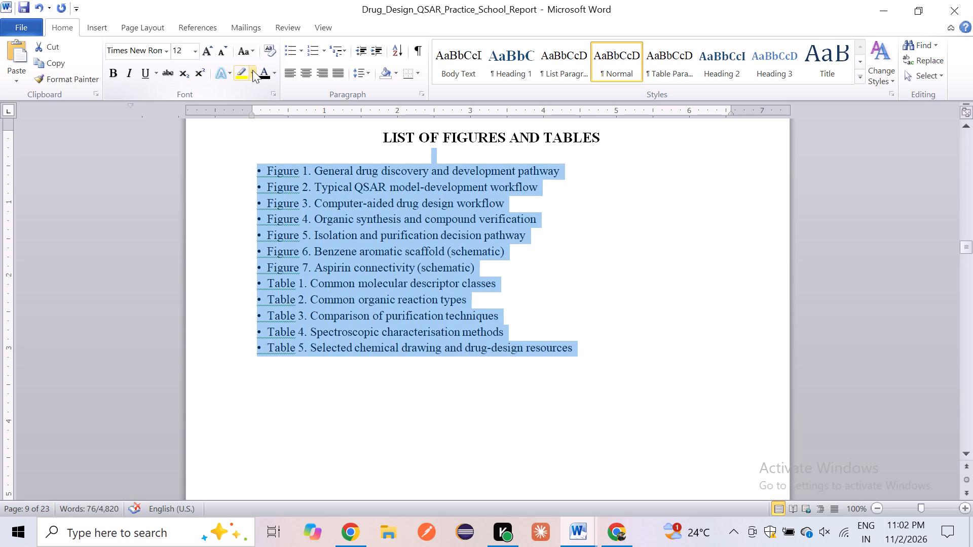
{"action": "left_click", "coordinate": [335, 77]}
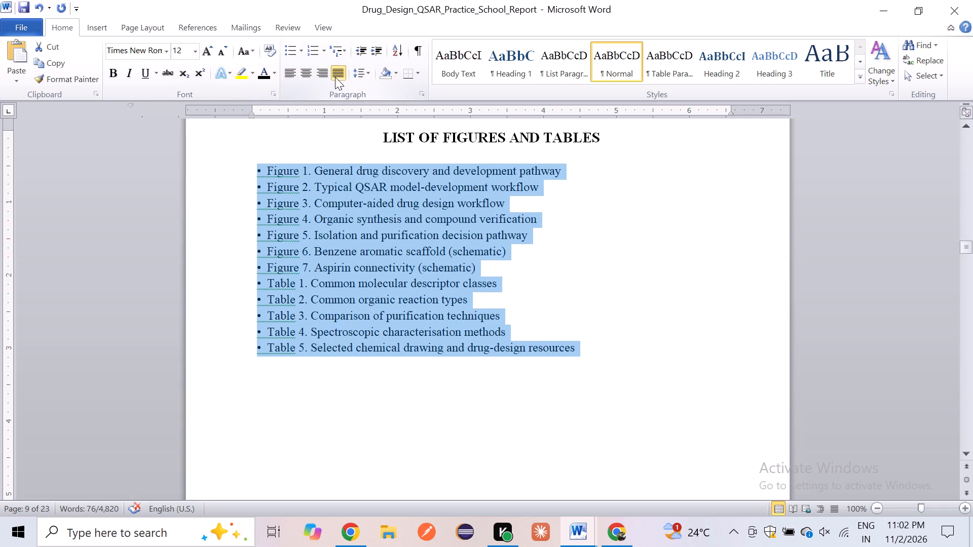
{"action": "left_click", "coordinate": [366, 75]}
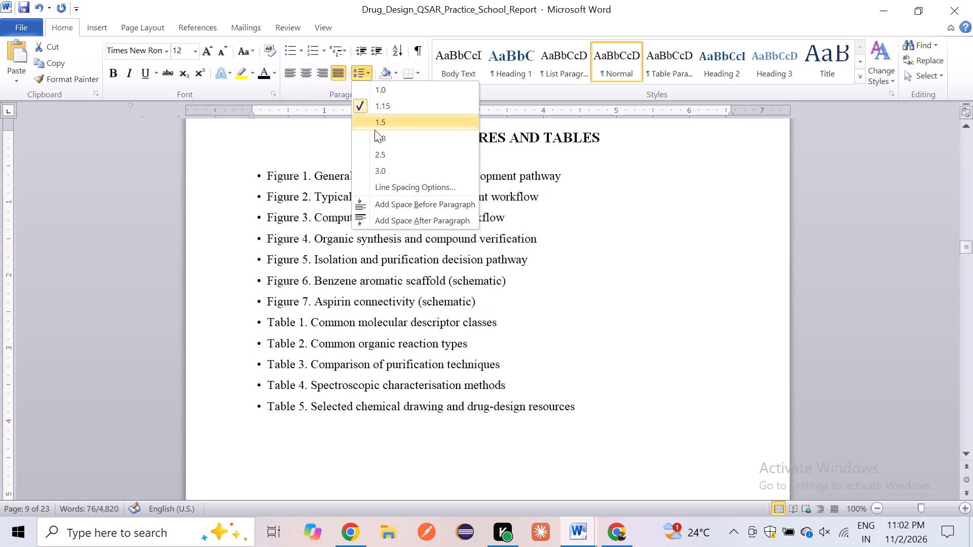
{"action": "left_click", "coordinate": [375, 130]}
{"action": "left_click", "coordinate": [508, 355]}
Move the first-line indent of the "Table 2. Common organic reaction types" list item slightly outside the left margin.
{"action": "scroll", "coordinate": [508, 355], "scroll_direction": "down", "scroll_amount": 3}
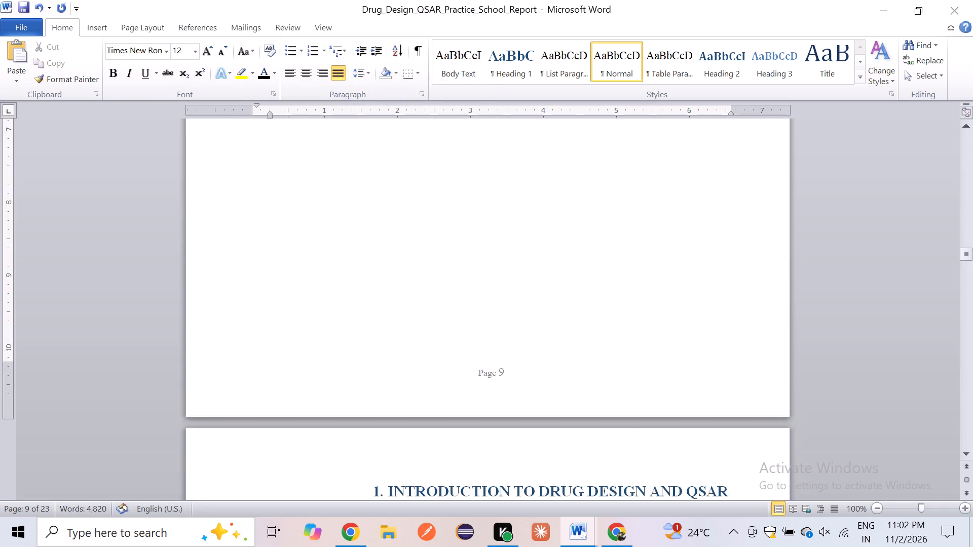
{"action": "scroll", "coordinate": [508, 355], "scroll_direction": "down", "scroll_amount": 3}
{"action": "scroll", "coordinate": [485, 354], "scroll_direction": "up", "scroll_amount": 2}
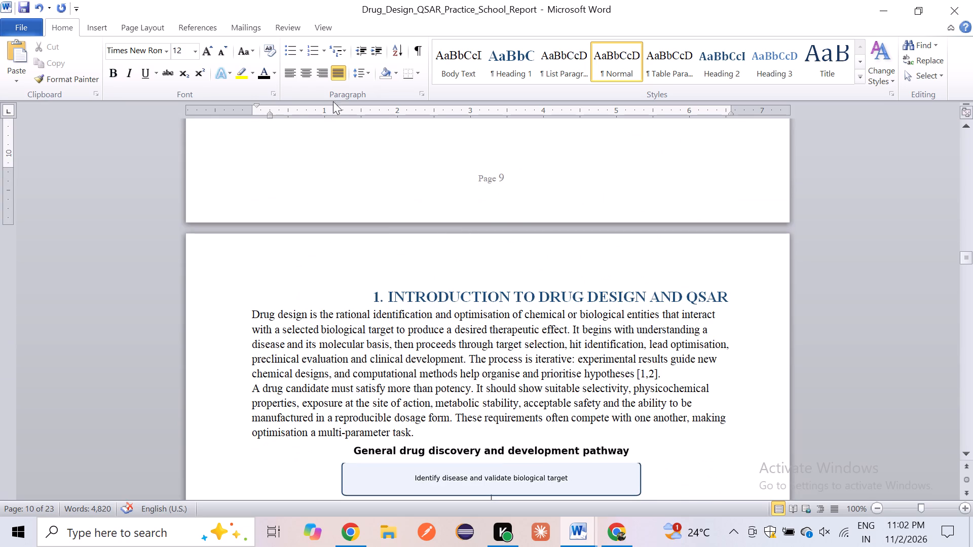
{"action": "left_click_drag", "start_coordinate": [255, 104], "coordinate": [240, 105]}
{"action": "left_click_drag", "start_coordinate": [240, 105], "coordinate": [247, 108]}
{"action": "scroll", "coordinate": [302, 178], "scroll_direction": "up", "scroll_amount": 1}
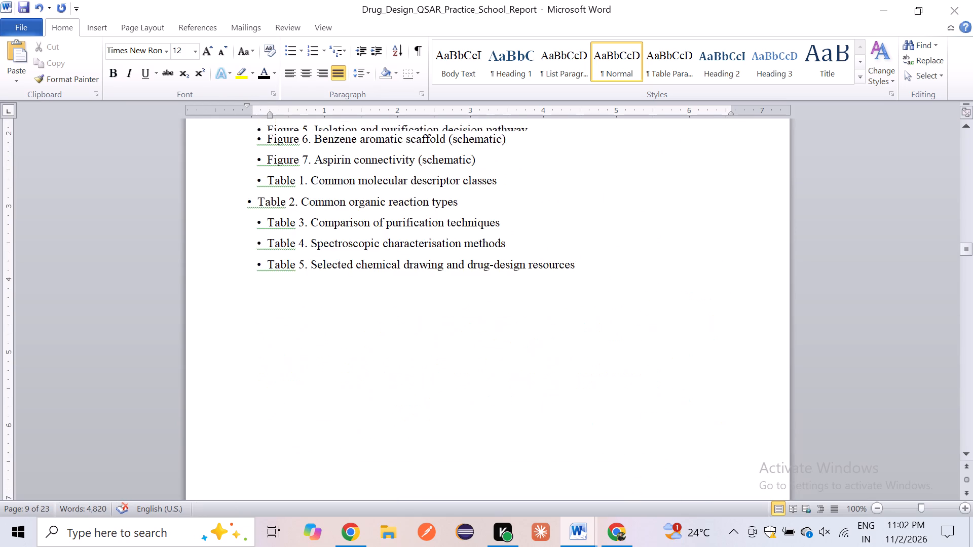
{"action": "scroll", "coordinate": [302, 178], "scroll_direction": "up", "scroll_amount": 1}
{"action": "scroll", "coordinate": [302, 178], "scroll_direction": "down", "scroll_amount": 3}
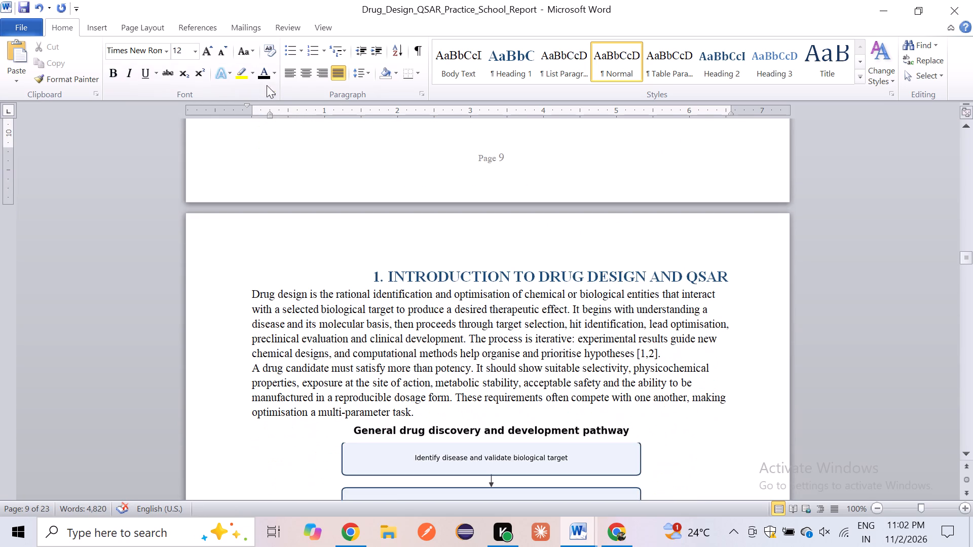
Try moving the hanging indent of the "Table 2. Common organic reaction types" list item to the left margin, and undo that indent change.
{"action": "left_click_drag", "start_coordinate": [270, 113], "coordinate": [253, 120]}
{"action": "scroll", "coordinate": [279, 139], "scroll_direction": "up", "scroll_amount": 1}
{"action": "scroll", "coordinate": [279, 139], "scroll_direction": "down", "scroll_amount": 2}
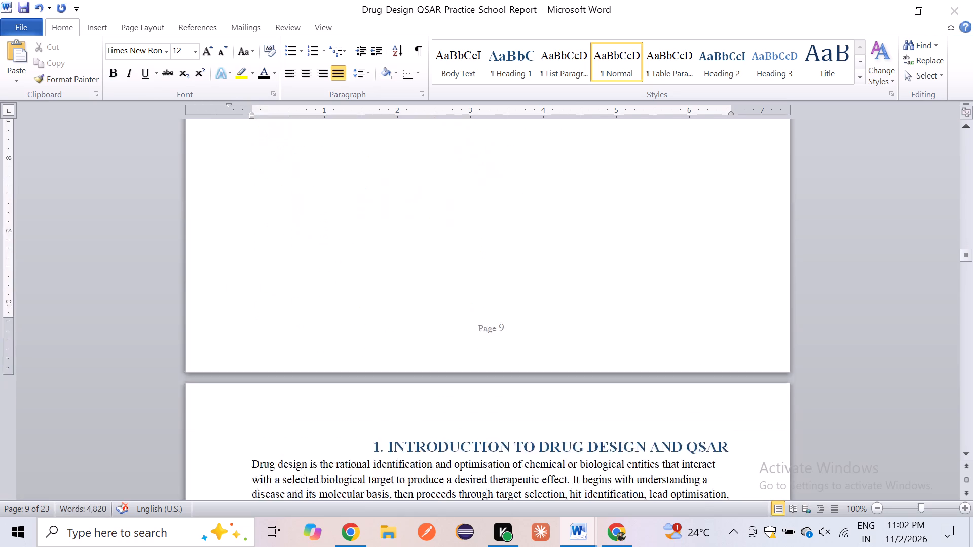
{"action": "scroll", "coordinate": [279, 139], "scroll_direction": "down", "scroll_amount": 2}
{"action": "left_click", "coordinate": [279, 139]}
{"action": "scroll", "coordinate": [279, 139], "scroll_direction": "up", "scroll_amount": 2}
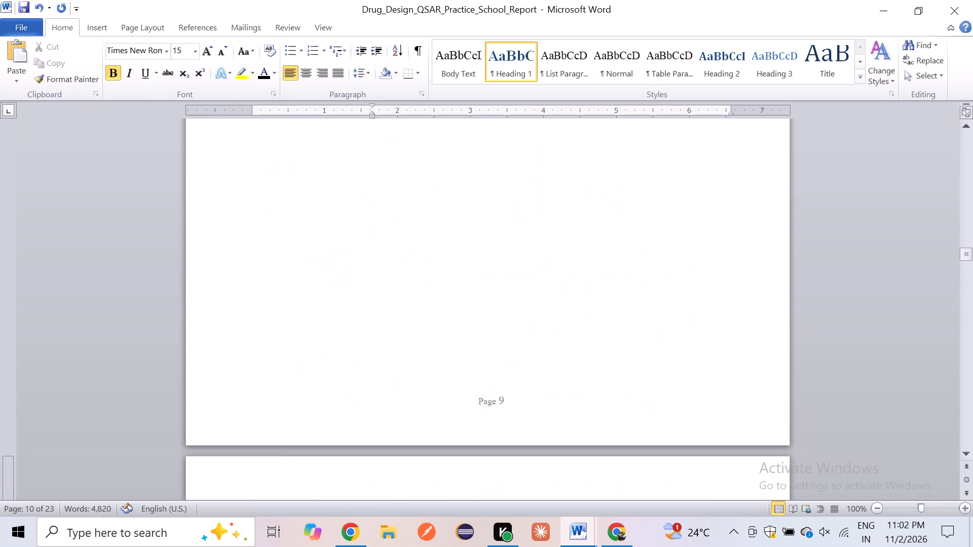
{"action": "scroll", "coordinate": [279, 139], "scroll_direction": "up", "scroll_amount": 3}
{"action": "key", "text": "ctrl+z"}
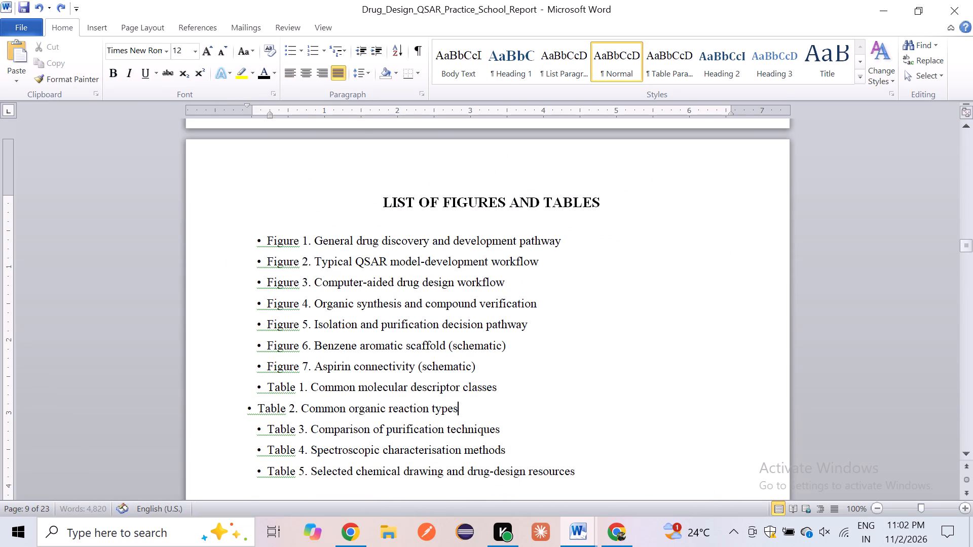
Undo the Table 2 list item's remaining indent change, keeping 1.5 line spacing on the figures and tables list.
{"action": "key", "text": "ctrl+z"}
{"action": "key", "text": "ctrl+z"}
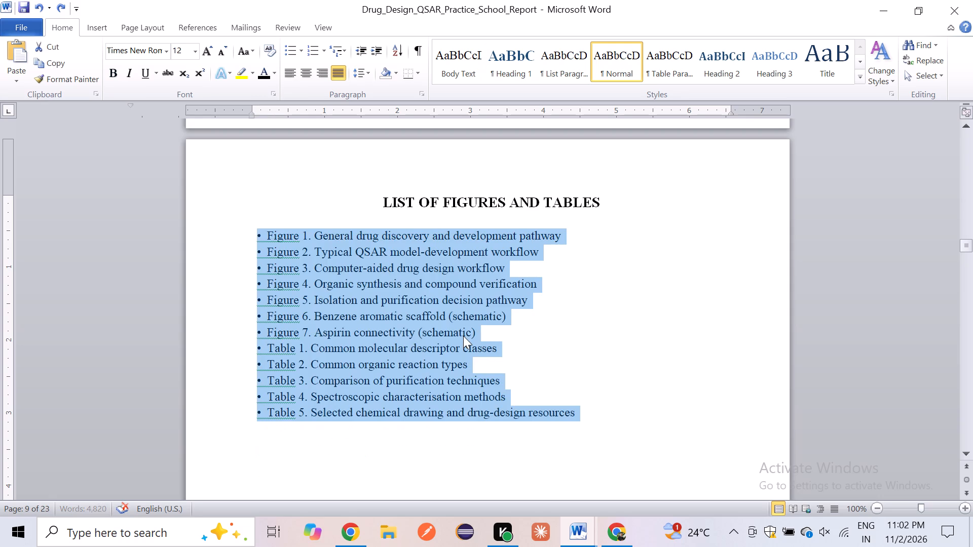
{"action": "key", "text": "ctrl+y"}
Move the left indent of the "1. INTRODUCTION TO DRUG DESIGN AND QSAR" heading slightly outside the left margin and centre the heading.
{"action": "scroll", "coordinate": [463, 336], "scroll_direction": "down", "scroll_amount": 4}
{"action": "scroll", "coordinate": [463, 336], "scroll_direction": "up", "scroll_amount": 1}
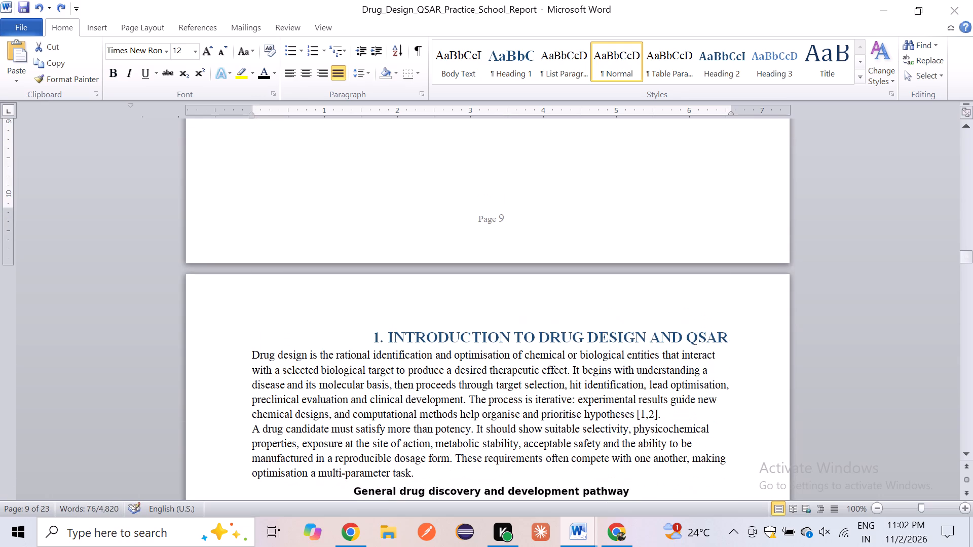
{"action": "left_click", "coordinate": [373, 335]}
{"action": "left_click_drag", "start_coordinate": [372, 114], "coordinate": [246, 128]}
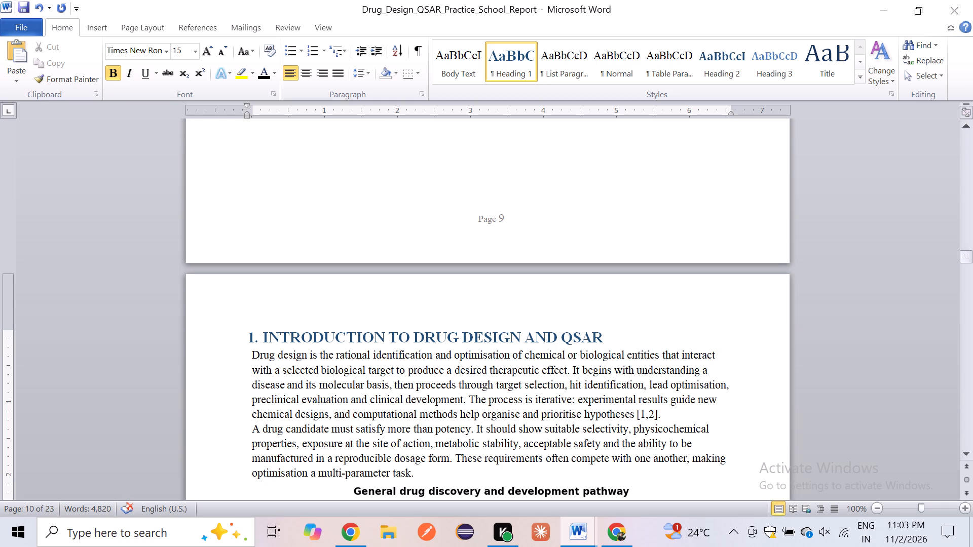
{"action": "left_click_drag", "start_coordinate": [244, 333], "coordinate": [663, 320]}
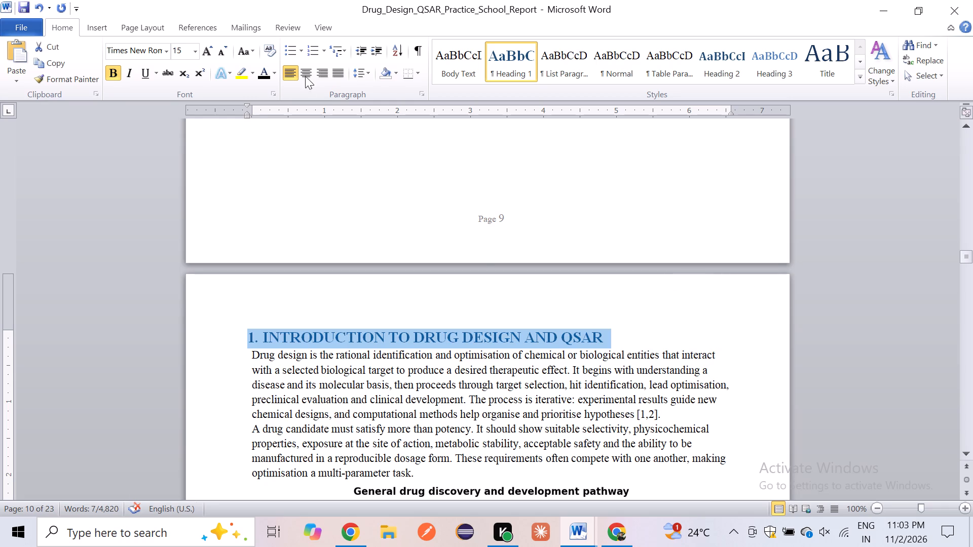
{"action": "left_click", "coordinate": [311, 76]}
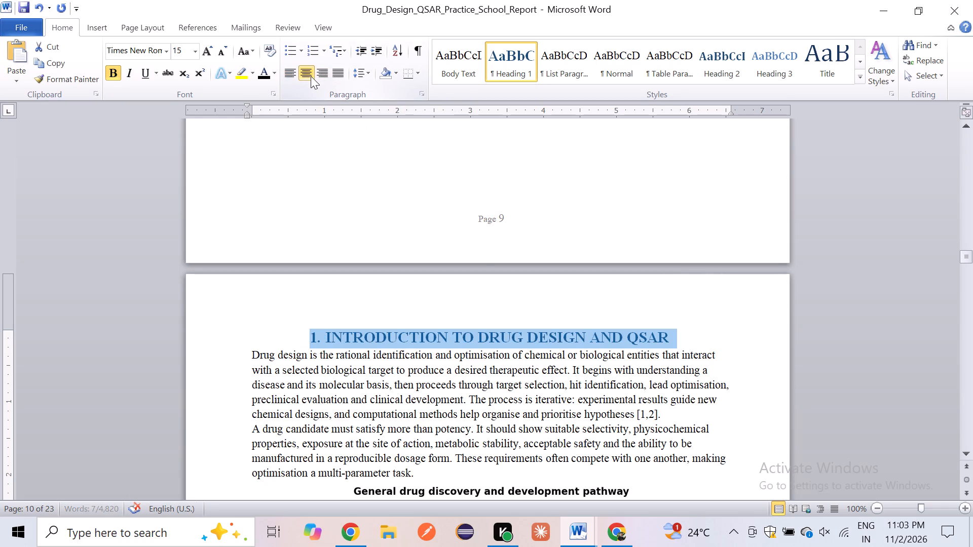
Set the "1. INTRODUCTION TO DRUG DESIGN AND QSAR" heading to 14 pt with black text.
{"action": "left_click", "coordinate": [188, 58]}
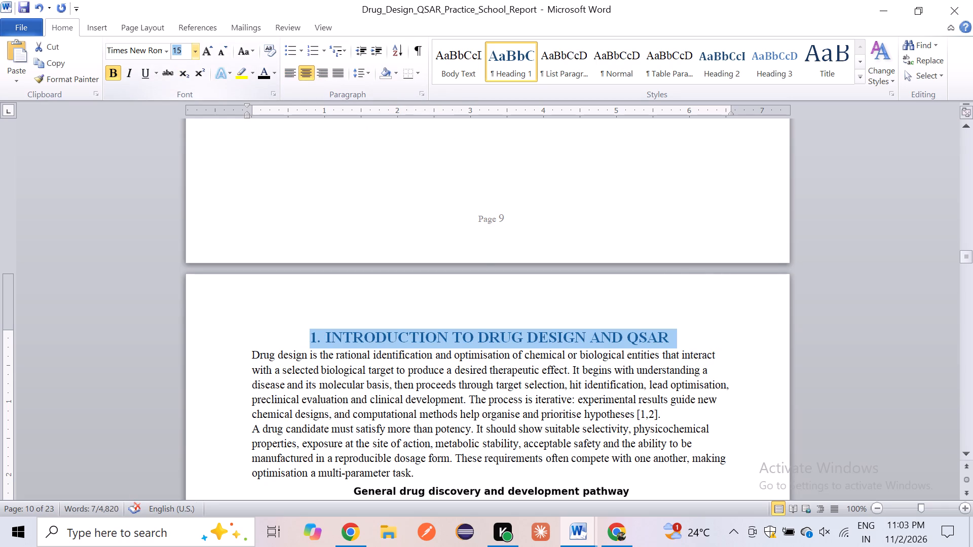
{"action": "type", "text": "14"}
{"action": "key", "text": "Return"}
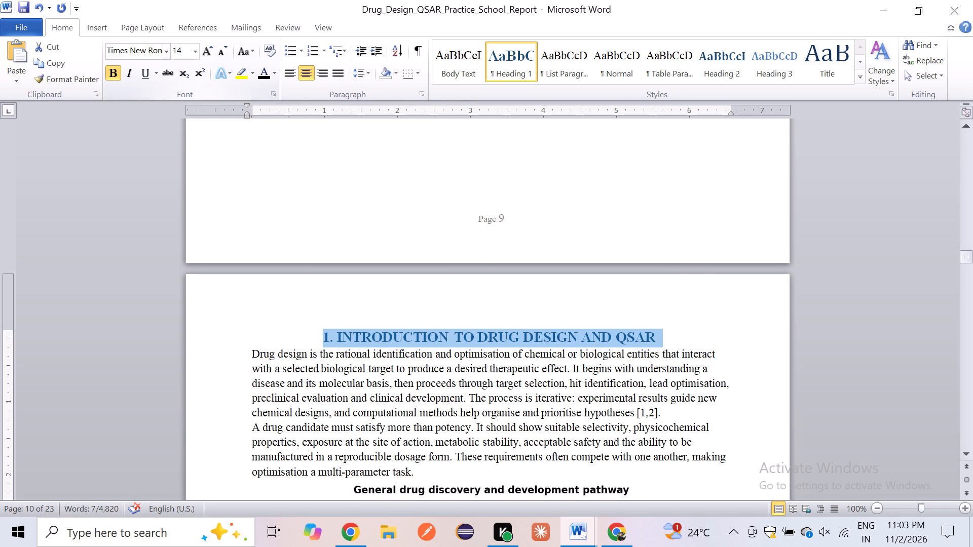
{"action": "left_click", "coordinate": [260, 79]}
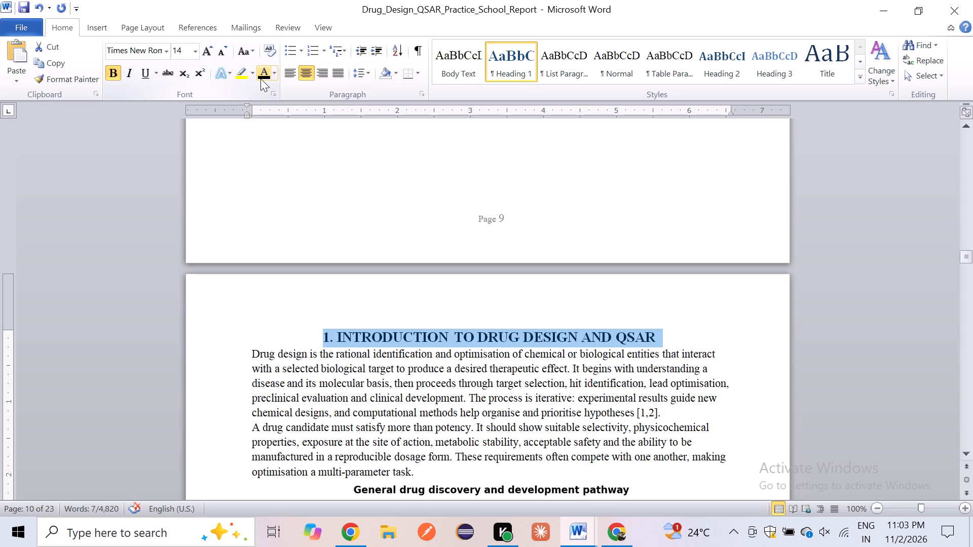
{"action": "left_click", "coordinate": [287, 323]}
Apply the Times New Roman font to the entire document.
{"action": "scroll", "coordinate": [287, 323], "scroll_direction": "down", "scroll_amount": 1}
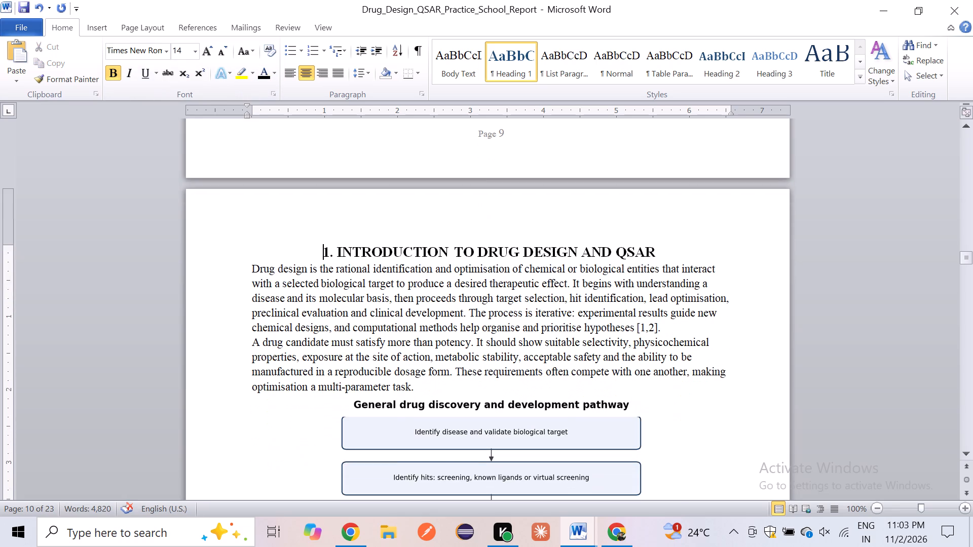
{"action": "key", "text": "ctrl+a"}
{"action": "left_click", "coordinate": [146, 50]}
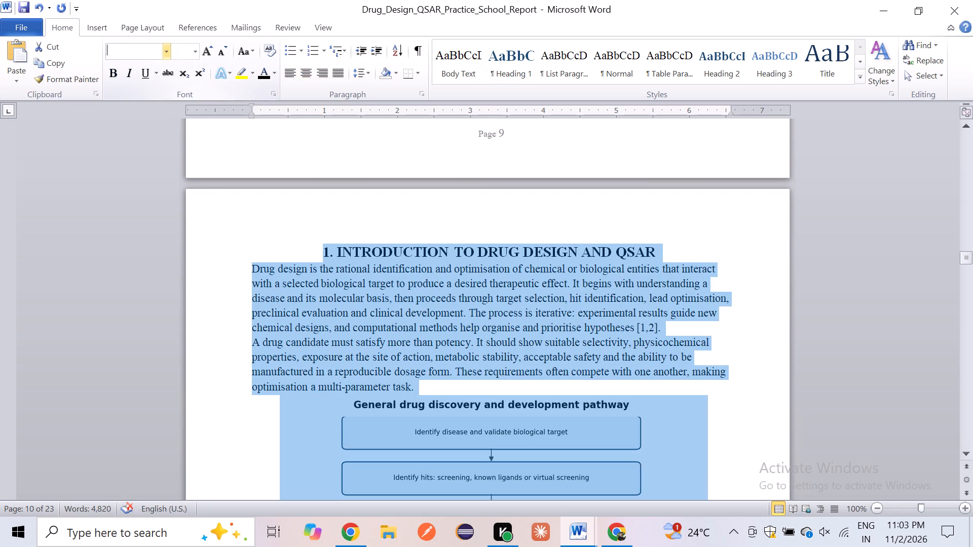
{"action": "type", "text": "tim"}
{"action": "key", "text": "Tab"}
{"action": "key", "text": "Return"}
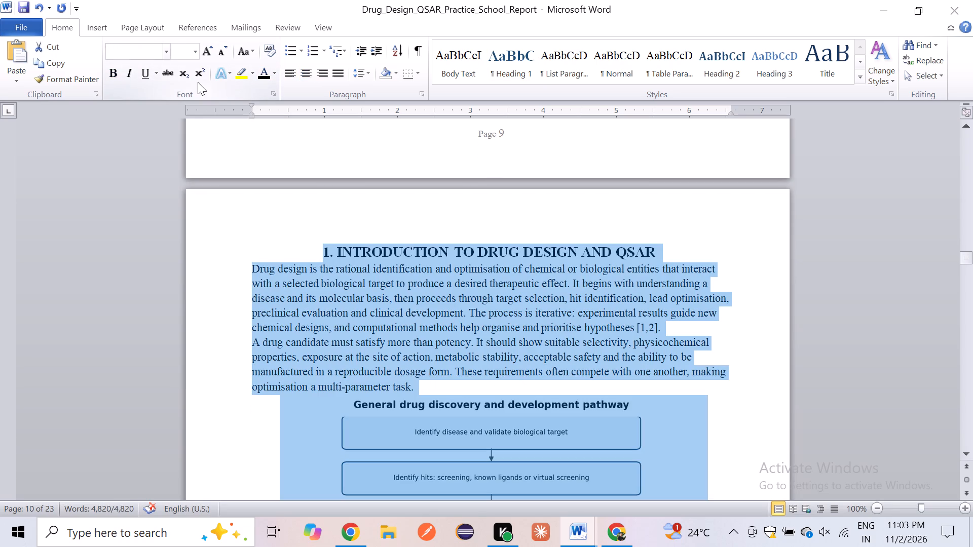
{"action": "left_click", "coordinate": [282, 226]}
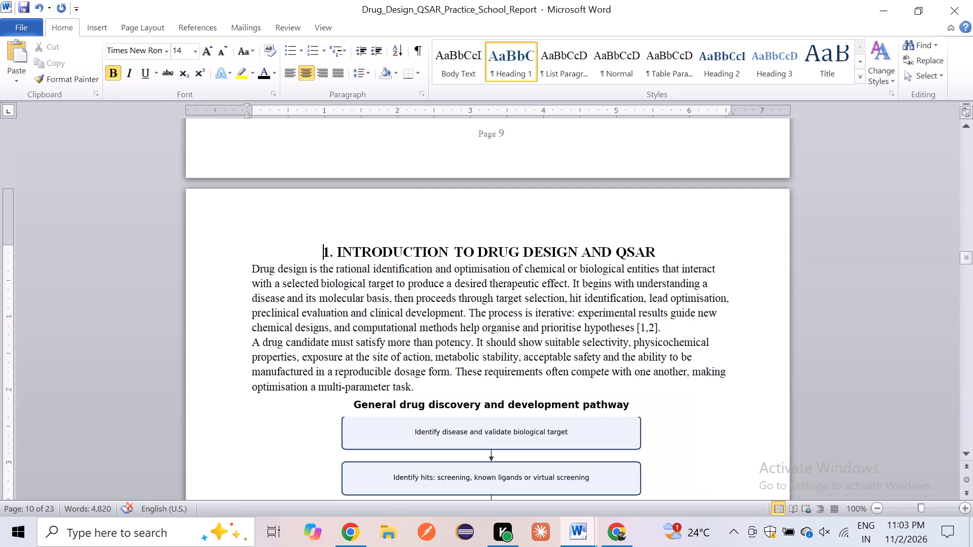
Set 1.5 line spacing for the chapter 1 heading and the two introduction paragraphs below it.
{"action": "left_click_drag", "start_coordinate": [285, 255], "coordinate": [450, 292]}
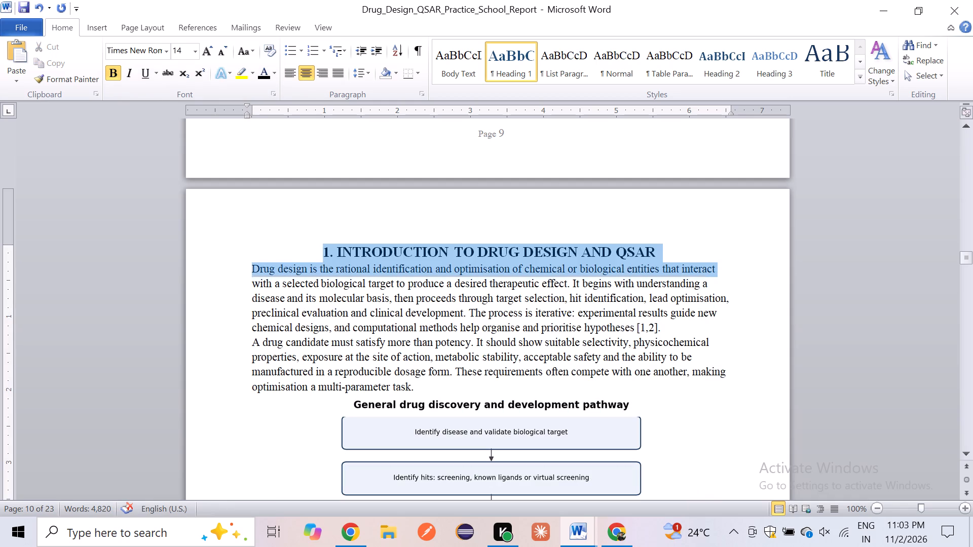
{"action": "left_click_drag", "start_coordinate": [450, 292], "coordinate": [709, 389]}
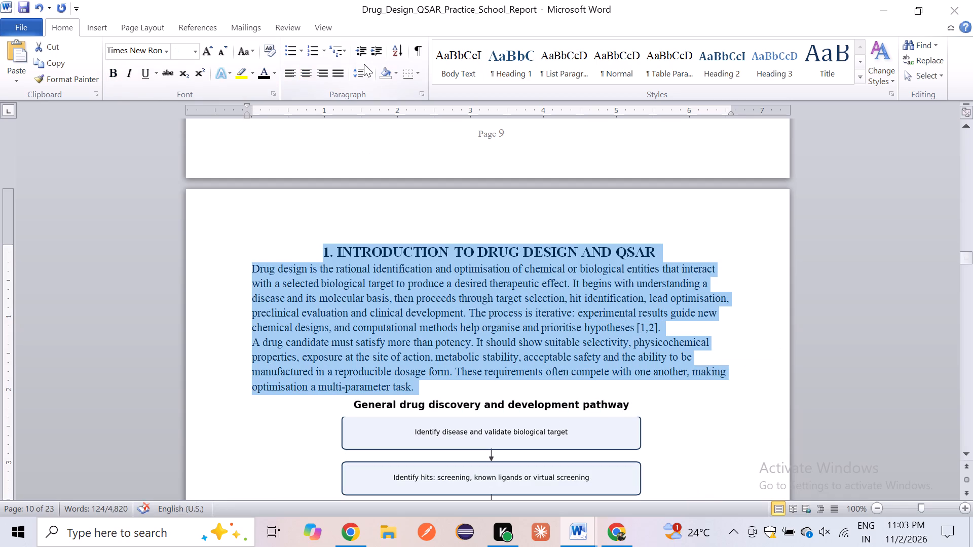
{"action": "left_click", "coordinate": [365, 77]}
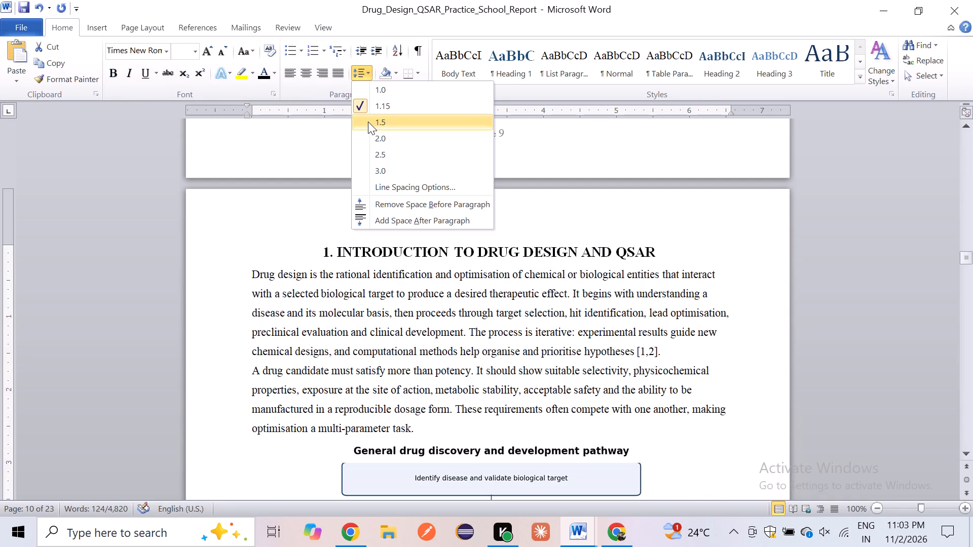
{"action": "left_click", "coordinate": [368, 122]}
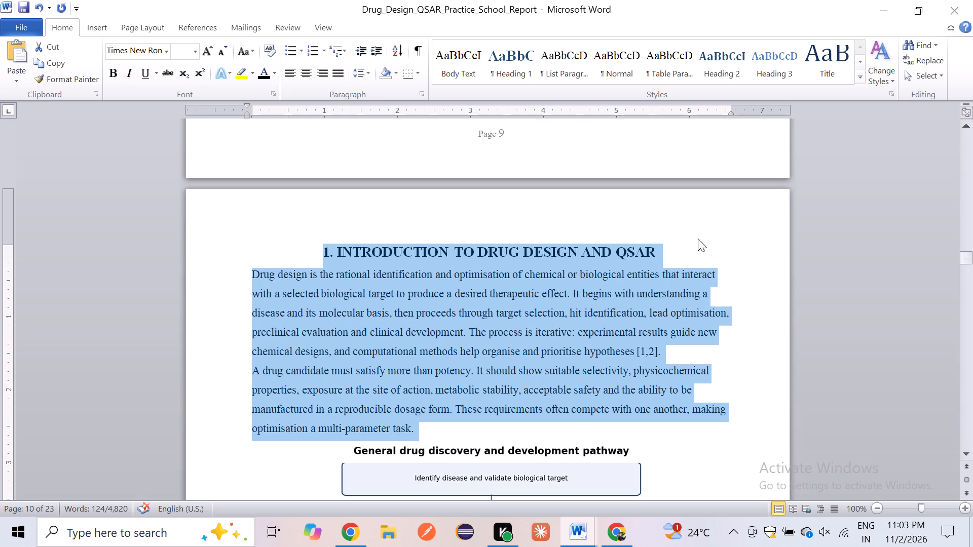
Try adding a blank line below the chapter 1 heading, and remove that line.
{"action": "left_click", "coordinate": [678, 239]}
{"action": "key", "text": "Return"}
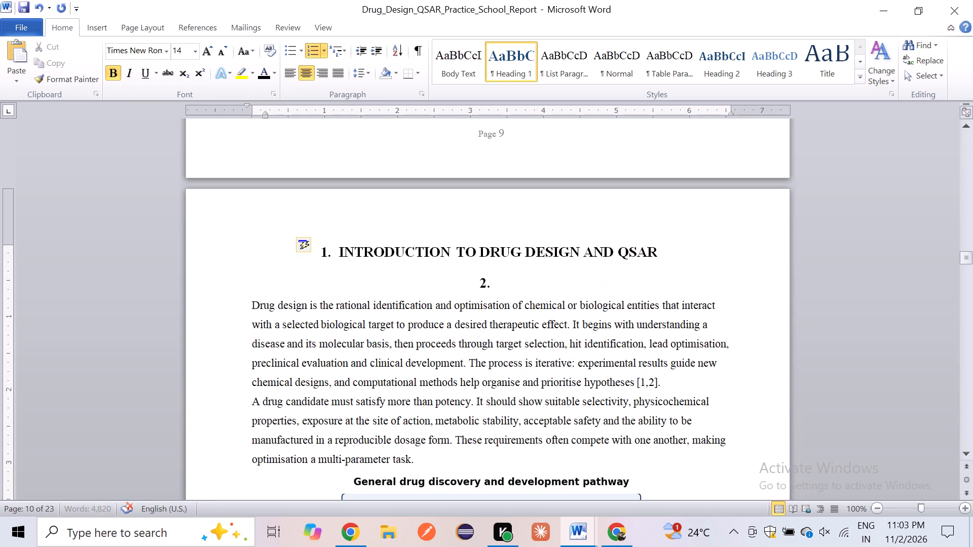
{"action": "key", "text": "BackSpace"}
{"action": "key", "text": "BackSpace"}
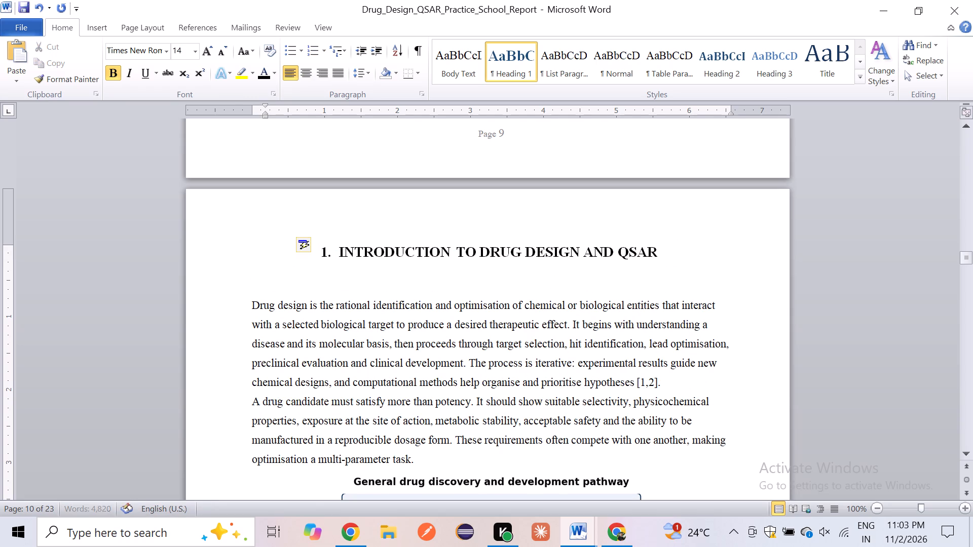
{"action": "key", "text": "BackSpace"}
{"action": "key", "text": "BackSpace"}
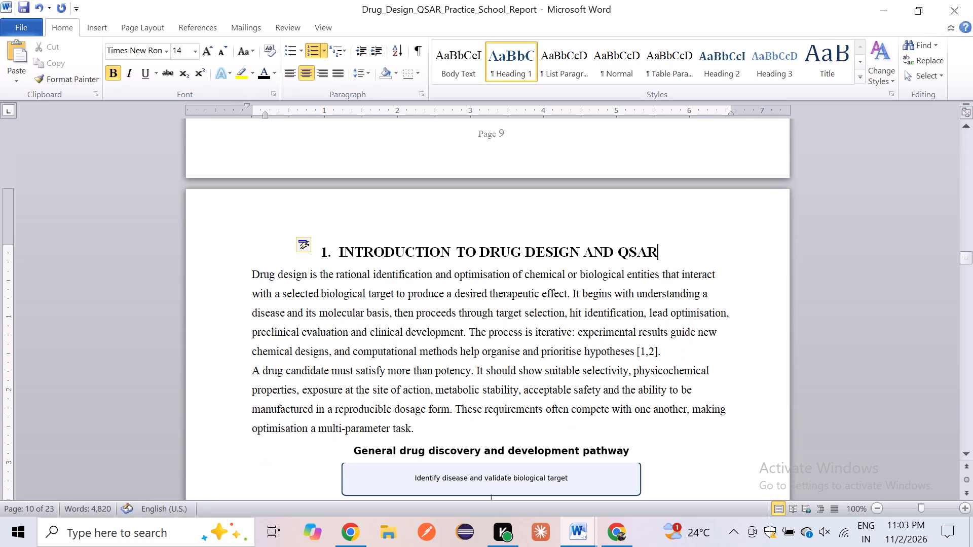
Set the line spacing of the "INTRODUCTION TO DRUG DESIGN AND QSAR" heading to 2.0.
{"action": "left_click_drag", "start_coordinate": [318, 250], "coordinate": [719, 265]}
{"action": "left_click", "coordinate": [367, 71]}
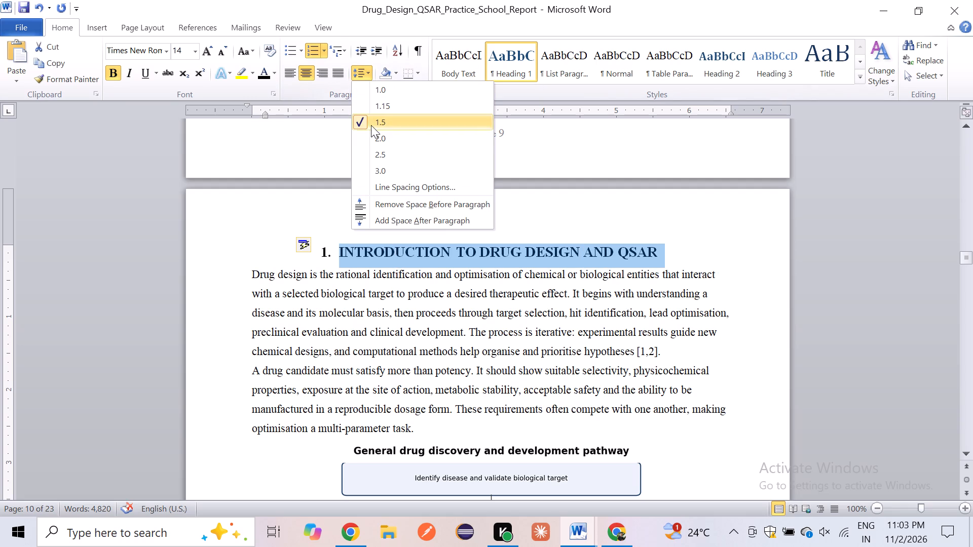
{"action": "left_click", "coordinate": [370, 133]}
Justify the two introduction paragraphs between the chapter 1 heading and the drug discovery pathway figure.
{"action": "scroll", "coordinate": [203, 271], "scroll_direction": "down", "scroll_amount": 1}
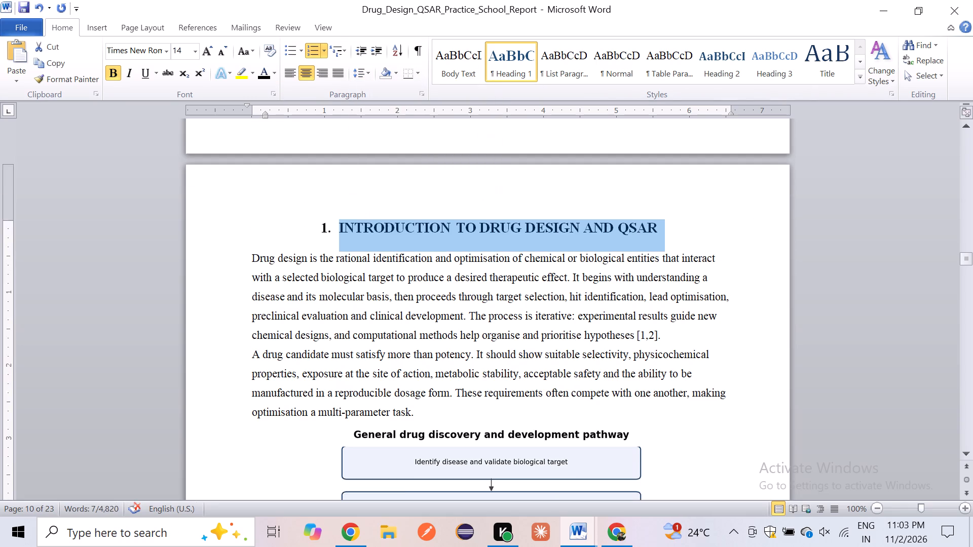
{"action": "scroll", "coordinate": [203, 271], "scroll_direction": "down", "scroll_amount": 1}
{"action": "scroll", "coordinate": [203, 271], "scroll_direction": "up", "scroll_amount": 1}
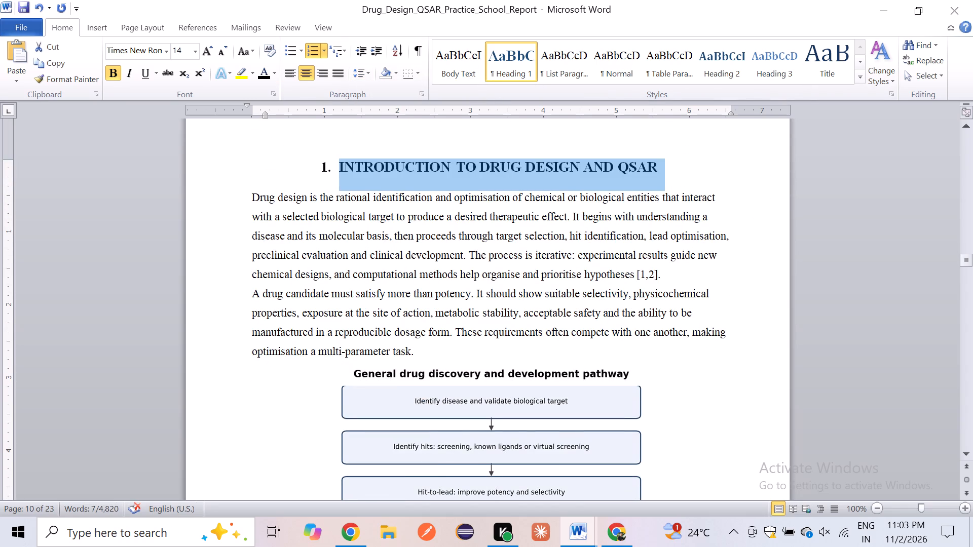
{"action": "left_click_drag", "start_coordinate": [247, 201], "coordinate": [739, 362]}
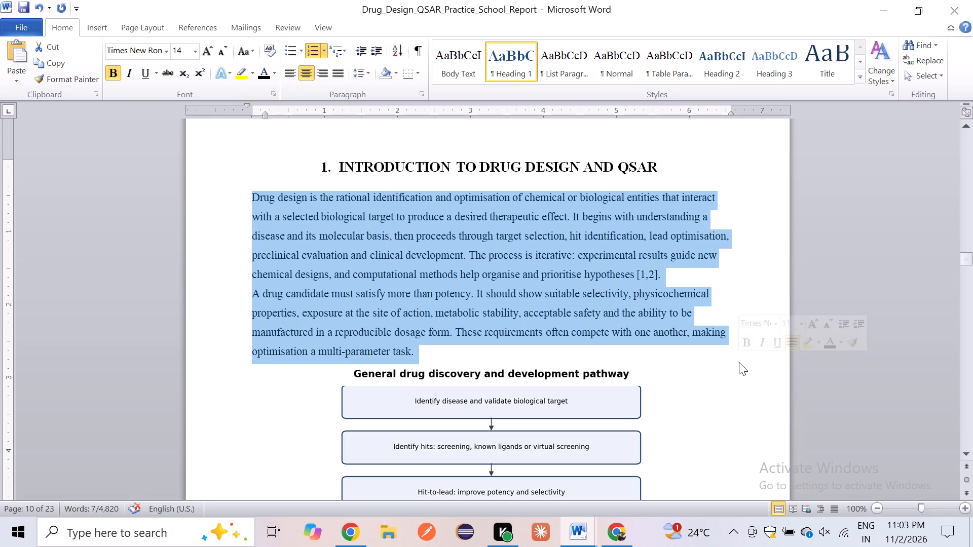
{"action": "left_click", "coordinate": [336, 79]}
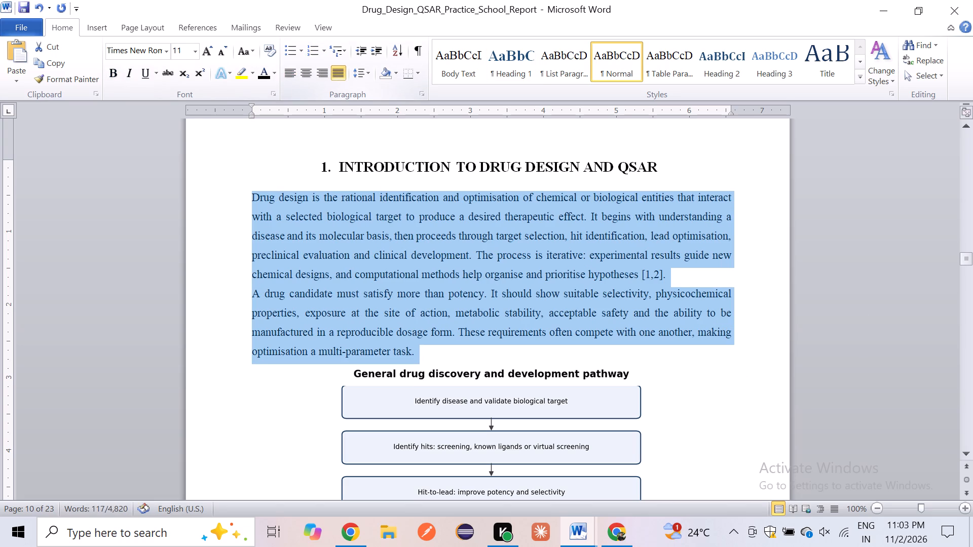
Move the first introduction paragraph's left indent about 0.2 inch outside the left margin, with its first line slightly further out.
{"action": "left_click", "coordinate": [236, 265]}
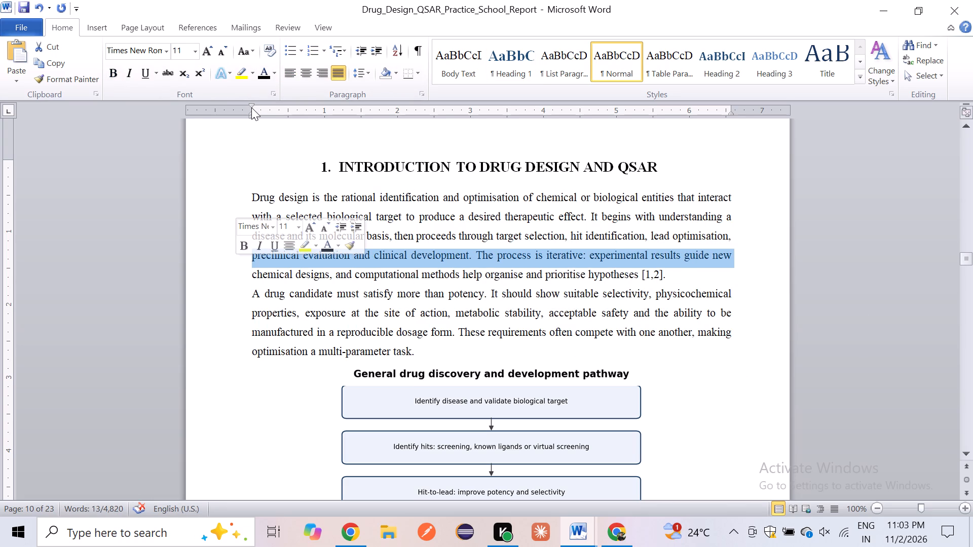
{"action": "left_click_drag", "start_coordinate": [251, 118], "coordinate": [237, 119]}
{"action": "left_click_drag", "start_coordinate": [238, 105], "coordinate": [234, 105]}
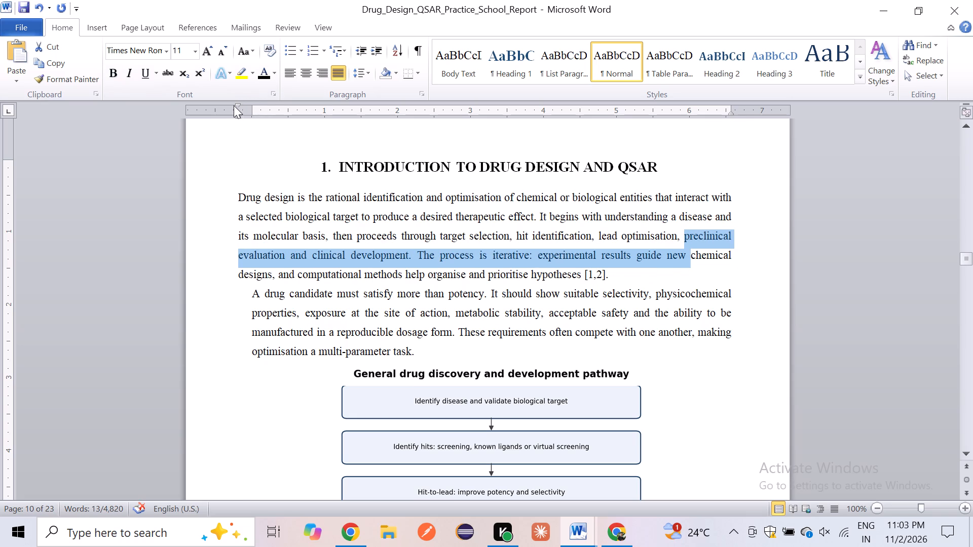
{"action": "left_click_drag", "start_coordinate": [234, 105], "coordinate": [232, 105]}
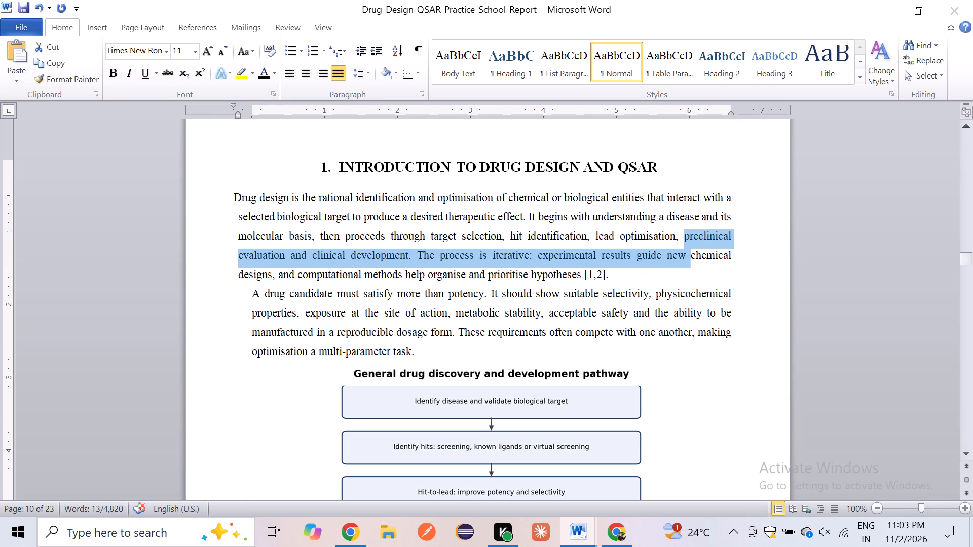
Move the left indent of the "A drug candidate must satisfy" paragraph about 0.25 inch outside the left margin.
{"action": "left_click", "coordinate": [249, 282]}
{"action": "left_click_drag", "start_coordinate": [246, 291], "coordinate": [529, 362]}
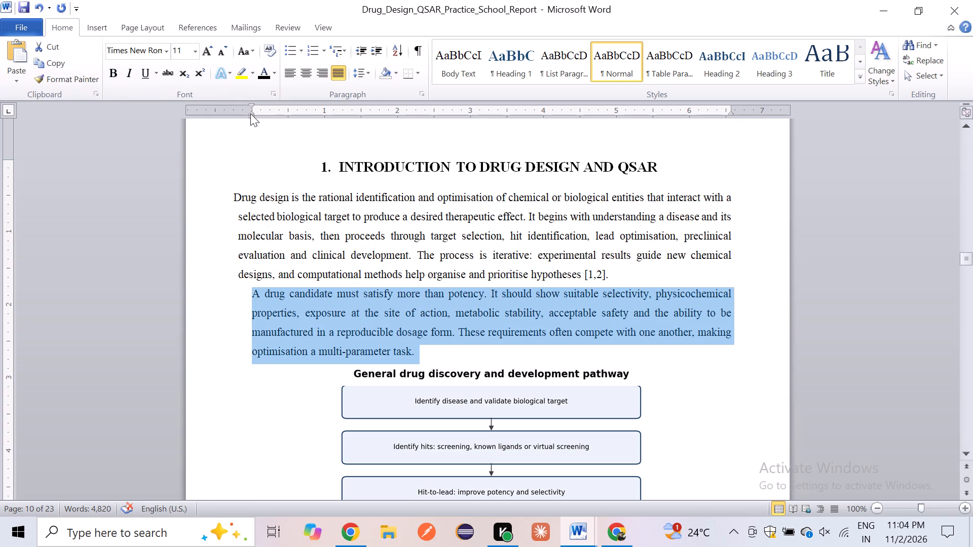
{"action": "left_click_drag", "start_coordinate": [250, 113], "coordinate": [234, 112]}
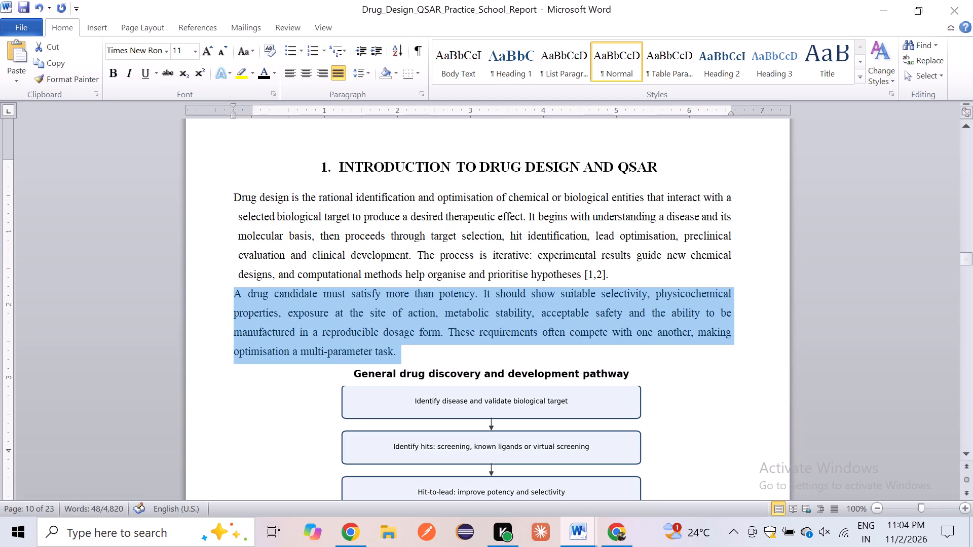
Align the first introduction paragraph's first-line and left indents about 0.25 inch outside the left margin, matching the paragraph below it.
{"action": "left_click_drag", "start_coordinate": [234, 201], "coordinate": [513, 290]}
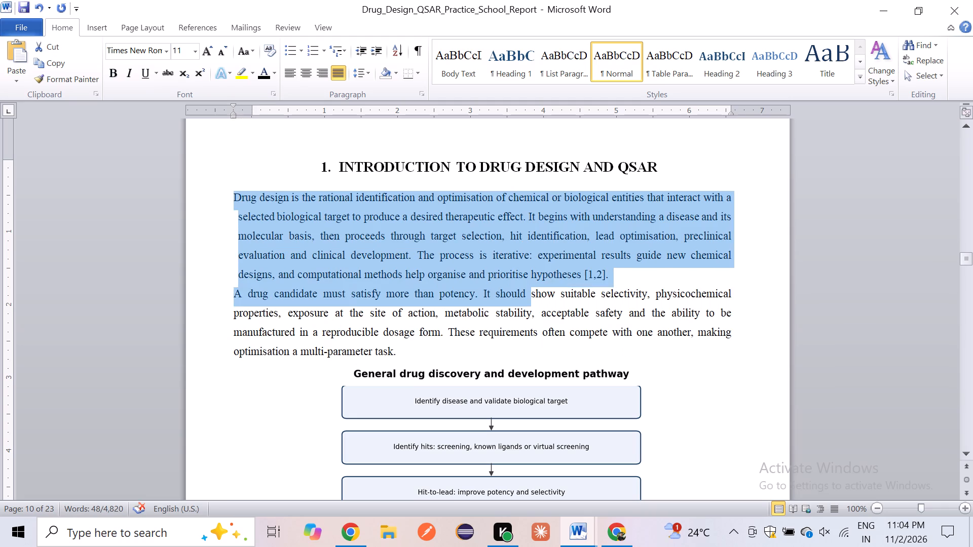
{"action": "left_click_drag", "start_coordinate": [513, 290], "coordinate": [609, 274]}
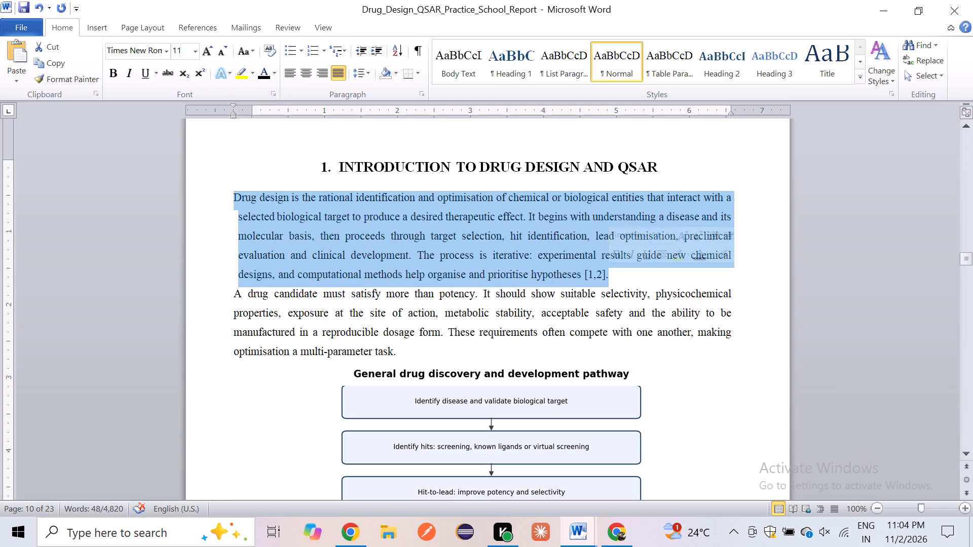
{"action": "left_click_drag", "start_coordinate": [239, 116], "coordinate": [235, 118]}
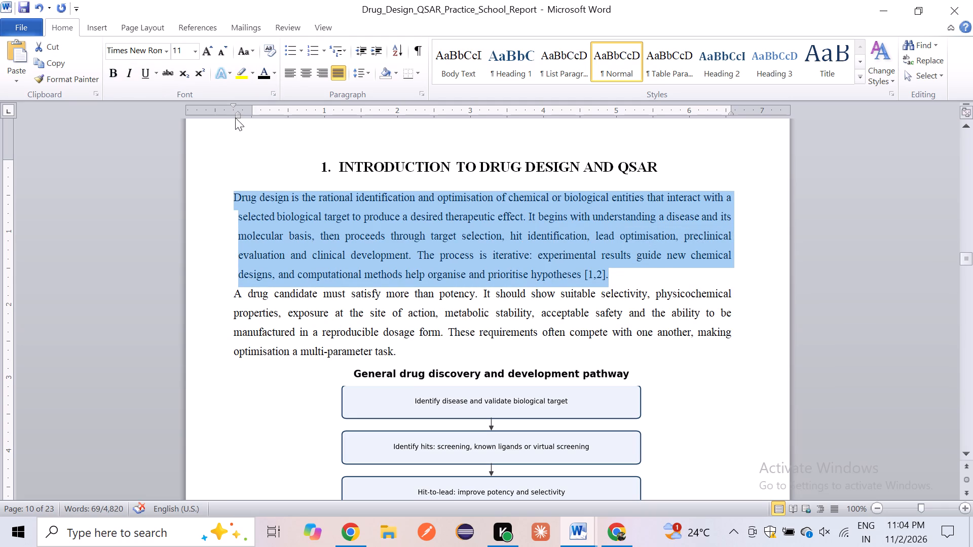
{"action": "left_click_drag", "start_coordinate": [235, 118], "coordinate": [230, 118]}
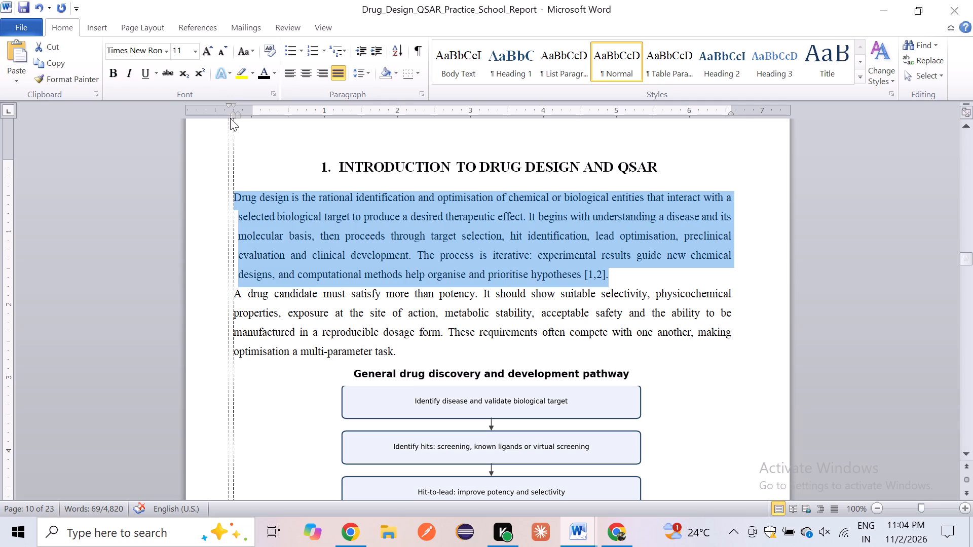
{"action": "left_click_drag", "start_coordinate": [230, 118], "coordinate": [234, 118]}
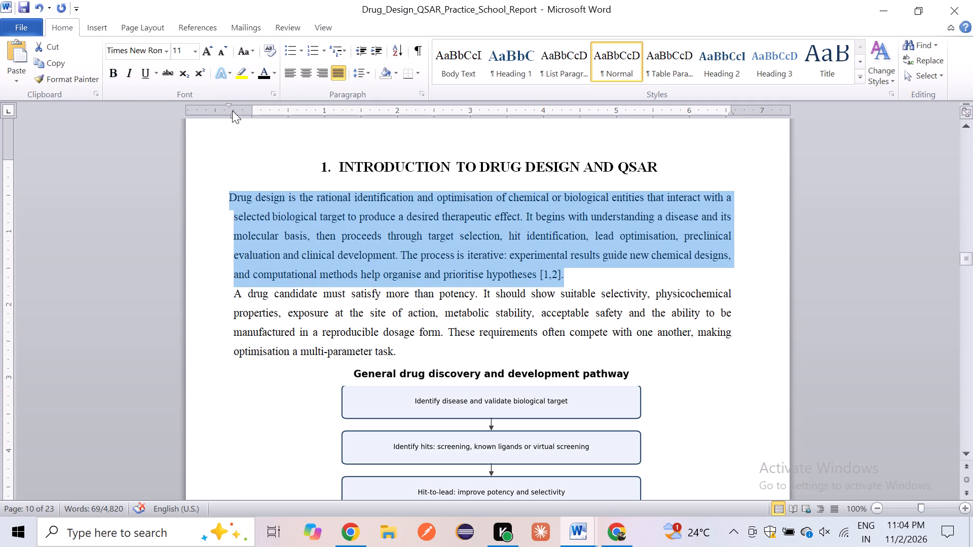
{"action": "left_click", "coordinate": [229, 104]}
Insert a blank line between the "A drug candidate must satisfy" paragraph and the drug discovery pathway figure.
{"action": "scroll", "coordinate": [277, 295], "scroll_direction": "down", "scroll_amount": 2}
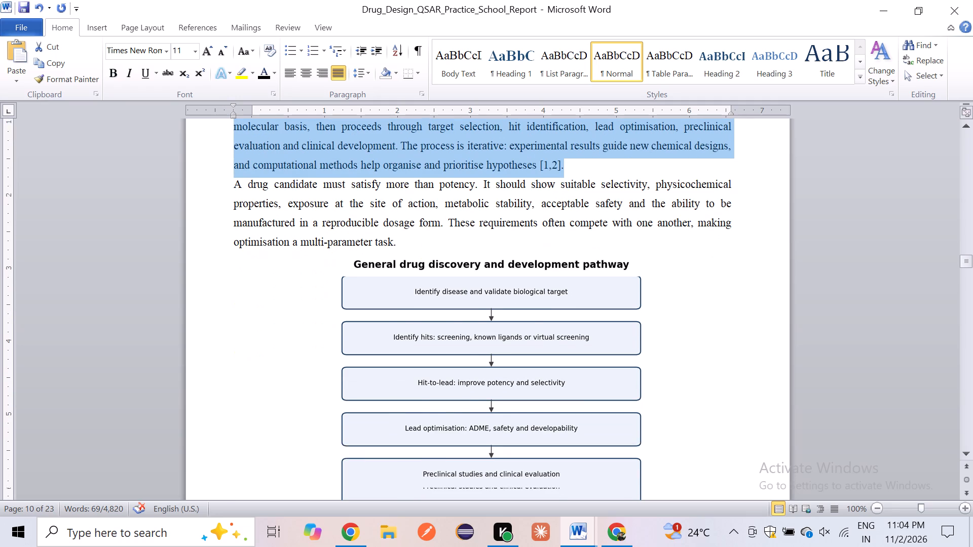
{"action": "left_click", "coordinate": [424, 252]}
{"action": "key", "text": "Return"}
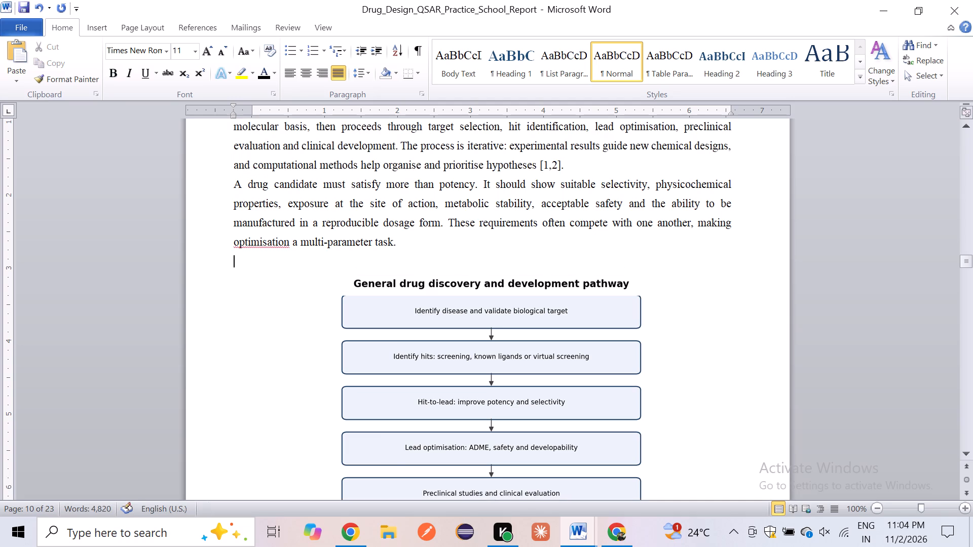
Stretch the drug discovery pathway figure slightly taller, by about 0.05 inch, from its bottom edge.
{"action": "scroll", "coordinate": [424, 252], "scroll_direction": "down", "scroll_amount": 1}
{"action": "scroll", "coordinate": [424, 252], "scroll_direction": "up", "scroll_amount": 1}
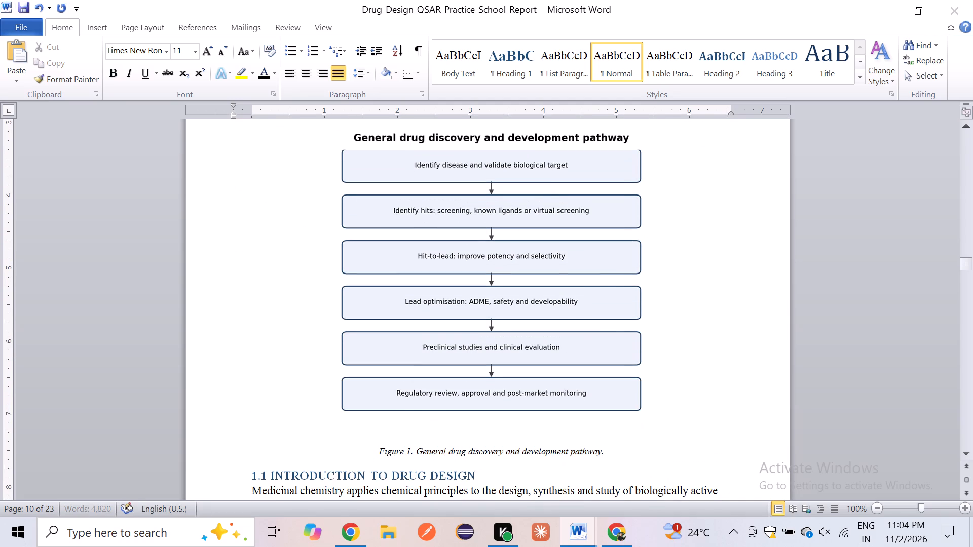
{"action": "left_click", "coordinate": [575, 285]}
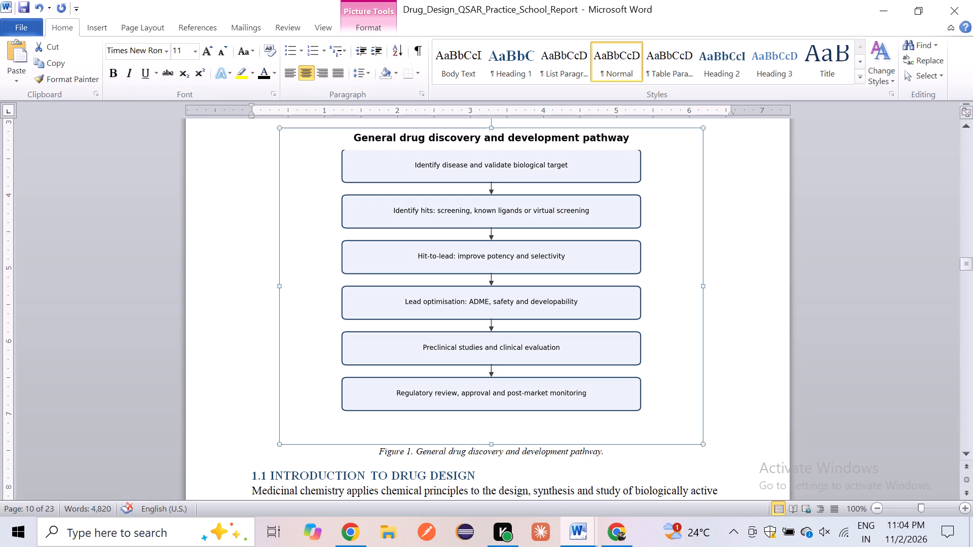
{"action": "left_click_drag", "start_coordinate": [491, 442], "coordinate": [491, 447]}
{"action": "left_click", "coordinate": [223, 371]}
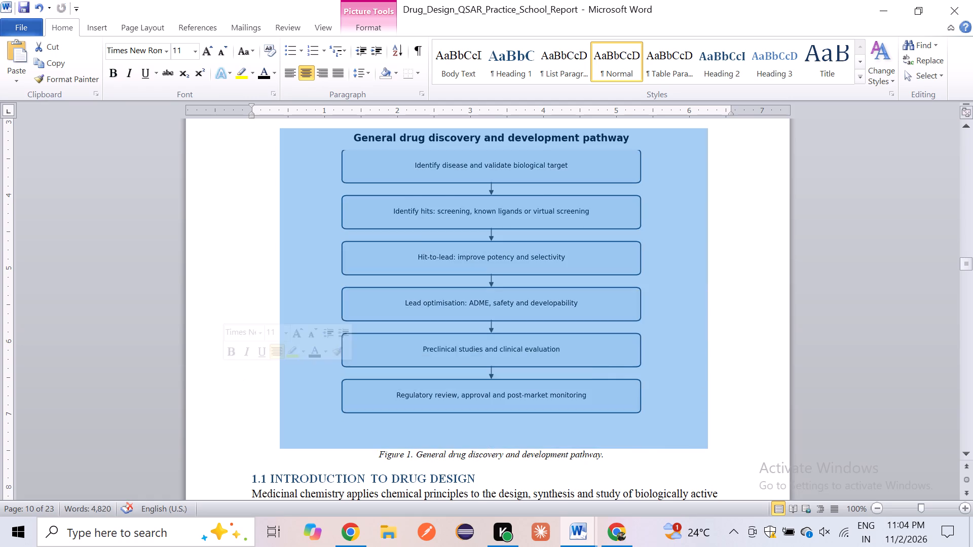
Insert a blank line after the Figure 1 caption, above heading 1.1.
{"action": "scroll", "coordinate": [223, 371], "scroll_direction": "down", "scroll_amount": 1}
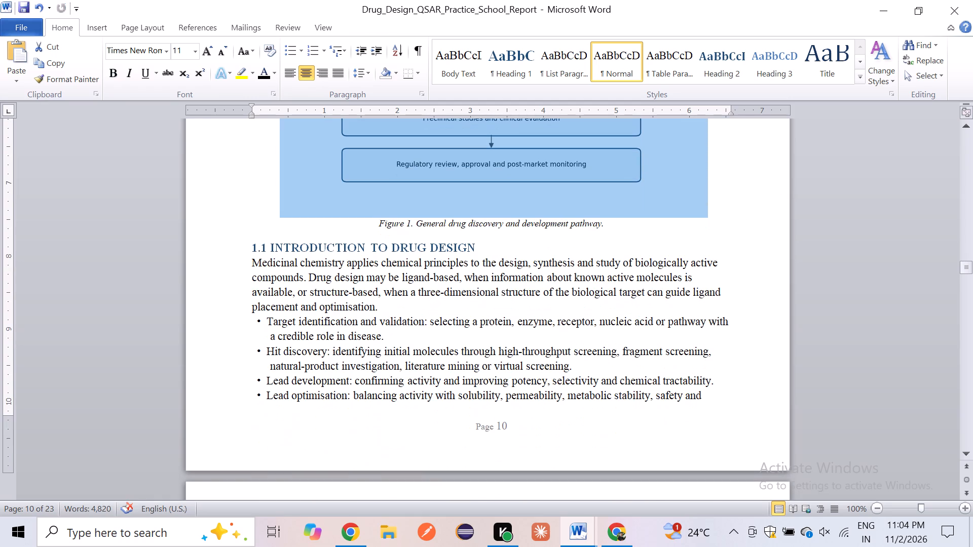
{"action": "left_click", "coordinate": [730, 222]}
{"action": "key", "text": "Return"}
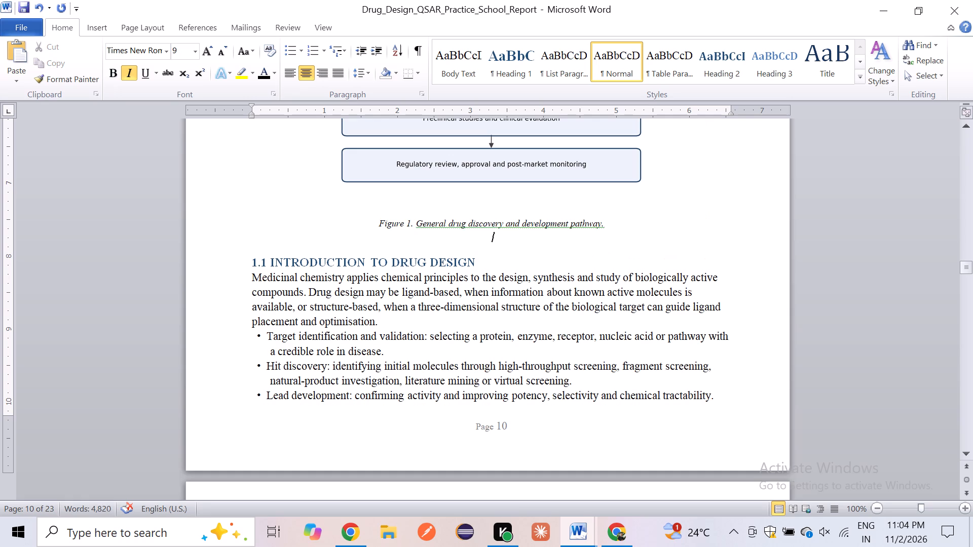
Make the "1.1 INTRODUCTION TO DRUG DESIGN" heading black and set its font size to 14.
{"action": "left_click_drag", "start_coordinate": [248, 262], "coordinate": [528, 270]}
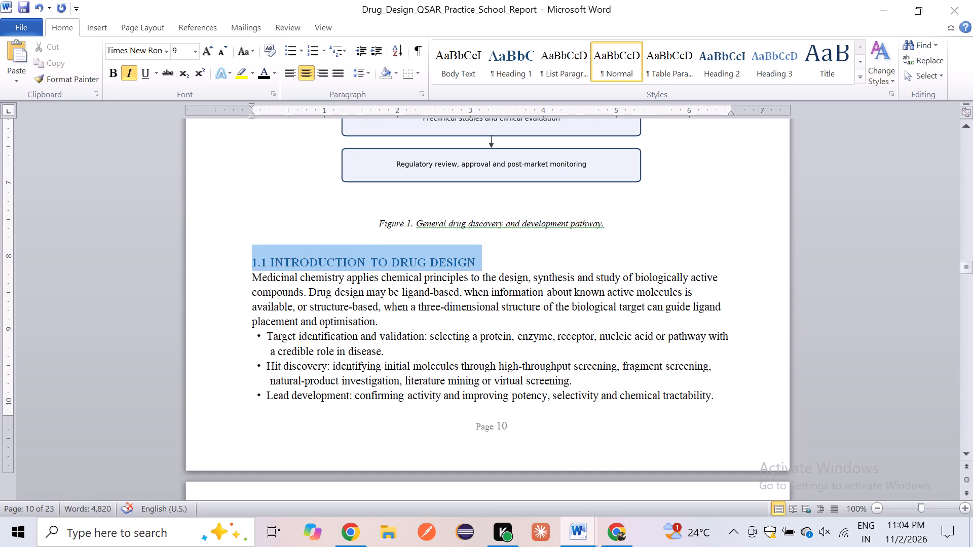
{"action": "left_click_drag", "start_coordinate": [528, 270], "coordinate": [528, 270]}
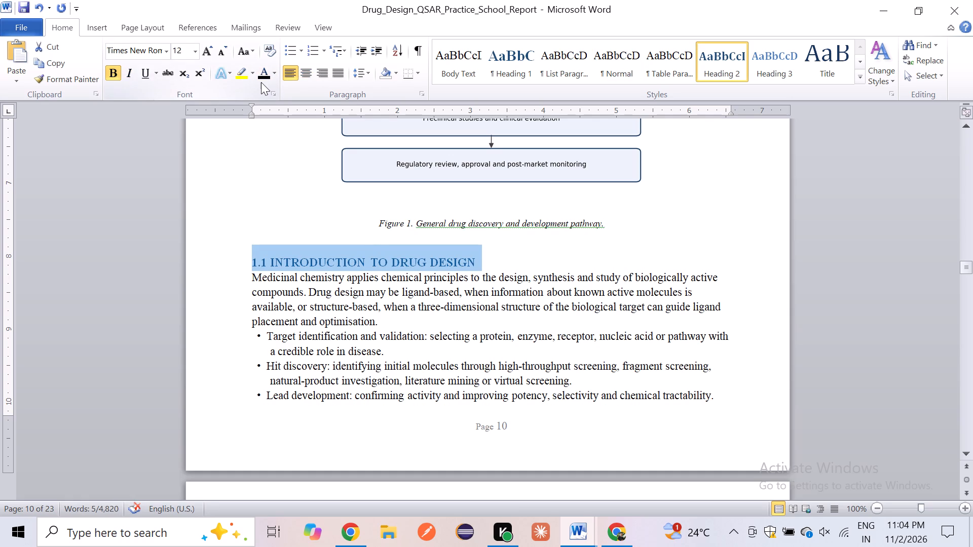
{"action": "left_click_drag", "start_coordinate": [261, 82], "coordinate": [267, 76]}
{"action": "left_click", "coordinate": [267, 76]}
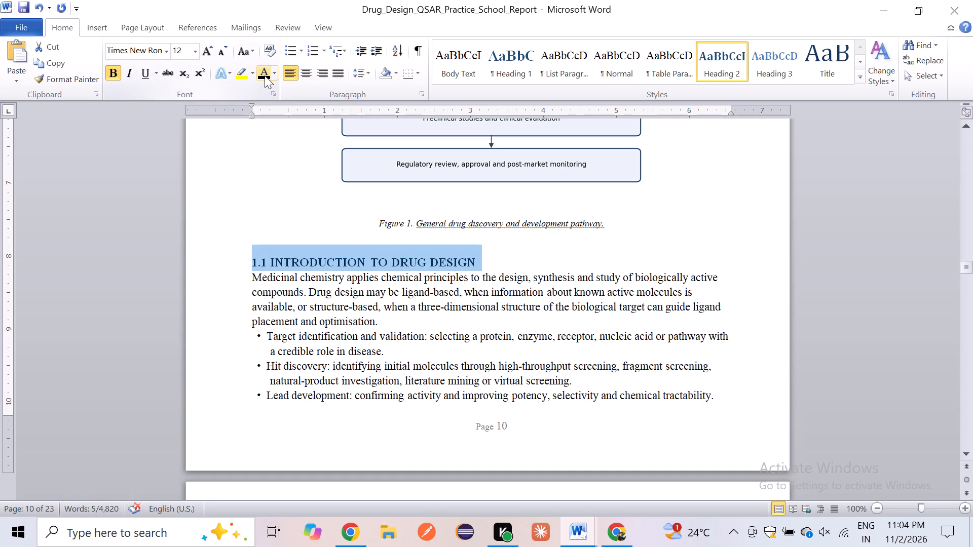
{"action": "left_click", "coordinate": [265, 75]}
{"action": "left_click", "coordinate": [184, 52]}
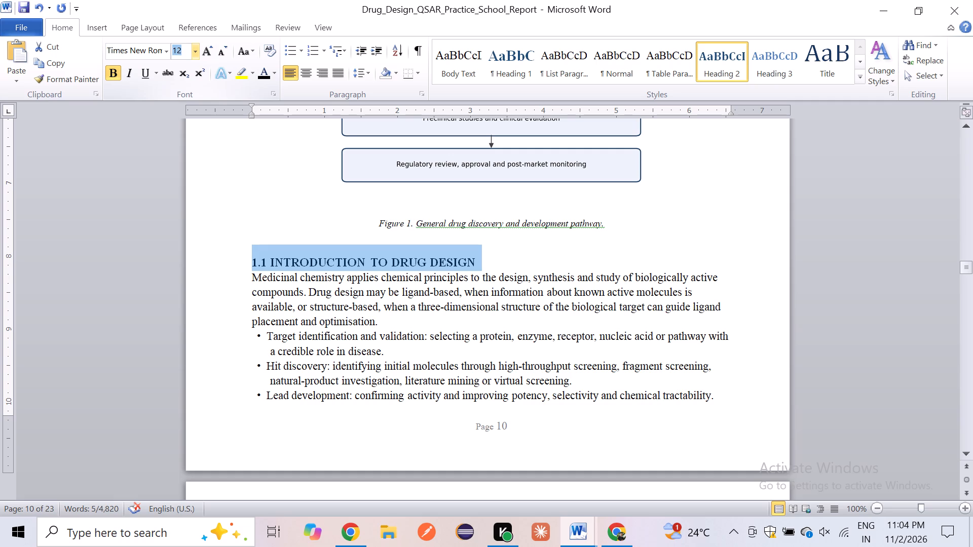
{"action": "type", "text": "14"}
{"action": "key", "text": "Return"}
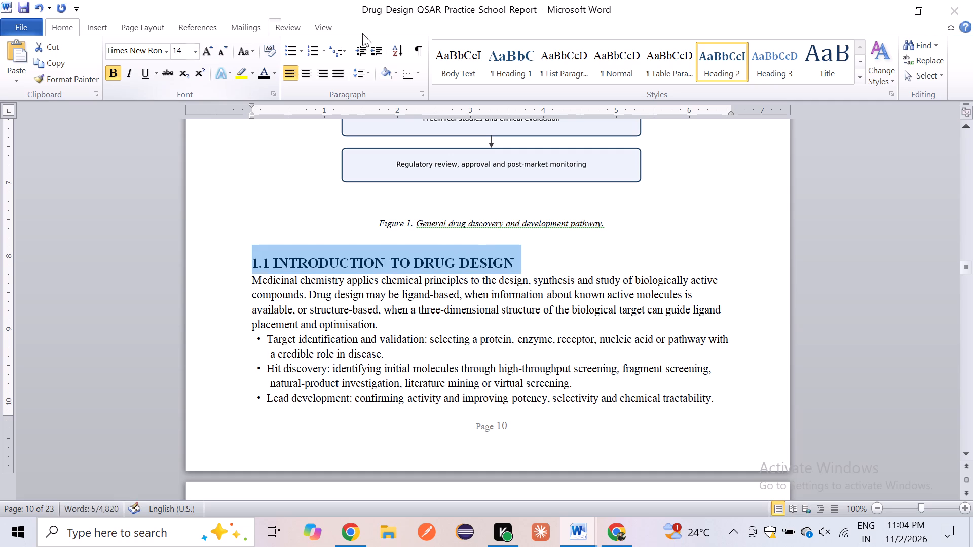
Centre the "1.1 INTRODUCTION TO DRUG DESIGN" heading and set its line spacing to 2.0.
{"action": "left_click", "coordinate": [311, 73]}
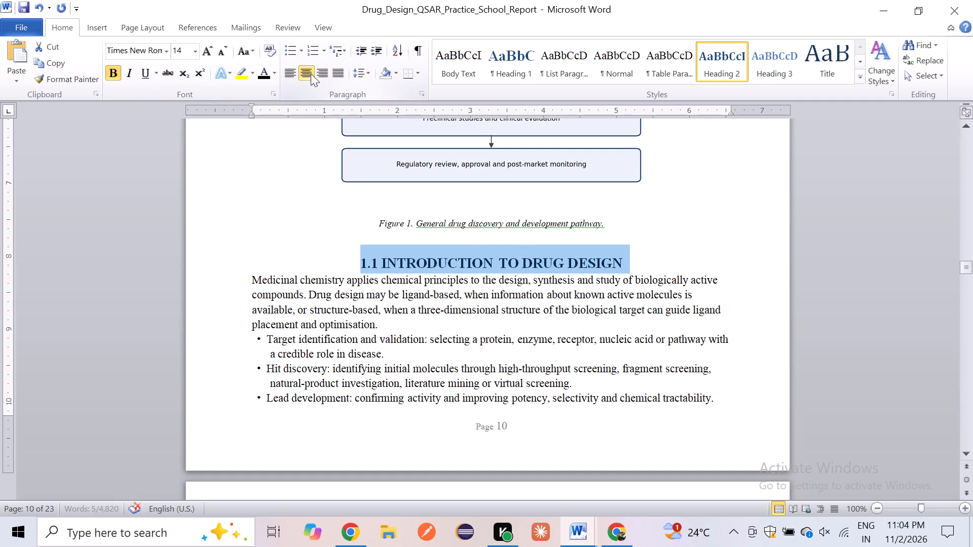
{"action": "left_click", "coordinate": [369, 74]}
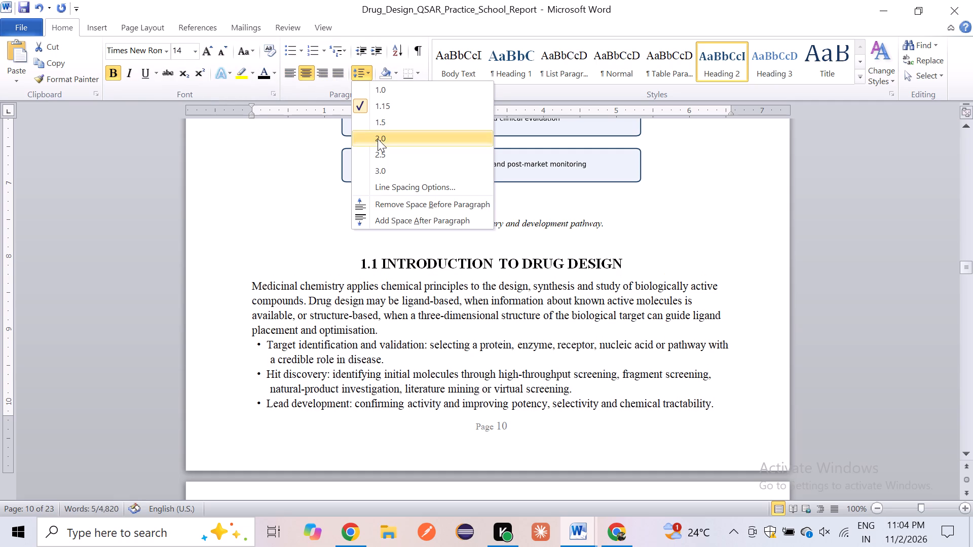
{"action": "left_click", "coordinate": [378, 139]}
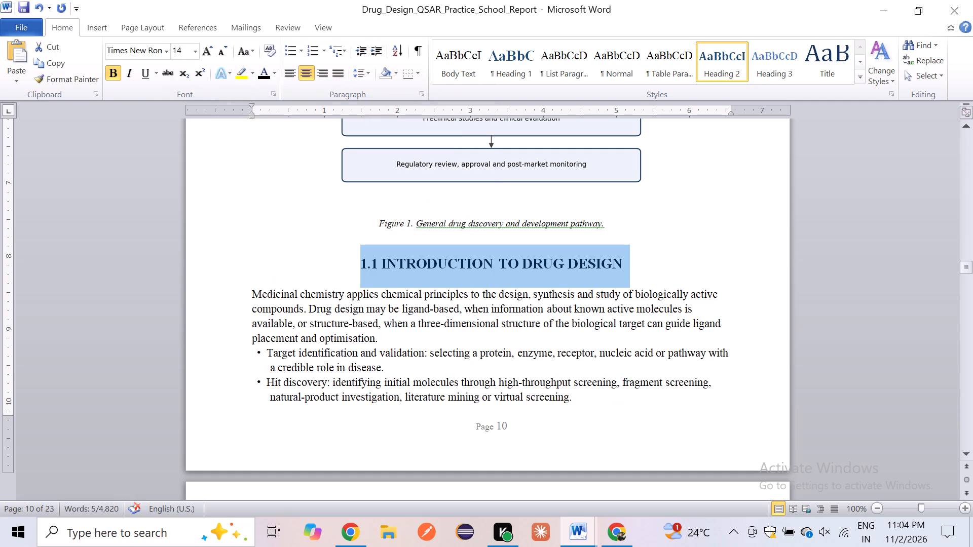
{"action": "left_click", "coordinate": [301, 278]}
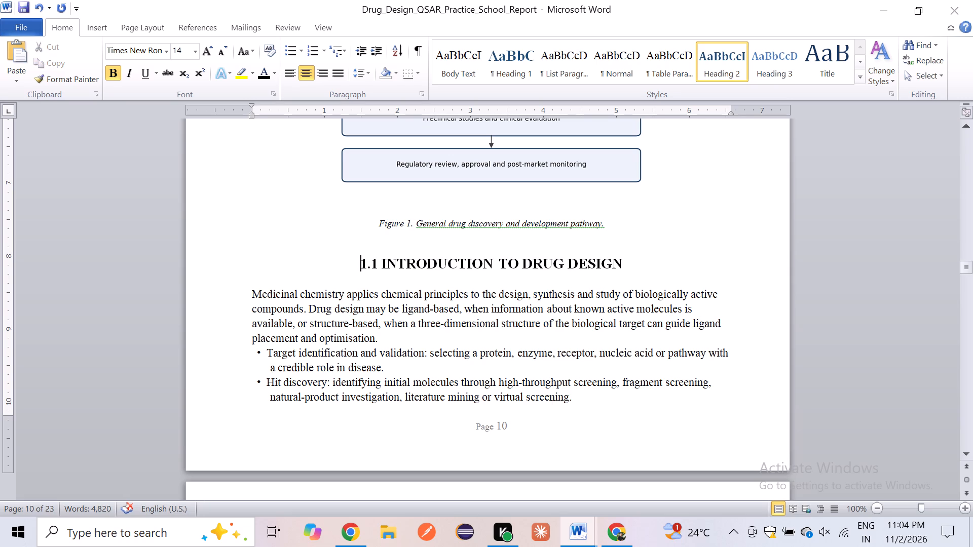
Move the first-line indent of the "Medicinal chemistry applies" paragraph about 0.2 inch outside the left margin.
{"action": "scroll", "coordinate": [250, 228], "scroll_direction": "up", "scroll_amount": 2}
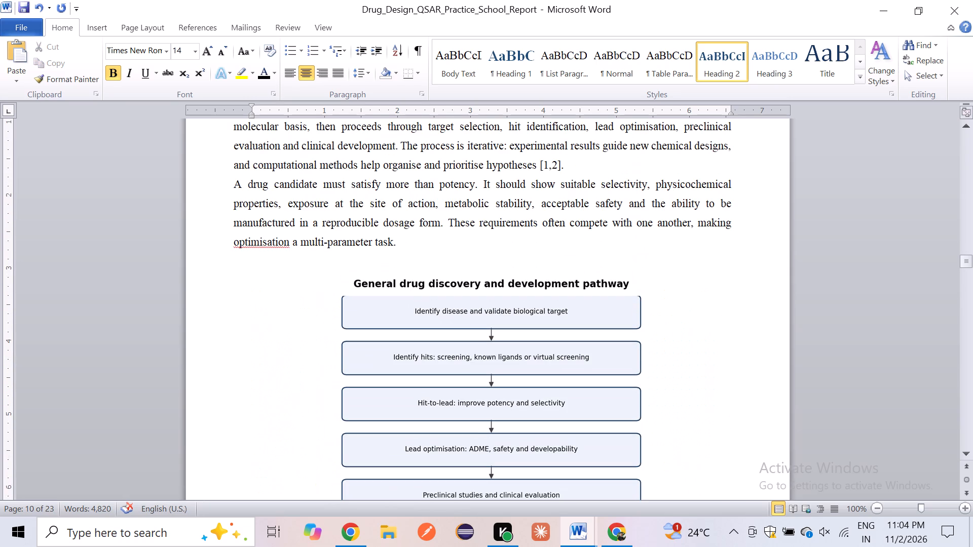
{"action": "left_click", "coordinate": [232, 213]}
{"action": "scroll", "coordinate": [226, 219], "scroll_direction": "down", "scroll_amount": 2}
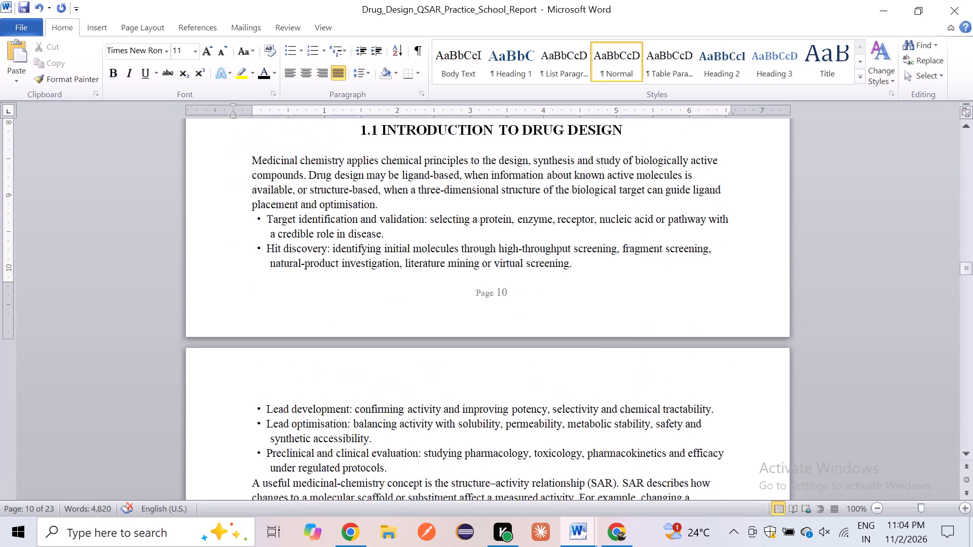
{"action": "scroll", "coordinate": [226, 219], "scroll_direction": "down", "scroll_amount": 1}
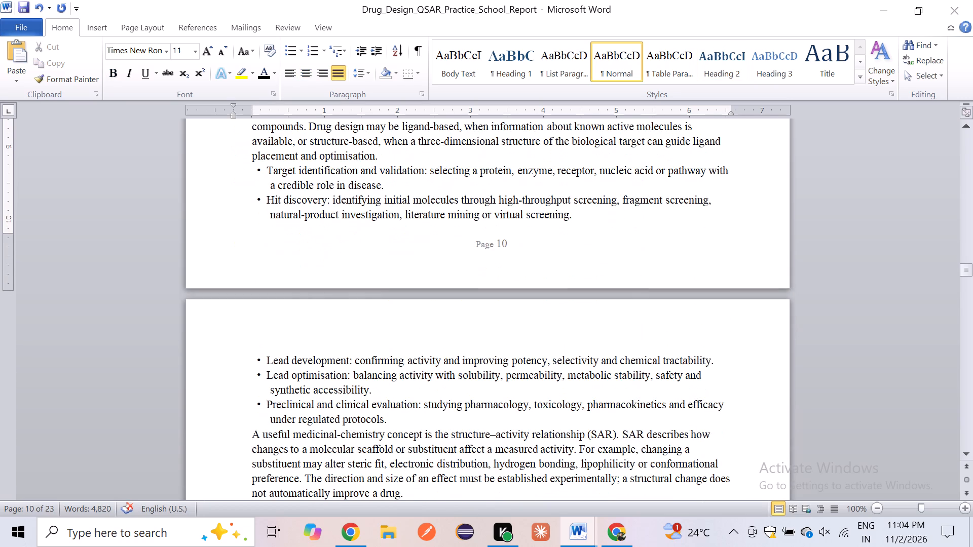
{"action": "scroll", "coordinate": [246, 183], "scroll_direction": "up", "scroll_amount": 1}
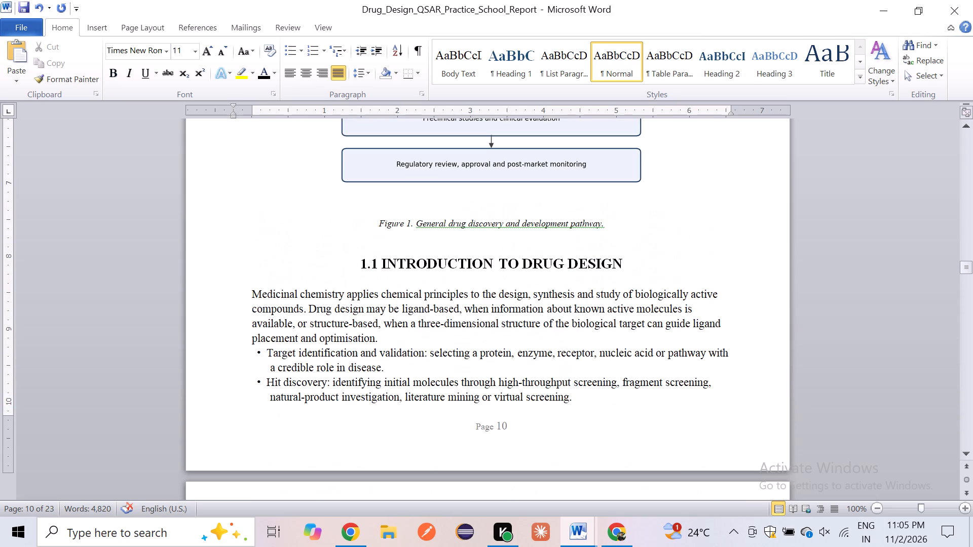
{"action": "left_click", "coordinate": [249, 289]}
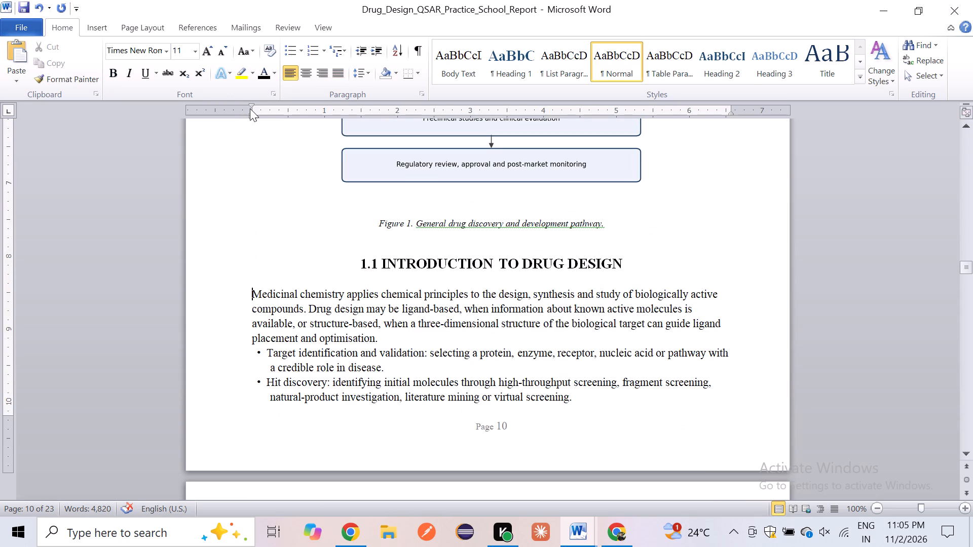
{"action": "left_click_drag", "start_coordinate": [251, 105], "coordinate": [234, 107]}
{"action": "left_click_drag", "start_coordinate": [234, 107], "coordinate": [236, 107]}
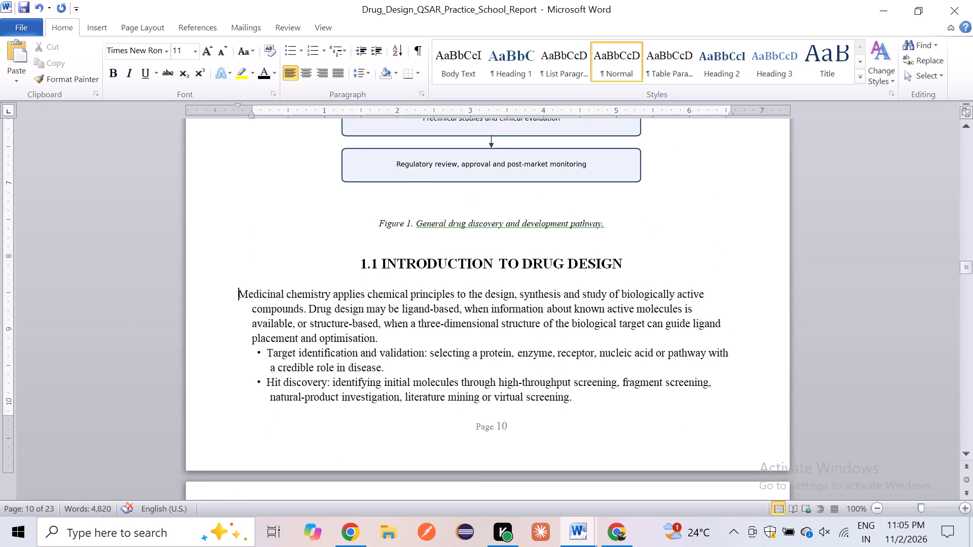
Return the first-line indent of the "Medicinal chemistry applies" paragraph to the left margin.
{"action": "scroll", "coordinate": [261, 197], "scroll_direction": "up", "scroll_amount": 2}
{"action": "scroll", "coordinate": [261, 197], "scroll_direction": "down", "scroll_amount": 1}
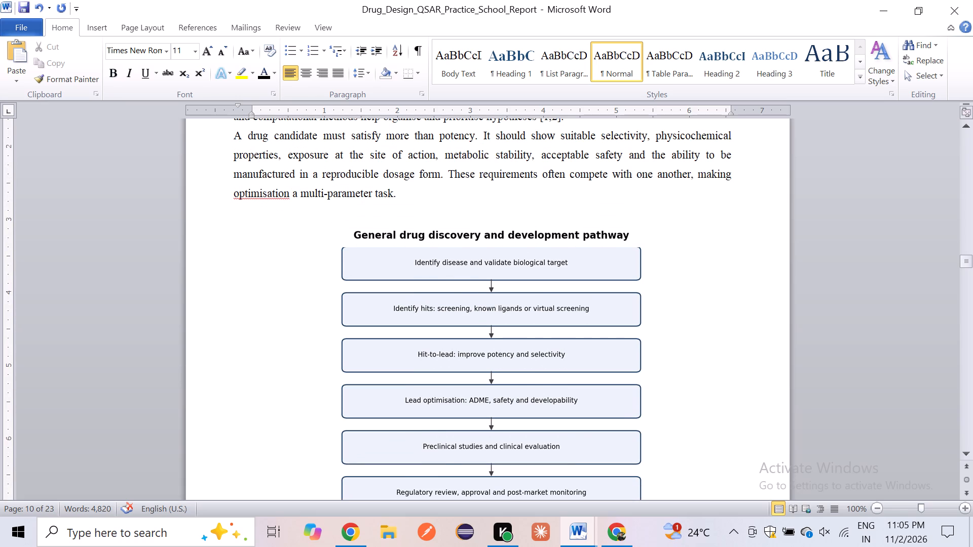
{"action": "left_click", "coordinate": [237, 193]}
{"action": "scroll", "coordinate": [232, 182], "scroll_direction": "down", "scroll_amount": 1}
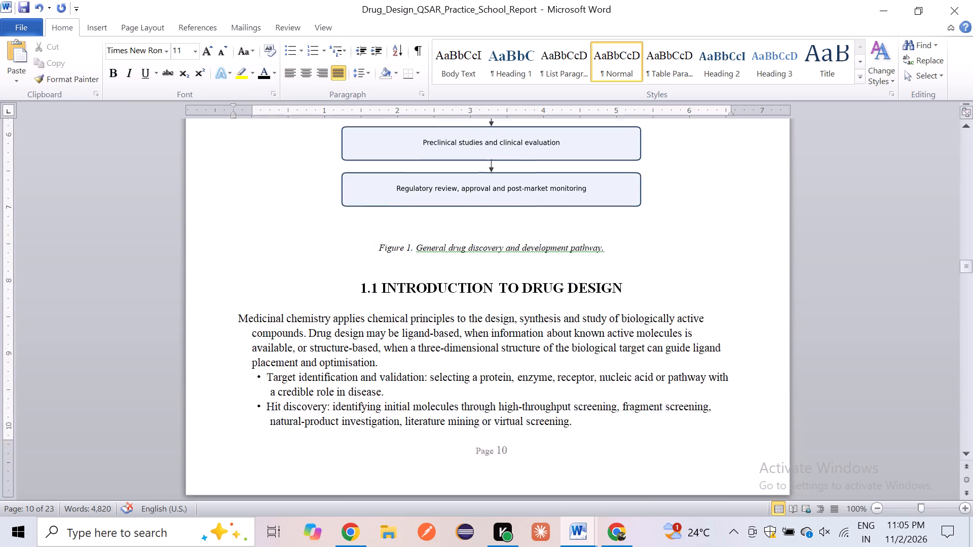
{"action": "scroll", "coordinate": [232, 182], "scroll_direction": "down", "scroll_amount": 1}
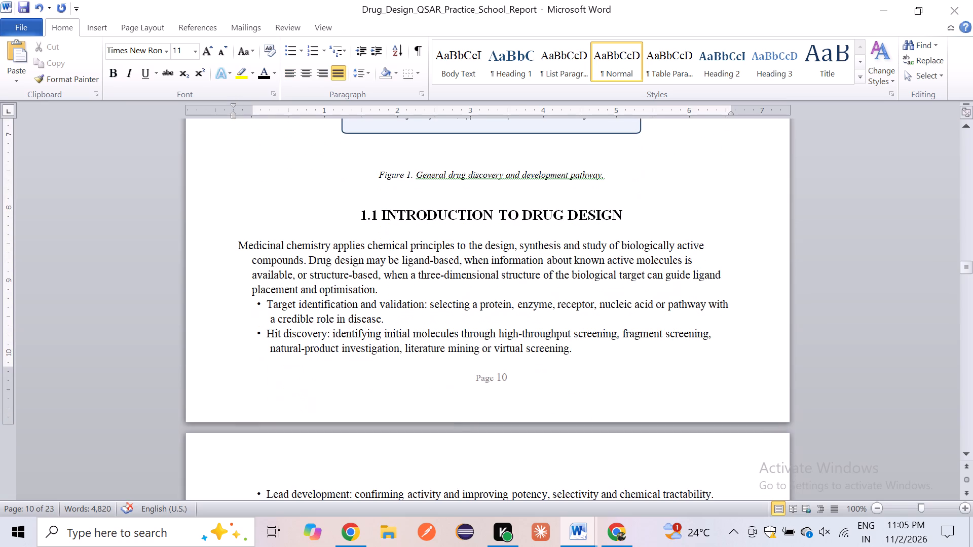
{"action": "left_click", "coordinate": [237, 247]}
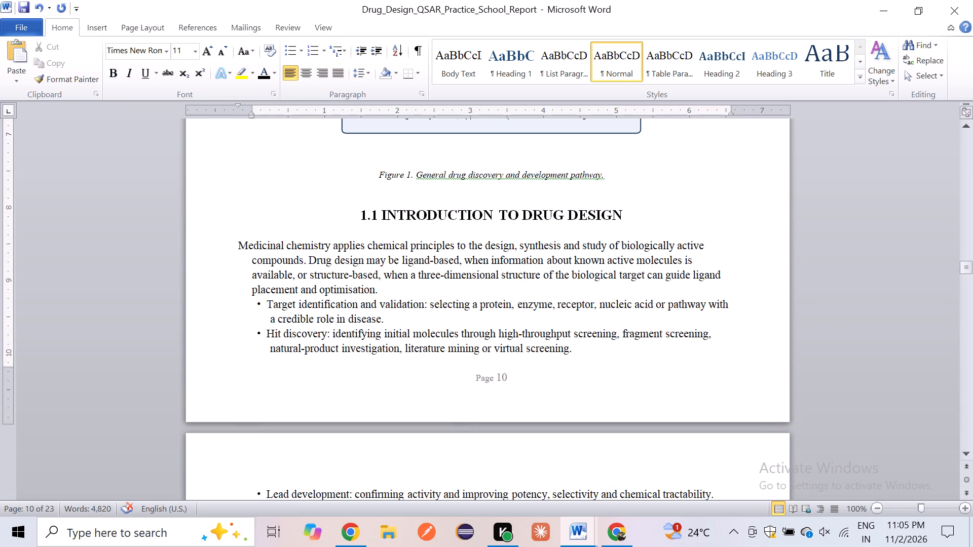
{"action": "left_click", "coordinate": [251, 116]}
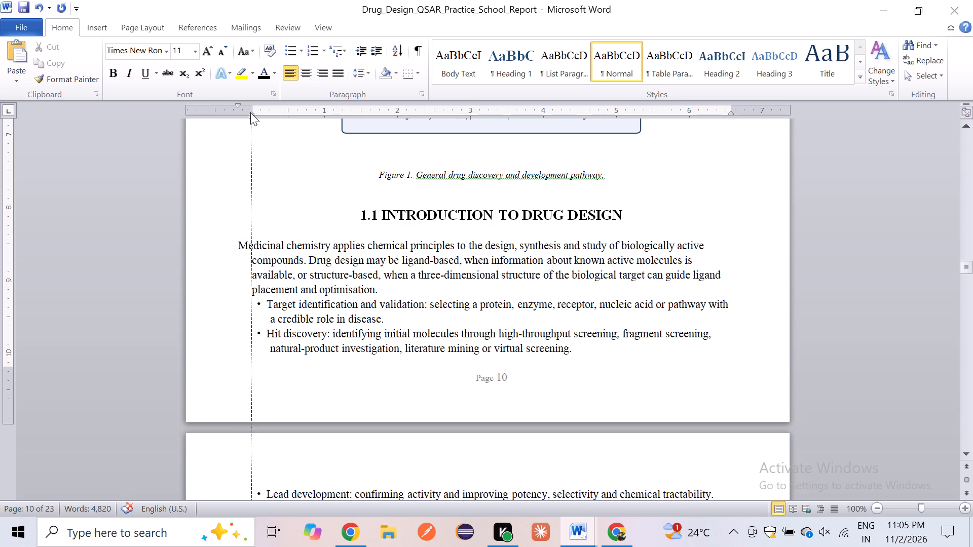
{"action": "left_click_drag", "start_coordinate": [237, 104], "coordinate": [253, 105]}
Move the whole left indent of the "Medicinal chemistry applies" paragraph about 0.25 inch outside the left margin, matching the "A drug candidate" paragraph.
{"action": "left_click_drag", "start_coordinate": [253, 114], "coordinate": [245, 115]}
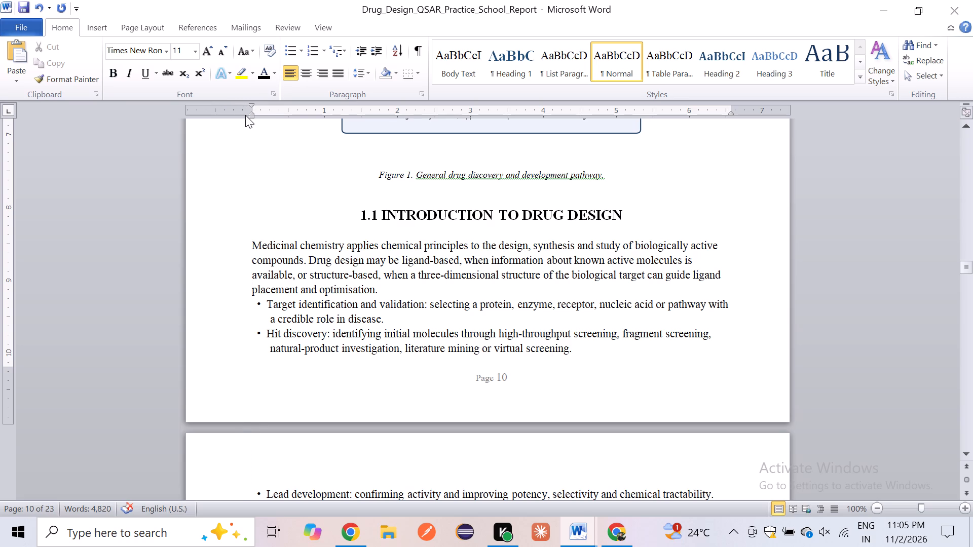
{"action": "left_click_drag", "start_coordinate": [245, 115], "coordinate": [238, 118]}
{"action": "left_click_drag", "start_coordinate": [238, 118], "coordinate": [234, 118]}
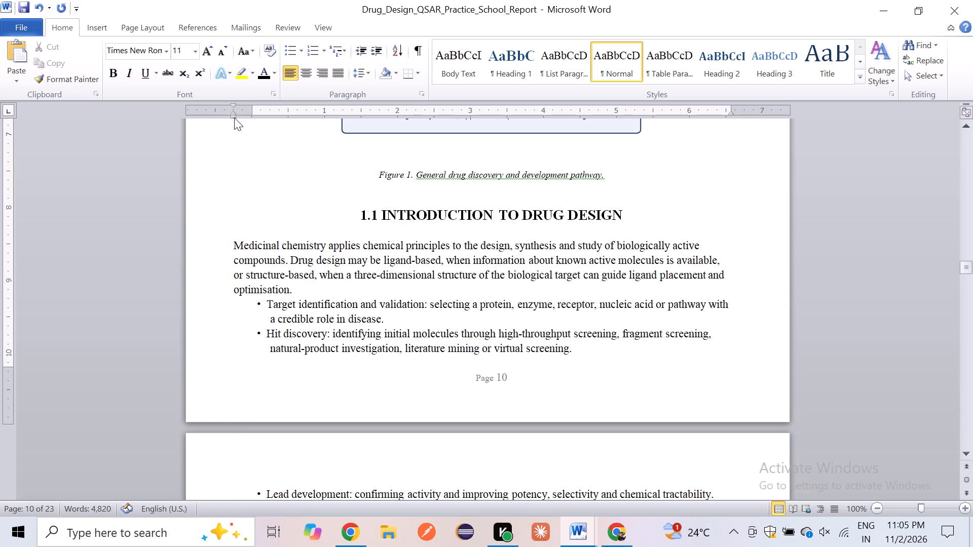
{"action": "scroll", "coordinate": [234, 118], "scroll_direction": "up", "scroll_amount": 1}
{"action": "scroll", "coordinate": [264, 217], "scroll_direction": "up", "scroll_amount": 1}
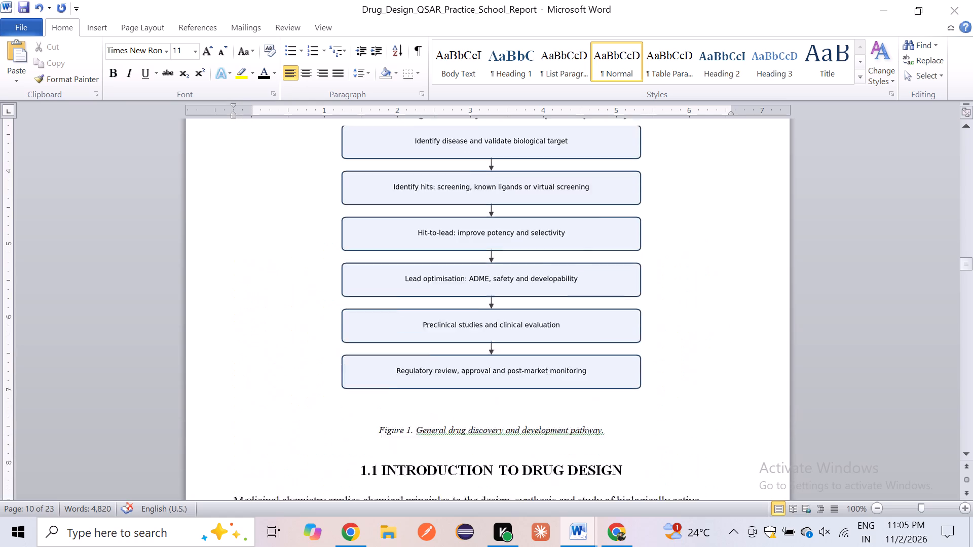
{"action": "scroll", "coordinate": [264, 217], "scroll_direction": "up", "scroll_amount": 1}
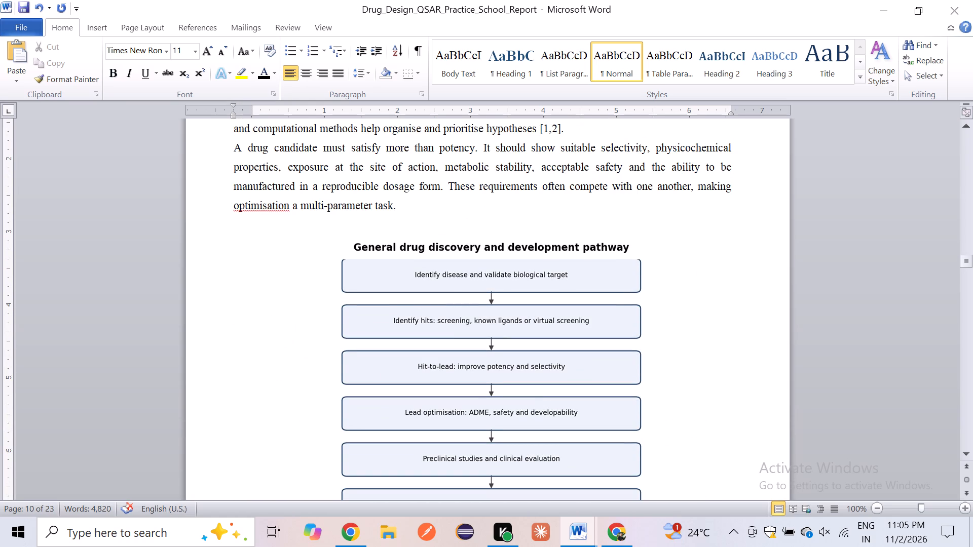
{"action": "left_click", "coordinate": [234, 163]}
Align the first-line and hanging indents of the "Target identification" and "Hit discovery" bullets about 0.25 inch outside the left margin.
{"action": "scroll", "coordinate": [234, 163], "scroll_direction": "down", "scroll_amount": 2}
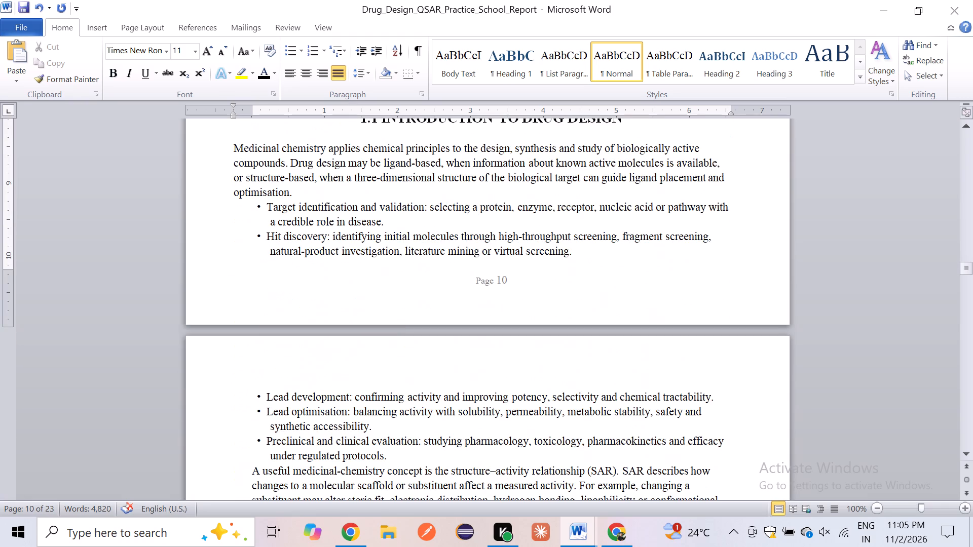
{"action": "scroll", "coordinate": [234, 163], "scroll_direction": "down", "scroll_amount": 1}
{"action": "left_click_drag", "start_coordinate": [253, 206], "coordinate": [447, 259]}
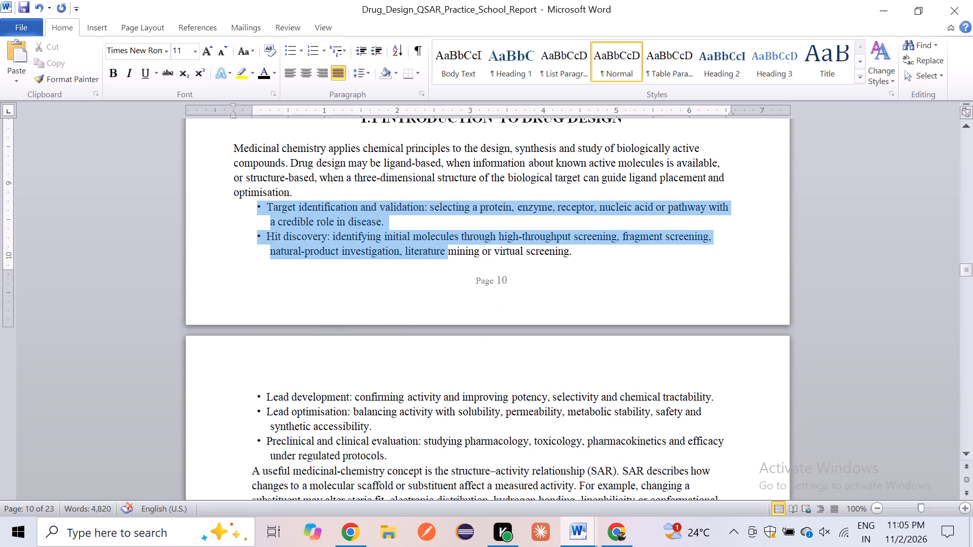
{"action": "left_click_drag", "start_coordinate": [447, 259], "coordinate": [599, 278]}
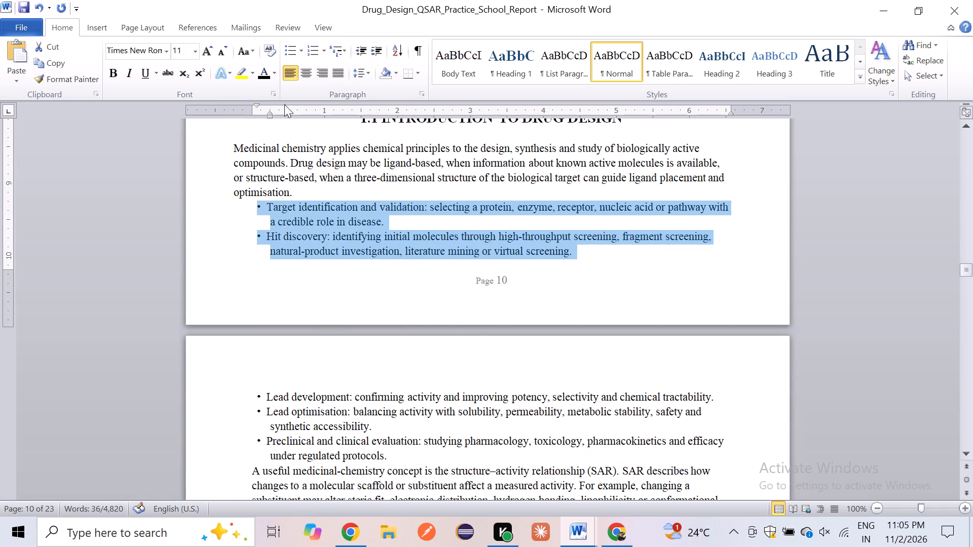
{"action": "left_click_drag", "start_coordinate": [272, 115], "coordinate": [265, 113]}
{"action": "left_click_drag", "start_coordinate": [265, 113], "coordinate": [256, 114]}
{"action": "left_click_drag", "start_coordinate": [256, 105], "coordinate": [231, 104]}
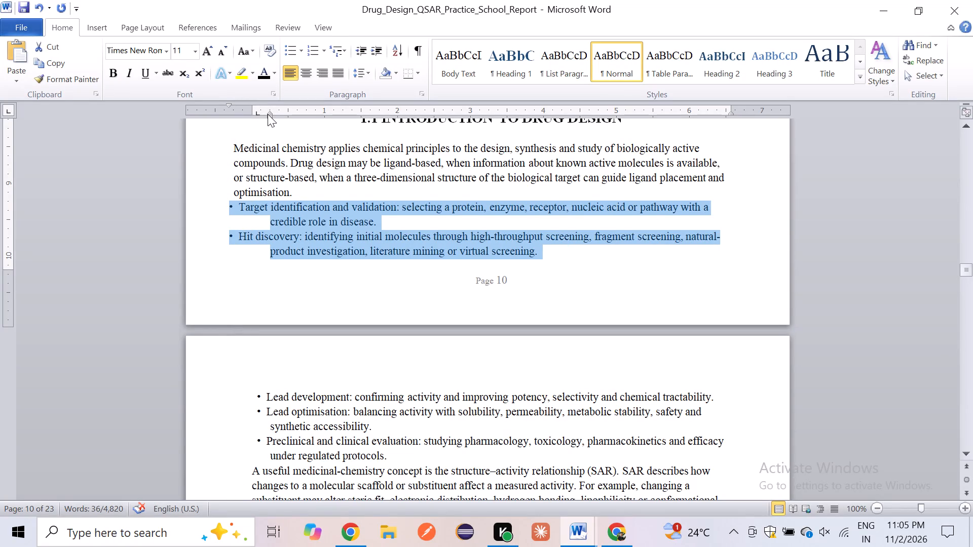
{"action": "left_click_drag", "start_coordinate": [268, 114], "coordinate": [274, 107]}
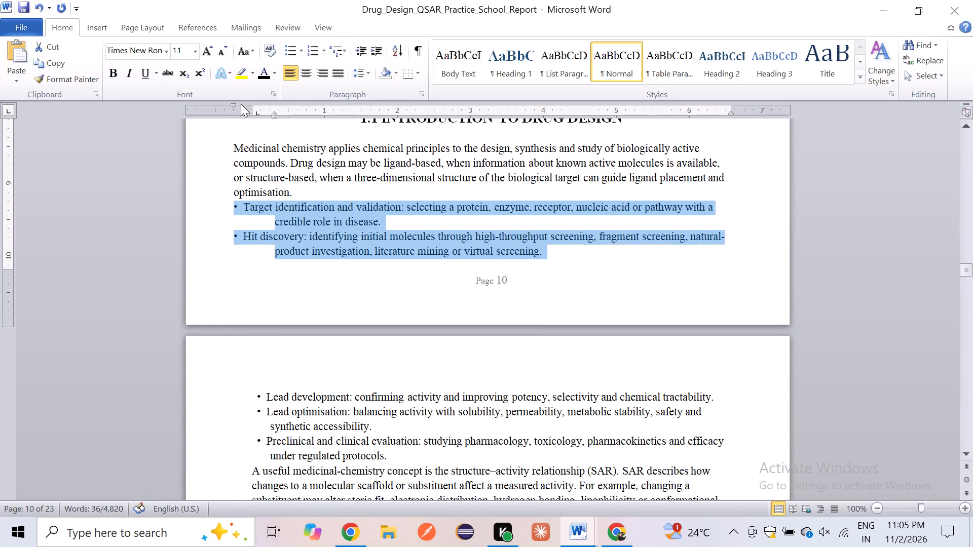
{"action": "left_click_drag", "start_coordinate": [232, 104], "coordinate": [273, 108]}
{"action": "left_click_drag", "start_coordinate": [273, 108], "coordinate": [274, 116]}
{"action": "left_click_drag", "start_coordinate": [274, 116], "coordinate": [235, 114]}
Set the font size of all section 1.1 body text, from "Medicinal chemistry applies" through the SAR paragraph, to 12.
{"action": "scroll", "coordinate": [249, 178], "scroll_direction": "down", "scroll_amount": 1}
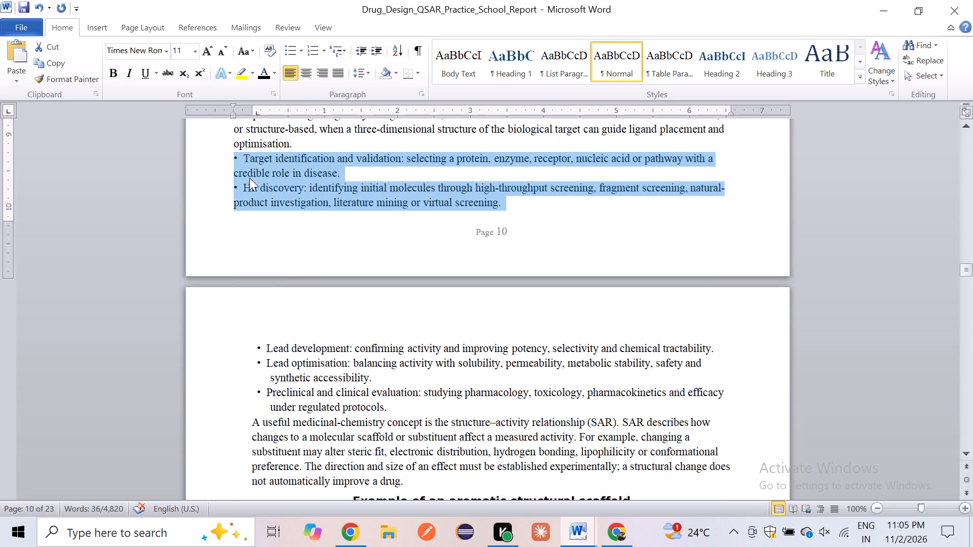
{"action": "scroll", "coordinate": [249, 178], "scroll_direction": "up", "scroll_amount": 1}
{"action": "left_click_drag", "start_coordinate": [233, 155], "coordinate": [321, 286]}
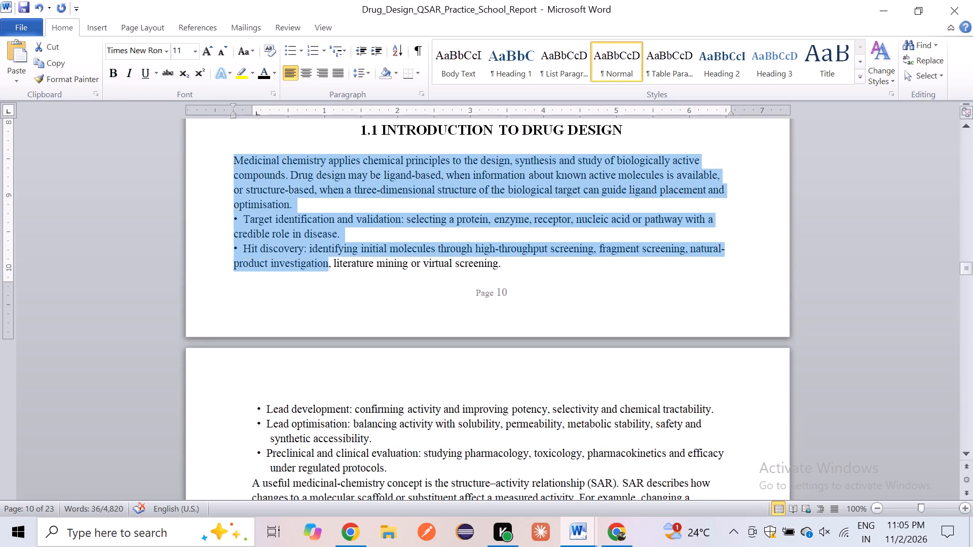
{"action": "left_click_drag", "start_coordinate": [321, 286], "coordinate": [455, 318]}
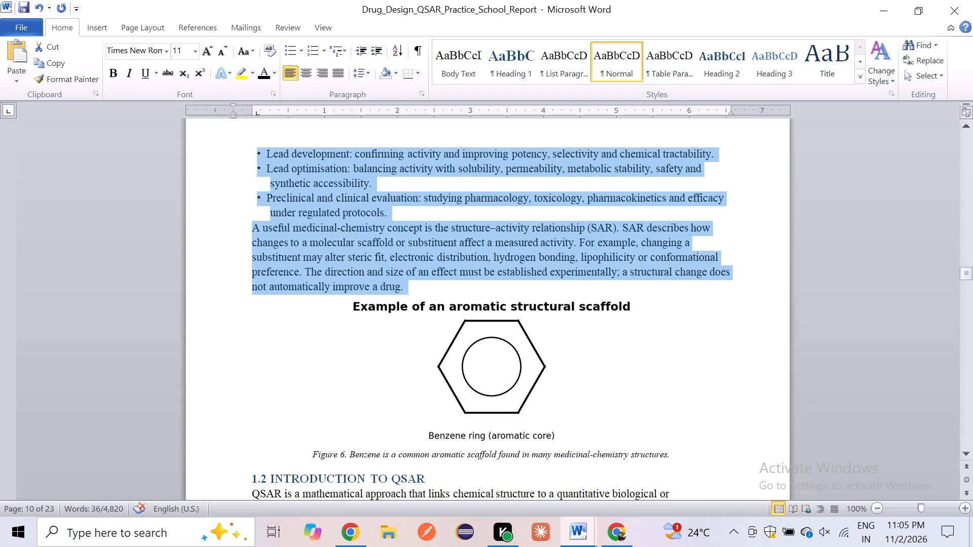
{"action": "left_click_drag", "start_coordinate": [455, 318], "coordinate": [455, 316]}
{"action": "left_click", "coordinate": [182, 57]}
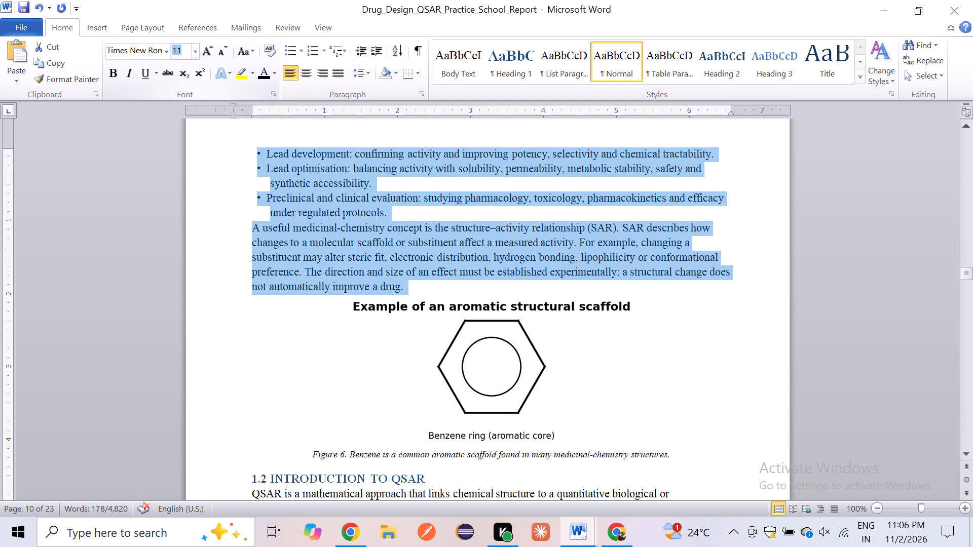
{"action": "type", "text": "12"}
{"action": "key", "text": "Return"}
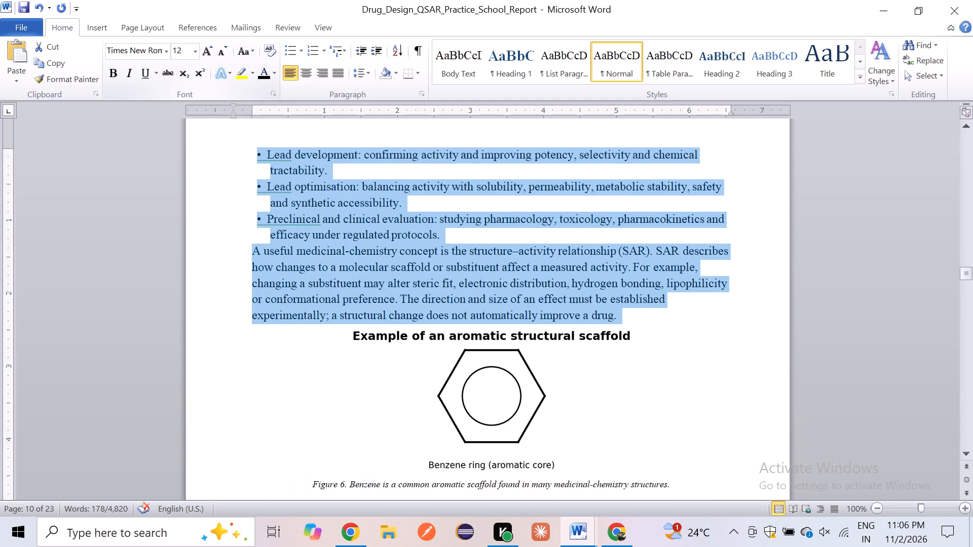
Justify the section 1.1 body text and set its line spacing to 1.5.
{"action": "left_click", "coordinate": [335, 74]}
{"action": "left_click", "coordinate": [361, 78]}
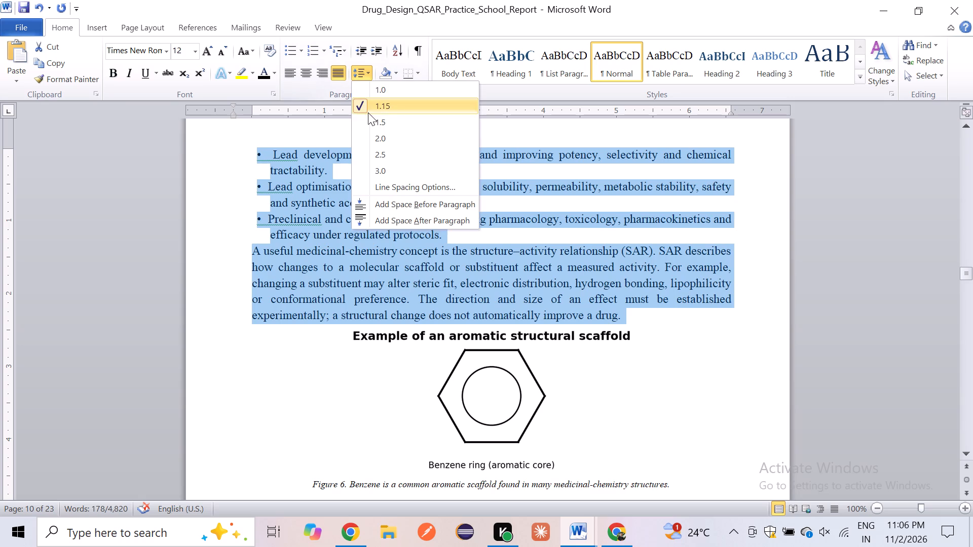
{"action": "left_click", "coordinate": [368, 123]}
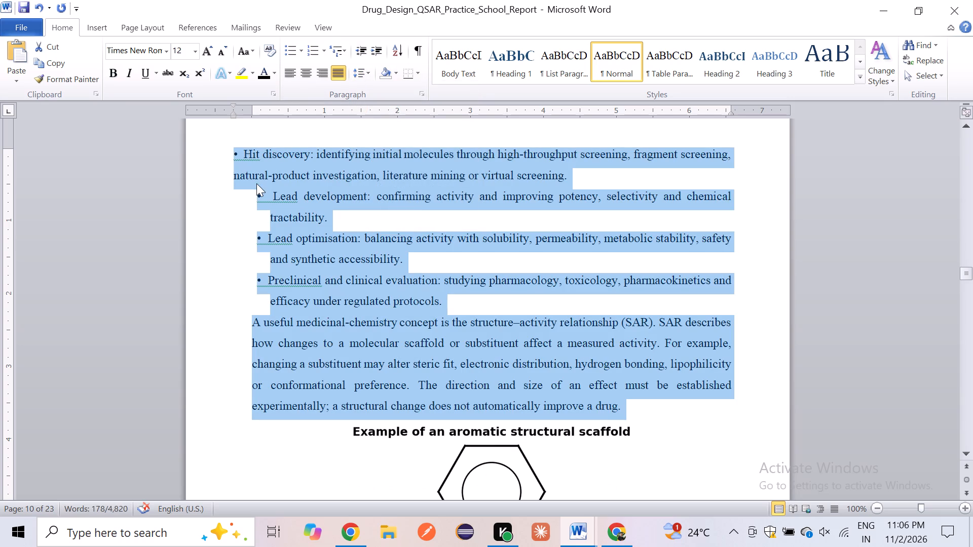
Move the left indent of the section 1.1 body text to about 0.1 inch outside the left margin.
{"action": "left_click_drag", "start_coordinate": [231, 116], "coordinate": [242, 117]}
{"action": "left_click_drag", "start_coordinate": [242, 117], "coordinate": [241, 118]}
Compare the left indent of the section 1.1 text with that of the "A drug candidate" paragraph above Figure 1.
{"action": "scroll", "coordinate": [274, 297], "scroll_direction": "up", "scroll_amount": 1}
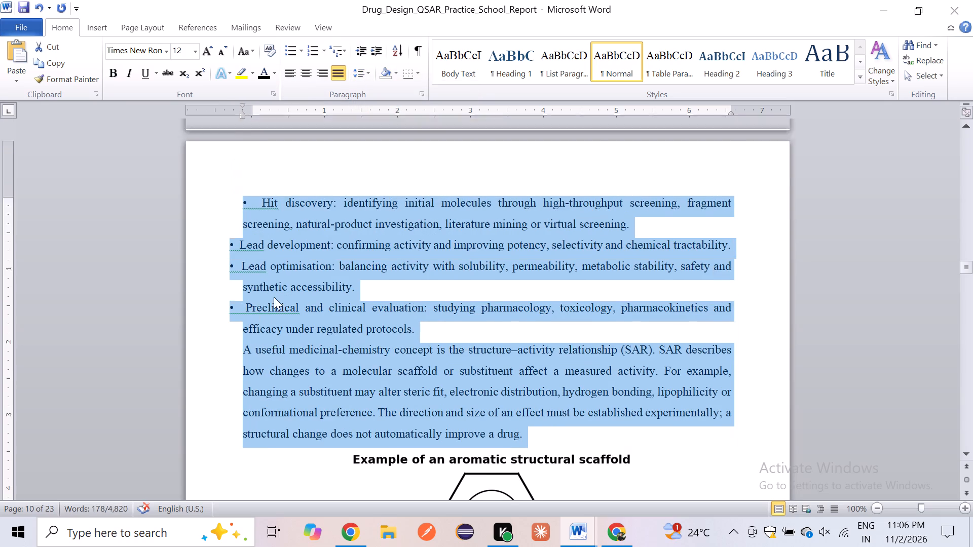
{"action": "scroll", "coordinate": [274, 297], "scroll_direction": "up", "scroll_amount": 2}
{"action": "left_click", "coordinate": [306, 260]}
{"action": "scroll", "coordinate": [306, 260], "scroll_direction": "up", "scroll_amount": 1}
{"action": "left_click", "coordinate": [240, 232]}
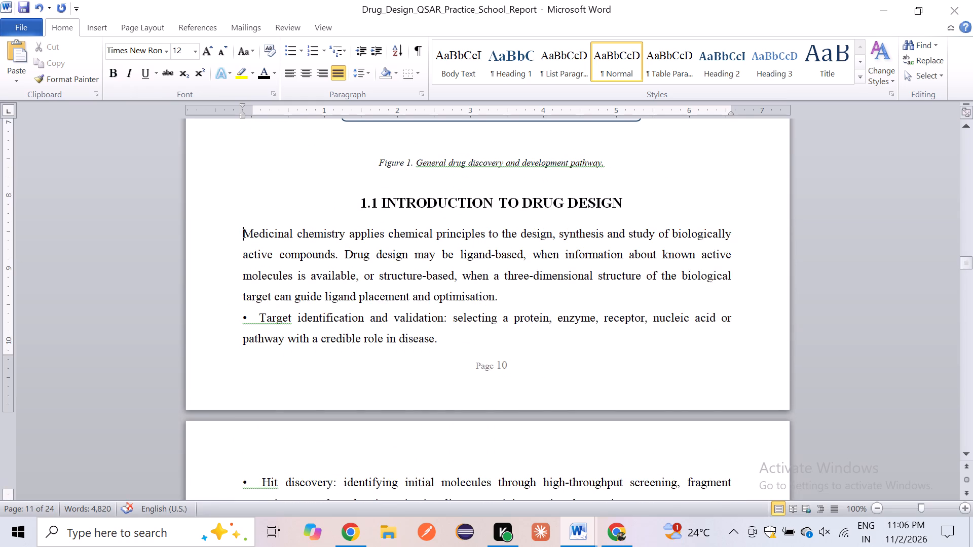
{"action": "scroll", "coordinate": [240, 232], "scroll_direction": "up", "scroll_amount": 2}
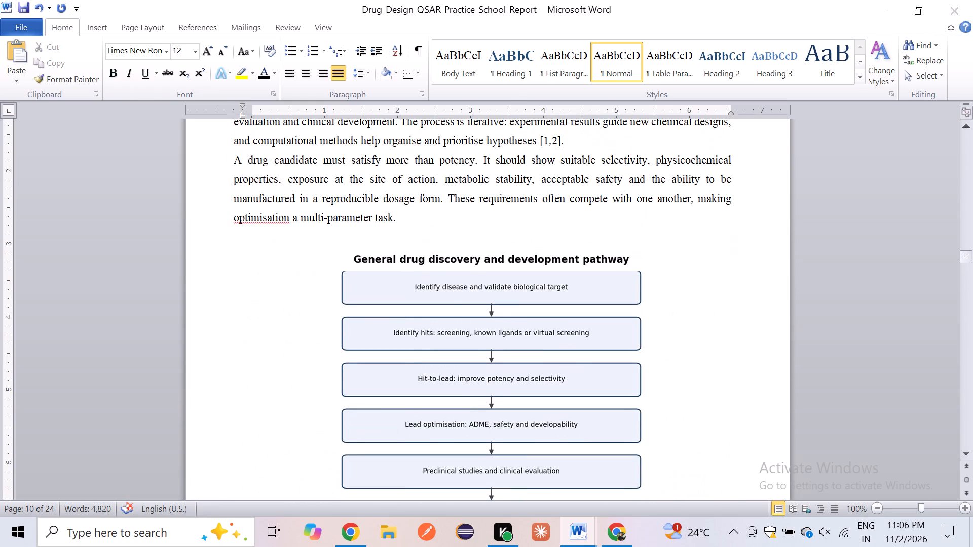
{"action": "left_click", "coordinate": [232, 222]}
{"action": "scroll", "coordinate": [232, 222], "scroll_direction": "down", "scroll_amount": 3}
{"action": "scroll", "coordinate": [232, 222], "scroll_direction": "up", "scroll_amount": 1}
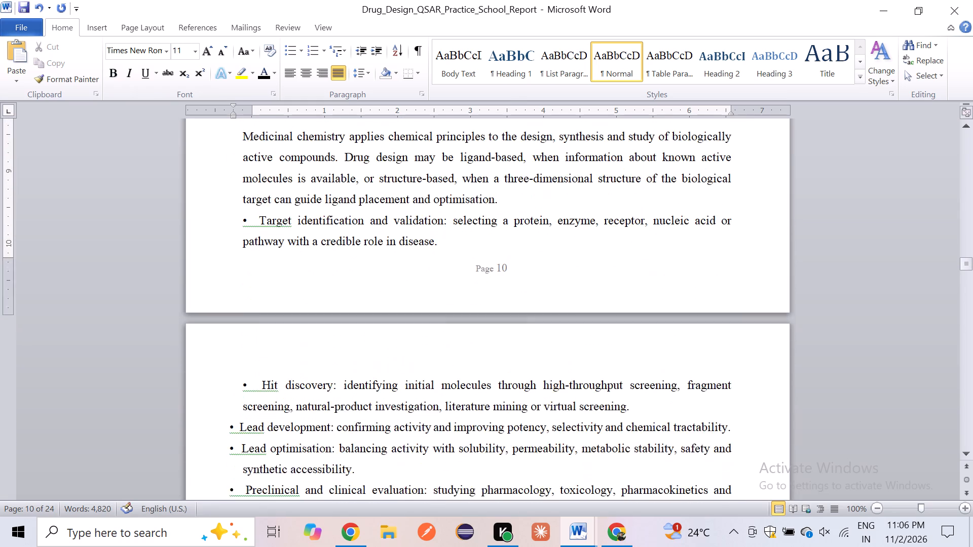
{"action": "scroll", "coordinate": [232, 222], "scroll_direction": "up", "scroll_amount": 1}
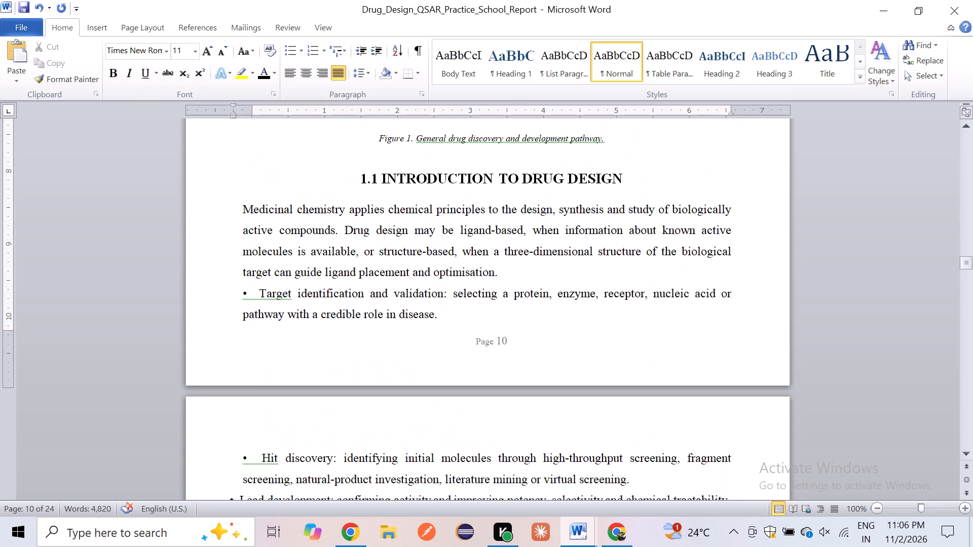
Move the left indent of the section 1.1 body text, through the SAR paragraph, about 0.25 inch outside the left margin.
{"action": "double_click", "coordinate": [242, 205]}
{"action": "left_click", "coordinate": [231, 213]}
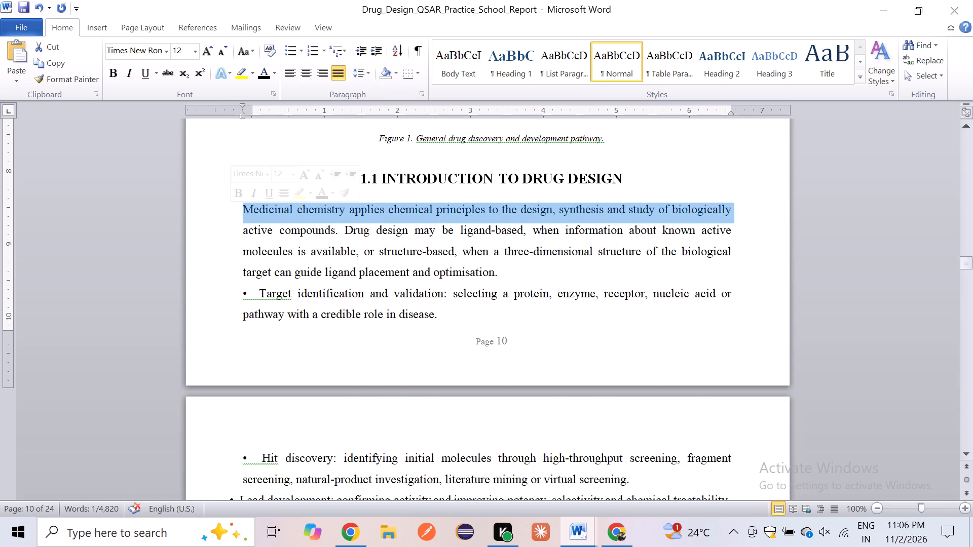
{"action": "left_click", "coordinate": [235, 240]}
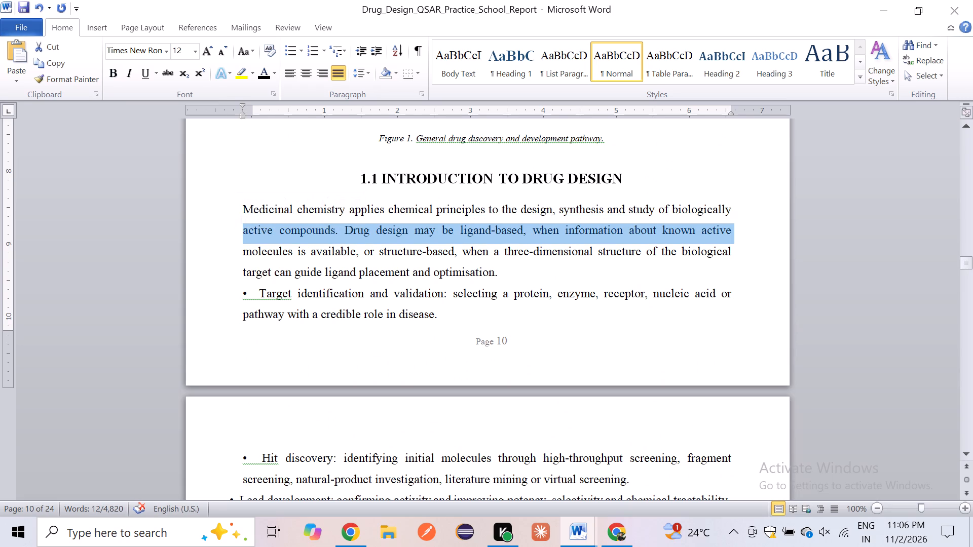
{"action": "left_click", "coordinate": [257, 292]}
{"action": "left_click_drag", "start_coordinate": [241, 203], "coordinate": [413, 414]}
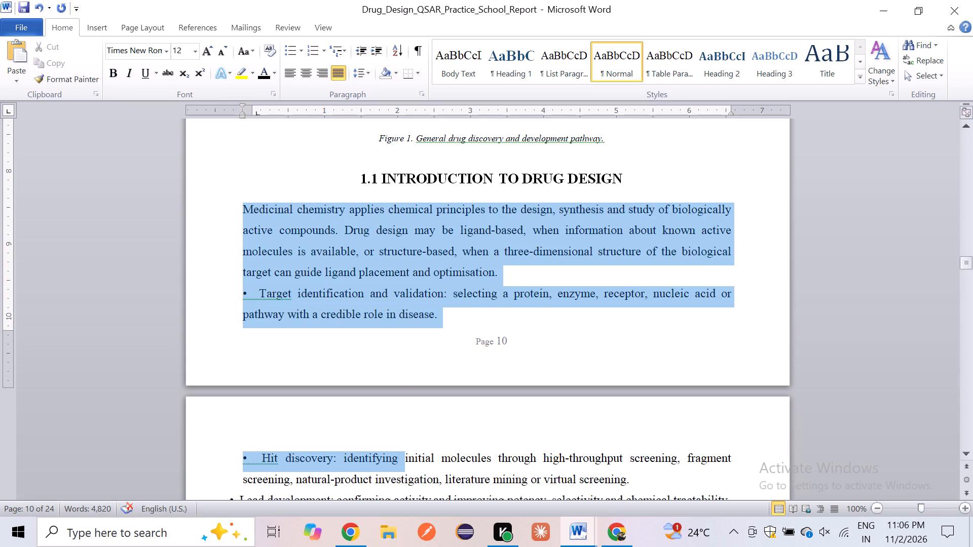
{"action": "left_click_drag", "start_coordinate": [413, 414], "coordinate": [482, 377]}
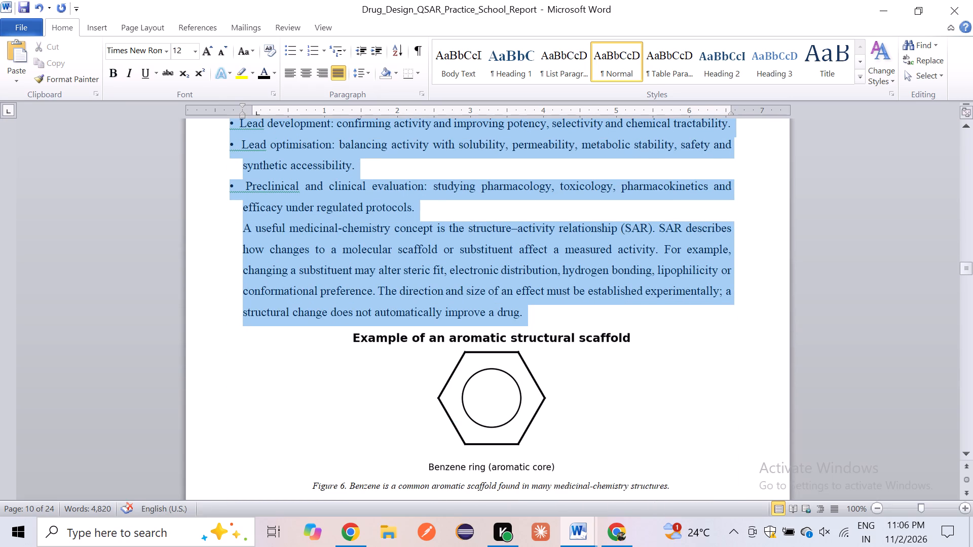
{"action": "left_click_drag", "start_coordinate": [482, 377], "coordinate": [500, 362]}
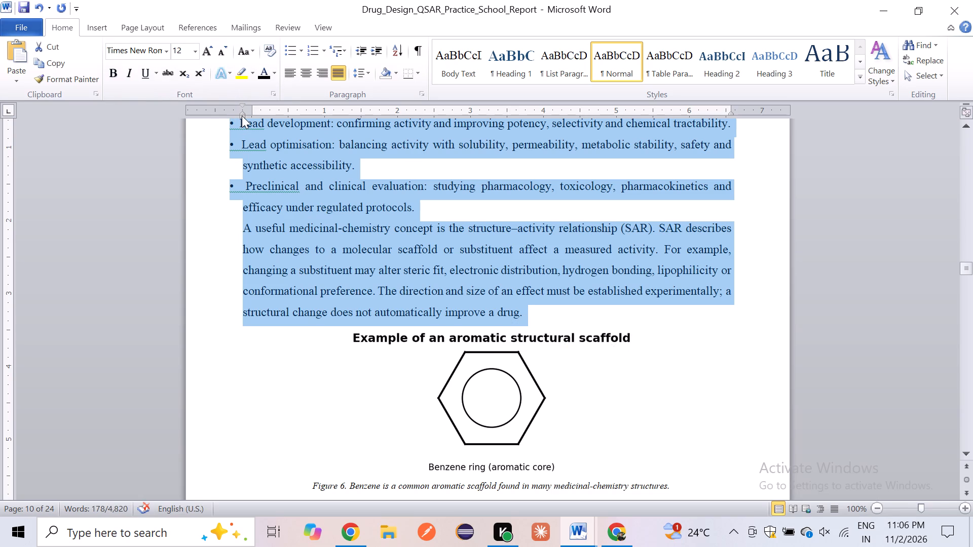
{"action": "left_click_drag", "start_coordinate": [242, 115], "coordinate": [232, 115]}
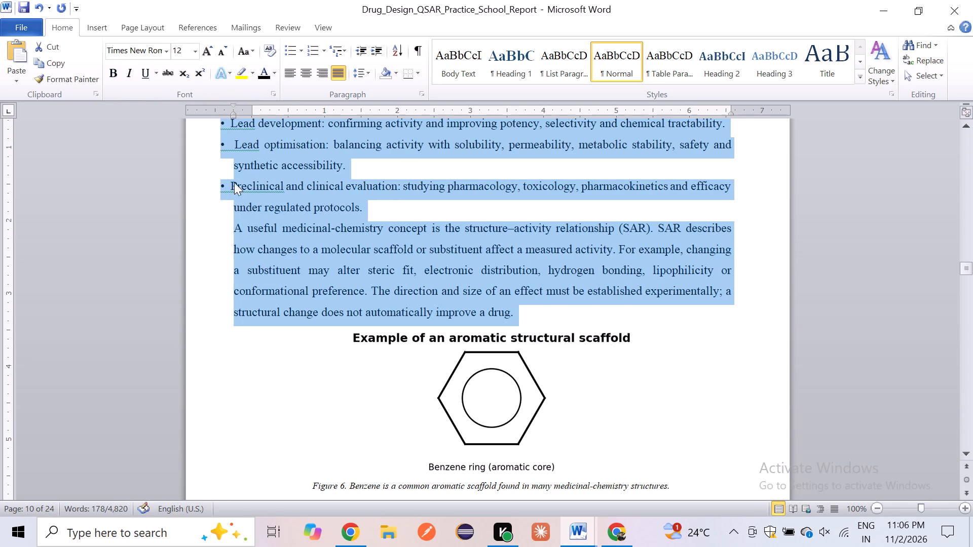
Align the first-line indent of the "Lead development" bullet with its left indent, about 0.25 inch outside the left margin.
{"action": "left_click", "coordinate": [238, 220]}
{"action": "scroll", "coordinate": [238, 220], "scroll_direction": "up", "scroll_amount": 1}
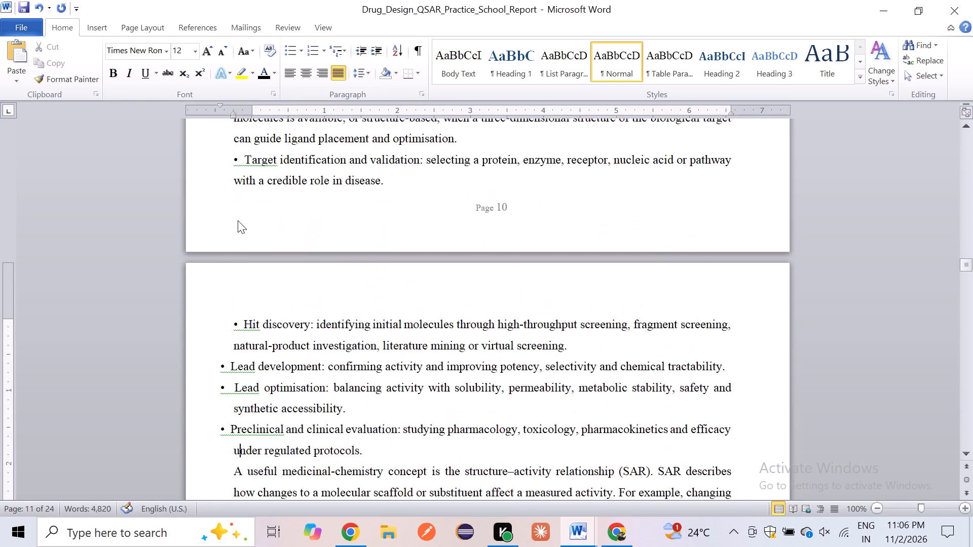
{"action": "scroll", "coordinate": [238, 220], "scroll_direction": "up", "scroll_amount": 1}
{"action": "scroll", "coordinate": [238, 220], "scroll_direction": "down", "scroll_amount": 1}
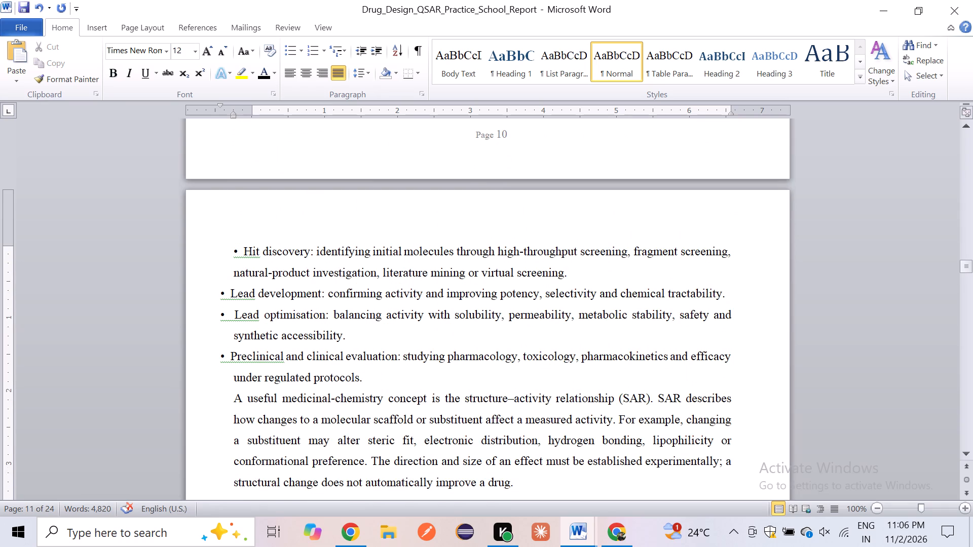
{"action": "left_click", "coordinate": [229, 292]}
{"action": "left_click_drag", "start_coordinate": [219, 103], "coordinate": [232, 104]}
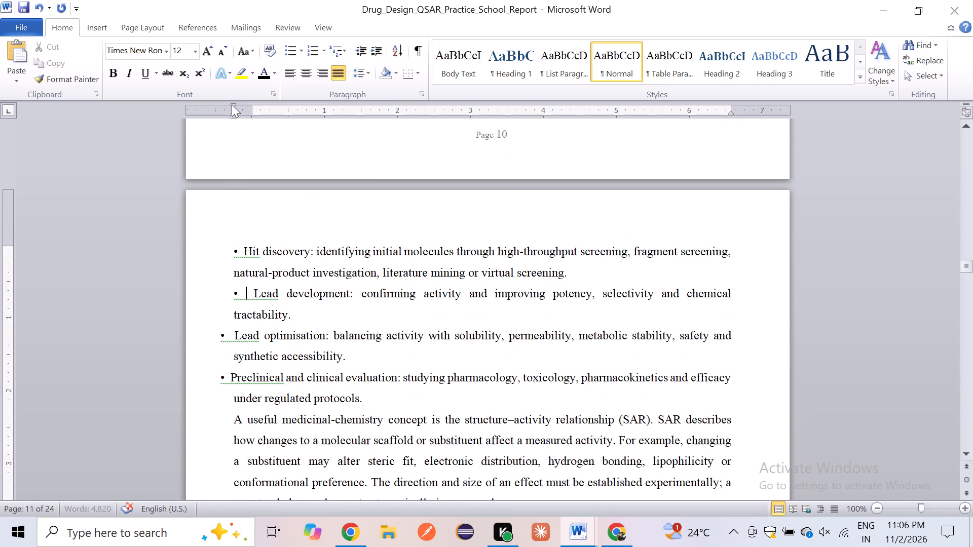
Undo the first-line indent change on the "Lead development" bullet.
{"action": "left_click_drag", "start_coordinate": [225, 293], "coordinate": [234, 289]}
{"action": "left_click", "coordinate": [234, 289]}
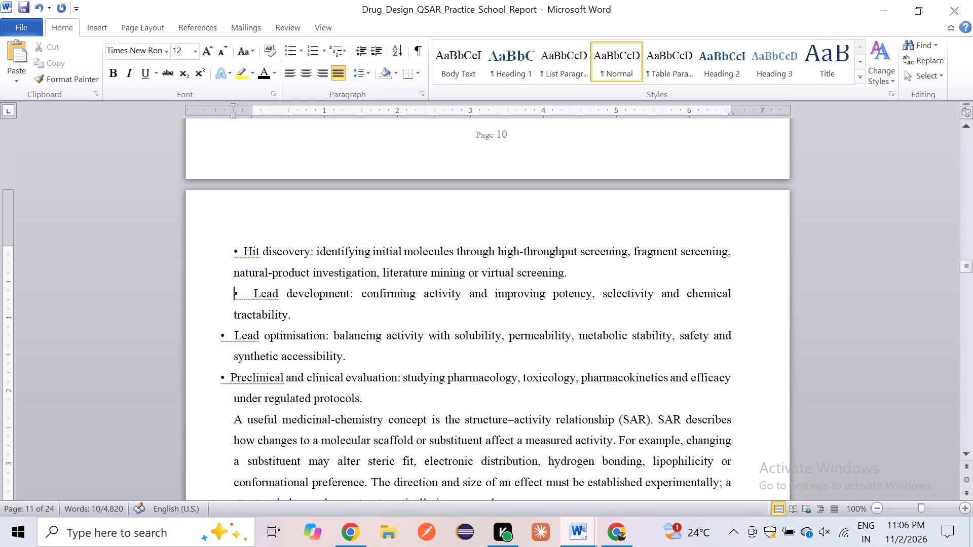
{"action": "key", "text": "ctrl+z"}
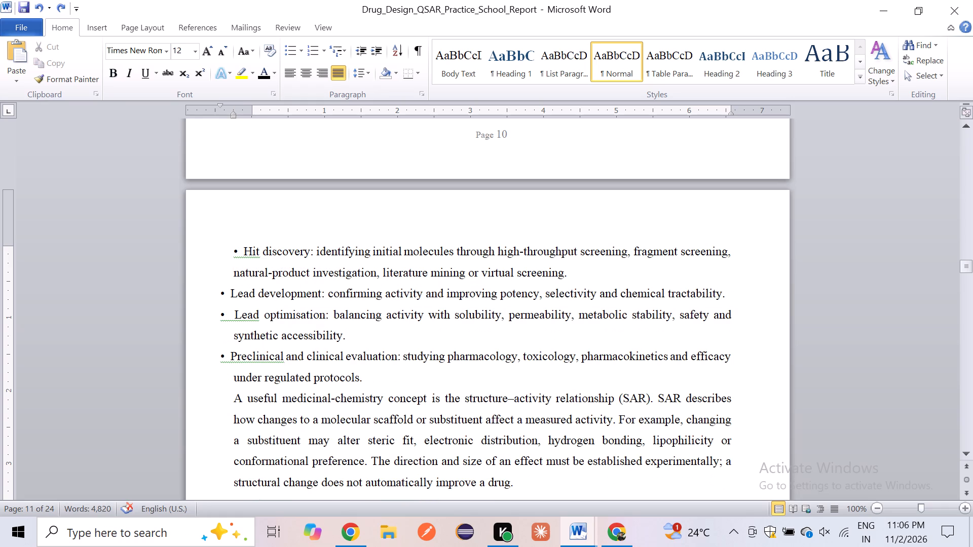
Align the first-line indents of the Lead development, Lead optimisation and Preclinical bullets with their left indent, about 0.25 inch outside the left margin.
{"action": "left_click_drag", "start_coordinate": [217, 296], "coordinate": [359, 372]}
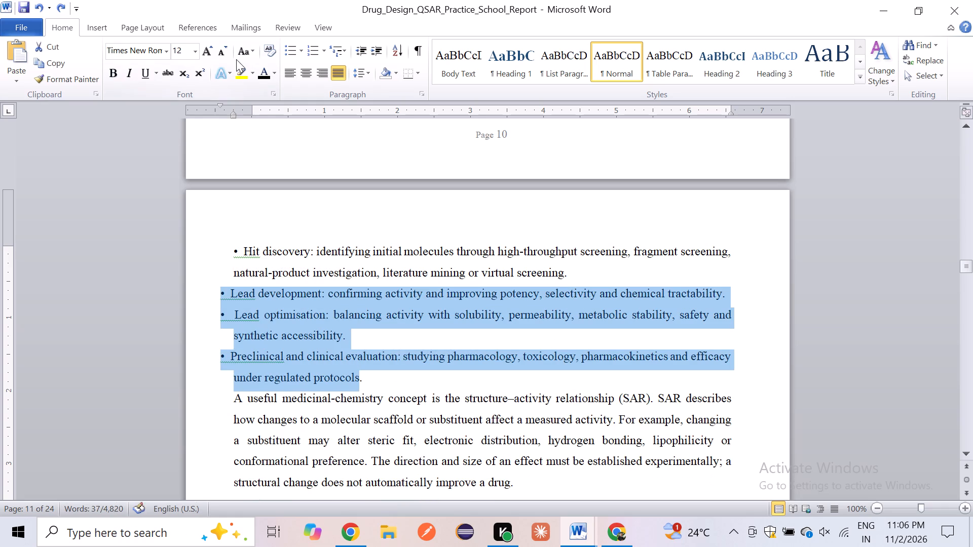
{"action": "left_click_drag", "start_coordinate": [219, 103], "coordinate": [231, 104]}
{"action": "left_click_drag", "start_coordinate": [231, 104], "coordinate": [234, 104]}
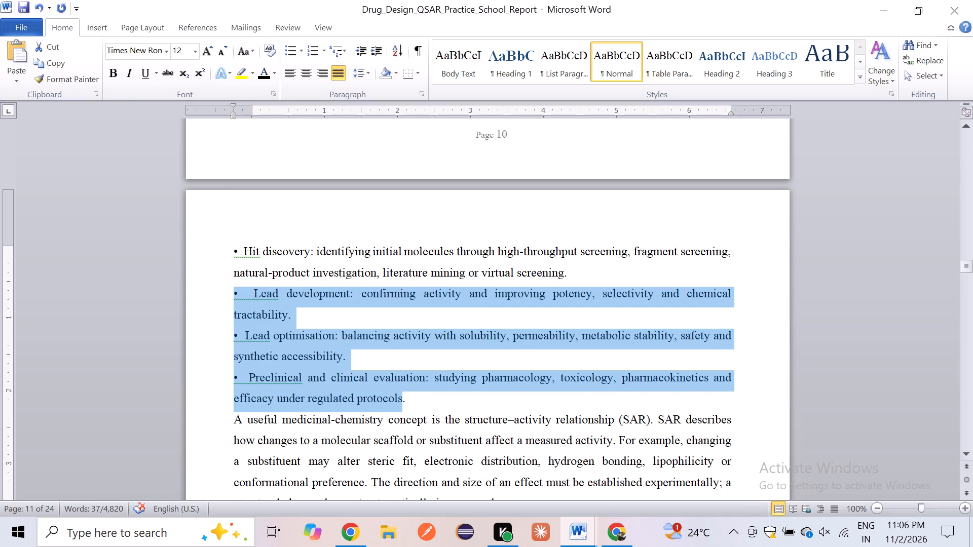
{"action": "left_click", "coordinate": [248, 255]}
Bold the section 1.1 bullet lead-ins "Target identification and validation:" and "Hit discovery:".
{"action": "scroll", "coordinate": [248, 255], "scroll_direction": "down", "scroll_amount": 1}
{"action": "scroll", "coordinate": [248, 255], "scroll_direction": "up", "scroll_amount": 1}
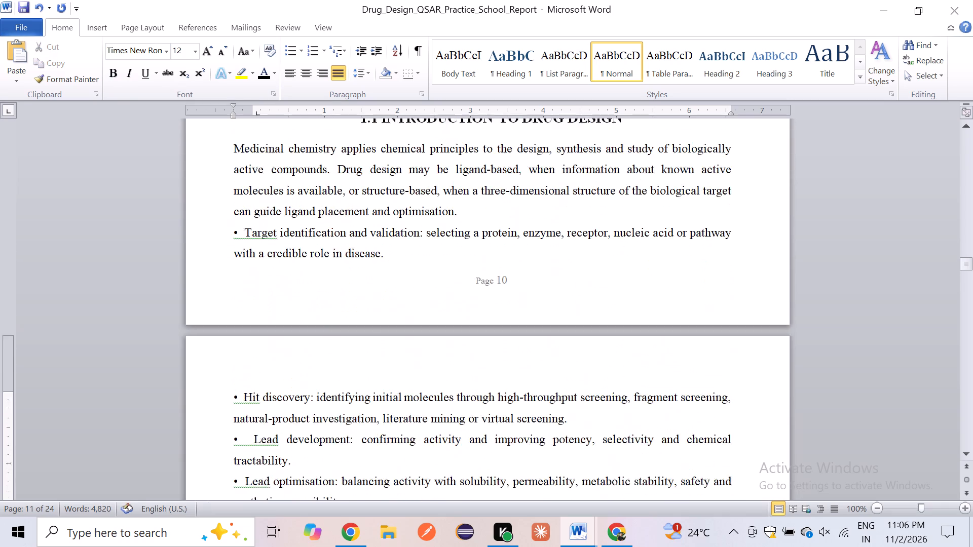
{"action": "scroll", "coordinate": [248, 255], "scroll_direction": "up", "scroll_amount": 1}
{"action": "scroll", "coordinate": [248, 255], "scroll_direction": "down", "scroll_amount": 2}
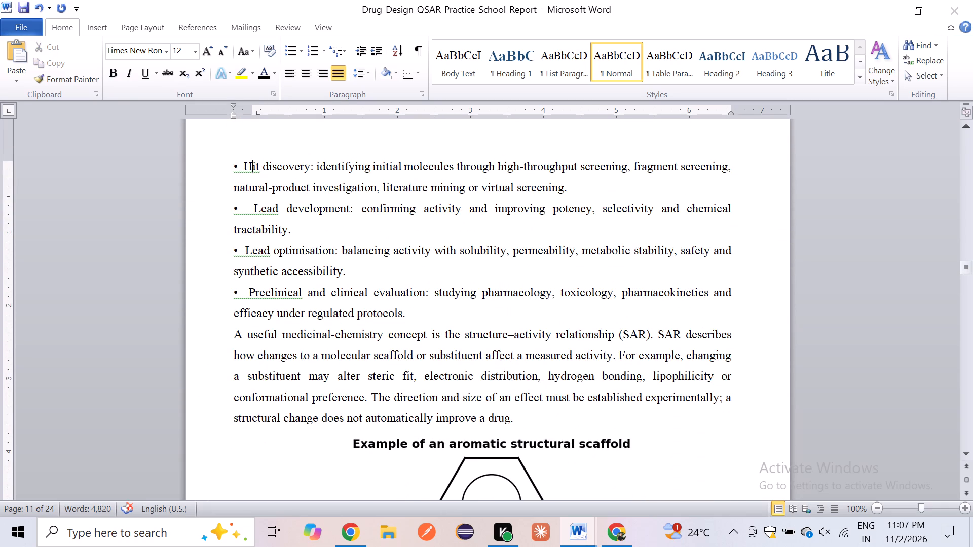
{"action": "scroll", "coordinate": [230, 238], "scroll_direction": "down", "scroll_amount": 1}
{"action": "scroll", "coordinate": [304, 214], "scroll_direction": "down", "scroll_amount": 1}
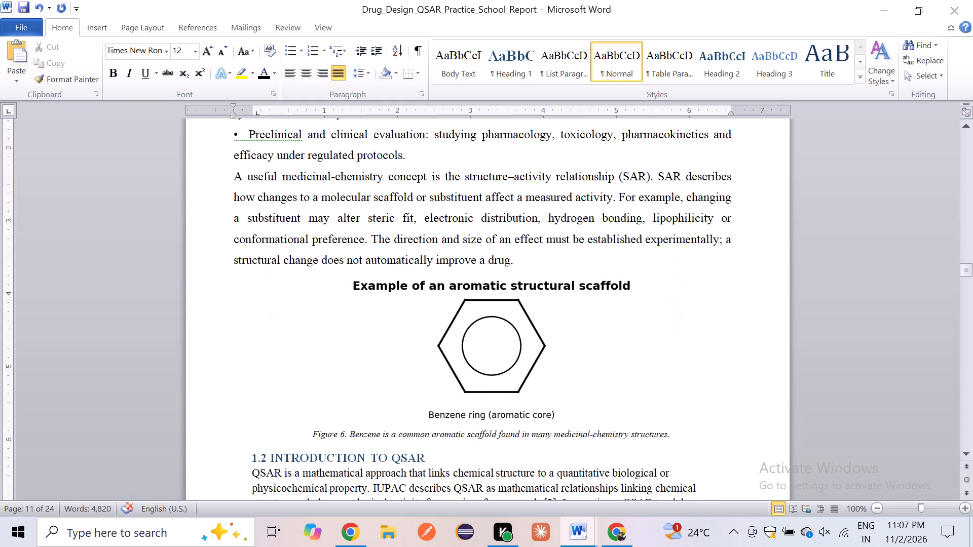
{"action": "scroll", "coordinate": [304, 214], "scroll_direction": "up", "scroll_amount": 3}
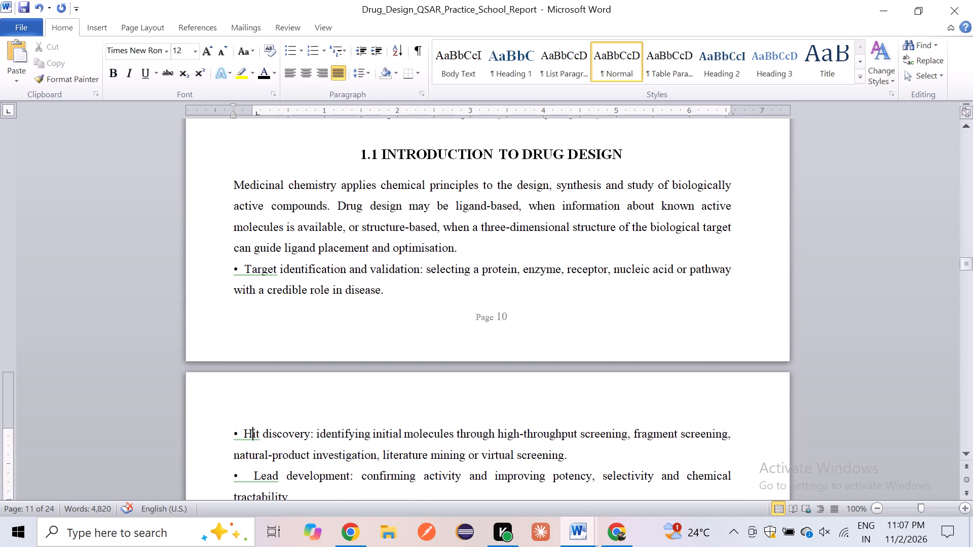
{"action": "left_click_drag", "start_coordinate": [242, 271], "coordinate": [405, 276]}
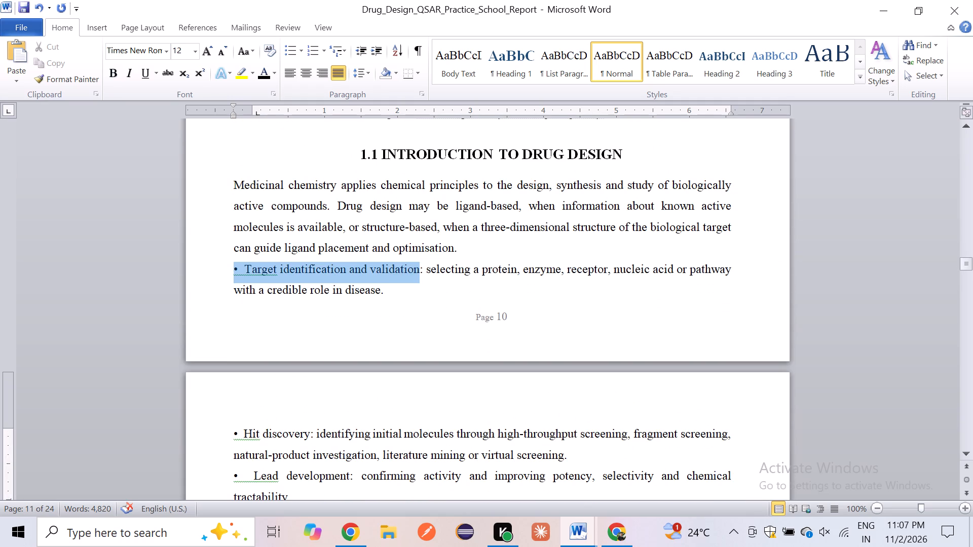
{"action": "left_click_drag", "start_coordinate": [405, 276], "coordinate": [422, 274]}
{"action": "key", "text": "ctrl+b"}
{"action": "scroll", "coordinate": [422, 274], "scroll_direction": "down", "scroll_amount": 1}
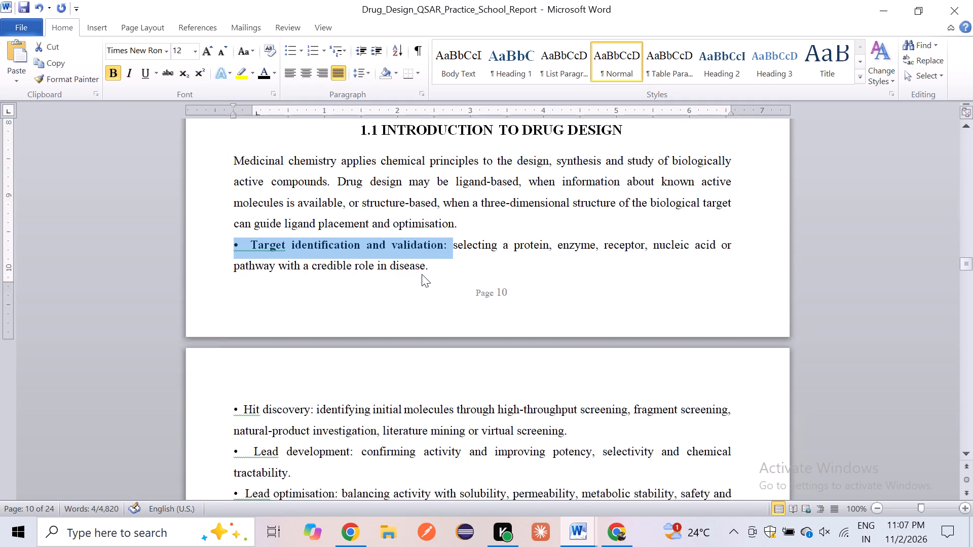
{"action": "scroll", "coordinate": [422, 274], "scroll_direction": "down", "scroll_amount": 1}
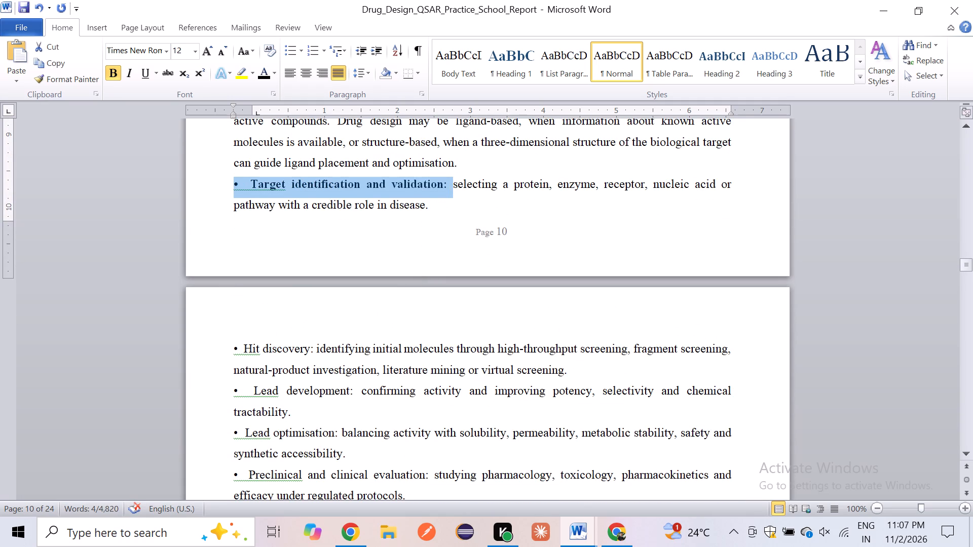
{"action": "left_click_drag", "start_coordinate": [238, 354], "coordinate": [312, 360]}
{"action": "key", "text": "ctrl+b"}
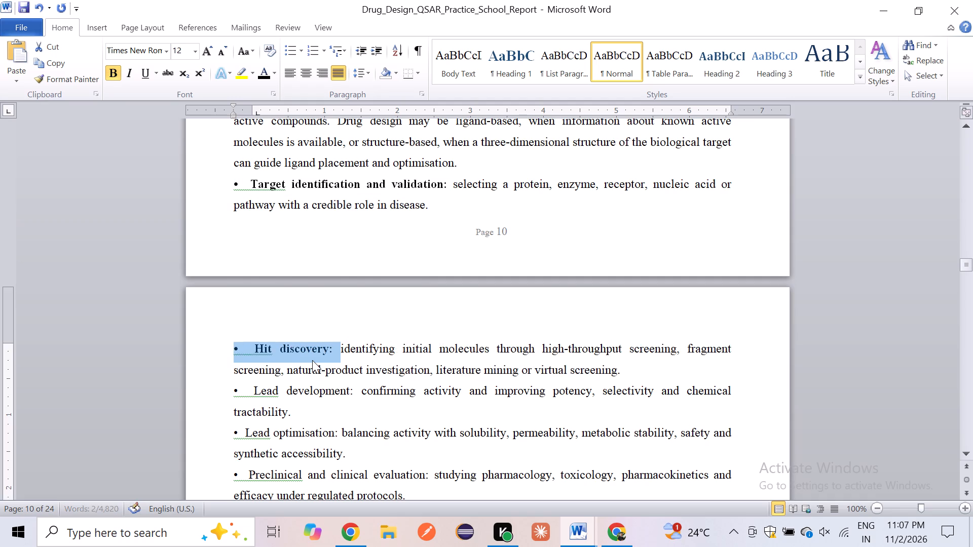
Bold the bullet lead-ins "Lead development", "Lead optimisation:" and "Preclinical and clinical evaluation:".
{"action": "scroll", "coordinate": [312, 360], "scroll_direction": "down", "scroll_amount": 1}
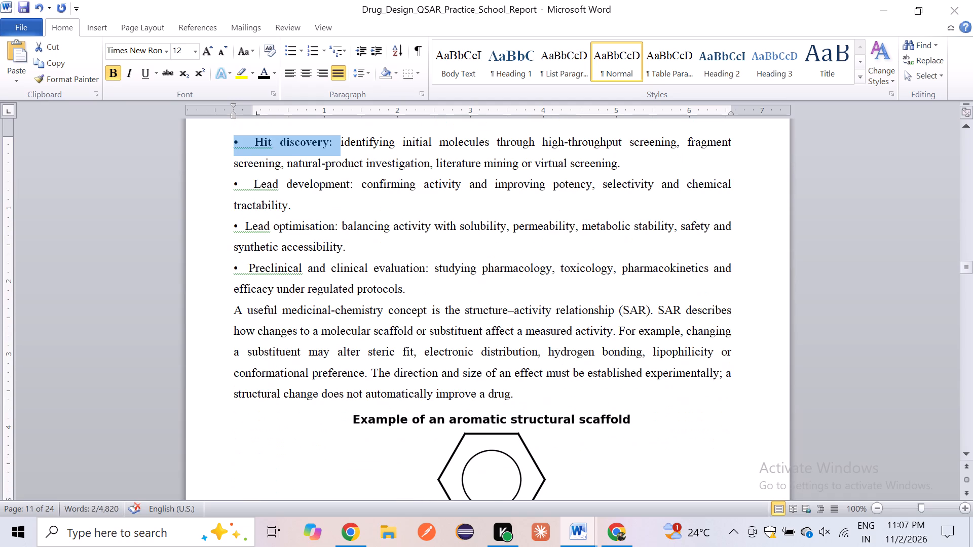
{"action": "left_click_drag", "start_coordinate": [240, 186], "coordinate": [334, 191]}
{"action": "key", "text": "ctrl+b"}
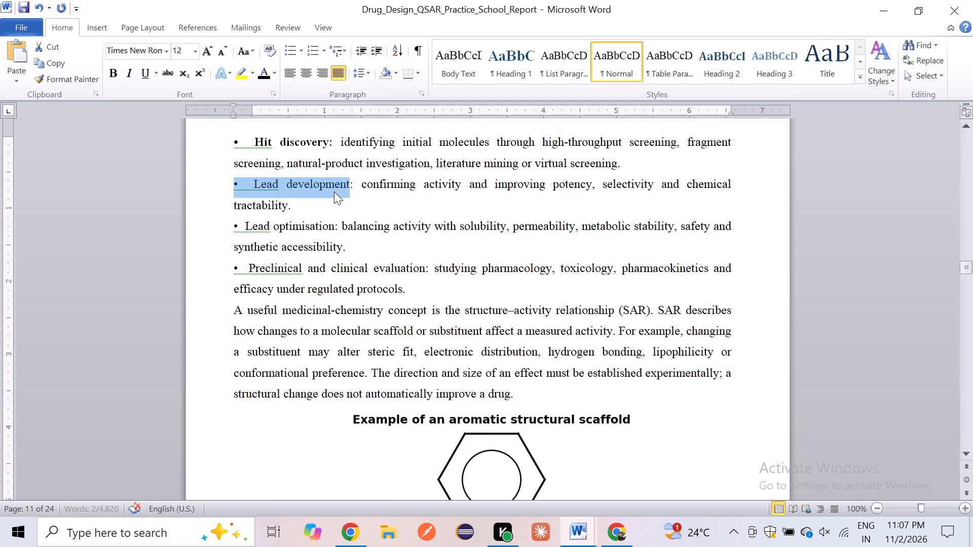
{"action": "scroll", "coordinate": [334, 191], "scroll_direction": "down", "scroll_amount": 1}
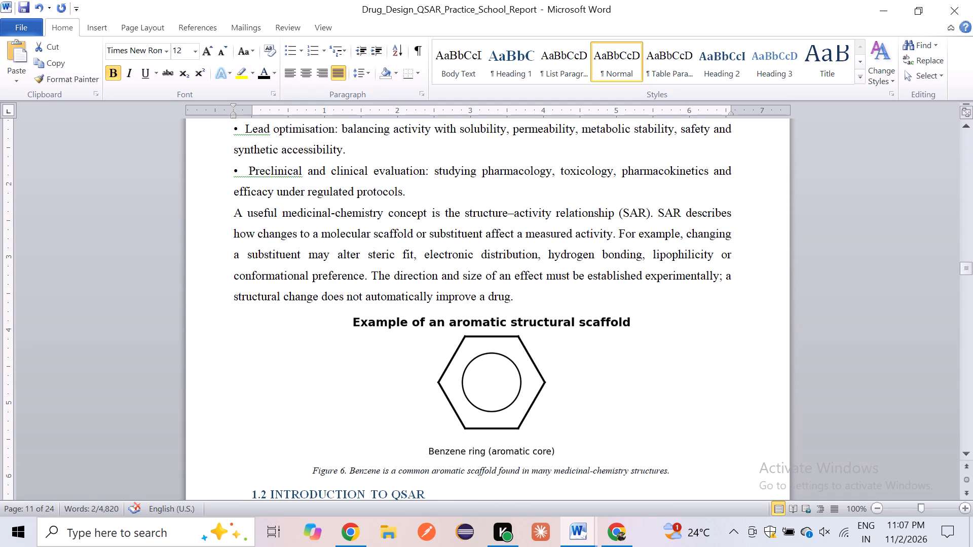
{"action": "left_click_drag", "start_coordinate": [239, 131], "coordinate": [338, 131]}
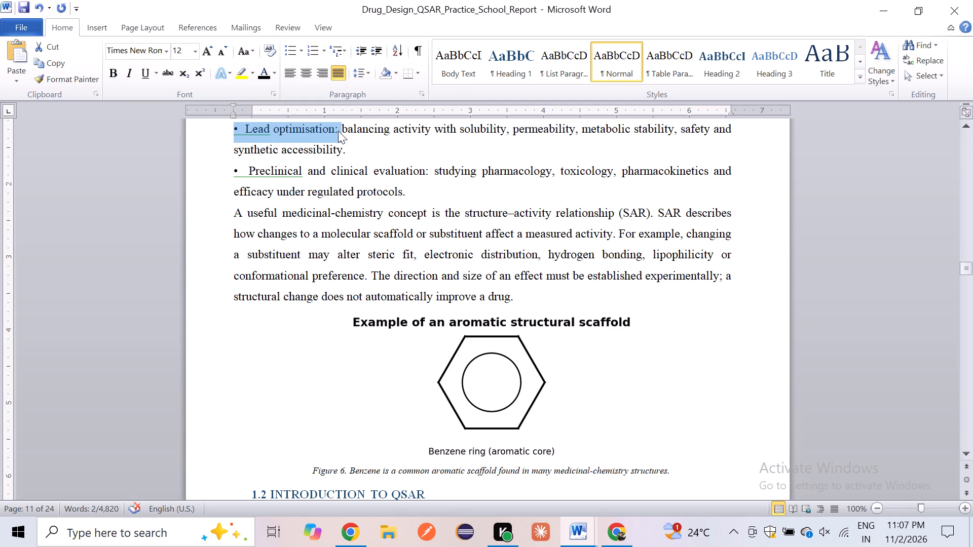
{"action": "key", "text": "ctrl+b"}
{"action": "scroll", "coordinate": [338, 131], "scroll_direction": "down", "scroll_amount": 1}
{"action": "scroll", "coordinate": [257, 140], "scroll_direction": "up", "scroll_amount": 1}
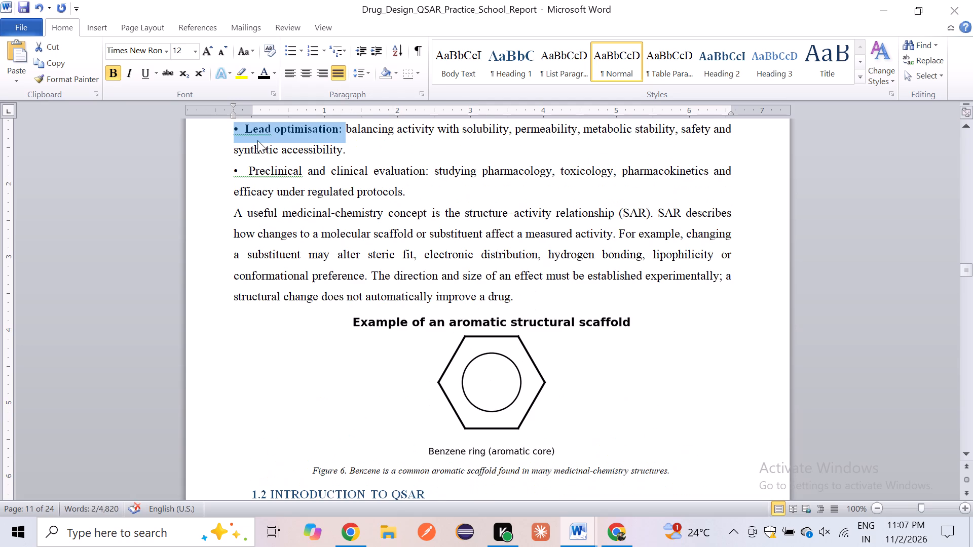
{"action": "left_click_drag", "start_coordinate": [236, 187], "coordinate": [410, 190]}
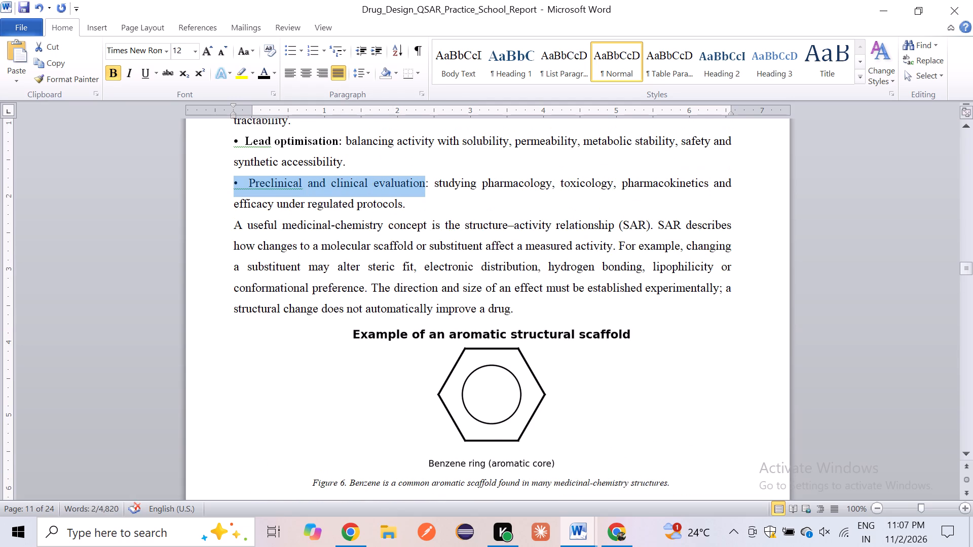
{"action": "left_click_drag", "start_coordinate": [410, 190], "coordinate": [429, 184]}
{"action": "key", "text": "ctrl+b"}
Remove the bold formatting from the colon after "Hit discovery".
{"action": "scroll", "coordinate": [429, 184], "scroll_direction": "down", "scroll_amount": 1}
{"action": "scroll", "coordinate": [362, 186], "scroll_direction": "up", "scroll_amount": 2}
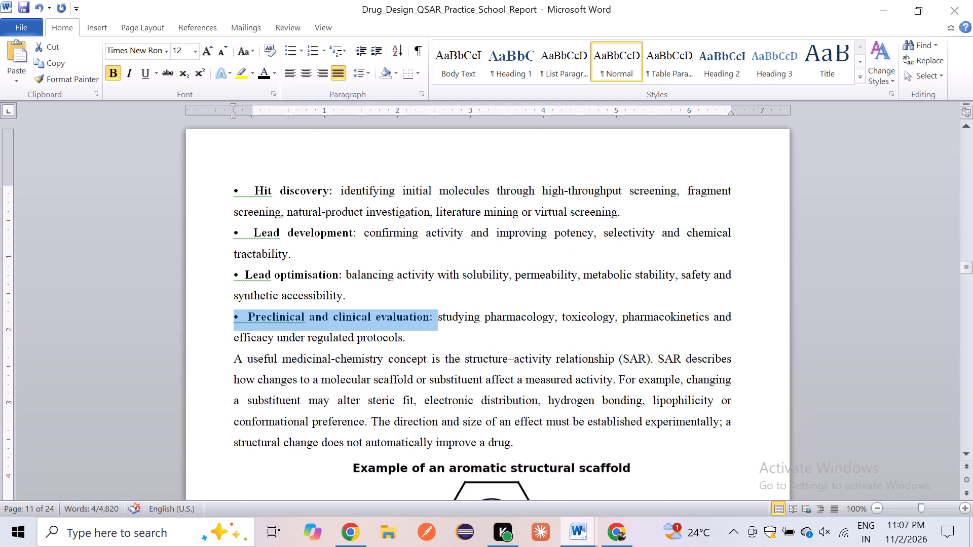
{"action": "left_click_drag", "start_coordinate": [332, 192], "coordinate": [328, 191]}
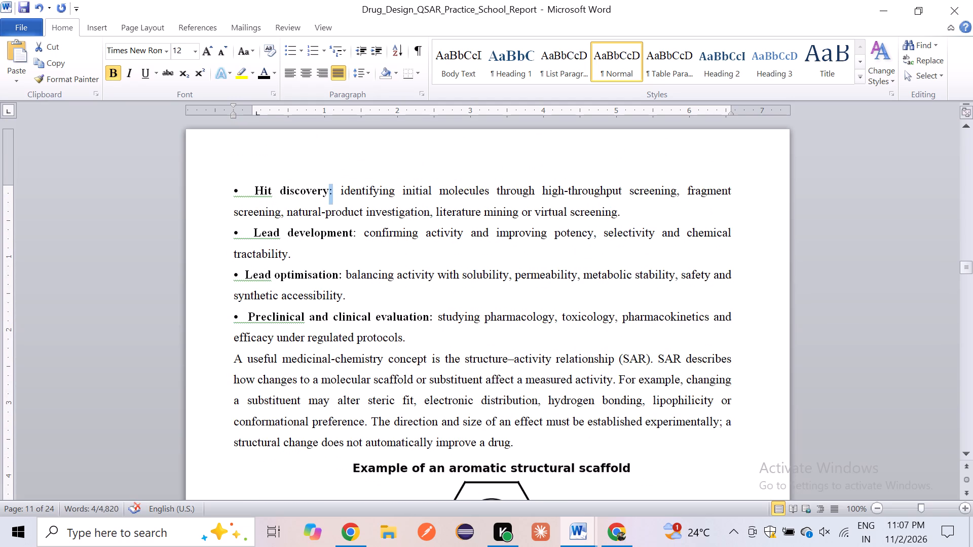
{"action": "key", "text": "ctrl+b"}
{"action": "scroll", "coordinate": [328, 191], "scroll_direction": "down", "scroll_amount": 1}
{"action": "key", "text": "ctrl+b"}
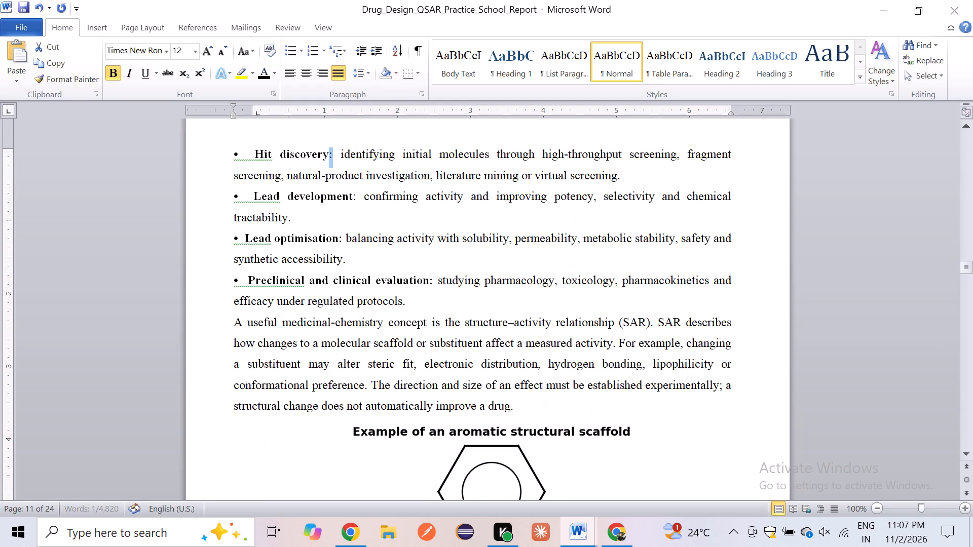
{"action": "left_click", "coordinate": [107, 82]}
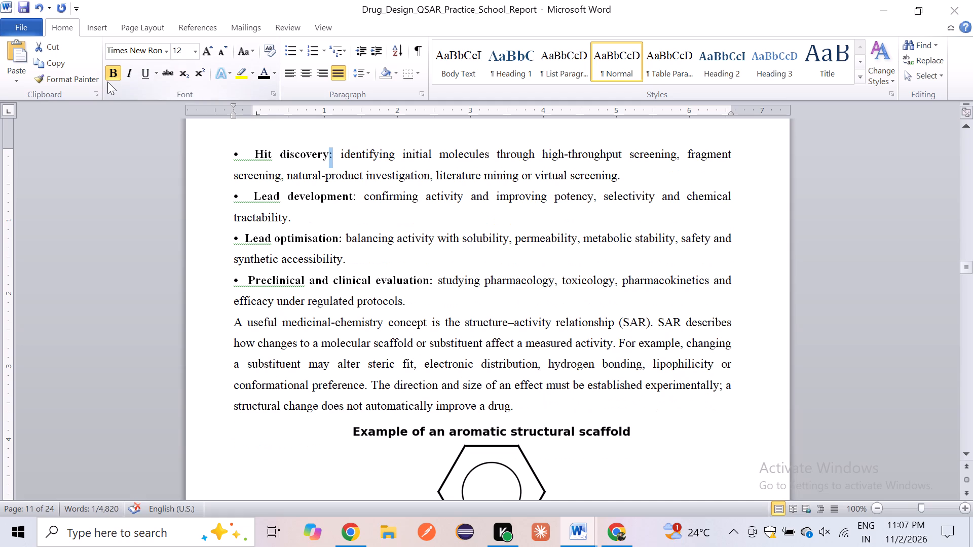
{"action": "left_click", "coordinate": [109, 71]}
{"action": "left_click", "coordinate": [301, 305]}
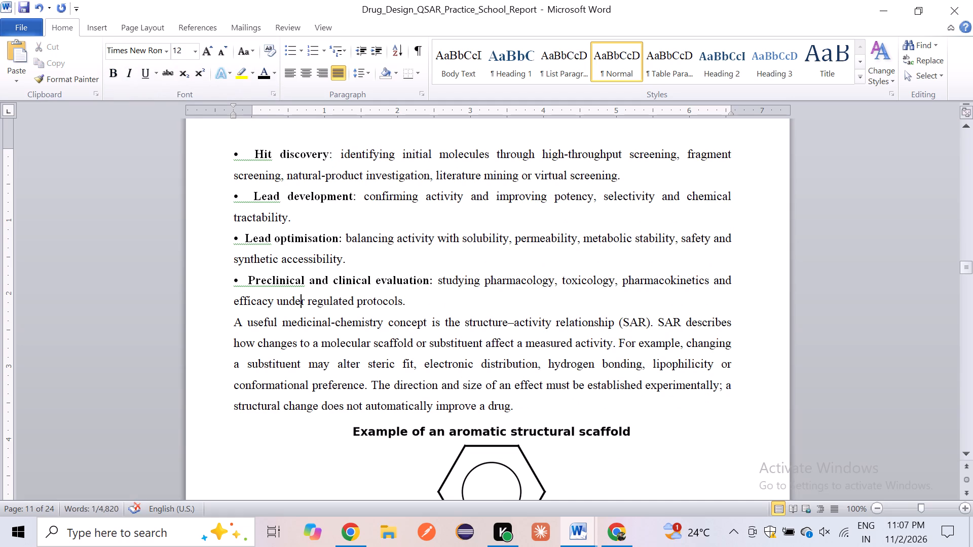
Stretch the benzene ring picture above the Figure 6 caption slightly taller from its bottom edge.
{"action": "scroll", "coordinate": [301, 305], "scroll_direction": "down", "scroll_amount": 1}
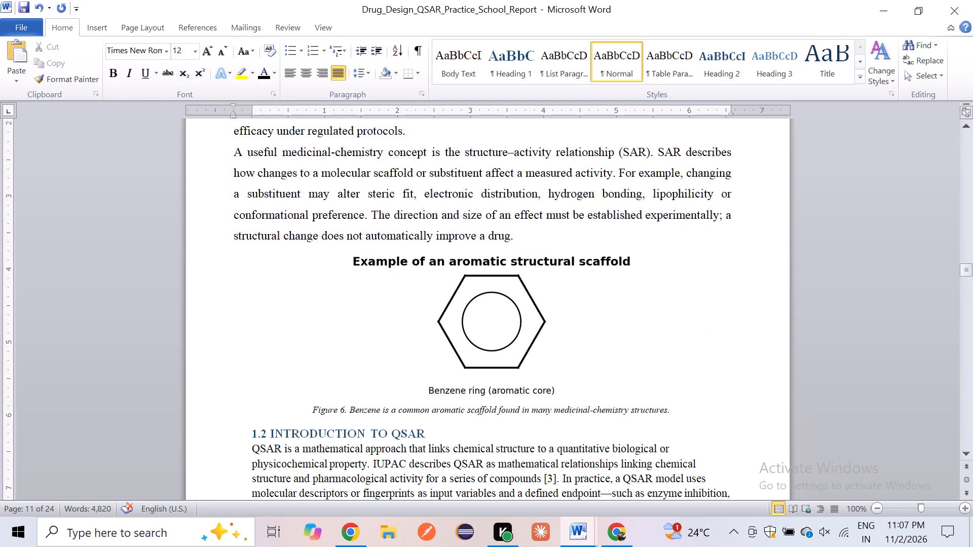
{"action": "left_click", "coordinate": [442, 306]}
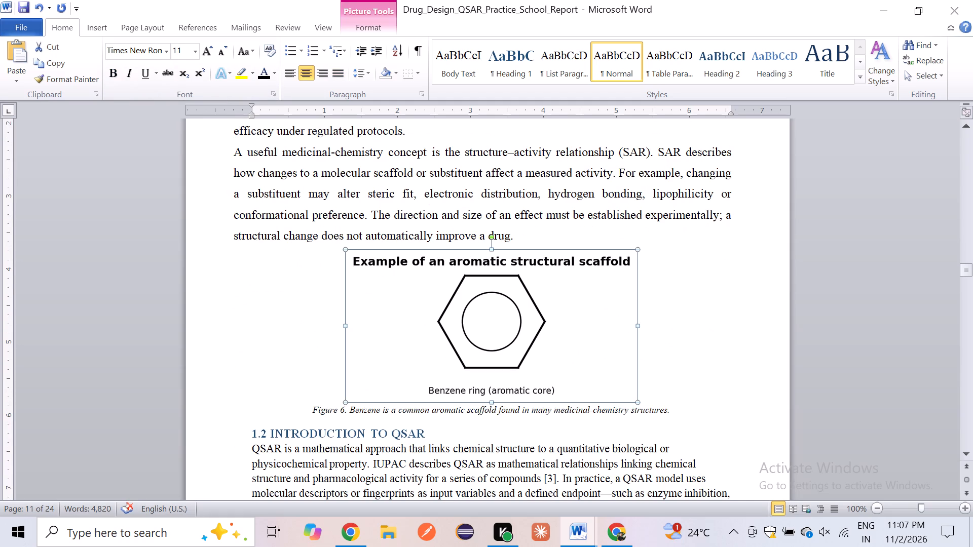
{"action": "left_click_drag", "start_coordinate": [492, 406], "coordinate": [495, 415]}
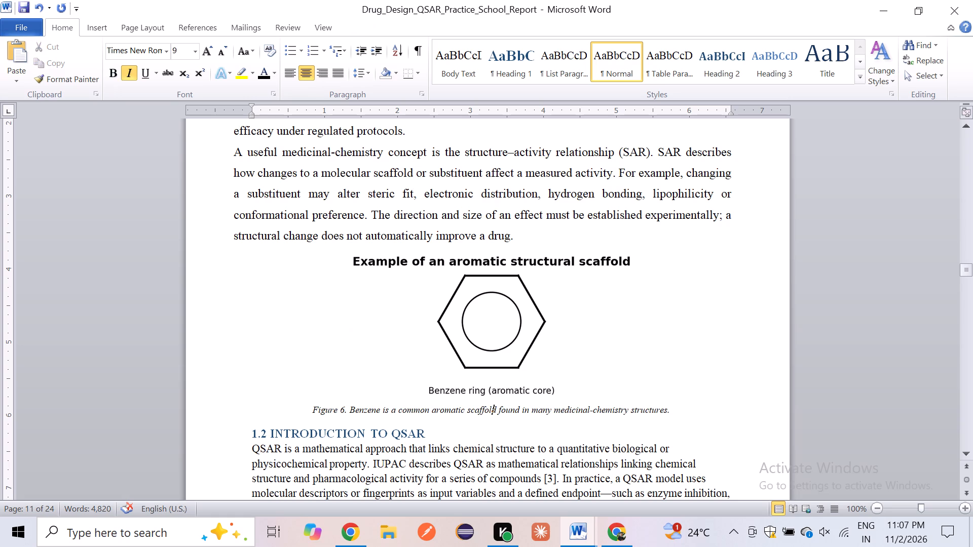
{"action": "left_click", "coordinate": [493, 371]}
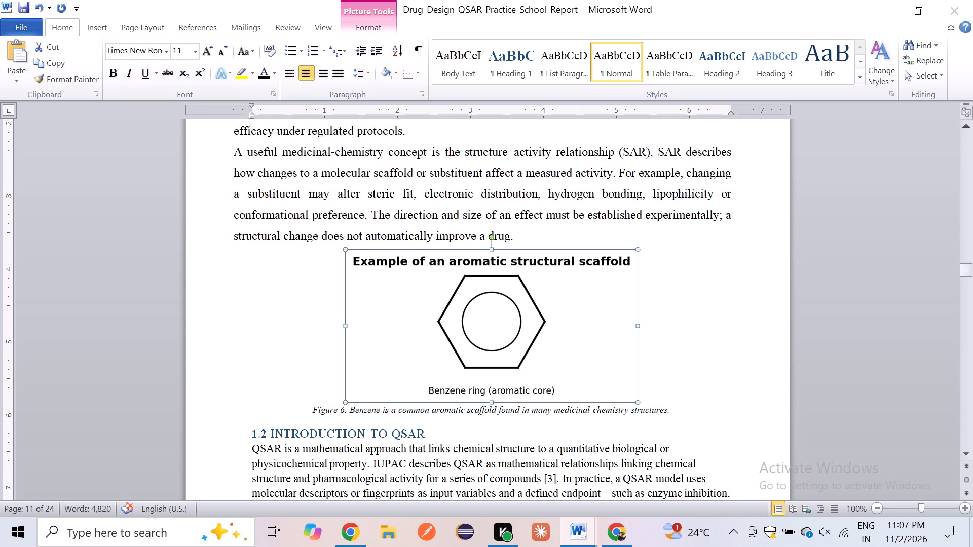
{"action": "left_click_drag", "start_coordinate": [492, 403], "coordinate": [498, 410]}
{"action": "left_click", "coordinate": [292, 386]}
Insert a blank line between the Figure 6 caption and the "1.2 INTRODUCTION TO QSAR" heading.
{"action": "scroll", "coordinate": [292, 386], "scroll_direction": "down", "scroll_amount": 1}
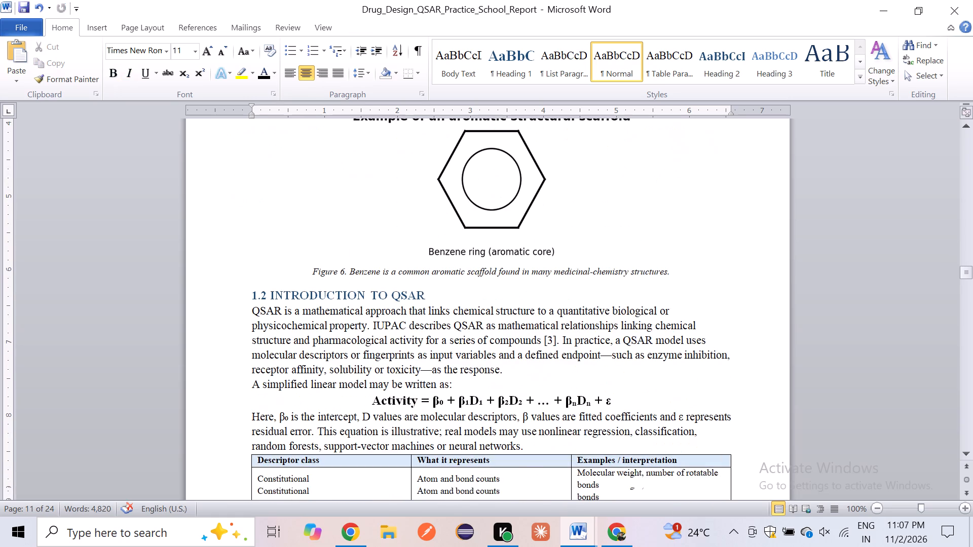
{"action": "left_click", "coordinate": [684, 275]}
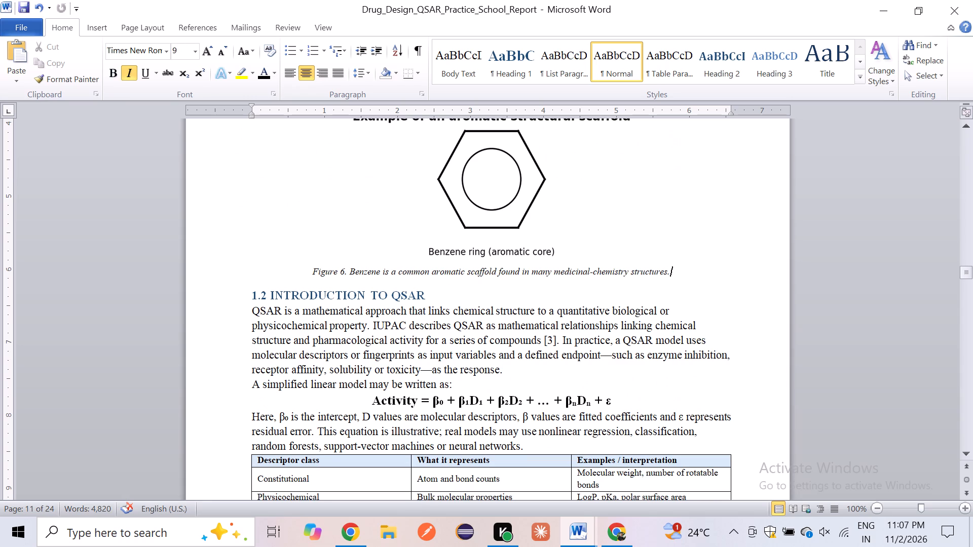
{"action": "key", "text": "Return"}
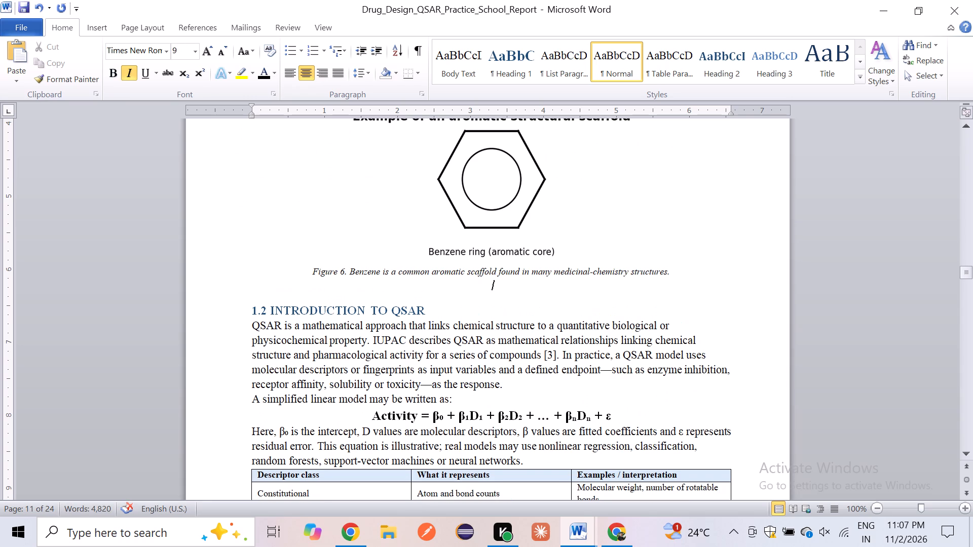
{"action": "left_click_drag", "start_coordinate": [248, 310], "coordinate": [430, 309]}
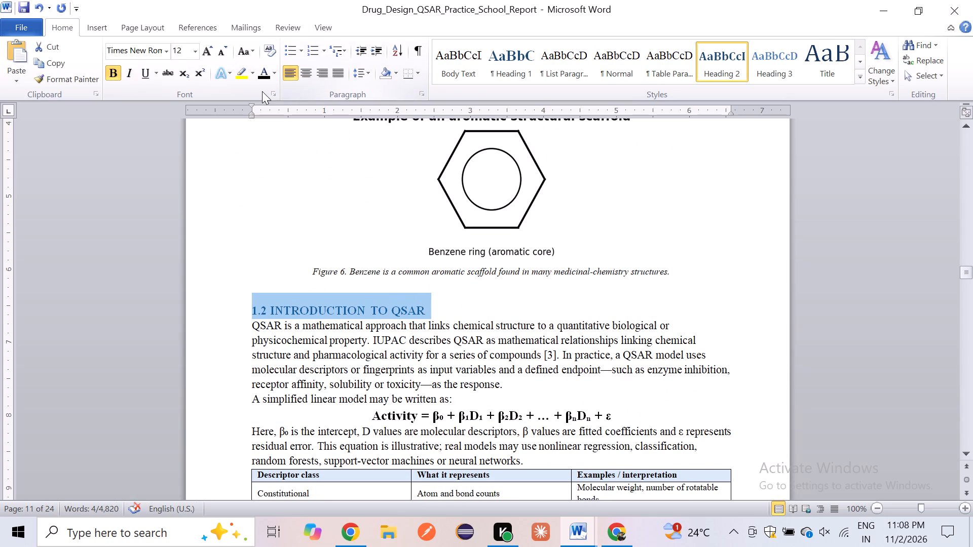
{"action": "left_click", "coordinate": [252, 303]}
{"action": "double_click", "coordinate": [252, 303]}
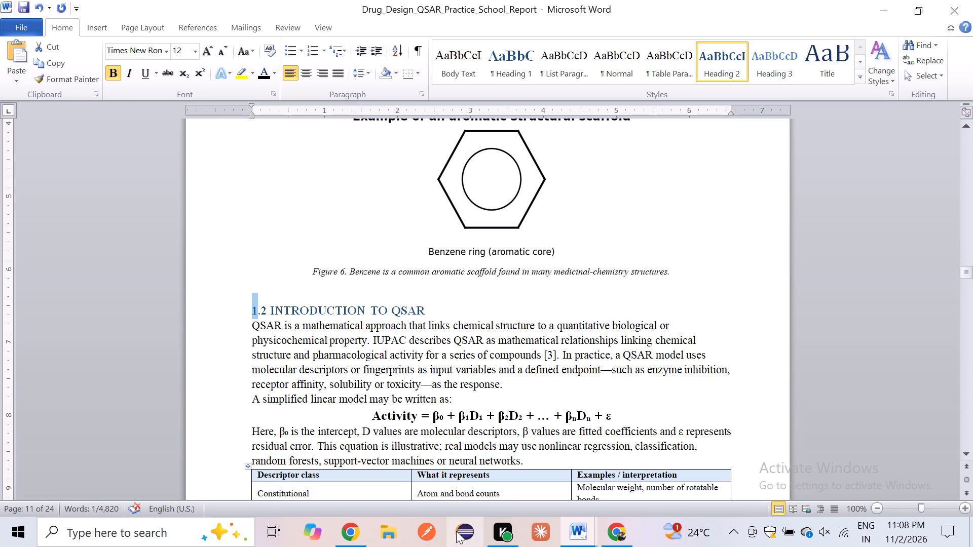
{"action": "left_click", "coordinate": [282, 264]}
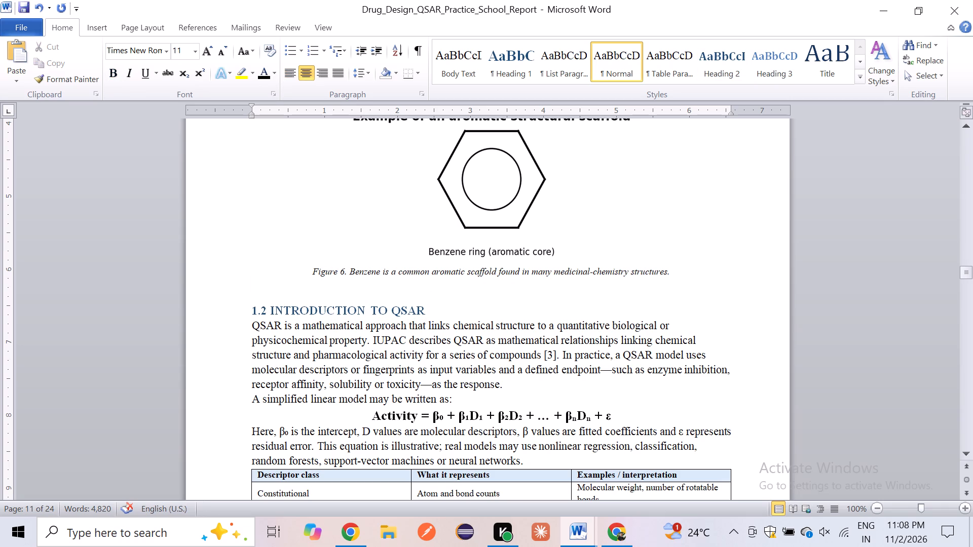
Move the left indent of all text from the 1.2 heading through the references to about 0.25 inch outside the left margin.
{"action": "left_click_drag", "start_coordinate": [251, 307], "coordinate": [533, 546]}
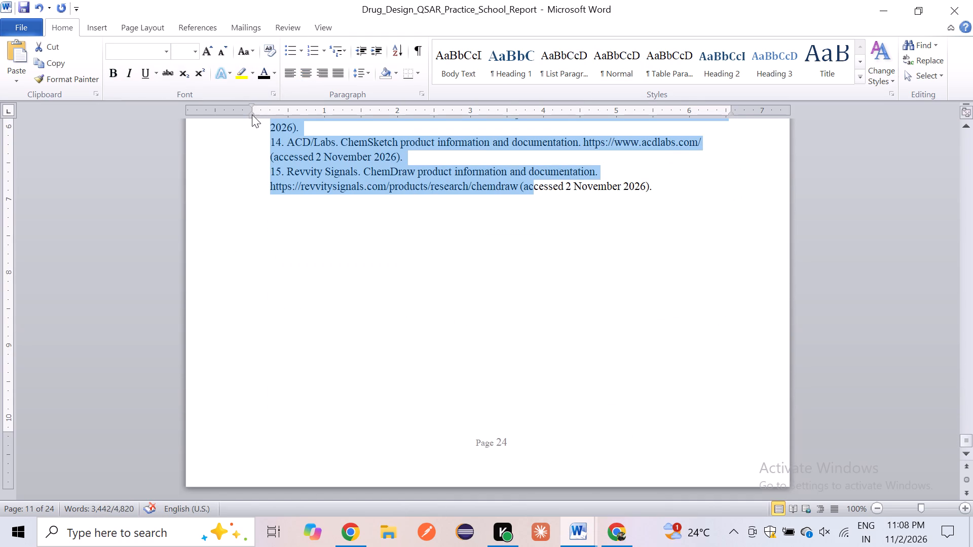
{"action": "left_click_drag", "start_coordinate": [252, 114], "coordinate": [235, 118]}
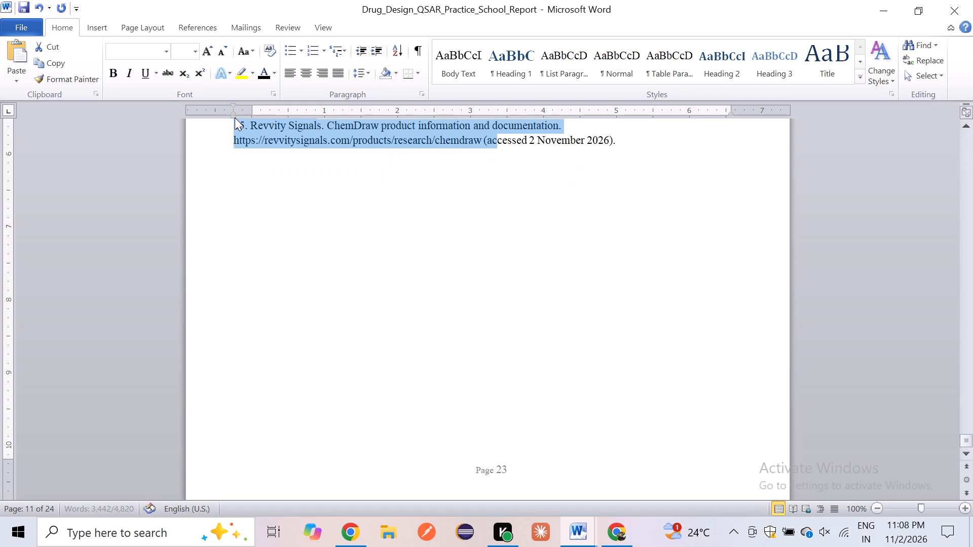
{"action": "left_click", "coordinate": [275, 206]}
Extend the right indent of reference 15, the Revvity Signals entry, to about 0.2 inch beyond the right margin.
{"action": "scroll", "coordinate": [275, 206], "scroll_direction": "up", "scroll_amount": 1}
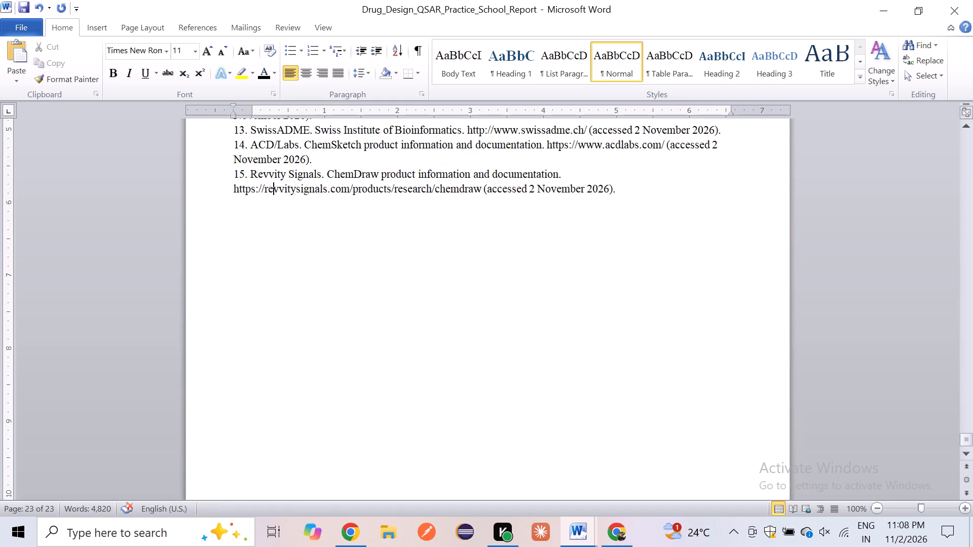
{"action": "scroll", "coordinate": [275, 206], "scroll_direction": "up", "scroll_amount": 3}
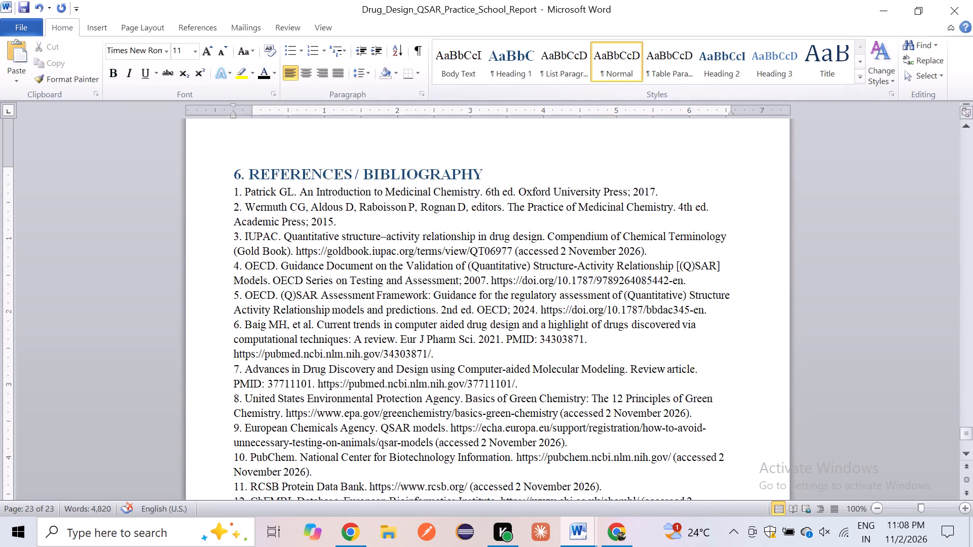
{"action": "left_click_drag", "start_coordinate": [730, 113], "coordinate": [739, 112]}
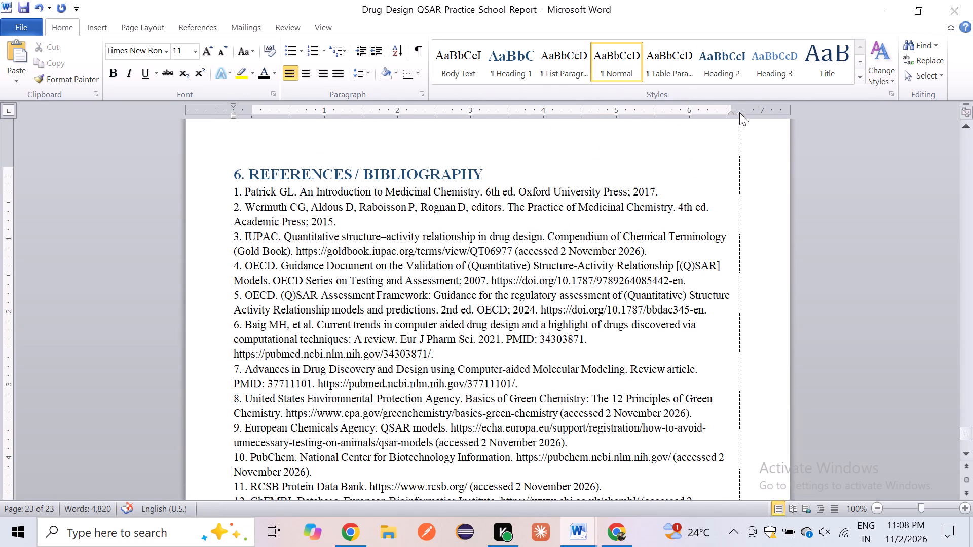
{"action": "left_click_drag", "start_coordinate": [739, 112], "coordinate": [744, 112]}
Examine the text indents across the report, comparing the certificate and abstract pages, sections 1 and 1.1, section 2 and the references.
{"action": "scroll", "coordinate": [671, 201], "scroll_direction": "up", "scroll_amount": 2}
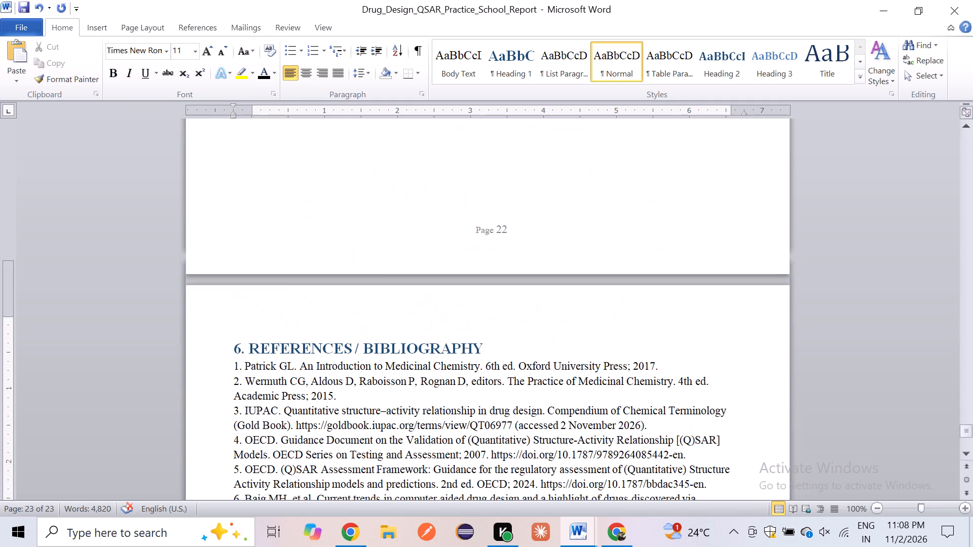
{"action": "scroll", "coordinate": [671, 201], "scroll_direction": "up", "scroll_amount": 20}
{"action": "scroll", "coordinate": [671, 201], "scroll_direction": "up", "scroll_amount": 20}
{"action": "scroll", "coordinate": [671, 201], "scroll_direction": "up", "scroll_amount": 20}
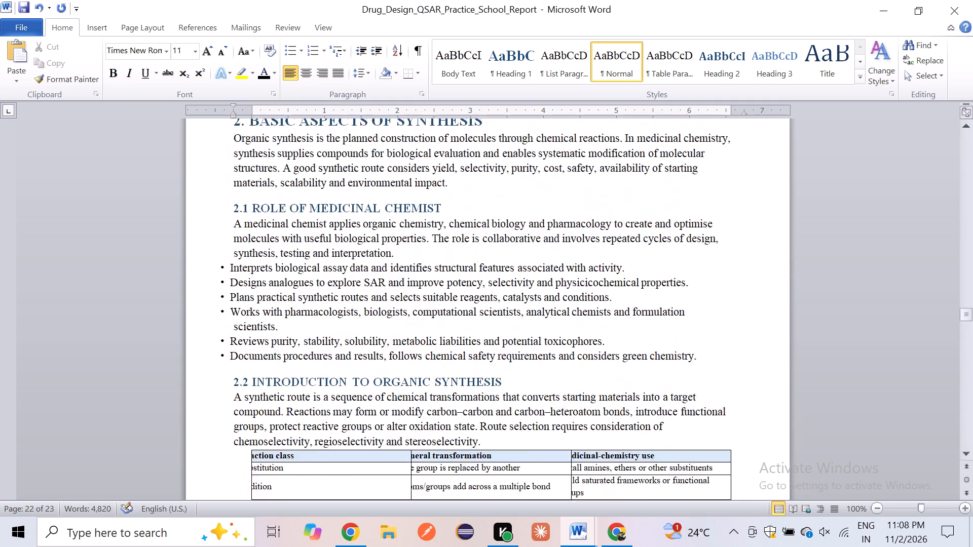
{"action": "scroll", "coordinate": [671, 208], "scroll_direction": "up", "scroll_amount": 20}
{"action": "scroll", "coordinate": [671, 208], "scroll_direction": "up", "scroll_amount": 20}
{"action": "scroll", "coordinate": [671, 208], "scroll_direction": "up", "scroll_amount": 16}
{"action": "scroll", "coordinate": [671, 208], "scroll_direction": "down", "scroll_amount": 7}
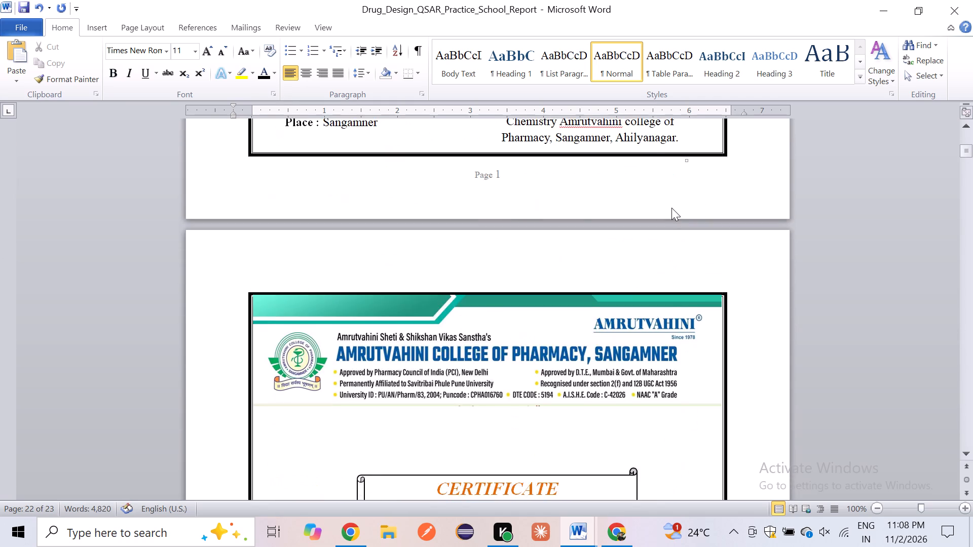
{"action": "scroll", "coordinate": [671, 208], "scroll_direction": "down", "scroll_amount": 20}
{"action": "scroll", "coordinate": [671, 208], "scroll_direction": "down", "scroll_amount": 3}
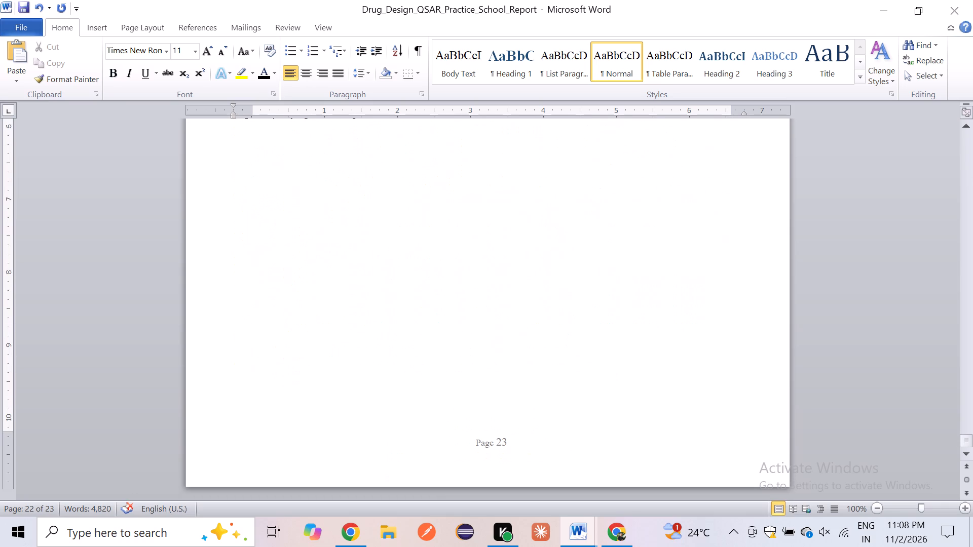
{"action": "scroll", "coordinate": [671, 208], "scroll_direction": "down", "scroll_amount": 2}
{"action": "scroll", "coordinate": [671, 208], "scroll_direction": "up", "scroll_amount": 6}
{"action": "scroll", "coordinate": [671, 208], "scroll_direction": "down", "scroll_amount": 4}
{"action": "scroll", "coordinate": [671, 208], "scroll_direction": "up", "scroll_amount": 2}
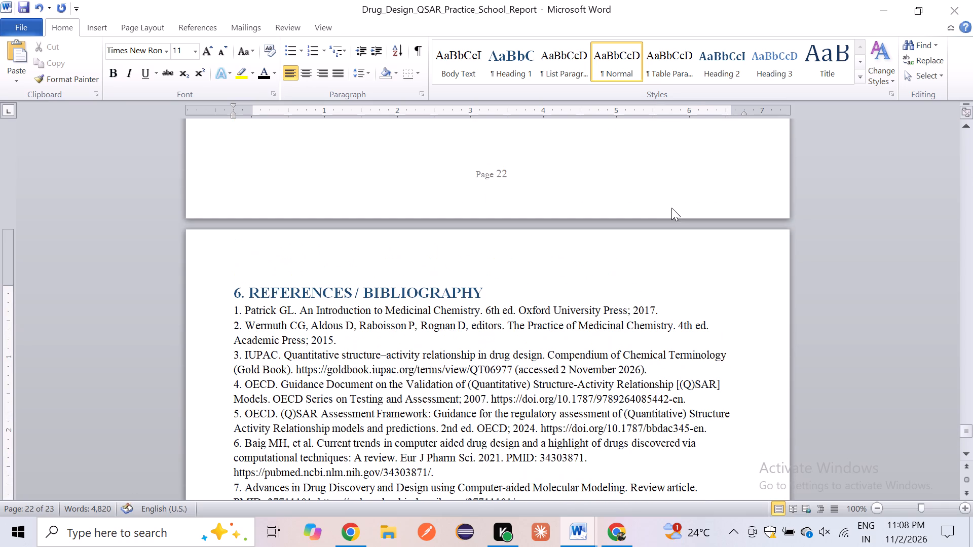
{"action": "scroll", "coordinate": [484, 243], "scroll_direction": "down", "scroll_amount": 6}
{"action": "scroll", "coordinate": [484, 243], "scroll_direction": "up", "scroll_amount": 20}
{"action": "scroll", "coordinate": [484, 243], "scroll_direction": "up", "scroll_amount": 20}
{"action": "scroll", "coordinate": [484, 243], "scroll_direction": "up", "scroll_amount": 18}
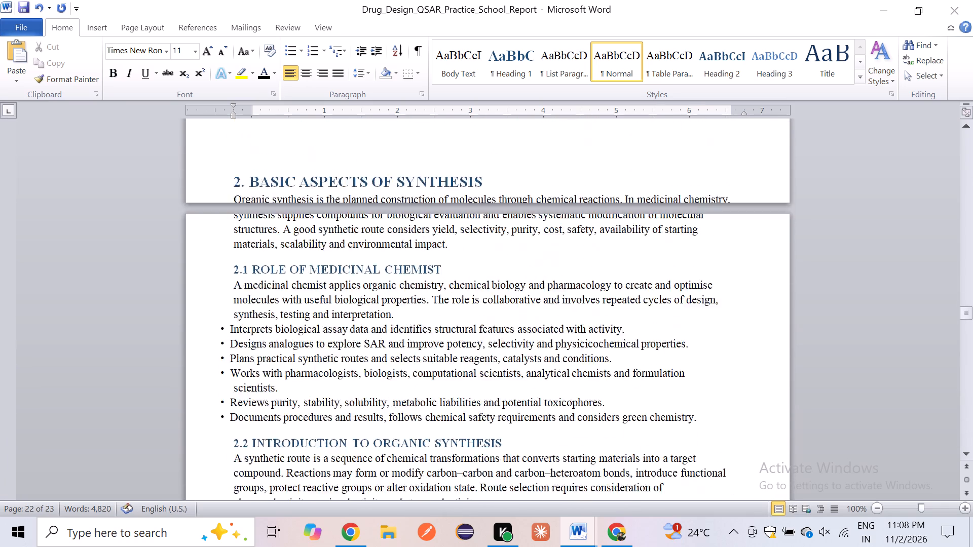
{"action": "scroll", "coordinate": [495, 280], "scroll_direction": "up", "scroll_amount": 20}
{"action": "scroll", "coordinate": [495, 280], "scroll_direction": "up", "scroll_amount": 20}
{"action": "scroll", "coordinate": [495, 280], "scroll_direction": "up", "scroll_amount": 20}
{"action": "scroll", "coordinate": [495, 280], "scroll_direction": "down", "scroll_amount": 4}
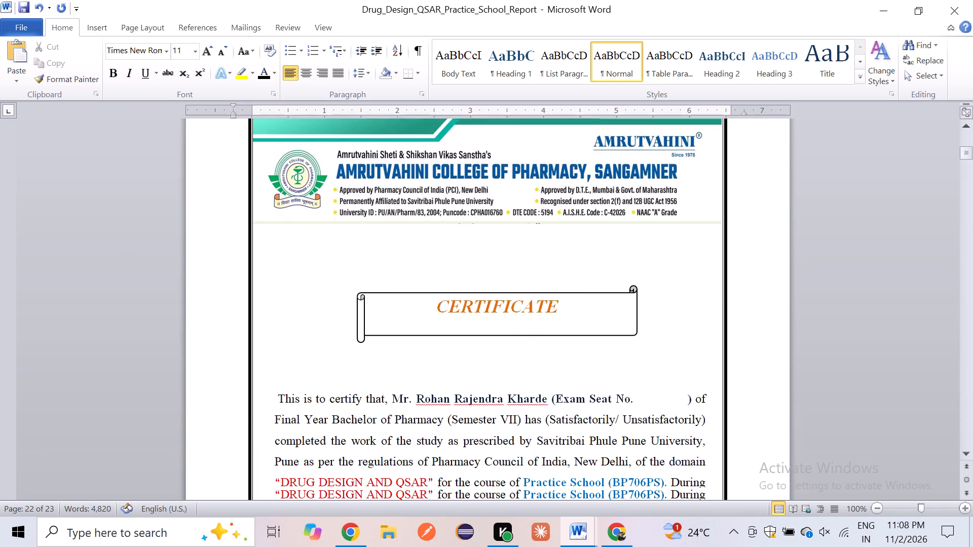
{"action": "scroll", "coordinate": [495, 280], "scroll_direction": "down", "scroll_amount": 4}
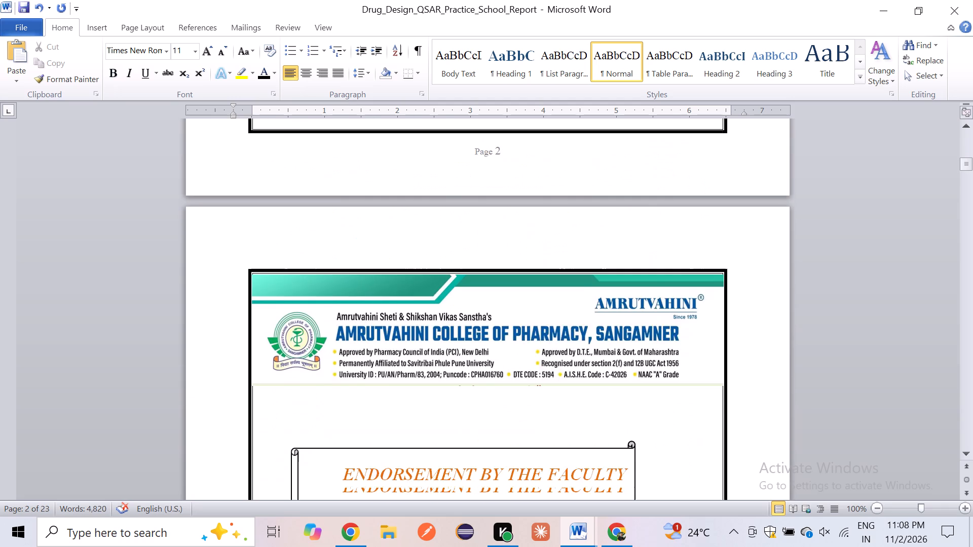
{"action": "scroll", "coordinate": [495, 280], "scroll_direction": "down", "scroll_amount": 20}
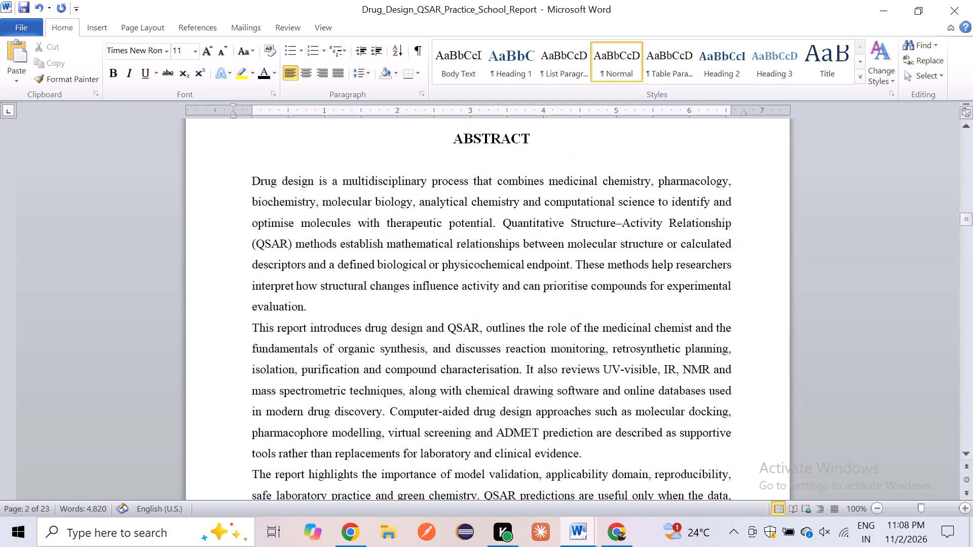
{"action": "scroll", "coordinate": [495, 280], "scroll_direction": "down", "scroll_amount": 16}
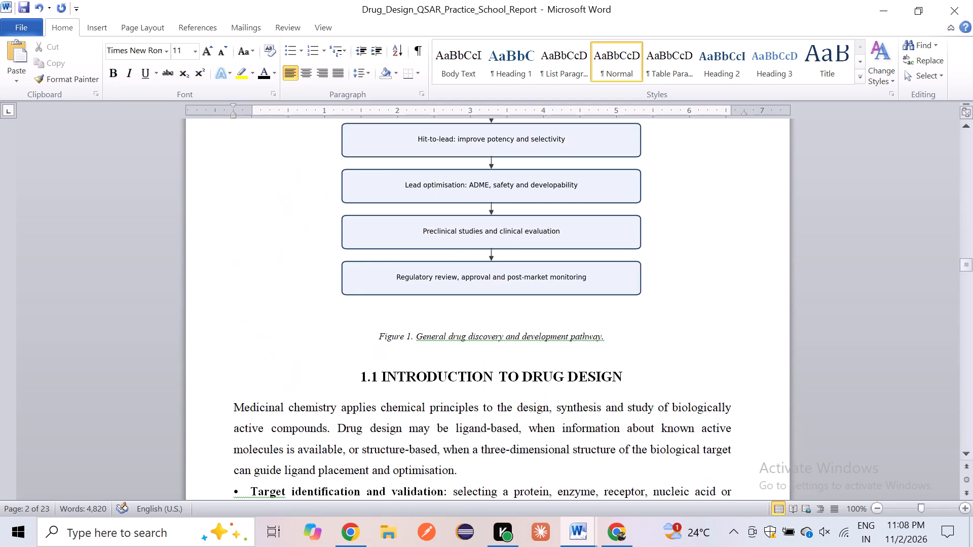
{"action": "scroll", "coordinate": [495, 280], "scroll_direction": "down", "scroll_amount": 6}
{"action": "scroll", "coordinate": [495, 280], "scroll_direction": "up", "scroll_amount": 3}
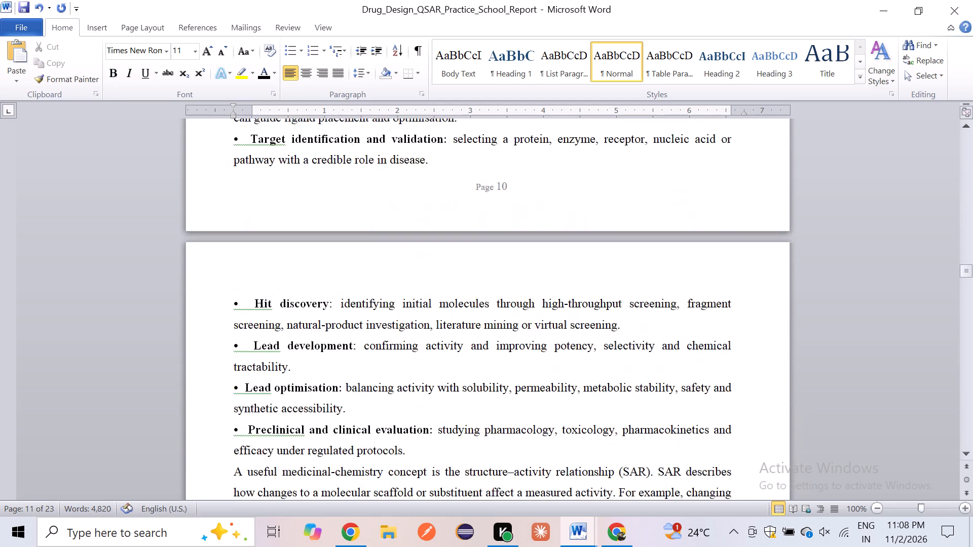
{"action": "scroll", "coordinate": [495, 280], "scroll_direction": "up", "scroll_amount": 3}
{"action": "scroll", "coordinate": [495, 280], "scroll_direction": "down", "scroll_amount": 3}
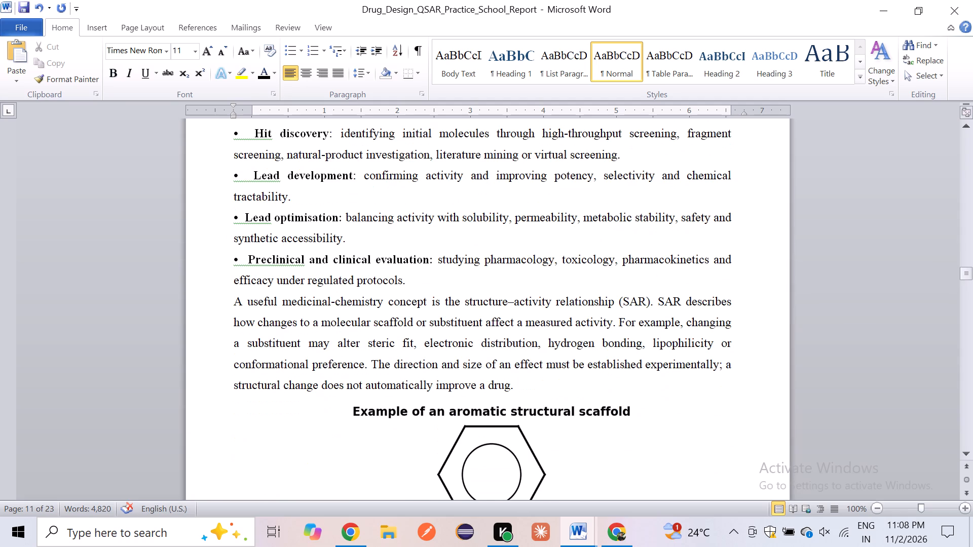
{"action": "scroll", "coordinate": [495, 280], "scroll_direction": "up", "scroll_amount": 1}
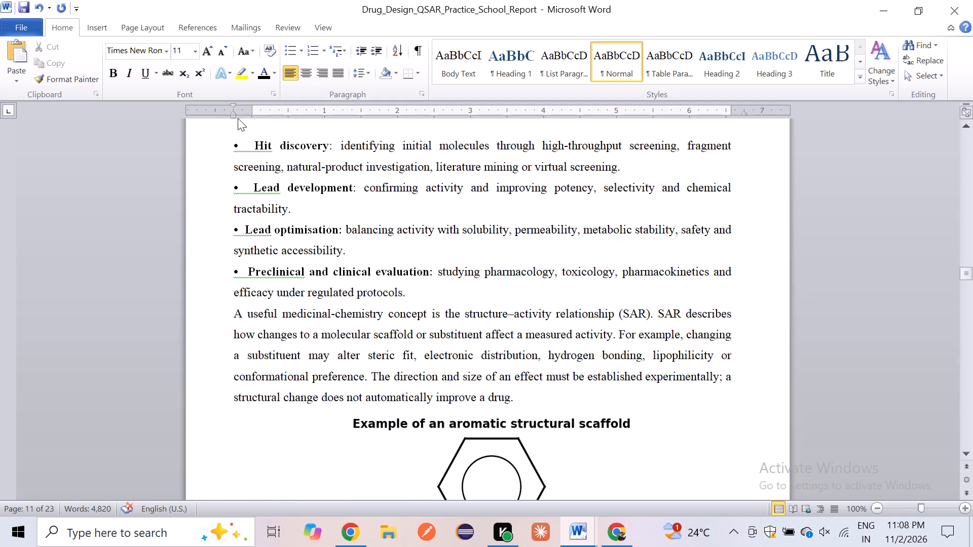
{"action": "scroll", "coordinate": [256, 190], "scroll_direction": "up", "scroll_amount": 5}
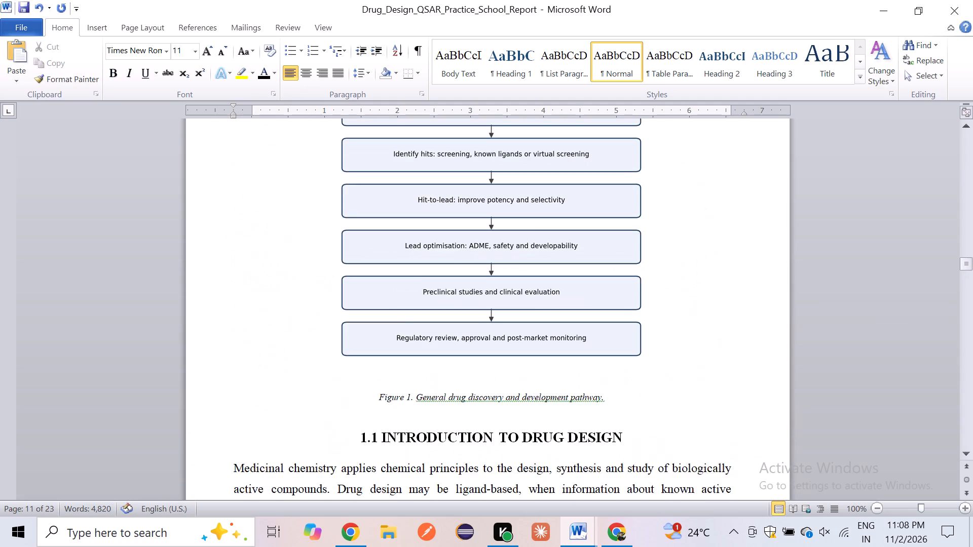
{"action": "scroll", "coordinate": [256, 190], "scroll_direction": "up", "scroll_amount": 8}
{"action": "scroll", "coordinate": [256, 191], "scroll_direction": "down", "scroll_amount": 3}
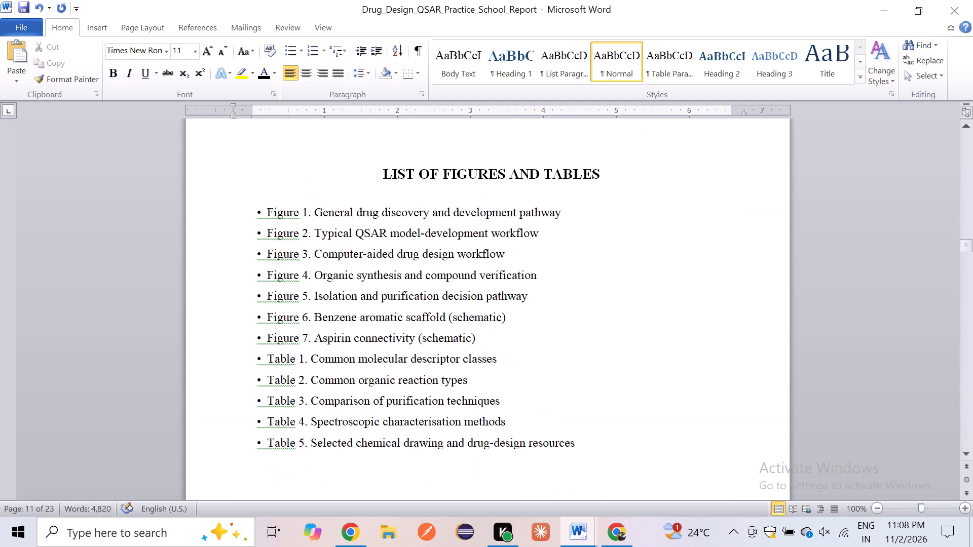
{"action": "scroll", "coordinate": [256, 191], "scroll_direction": "down", "scroll_amount": 4}
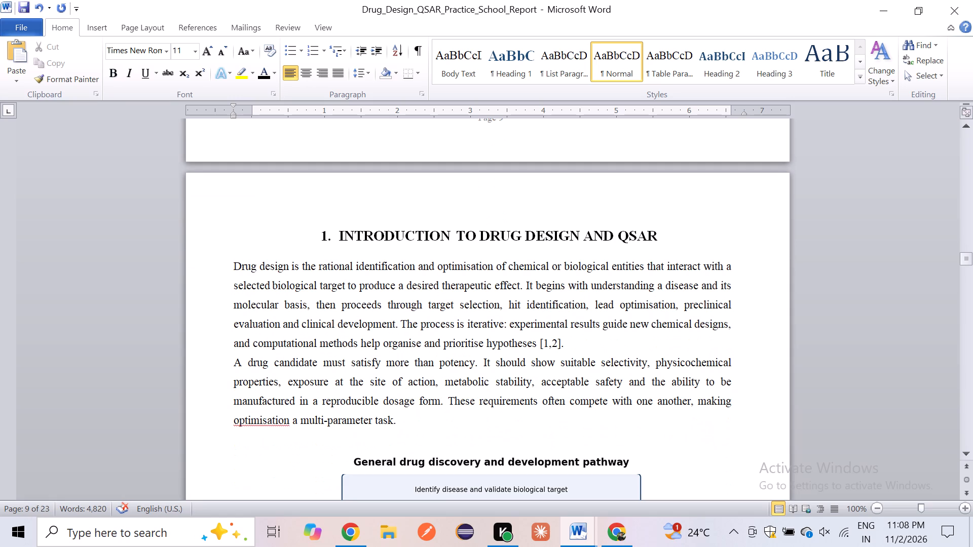
Set the left indent of all text from section 1's opening paragraph through the references to about 0.13 inch outside the left margin.
{"action": "left_click_drag", "start_coordinate": [233, 266], "coordinate": [488, 524]}
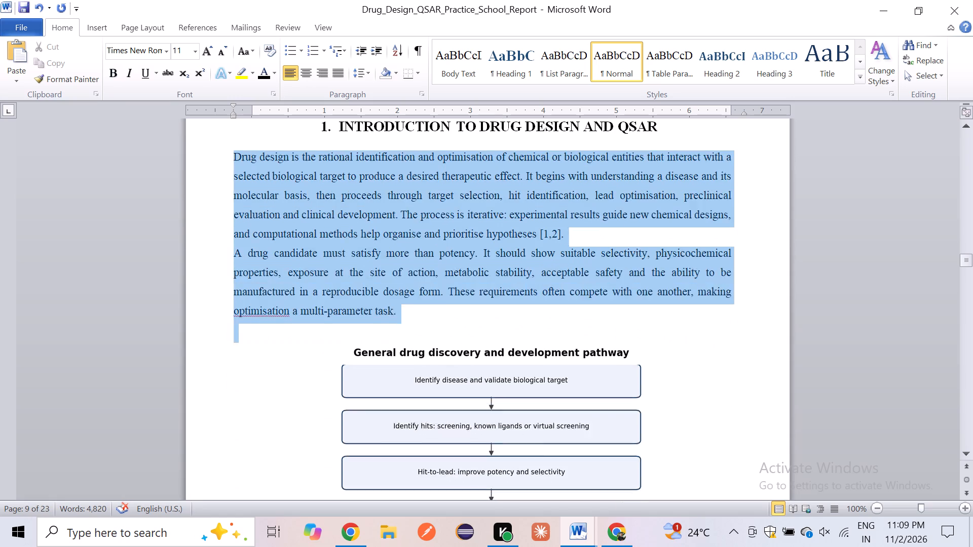
{"action": "left_click_drag", "start_coordinate": [488, 524], "coordinate": [502, 545]}
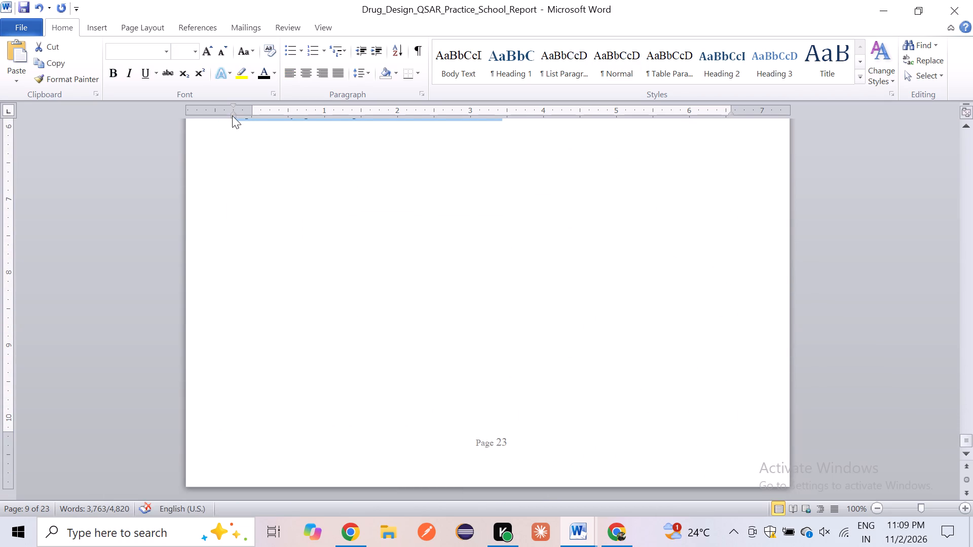
{"action": "left_click_drag", "start_coordinate": [232, 115], "coordinate": [241, 117]}
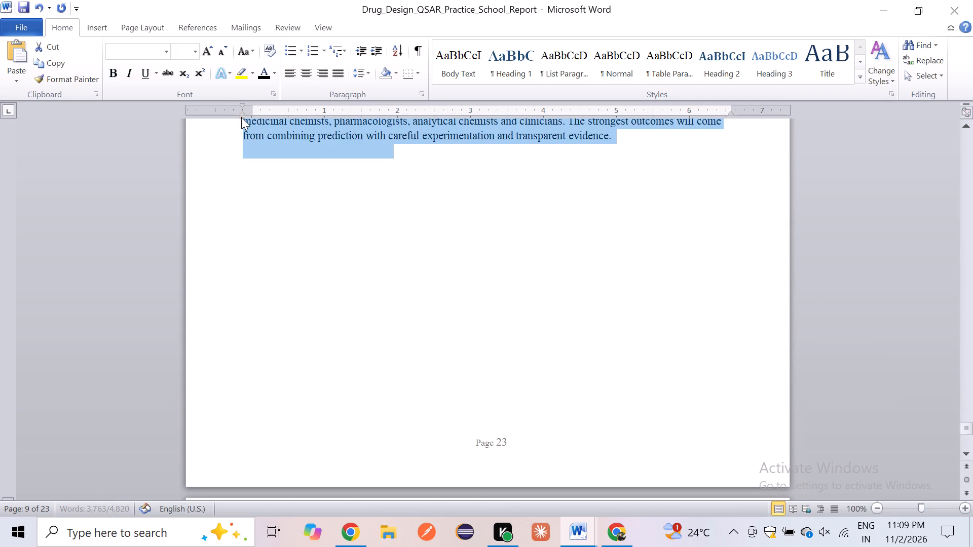
{"action": "left_click", "coordinate": [729, 113]}
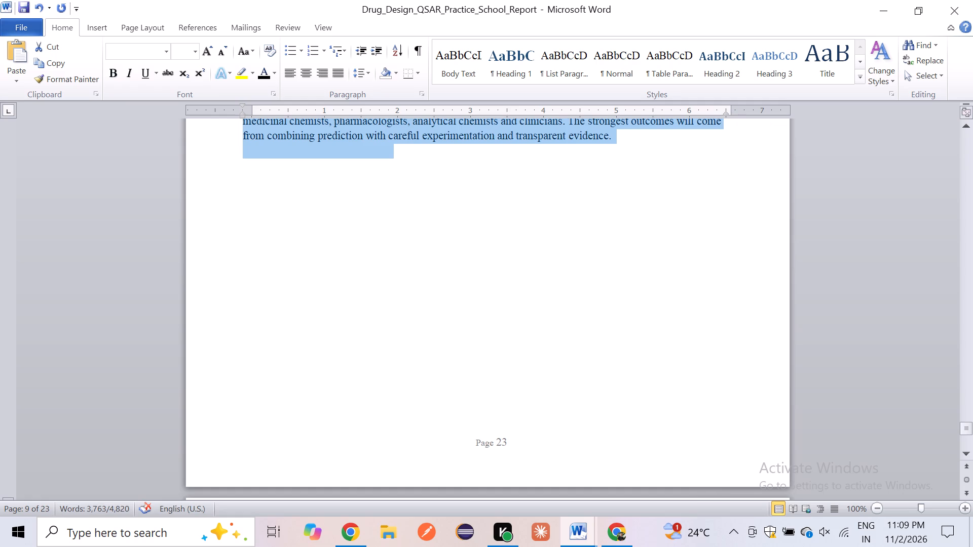
{"action": "left_click", "coordinate": [727, 112]}
{"action": "left_click", "coordinate": [298, 236]}
Compare the text margins of the index, abstract and abbreviations pages with those of section 1.
{"action": "scroll", "coordinate": [298, 236], "scroll_direction": "up", "scroll_amount": 20}
{"action": "scroll", "coordinate": [298, 236], "scroll_direction": "up", "scroll_amount": 20}
{"action": "scroll", "coordinate": [298, 236], "scroll_direction": "up", "scroll_amount": 2}
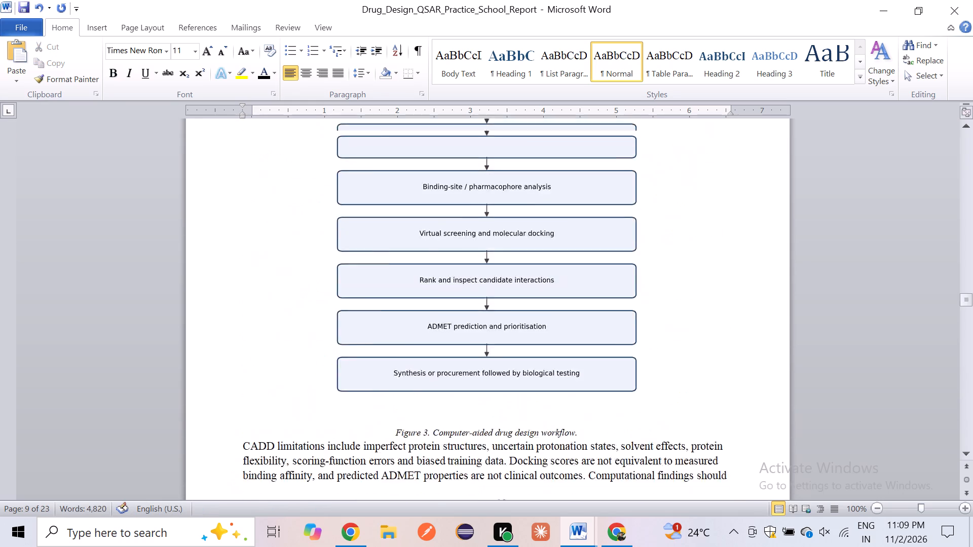
{"action": "scroll", "coordinate": [304, 251], "scroll_direction": "up", "scroll_amount": 20}
{"action": "scroll", "coordinate": [304, 251], "scroll_direction": "up", "scroll_amount": 20}
{"action": "scroll", "coordinate": [304, 251], "scroll_direction": "up", "scroll_amount": 11}
{"action": "scroll", "coordinate": [304, 251], "scroll_direction": "down", "scroll_amount": 8}
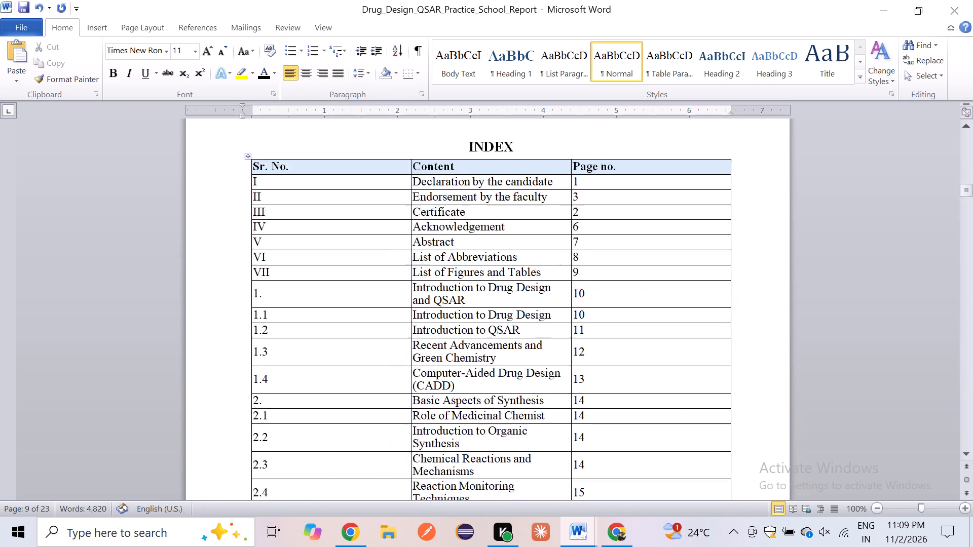
{"action": "scroll", "coordinate": [304, 251], "scroll_direction": "down", "scroll_amount": 12}
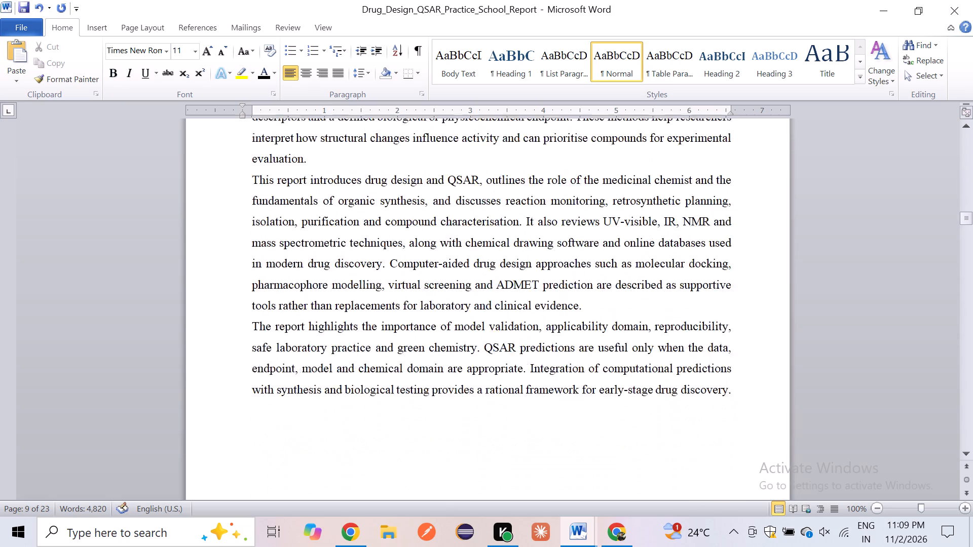
{"action": "scroll", "coordinate": [304, 251], "scroll_direction": "down", "scroll_amount": 1}
{"action": "scroll", "coordinate": [304, 251], "scroll_direction": "up", "scroll_amount": 2}
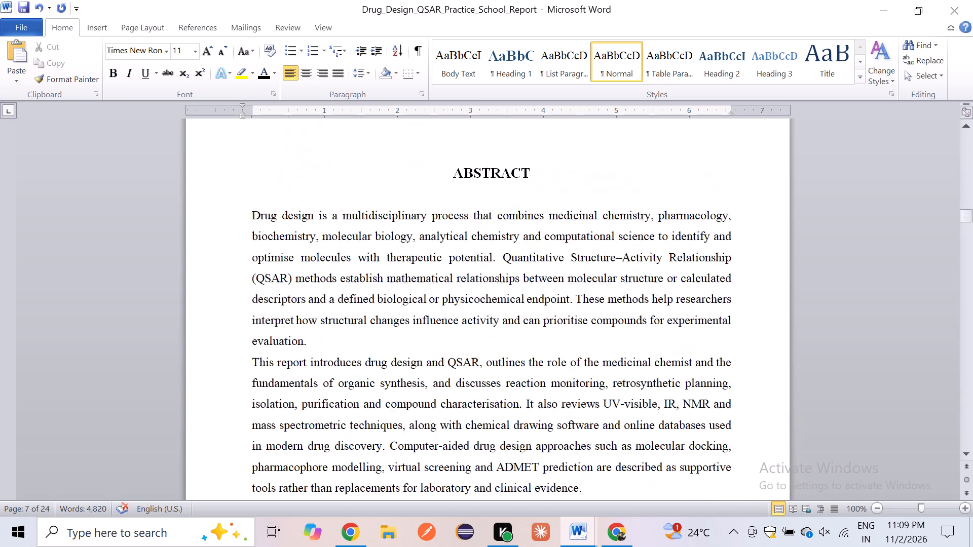
{"action": "scroll", "coordinate": [304, 251], "scroll_direction": "up", "scroll_amount": 1}
{"action": "scroll", "coordinate": [304, 251], "scroll_direction": "down", "scroll_amount": 7}
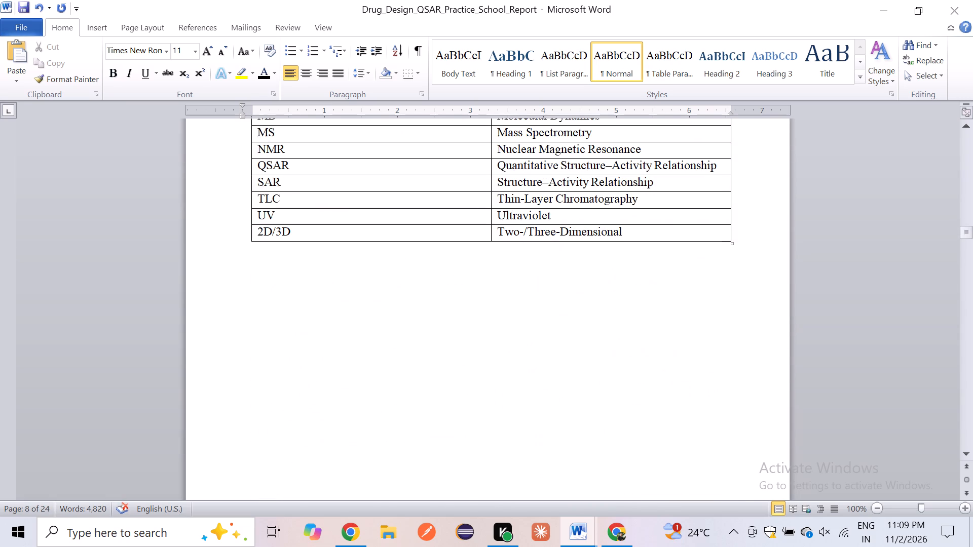
{"action": "scroll", "coordinate": [275, 227], "scroll_direction": "down", "scroll_amount": 8}
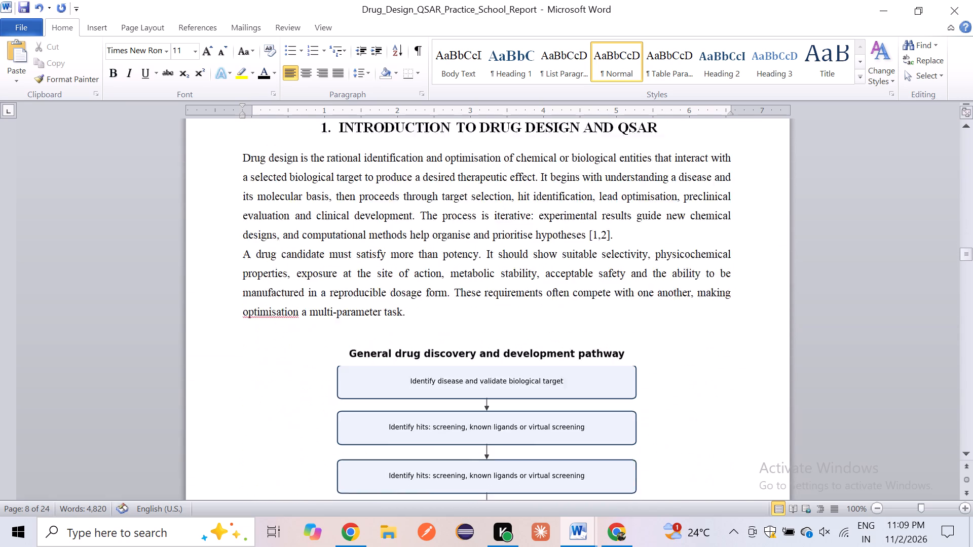
{"action": "scroll", "coordinate": [275, 227], "scroll_direction": "down", "scroll_amount": 1}
{"action": "scroll", "coordinate": [275, 227], "scroll_direction": "up", "scroll_amount": 2}
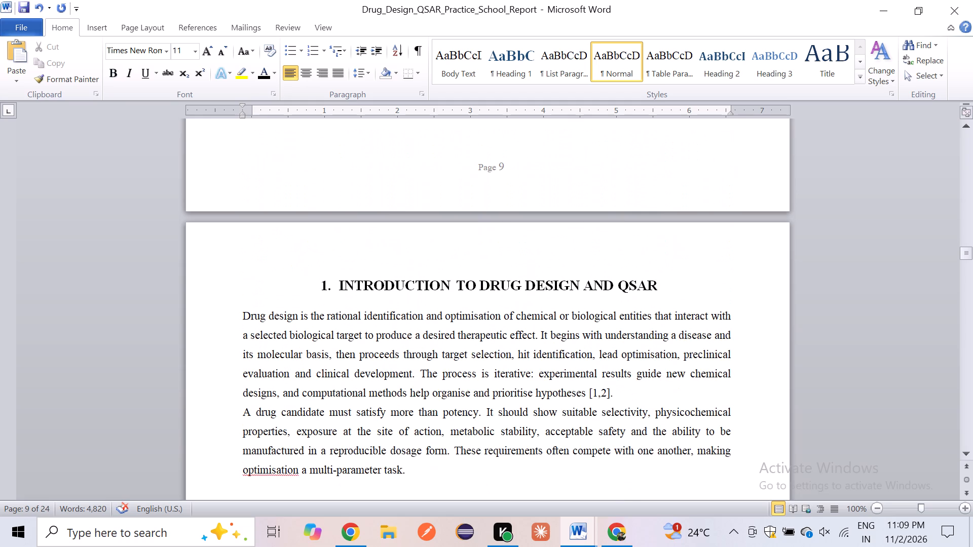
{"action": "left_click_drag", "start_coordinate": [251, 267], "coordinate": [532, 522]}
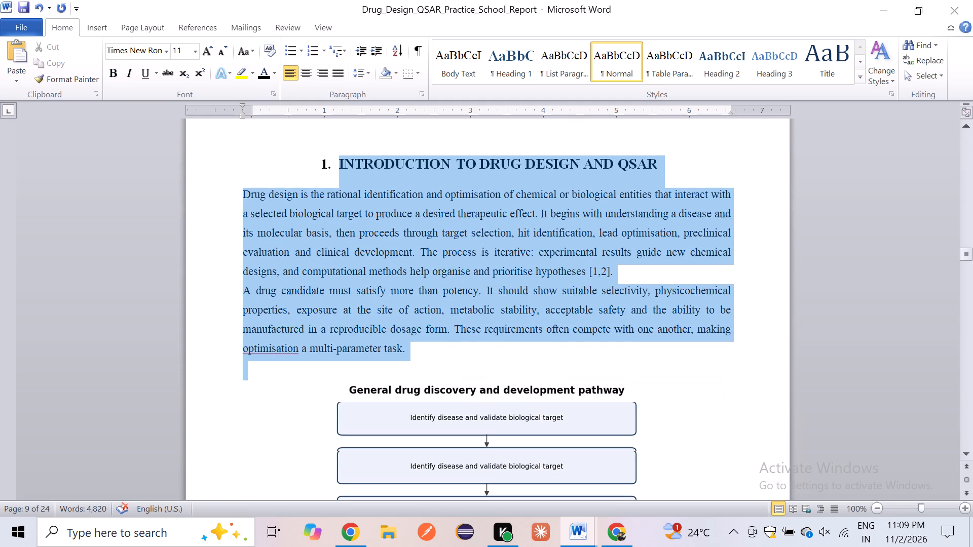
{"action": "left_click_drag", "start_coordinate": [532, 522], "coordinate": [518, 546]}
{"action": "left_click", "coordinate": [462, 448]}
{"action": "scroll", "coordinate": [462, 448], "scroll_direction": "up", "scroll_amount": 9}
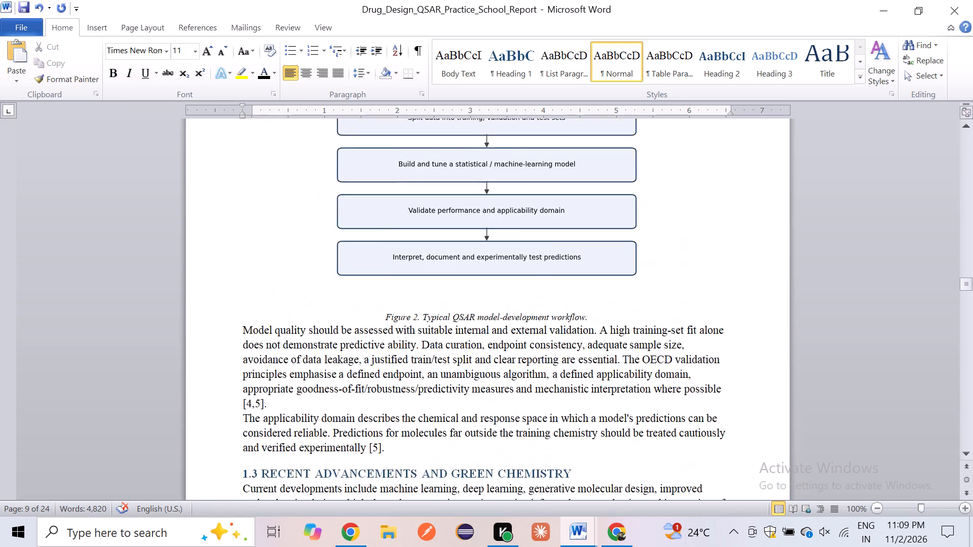
Compare the text margins of the cover, abstract, abbreviations and list of figures pages with those of section 1.
{"action": "scroll", "coordinate": [462, 448], "scroll_direction": "up", "scroll_amount": 14}
{"action": "scroll", "coordinate": [462, 448], "scroll_direction": "up", "scroll_amount": 20}
{"action": "scroll", "coordinate": [462, 448], "scroll_direction": "up", "scroll_amount": 6}
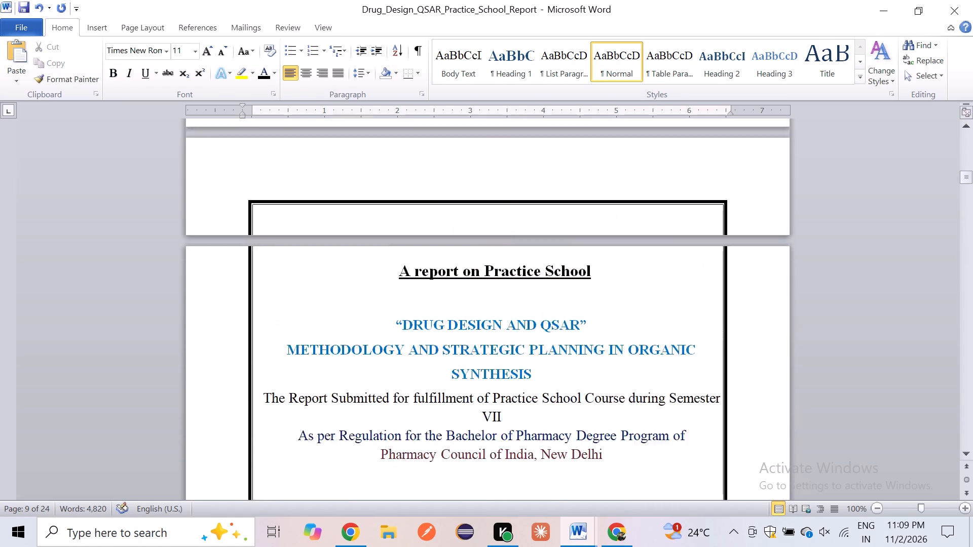
{"action": "scroll", "coordinate": [462, 448], "scroll_direction": "up", "scroll_amount": 5}
{"action": "scroll", "coordinate": [462, 448], "scroll_direction": "down", "scroll_amount": 17}
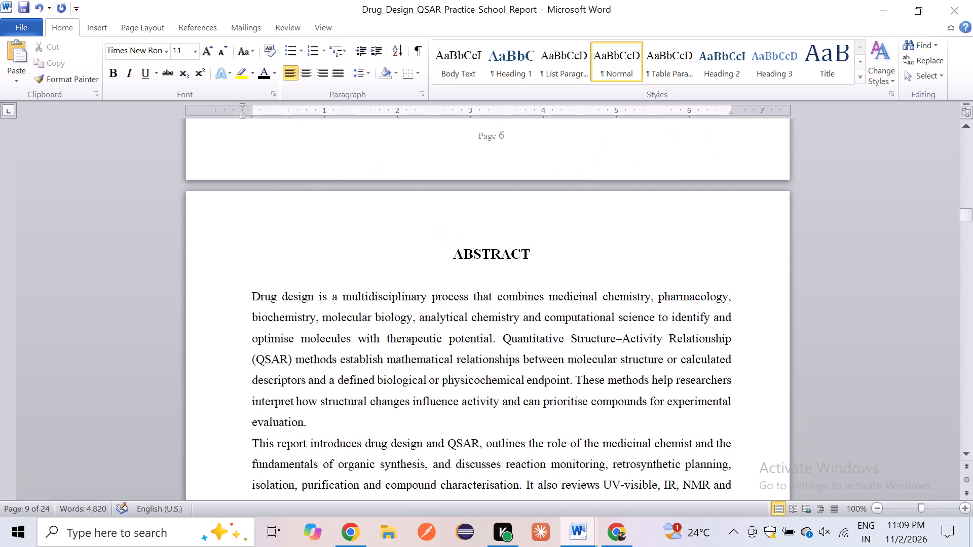
{"action": "scroll", "coordinate": [462, 448], "scroll_direction": "down", "scroll_amount": 10}
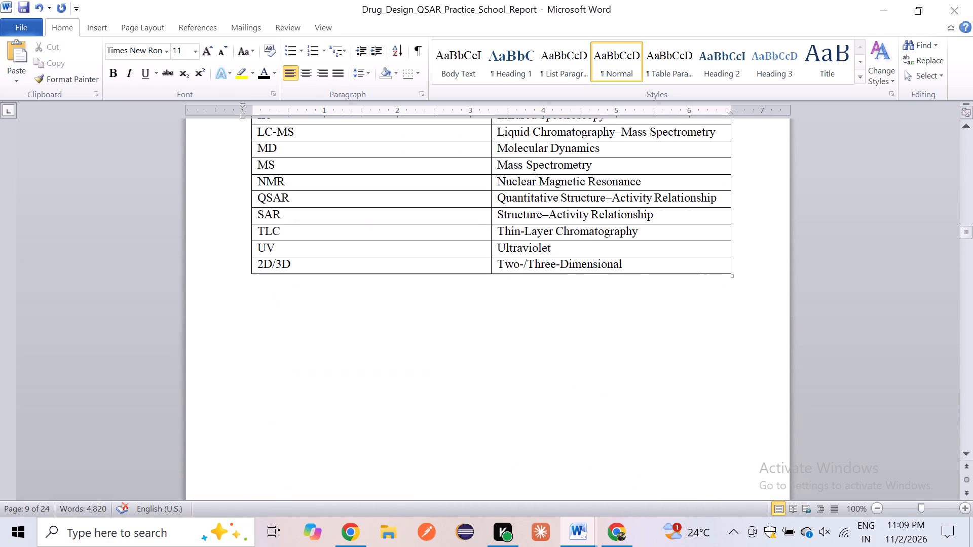
{"action": "scroll", "coordinate": [462, 448], "scroll_direction": "down", "scroll_amount": 4}
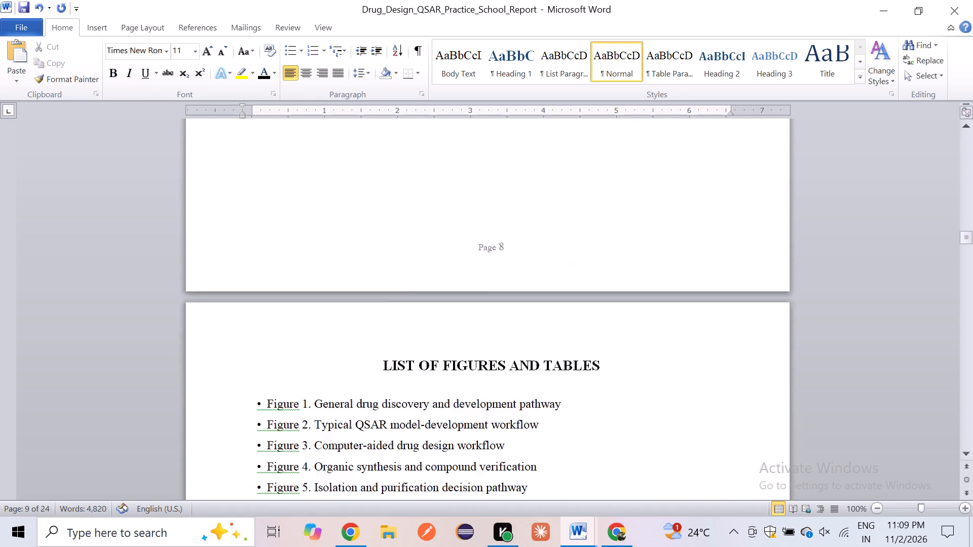
{"action": "scroll", "coordinate": [462, 448], "scroll_direction": "down", "scroll_amount": 7}
Set the left indent of all text from section 1's opening paragraph through the references to 0, flush with the left margin.
{"action": "scroll", "coordinate": [462, 448], "scroll_direction": "up", "scroll_amount": 1}
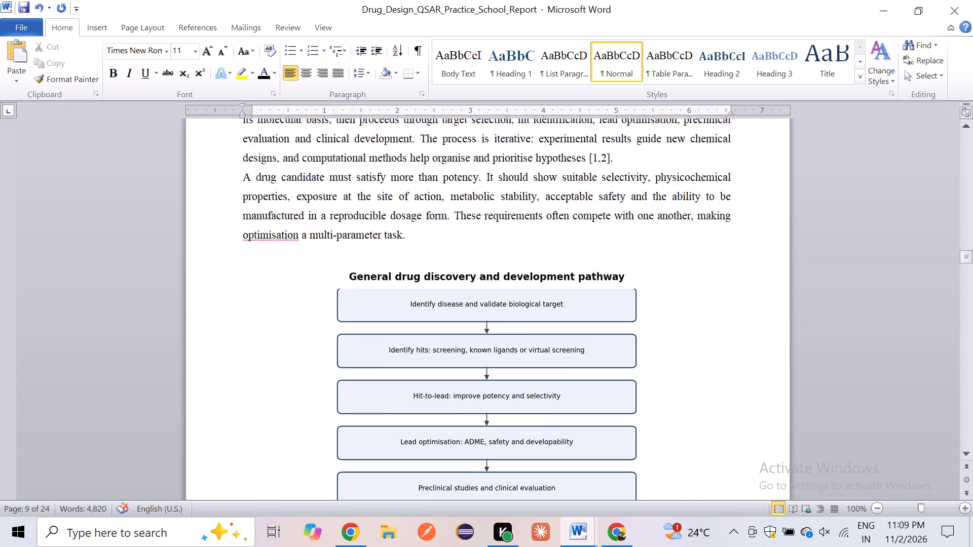
{"action": "scroll", "coordinate": [462, 448], "scroll_direction": "up", "scroll_amount": 1}
{"action": "left_click_drag", "start_coordinate": [240, 254], "coordinate": [317, 278]}
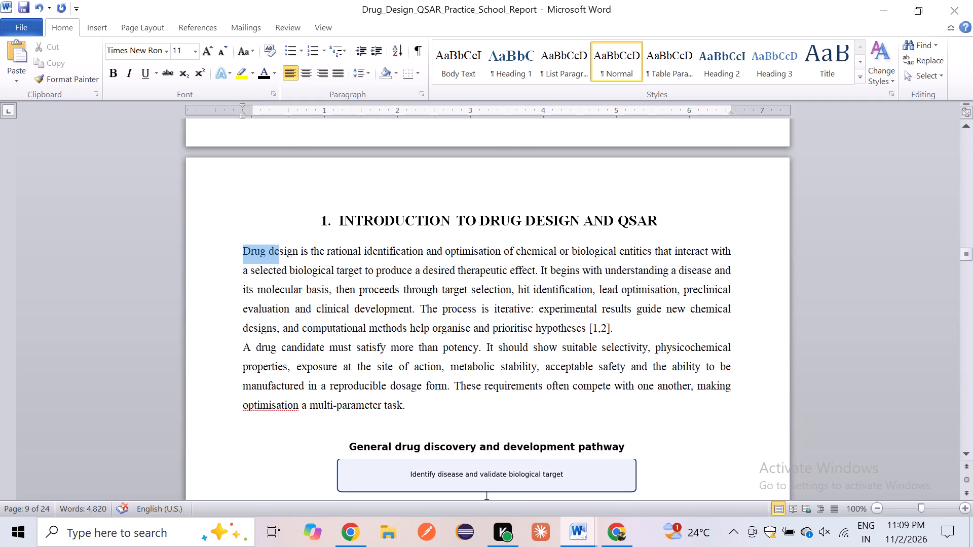
{"action": "left_click_drag", "start_coordinate": [317, 278], "coordinate": [477, 545]}
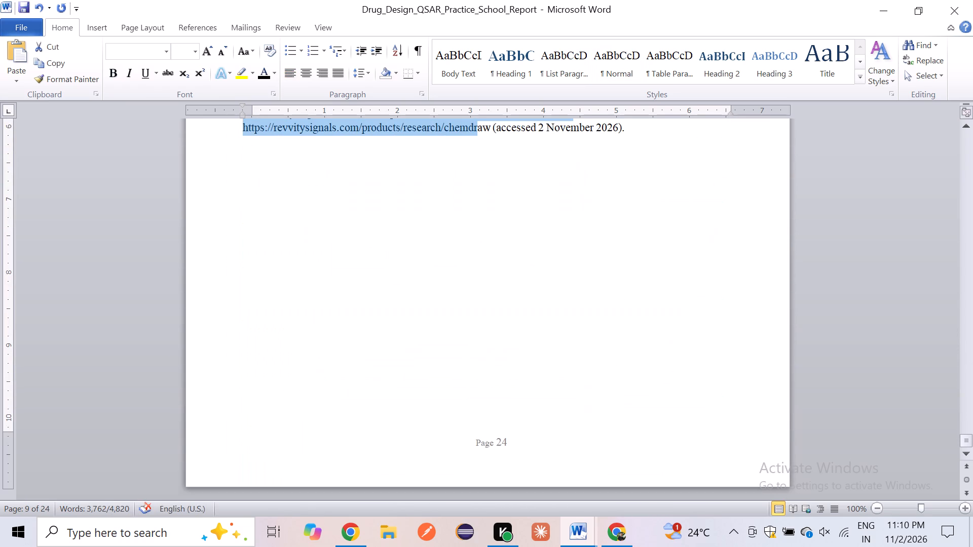
{"action": "left_click_drag", "start_coordinate": [243, 115], "coordinate": [250, 115]}
{"action": "left_click_drag", "start_coordinate": [250, 115], "coordinate": [253, 115]}
Examine the left alignment of the text and figures from section 3.4 back through sections 1.2 and 1.1.
{"action": "scroll", "coordinate": [366, 342], "scroll_direction": "up", "scroll_amount": 20}
{"action": "scroll", "coordinate": [366, 342], "scroll_direction": "up", "scroll_amount": 2}
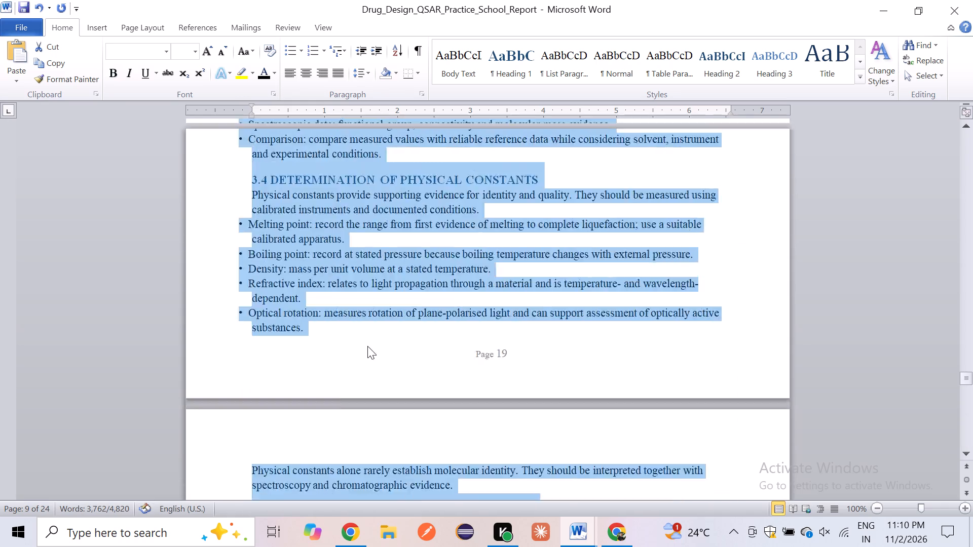
{"action": "scroll", "coordinate": [367, 346], "scroll_direction": "up", "scroll_amount": 20}
{"action": "scroll", "coordinate": [367, 346], "scroll_direction": "up", "scroll_amount": 16}
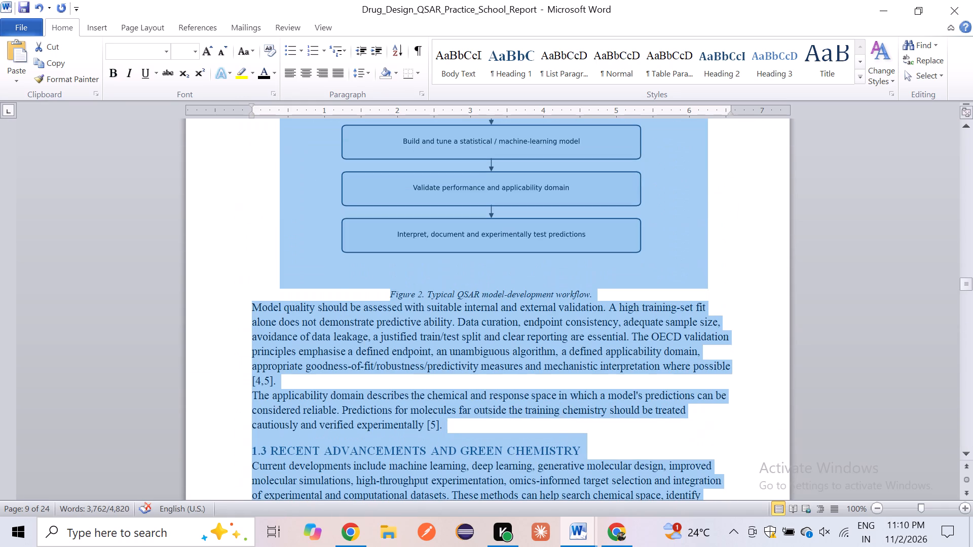
{"action": "left_click", "coordinate": [366, 256]}
{"action": "scroll", "coordinate": [366, 256], "scroll_direction": "up", "scroll_amount": 13}
{"action": "scroll", "coordinate": [366, 256], "scroll_direction": "down", "scroll_amount": 2}
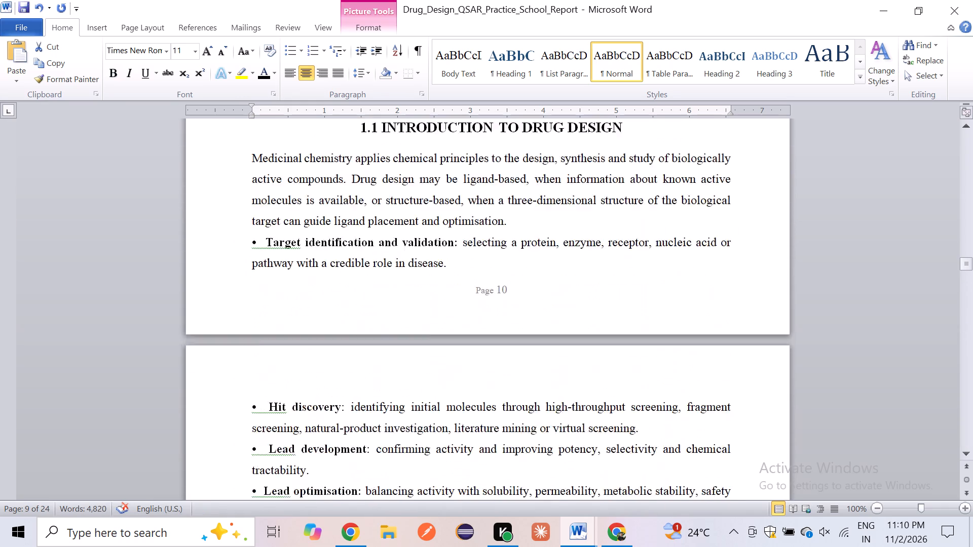
{"action": "scroll", "coordinate": [366, 256], "scroll_direction": "down", "scroll_amount": 5}
{"action": "scroll", "coordinate": [366, 256], "scroll_direction": "up", "scroll_amount": 1}
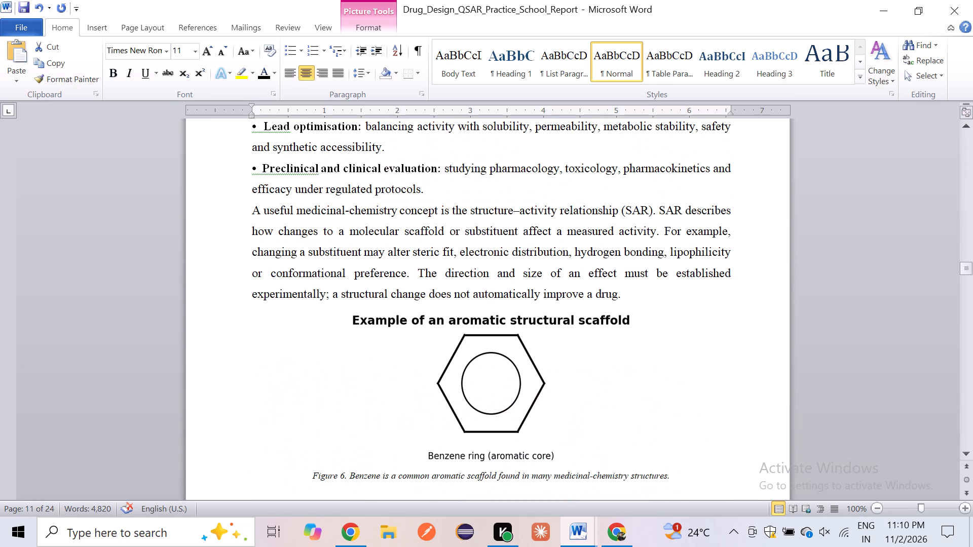
Change the font colour of the heading "1.2 INTRODUCTION TO QSAR" to black.
{"action": "scroll", "coordinate": [312, 206], "scroll_direction": "down", "scroll_amount": 1}
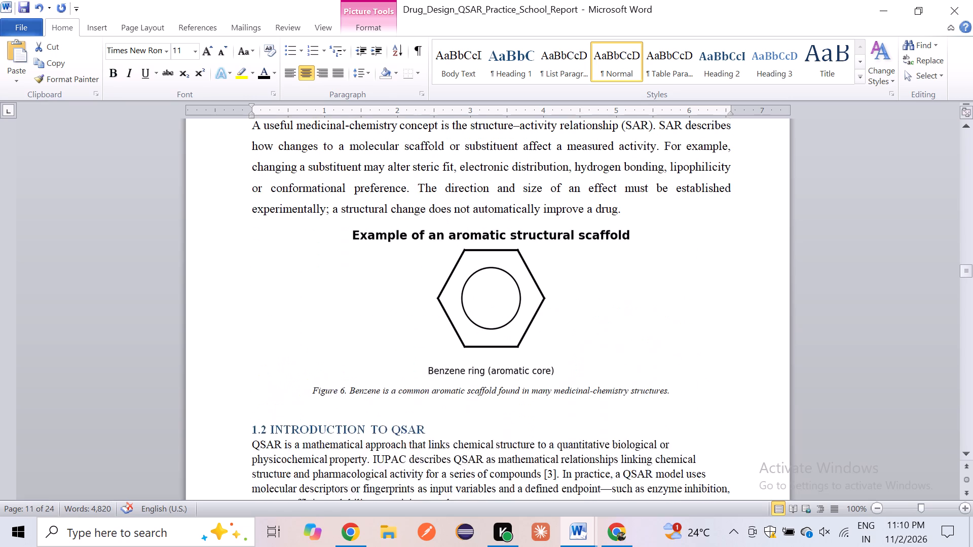
{"action": "scroll", "coordinate": [312, 206], "scroll_direction": "down", "scroll_amount": 1}
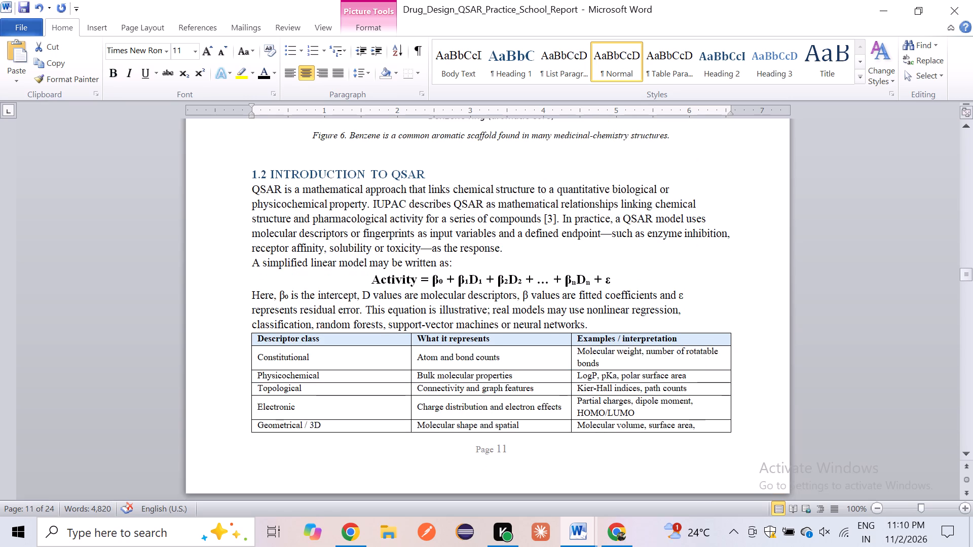
{"action": "left_click_drag", "start_coordinate": [248, 175], "coordinate": [430, 175]}
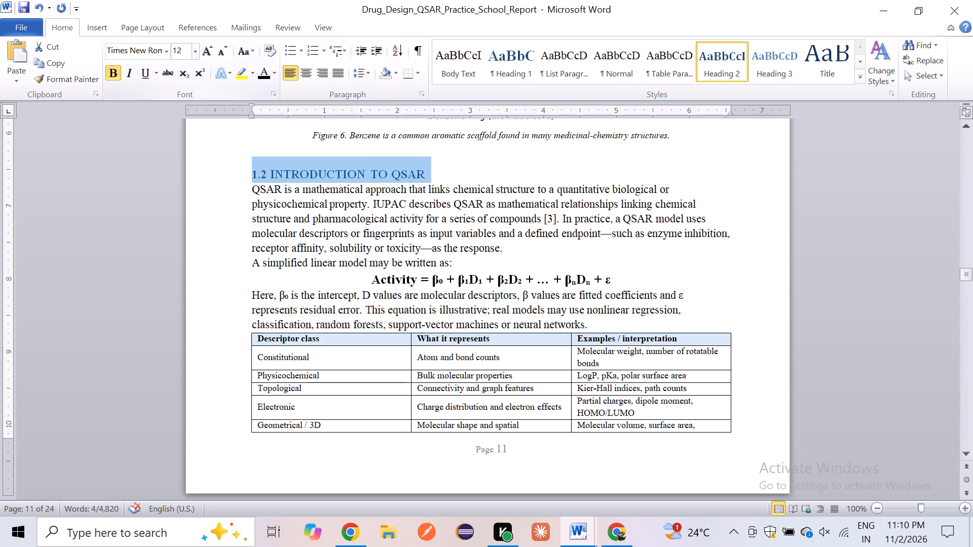
{"action": "left_click", "coordinate": [184, 51]}
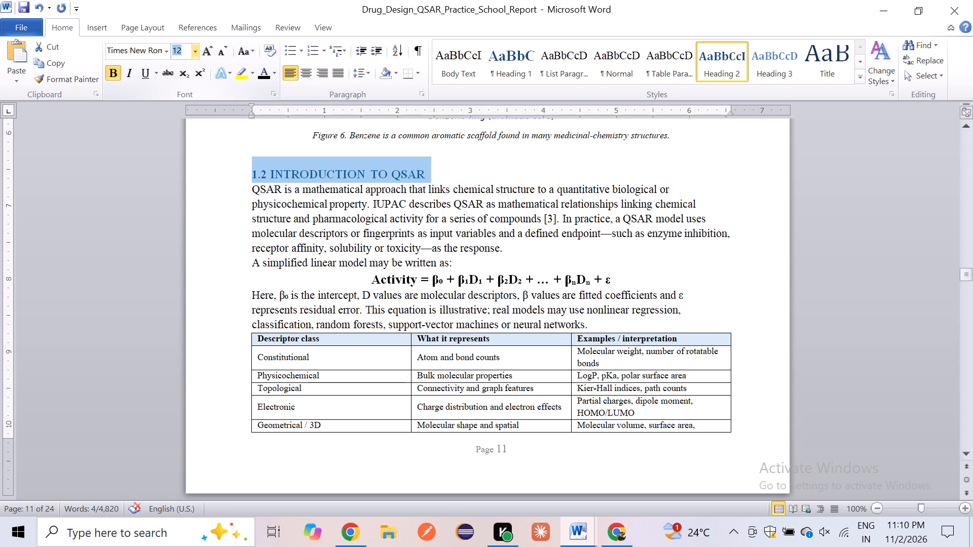
{"action": "scroll", "coordinate": [184, 51], "scroll_direction": "up", "scroll_amount": 4}
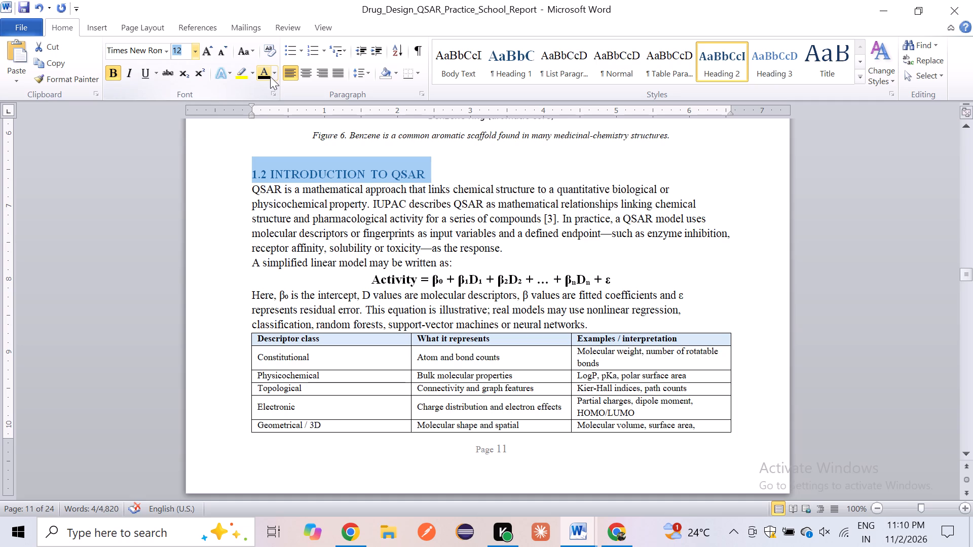
{"action": "left_click", "coordinate": [270, 76]}
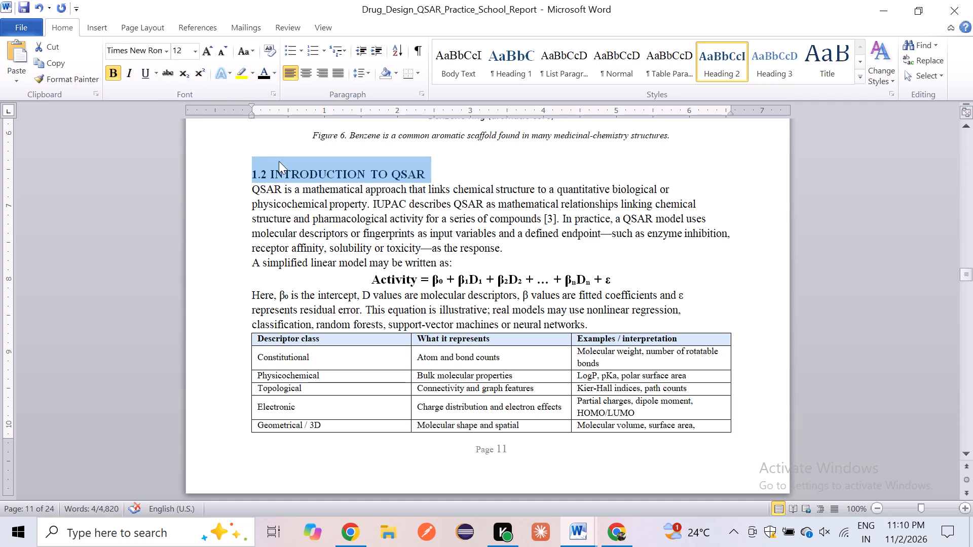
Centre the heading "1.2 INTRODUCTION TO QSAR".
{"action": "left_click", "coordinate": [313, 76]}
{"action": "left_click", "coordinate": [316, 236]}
Left-align the heading "1.1 INTRODUCTION TO DRUG DESIGN" on page 10.
{"action": "scroll", "coordinate": [316, 236], "scroll_direction": "up", "scroll_amount": 1}
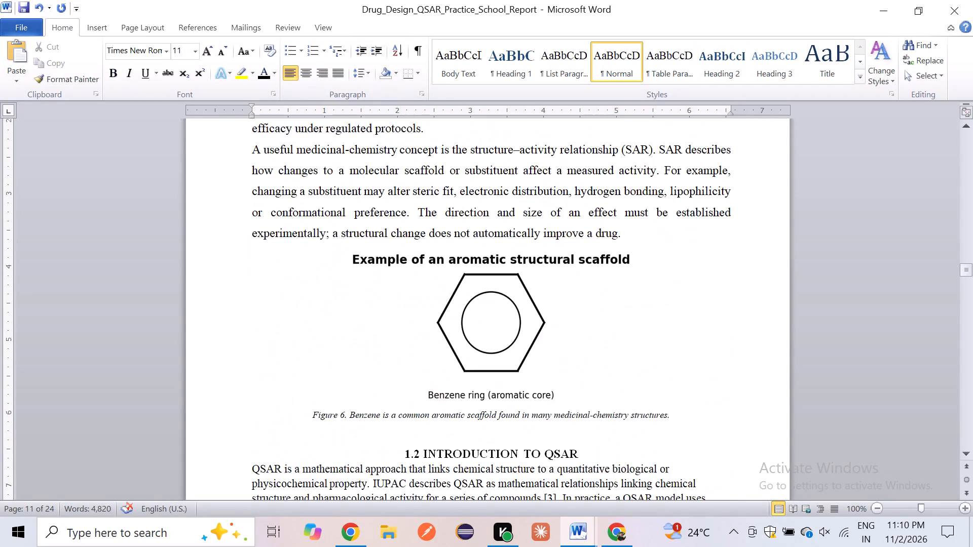
{"action": "scroll", "coordinate": [316, 236], "scroll_direction": "up", "scroll_amount": 5}
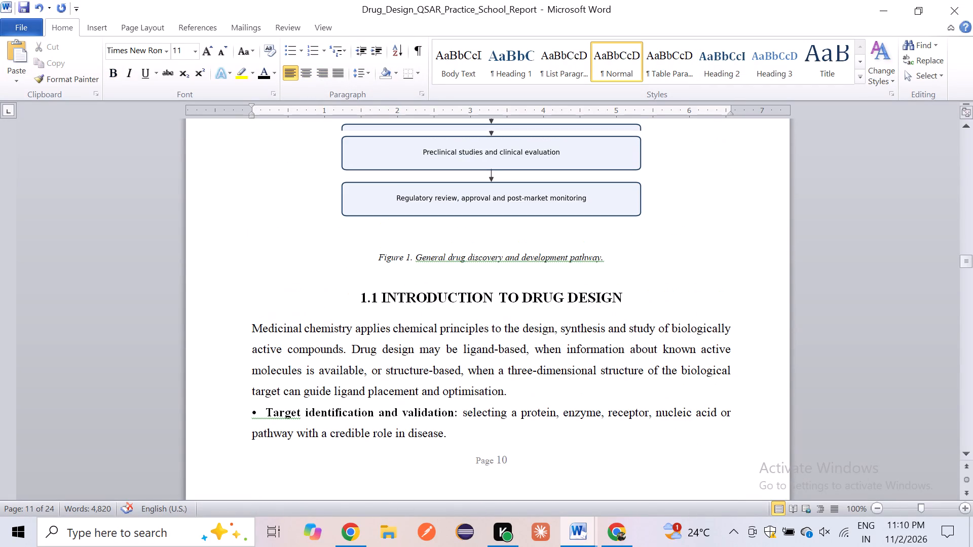
{"action": "left_click", "coordinate": [355, 298]}
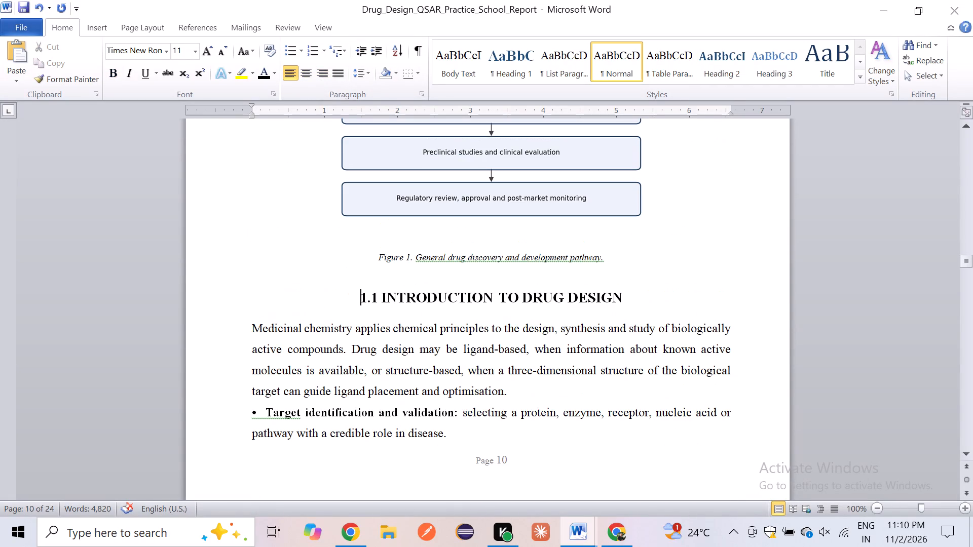
{"action": "left_click_drag", "start_coordinate": [352, 296], "coordinate": [596, 309]}
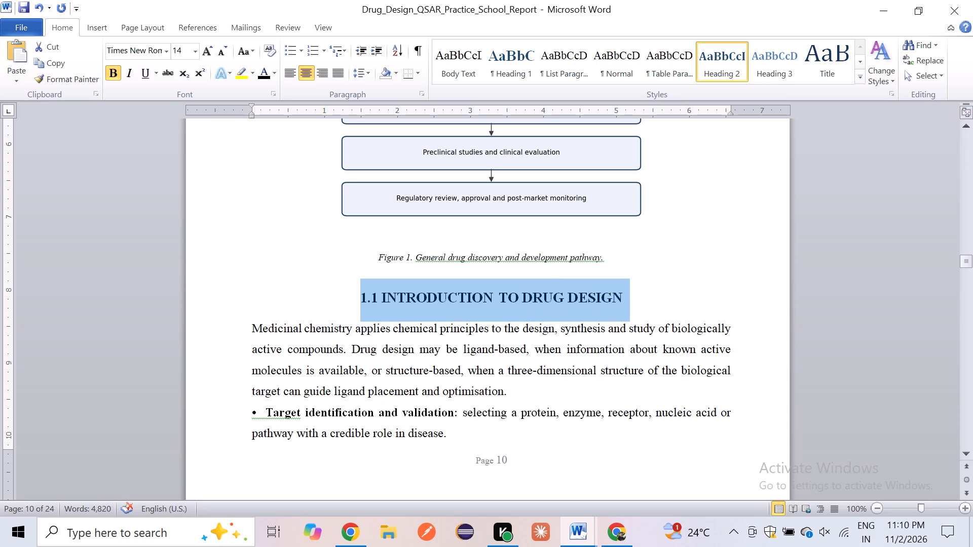
{"action": "left_click", "coordinate": [291, 69]}
Left-align the heading "1.2 INTRODUCTION TO QSAR" on page 11.
{"action": "scroll", "coordinate": [295, 306], "scroll_direction": "up", "scroll_amount": 4}
{"action": "scroll", "coordinate": [295, 306], "scroll_direction": "down", "scroll_amount": 7}
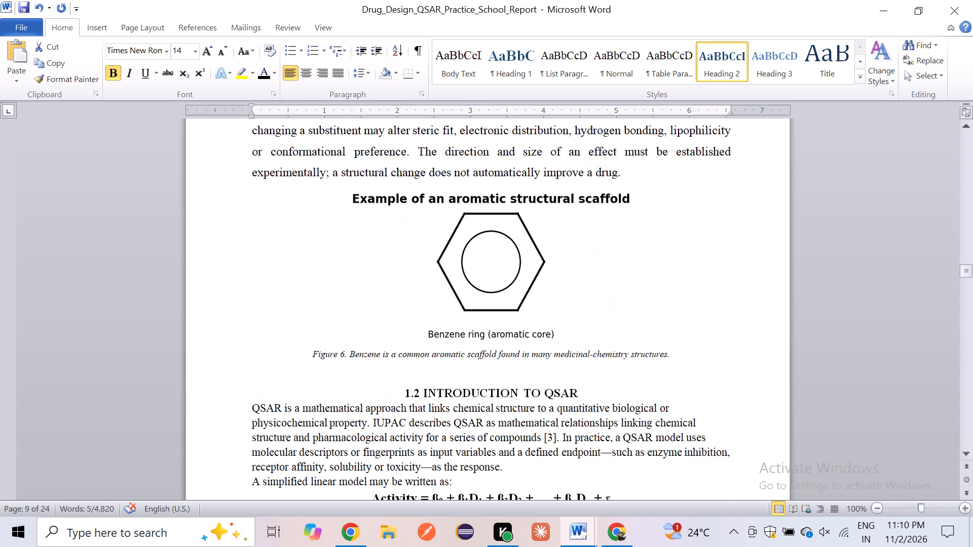
{"action": "scroll", "coordinate": [295, 306], "scroll_direction": "down", "scroll_amount": 1}
{"action": "left_click_drag", "start_coordinate": [390, 294], "coordinate": [547, 287]}
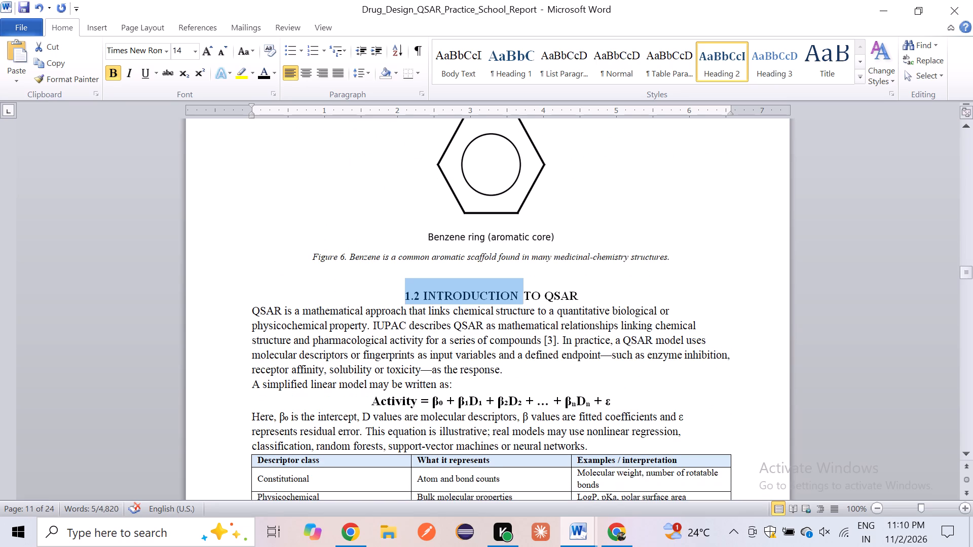
{"action": "left_click_drag", "start_coordinate": [547, 287], "coordinate": [619, 290]}
{"action": "left_click", "coordinate": [288, 69]}
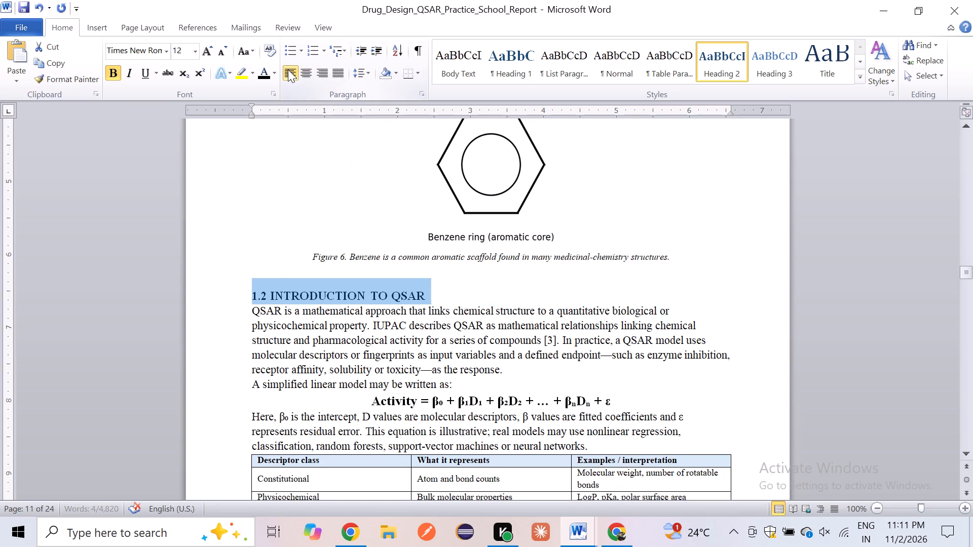
Left-align the numbered main heading "INTRODUCTION TO DRUG DESIGN AND QSAR" of section 1.
{"action": "scroll", "coordinate": [330, 262], "scroll_direction": "up", "scroll_amount": 5}
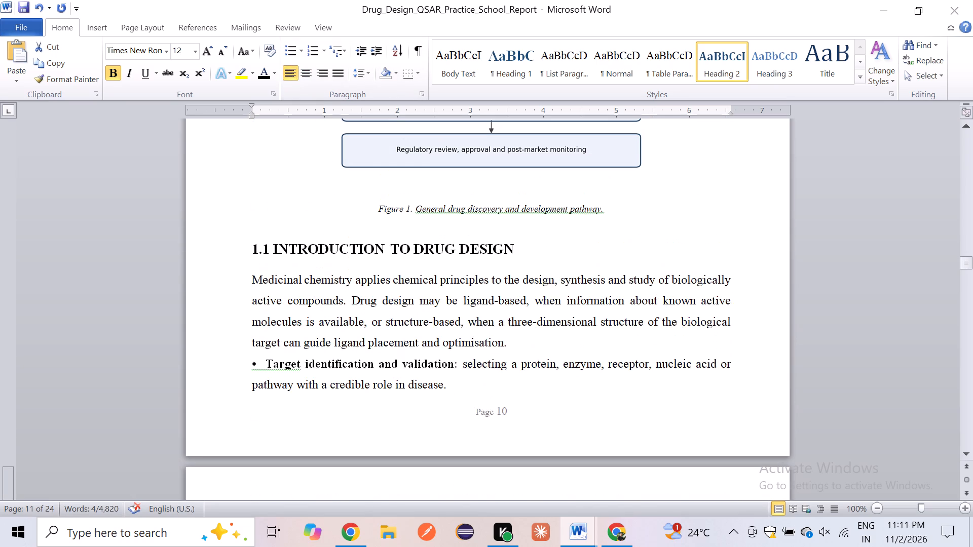
{"action": "scroll", "coordinate": [330, 262], "scroll_direction": "up", "scroll_amount": 3}
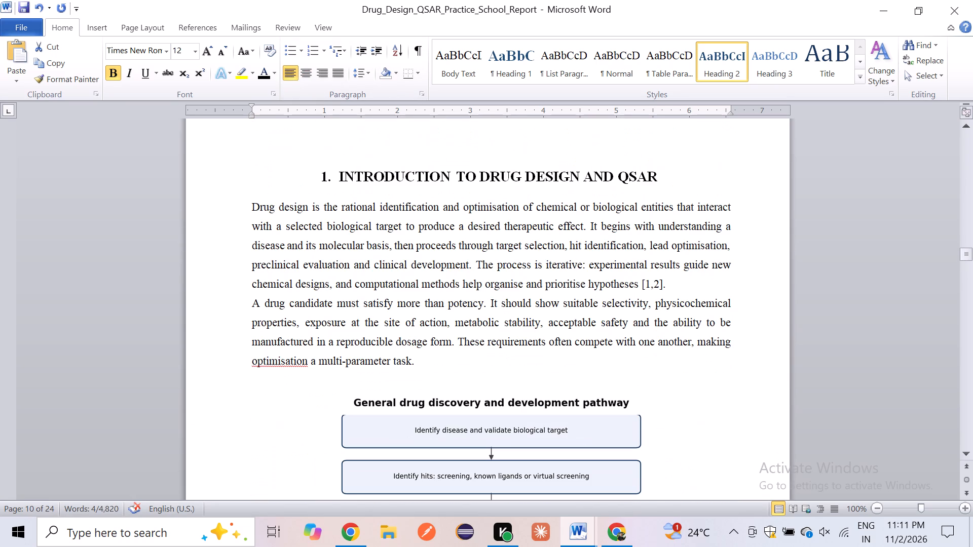
{"action": "scroll", "coordinate": [330, 262], "scroll_direction": "down", "scroll_amount": 1}
{"action": "left_click_drag", "start_coordinate": [310, 173], "coordinate": [640, 205]}
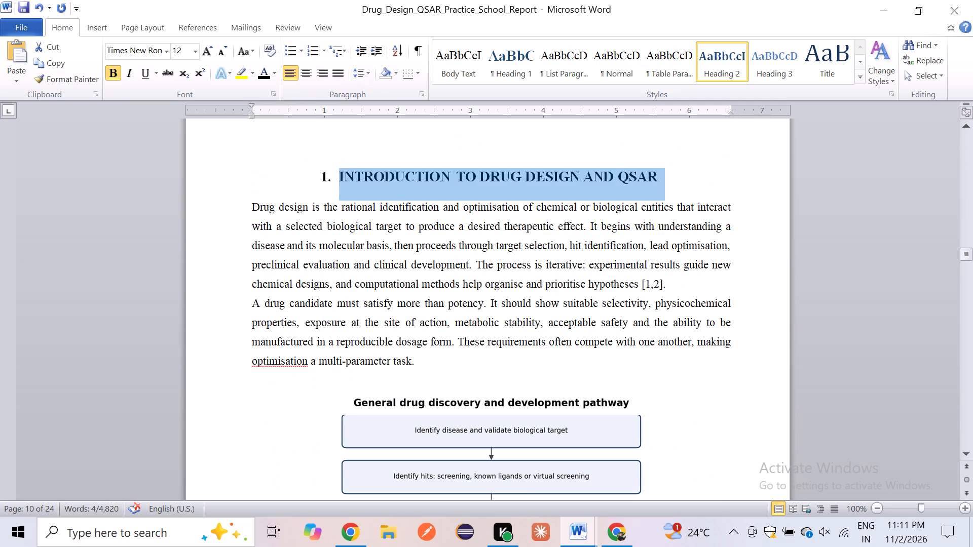
{"action": "left_click_drag", "start_coordinate": [640, 205], "coordinate": [663, 170]}
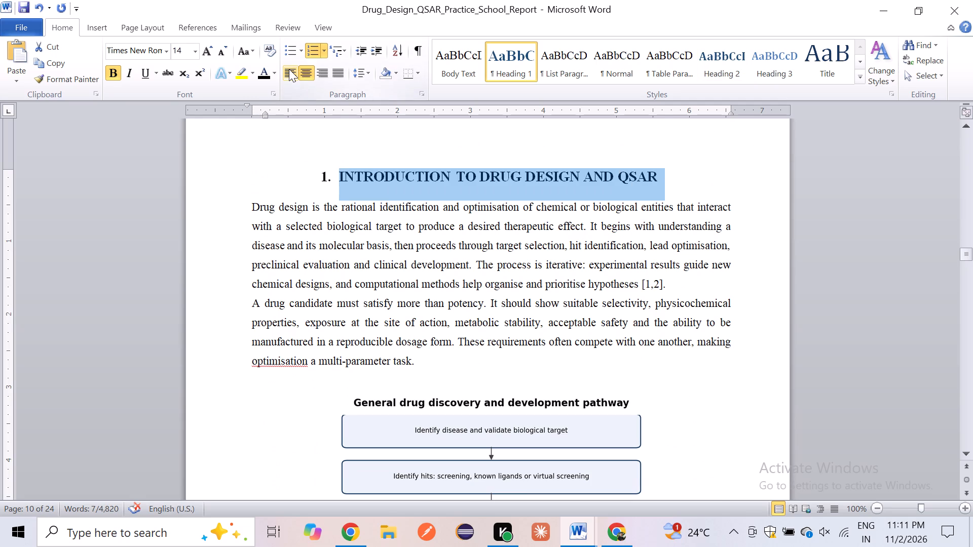
{"action": "left_click", "coordinate": [289, 69]}
Set the heading "1.2 INTRODUCTION TO QSAR" on page 11 to 14 pt.
{"action": "scroll", "coordinate": [297, 235], "scroll_direction": "up", "scroll_amount": 2}
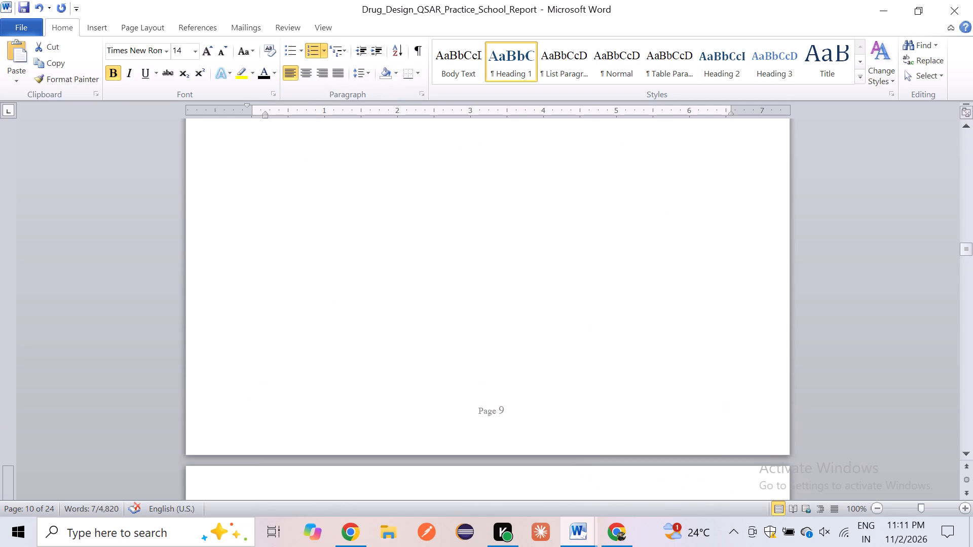
{"action": "scroll", "coordinate": [297, 235], "scroll_direction": "down", "scroll_amount": 6}
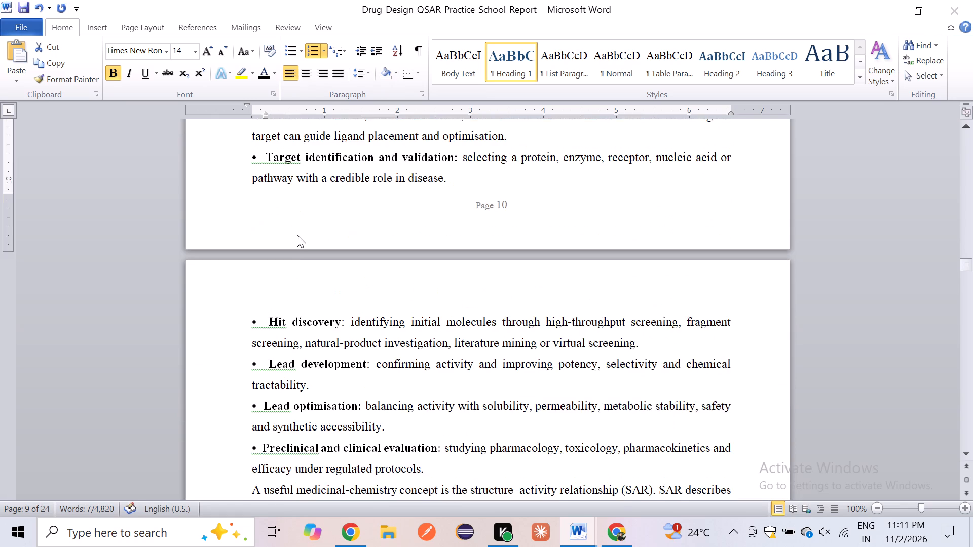
{"action": "scroll", "coordinate": [297, 235], "scroll_direction": "down", "scroll_amount": 4}
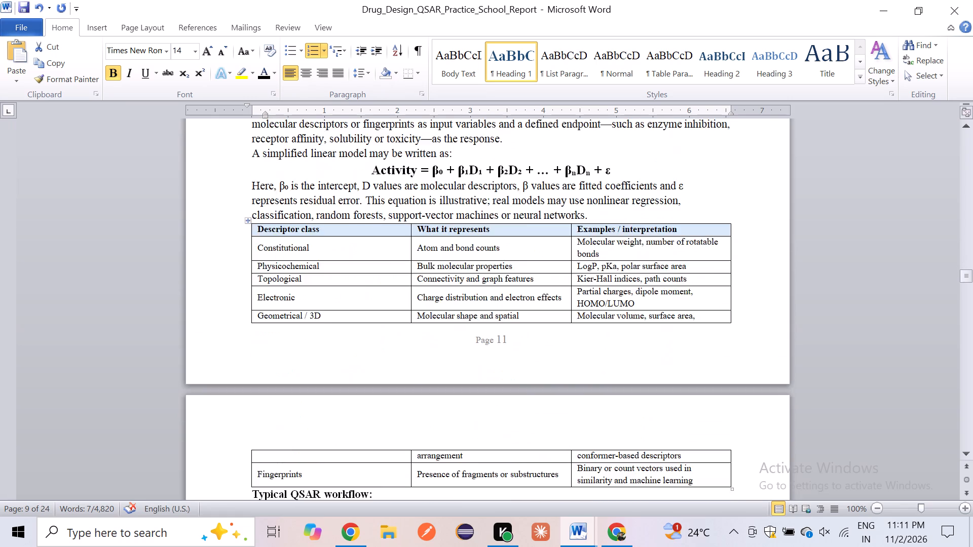
{"action": "scroll", "coordinate": [297, 235], "scroll_direction": "up", "scroll_amount": 1}
{"action": "left_click_drag", "start_coordinate": [247, 223], "coordinate": [459, 223]}
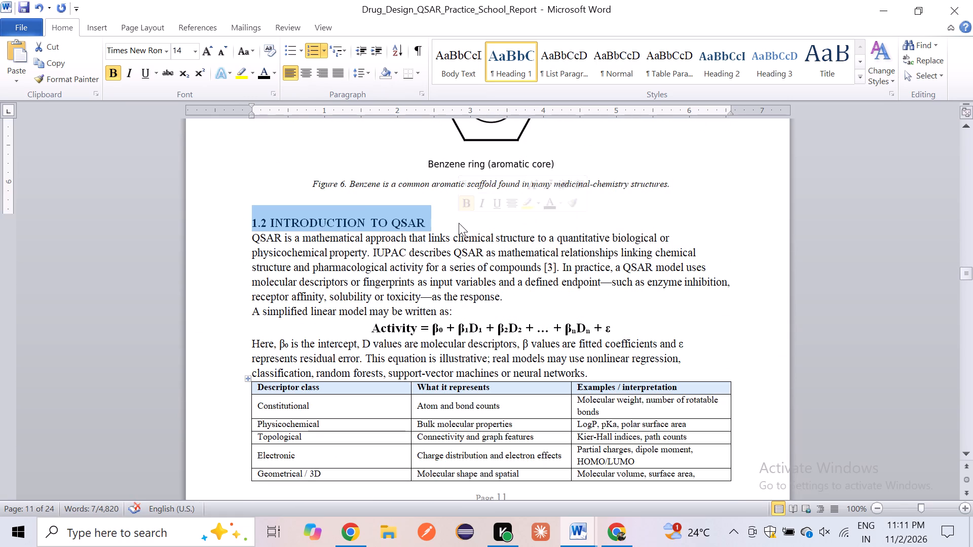
{"action": "left_click", "coordinate": [184, 50]}
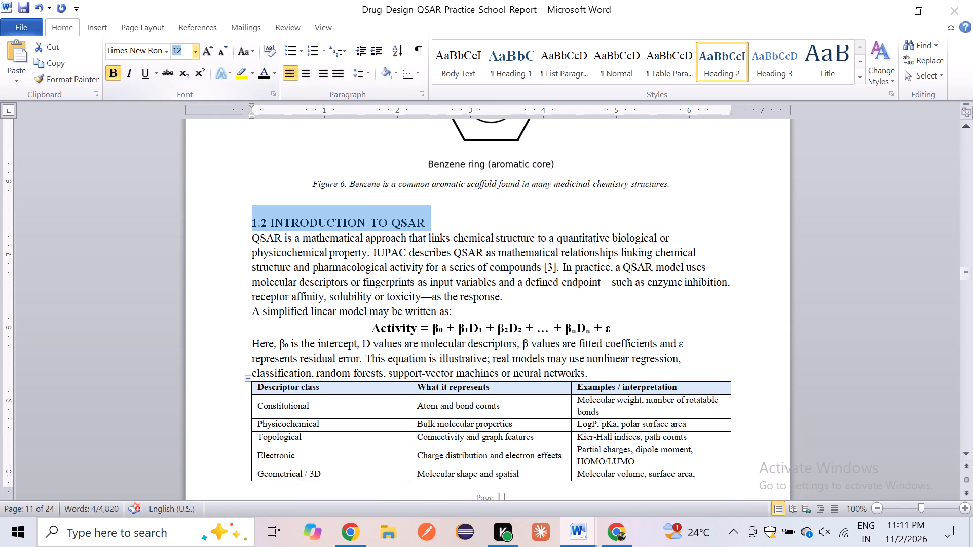
{"action": "type", "text": "14"}
{"action": "key", "text": "Return"}
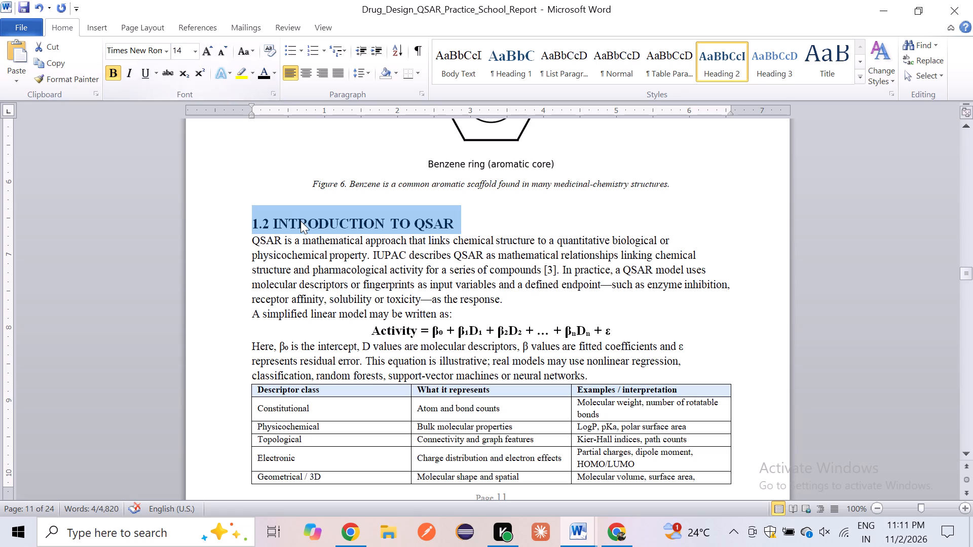
{"action": "left_click", "coordinate": [301, 221]}
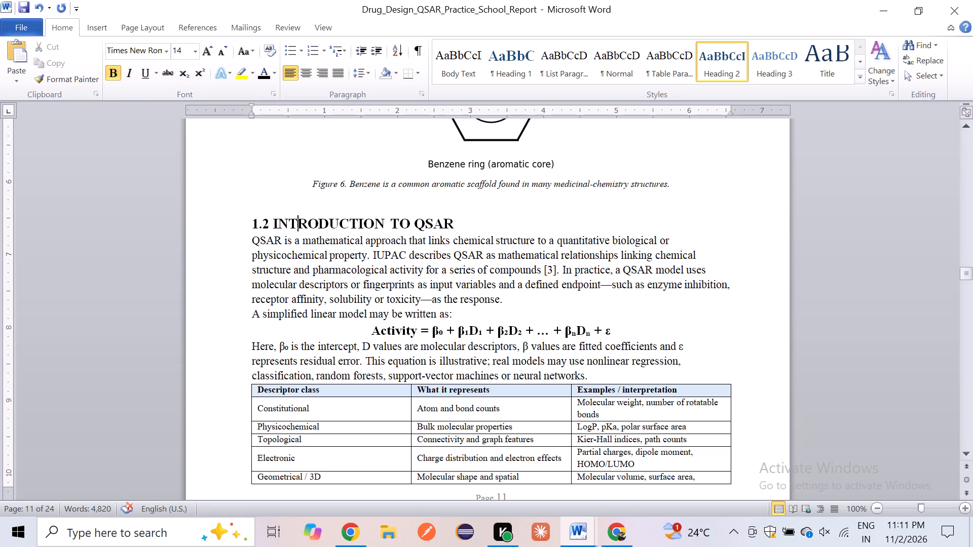
Set the line spacing of the heading "1.2 INTRODUCTION TO QSAR" to 2.0.
{"action": "left_click_drag", "start_coordinate": [245, 220], "coordinate": [538, 234]}
{"action": "left_click", "coordinate": [357, 201]}
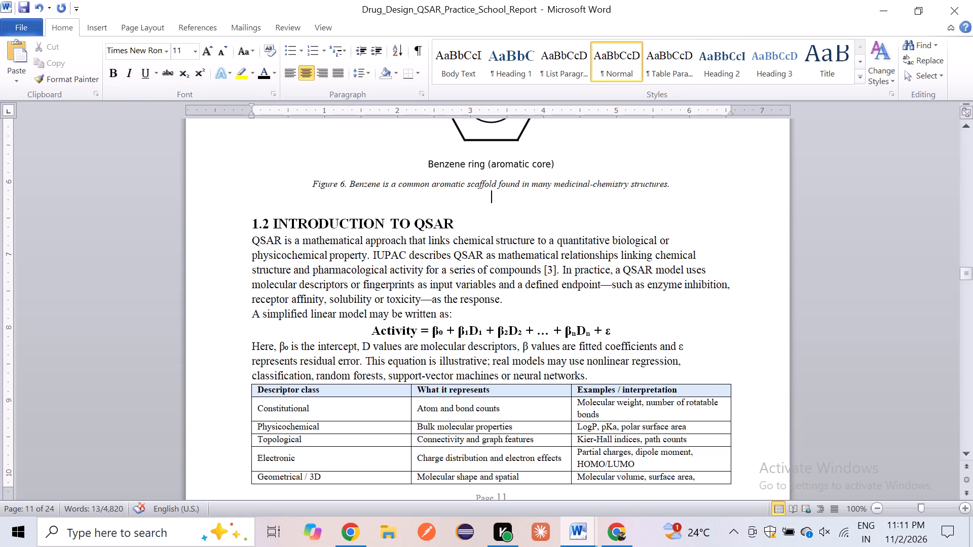
{"action": "left_click_drag", "start_coordinate": [253, 225], "coordinate": [485, 224]}
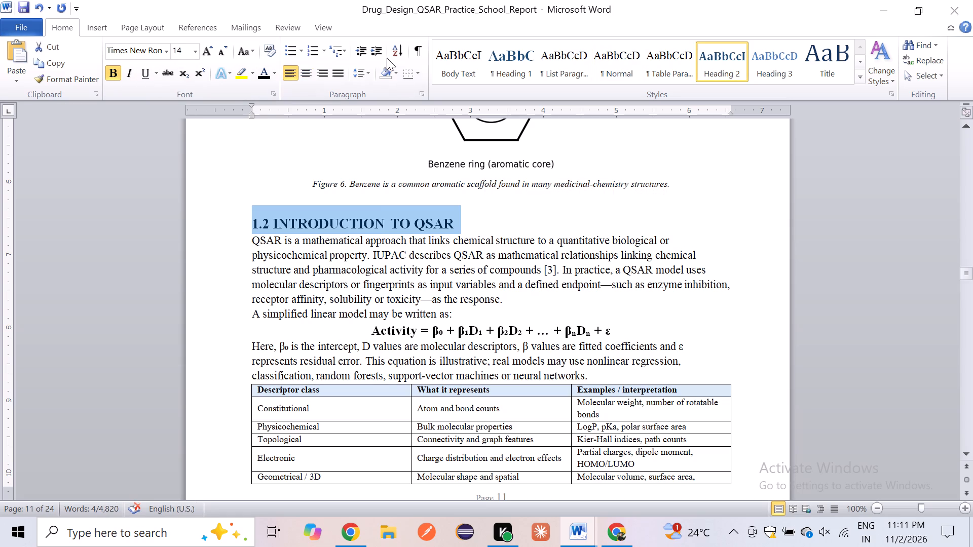
{"action": "left_click", "coordinate": [369, 74]}
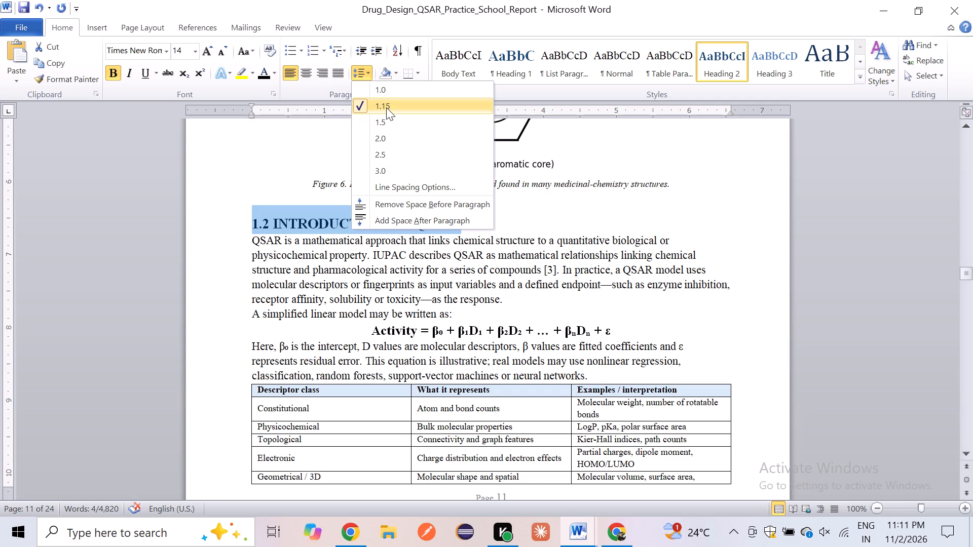
{"action": "left_click", "coordinate": [382, 138]}
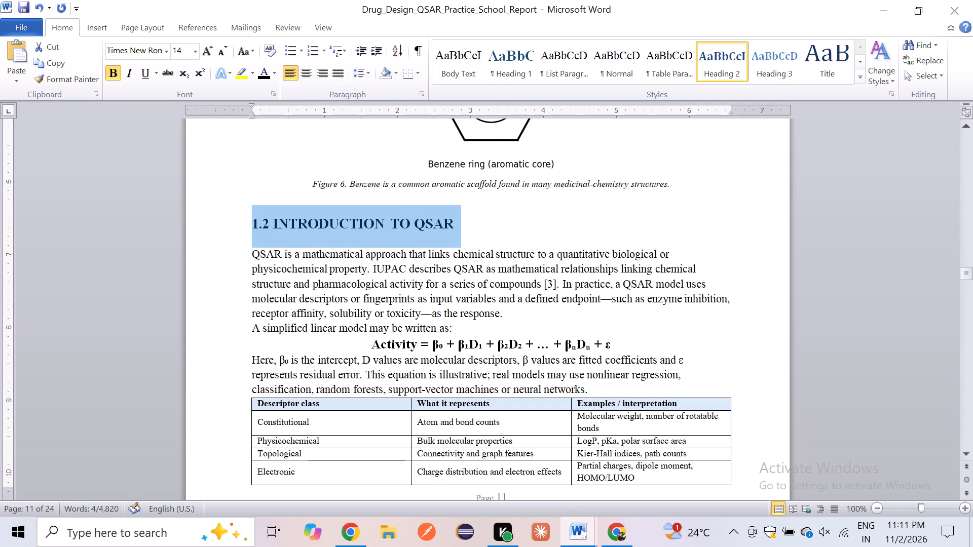
Format the section 1.2 text from "QSAR is a mathematical approach" through "A simplified linear model may be written as:" as 12 pt, justified, 1.5 line spacing.
{"action": "left_click_drag", "start_coordinate": [253, 255], "coordinate": [452, 330]}
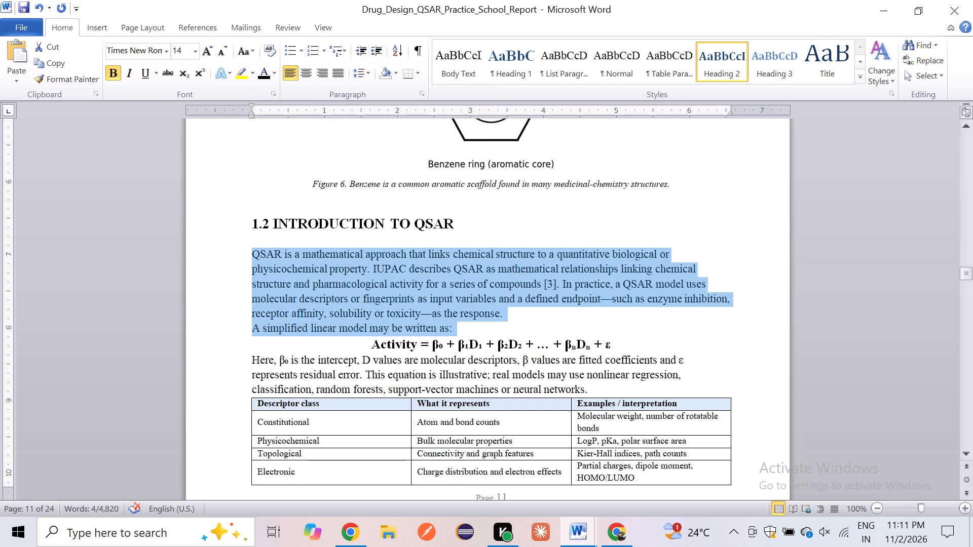
{"action": "left_click_drag", "start_coordinate": [452, 330], "coordinate": [466, 330]}
{"action": "left_click", "coordinate": [181, 47]}
{"action": "type", "text": "12"}
{"action": "key", "text": "Return"}
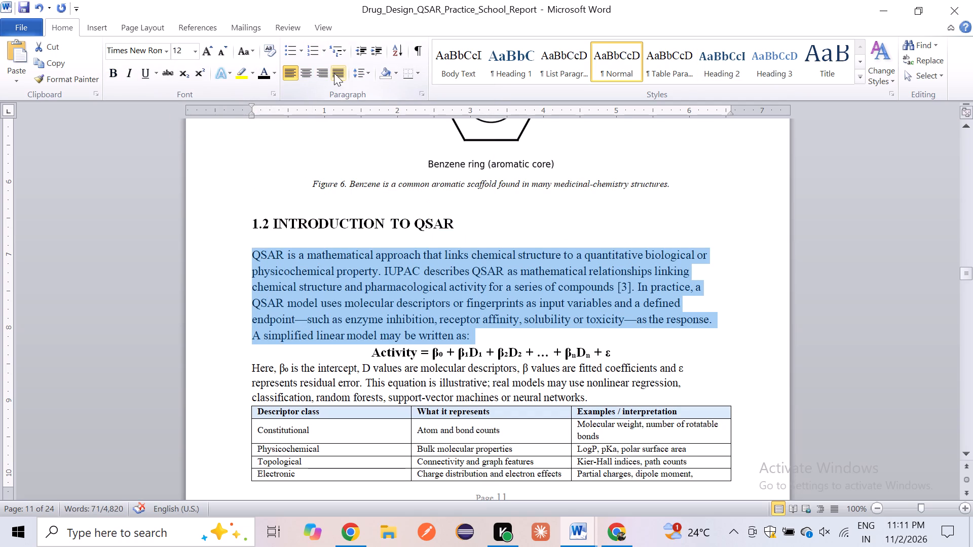
{"action": "left_click", "coordinate": [334, 73]}
{"action": "left_click", "coordinate": [373, 78]}
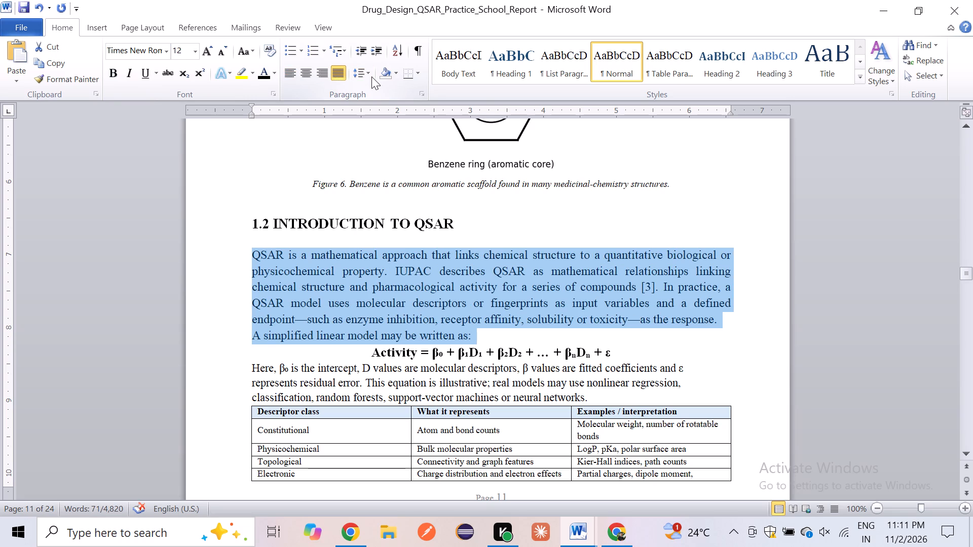
{"action": "left_click", "coordinate": [370, 75]}
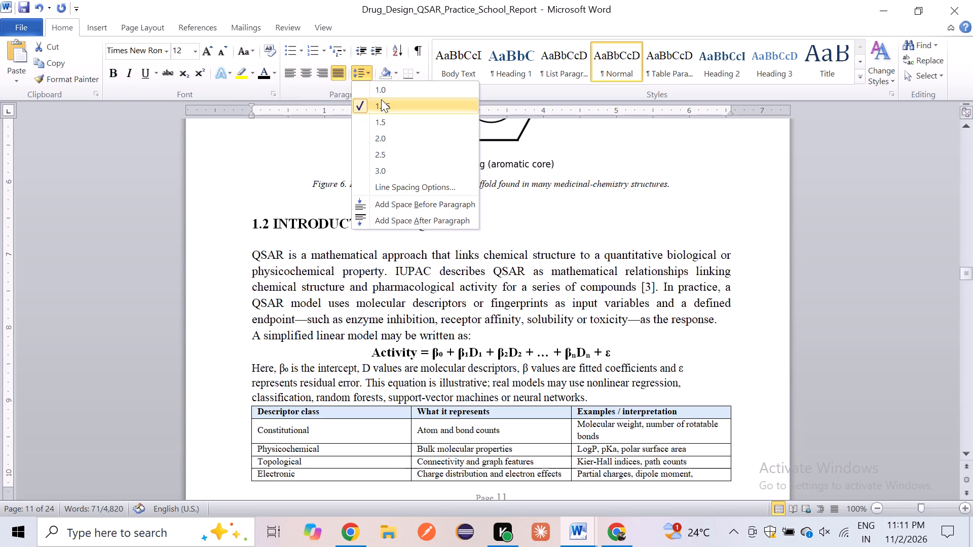
{"action": "left_click", "coordinate": [381, 99]}
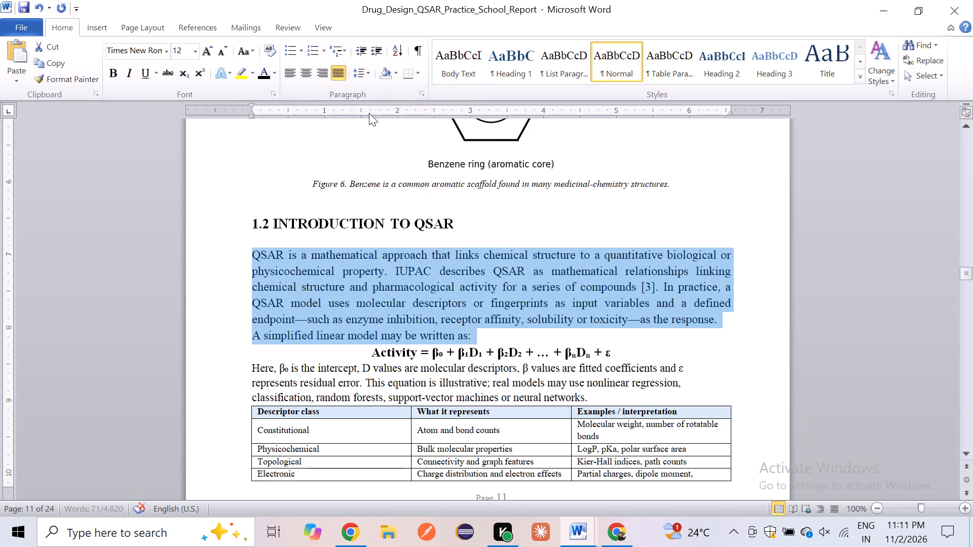
{"action": "left_click", "coordinate": [369, 77]}
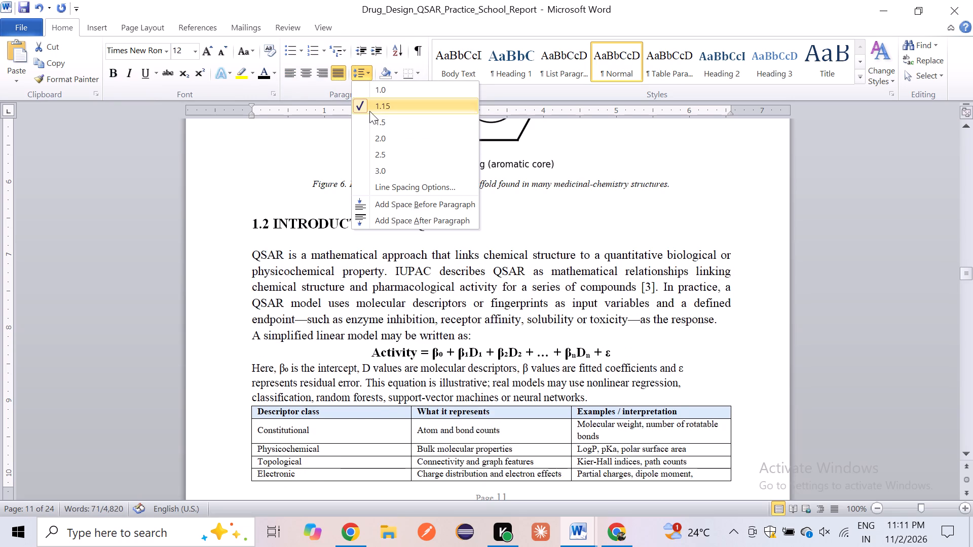
{"action": "left_click", "coordinate": [370, 122]}
Set the Activity equation, its explanation, the descriptor class table and the "Typical QSAR workflow:" line to 12 pt.
{"action": "scroll", "coordinate": [312, 257], "scroll_direction": "down", "scroll_amount": 1}
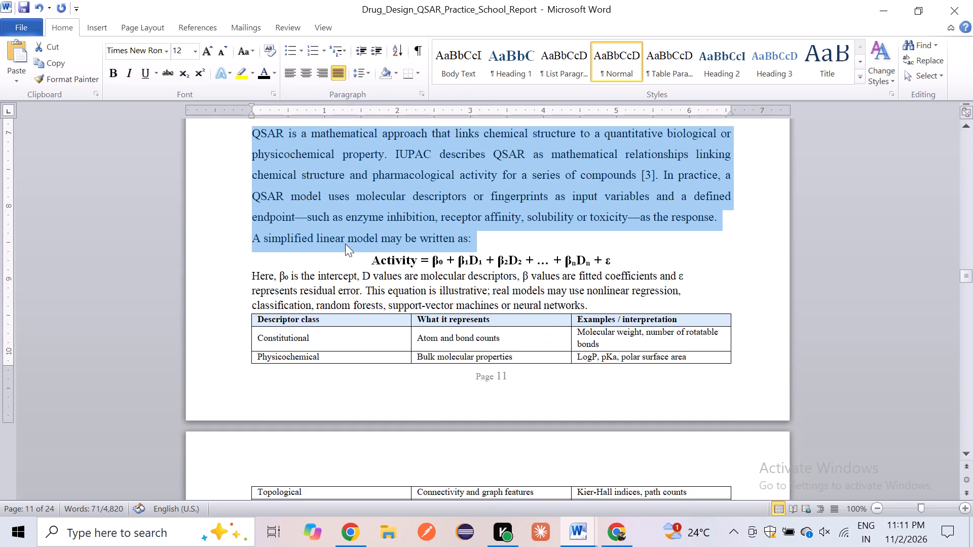
{"action": "left_click_drag", "start_coordinate": [350, 260], "coordinate": [574, 446]}
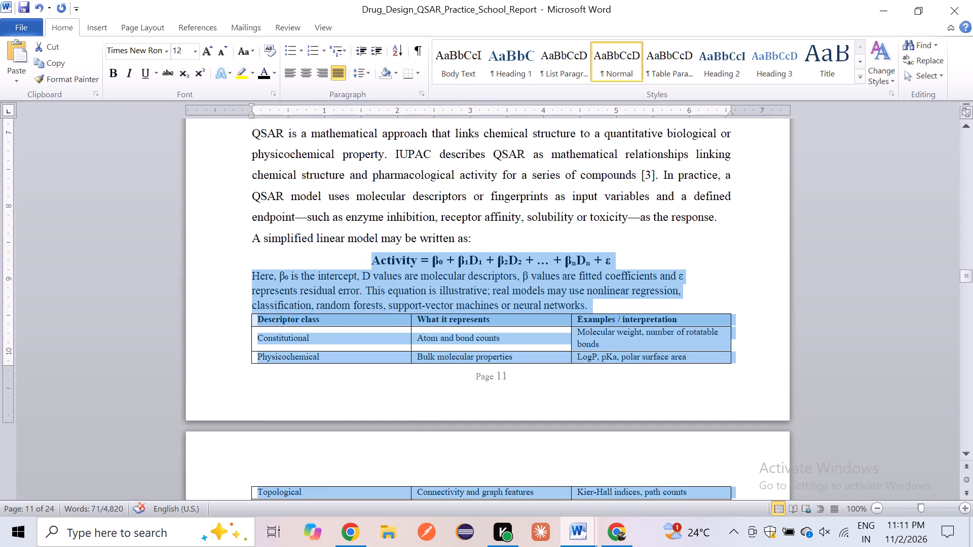
{"action": "left_click_drag", "start_coordinate": [574, 446], "coordinate": [596, 361]}
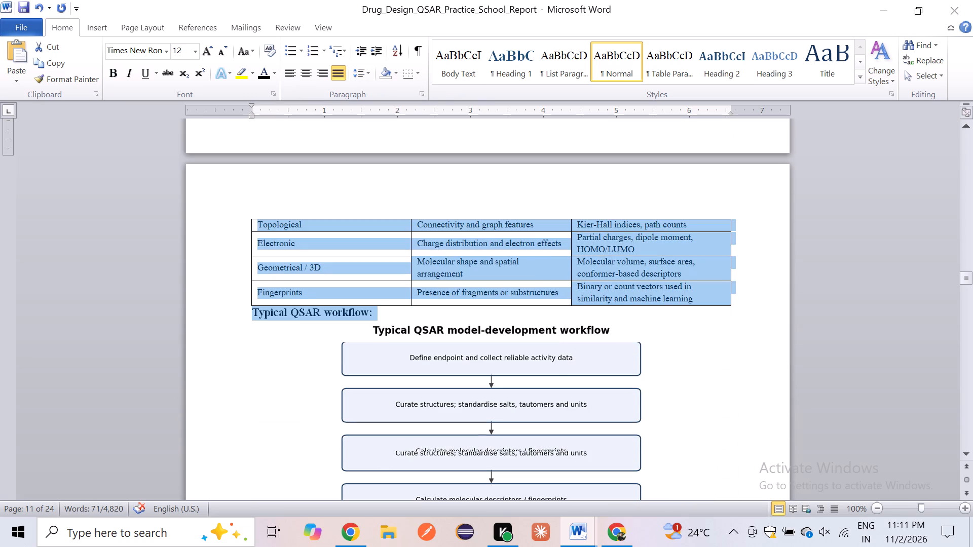
{"action": "left_click_drag", "start_coordinate": [596, 361], "coordinate": [631, 324]}
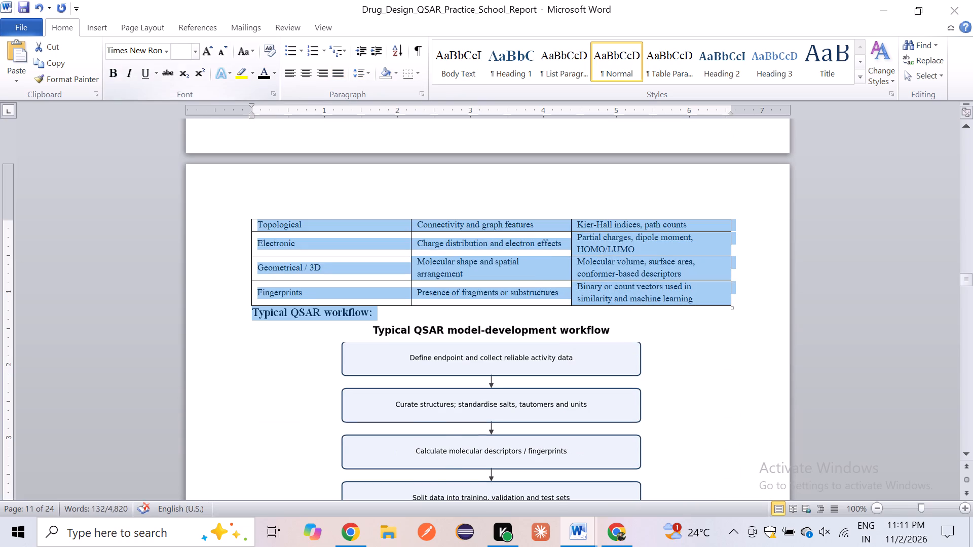
{"action": "left_click", "coordinate": [182, 56]}
{"action": "type", "text": "12"}
{"action": "key", "text": "Return"}
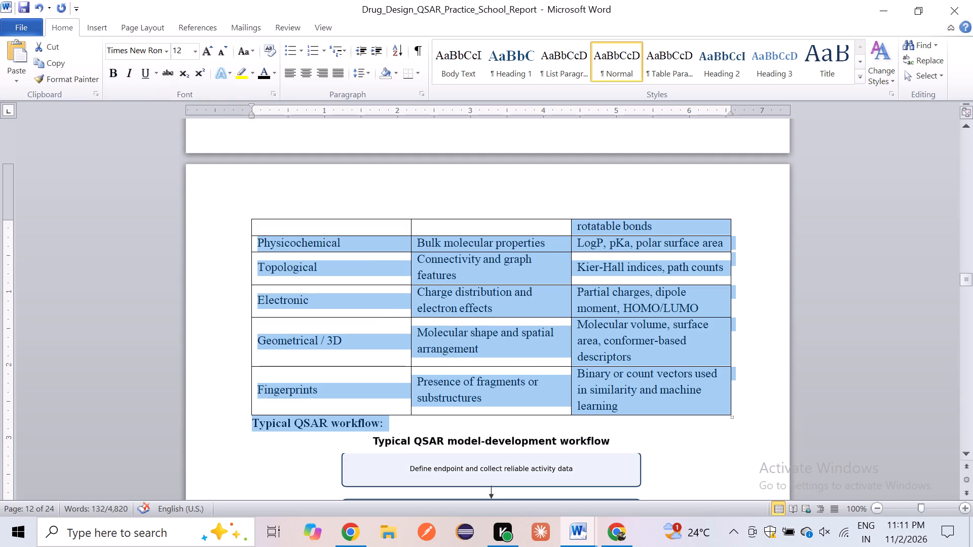
{"action": "left_click", "coordinate": [393, 310]}
Apply 1.5 line spacing to the Activity equation and the explanatory paragraph beneath it.
{"action": "scroll", "coordinate": [393, 310], "scroll_direction": "up", "scroll_amount": 2}
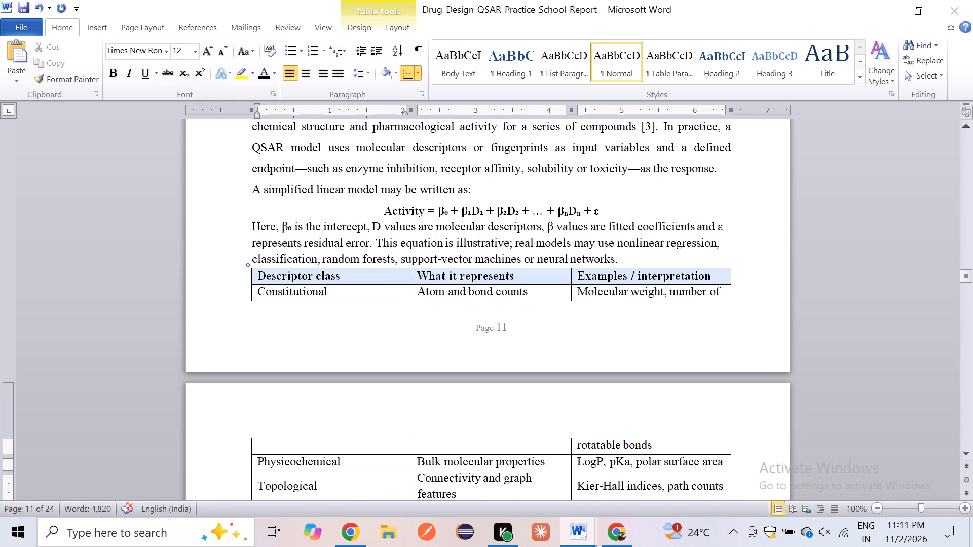
{"action": "scroll", "coordinate": [268, 239], "scroll_direction": "up", "scroll_amount": 1}
{"action": "left_click_drag", "start_coordinate": [267, 218], "coordinate": [606, 269]}
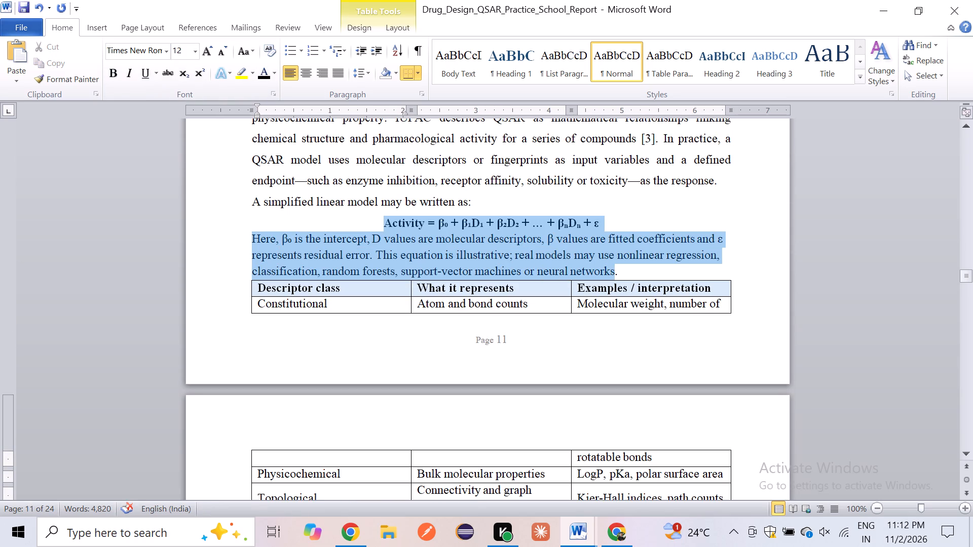
{"action": "left_click_drag", "start_coordinate": [606, 269], "coordinate": [622, 271]}
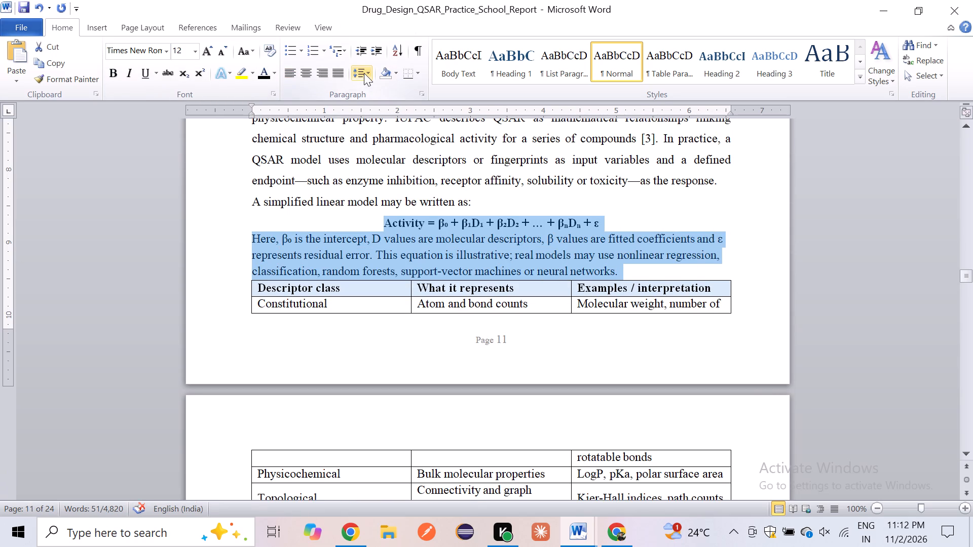
{"action": "left_click", "coordinate": [364, 73]}
{"action": "left_click", "coordinate": [377, 117]}
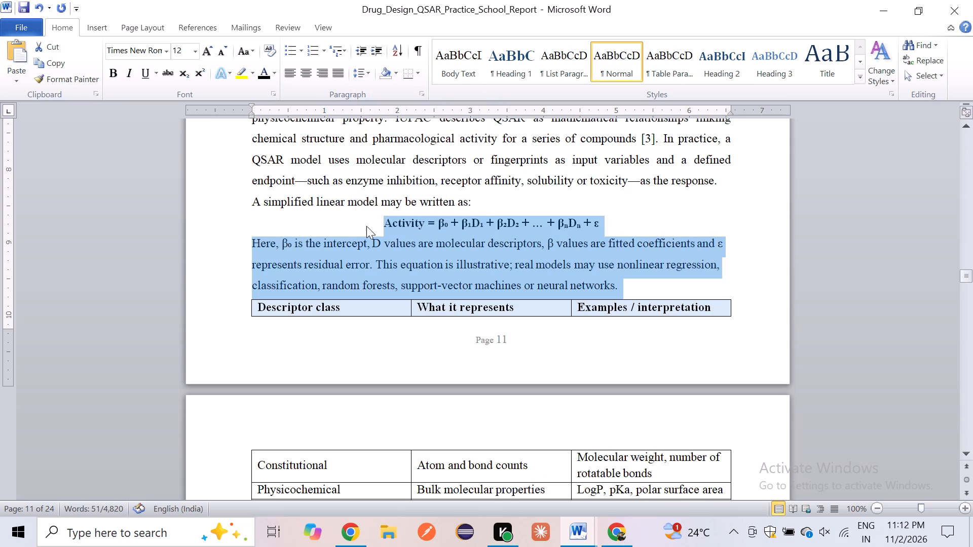
{"action": "left_click", "coordinate": [314, 216]}
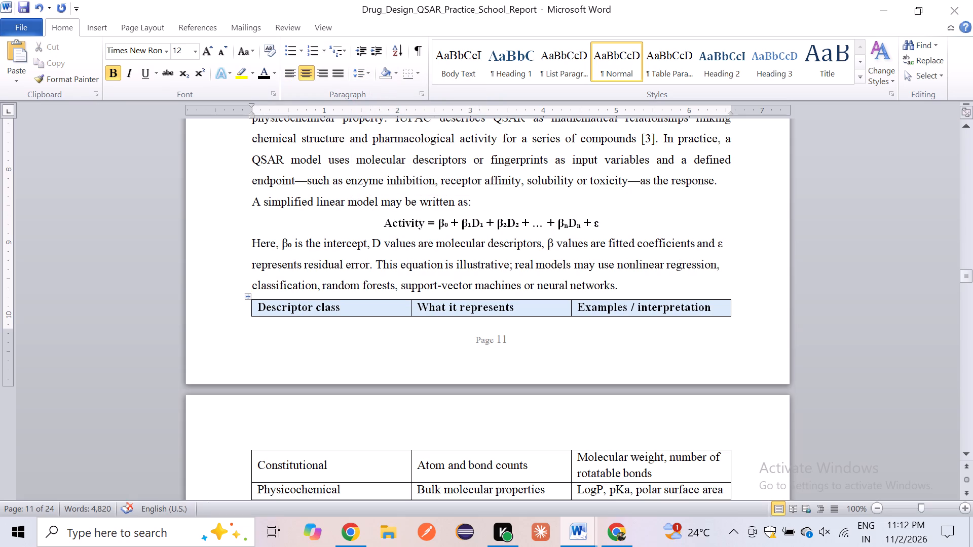
Insert an empty line between the paragraph ending "neural networks." and the descriptor class table.
{"action": "left_click", "coordinate": [622, 286]}
{"action": "key", "text": "Return"}
Insert an empty line between the descriptor class table and the "Typical QSAR workflow:" subheading on page 12.
{"action": "scroll", "coordinate": [622, 286], "scroll_direction": "down", "scroll_amount": 1}
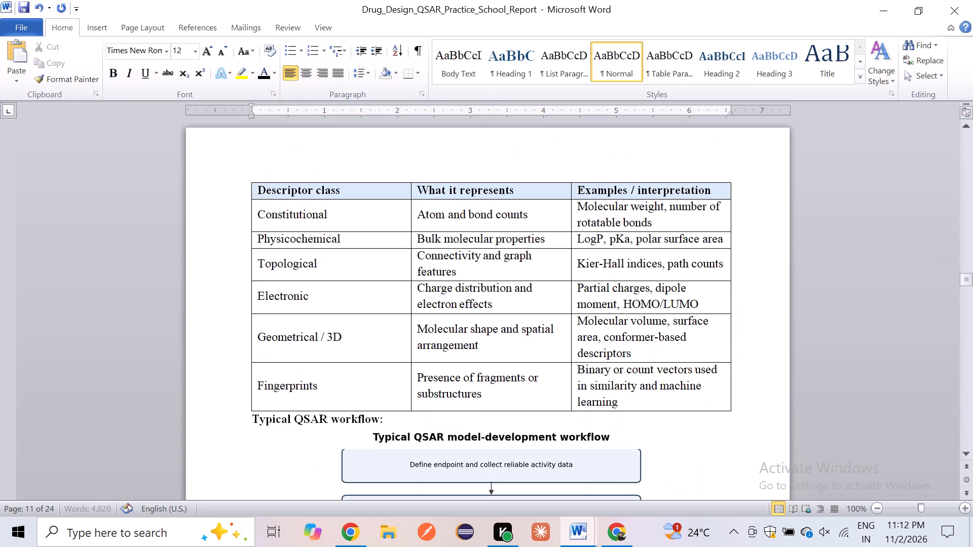
{"action": "scroll", "coordinate": [622, 286], "scroll_direction": "down", "scroll_amount": 1}
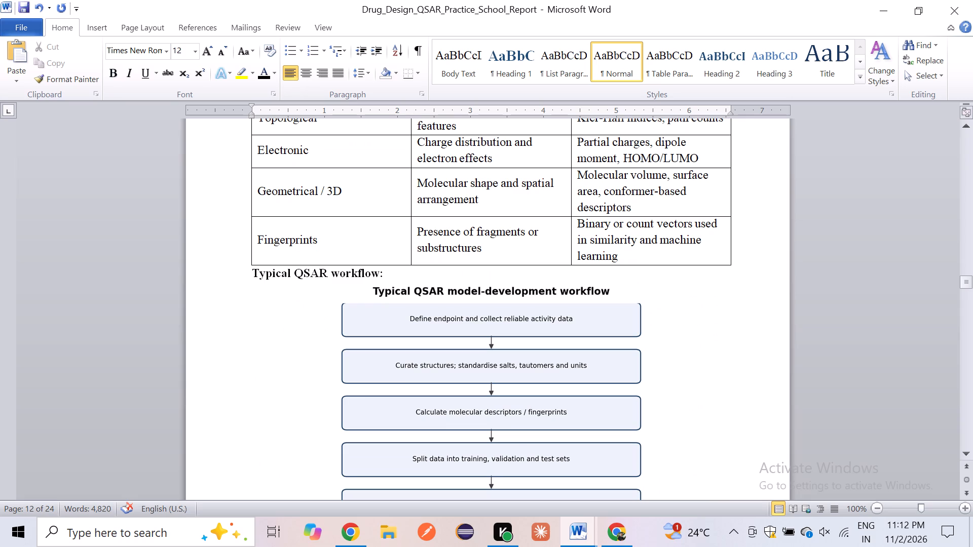
{"action": "left_click", "coordinate": [741, 267]}
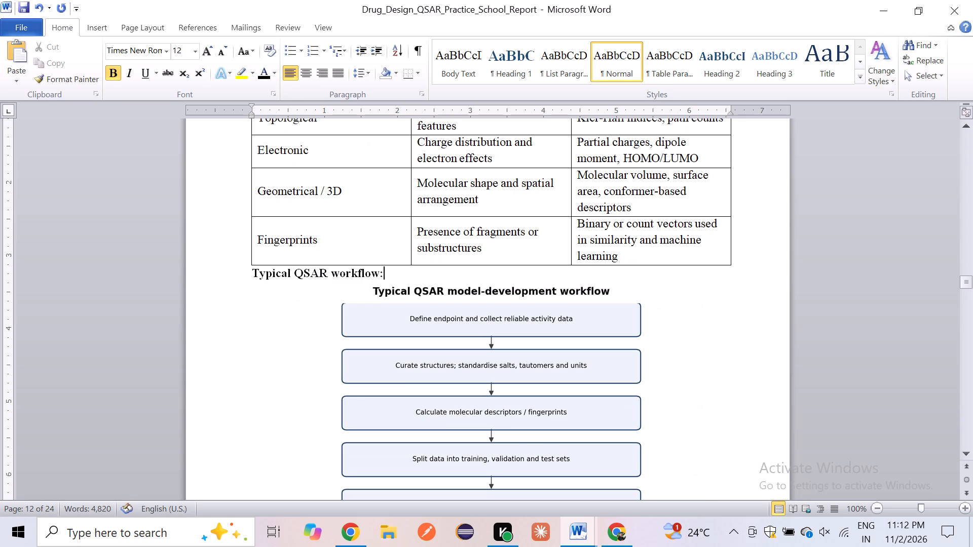
{"action": "left_click", "coordinate": [252, 272]}
{"action": "key", "text": "Return"}
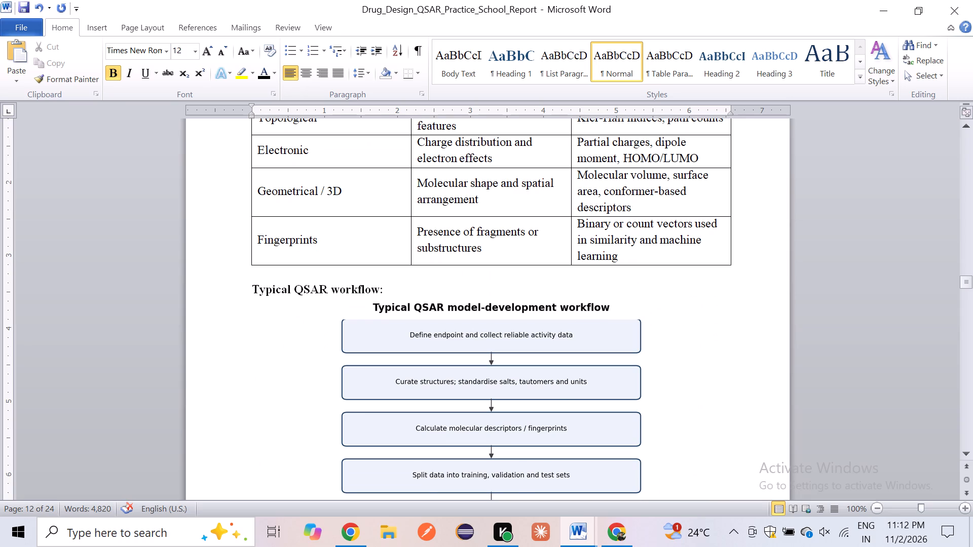
Set the subheading "Typical QSAR workflow:" to 13 pt.
{"action": "left_click_drag", "start_coordinate": [247, 288], "coordinate": [406, 301]}
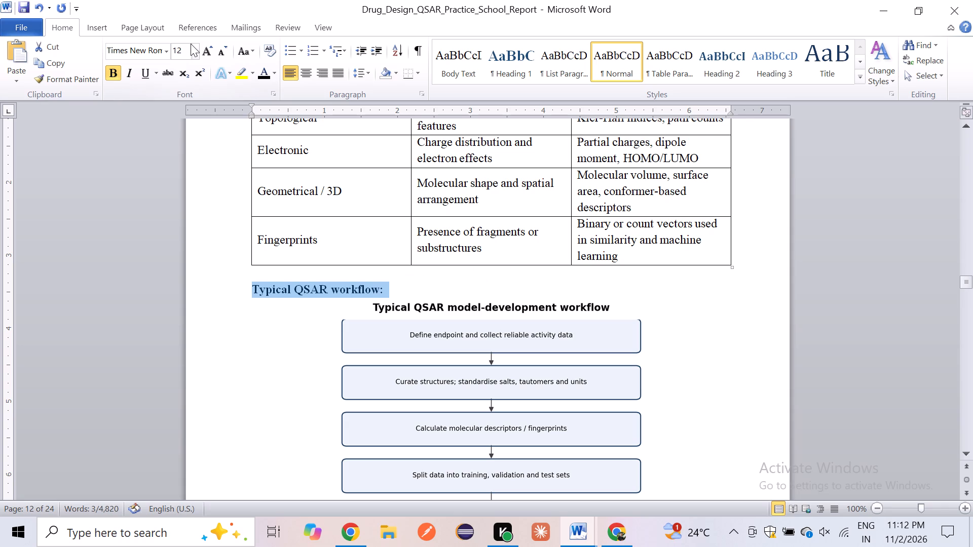
{"action": "left_click", "coordinate": [185, 52]}
{"action": "type", "text": "13"}
{"action": "key", "text": "Return"}
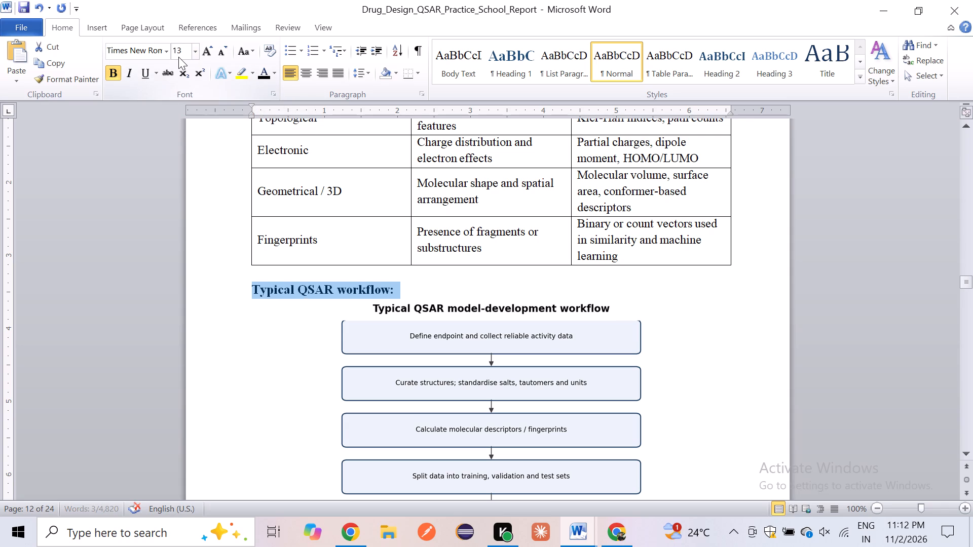
{"action": "left_click", "coordinate": [294, 337]}
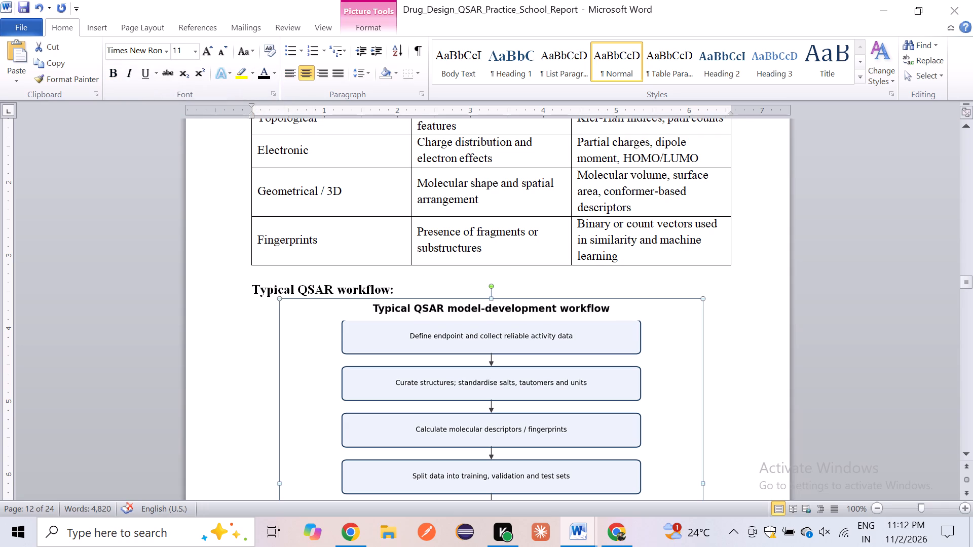
Insert an empty line between the "Typical QSAR workflow:" subheading and the workflow figure.
{"action": "left_click", "coordinate": [374, 308]}
{"action": "scroll", "coordinate": [374, 308], "scroll_direction": "down", "scroll_amount": 1}
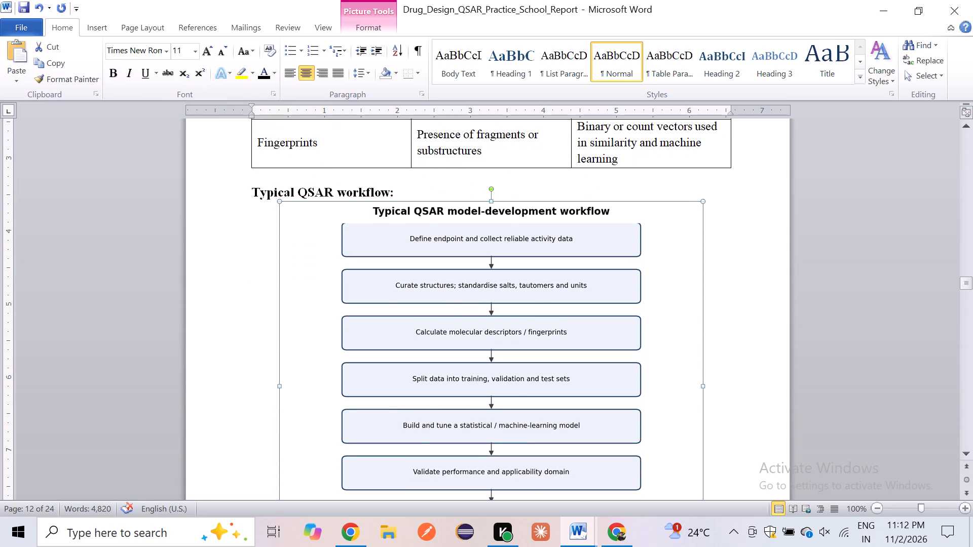
{"action": "left_click", "coordinate": [435, 188]}
{"action": "key", "text": "Return"}
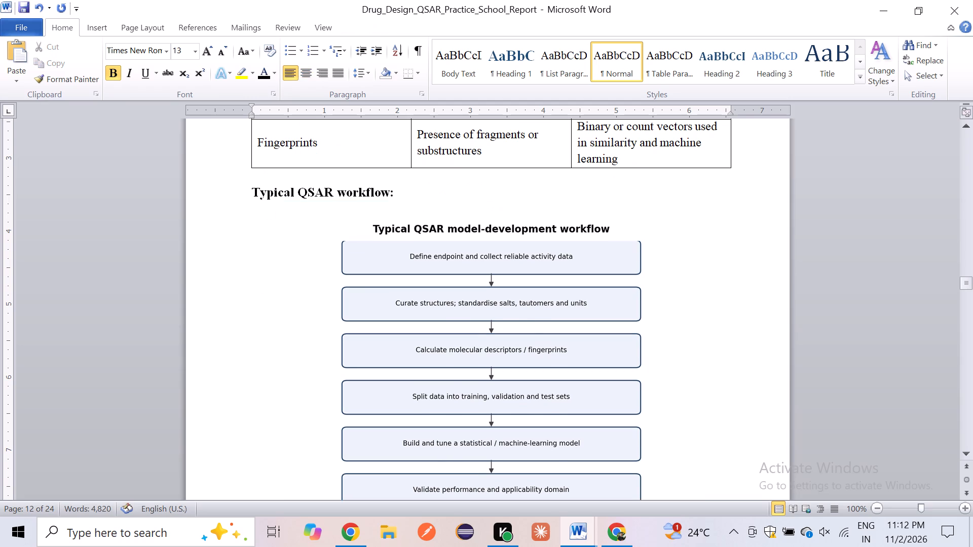
Insert an empty line between the Figure 2 caption and the paragraph beginning "Model quality should be assessed".
{"action": "scroll", "coordinate": [435, 188], "scroll_direction": "down", "scroll_amount": 1}
{"action": "left_click", "coordinate": [434, 191]}
{"action": "scroll", "coordinate": [434, 191], "scroll_direction": "down", "scroll_amount": 1}
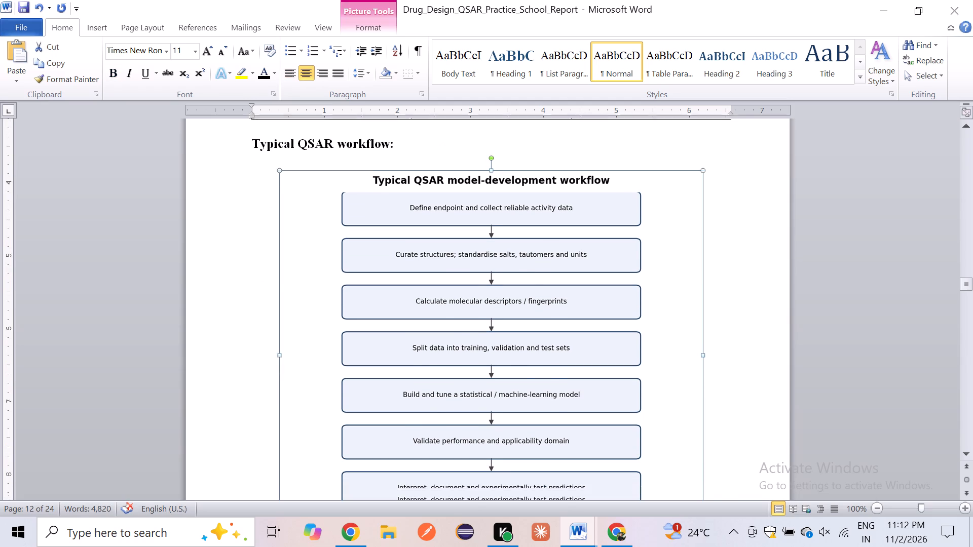
{"action": "scroll", "coordinate": [434, 191], "scroll_direction": "down", "scroll_amount": 1}
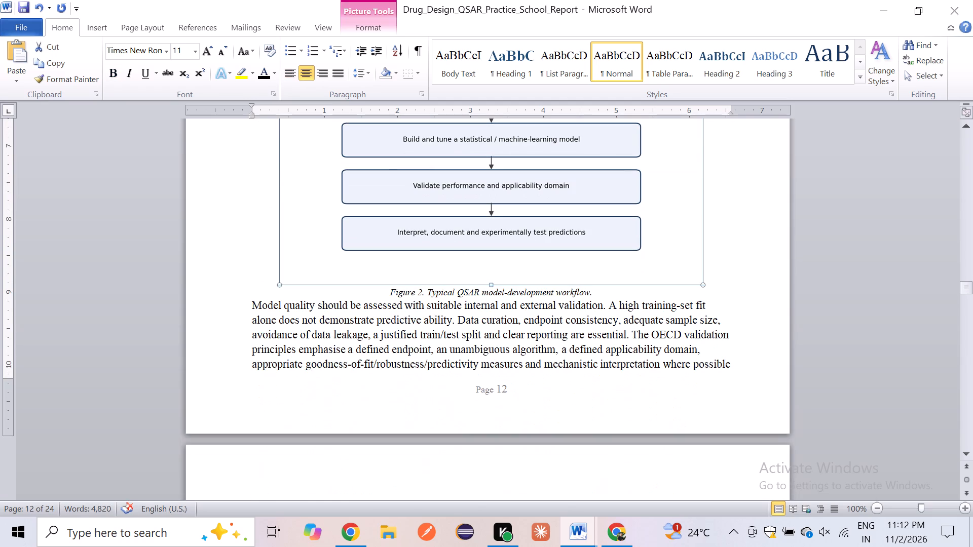
{"action": "left_click", "coordinate": [625, 296]}
{"action": "key", "text": "Return"}
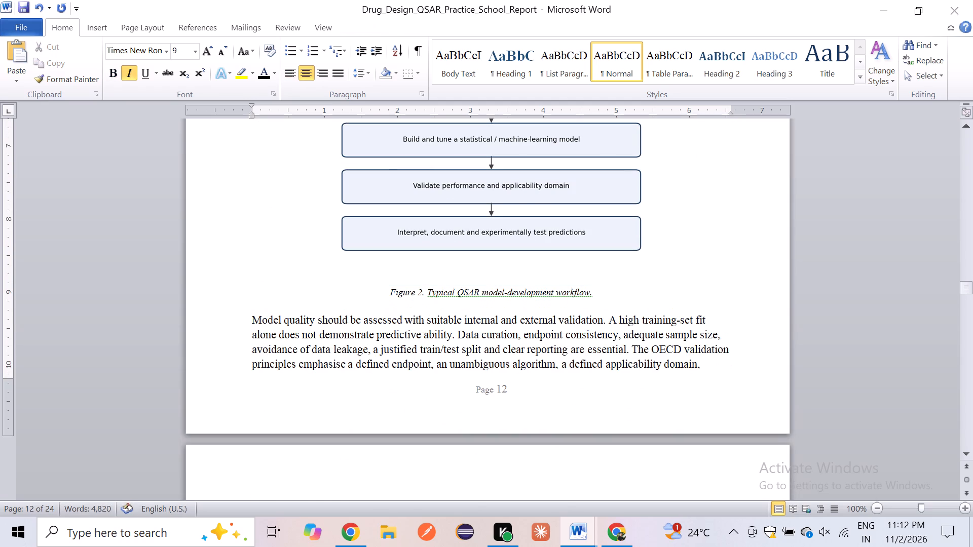
Justify the last two paragraphs of section 1.2, from "Model quality should be assessed" to "verified experimentally [5].", and set them to 12 pt.
{"action": "left_click_drag", "start_coordinate": [251, 319], "coordinate": [486, 406]}
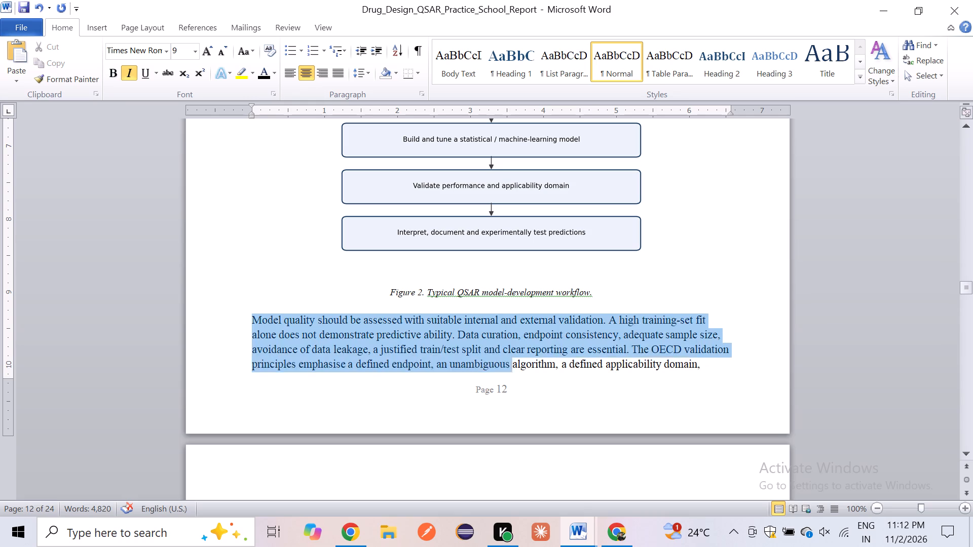
{"action": "left_click_drag", "start_coordinate": [486, 406], "coordinate": [582, 282]}
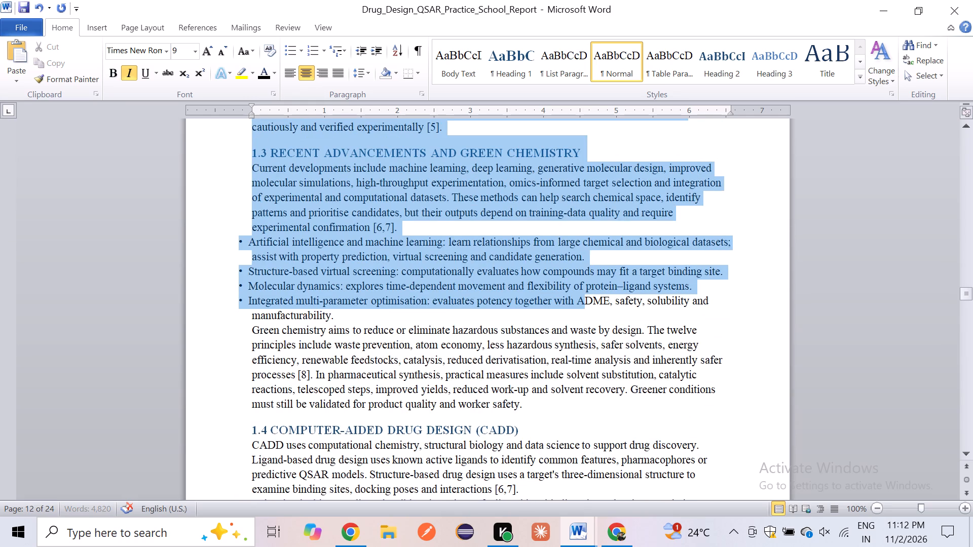
{"action": "left_click_drag", "start_coordinate": [582, 282], "coordinate": [484, 125]}
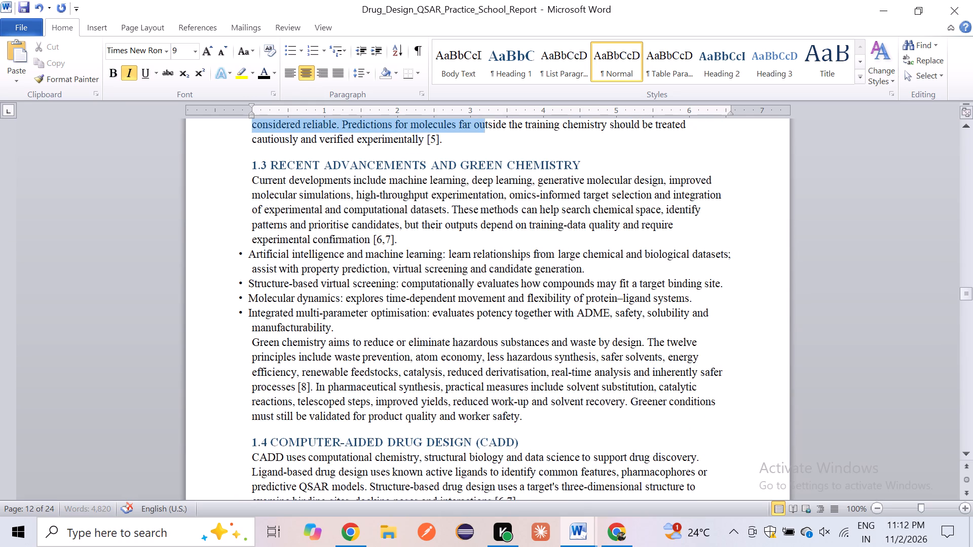
{"action": "left_click_drag", "start_coordinate": [484, 125], "coordinate": [477, 135]}
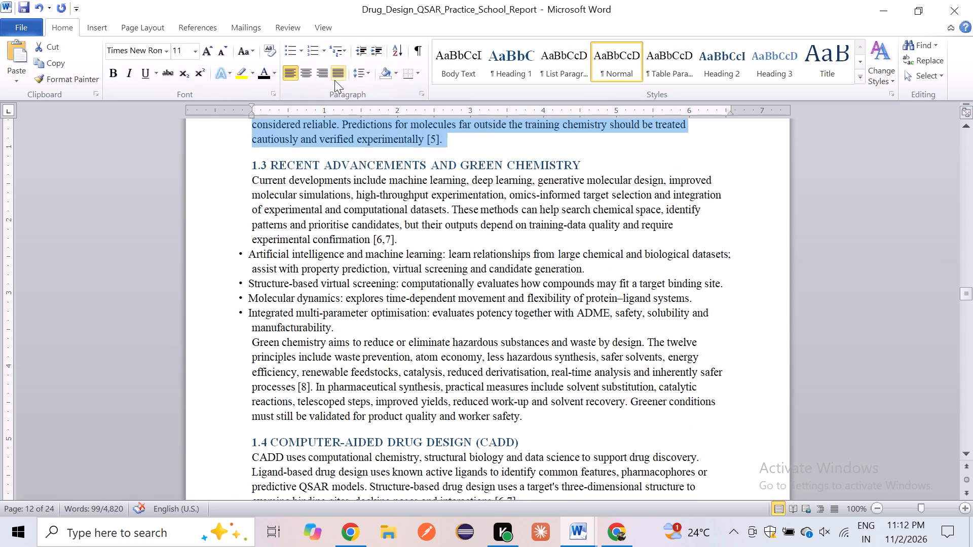
{"action": "left_click", "coordinate": [334, 80]}
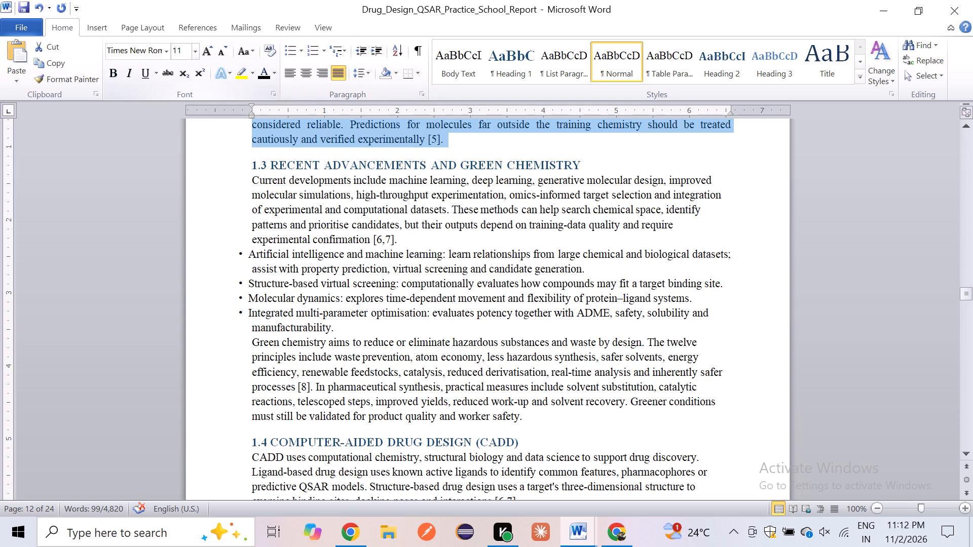
{"action": "left_click", "coordinate": [178, 51]}
{"action": "type", "text": "12"}
{"action": "key", "text": "Return"}
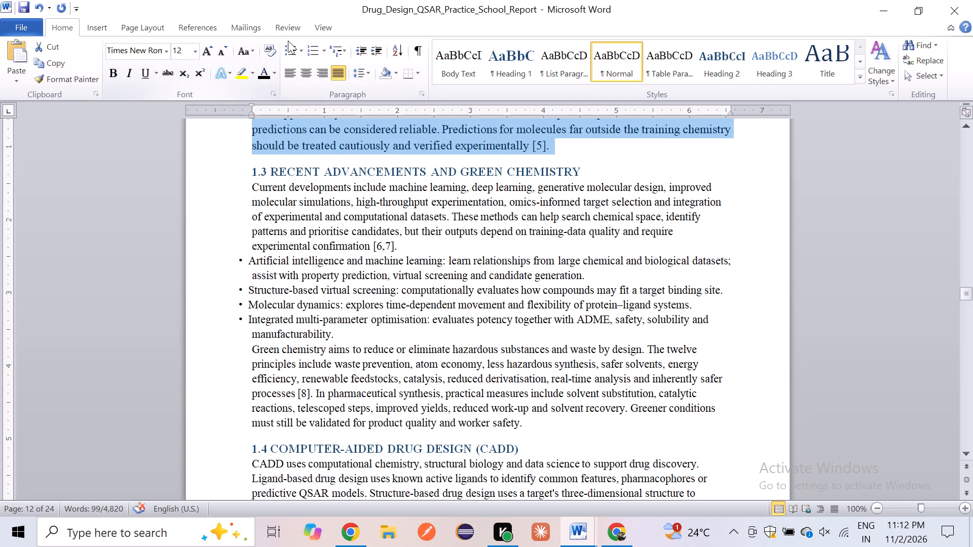
Apply 1.5 line spacing to the last two paragraphs of section 1.2.
{"action": "left_click", "coordinate": [369, 66]}
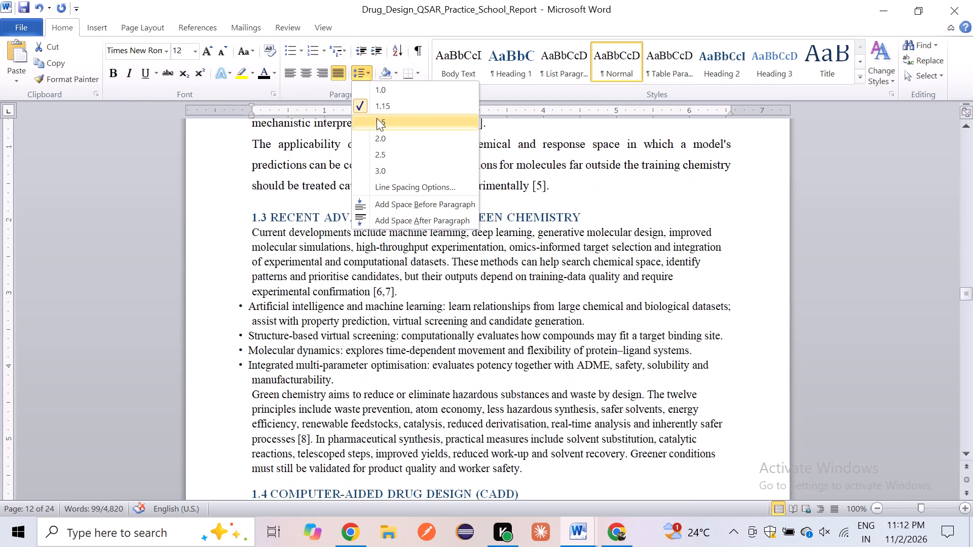
{"action": "left_click", "coordinate": [377, 119]}
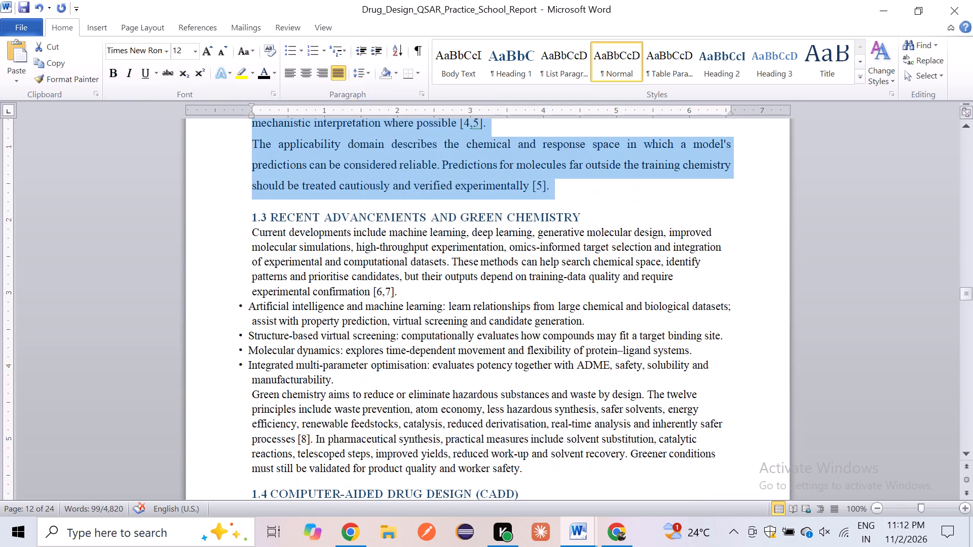
{"action": "left_click", "coordinate": [358, 200]}
{"action": "scroll", "coordinate": [358, 200], "scroll_direction": "up", "scroll_amount": 2}
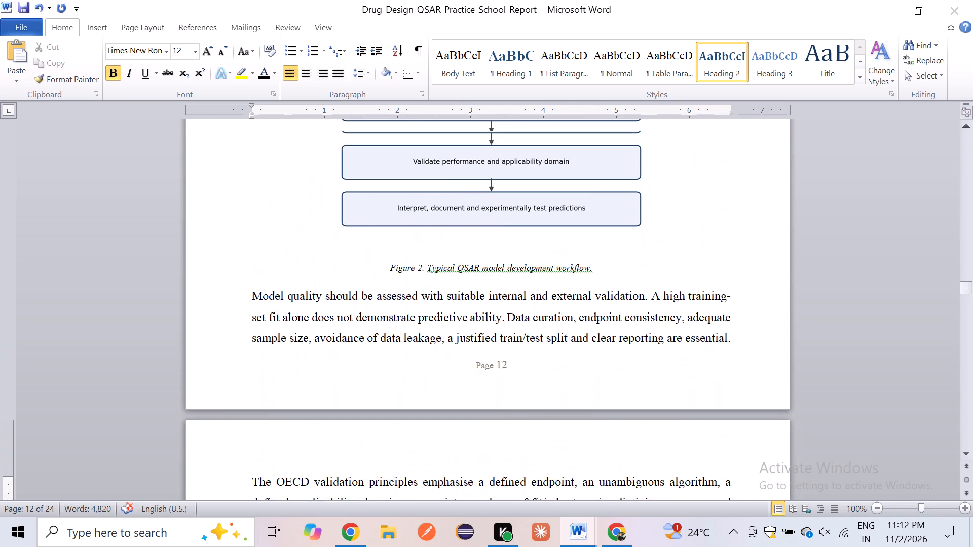
Set the heading "1.3 RECENT ADVANCEMENTS AND GREEN CHEMISTRY" to 14 pt and colour it black.
{"action": "scroll", "coordinate": [358, 200], "scroll_direction": "down", "scroll_amount": 2}
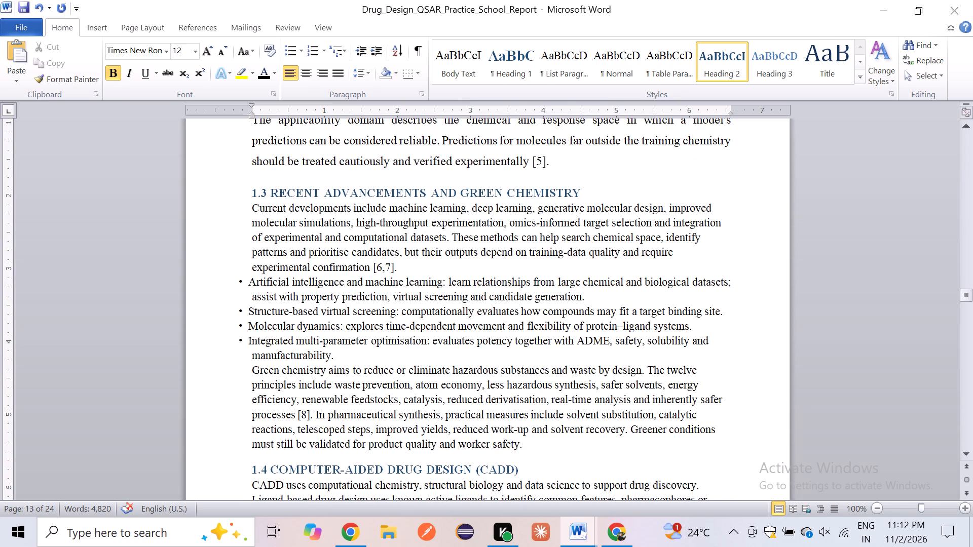
{"action": "left_click_drag", "start_coordinate": [248, 194], "coordinate": [596, 197]}
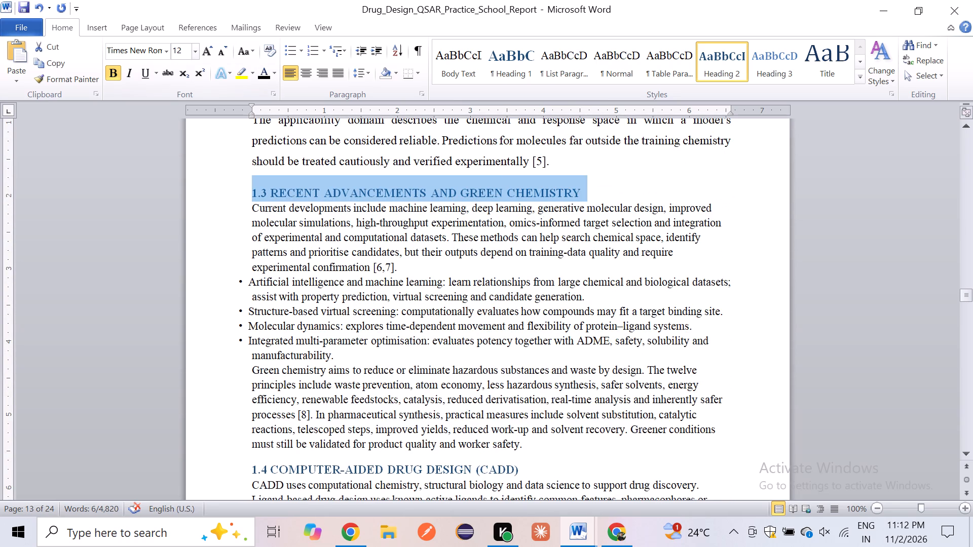
{"action": "left_click", "coordinate": [189, 53]}
{"action": "type", "text": "14"}
{"action": "key", "text": "Return"}
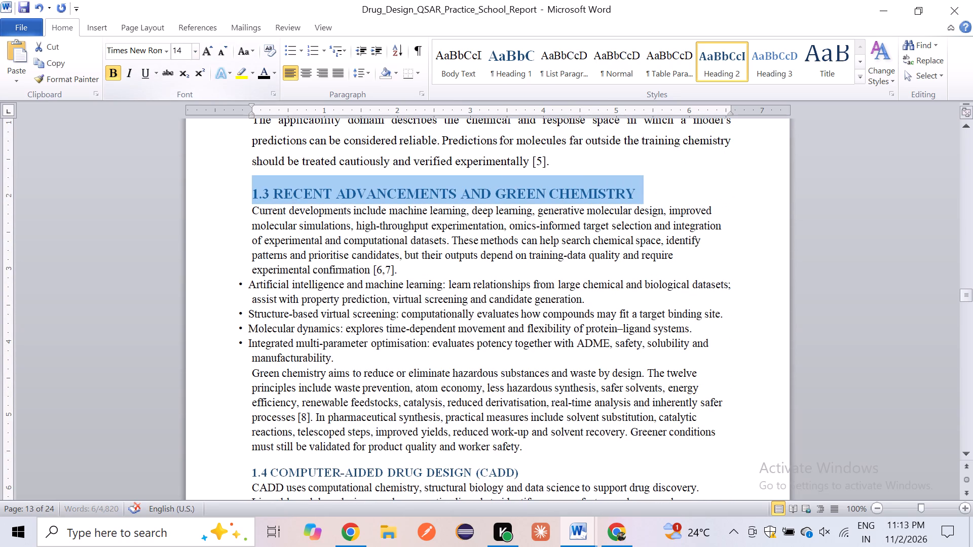
{"action": "left_click_drag", "start_coordinate": [262, 64], "coordinate": [263, 70]}
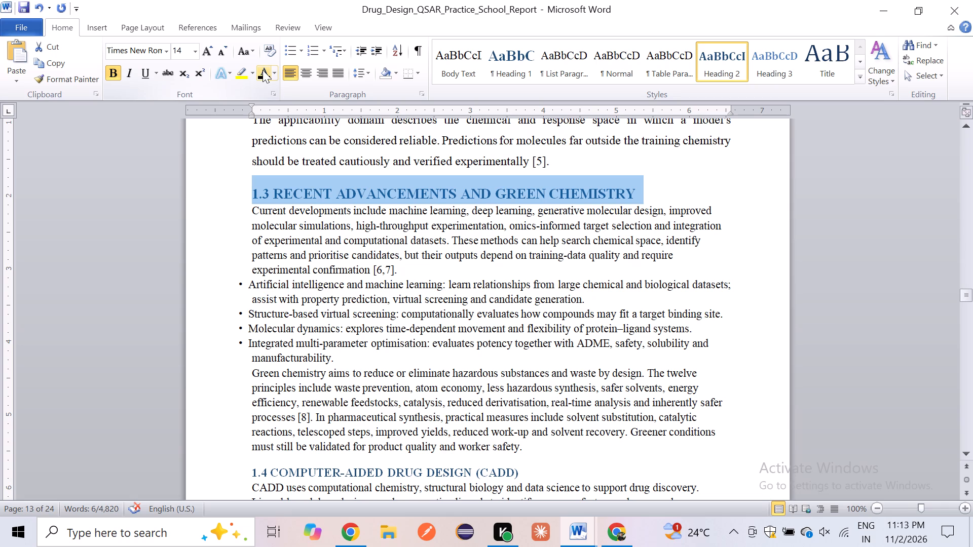
{"action": "left_click", "coordinate": [263, 70]}
{"action": "left_click", "coordinate": [295, 209]}
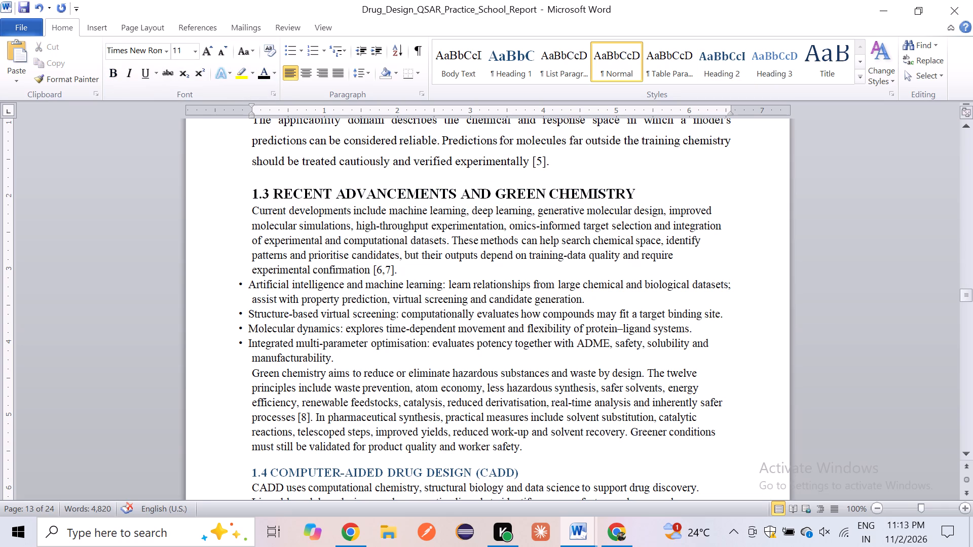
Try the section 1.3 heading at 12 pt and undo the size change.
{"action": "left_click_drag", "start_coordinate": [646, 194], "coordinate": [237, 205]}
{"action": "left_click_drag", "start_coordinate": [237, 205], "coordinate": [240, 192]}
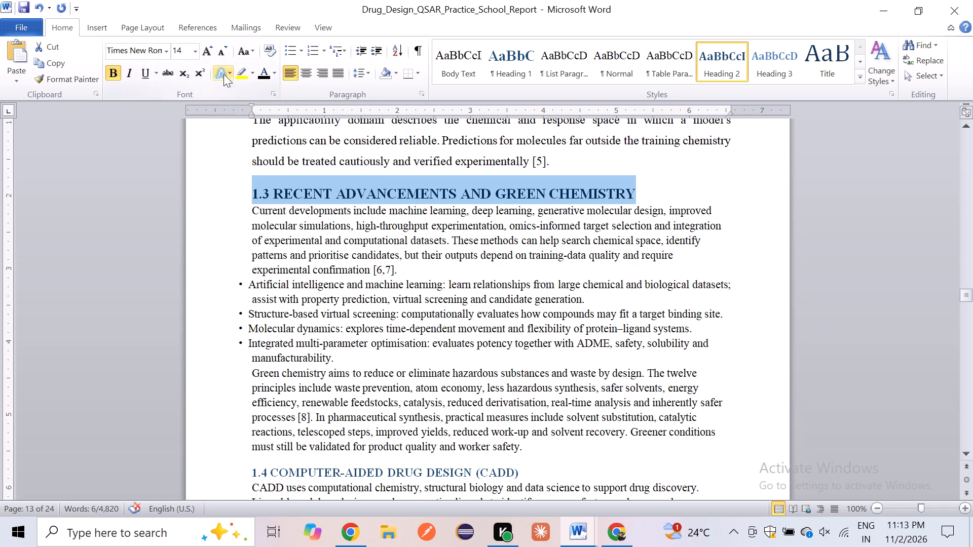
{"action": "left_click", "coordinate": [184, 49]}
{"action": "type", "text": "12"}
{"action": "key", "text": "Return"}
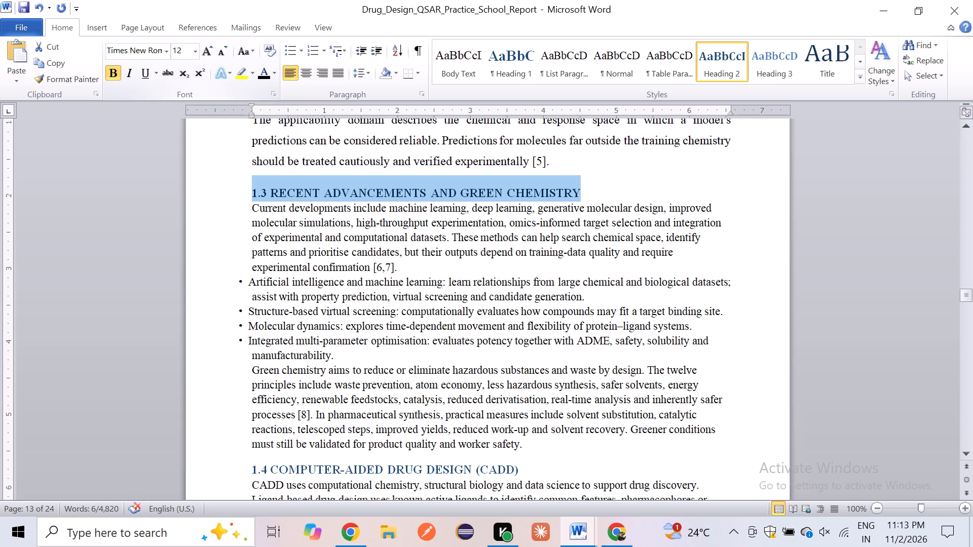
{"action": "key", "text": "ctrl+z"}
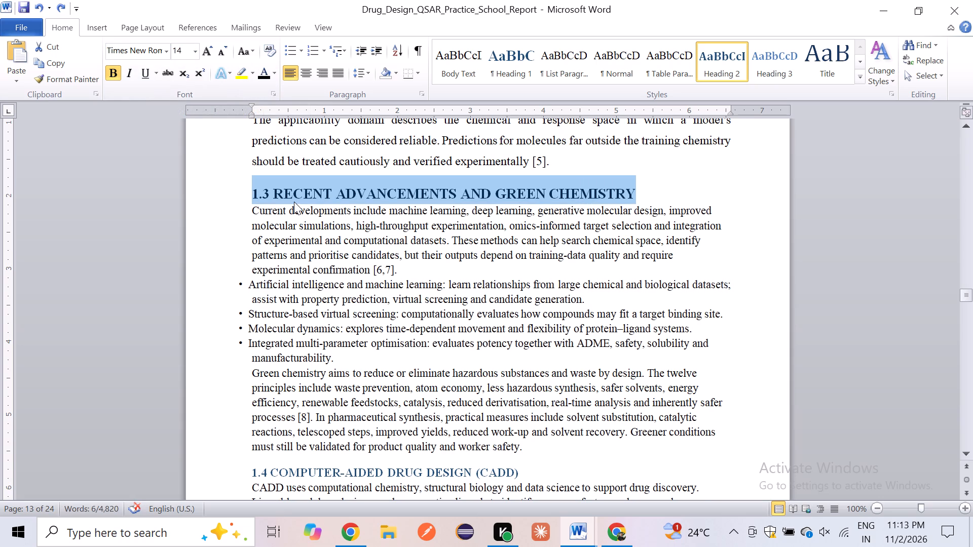
Increase the section 1.3 heading's line spacing to 1.5 and then to 2.0, and justify the heading.
{"action": "left_click", "coordinate": [294, 202]}
{"action": "left_click_drag", "start_coordinate": [247, 197], "coordinate": [670, 221]}
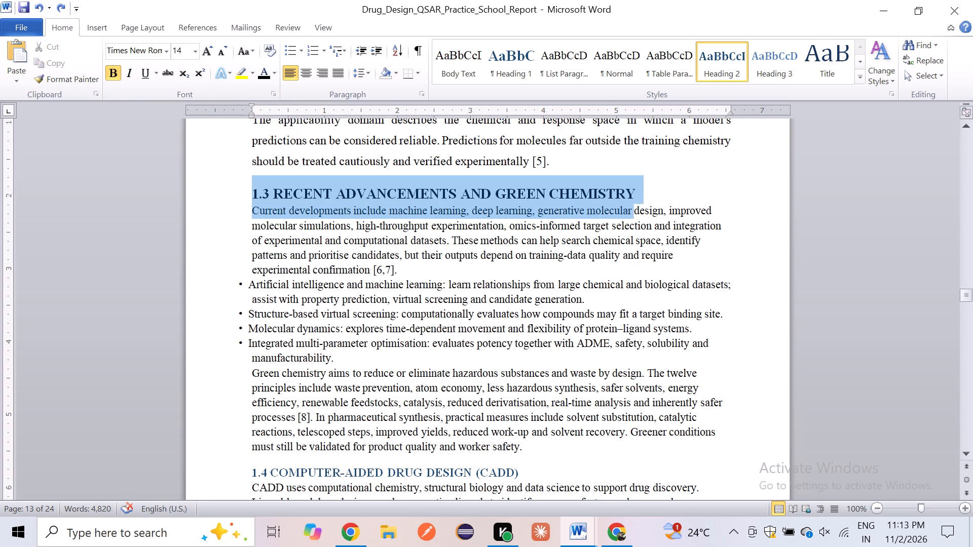
{"action": "left_click_drag", "start_coordinate": [670, 221], "coordinate": [666, 196]}
{"action": "left_click", "coordinate": [372, 77]}
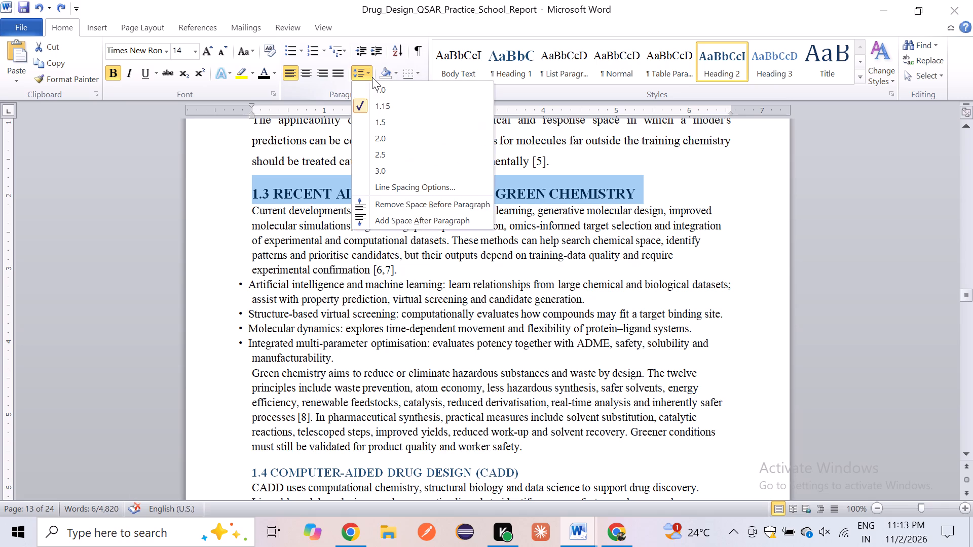
{"action": "left_click", "coordinate": [393, 126]}
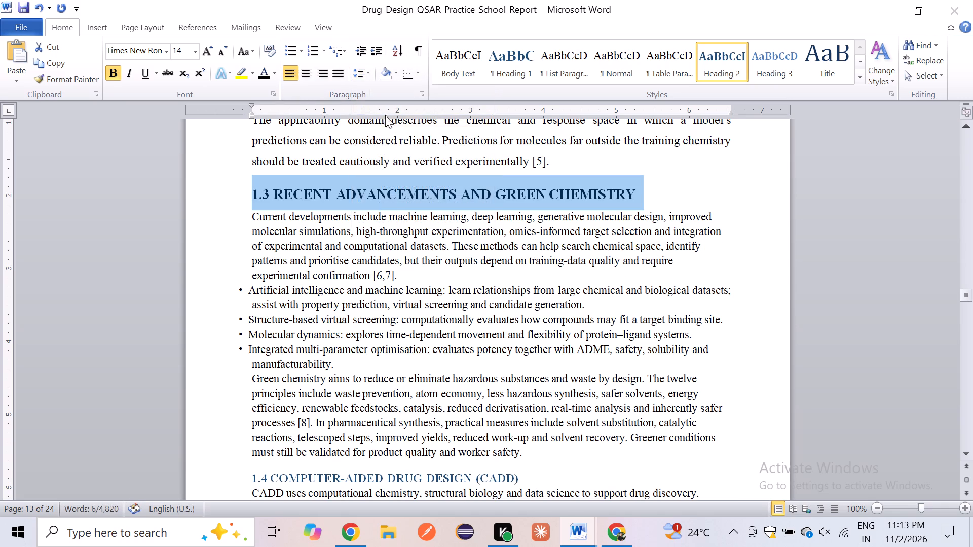
{"action": "left_click", "coordinate": [359, 75]}
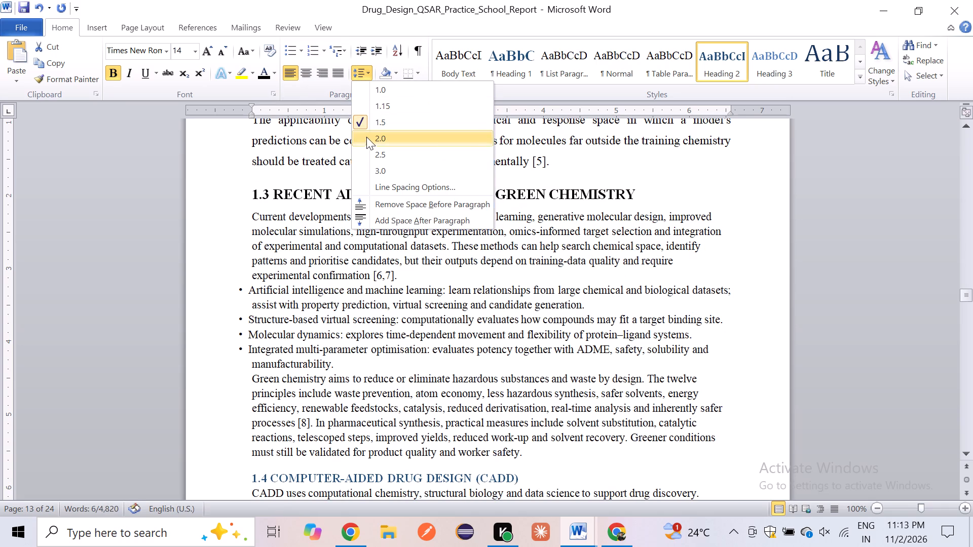
{"action": "left_click", "coordinate": [366, 138]}
{"action": "left_click", "coordinate": [335, 77]}
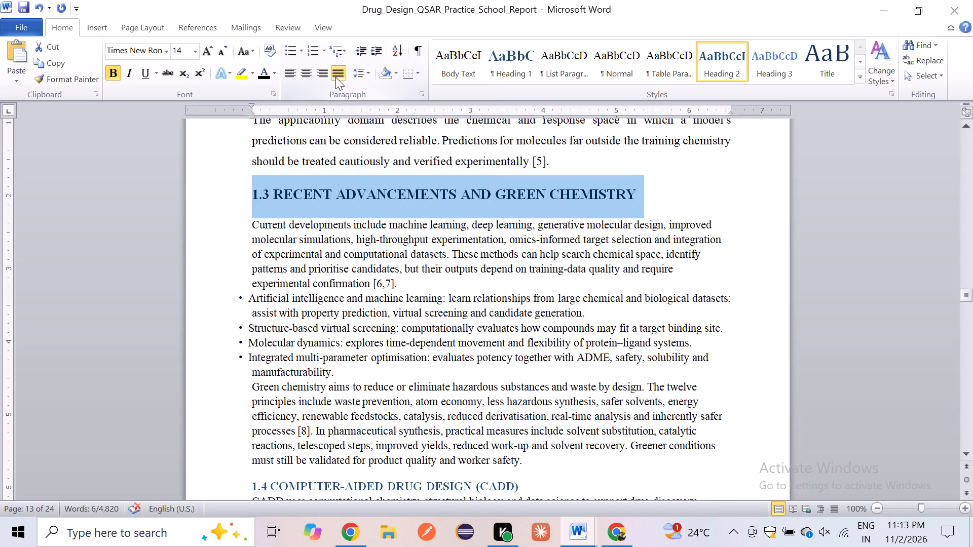
Justify all section 1.3 body text, from "Current developments include" to "worker safety." including the bullets, and set it to 12 pt.
{"action": "left_click_drag", "start_coordinate": [251, 222], "coordinate": [397, 407]}
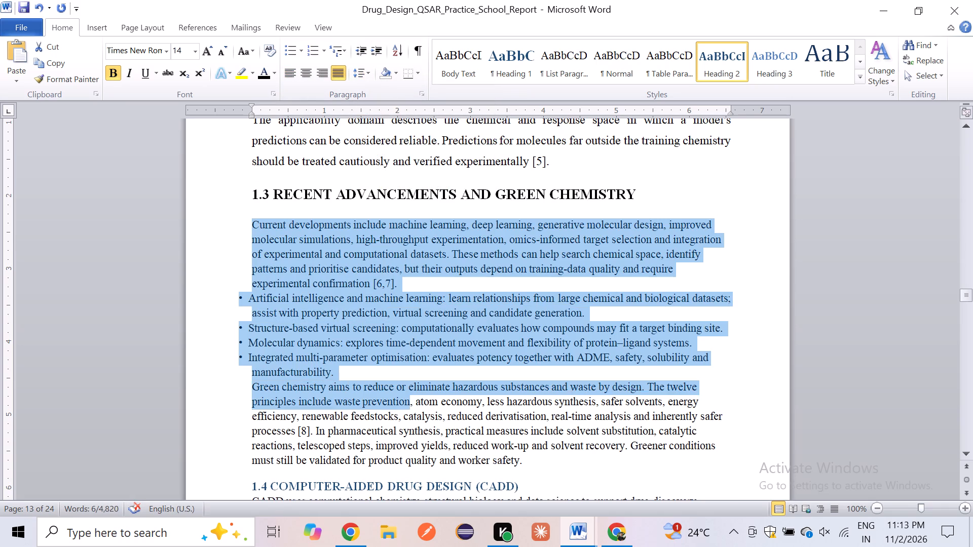
{"action": "left_click_drag", "start_coordinate": [397, 407], "coordinate": [541, 464]}
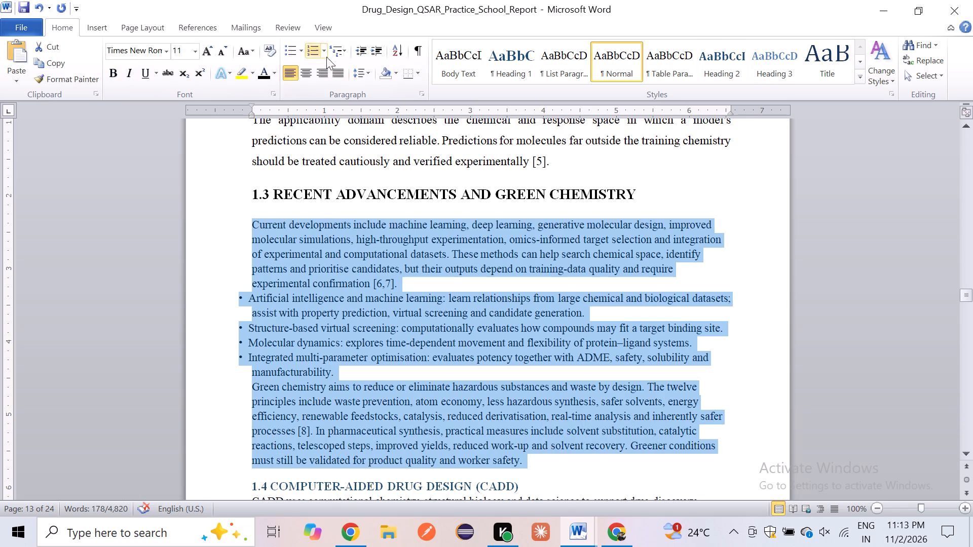
{"action": "left_click", "coordinate": [345, 68]}
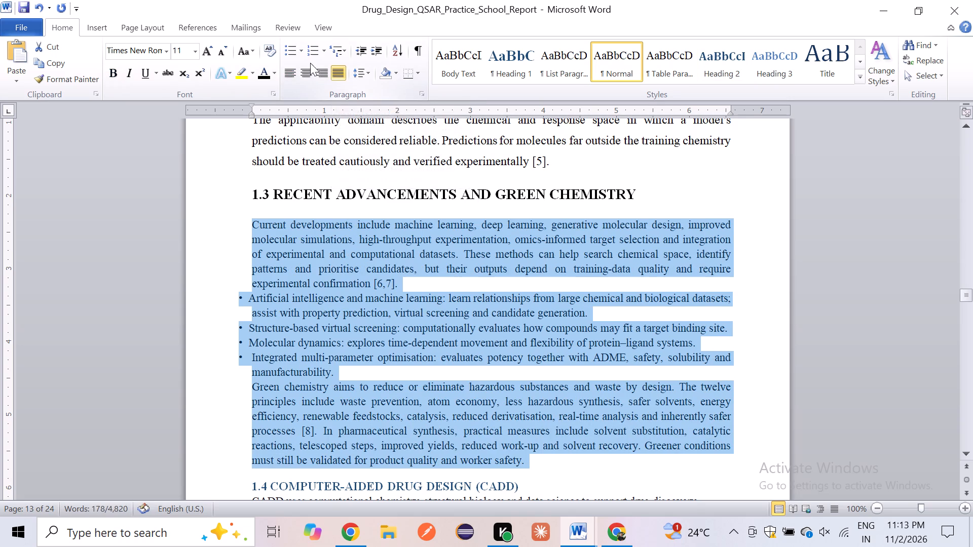
{"action": "left_click", "coordinate": [182, 50]}
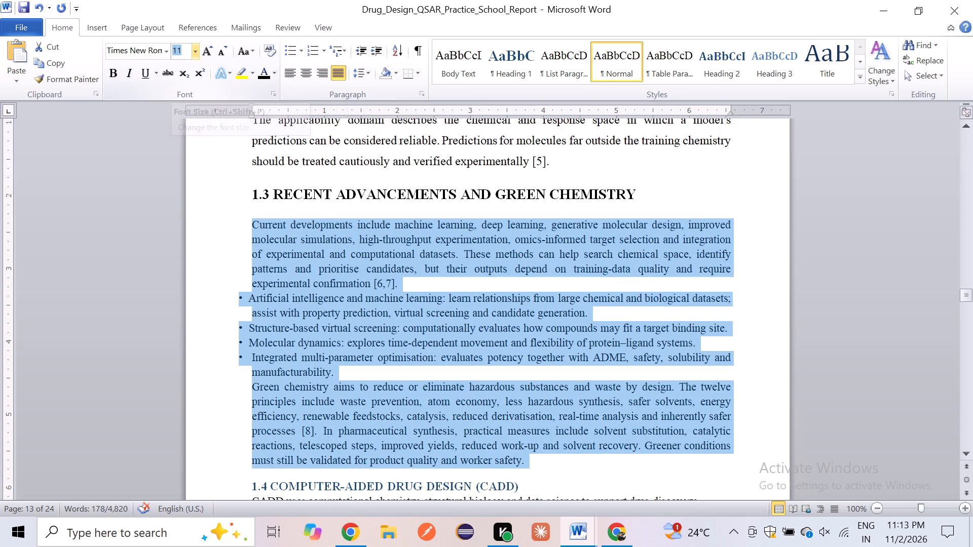
{"action": "type", "text": "12"}
{"action": "key", "text": "Return"}
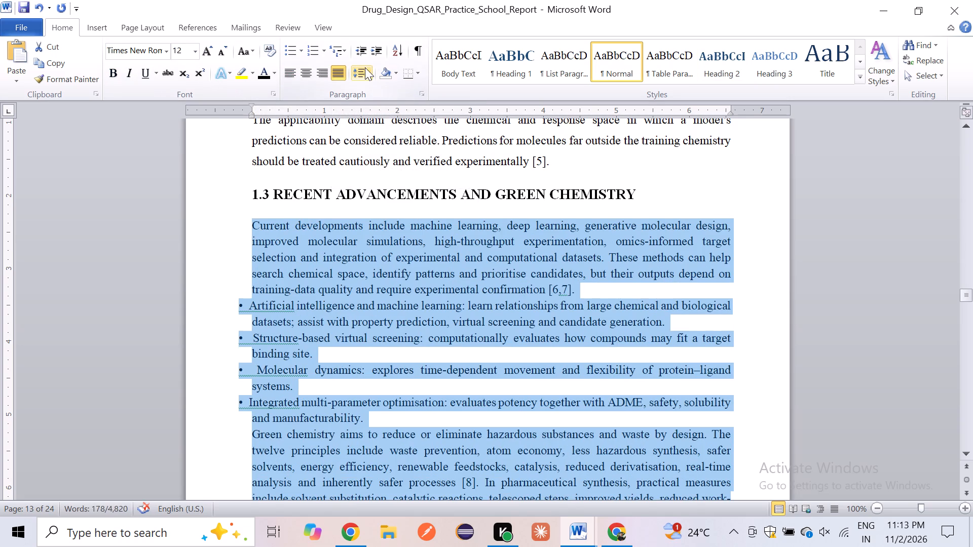
Apply 1.5 line spacing to the section 1.3 body text and bullets.
{"action": "left_click", "coordinate": [369, 73]}
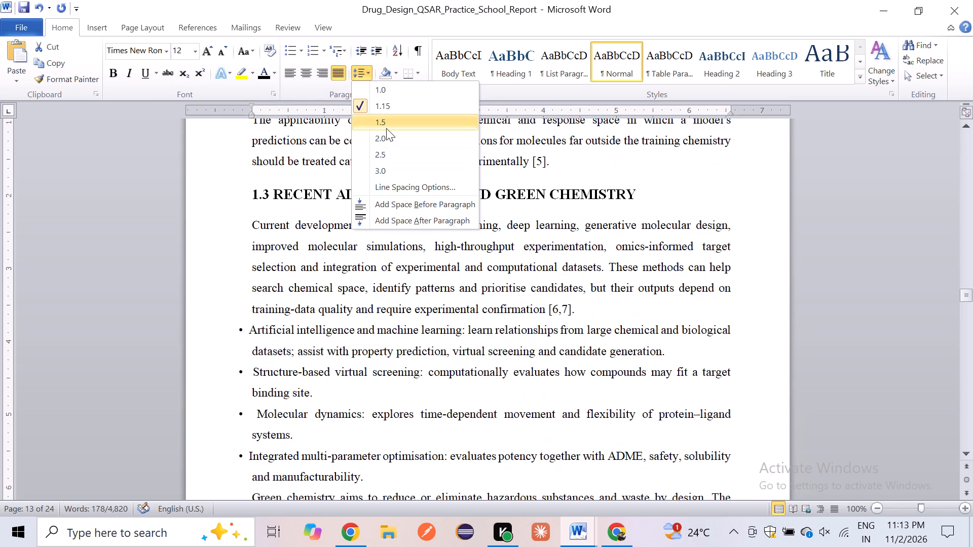
{"action": "left_click", "coordinate": [386, 128]}
{"action": "left_click", "coordinate": [247, 275]}
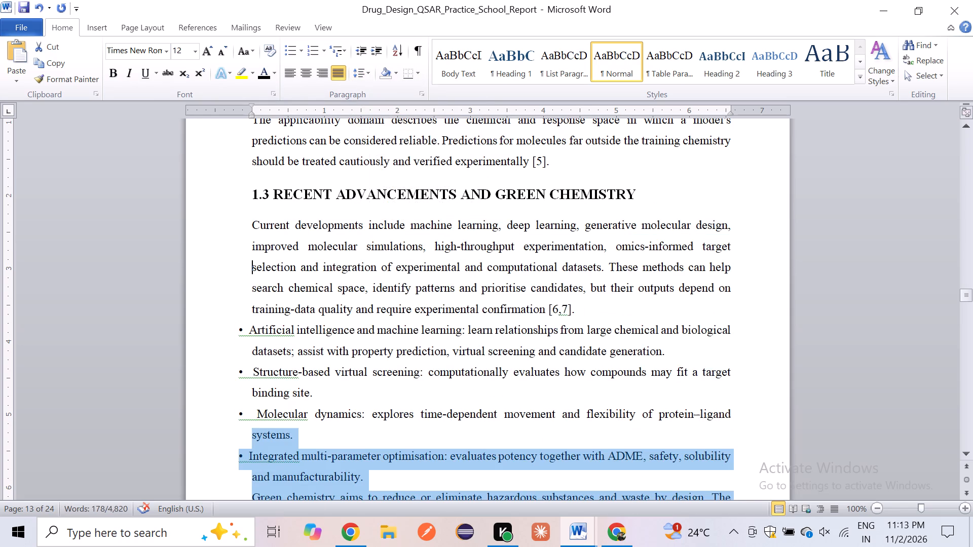
Remove the hanging indent from the four section 1.3 bullets, from "Artificial intelligence" to "manufacturability.", so they align with the text margin.
{"action": "left_click_drag", "start_coordinate": [249, 333], "coordinate": [372, 457]}
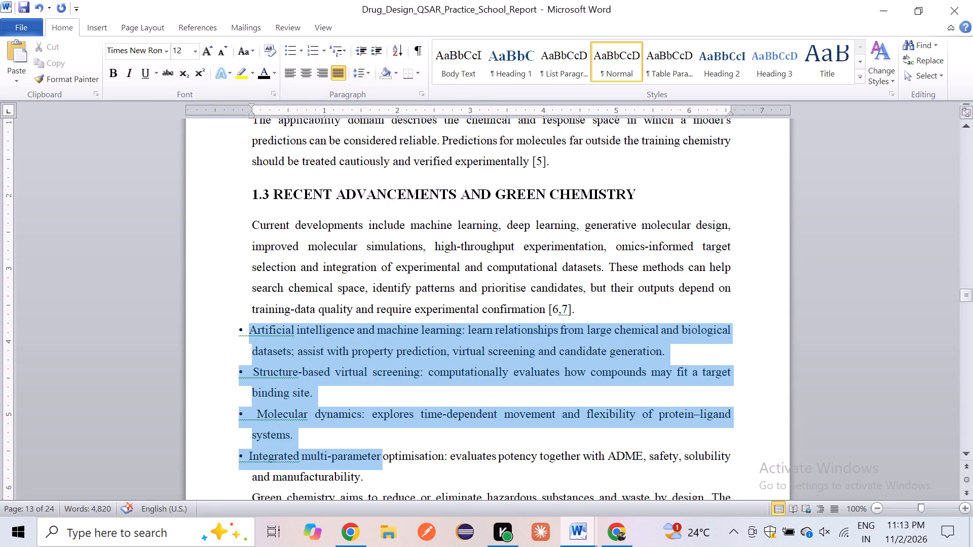
{"action": "left_click_drag", "start_coordinate": [372, 457], "coordinate": [386, 477]}
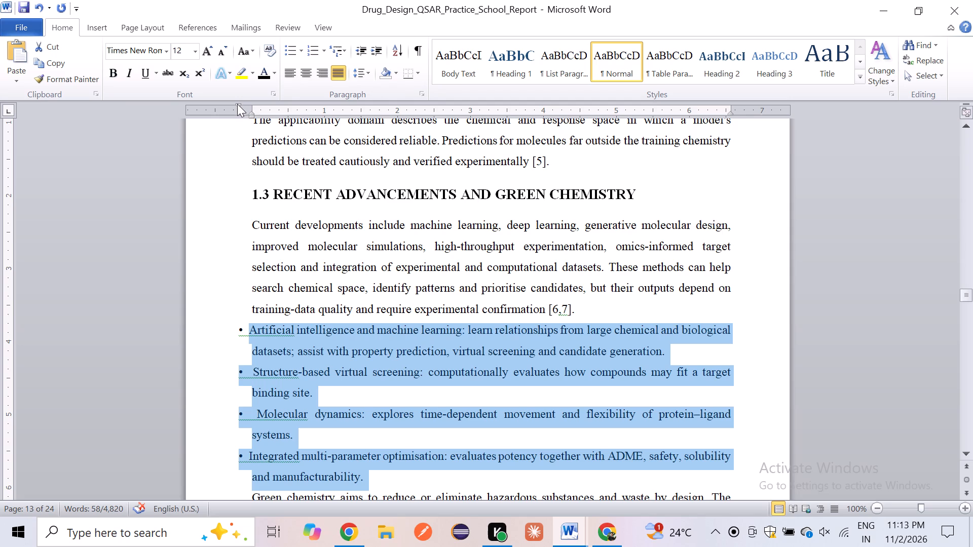
{"action": "left_click_drag", "start_coordinate": [237, 104], "coordinate": [250, 108]}
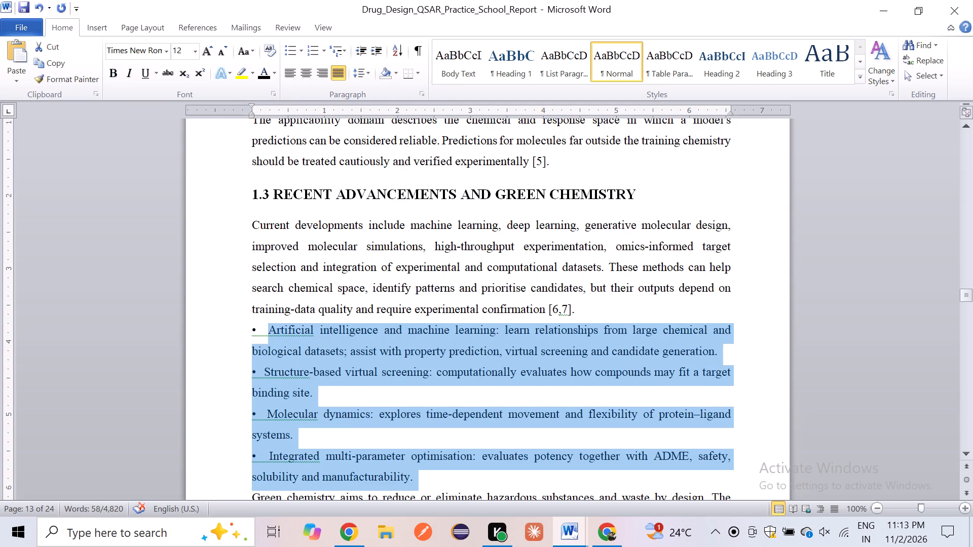
{"action": "left_click", "coordinate": [255, 303]}
Bold the lead-in terms "Artificial intelligence and machine learning:" and "Structure-based virtual screening:" in the section 1.3 bullets.
{"action": "scroll", "coordinate": [255, 303], "scroll_direction": "down", "scroll_amount": 1}
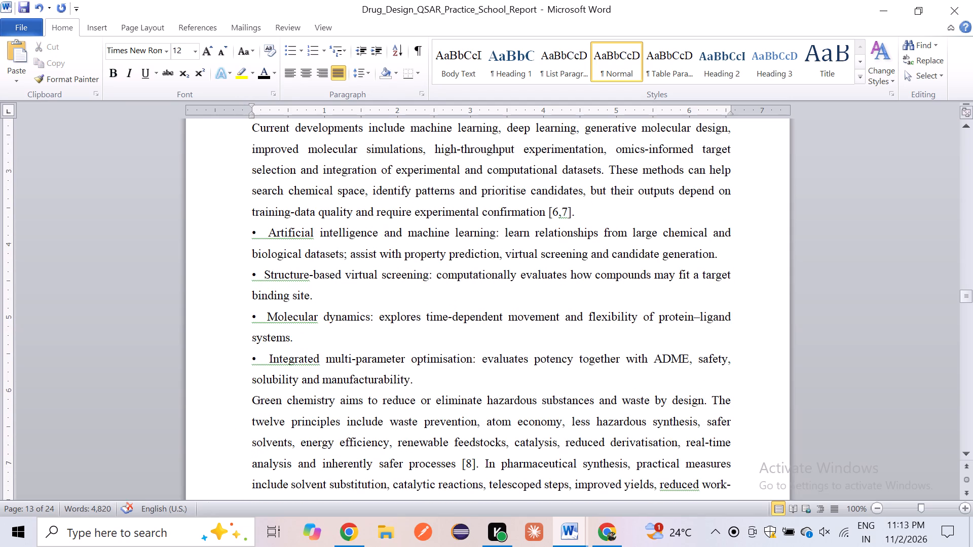
{"action": "left_click_drag", "start_coordinate": [261, 232], "coordinate": [497, 239]}
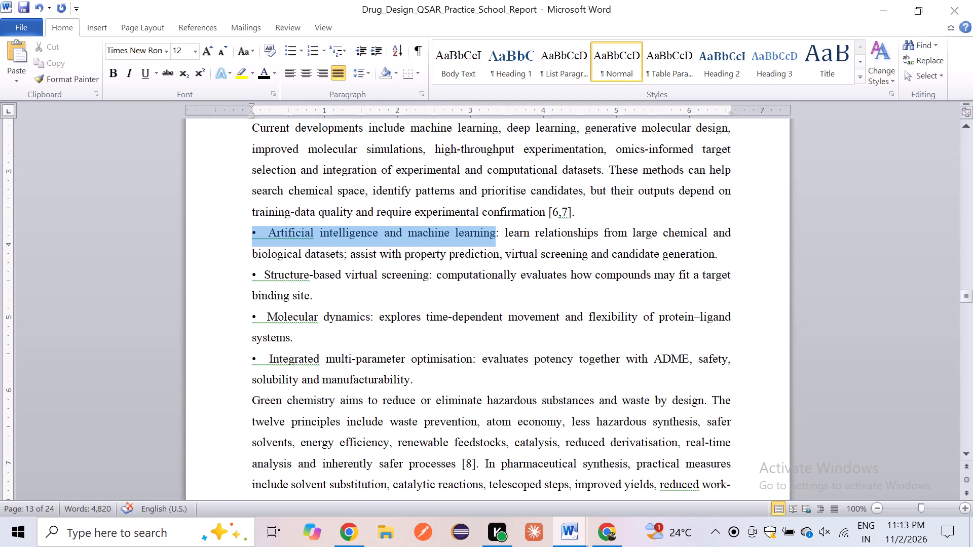
{"action": "left_click_drag", "start_coordinate": [497, 239], "coordinate": [499, 239]}
{"action": "key", "text": "ctrl+b"}
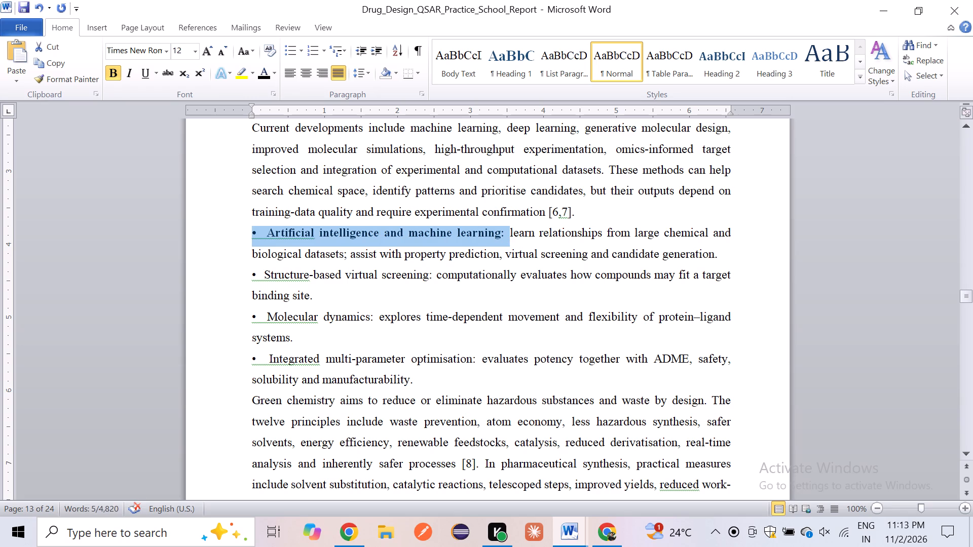
{"action": "left_click_drag", "start_coordinate": [258, 276], "coordinate": [504, 281]}
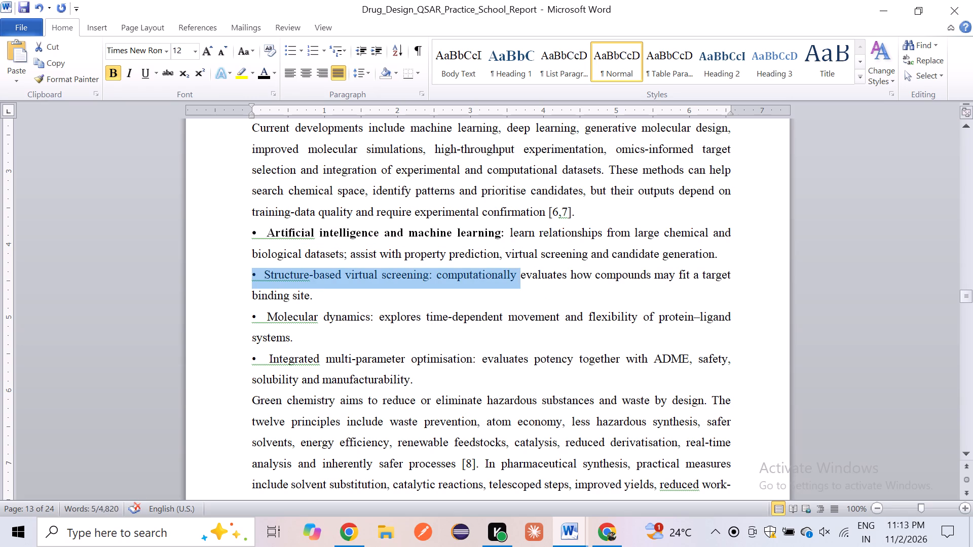
{"action": "left_click_drag", "start_coordinate": [504, 281], "coordinate": [433, 275]}
{"action": "key", "text": "ctrl+v"}
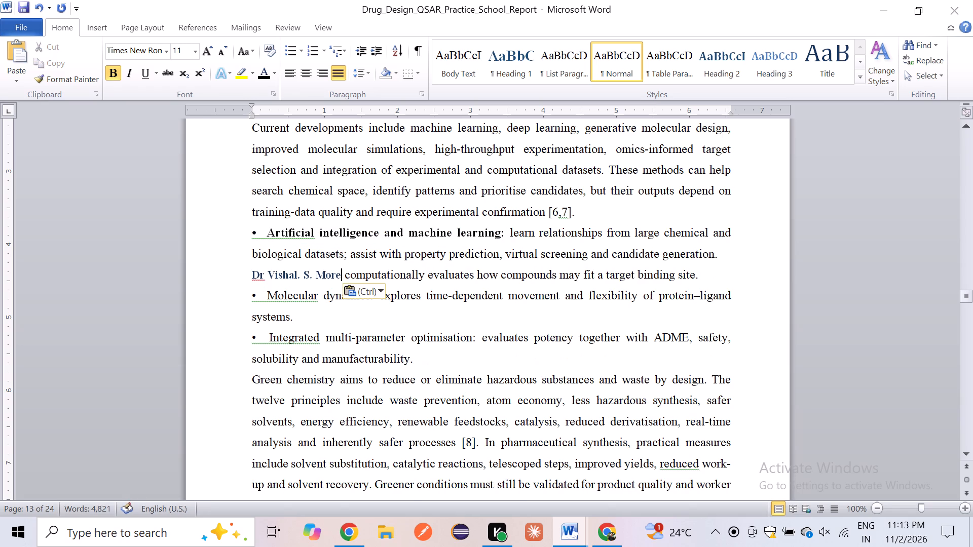
{"action": "key", "text": "ctrl+z"}
{"action": "key", "text": "ctrl+b"}
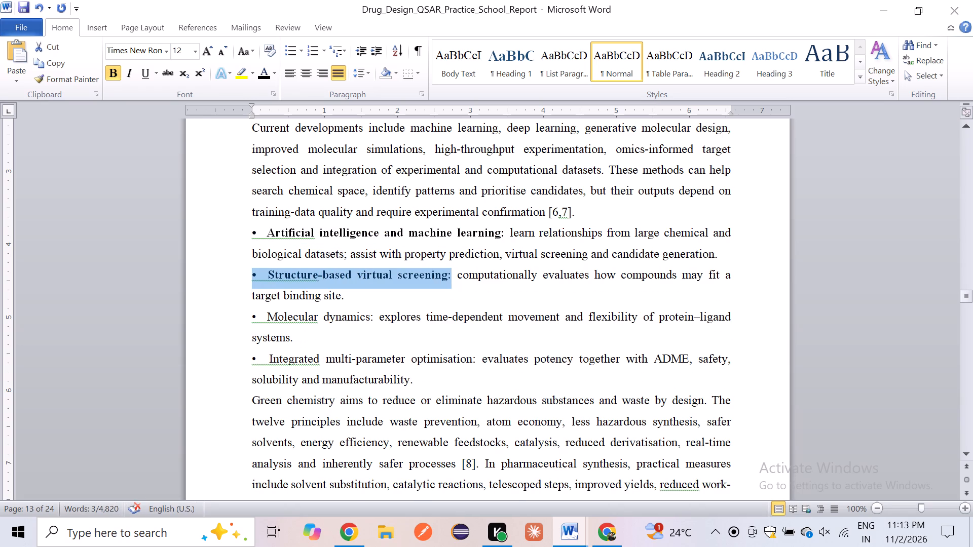
Bold the lead-in terms "Molecular dynamics:" and "Integrated multi-parameter optimisation:" in the section 1.3 bullets.
{"action": "left_click_drag", "start_coordinate": [257, 318], "coordinate": [448, 323]}
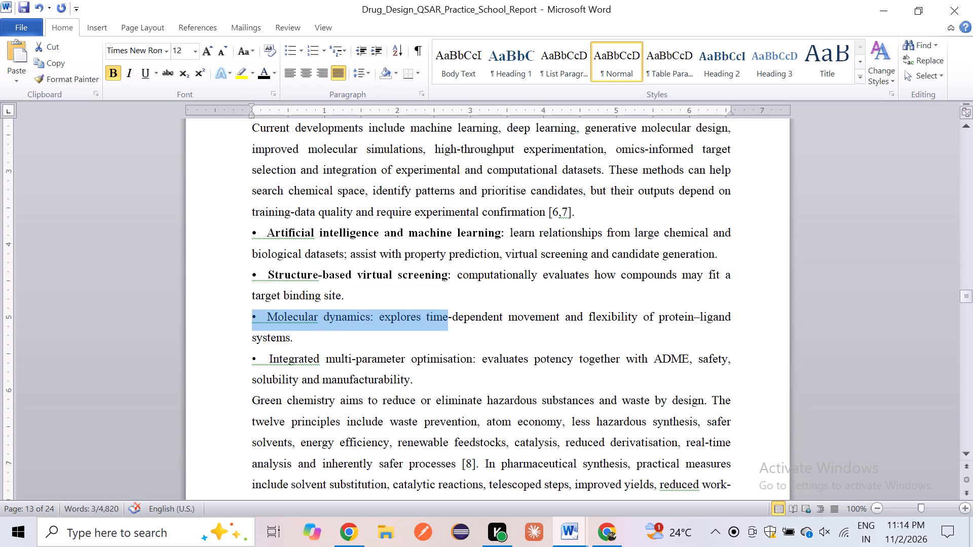
{"action": "left_click_drag", "start_coordinate": [448, 323], "coordinate": [374, 309]}
{"action": "key", "text": "ctrl+b"}
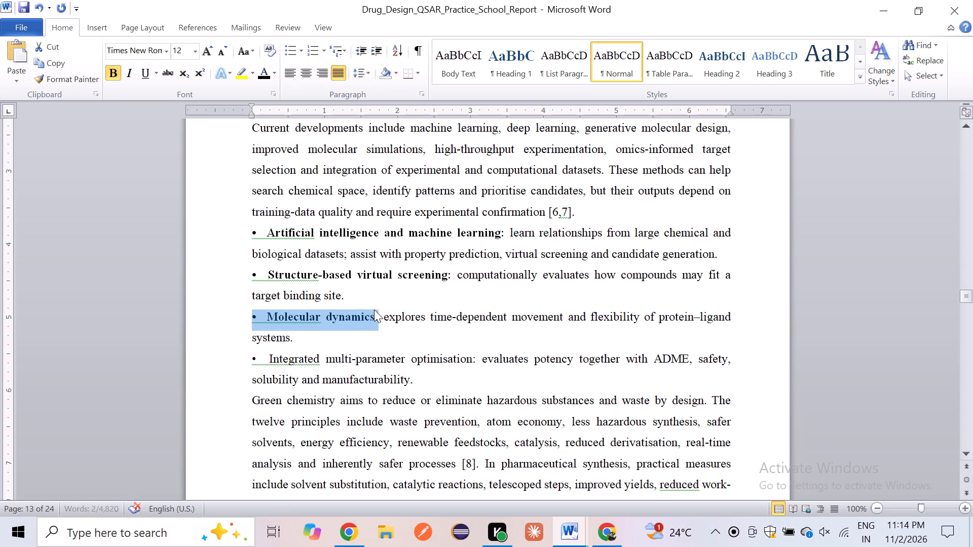
{"action": "scroll", "coordinate": [374, 309], "scroll_direction": "down", "scroll_amount": 1}
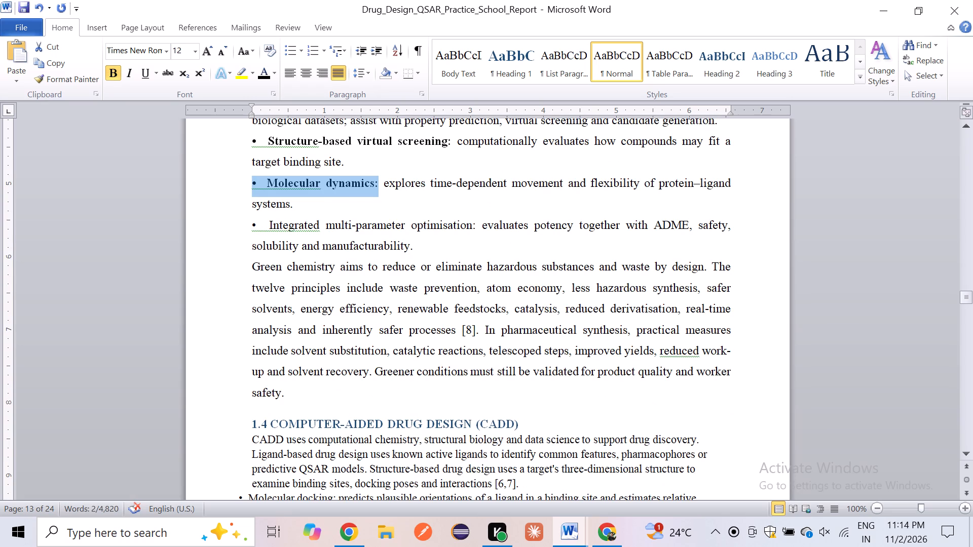
{"action": "left_click_drag", "start_coordinate": [256, 223], "coordinate": [466, 227]}
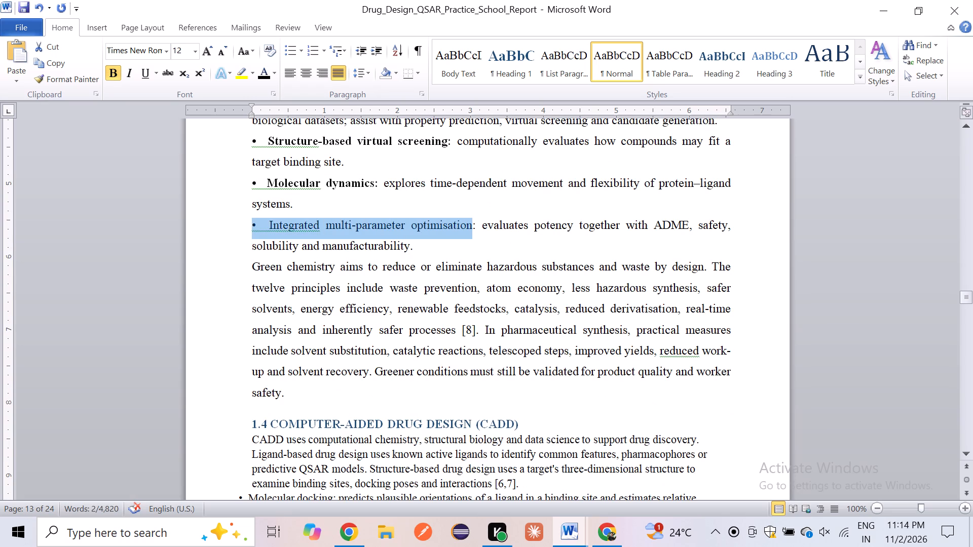
{"action": "left_click_drag", "start_coordinate": [466, 227], "coordinate": [474, 227]}
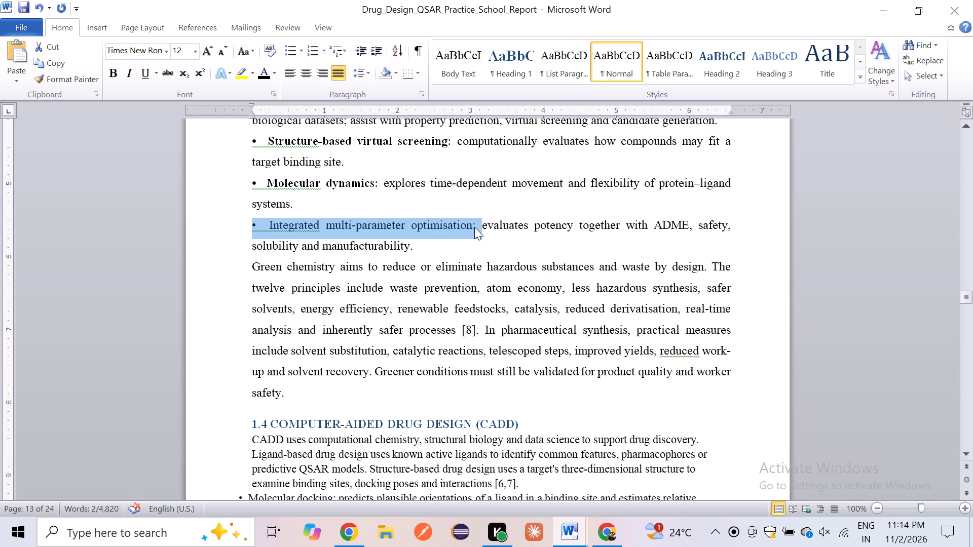
{"action": "key", "text": "ctrl+b"}
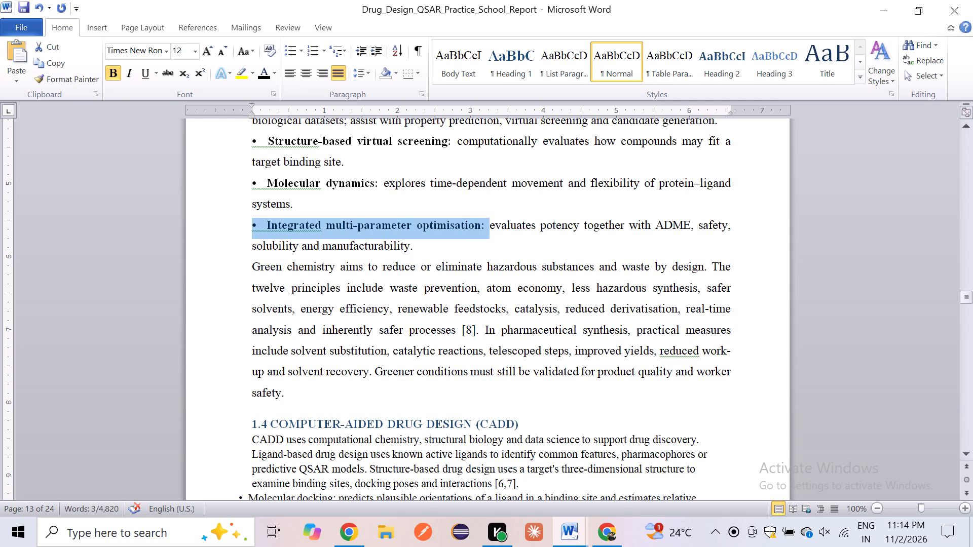
Insert the picture "Green Chemistry in Drug Design Infographic" from Downloads on a new line after "worker safety.".
{"action": "left_click", "coordinate": [312, 392]}
{"action": "key", "text": "Return"}
{"action": "scroll", "coordinate": [312, 392], "scroll_direction": "down", "scroll_amount": 1}
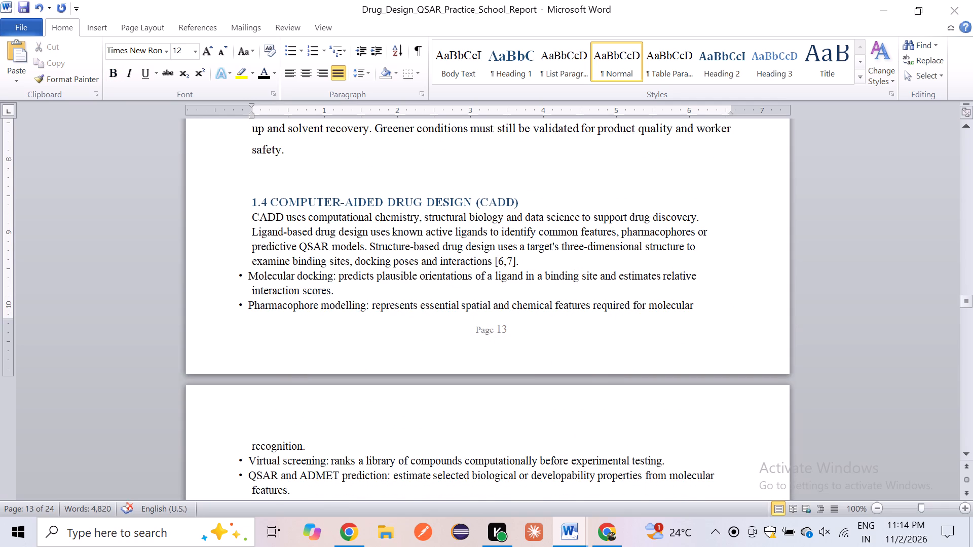
{"action": "right_click", "coordinate": [306, 178]}
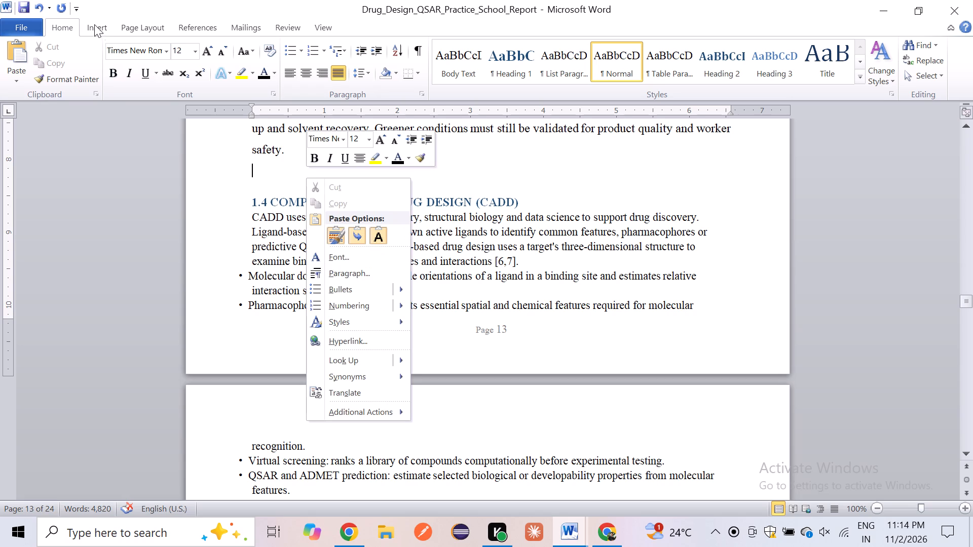
{"action": "left_click", "coordinate": [94, 23]}
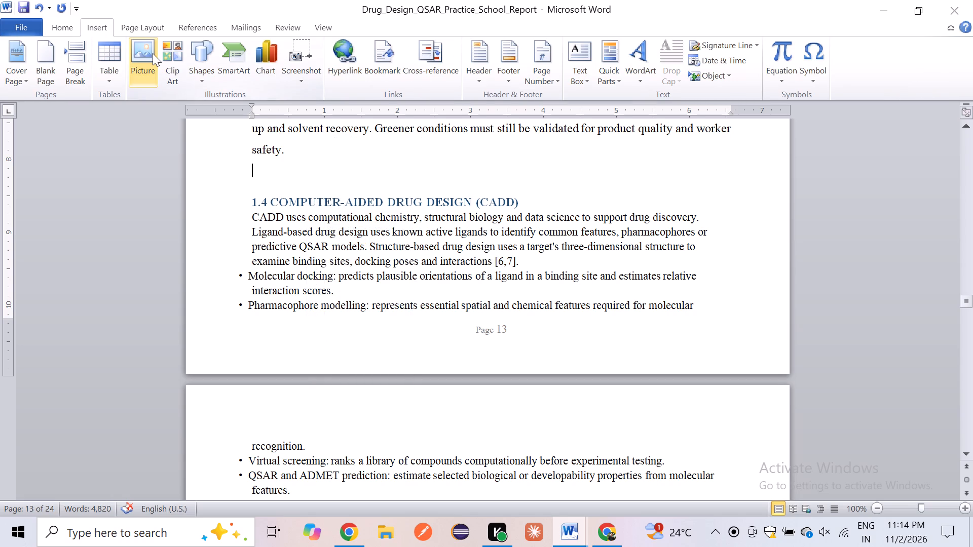
{"action": "left_click", "coordinate": [153, 53]}
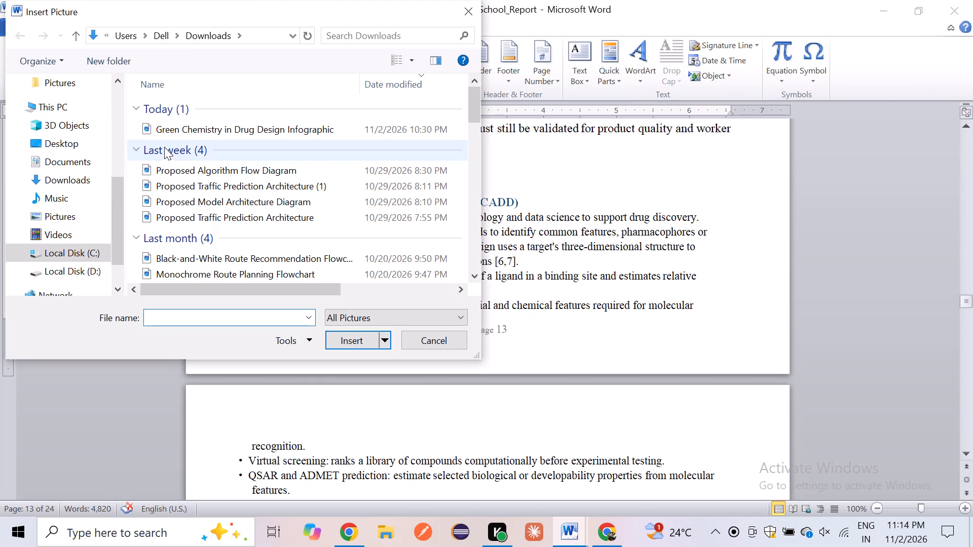
{"action": "double_click", "coordinate": [178, 126]}
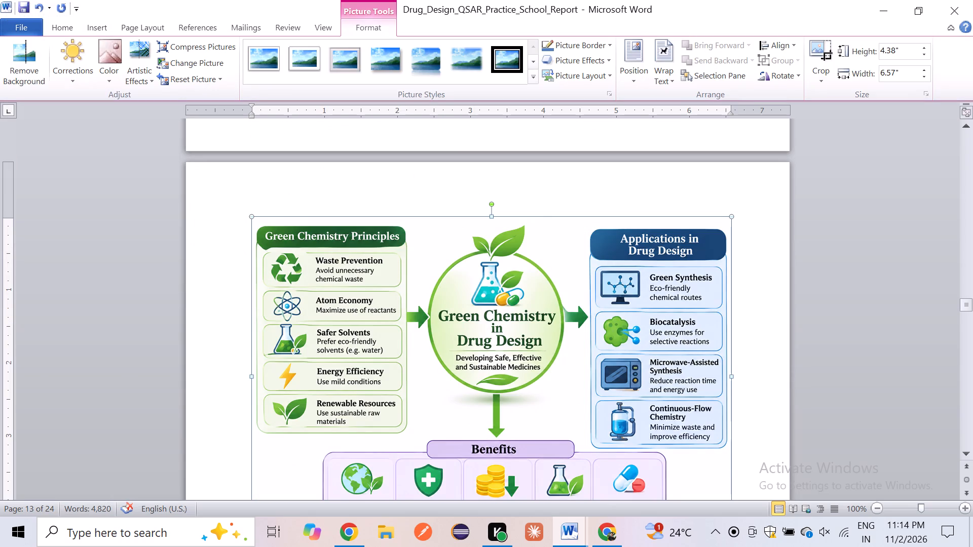
Resize the green chemistry infographic to about 4.19" high and 6.33" wide.
{"action": "scroll", "coordinate": [405, 317], "scroll_direction": "down", "scroll_amount": 1}
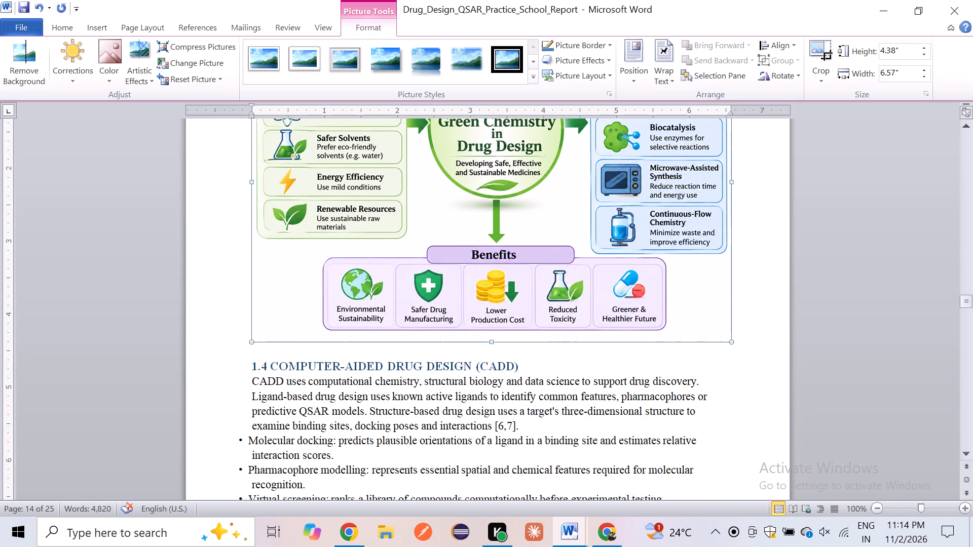
{"action": "left_click_drag", "start_coordinate": [492, 340], "coordinate": [481, 324]}
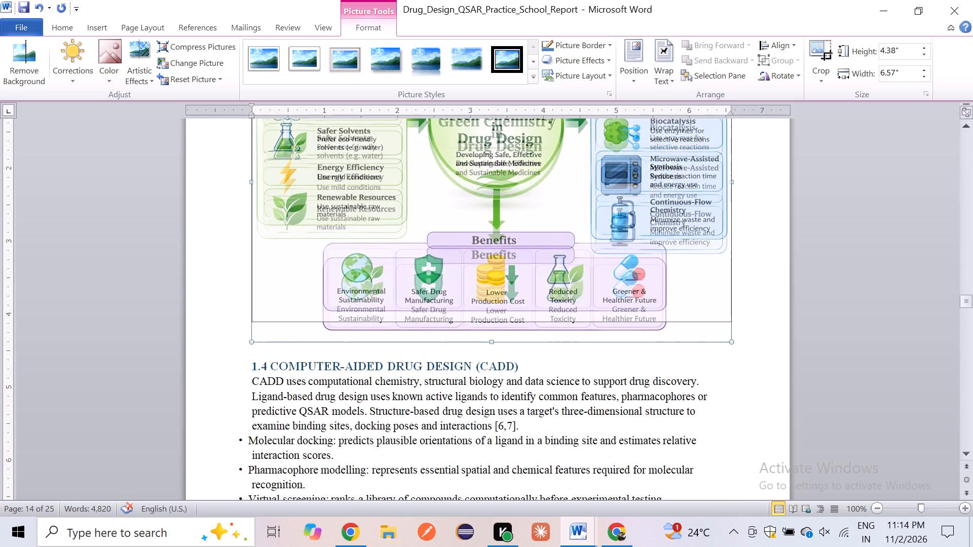
{"action": "left_click_drag", "start_coordinate": [481, 324], "coordinate": [481, 328]}
{"action": "scroll", "coordinate": [467, 300], "scroll_direction": "up", "scroll_amount": 1}
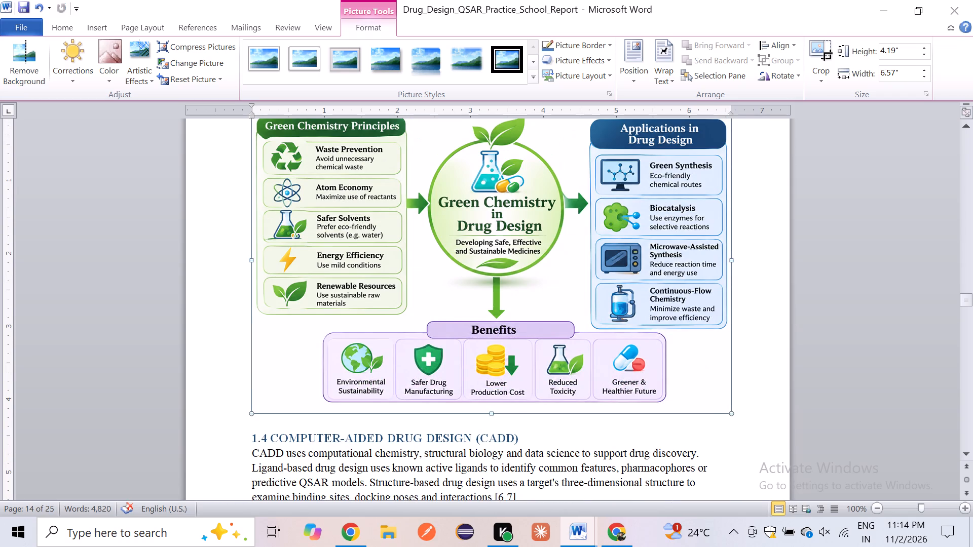
{"action": "left_click_drag", "start_coordinate": [732, 262], "coordinate": [714, 261]}
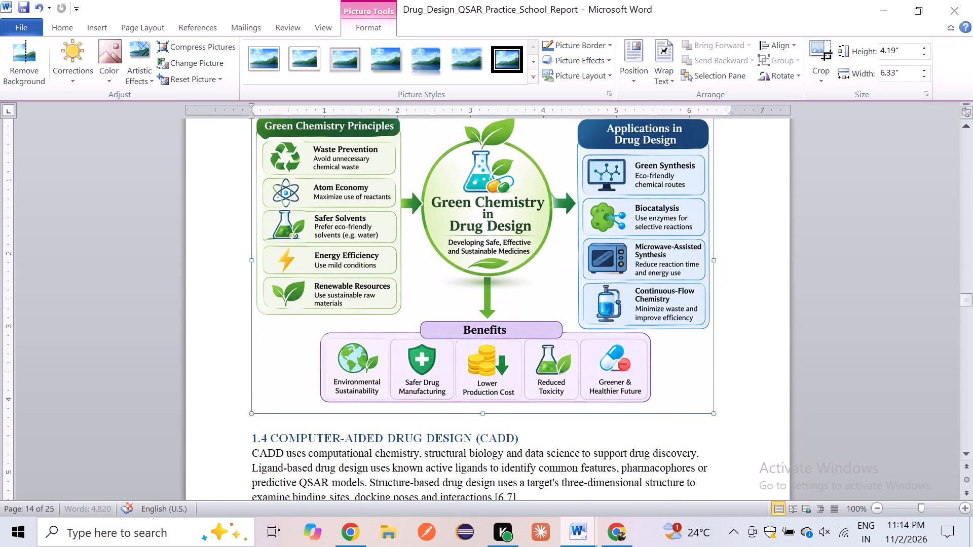
Add the caption "Green Chemistry in Drug Design 1" below the infographic.
{"action": "scroll", "coordinate": [529, 273], "scroll_direction": "up", "scroll_amount": 1}
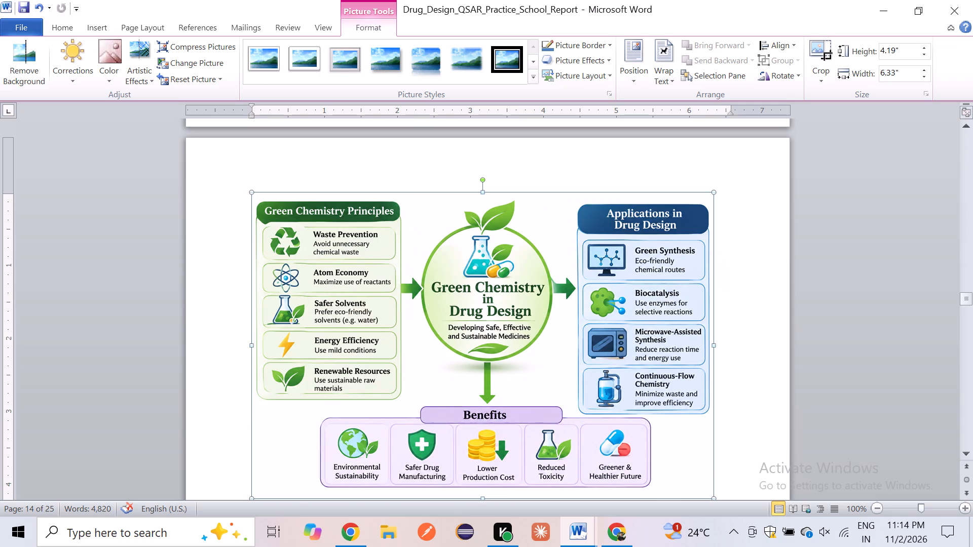
{"action": "right_click", "coordinate": [529, 273]}
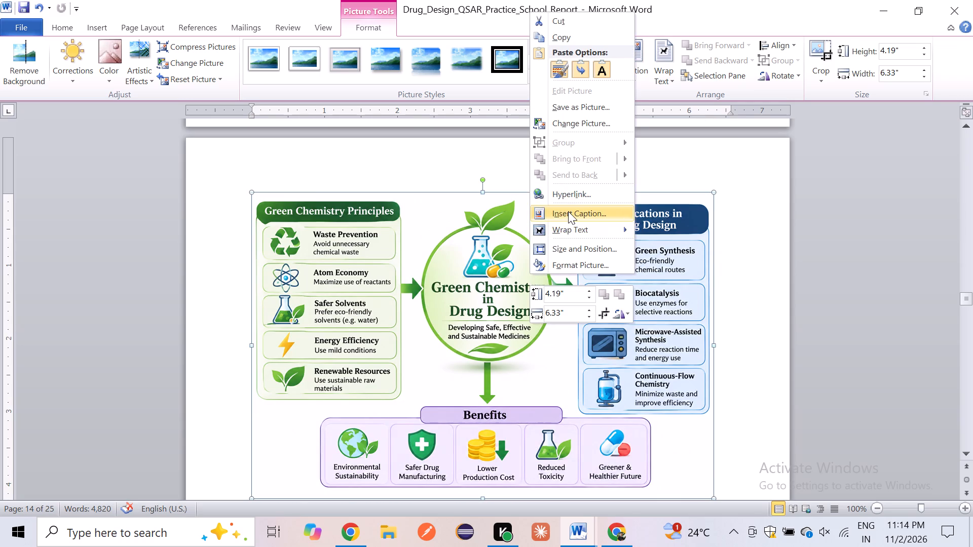
{"action": "left_click", "coordinate": [568, 211]}
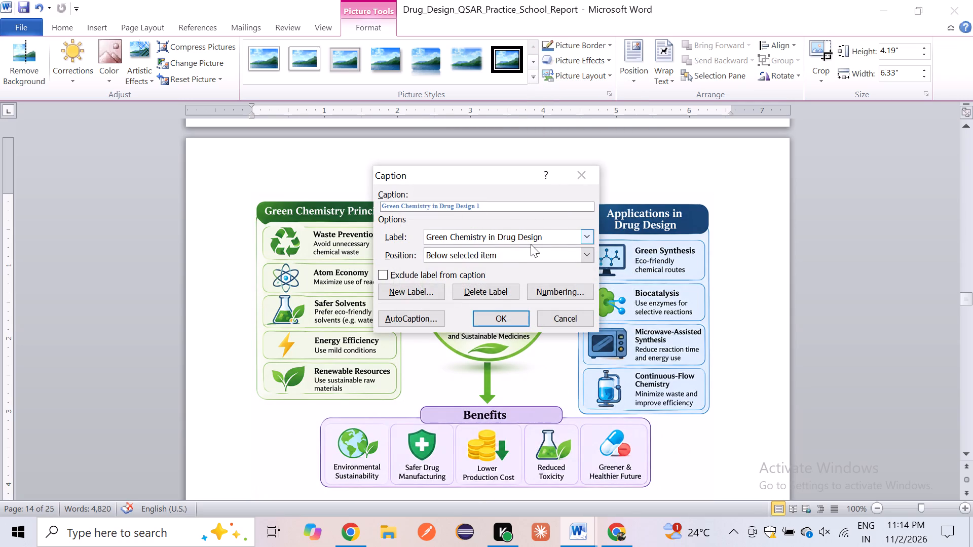
{"action": "left_click", "coordinate": [490, 314]}
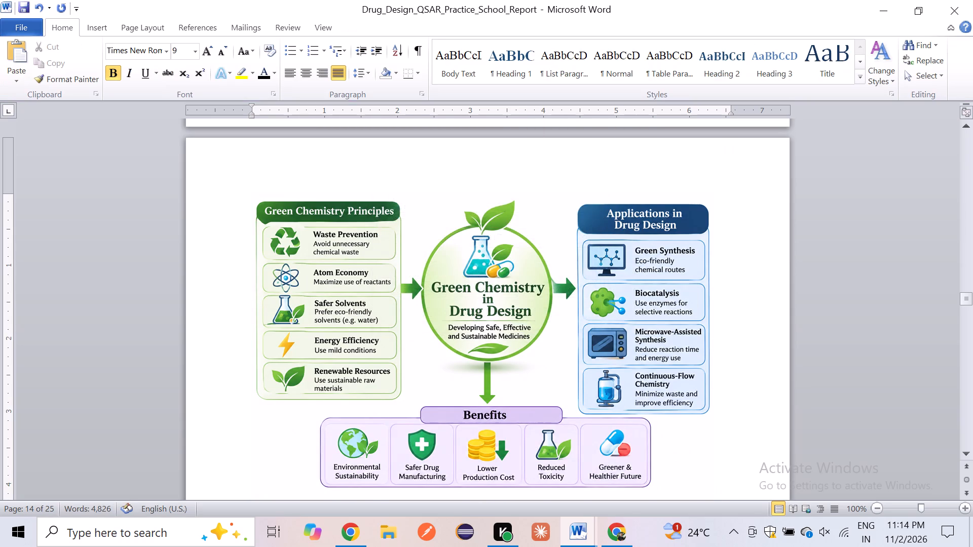
Centre the infographic's caption, set it to 12 pt and colour it black.
{"action": "scroll", "coordinate": [490, 314], "scroll_direction": "down", "scroll_amount": 1}
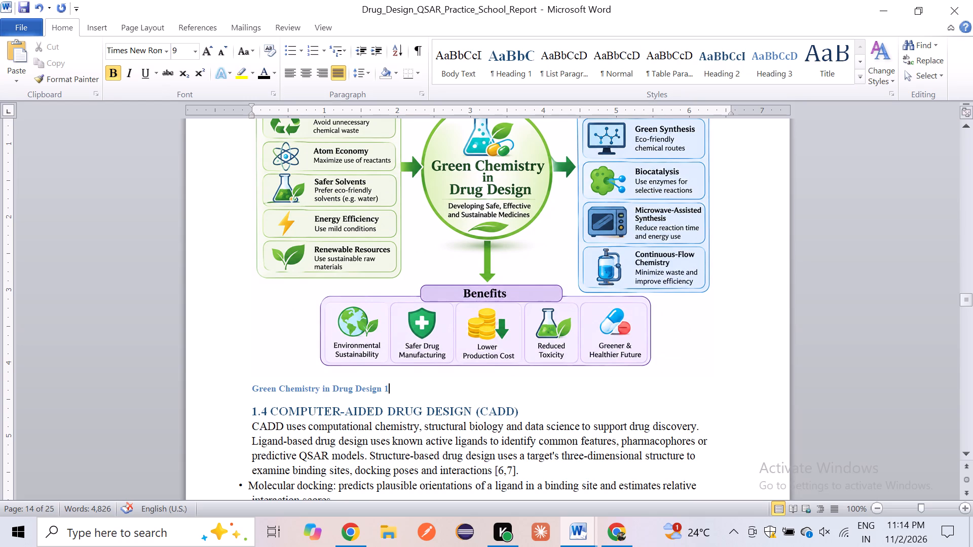
{"action": "left_click_drag", "start_coordinate": [250, 390], "coordinate": [398, 398]}
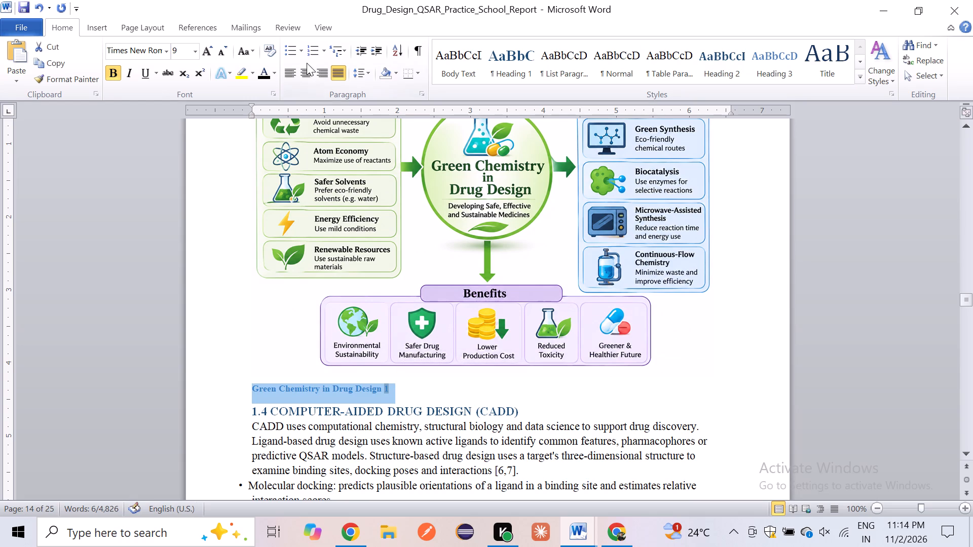
{"action": "left_click", "coordinate": [308, 69]}
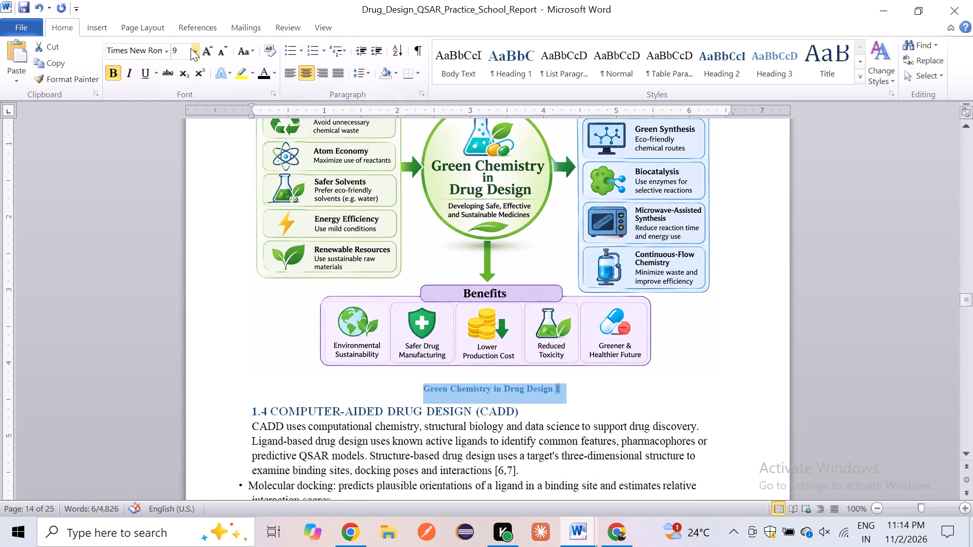
{"action": "left_click", "coordinate": [184, 49]}
{"action": "type", "text": "12"}
{"action": "key", "text": "Return"}
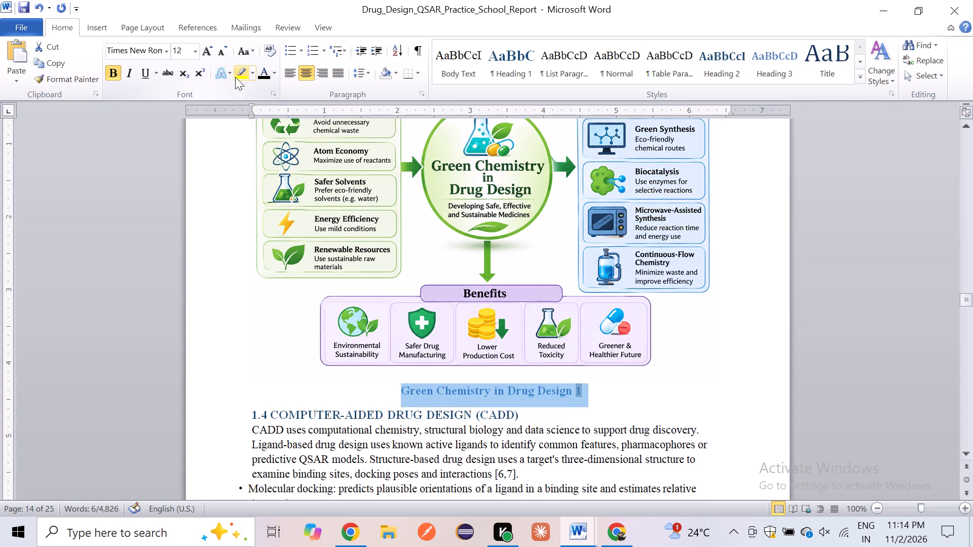
{"action": "left_click", "coordinate": [261, 75]}
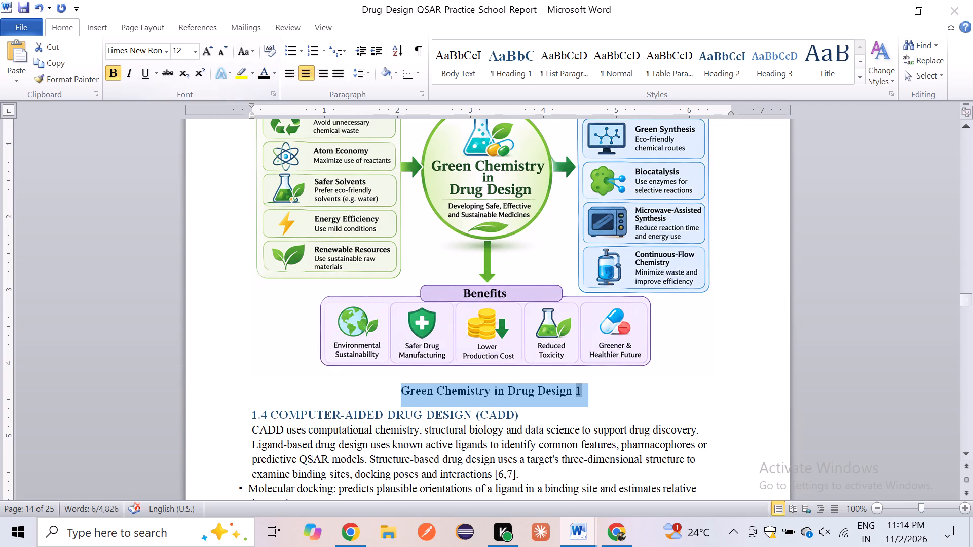
Delete the number 1 from the end of the "Green Chemistry in Drug Design" caption.
{"action": "left_click", "coordinate": [597, 385]}
{"action": "key", "text": "BackSpace"}
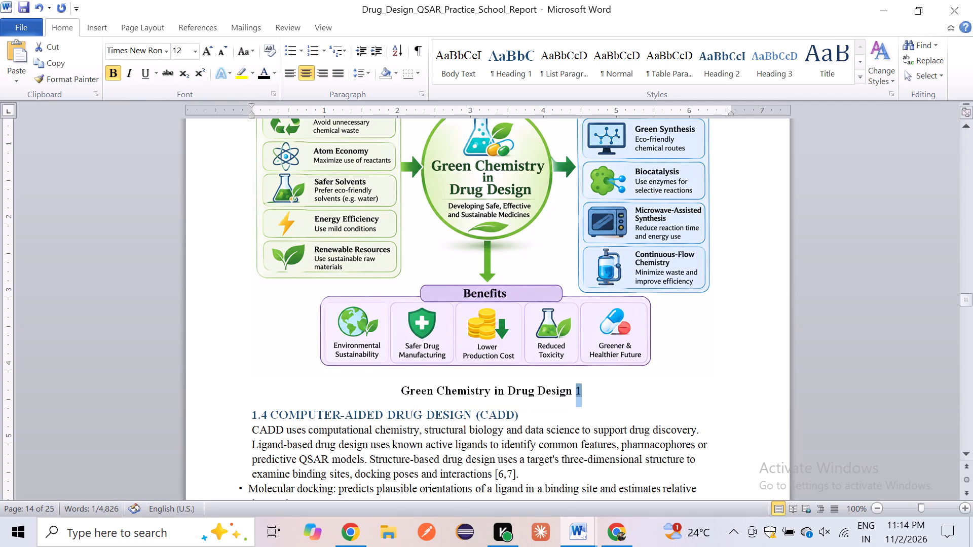
{"action": "scroll", "coordinate": [597, 385], "scroll_direction": "up", "scroll_amount": 1}
{"action": "key", "text": "BackSpace"}
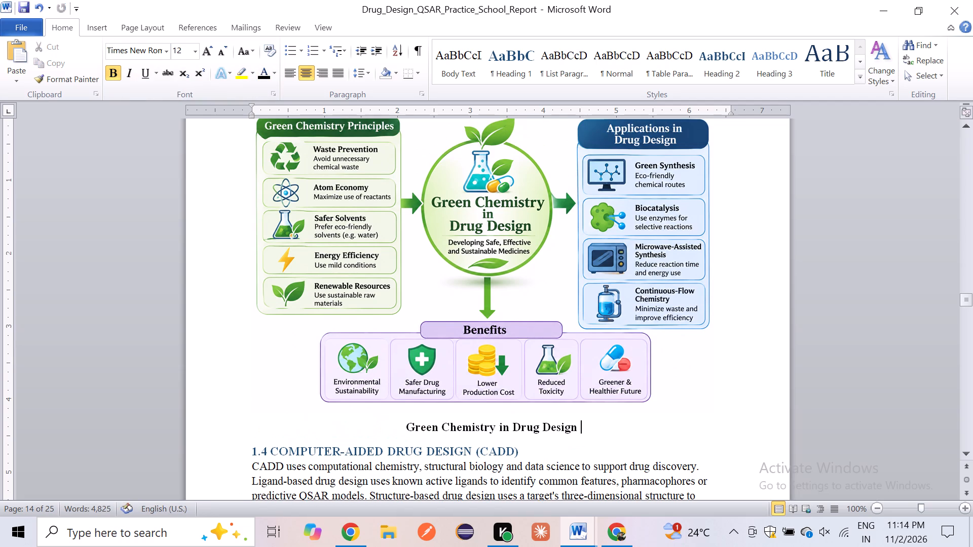
Insert a blank line between the "Green Chemistry in Drug Design" caption and the section 1.4 heading.
{"action": "scroll", "coordinate": [597, 385], "scroll_direction": "up", "scroll_amount": 3}
{"action": "scroll", "coordinate": [597, 385], "scroll_direction": "down", "scroll_amount": 2}
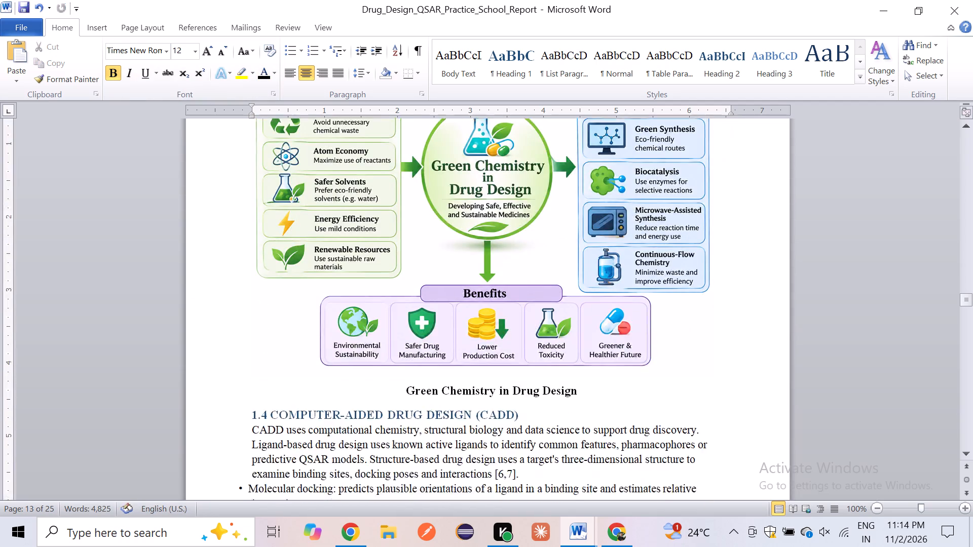
{"action": "scroll", "coordinate": [597, 385], "scroll_direction": "down", "scroll_amount": 1}
{"action": "key", "text": "Return"}
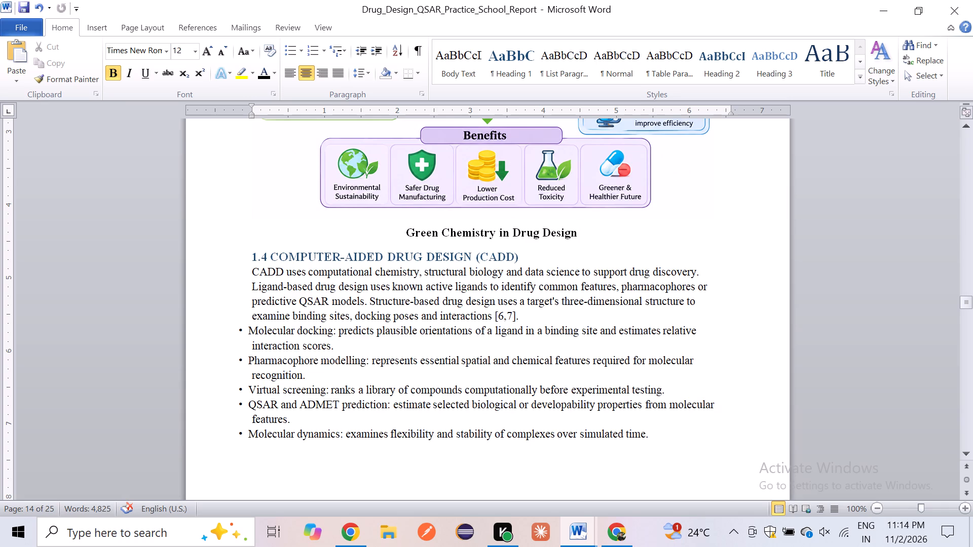
Colour the heading "1.4 COMPUTER-AIDED DRUG DESIGN (CADD)" black and set it to 14 pt.
{"action": "left_click_drag", "start_coordinate": [250, 282], "coordinate": [393, 277]}
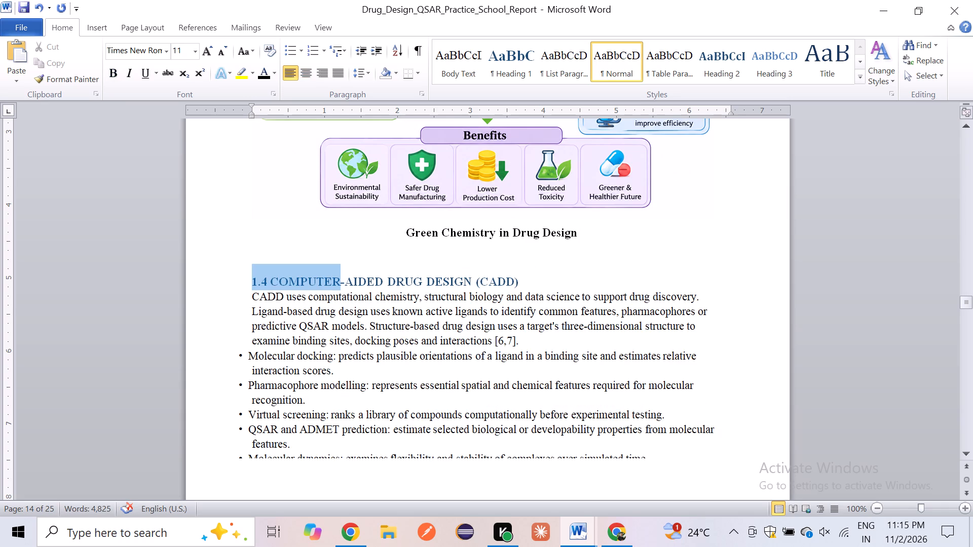
{"action": "left_click_drag", "start_coordinate": [393, 277], "coordinate": [605, 284]}
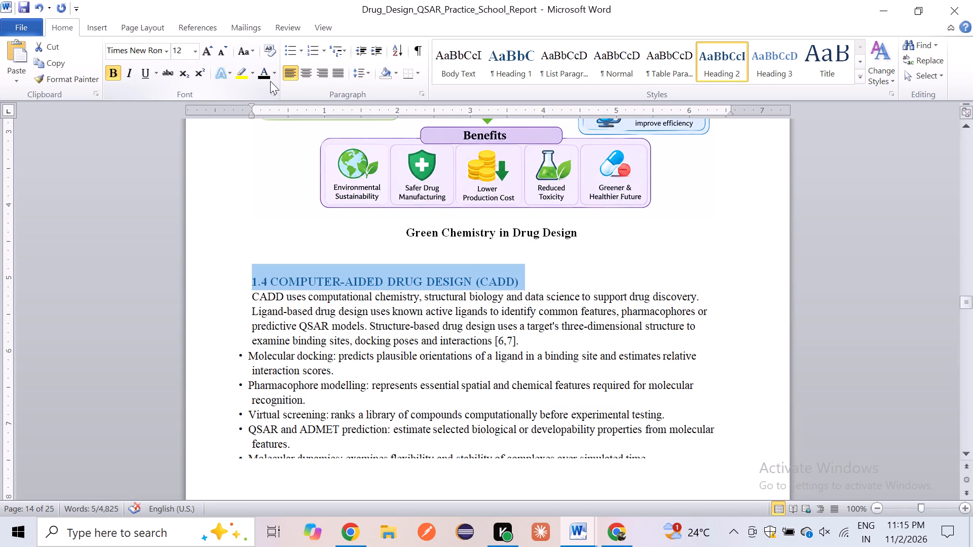
{"action": "left_click", "coordinate": [261, 74]}
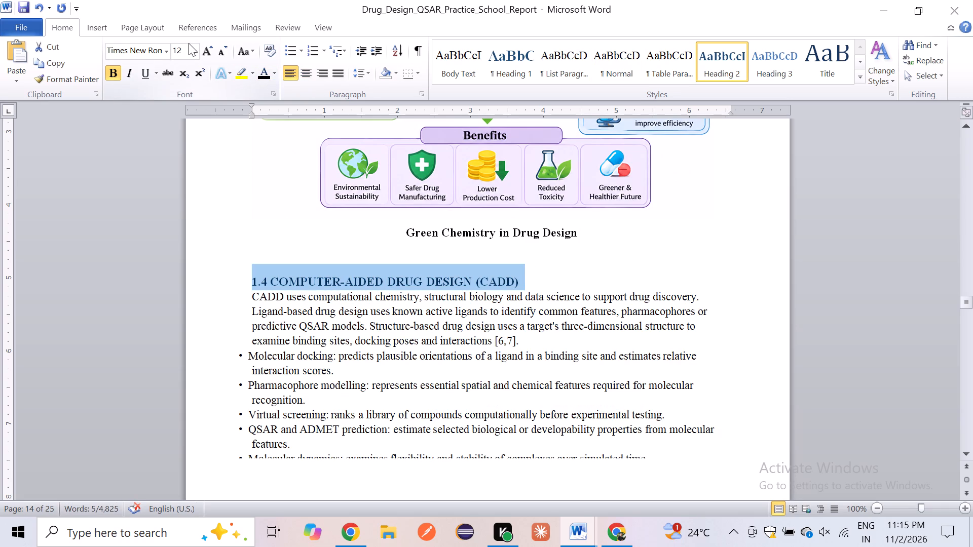
{"action": "left_click", "coordinate": [189, 43]}
{"action": "left_click", "coordinate": [183, 50]}
{"action": "type", "text": "14"}
{"action": "key", "text": "Return"}
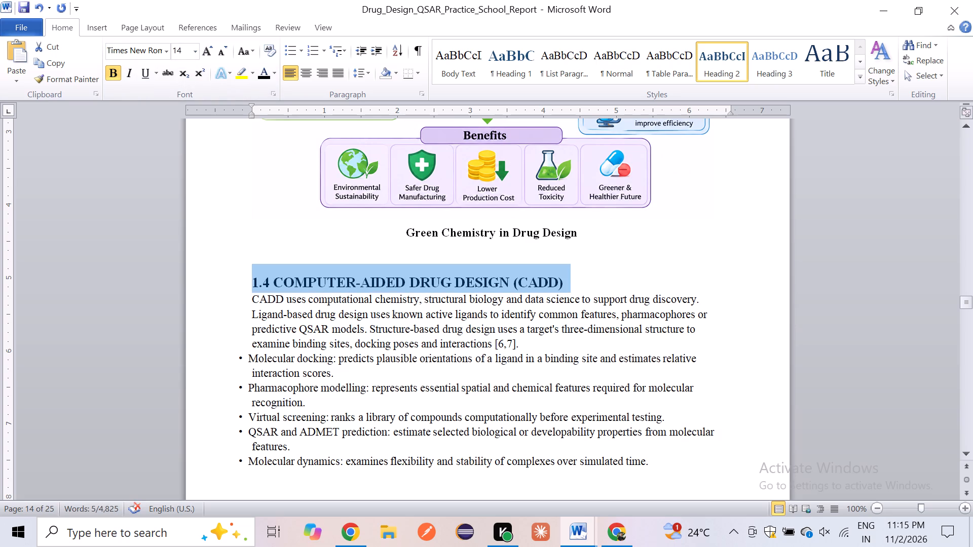
Increase the line spacing of the section 1.4 heading and justify it.
{"action": "scroll", "coordinate": [310, 233], "scroll_direction": "down", "scroll_amount": 3}
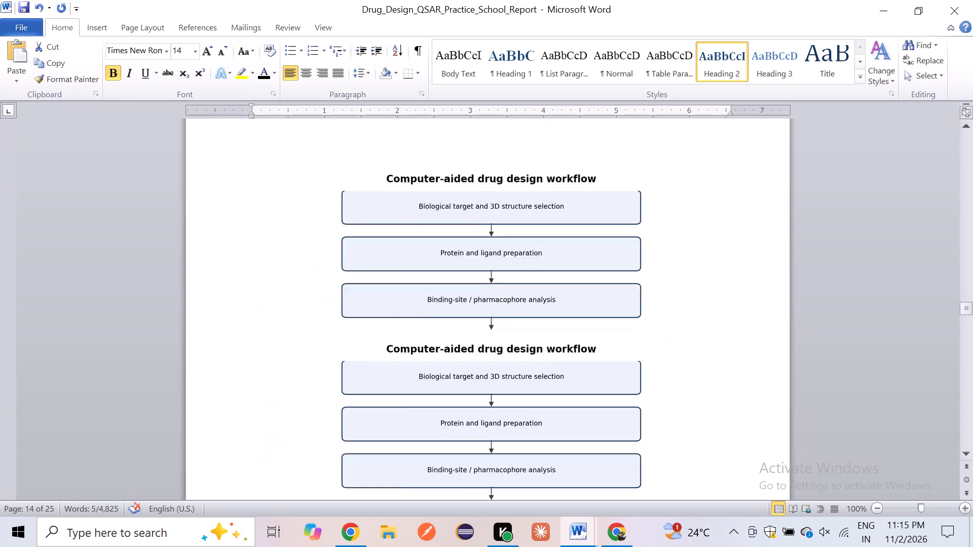
{"action": "scroll", "coordinate": [310, 233], "scroll_direction": "down", "scroll_amount": 1}
{"action": "scroll", "coordinate": [310, 233], "scroll_direction": "up", "scroll_amount": 3}
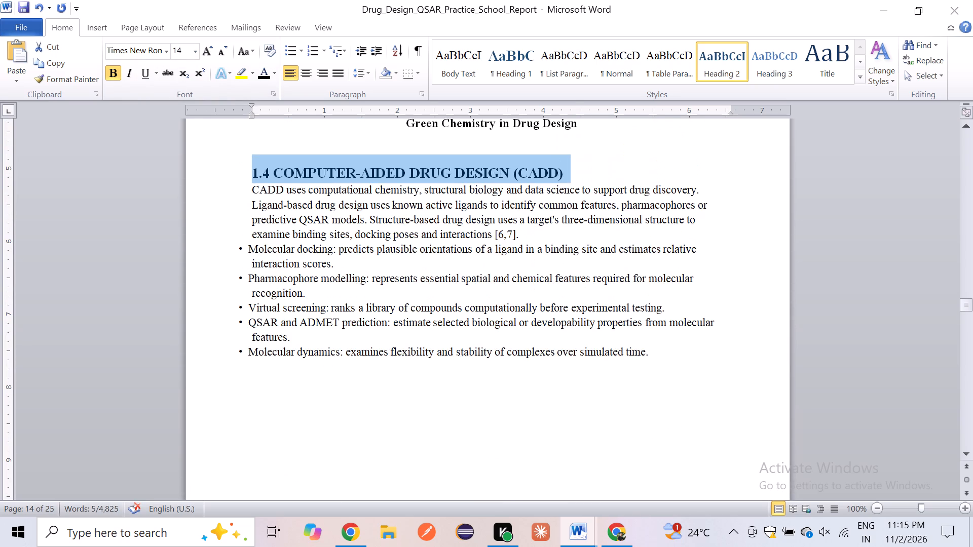
{"action": "left_click", "coordinate": [247, 190]}
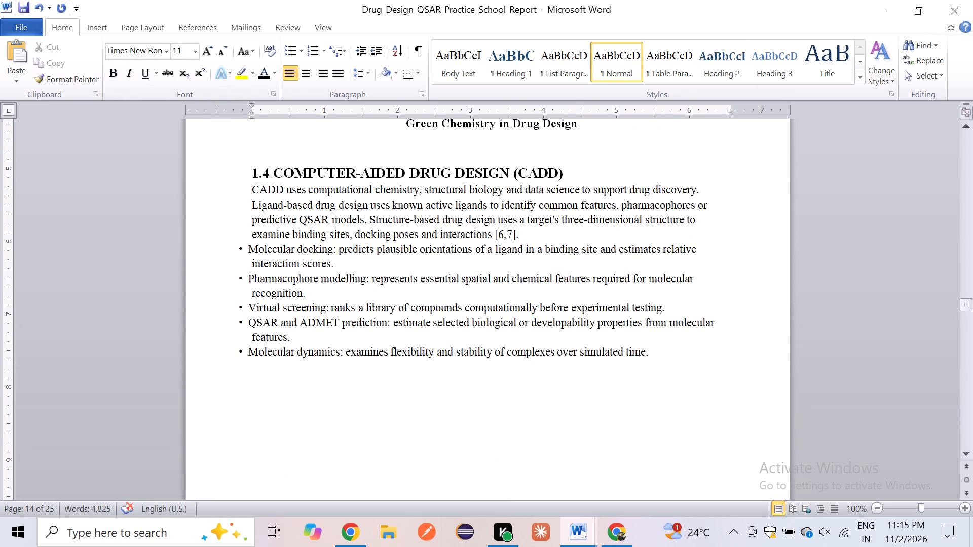
{"action": "left_click_drag", "start_coordinate": [242, 169], "coordinate": [584, 166]}
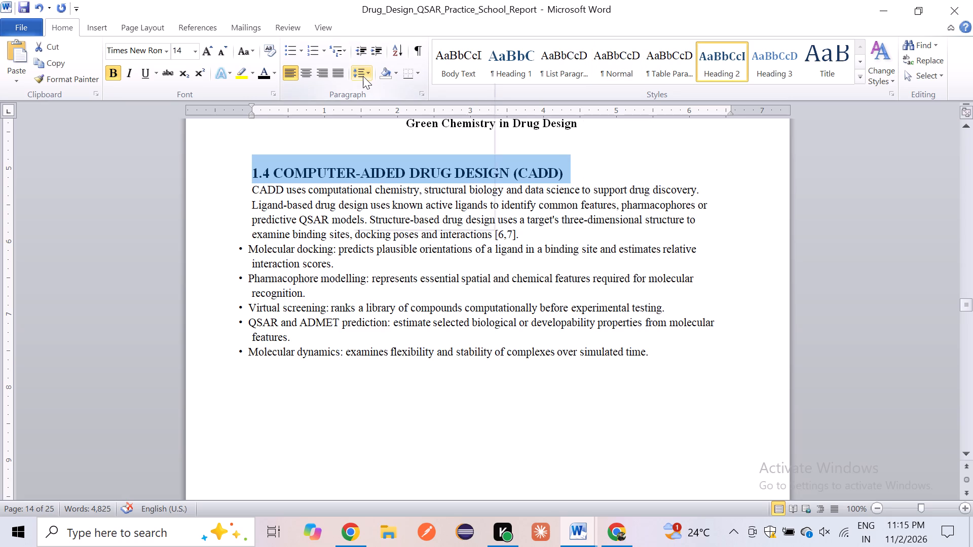
{"action": "left_click", "coordinate": [363, 76]}
{"action": "left_click", "coordinate": [386, 135]}
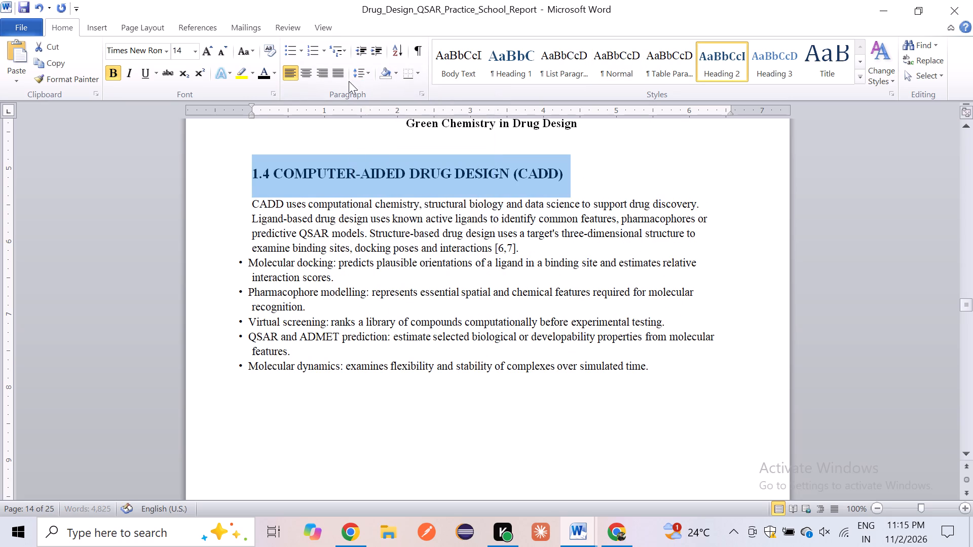
{"action": "left_click", "coordinate": [340, 72]}
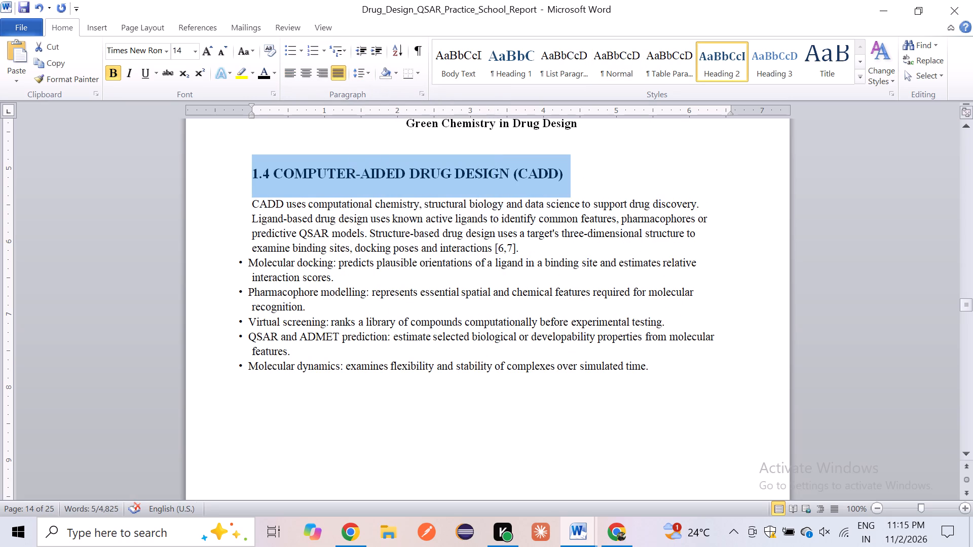
Justify section 1.4's paragraph and bullet items, widen their line spacing and set them to 12 pt.
{"action": "left_click_drag", "start_coordinate": [248, 207], "coordinate": [668, 405]}
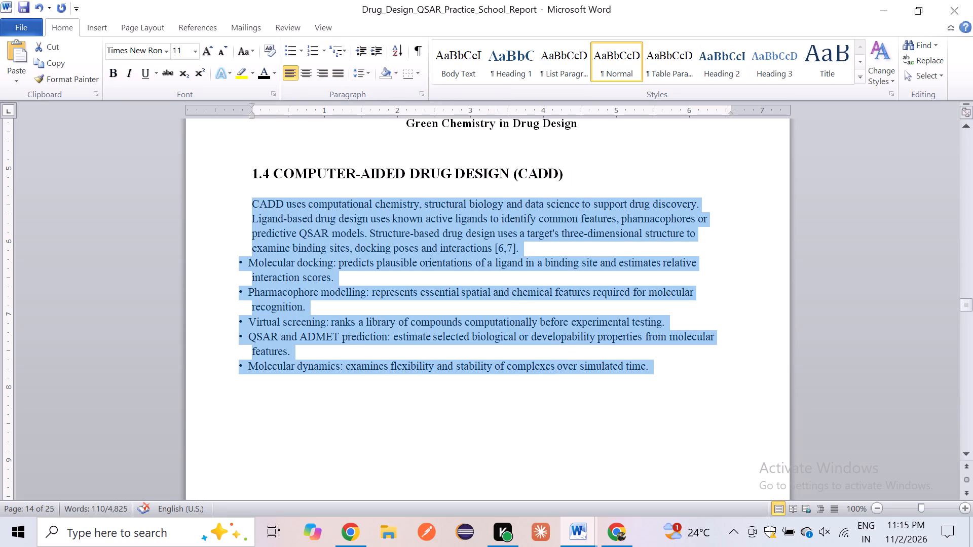
{"action": "left_click", "coordinate": [339, 74]}
{"action": "left_click", "coordinate": [362, 74]}
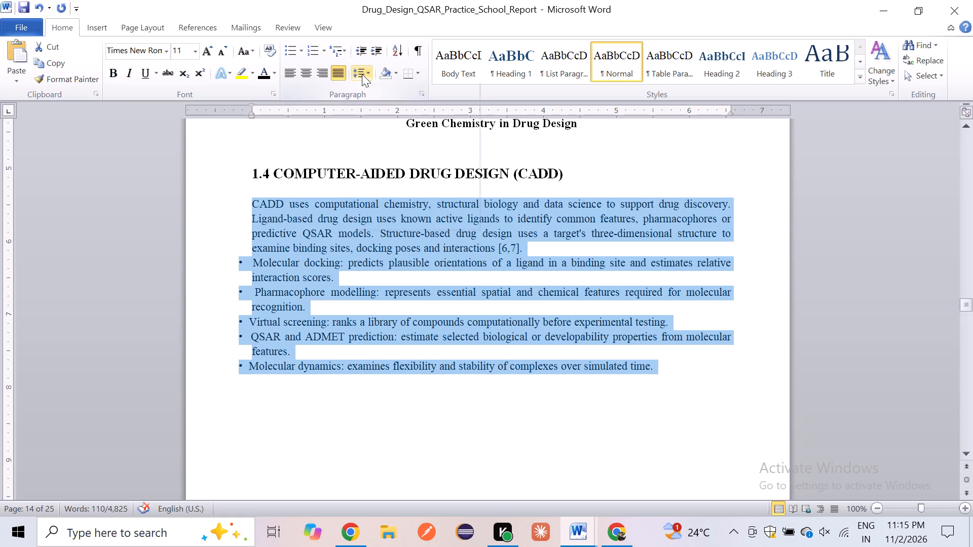
{"action": "left_click", "coordinate": [379, 124]}
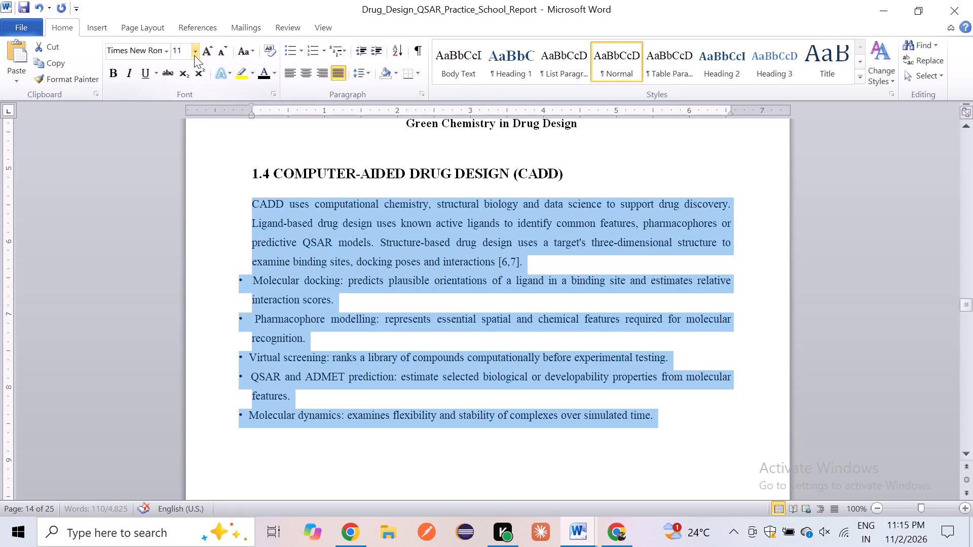
{"action": "left_click", "coordinate": [181, 51]}
{"action": "type", "text": "12"}
{"action": "key", "text": "Return"}
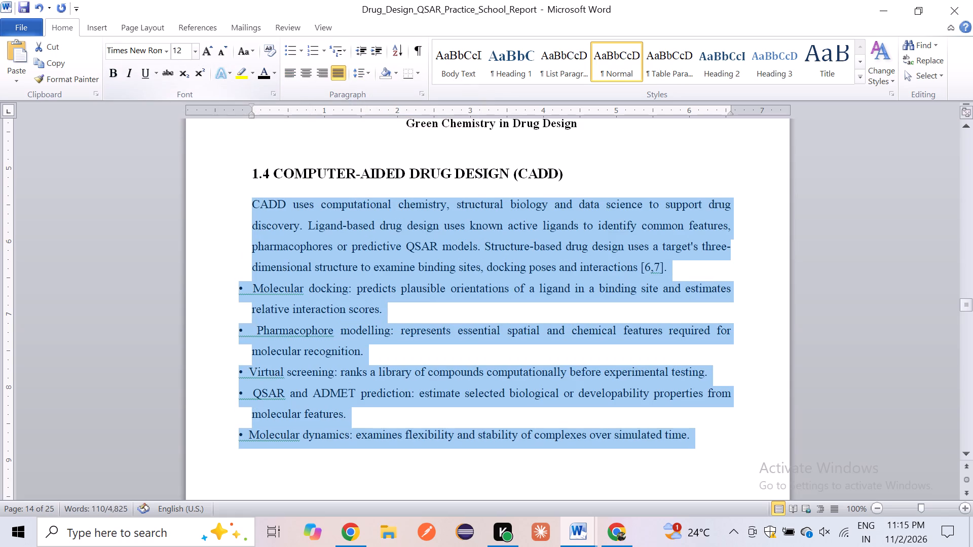
{"action": "left_click", "coordinate": [321, 342]}
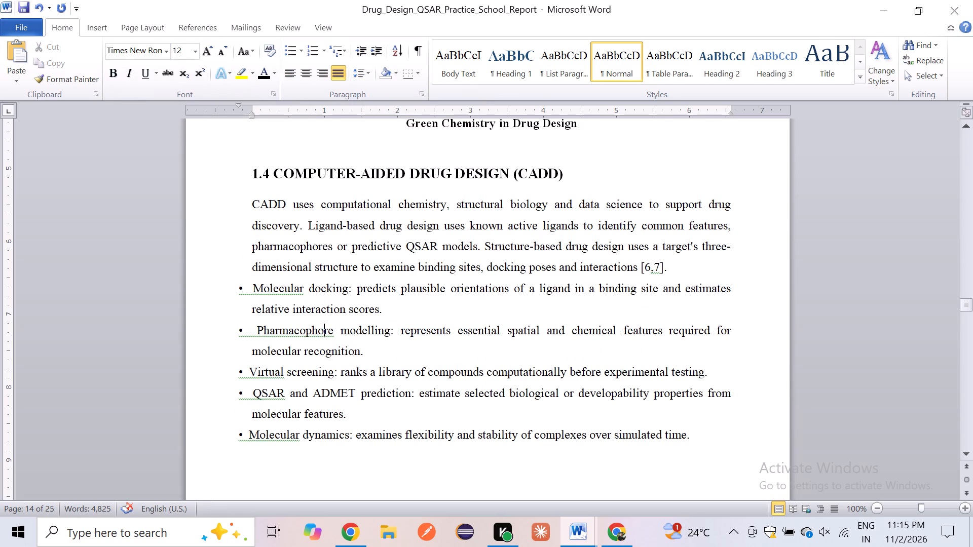
Remove the hanging indent from section 1.4's five bullet items so they line up with the body text.
{"action": "left_click_drag", "start_coordinate": [235, 281], "coordinate": [352, 445]}
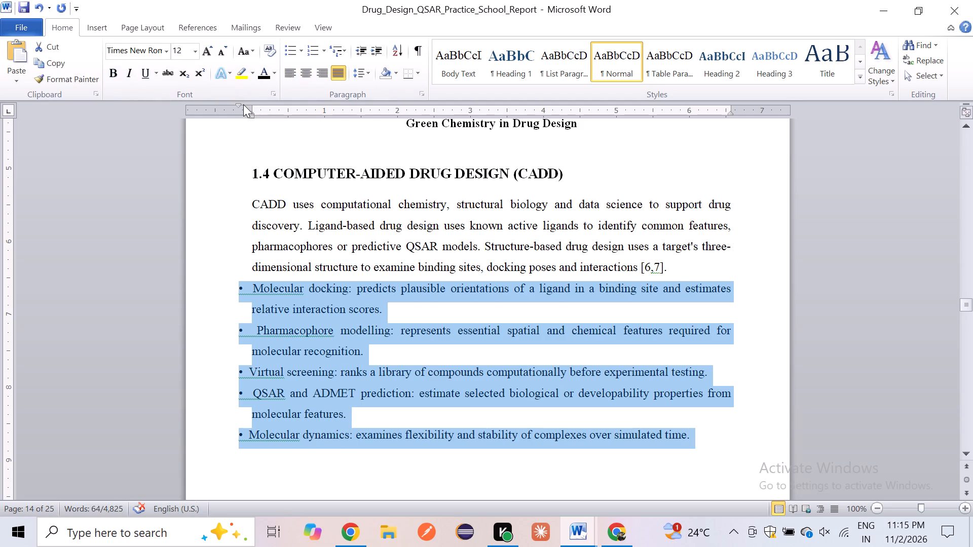
{"action": "left_click_drag", "start_coordinate": [238, 104], "coordinate": [252, 107]}
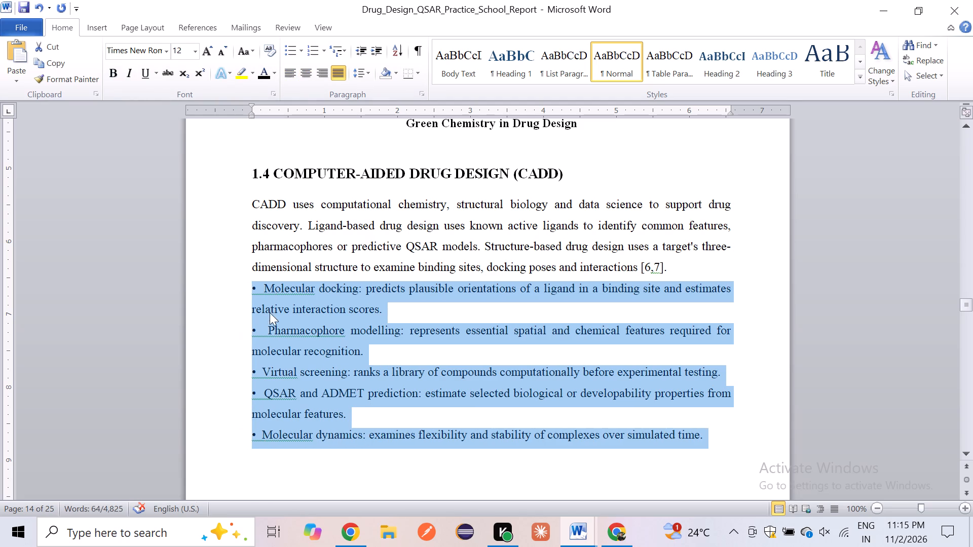
Bold the lead terms of section 1.4's five bullet items, from "Molecular docking:" to "Molecular dynamics:".
{"action": "left_click", "coordinate": [268, 292]}
{"action": "left_click_drag", "start_coordinate": [264, 287], "coordinate": [332, 289]}
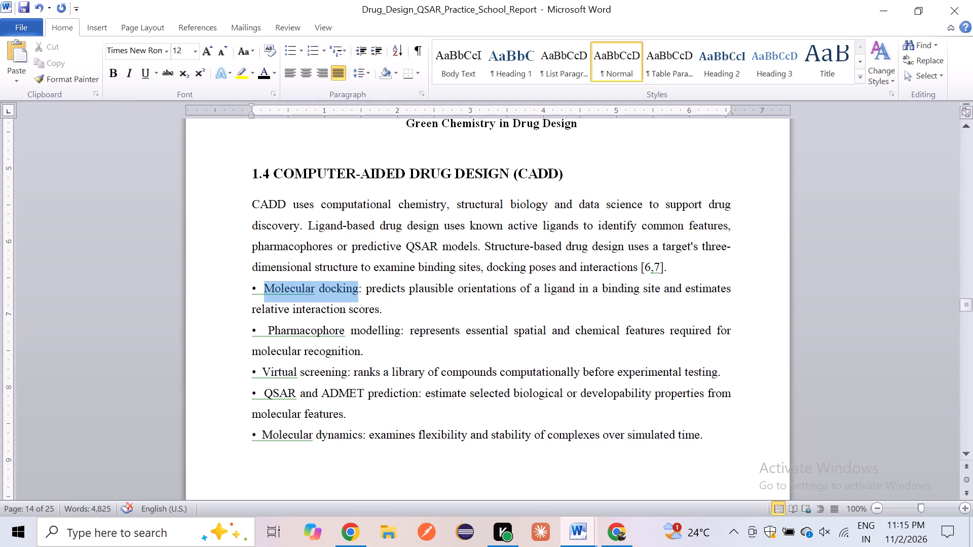
{"action": "left_click_drag", "start_coordinate": [332, 289], "coordinate": [365, 290]}
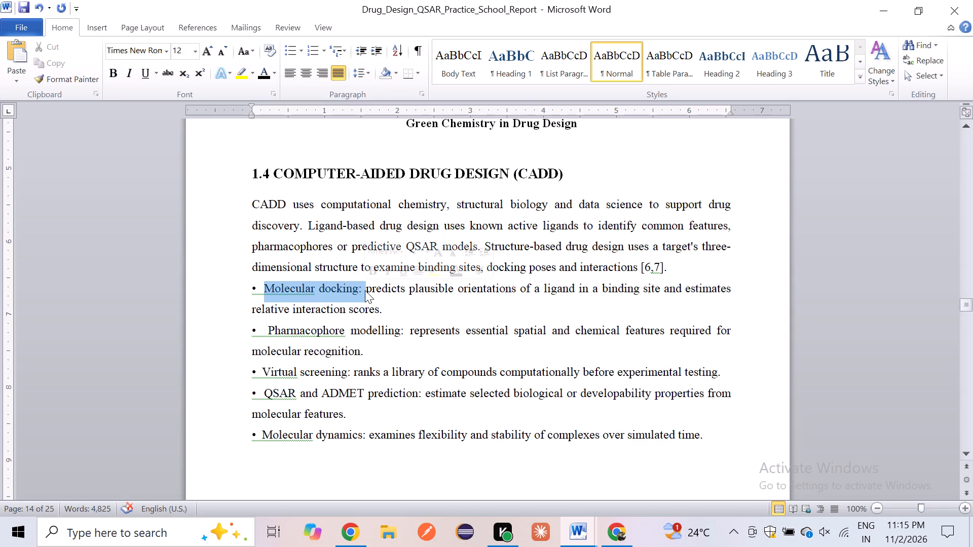
{"action": "key", "text": "ctrl+b"}
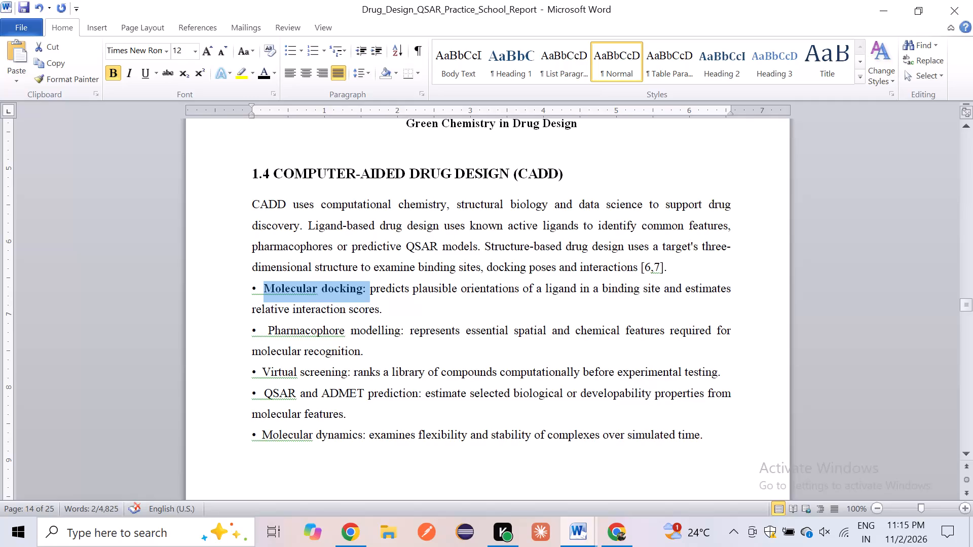
{"action": "left_click_drag", "start_coordinate": [263, 329], "coordinate": [403, 342]}
{"action": "key", "text": "ctrl+b"}
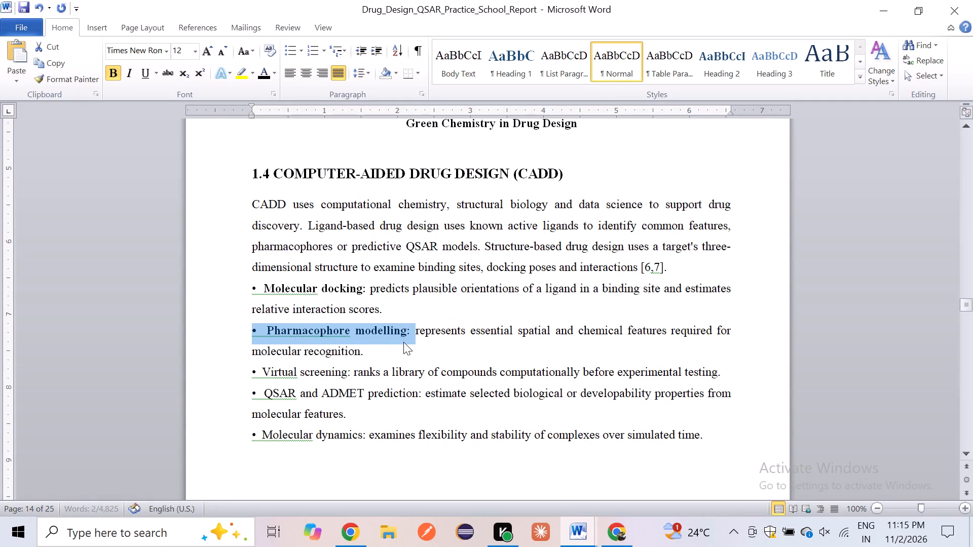
{"action": "left_click_drag", "start_coordinate": [251, 374], "coordinate": [340, 372]}
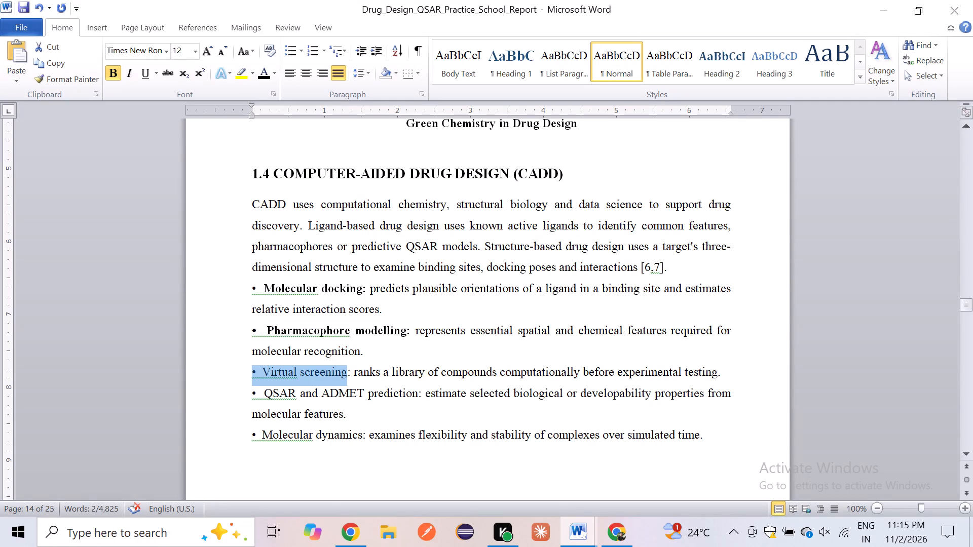
{"action": "left_click_drag", "start_coordinate": [340, 372], "coordinate": [350, 375]}
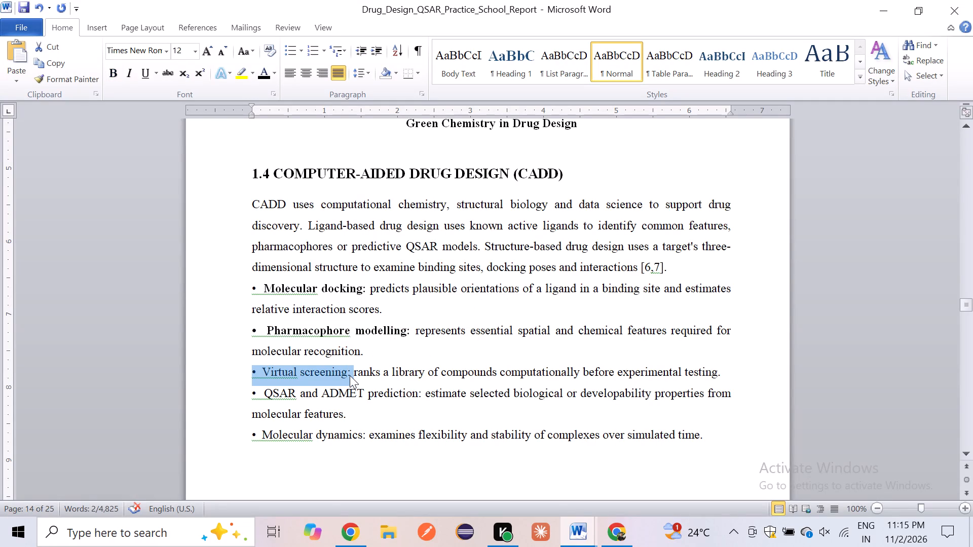
{"action": "key", "text": "ctrl+b"}
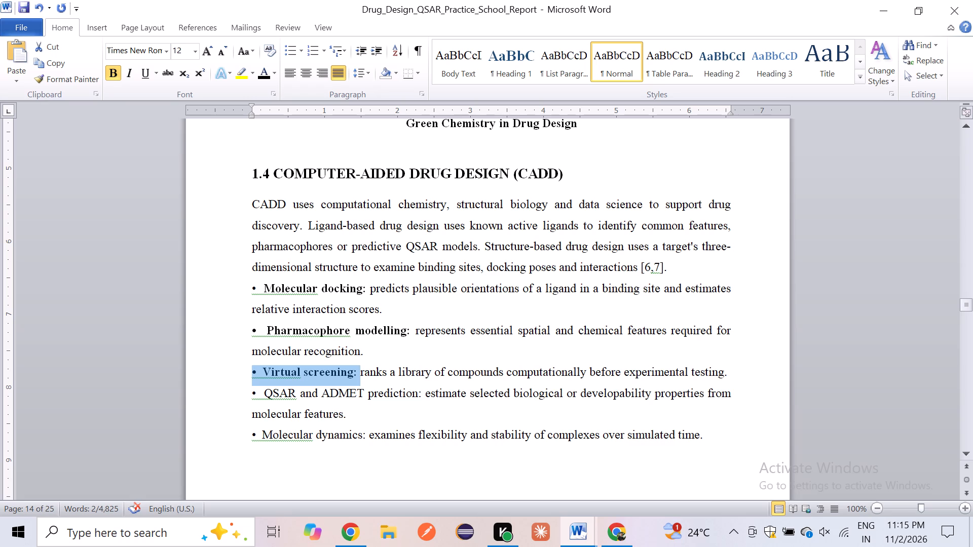
{"action": "left_click_drag", "start_coordinate": [250, 396], "coordinate": [422, 403]}
{"action": "key", "text": "ctrl+b"}
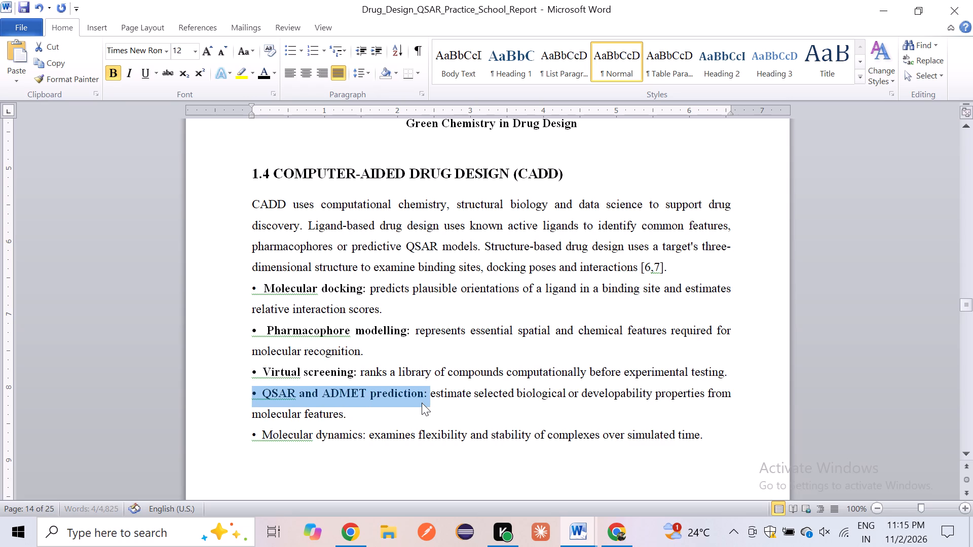
{"action": "left_click_drag", "start_coordinate": [247, 437], "coordinate": [358, 435]}
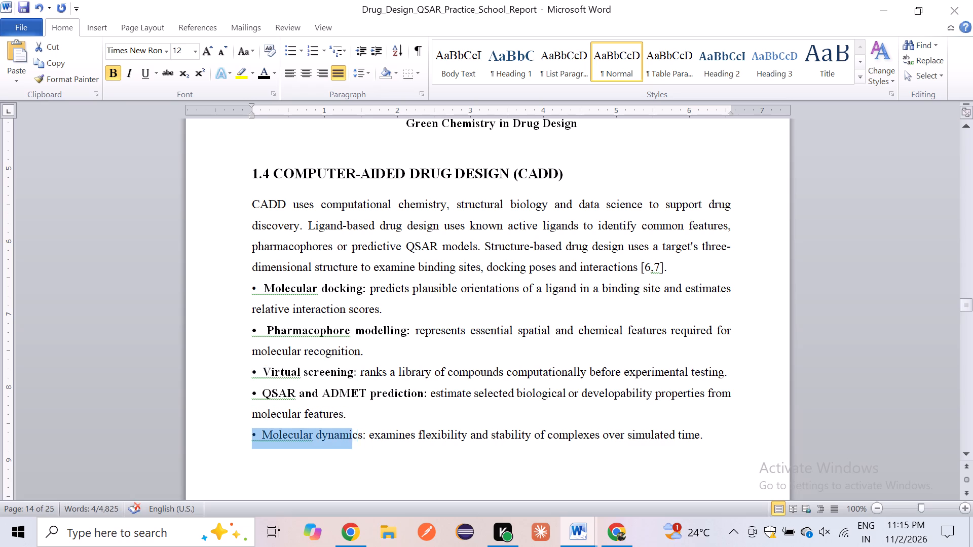
{"action": "left_click_drag", "start_coordinate": [358, 435], "coordinate": [365, 435]}
{"action": "key", "text": "ctrl+b"}
Examine the computer-aided drug design workflow figure and the layout of the pages around section 1.4.
{"action": "scroll", "coordinate": [365, 435], "scroll_direction": "down", "scroll_amount": 1}
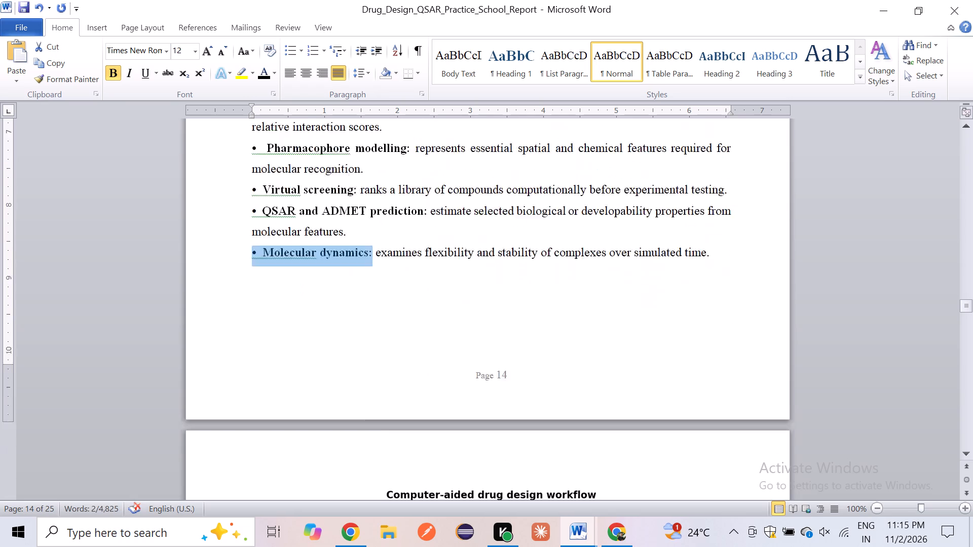
{"action": "scroll", "coordinate": [365, 435], "scroll_direction": "down", "scroll_amount": 1}
{"action": "left_click", "coordinate": [420, 402]}
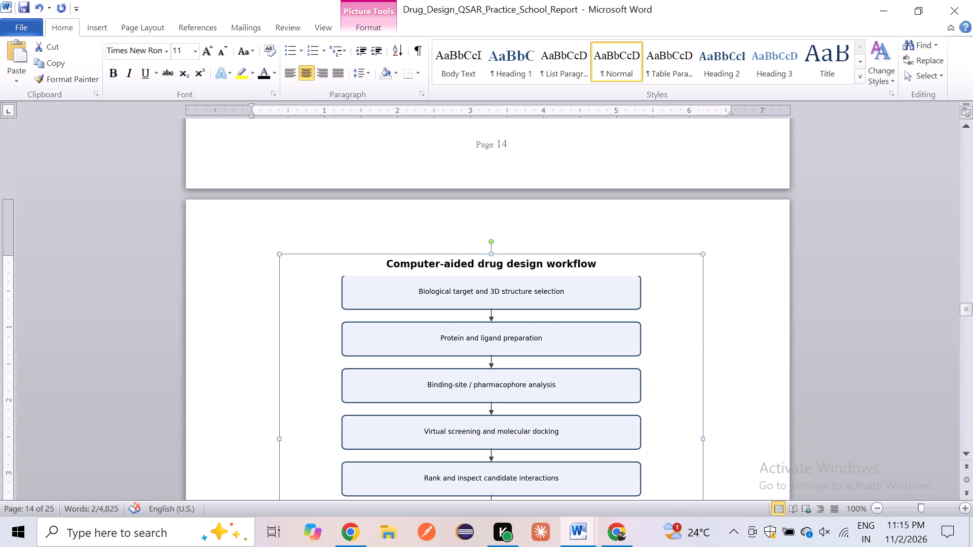
{"action": "scroll", "coordinate": [420, 402], "scroll_direction": "down", "scroll_amount": 2}
{"action": "scroll", "coordinate": [420, 402], "scroll_direction": "up", "scroll_amount": 1}
{"action": "scroll", "coordinate": [419, 357], "scroll_direction": "up", "scroll_amount": 1}
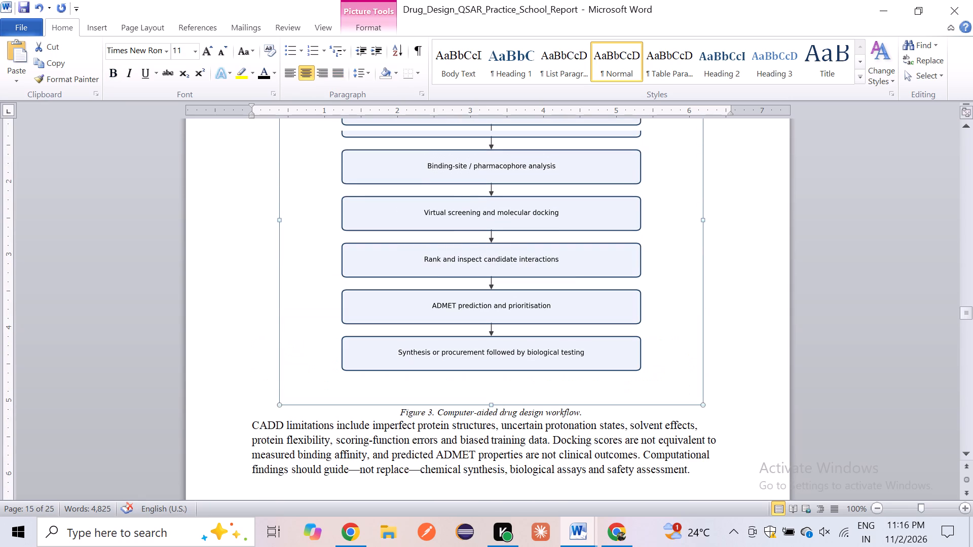
{"action": "scroll", "coordinate": [419, 357], "scroll_direction": "up", "scroll_amount": 2}
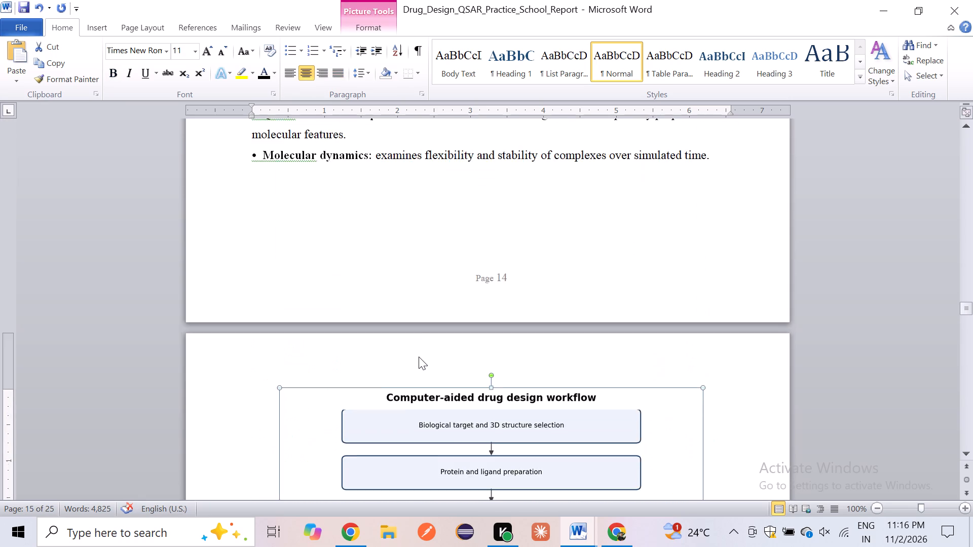
{"action": "scroll", "coordinate": [419, 357], "scroll_direction": "up", "scroll_amount": 3}
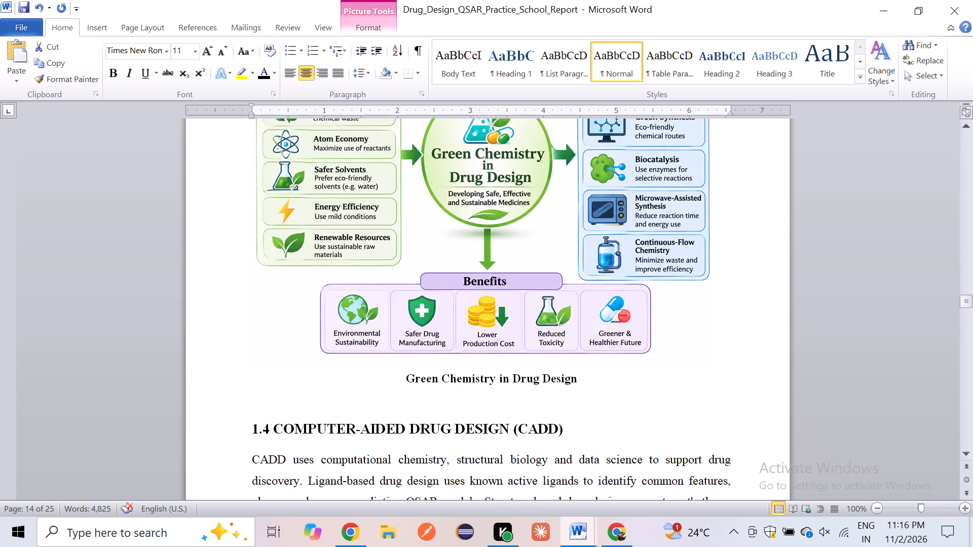
Set the font name of the "Green Chemistry in Drug Design" caption to "Italic", accepting the unavailable font.
{"action": "left_click_drag", "start_coordinate": [399, 382], "coordinate": [593, 389]}
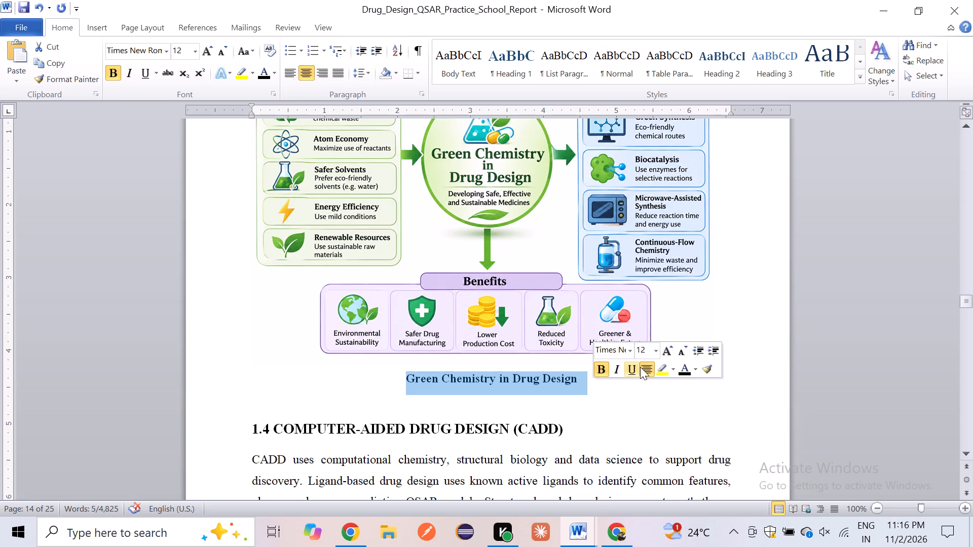
{"action": "left_click", "coordinate": [618, 355]}
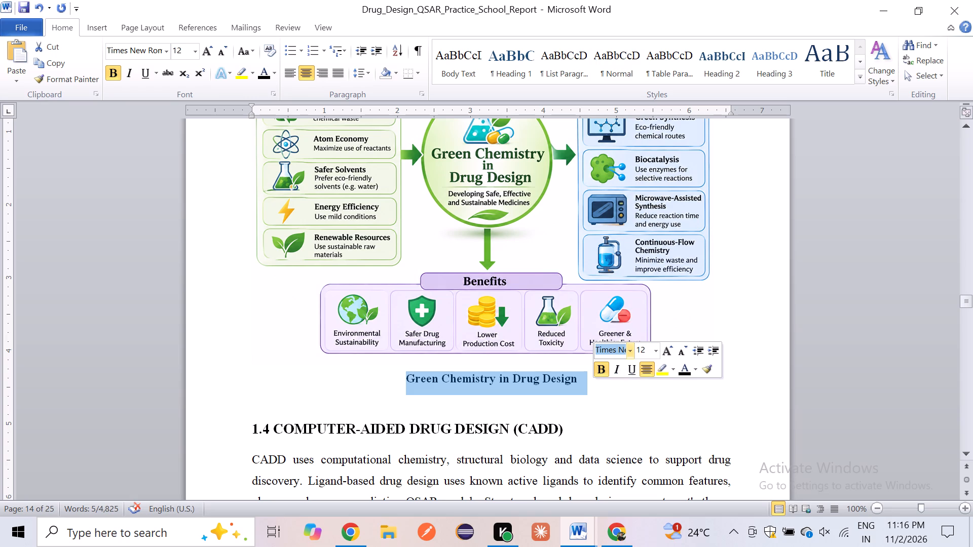
{"action": "key", "text": "i"}
{"action": "type", "text": "ta"}
{"action": "key", "text": "BackSpace"}
{"action": "key", "text": "BackSpace"}
{"action": "key", "text": "BackSpace"}
{"action": "key", "text": "BackSpace"}
{"action": "left_click_drag", "start_coordinate": [143, 59], "coordinate": [153, 53]}
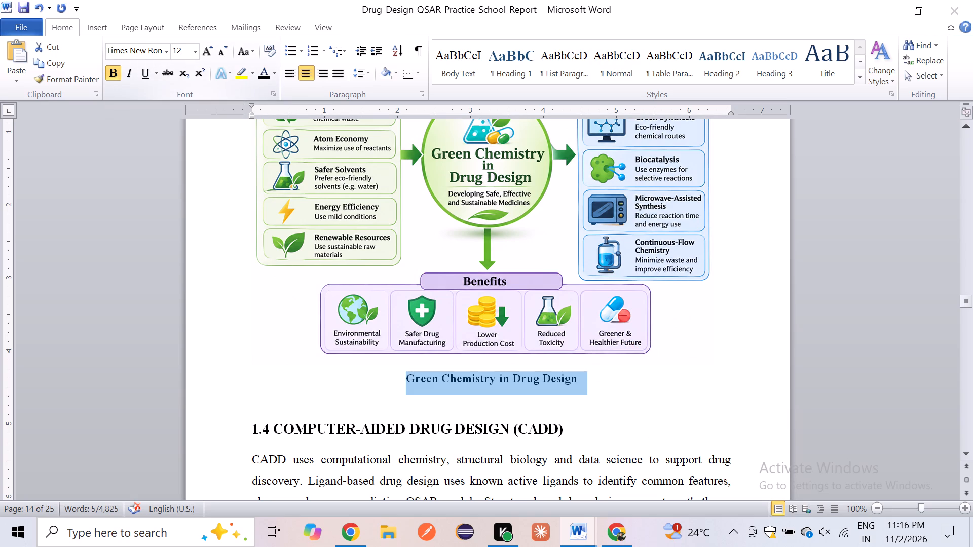
{"action": "left_click", "coordinate": [153, 53]}
{"action": "type", "text": "it"}
{"action": "key", "text": "ctrl+space"}
{"action": "type", "text": "alic"}
{"action": "key", "text": "Return"}
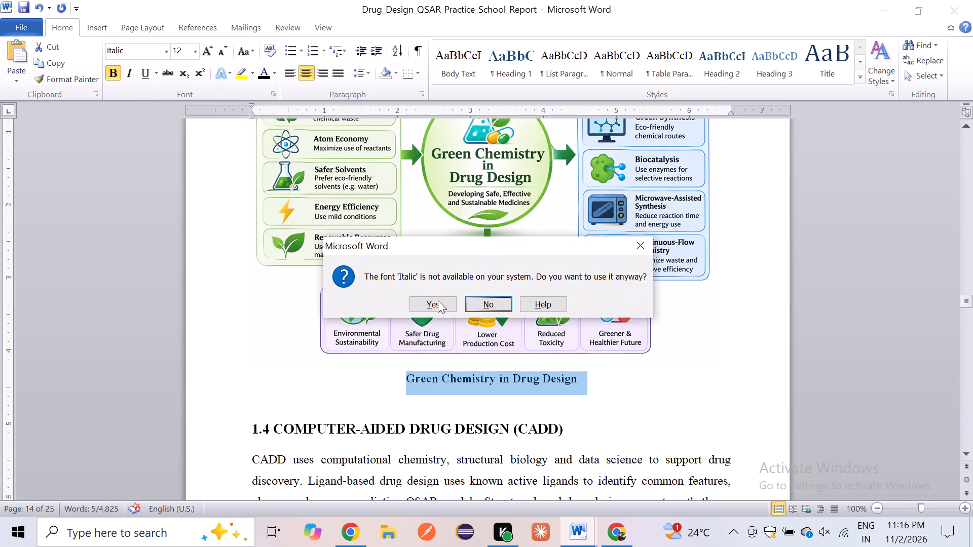
{"action": "left_click", "coordinate": [438, 301]}
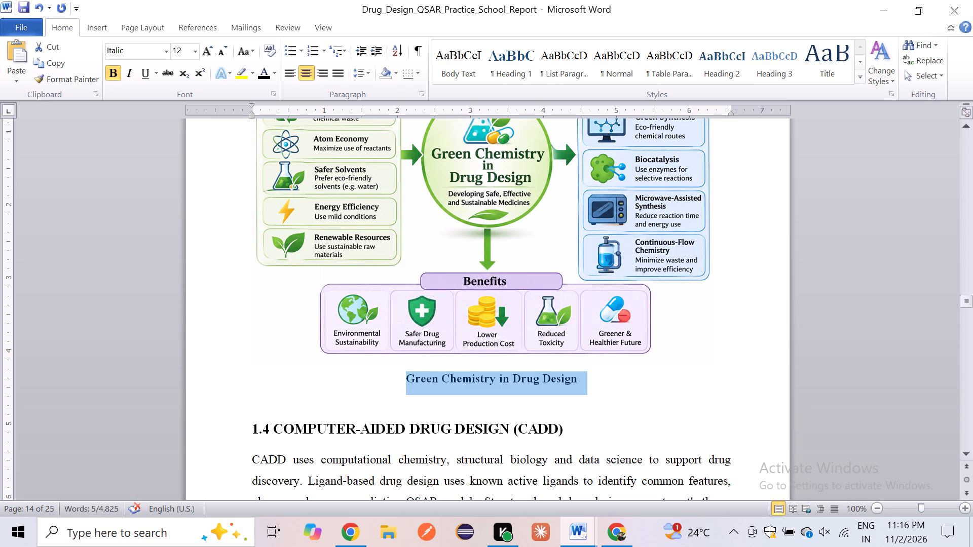
Italicize the "Green Chemistry in Drug Design" caption and remove its bold formatting.
{"action": "key", "text": "ctrl+i"}
{"action": "left_click", "coordinate": [406, 413]}
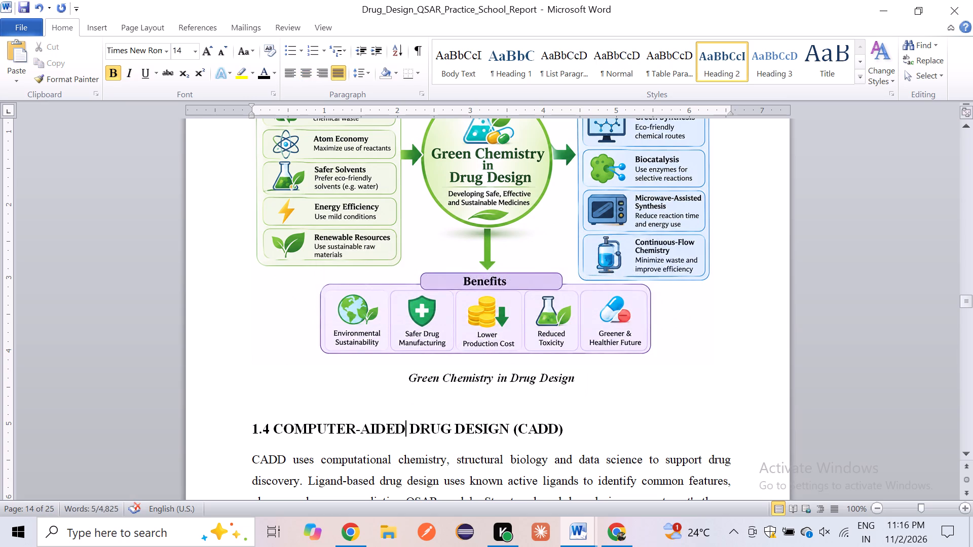
{"action": "left_click_drag", "start_coordinate": [403, 385], "coordinate": [511, 382]}
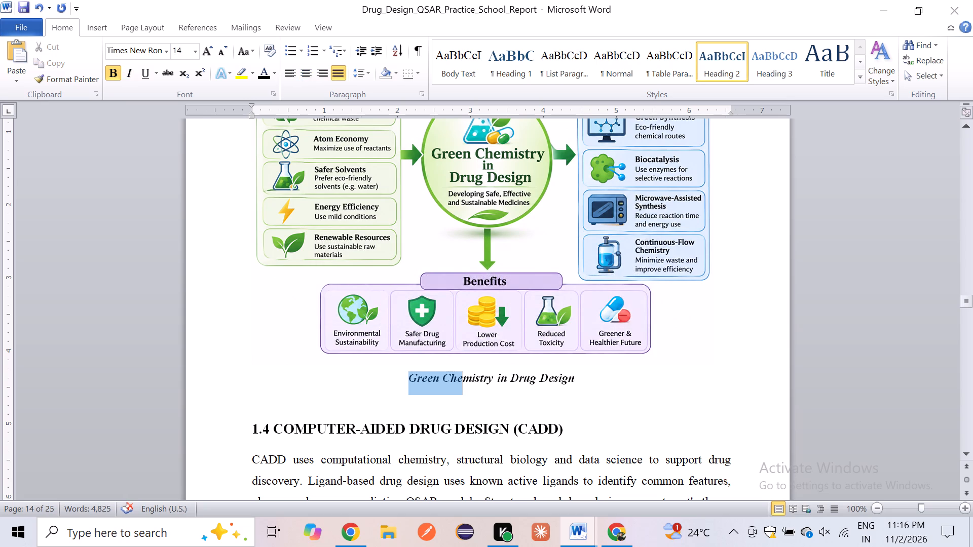
{"action": "left_click_drag", "start_coordinate": [511, 382], "coordinate": [650, 401]}
{"action": "key", "text": "ctrl+b"}
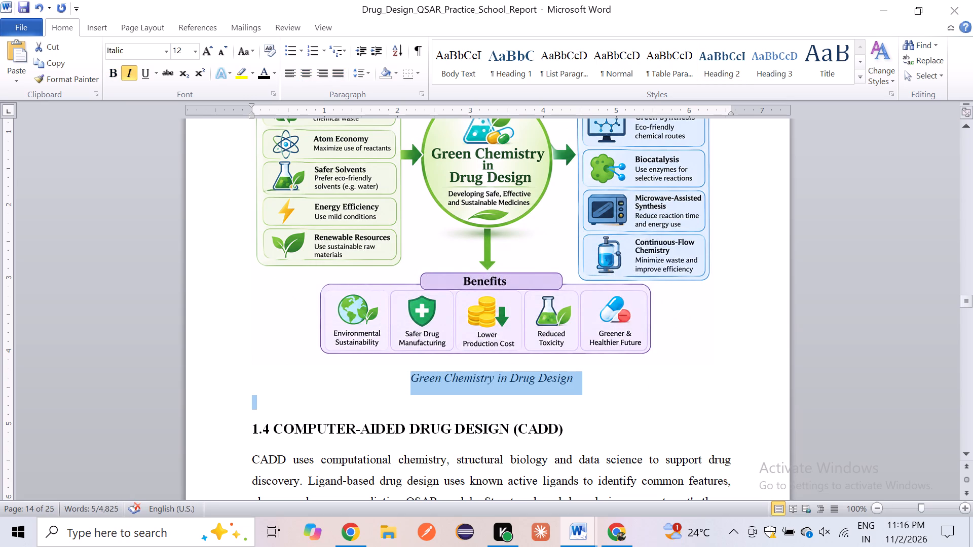
{"action": "left_click", "coordinate": [486, 420]}
Compare the formatting of the Figure 3 workflow caption with the "Green Chemistry in Drug Design" caption.
{"action": "scroll", "coordinate": [486, 420], "scroll_direction": "down", "scroll_amount": 6}
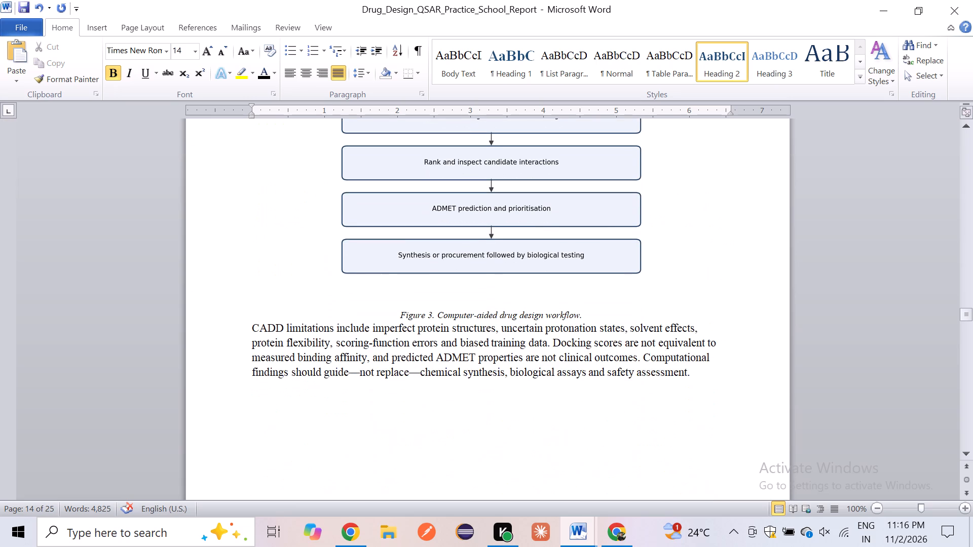
{"action": "scroll", "coordinate": [417, 325], "scroll_direction": "up", "scroll_amount": 1}
{"action": "scroll", "coordinate": [417, 325], "scroll_direction": "down", "scroll_amount": 1}
{"action": "scroll", "coordinate": [417, 325], "scroll_direction": "up", "scroll_amount": 1}
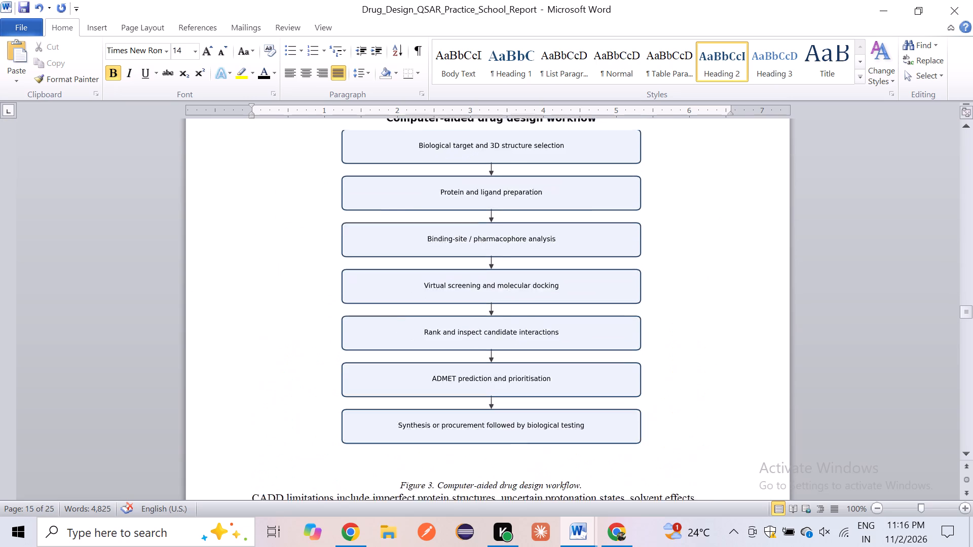
{"action": "scroll", "coordinate": [417, 325], "scroll_direction": "up", "scroll_amount": 5}
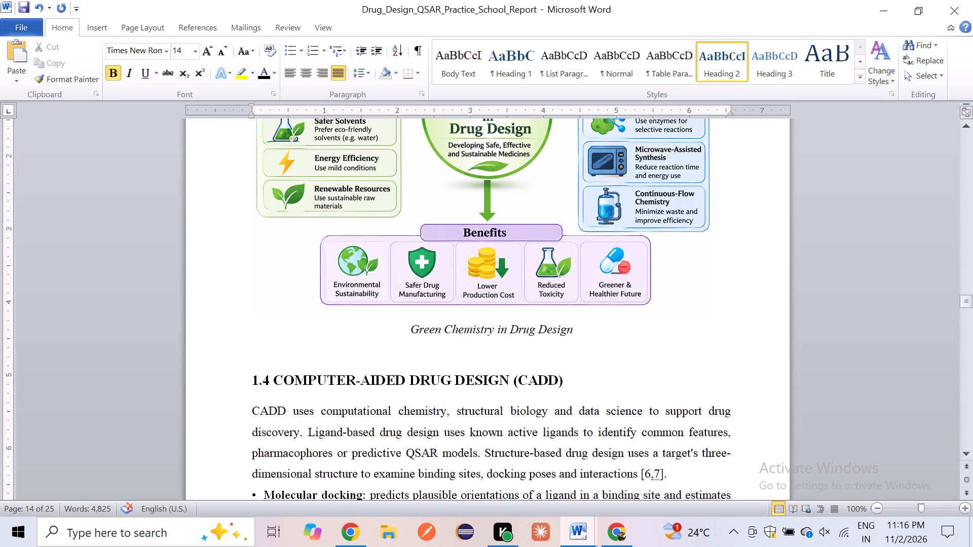
{"action": "left_click_drag", "start_coordinate": [399, 341], "coordinate": [665, 365]}
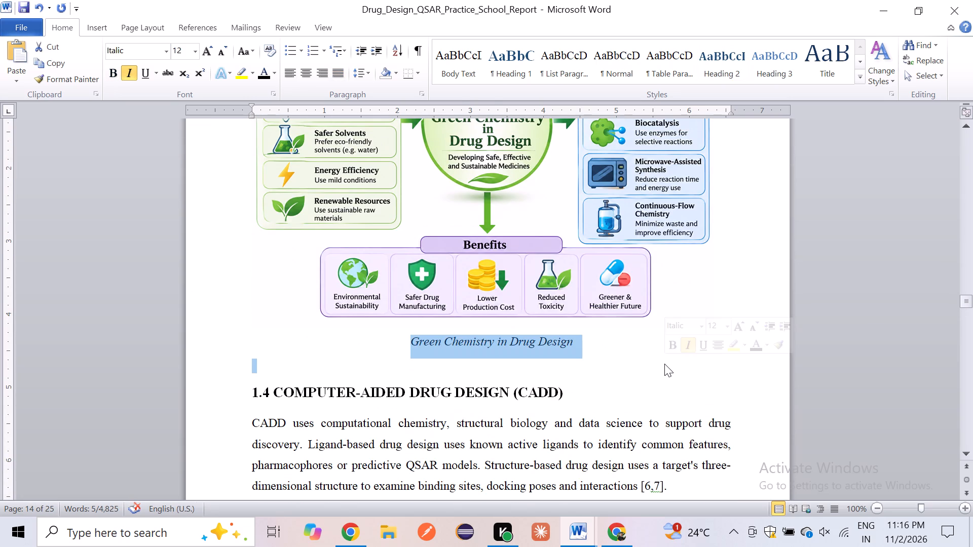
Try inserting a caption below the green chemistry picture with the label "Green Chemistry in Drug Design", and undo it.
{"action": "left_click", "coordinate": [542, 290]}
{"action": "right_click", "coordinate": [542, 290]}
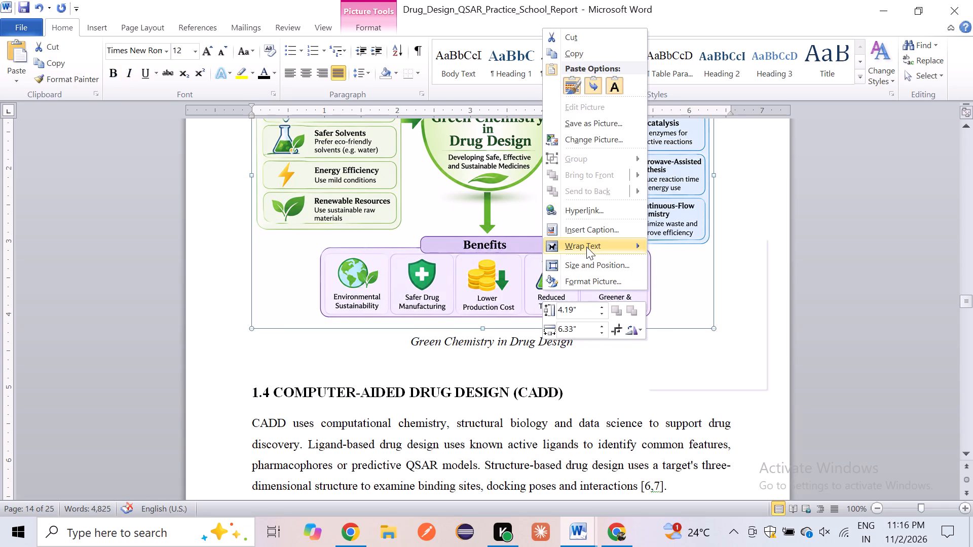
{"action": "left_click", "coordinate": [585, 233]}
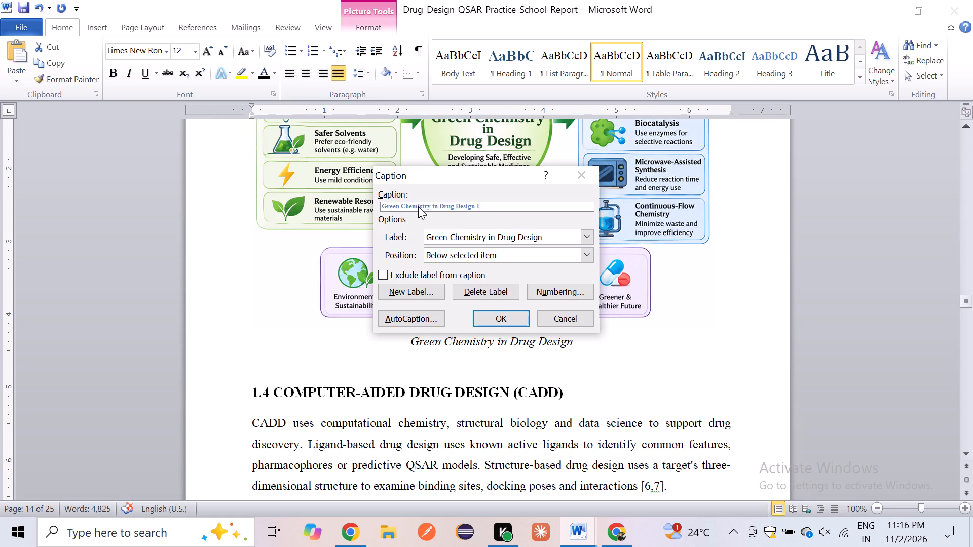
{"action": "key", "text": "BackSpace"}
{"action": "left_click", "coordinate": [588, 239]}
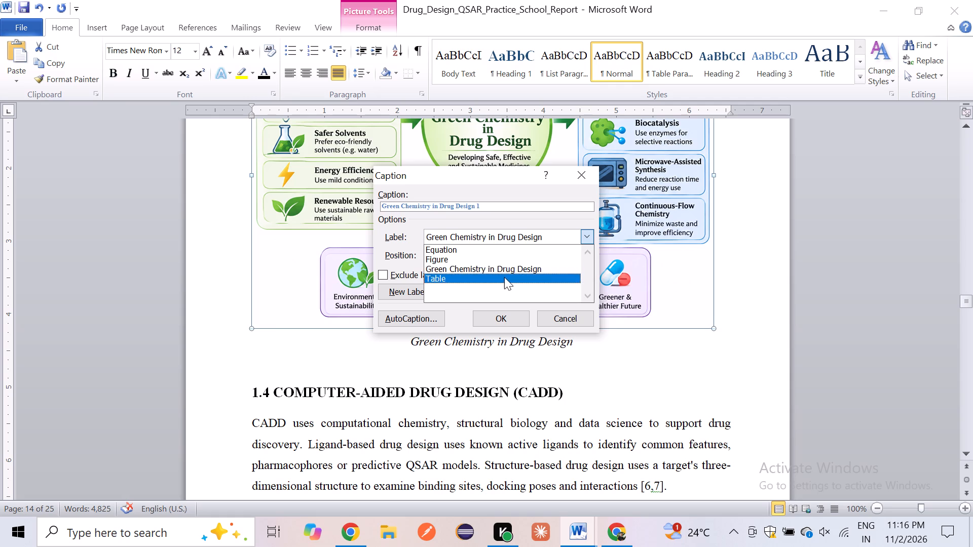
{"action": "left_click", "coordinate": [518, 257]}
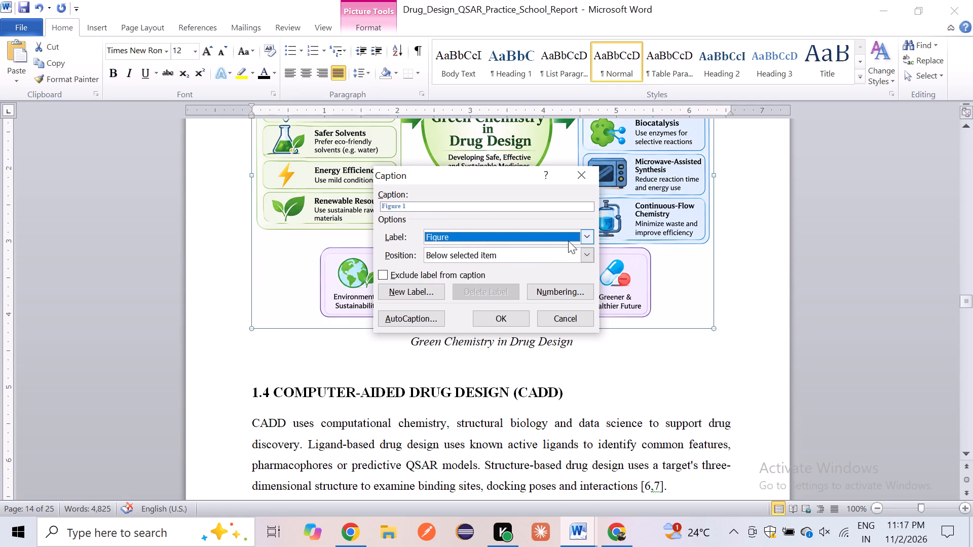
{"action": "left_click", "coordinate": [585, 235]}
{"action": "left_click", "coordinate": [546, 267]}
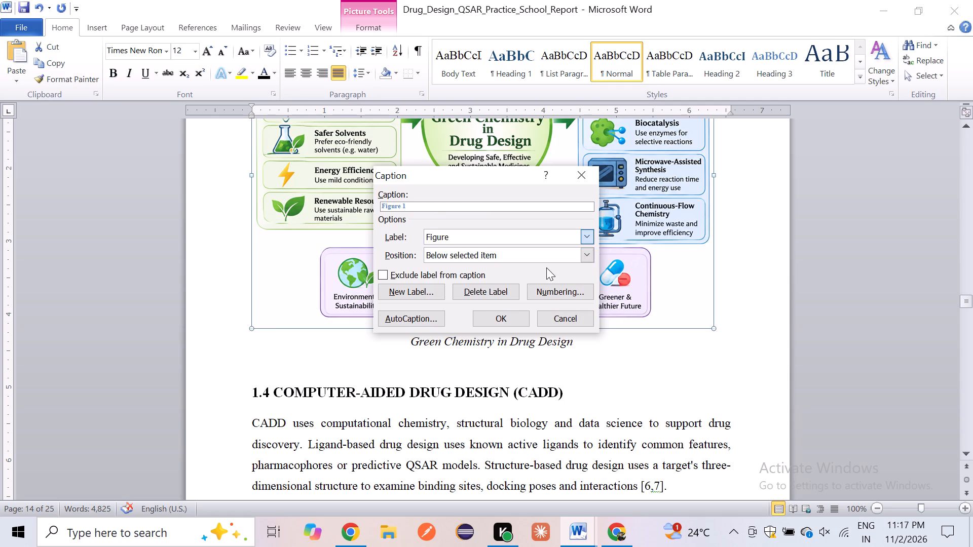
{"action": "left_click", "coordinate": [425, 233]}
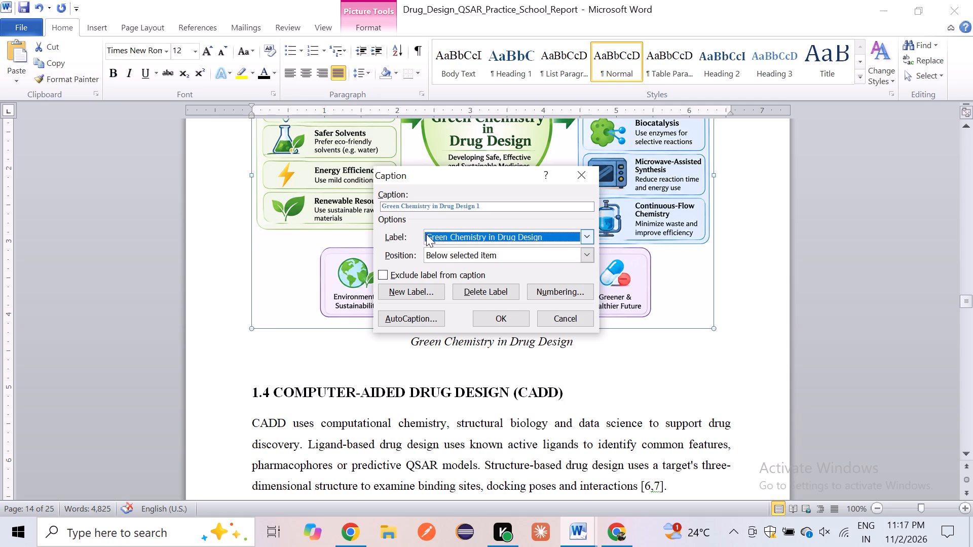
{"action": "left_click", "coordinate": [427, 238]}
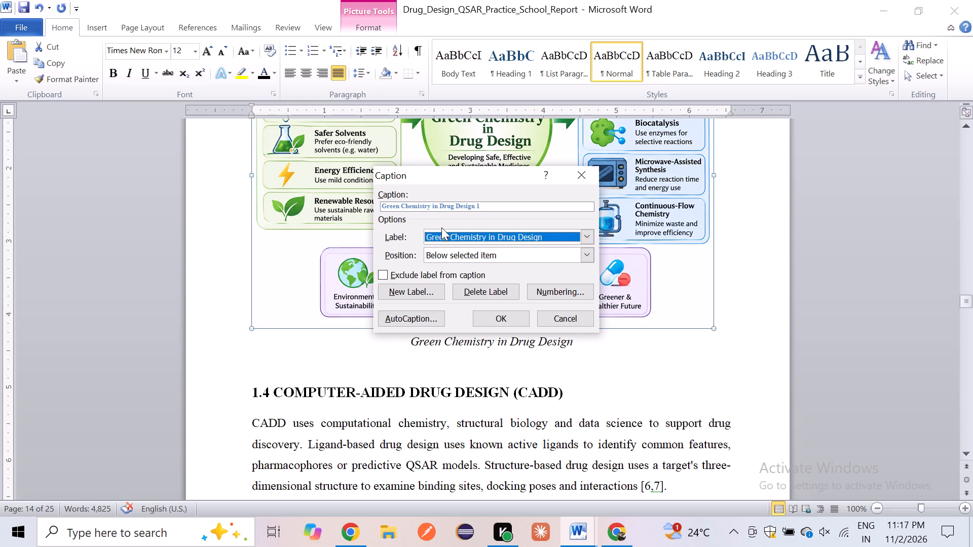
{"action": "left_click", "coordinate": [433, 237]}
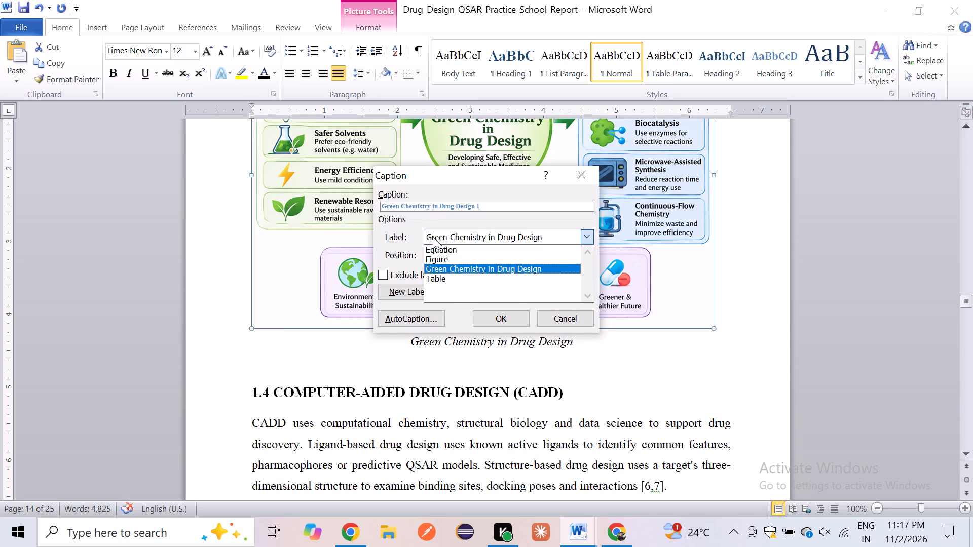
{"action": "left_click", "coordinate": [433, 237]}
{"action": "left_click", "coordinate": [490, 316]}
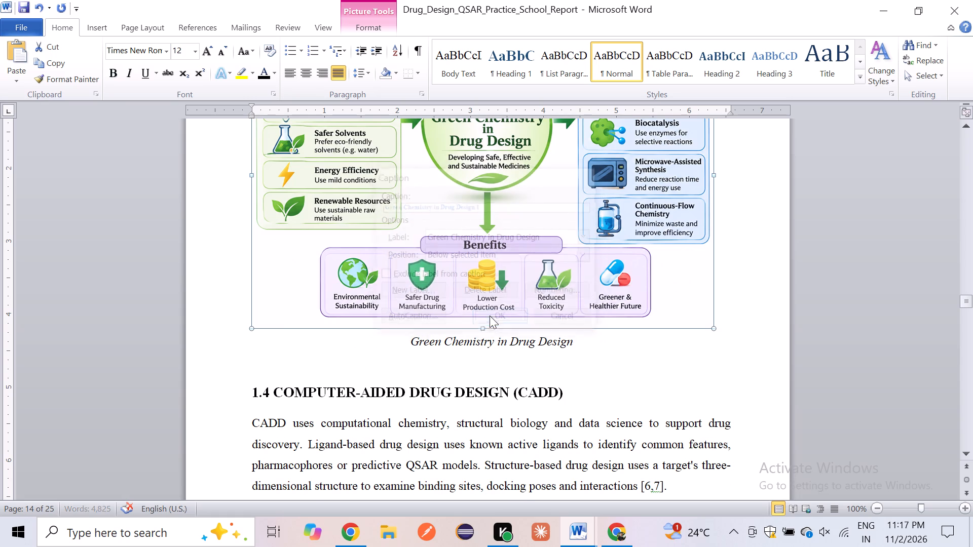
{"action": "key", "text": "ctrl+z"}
Set the "Figure 3. Computer-aided drug design workflow." caption to 12 pt.
{"action": "scroll", "coordinate": [456, 375], "scroll_direction": "down", "scroll_amount": 1}
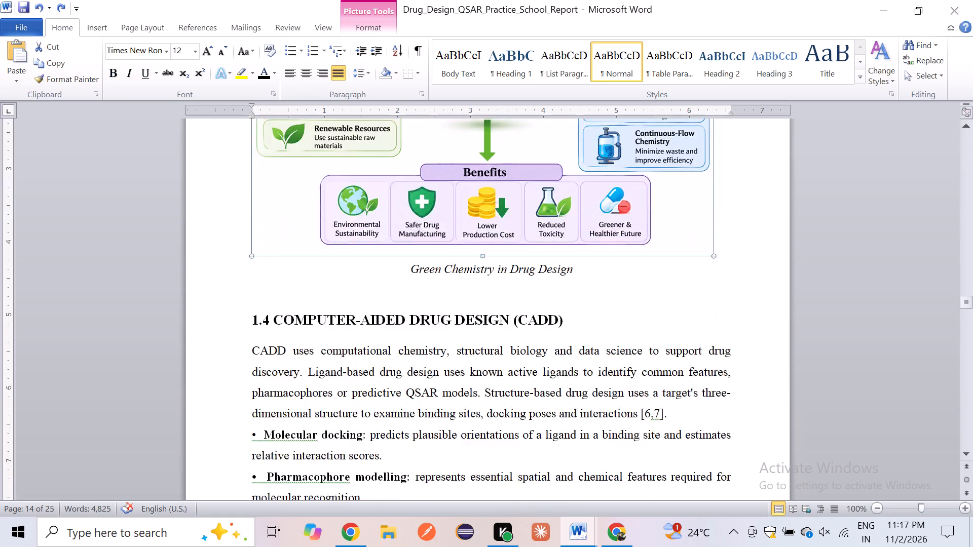
{"action": "scroll", "coordinate": [456, 375], "scroll_direction": "down", "scroll_amount": 2}
{"action": "scroll", "coordinate": [456, 375], "scroll_direction": "up", "scroll_amount": 2}
{"action": "scroll", "coordinate": [456, 375], "scroll_direction": "down", "scroll_amount": 1}
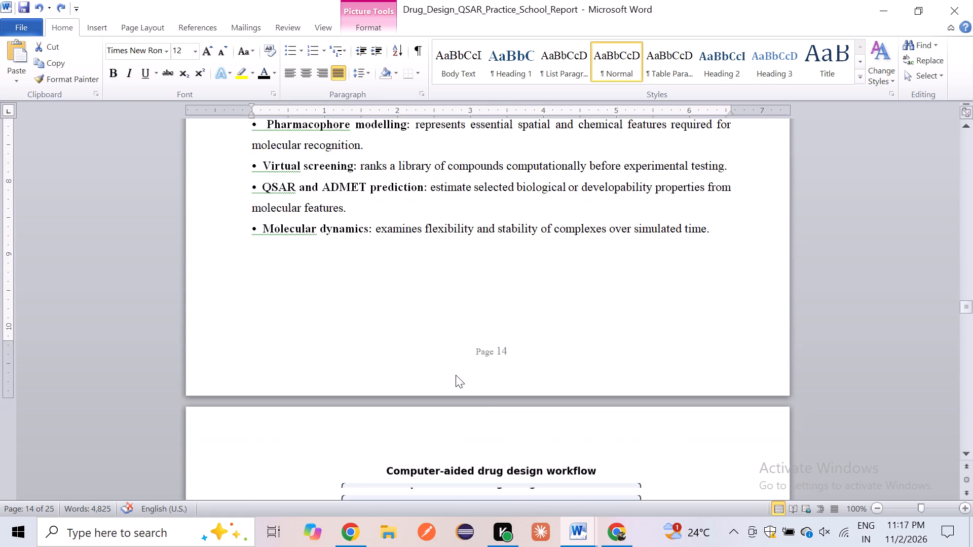
{"action": "scroll", "coordinate": [456, 375], "scroll_direction": "down", "scroll_amount": 5}
{"action": "scroll", "coordinate": [456, 375], "scroll_direction": "up", "scroll_amount": 1}
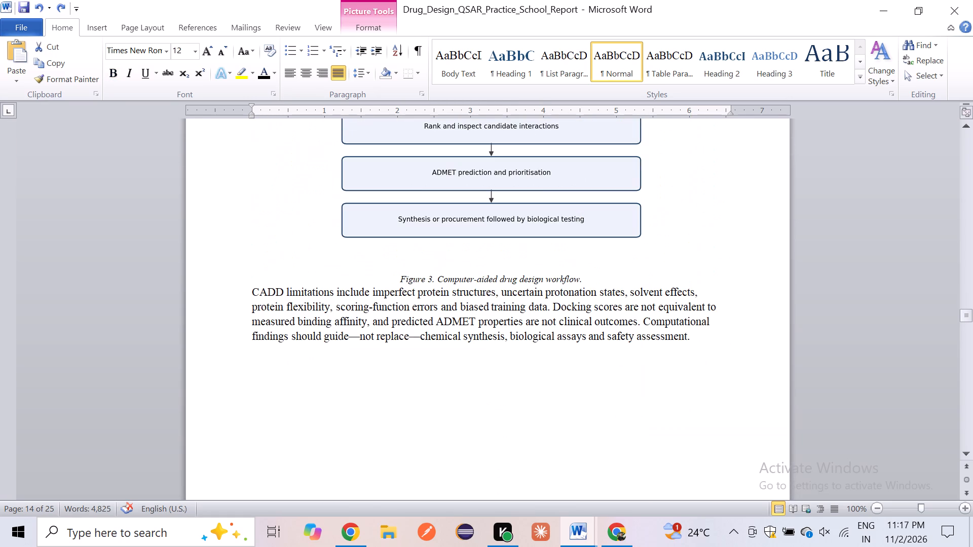
{"action": "left_click_drag", "start_coordinate": [398, 277], "coordinate": [600, 286]}
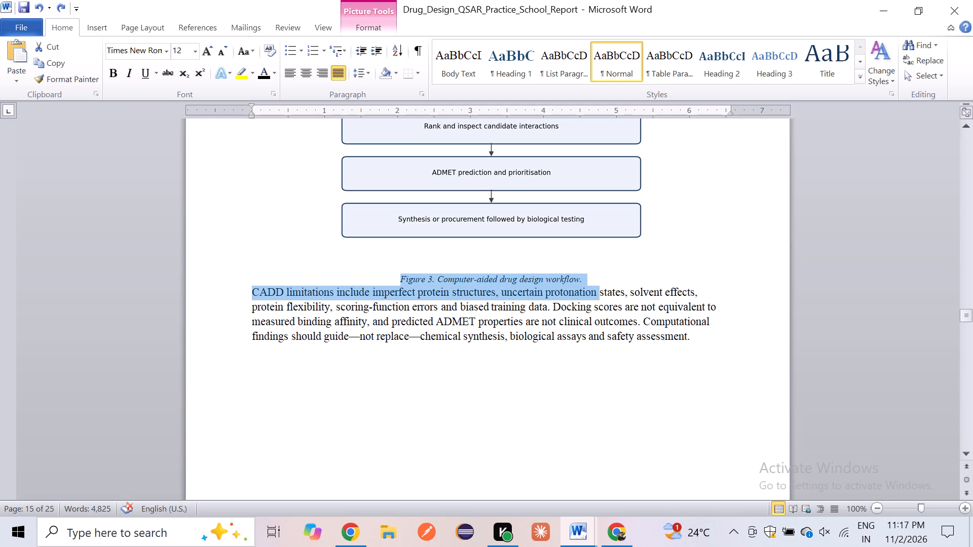
{"action": "left_click_drag", "start_coordinate": [600, 286], "coordinate": [591, 275]}
{"action": "left_click", "coordinate": [591, 275]}
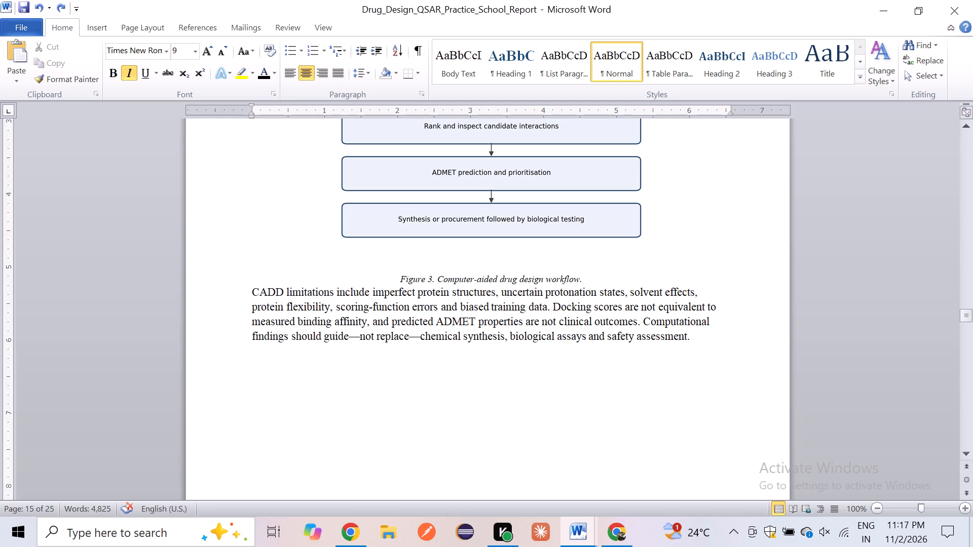
{"action": "left_click_drag", "start_coordinate": [591, 275], "coordinate": [381, 282]}
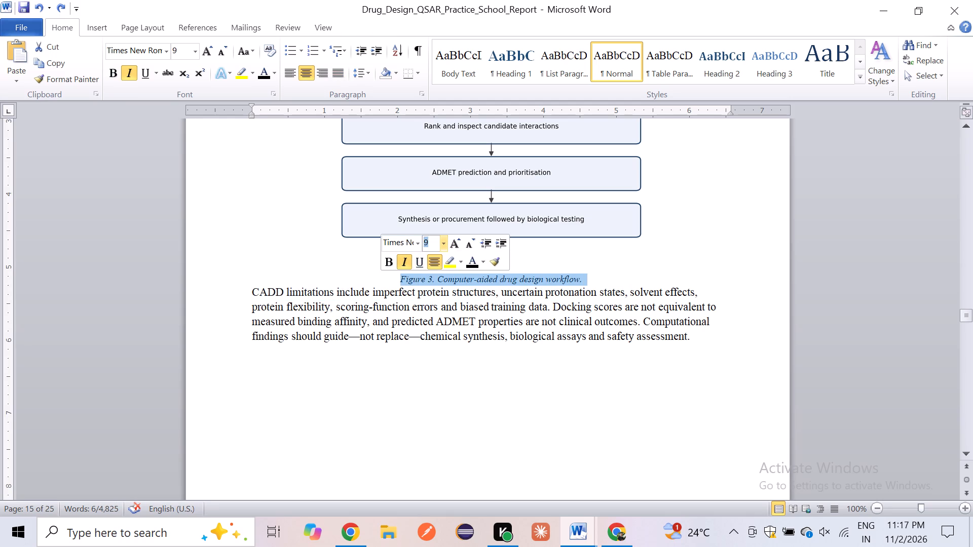
{"action": "left_click", "coordinate": [433, 241]}
{"action": "type", "text": "12"}
{"action": "key", "text": "Return"}
{"action": "left_click", "coordinate": [348, 270]}
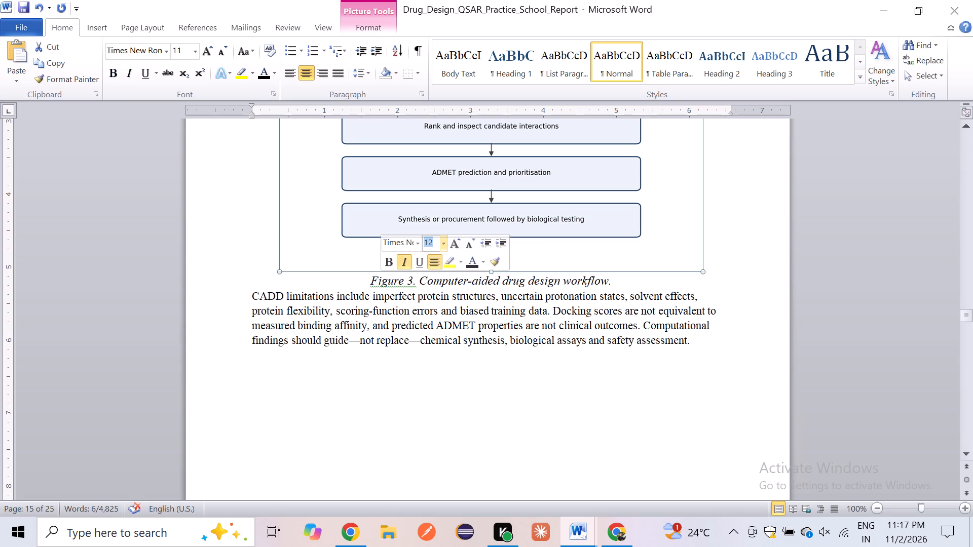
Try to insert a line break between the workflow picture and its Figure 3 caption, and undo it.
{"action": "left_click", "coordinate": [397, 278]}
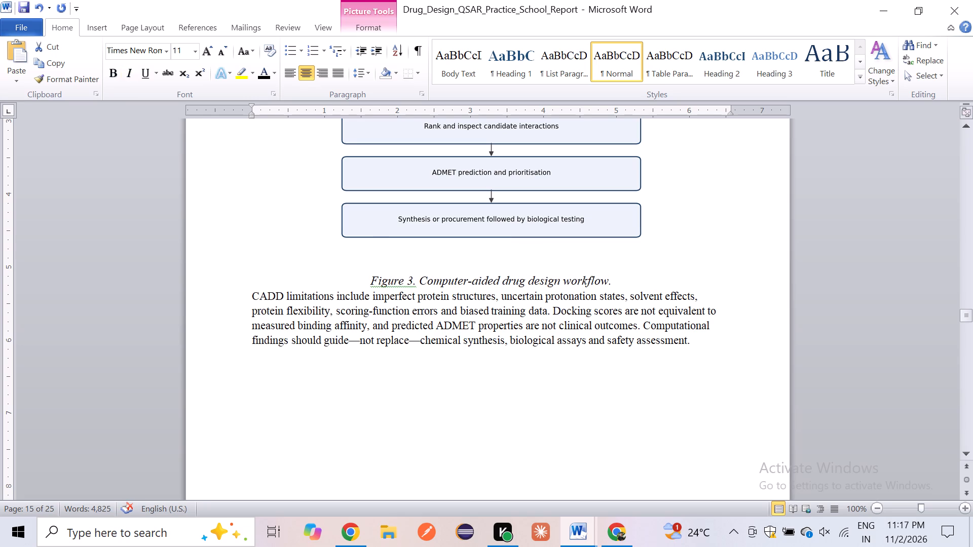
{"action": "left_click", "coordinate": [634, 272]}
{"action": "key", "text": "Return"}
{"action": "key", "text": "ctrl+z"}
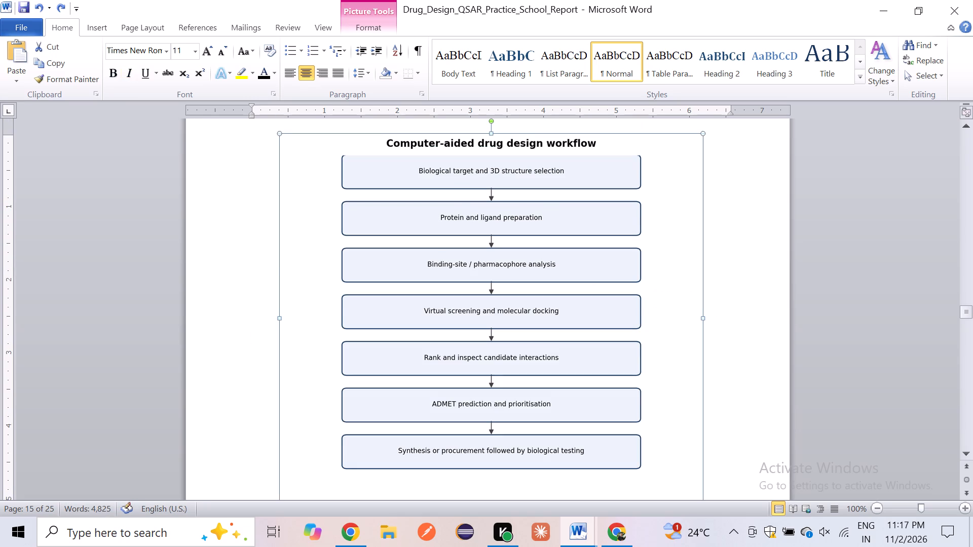
Add a blank line between the Figure 3 workflow caption and the CADD limitations paragraph.
{"action": "scroll", "coordinate": [634, 272], "scroll_direction": "down", "scroll_amount": 2}
{"action": "scroll", "coordinate": [634, 272], "scroll_direction": "up", "scroll_amount": 1}
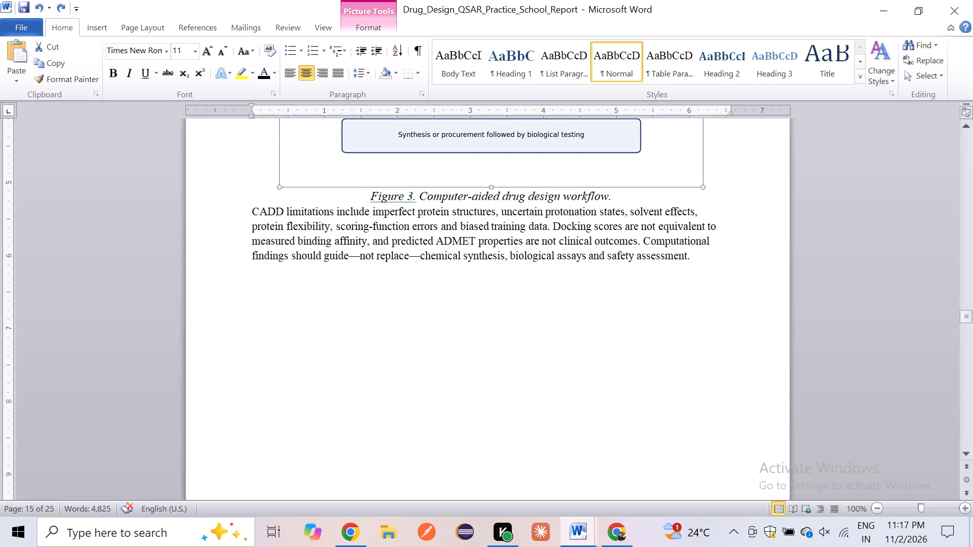
{"action": "left_click", "coordinate": [625, 201]}
{"action": "key", "text": "Return"}
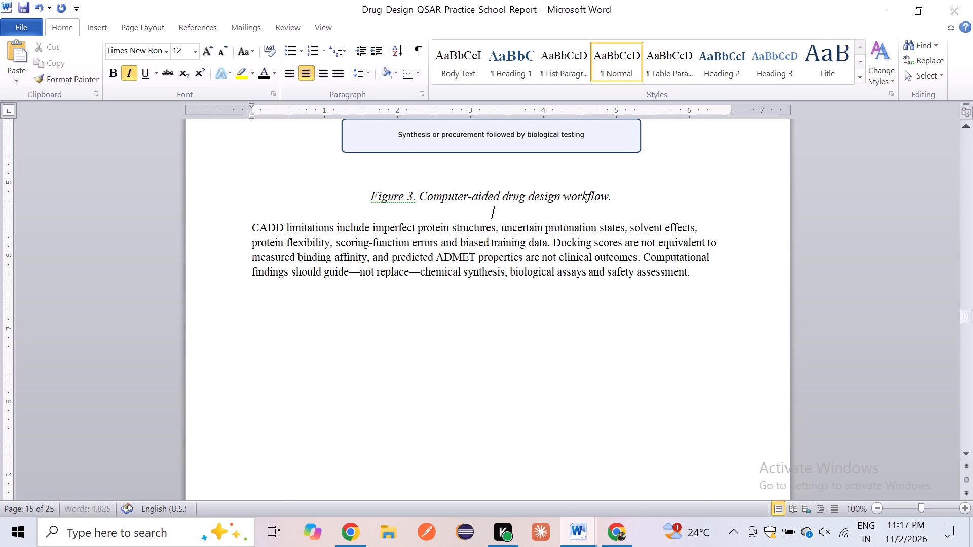
Format the CADD limitations paragraph below Figure 3 as justified, with 1.5 line spacing and 12 pt text.
{"action": "left_click_drag", "start_coordinate": [246, 225], "coordinate": [670, 318]}
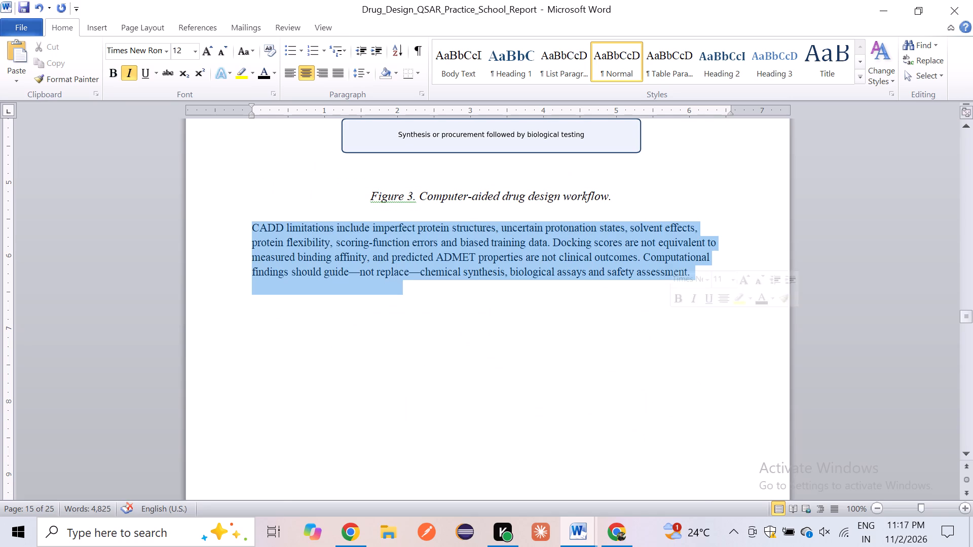
{"action": "left_click", "coordinate": [339, 76]}
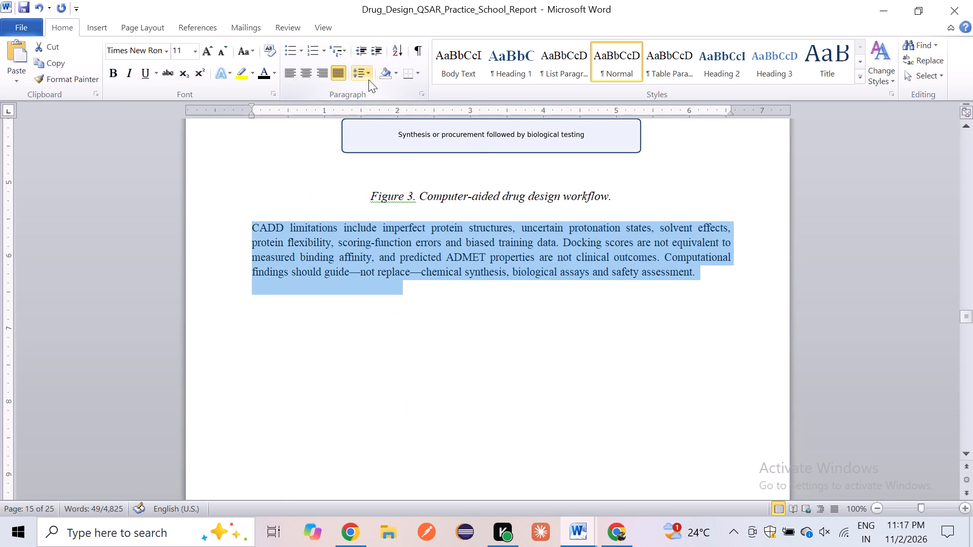
{"action": "left_click", "coordinate": [368, 80]}
{"action": "left_click", "coordinate": [387, 116]}
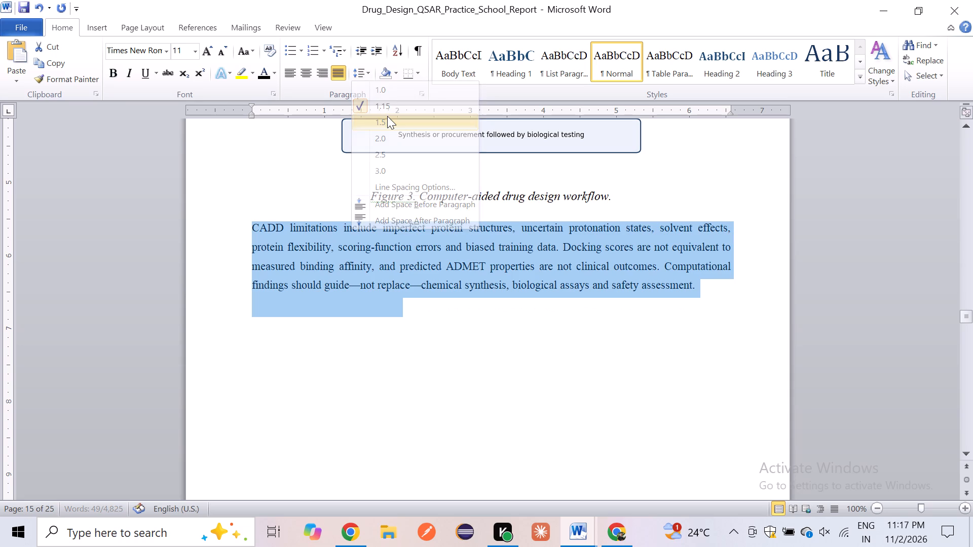
{"action": "left_click", "coordinate": [183, 51]}
{"action": "type", "text": "12"}
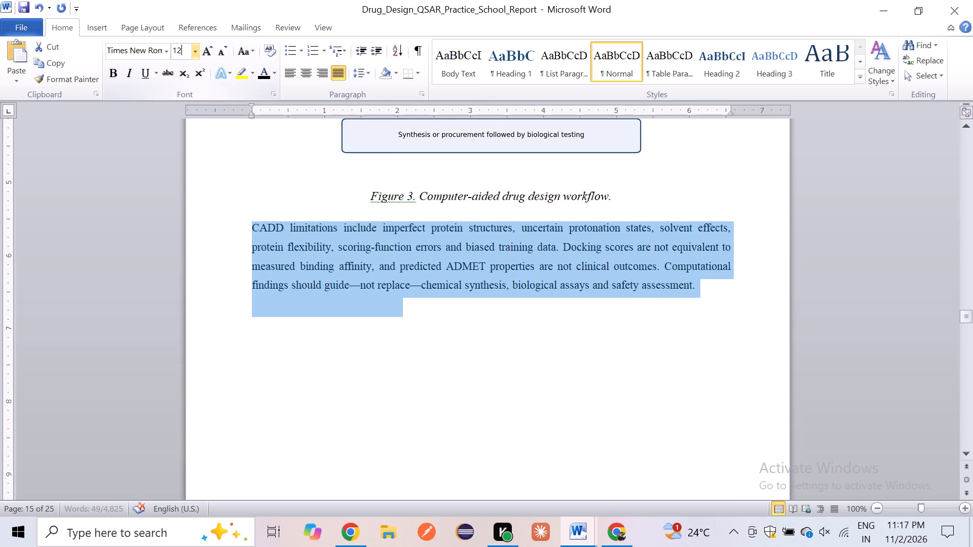
{"action": "key", "text": "Return"}
{"action": "left_click", "coordinate": [349, 292]}
Review section 1.4 and check the font sizes of the section 2 and 2.1 headings on the following page.
{"action": "scroll", "coordinate": [349, 292], "scroll_direction": "up", "scroll_amount": 2}
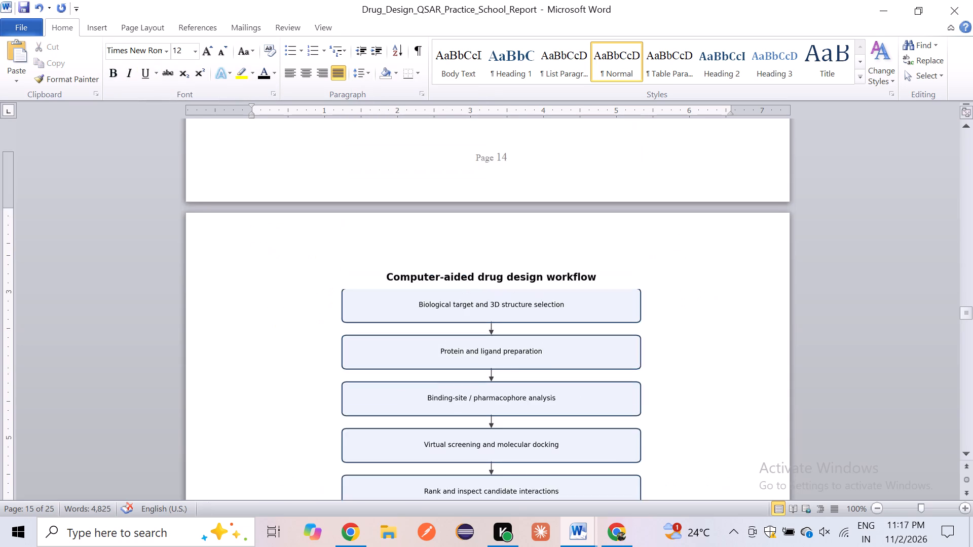
{"action": "scroll", "coordinate": [349, 292], "scroll_direction": "up", "scroll_amount": 5}
{"action": "scroll", "coordinate": [349, 292], "scroll_direction": "down", "scroll_amount": 1}
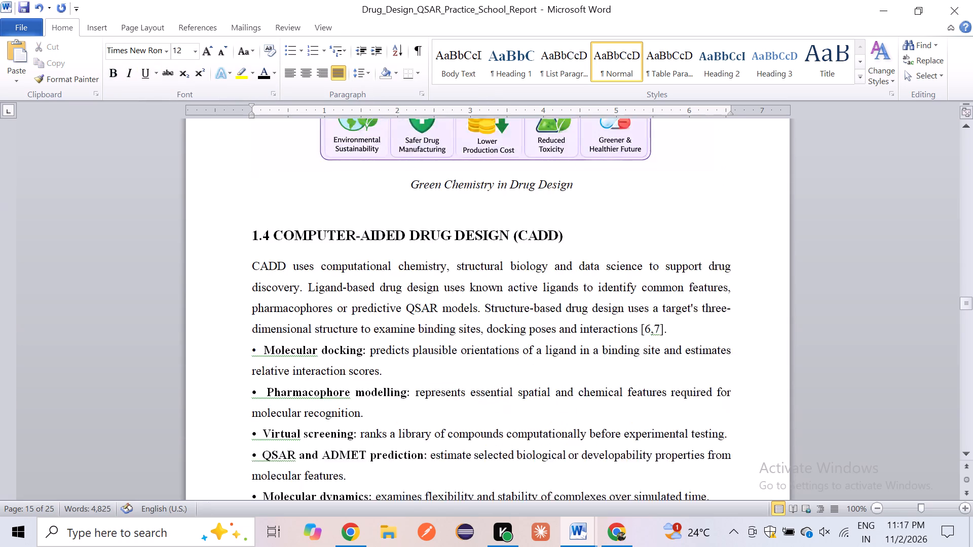
{"action": "scroll", "coordinate": [349, 292], "scroll_direction": "down", "scroll_amount": 9}
{"action": "scroll", "coordinate": [349, 292], "scroll_direction": "up", "scroll_amount": 1}
{"action": "scroll", "coordinate": [349, 292], "scroll_direction": "down", "scroll_amount": 1}
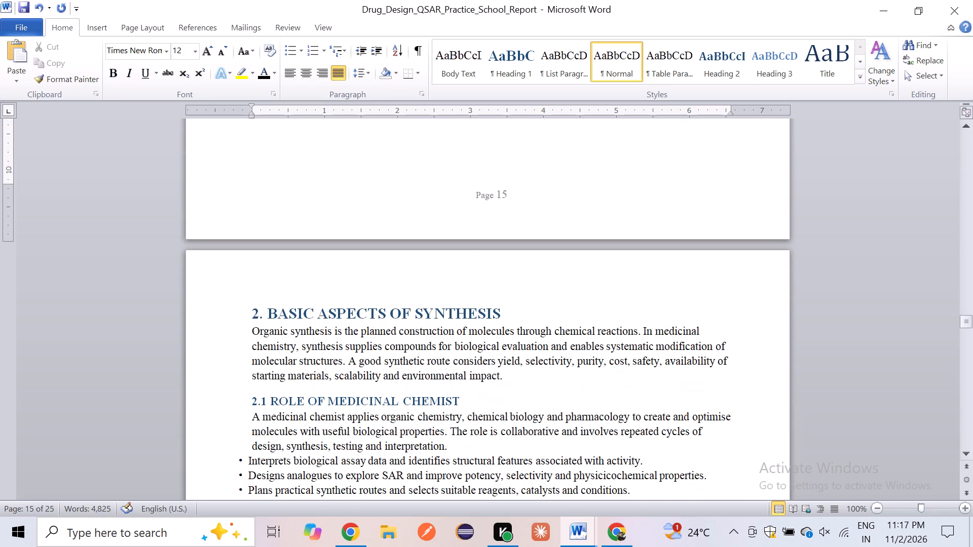
{"action": "left_click", "coordinate": [239, 307]}
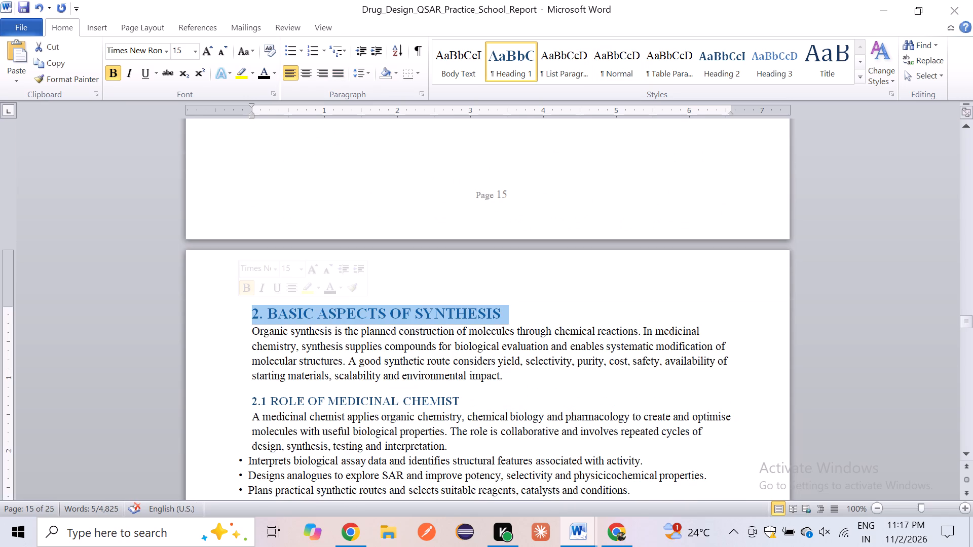
{"action": "left_click", "coordinate": [317, 345]}
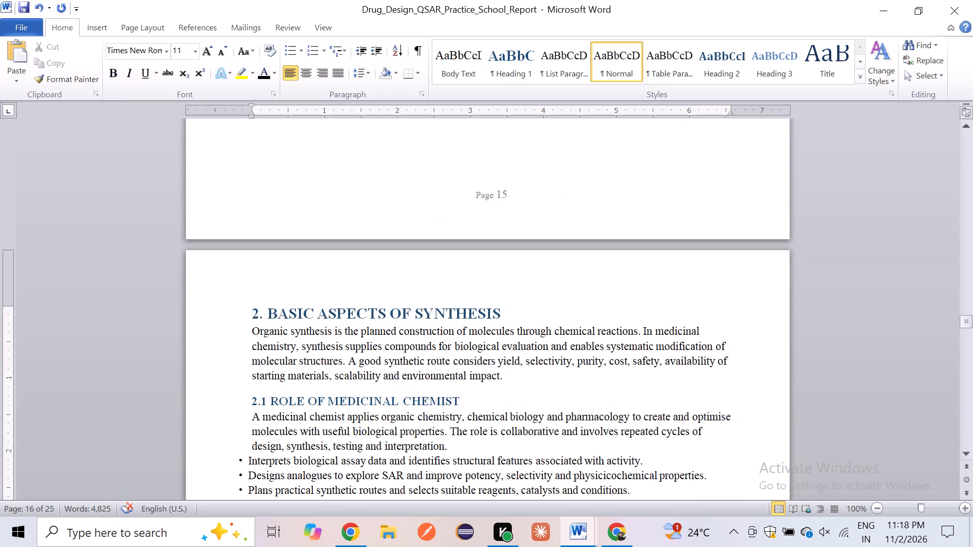
{"action": "scroll", "coordinate": [264, 307], "scroll_direction": "up", "scroll_amount": 1}
{"action": "scroll", "coordinate": [264, 307], "scroll_direction": "down", "scroll_amount": 1}
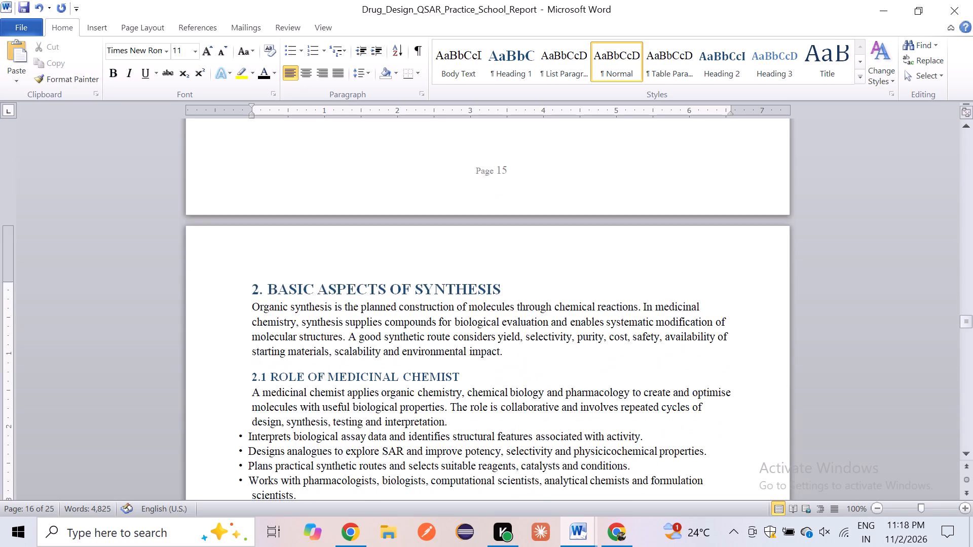
{"action": "scroll", "coordinate": [264, 307], "scroll_direction": "down", "scroll_amount": 1}
{"action": "left_click_drag", "start_coordinate": [238, 325], "coordinate": [461, 328]}
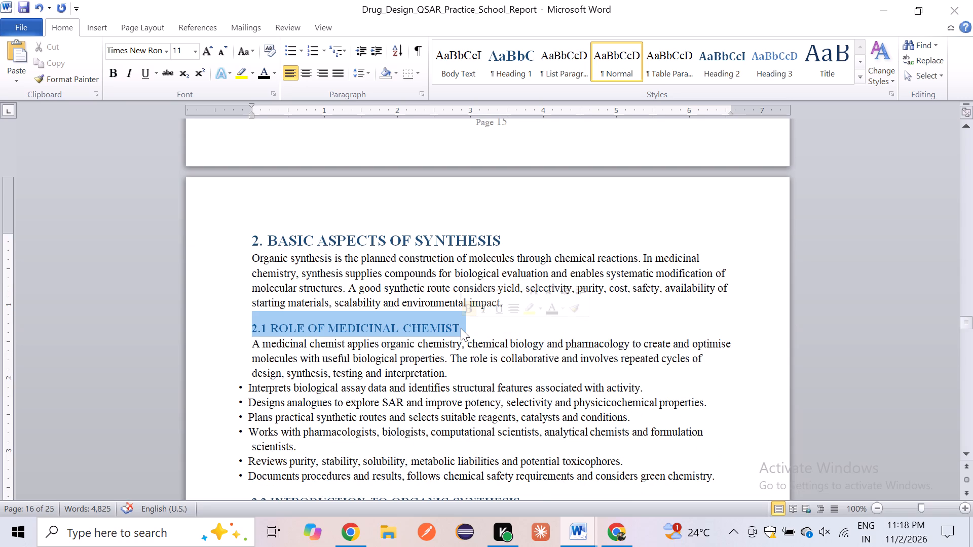
Set the "1.4 COMPUTER-AIDED DRUG DESIGN (CADD)" heading to 12 pt.
{"action": "scroll", "coordinate": [461, 328], "scroll_direction": "up", "scroll_amount": 2}
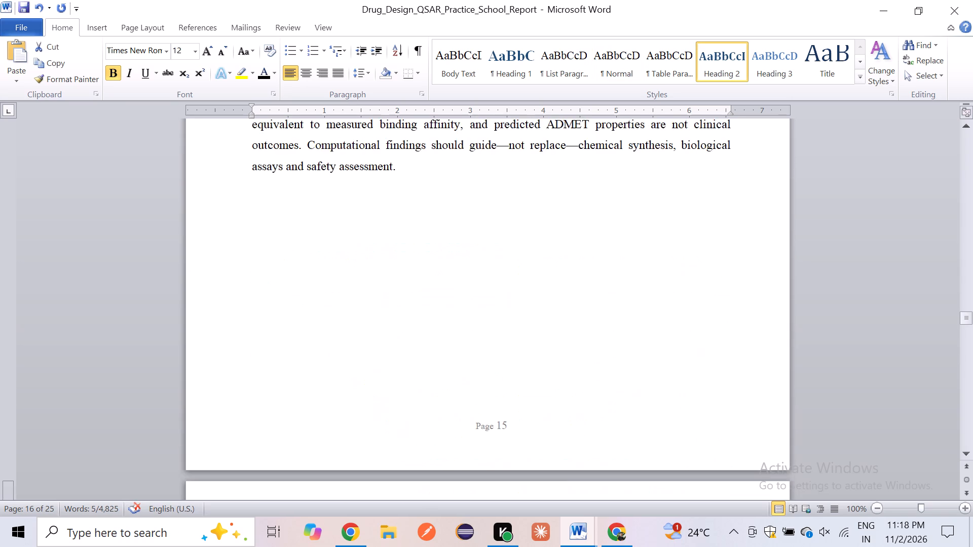
{"action": "scroll", "coordinate": [461, 328], "scroll_direction": "up", "scroll_amount": 5}
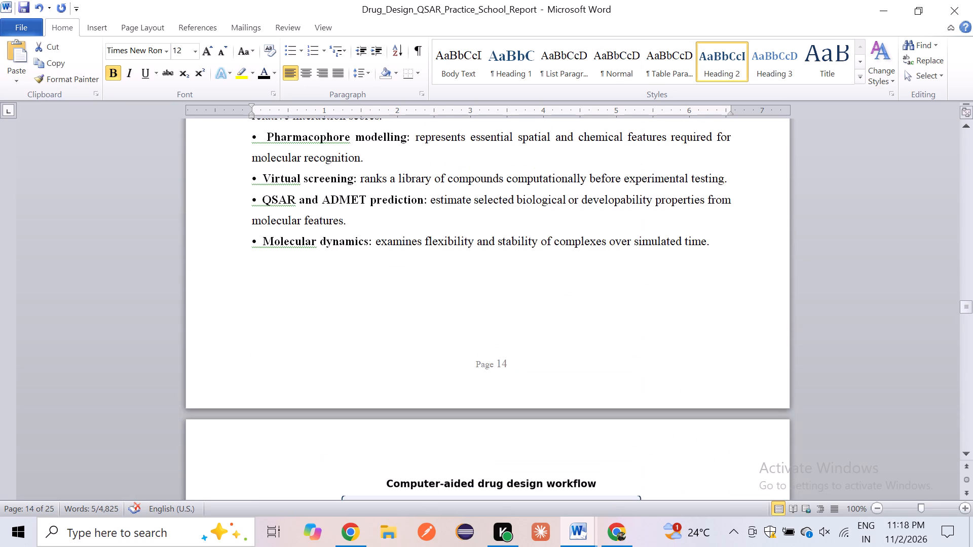
{"action": "scroll", "coordinate": [426, 303], "scroll_direction": "up", "scroll_amount": 2}
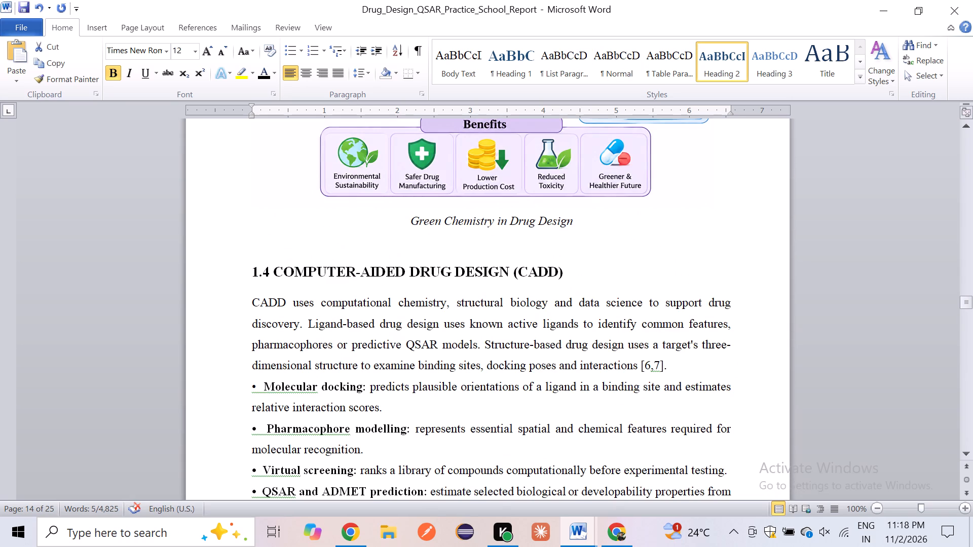
{"action": "left_click_drag", "start_coordinate": [249, 274], "coordinate": [653, 292]}
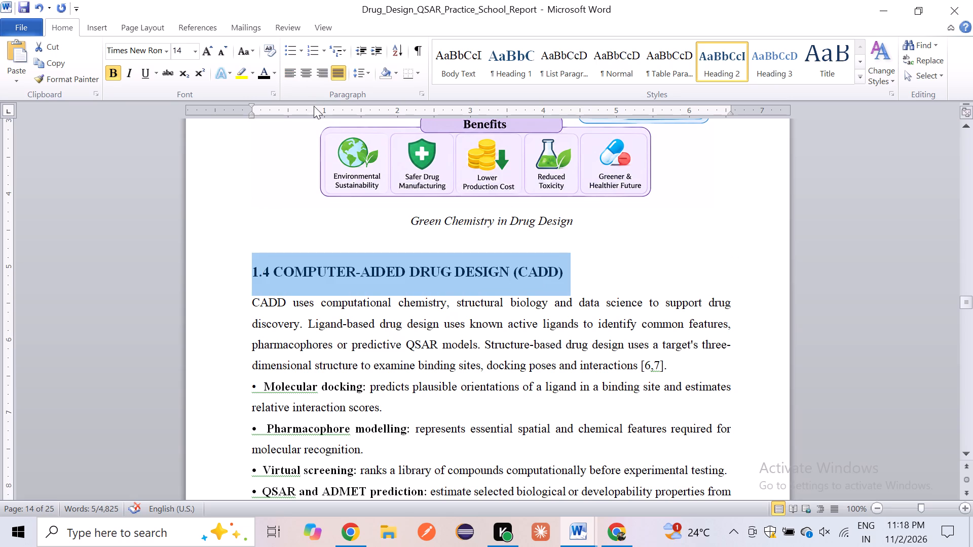
{"action": "left_click", "coordinate": [183, 48]}
{"action": "type", "text": "12"}
{"action": "key", "text": "Return"}
{"action": "left_click", "coordinate": [263, 186]}
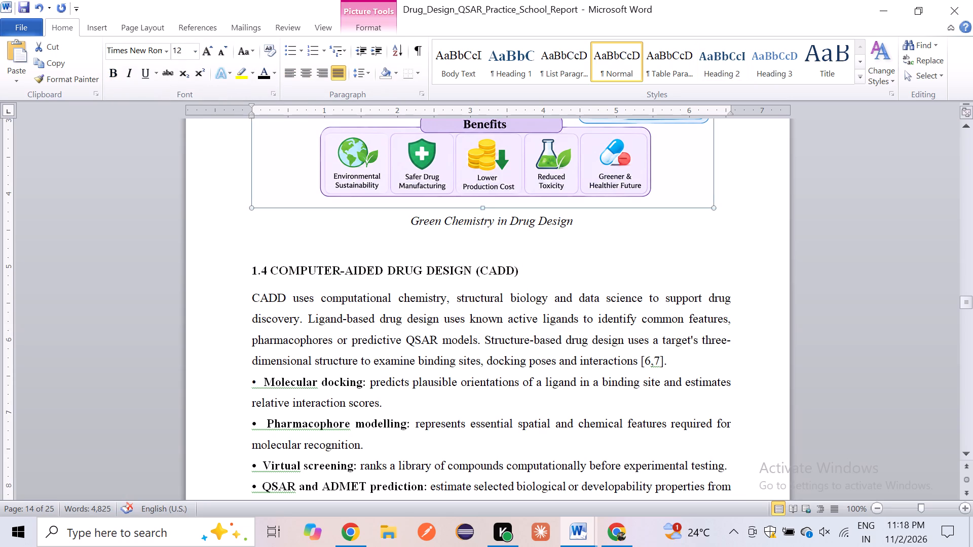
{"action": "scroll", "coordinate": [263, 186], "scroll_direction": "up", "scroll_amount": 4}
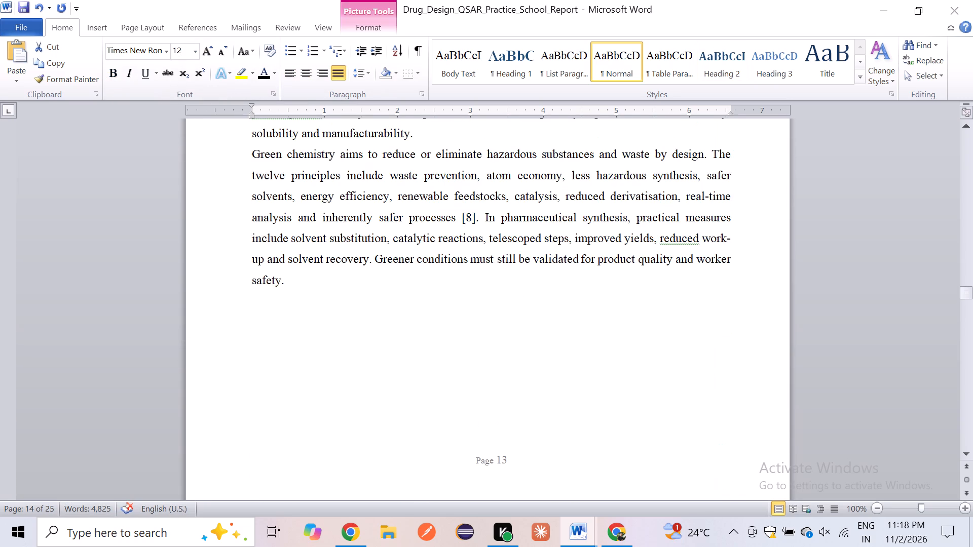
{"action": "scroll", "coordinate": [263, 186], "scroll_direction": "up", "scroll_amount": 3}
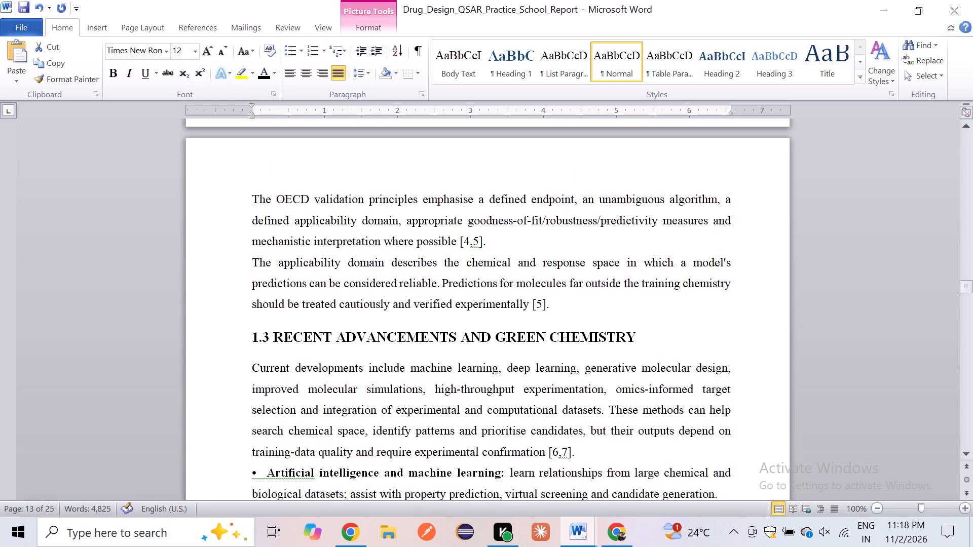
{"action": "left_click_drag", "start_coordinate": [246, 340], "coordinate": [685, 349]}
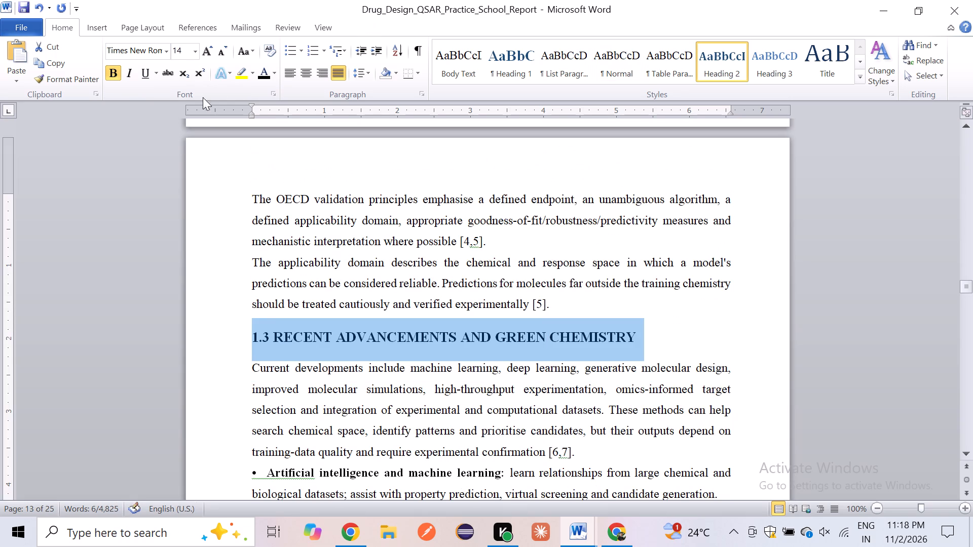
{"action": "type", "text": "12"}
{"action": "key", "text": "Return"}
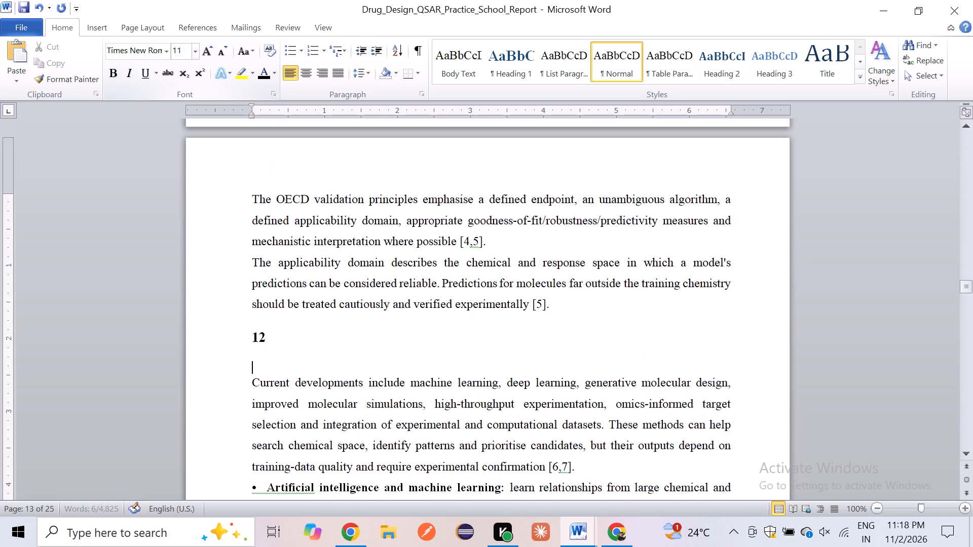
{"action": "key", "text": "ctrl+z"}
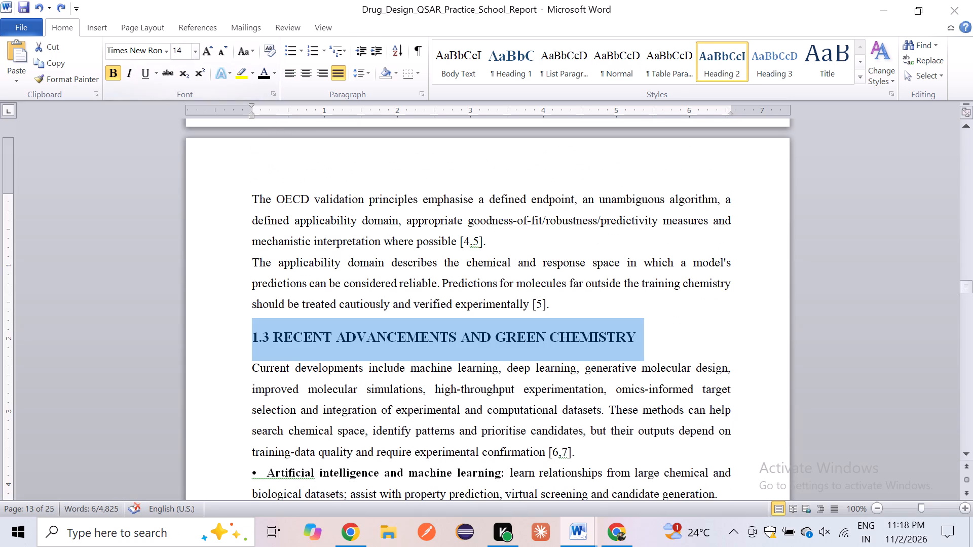
Set the "1.3 RECENT ADVANCEMENTS AND GREEN CHEMISTRY" heading to 12 pt.
{"action": "left_click", "coordinate": [181, 57]}
{"action": "type", "text": "12"}
{"action": "key", "text": "Return"}
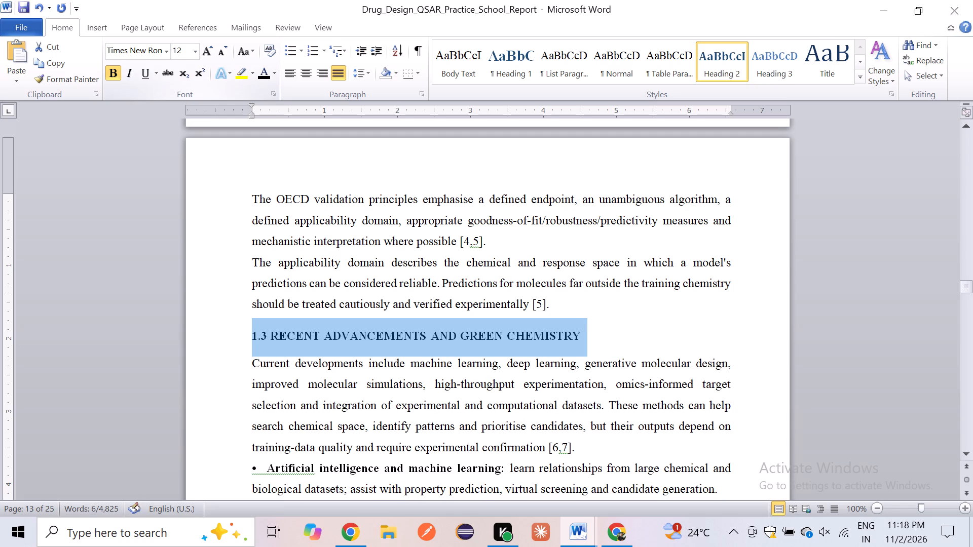
Check the "Typical QSAR workflow:" subheading's size and set the "1.2 INTRODUCTION TO QSAR" heading to 12 pt.
{"action": "scroll", "coordinate": [451, 285], "scroll_direction": "up", "scroll_amount": 2}
{"action": "scroll", "coordinate": [362, 284], "scroll_direction": "up", "scroll_amount": 1}
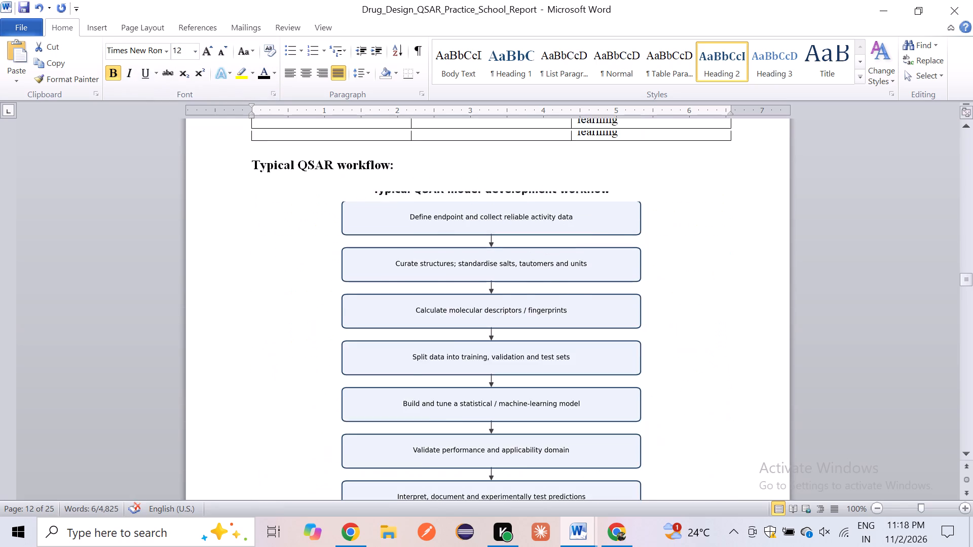
{"action": "scroll", "coordinate": [362, 284], "scroll_direction": "up", "scroll_amount": 1}
{"action": "left_click_drag", "start_coordinate": [402, 280], "coordinate": [213, 273]}
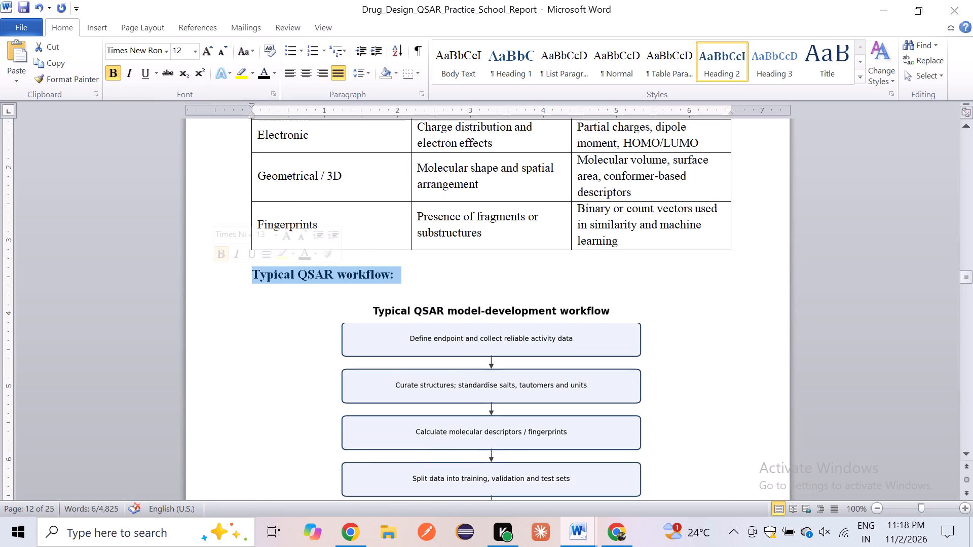
{"action": "scroll", "coordinate": [314, 301], "scroll_direction": "up", "scroll_amount": 3}
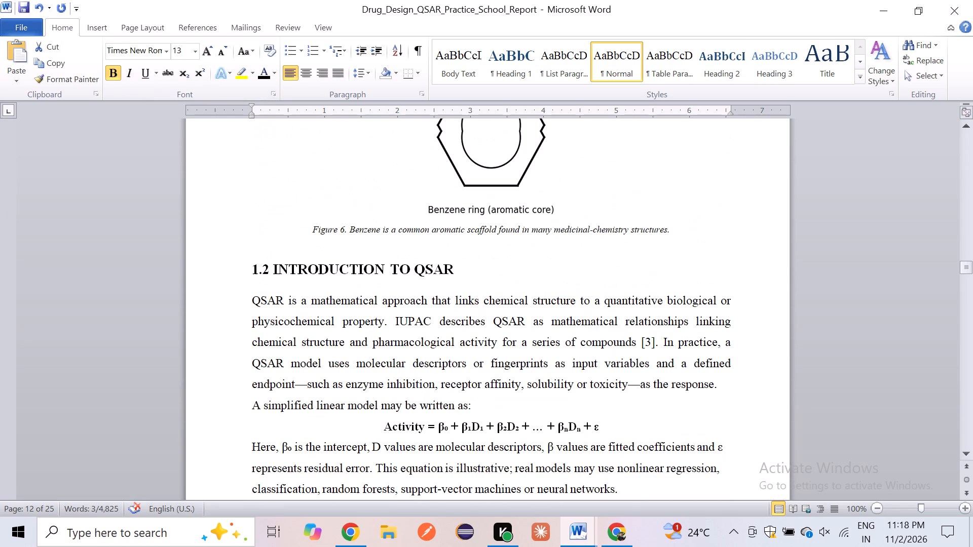
{"action": "left_click_drag", "start_coordinate": [466, 268], "coordinate": [202, 267]}
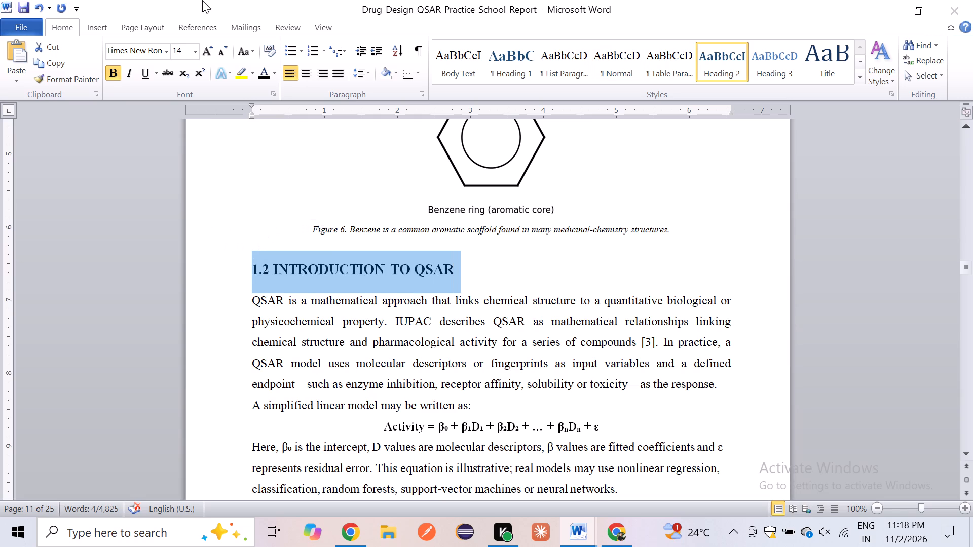
{"action": "left_click", "coordinate": [180, 56]}
{"action": "type", "text": "12"}
{"action": "key", "text": "Return"}
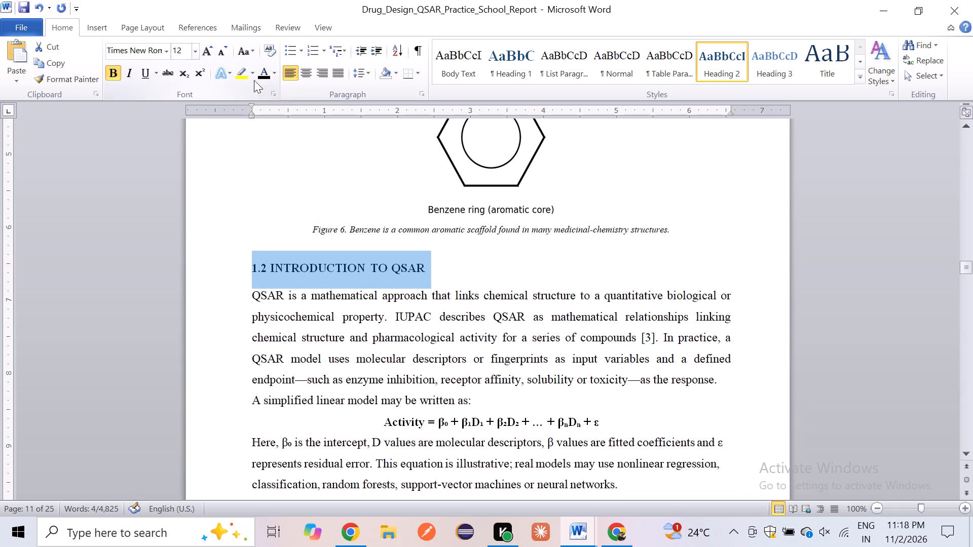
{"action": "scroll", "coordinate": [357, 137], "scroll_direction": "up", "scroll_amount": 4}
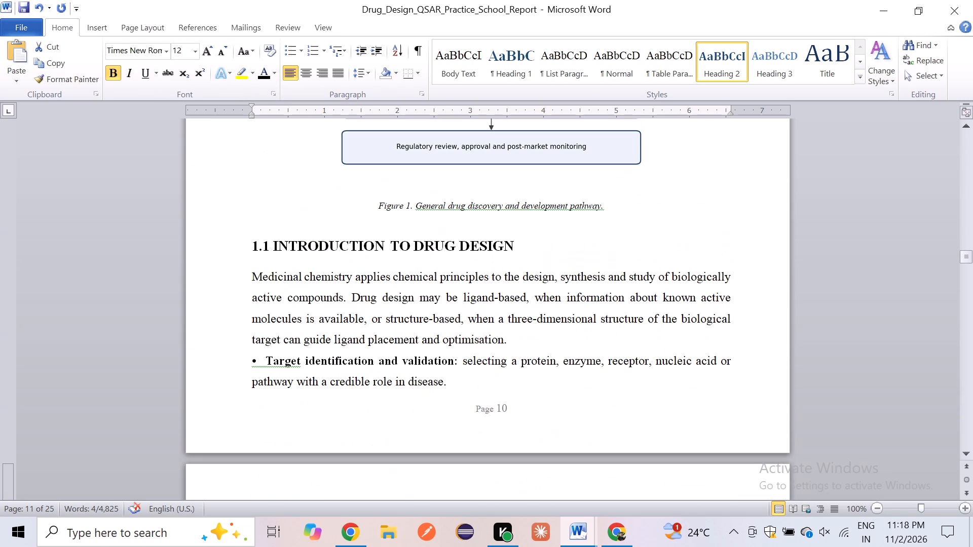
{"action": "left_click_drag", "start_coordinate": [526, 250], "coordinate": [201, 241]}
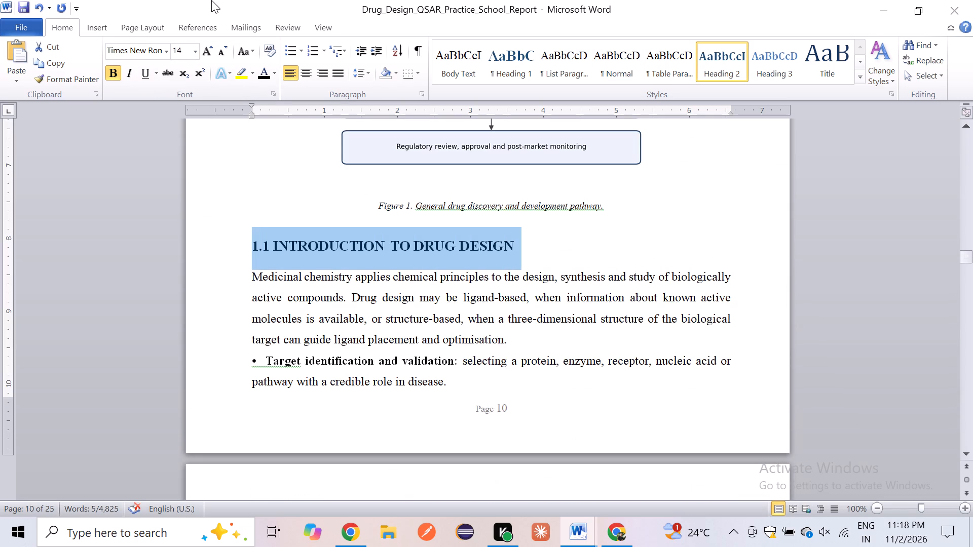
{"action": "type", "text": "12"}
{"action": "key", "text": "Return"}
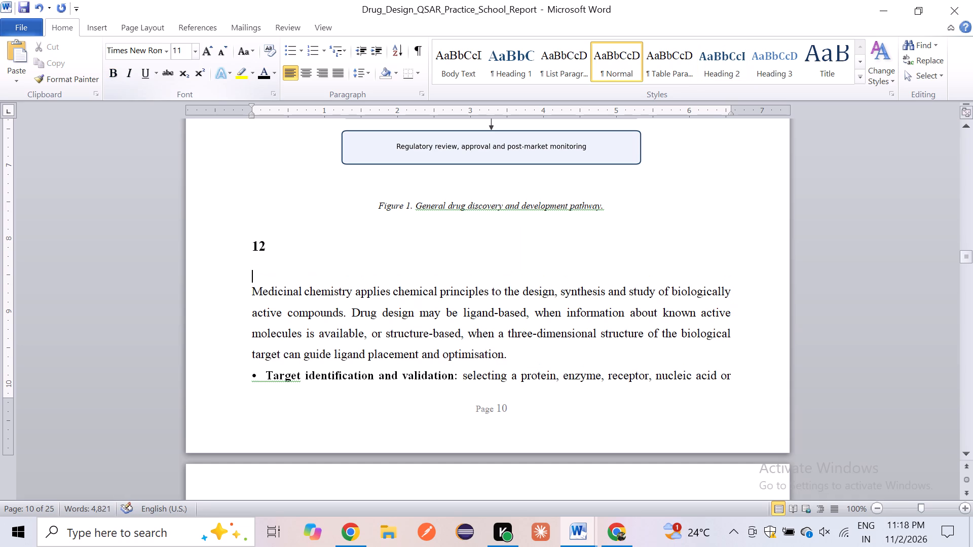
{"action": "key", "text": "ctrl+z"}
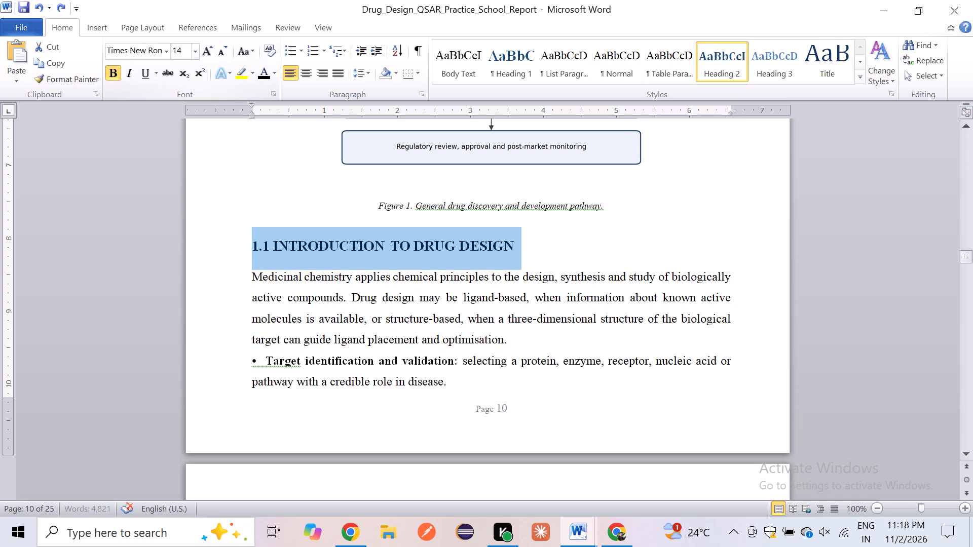
Set the "1.1 INTRODUCTION TO DRUG DESIGN" heading to 12 pt.
{"action": "left_click", "coordinate": [180, 53]}
{"action": "type", "text": "12"}
{"action": "key", "text": "Return"}
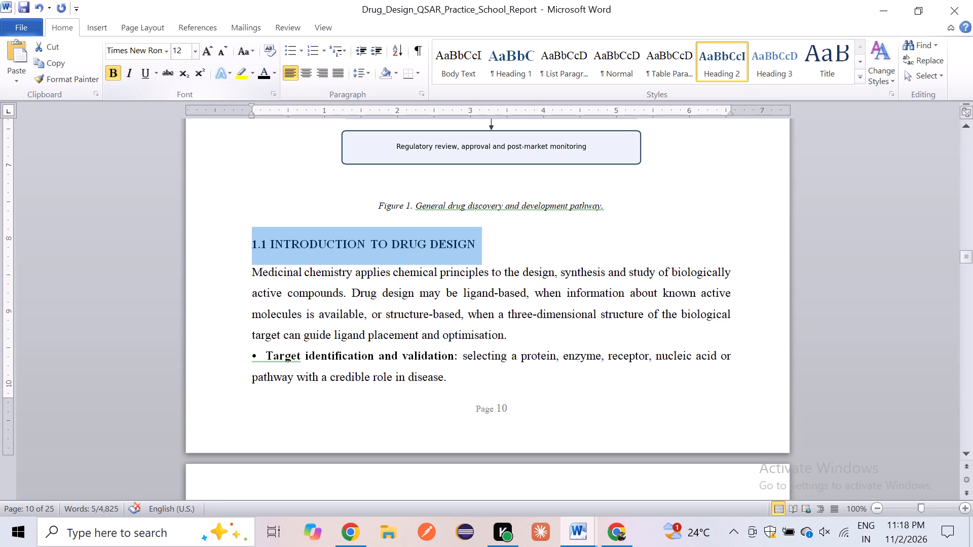
{"action": "scroll", "coordinate": [180, 53], "scroll_direction": "up", "scroll_amount": 2}
Review the chapter 1 pages and check the bold formatting of the "1.4 COMPUTER-AIDED DRUG DESIGN (CADD)" heading.
{"action": "scroll", "coordinate": [234, 277], "scroll_direction": "up", "scroll_amount": 4}
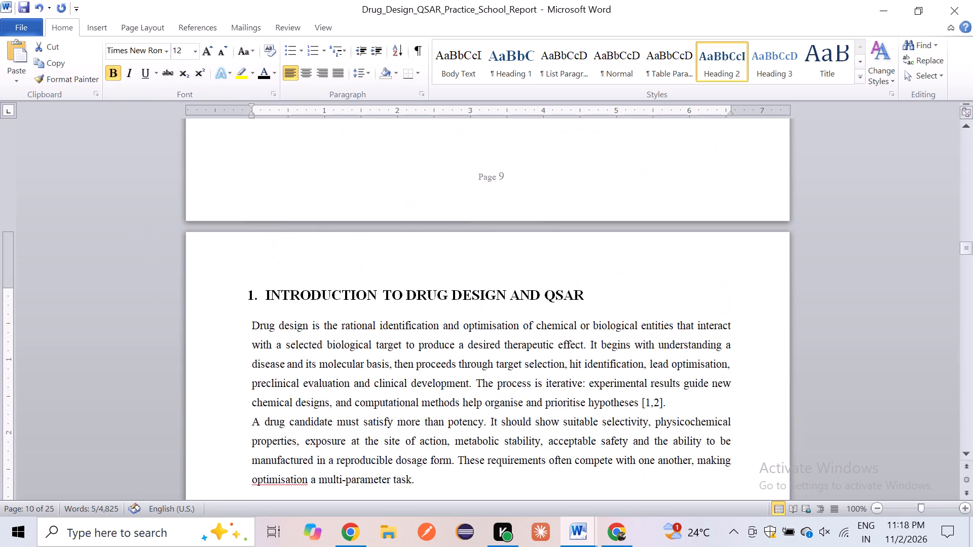
{"action": "scroll", "coordinate": [234, 277], "scroll_direction": "down", "scroll_amount": 9}
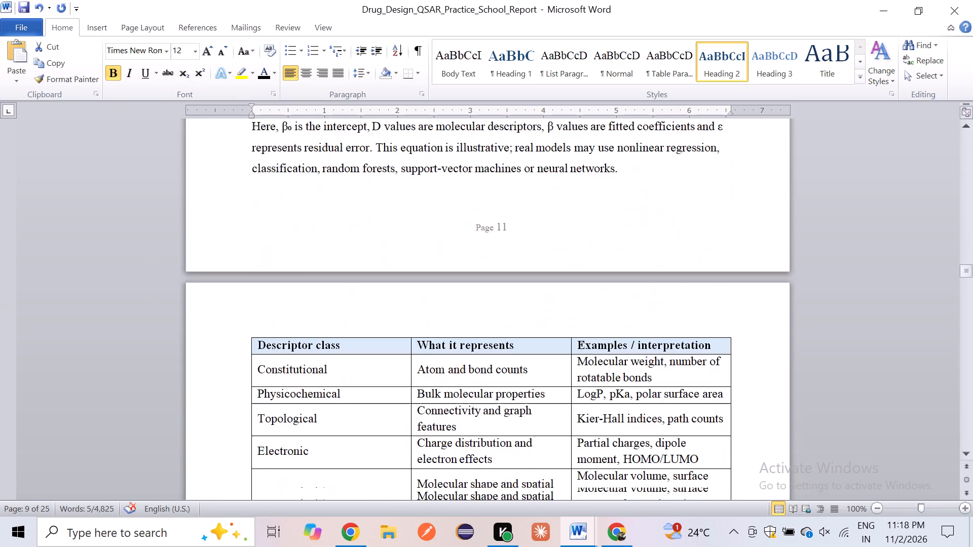
{"action": "scroll", "coordinate": [234, 277], "scroll_direction": "down", "scroll_amount": 11}
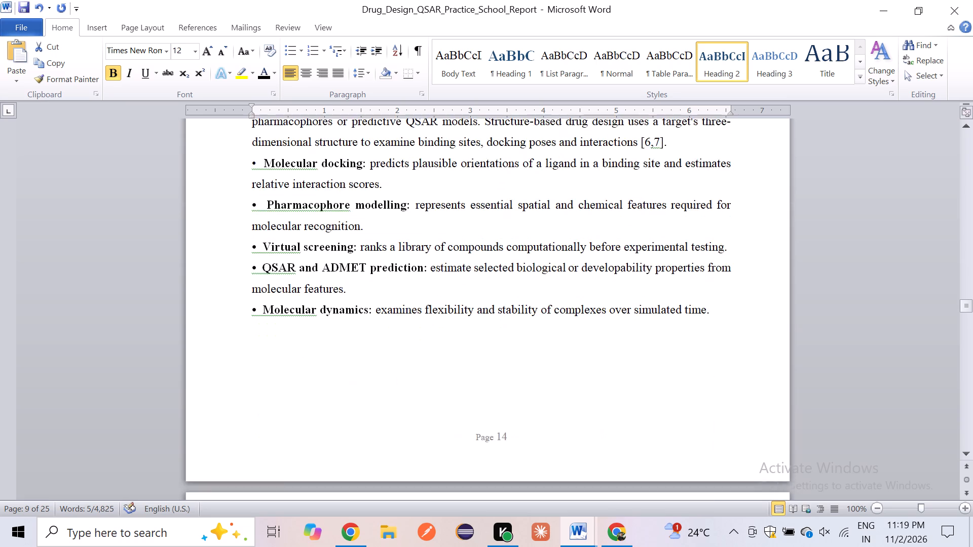
{"action": "scroll", "coordinate": [234, 277], "scroll_direction": "up", "scroll_amount": 1}
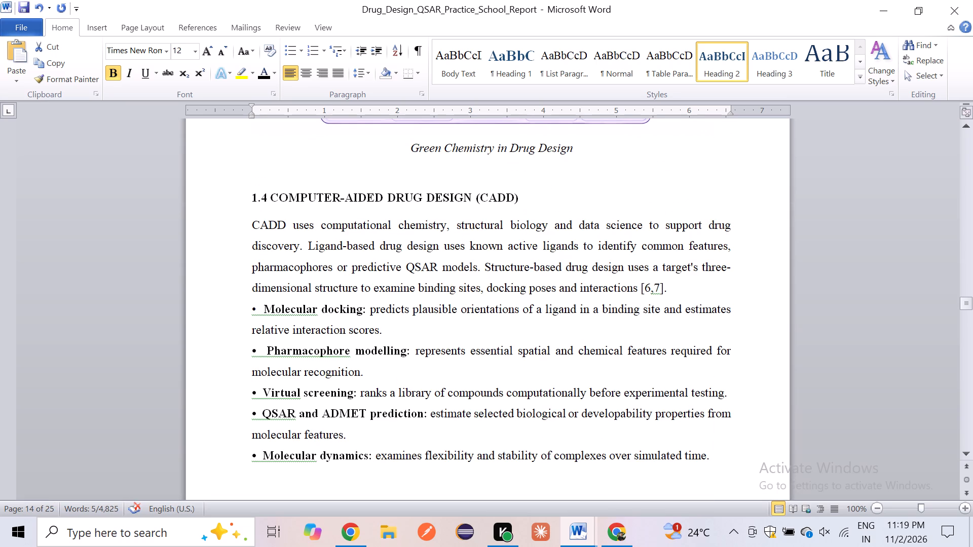
{"action": "left_click_drag", "start_coordinate": [248, 196], "coordinate": [615, 194]}
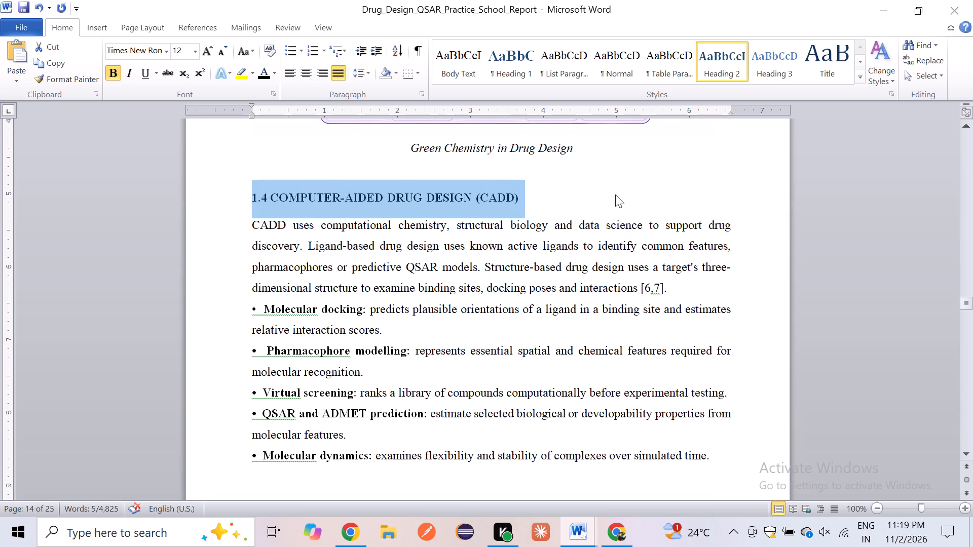
{"action": "key", "text": "ctrl+b"}
{"action": "key", "text": "ctrl+b"}
Remove the page break before "2. BASIC ASPECTS OF SYNTHESIS" so the chapter follows directly after the CADD limitations paragraph.
{"action": "scroll", "coordinate": [615, 194], "scroll_direction": "down", "scroll_amount": 1}
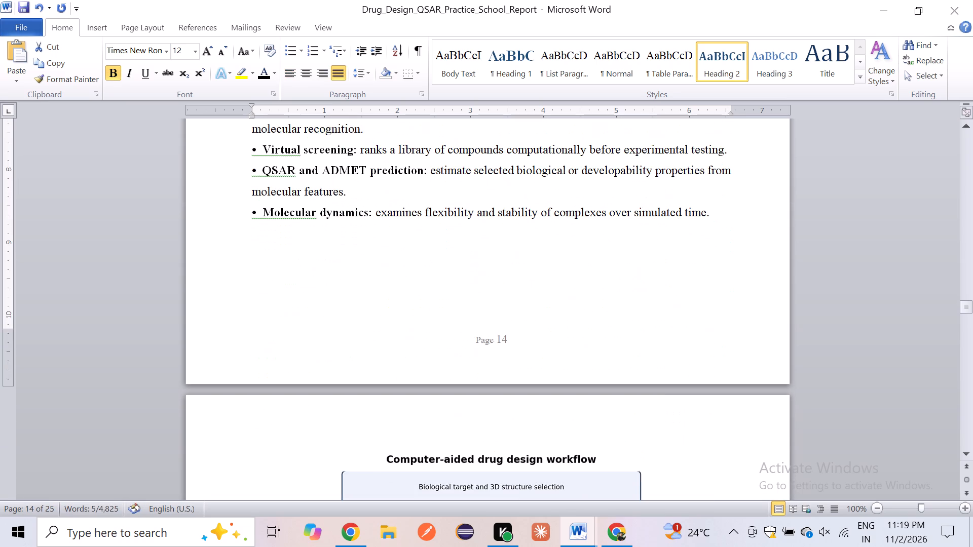
{"action": "scroll", "coordinate": [615, 194], "scroll_direction": "down", "scroll_amount": 3}
{"action": "scroll", "coordinate": [615, 194], "scroll_direction": "up", "scroll_amount": 2}
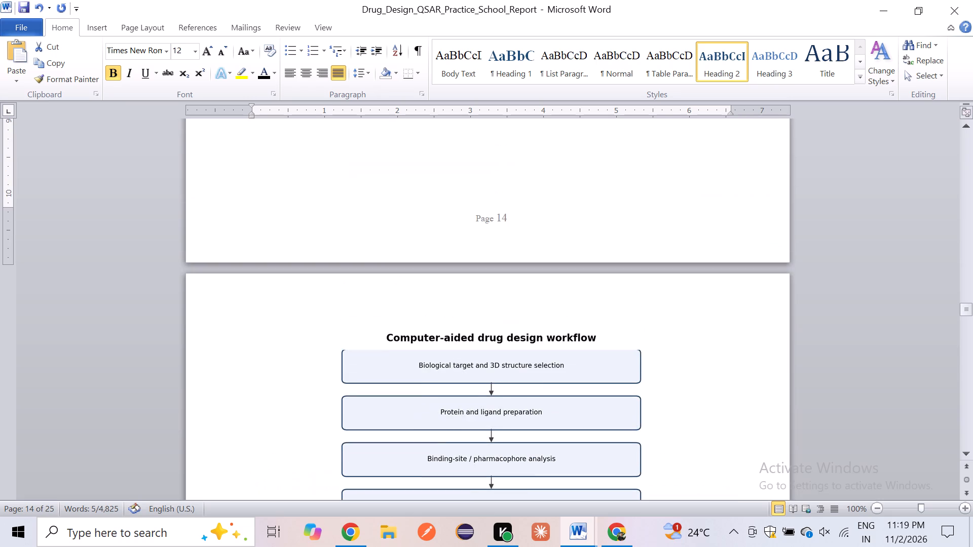
{"action": "scroll", "coordinate": [615, 194], "scroll_direction": "down", "scroll_amount": 3}
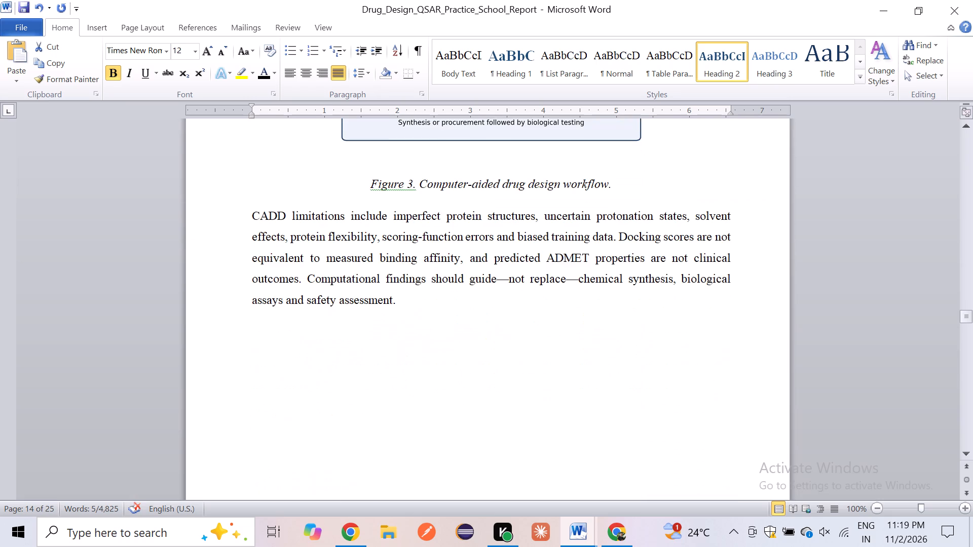
{"action": "scroll", "coordinate": [615, 194], "scroll_direction": "down", "scroll_amount": 1}
{"action": "scroll", "coordinate": [615, 194], "scroll_direction": "up", "scroll_amount": 1}
{"action": "scroll", "coordinate": [615, 194], "scroll_direction": "down", "scroll_amount": 2}
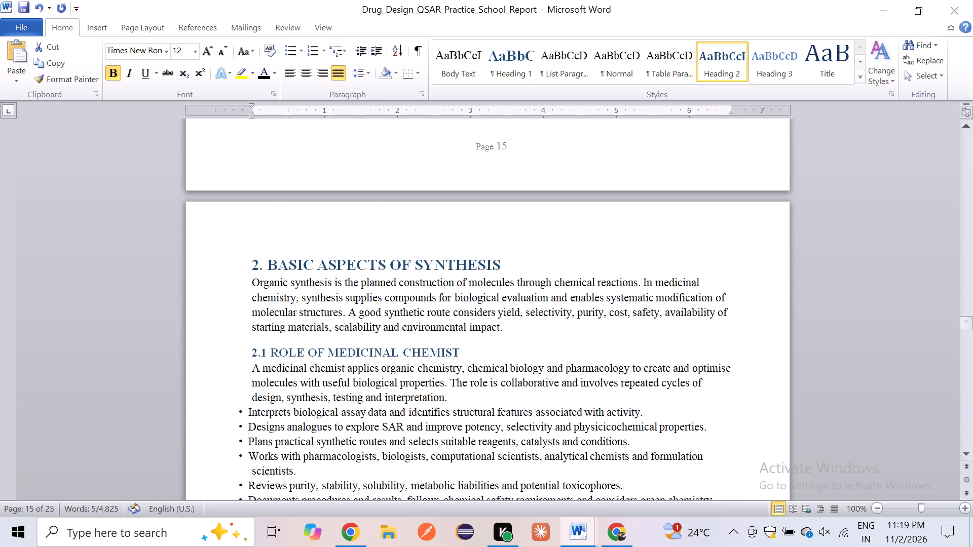
{"action": "left_click", "coordinate": [244, 263]}
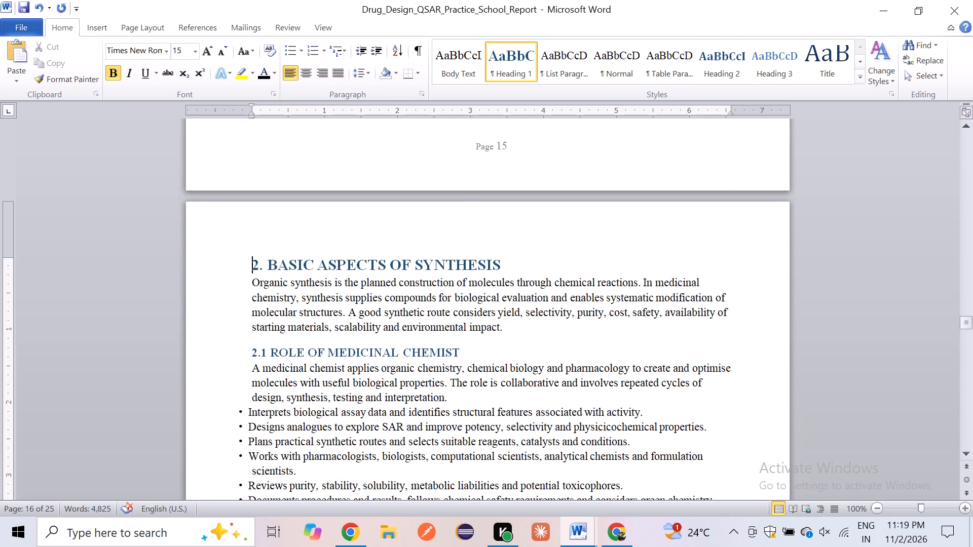
{"action": "key", "text": "BackSpace"}
{"action": "key", "text": "BackSpace"}
Format the "2. BASIC ASPECTS OF SYNTHESIS" heading as bold, 14 pt, with 2.0 line spacing.
{"action": "scroll", "coordinate": [244, 263], "scroll_direction": "up", "scroll_amount": 1}
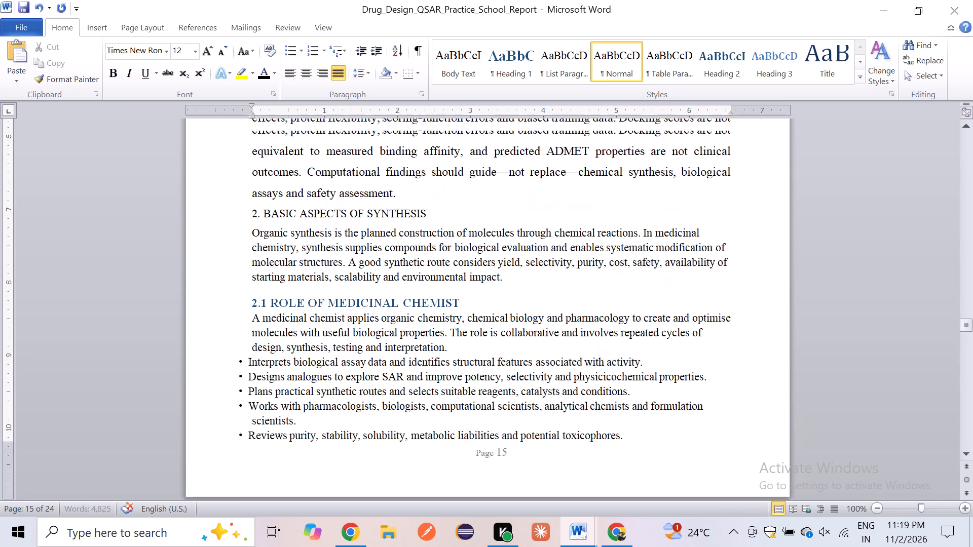
{"action": "scroll", "coordinate": [244, 263], "scroll_direction": "up", "scroll_amount": 1}
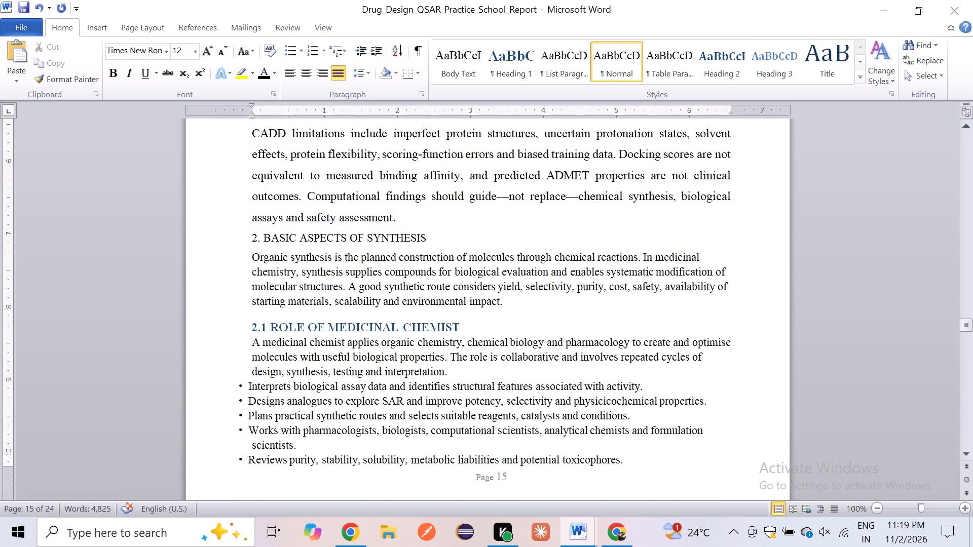
{"action": "left_click_drag", "start_coordinate": [251, 236], "coordinate": [467, 242]}
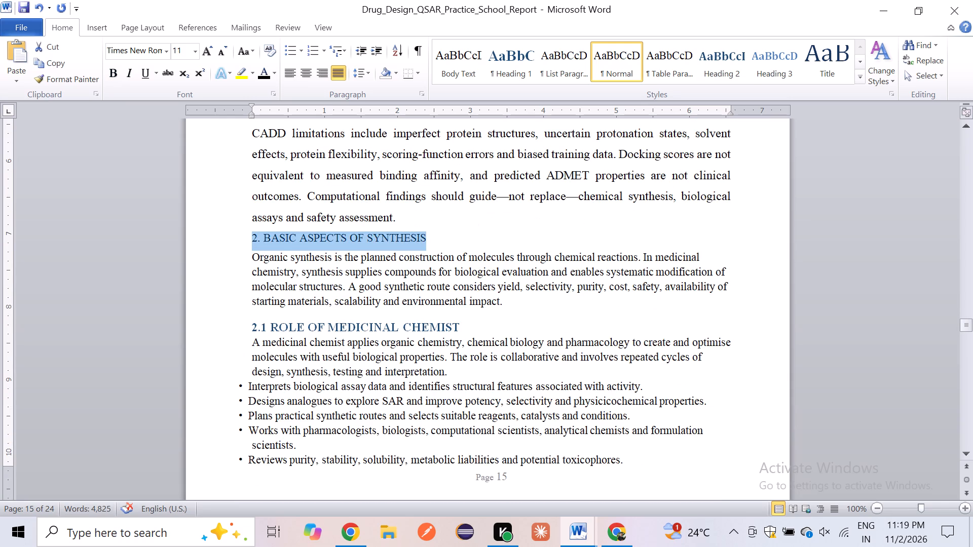
{"action": "key", "text": "ctrl+b"}
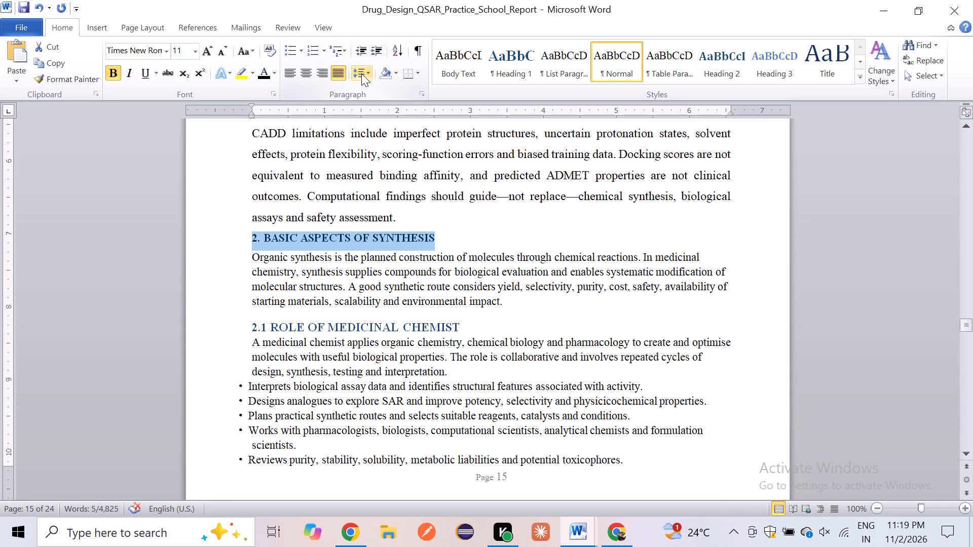
{"action": "left_click", "coordinate": [361, 73]}
{"action": "left_click", "coordinate": [375, 140]}
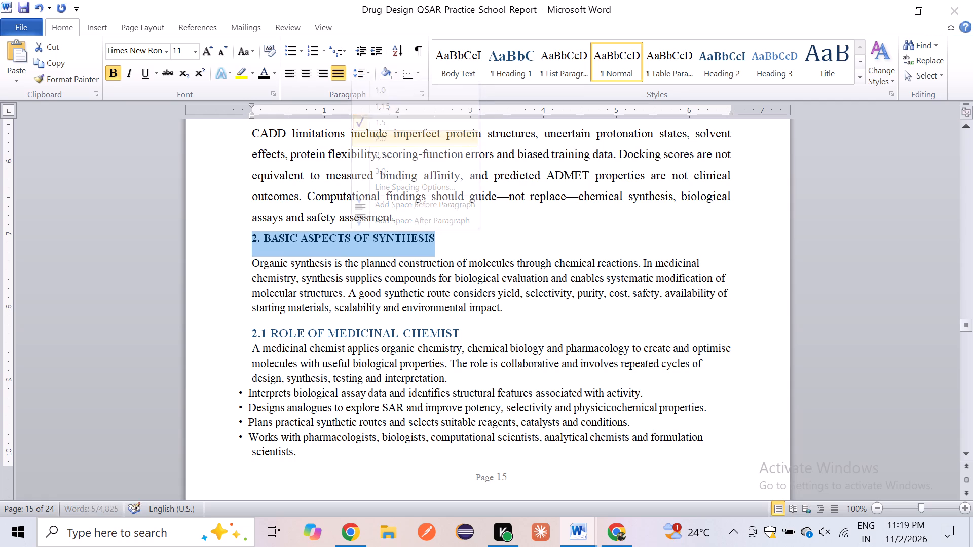
{"action": "left_click", "coordinate": [183, 54]}
{"action": "key", "text": "1"}
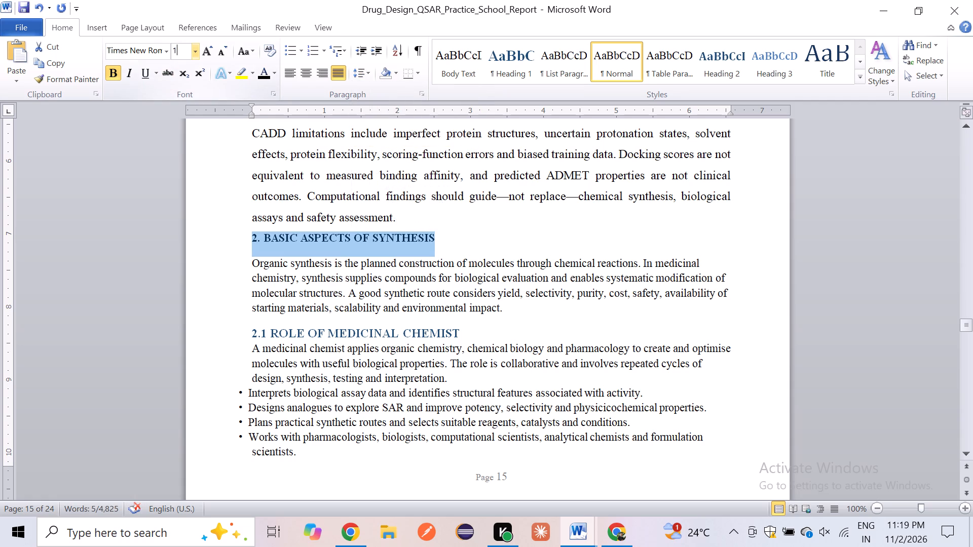
{"action": "key", "text": "4"}
{"action": "key", "text": "Return"}
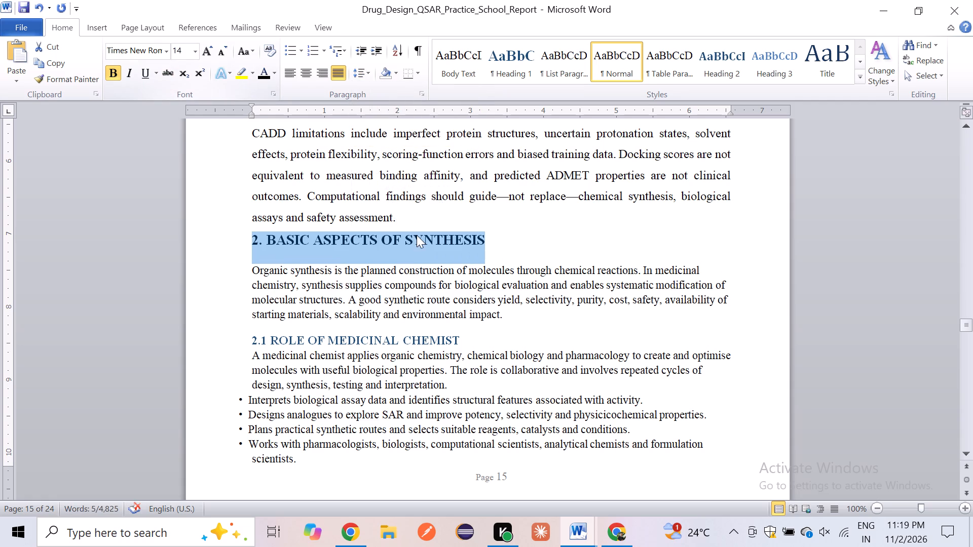
Insert a blank line between the CADD limitations paragraph and the "2. BASIC ASPECTS OF SYNTHESIS" heading.
{"action": "left_click", "coordinate": [419, 222]}
{"action": "key", "text": "Return"}
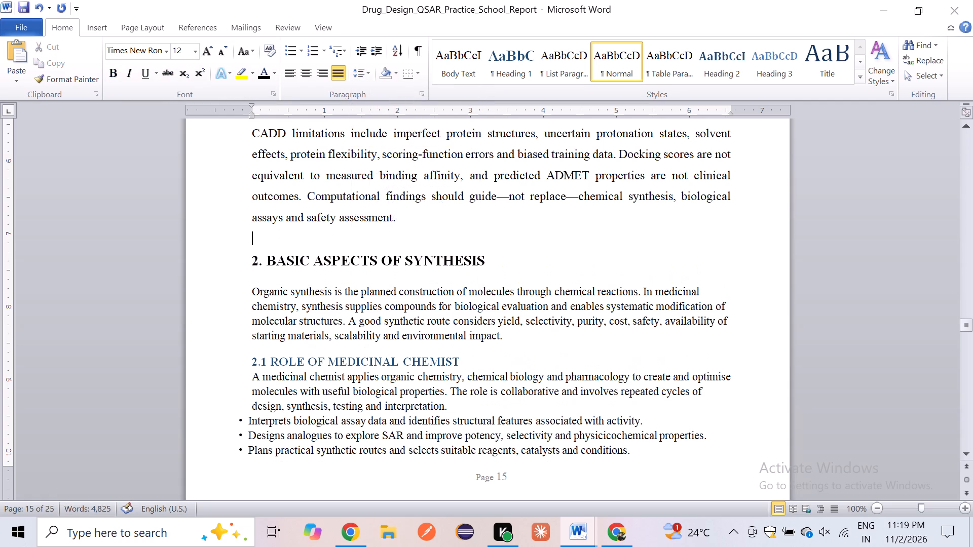
Set the CADD limitations paragraph above the chapter 2 heading to 12 pt.
{"action": "left_click_drag", "start_coordinate": [421, 221], "coordinate": [263, 131]}
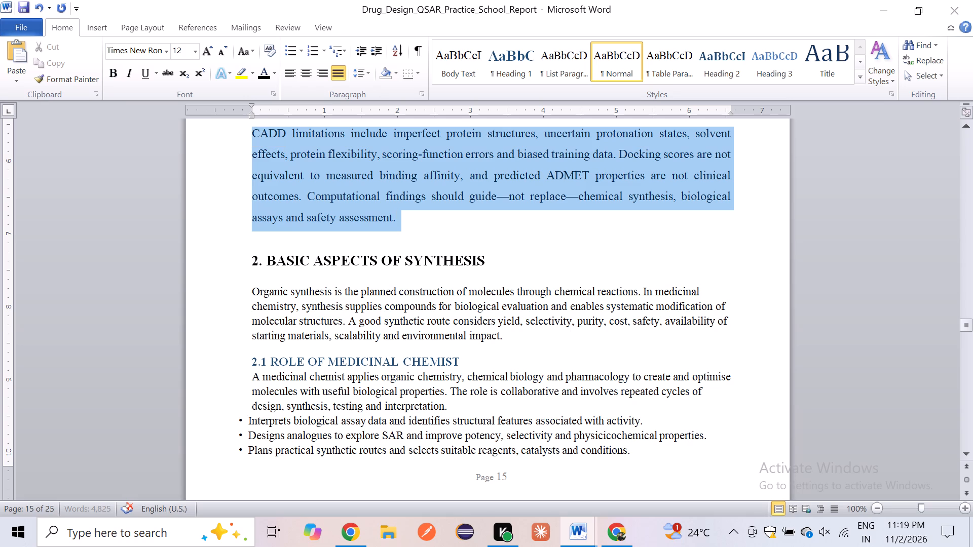
{"action": "left_click_drag", "start_coordinate": [263, 131], "coordinate": [257, 132]}
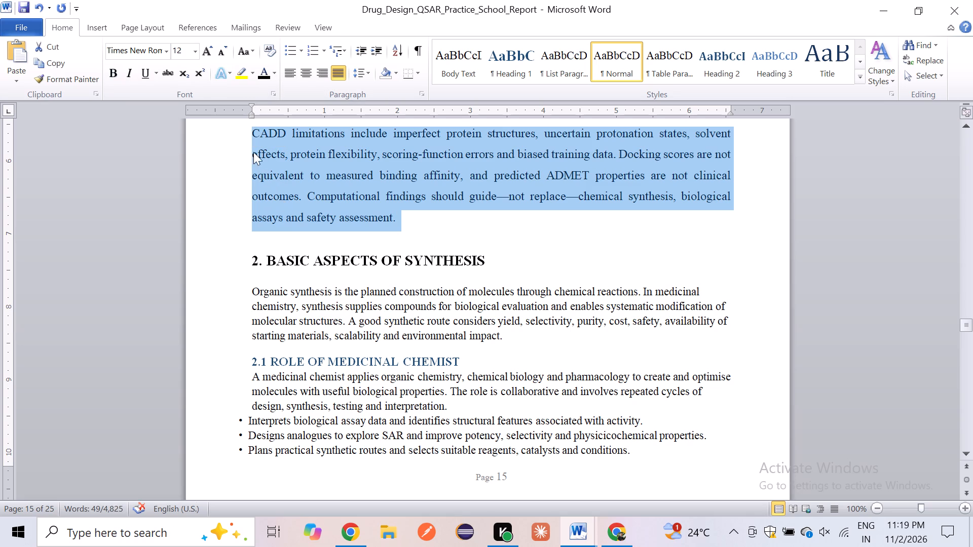
{"action": "type", "text": "12"}
{"action": "key", "text": "Return"}
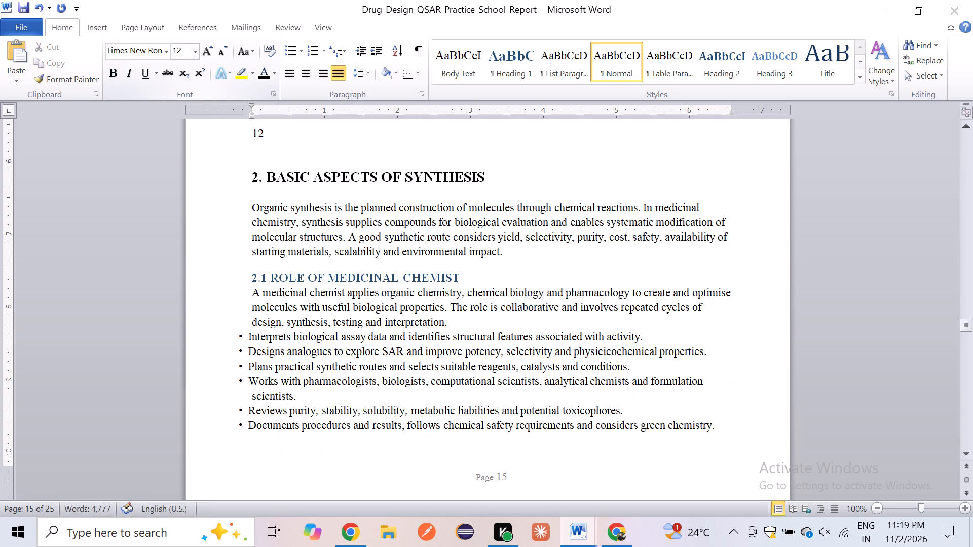
{"action": "key", "text": "ctrl+z"}
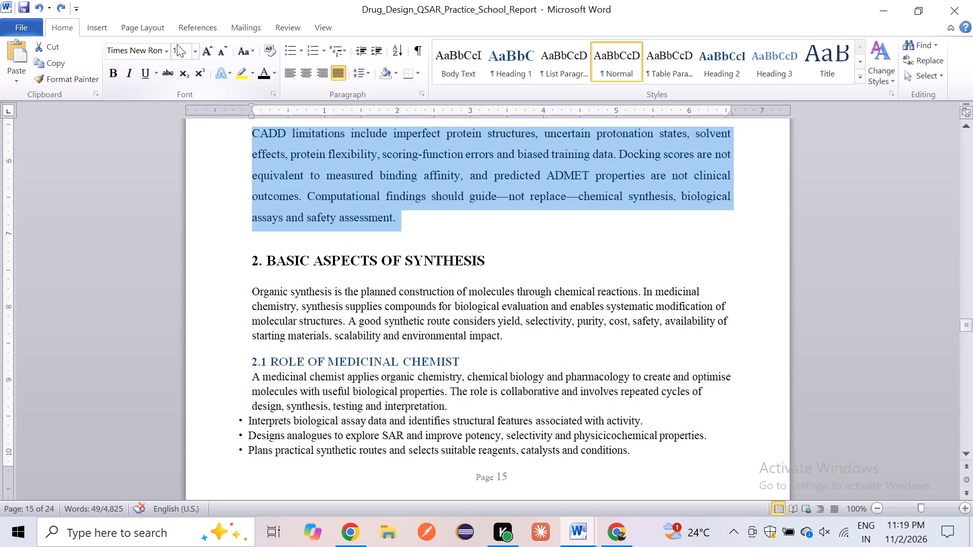
{"action": "left_click", "coordinate": [177, 44]}
{"action": "left_click", "coordinate": [182, 51]}
{"action": "type", "text": "12"}
{"action": "key", "text": "Return"}
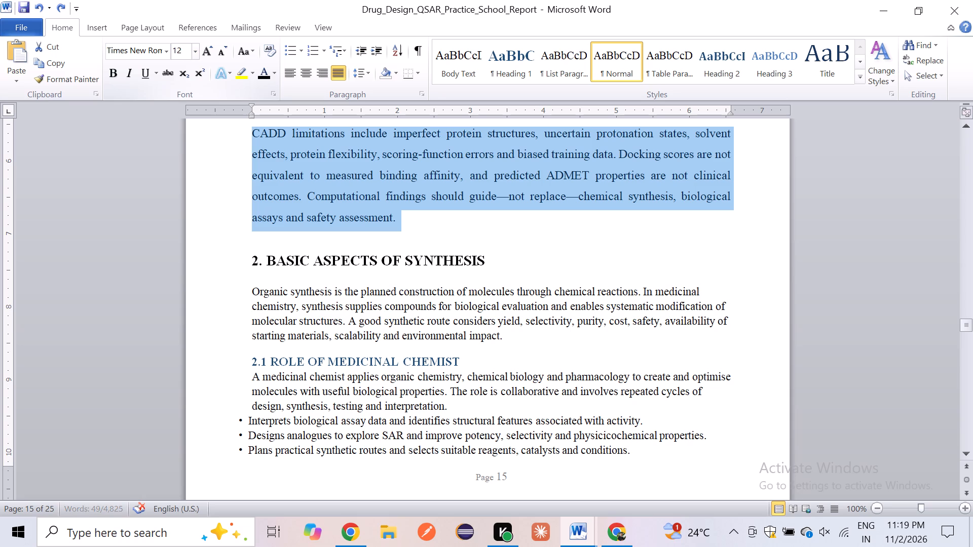
Justify the text from chapter 2's opening paragraph through the "Plans practical synthetic routes" bullet and give it 1.5 line spacing.
{"action": "left_click", "coordinate": [373, 261]}
{"action": "scroll", "coordinate": [373, 261], "scroll_direction": "down", "scroll_amount": 1}
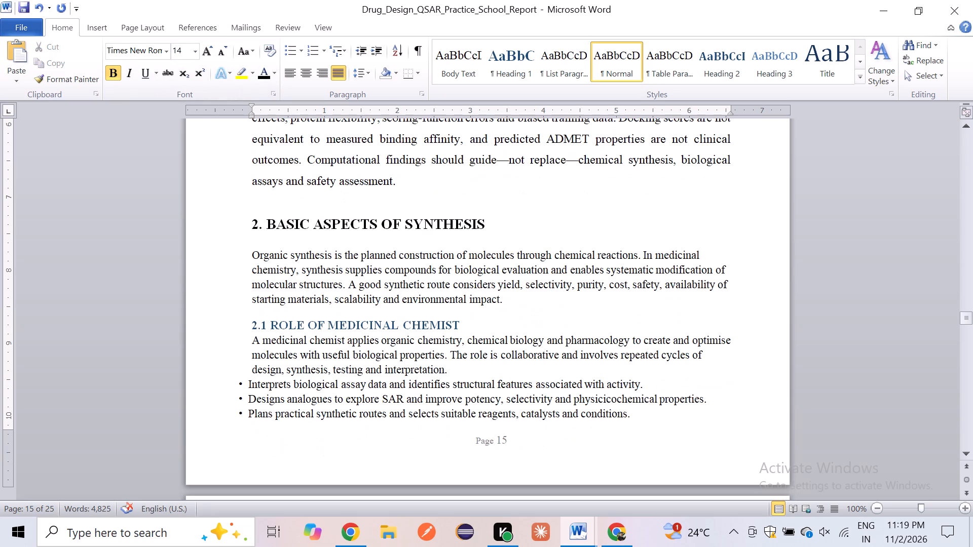
{"action": "left_click_drag", "start_coordinate": [248, 256], "coordinate": [450, 360]}
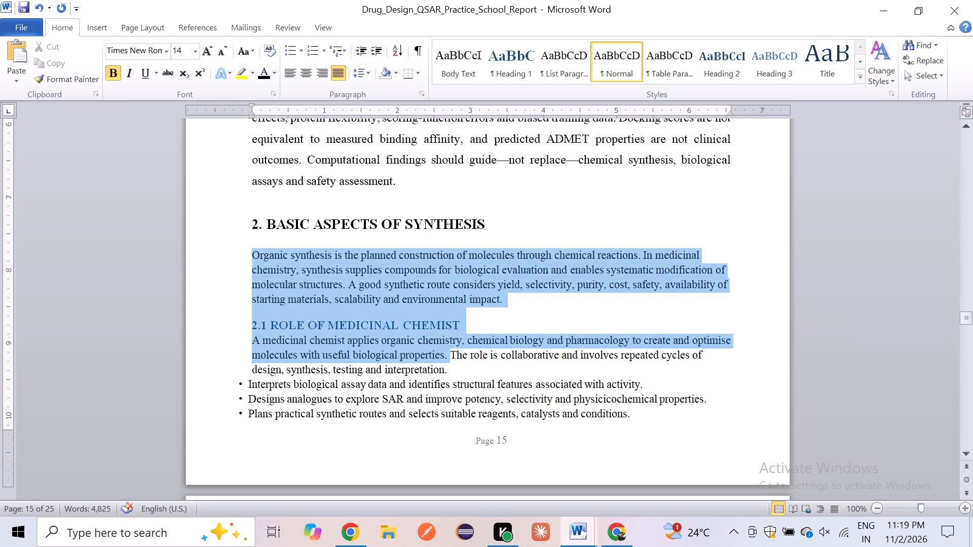
{"action": "left_click_drag", "start_coordinate": [450, 360], "coordinate": [550, 543]}
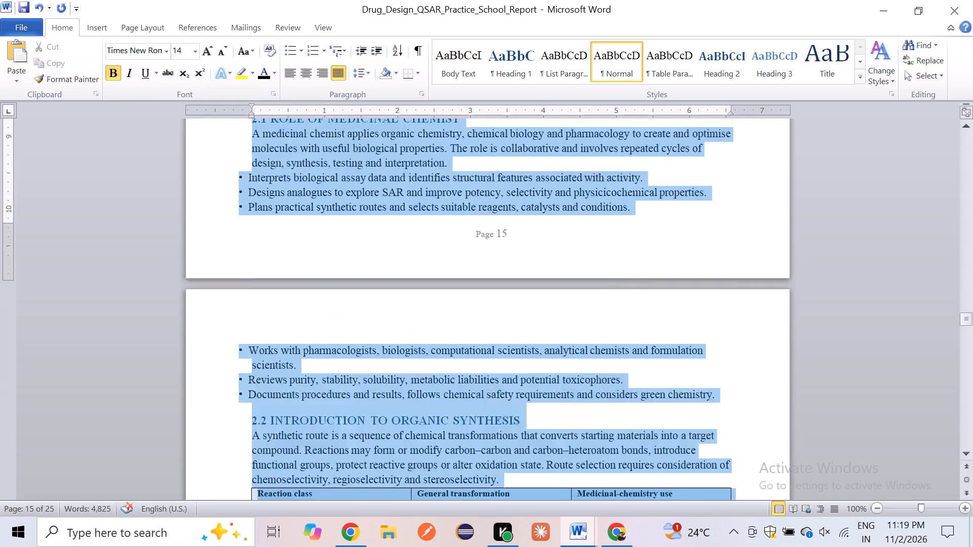
{"action": "left_click_drag", "start_coordinate": [550, 543], "coordinate": [582, 319]}
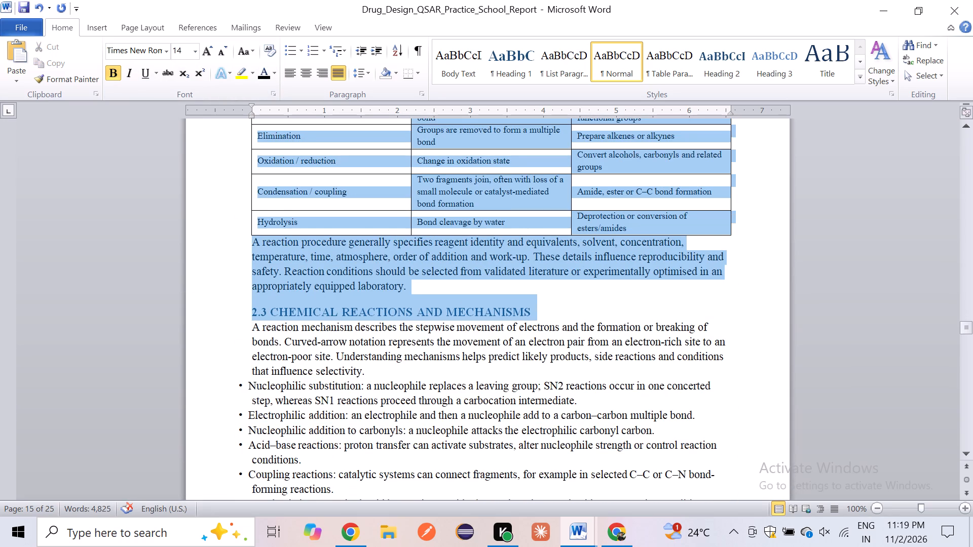
{"action": "left_click_drag", "start_coordinate": [582, 319], "coordinate": [748, 259]}
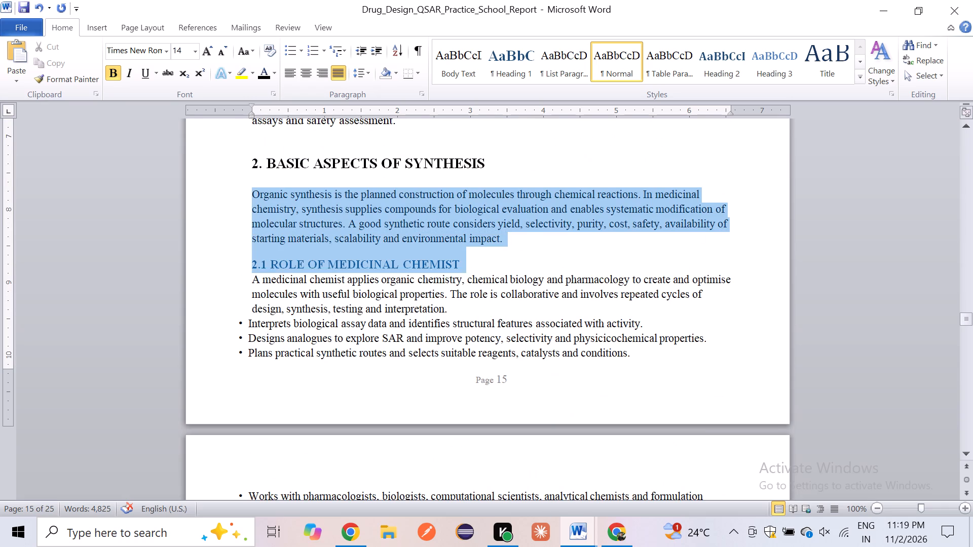
{"action": "left_click_drag", "start_coordinate": [748, 259], "coordinate": [692, 380]}
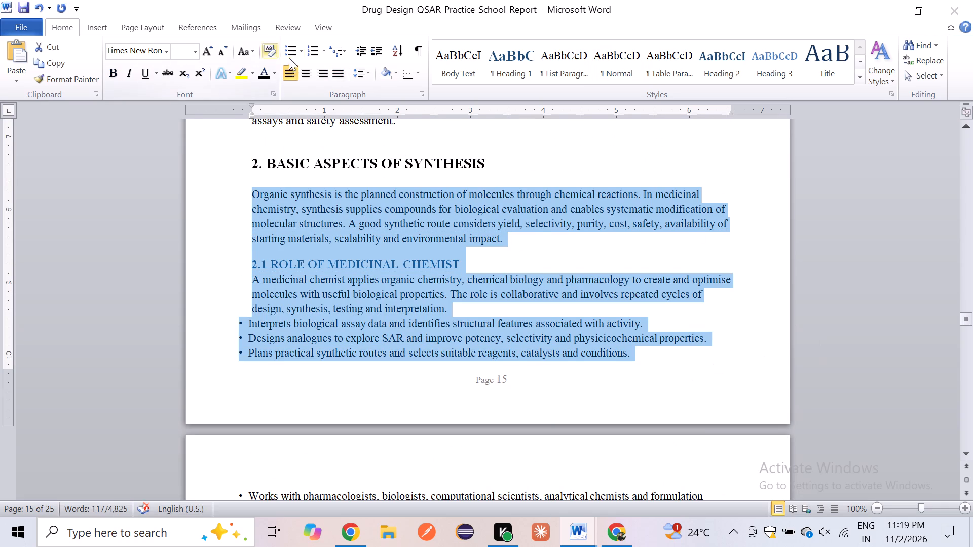
{"action": "left_click", "coordinate": [340, 73]}
{"action": "left_click", "coordinate": [368, 76]}
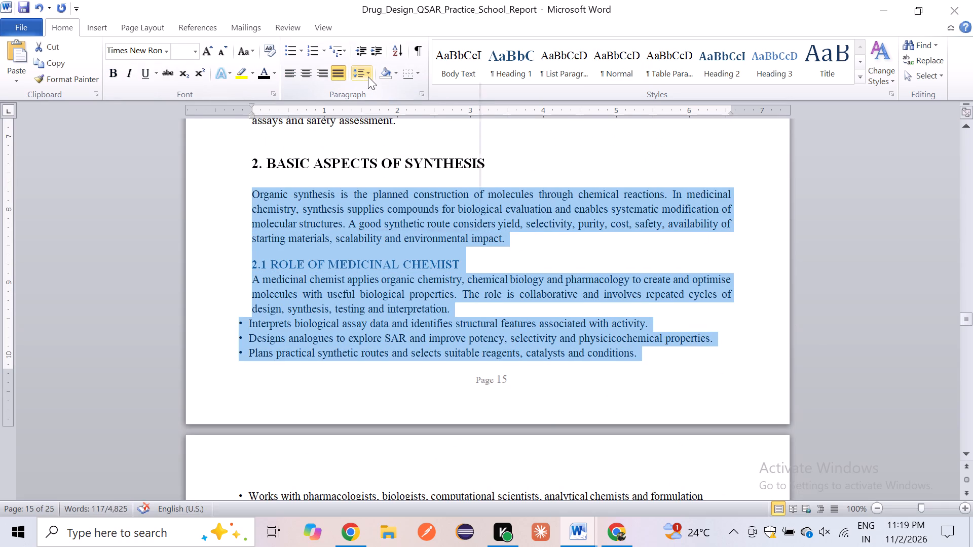
{"action": "left_click", "coordinate": [382, 121]}
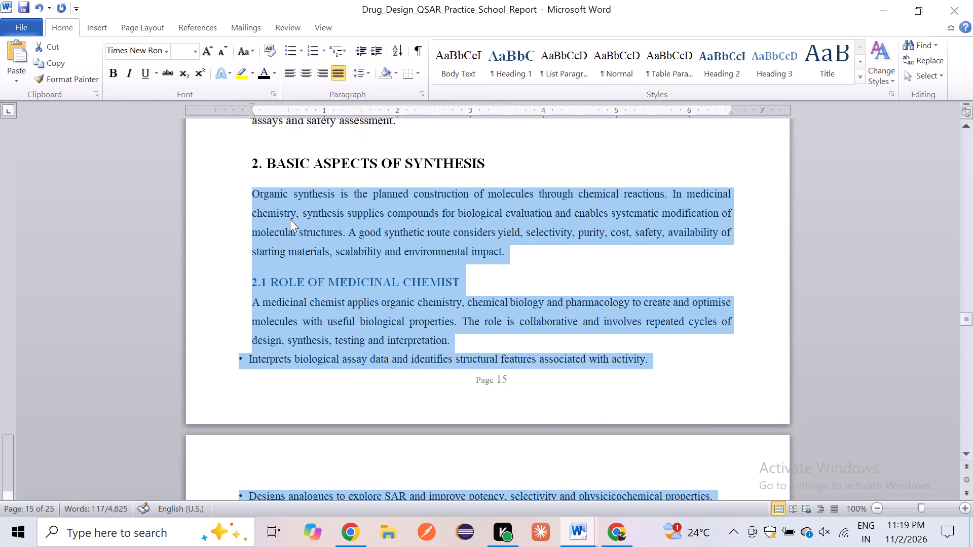
{"action": "left_click", "coordinate": [290, 219]}
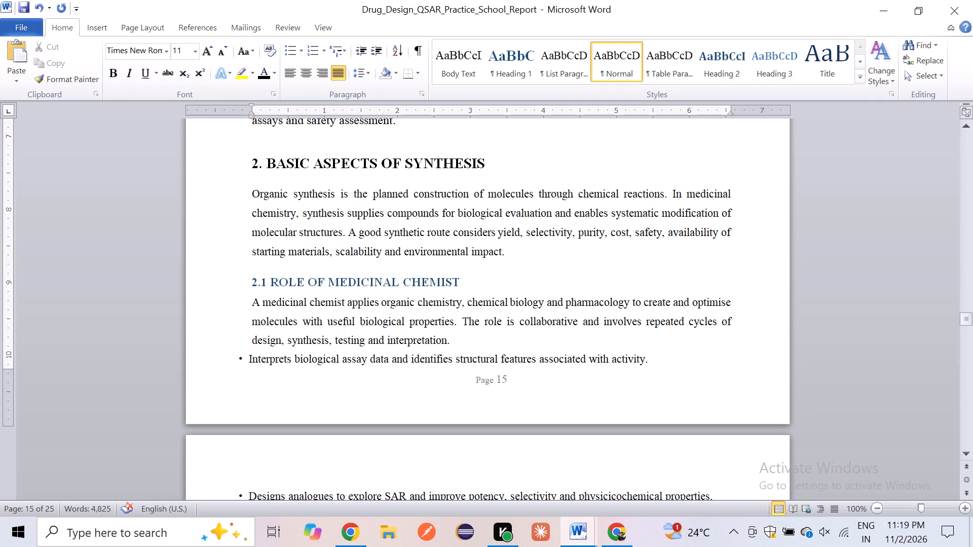
Justify the six bullets under "2.1 ROLE OF MEDICINAL CHEMIST", from "Interprets" through "Documents procedures", and set them to 12 pt.
{"action": "left_click_drag", "start_coordinate": [249, 281], "coordinate": [406, 392]}
{"action": "left_click", "coordinate": [406, 392]}
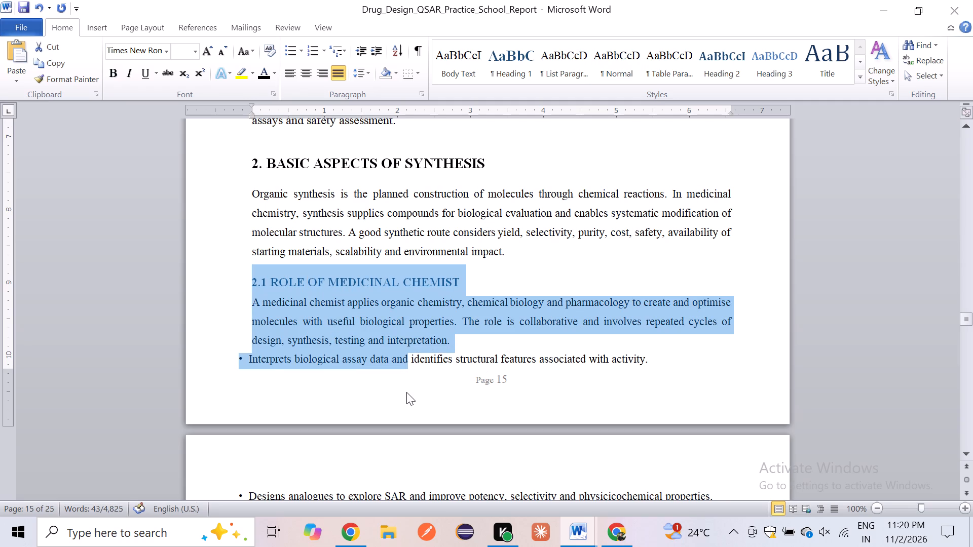
{"action": "left_click", "coordinate": [264, 367]}
{"action": "scroll", "coordinate": [264, 367], "scroll_direction": "down", "scroll_amount": 1}
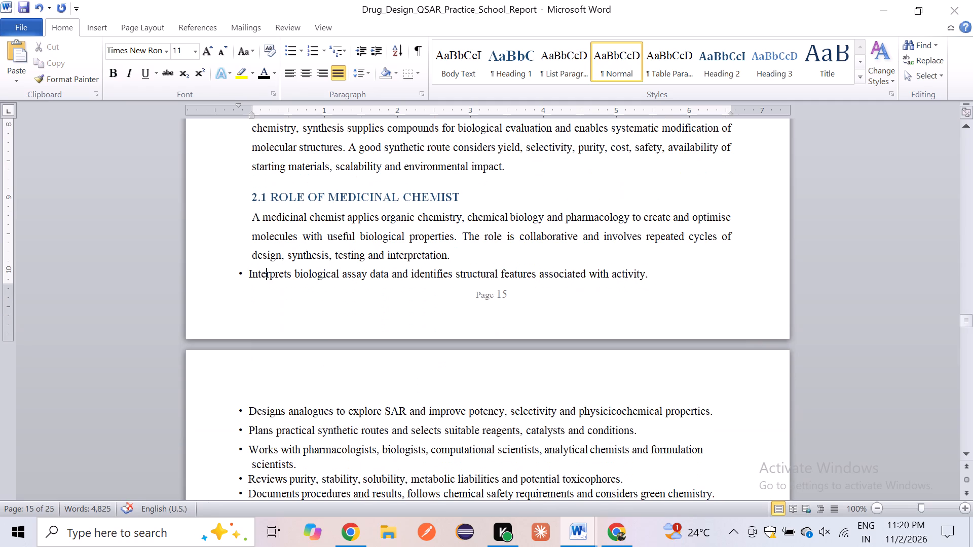
{"action": "left_click", "coordinate": [235, 275]}
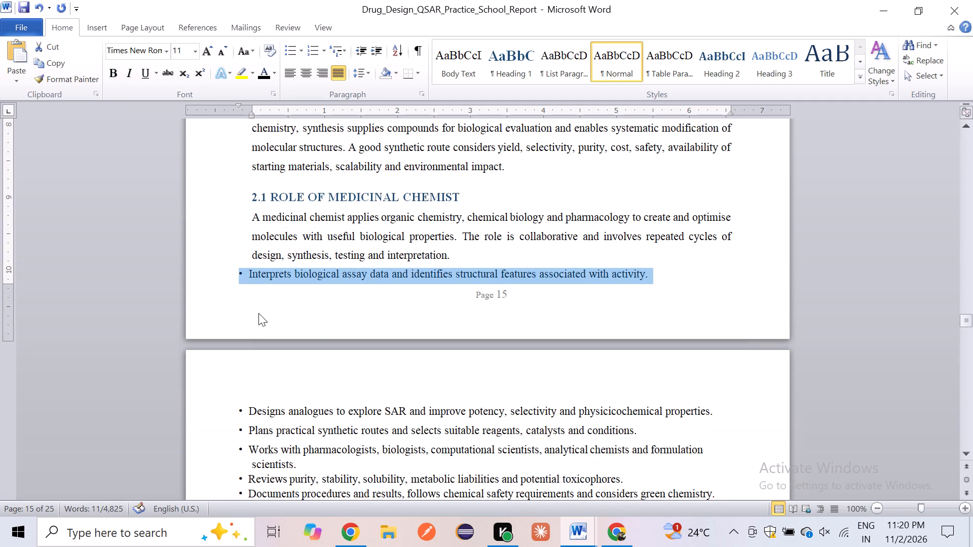
{"action": "left_click", "coordinate": [258, 313]}
{"action": "scroll", "coordinate": [258, 313], "scroll_direction": "down", "scroll_amount": 1}
{"action": "left_click", "coordinate": [243, 252]}
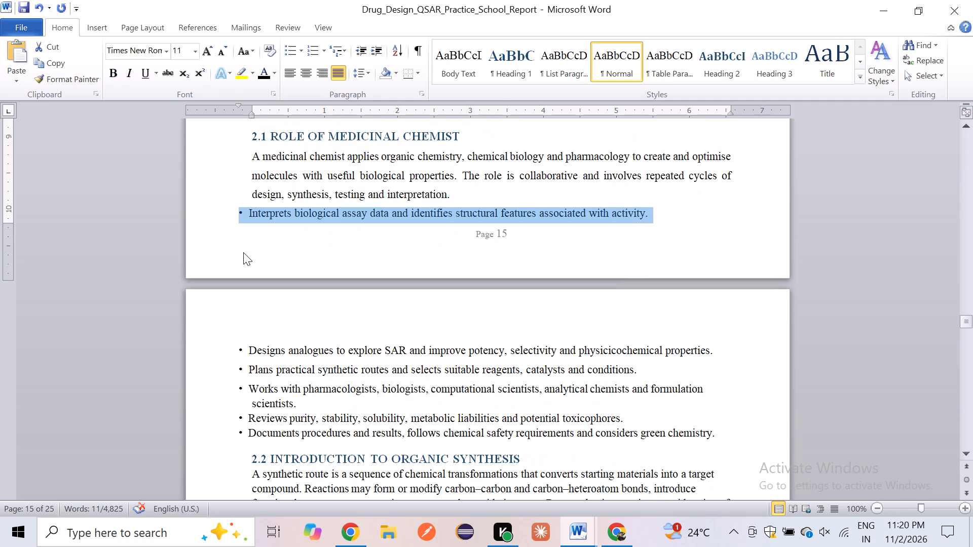
{"action": "left_click", "coordinate": [234, 225]}
{"action": "left_click", "coordinate": [281, 260]}
{"action": "left_click", "coordinate": [286, 168]}
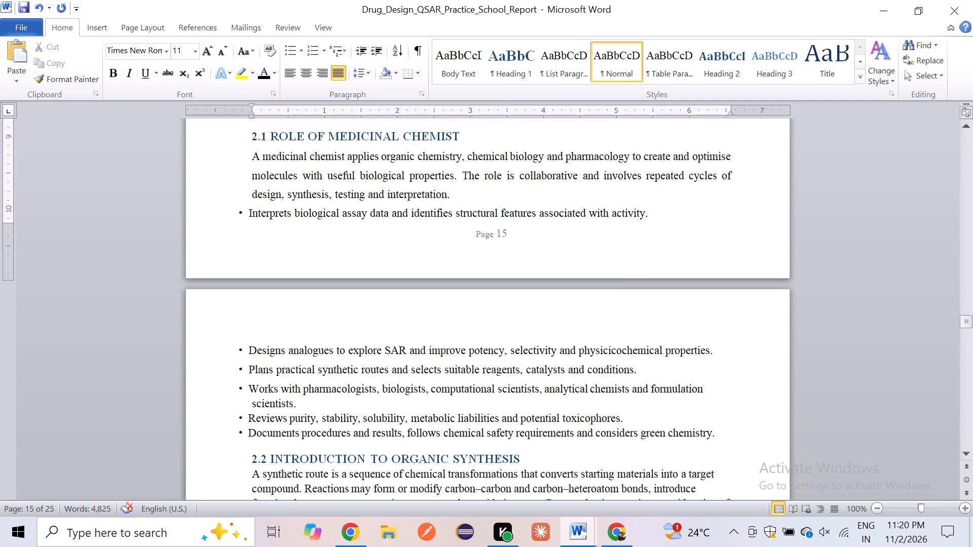
{"action": "left_click_drag", "start_coordinate": [238, 215], "coordinate": [666, 439]}
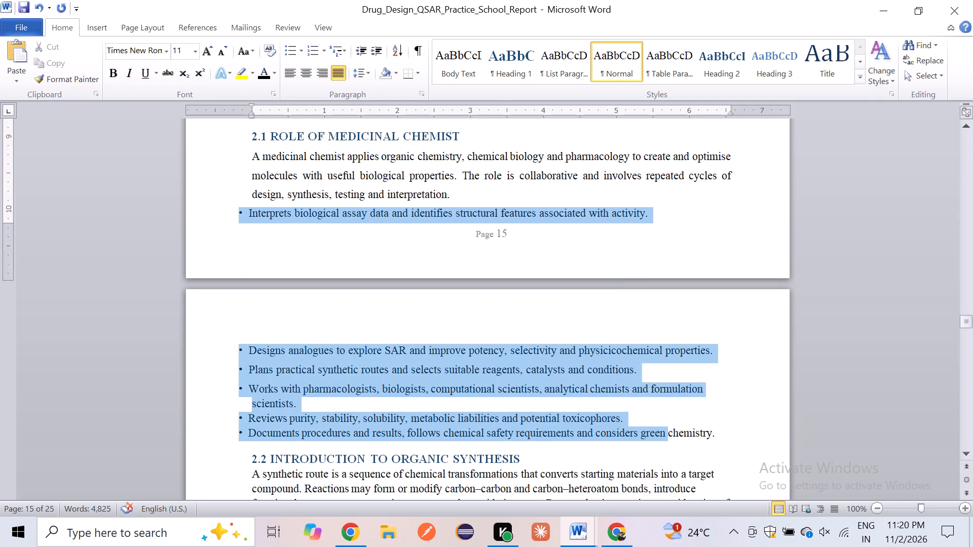
{"action": "left_click_drag", "start_coordinate": [666, 439], "coordinate": [735, 439]}
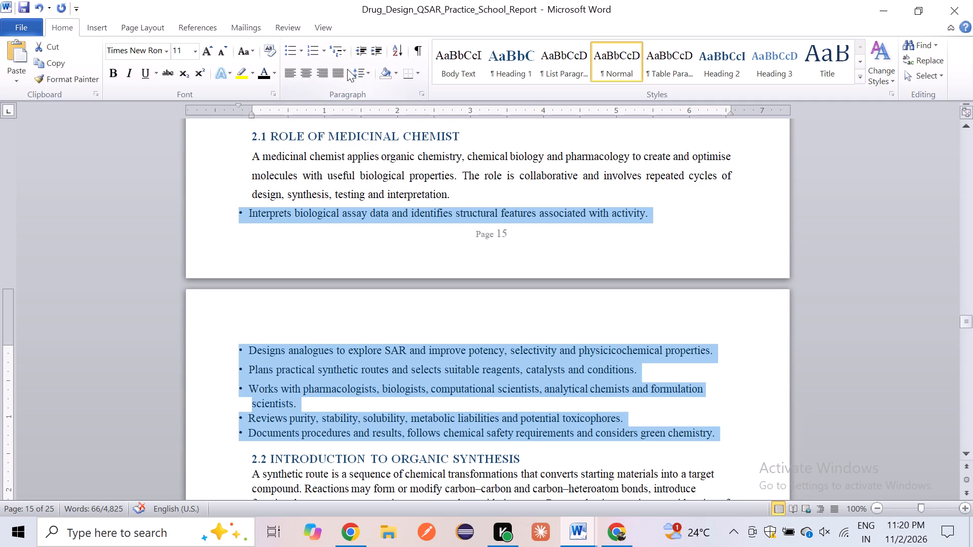
{"action": "left_click", "coordinate": [335, 70]}
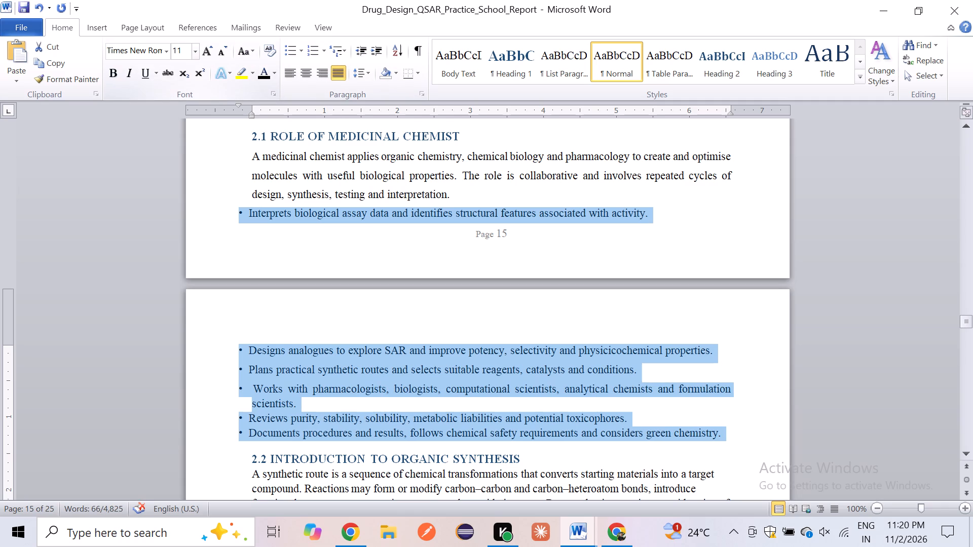
{"action": "left_click", "coordinate": [188, 53]}
{"action": "type", "text": "12"}
{"action": "left_click", "coordinate": [238, 104]}
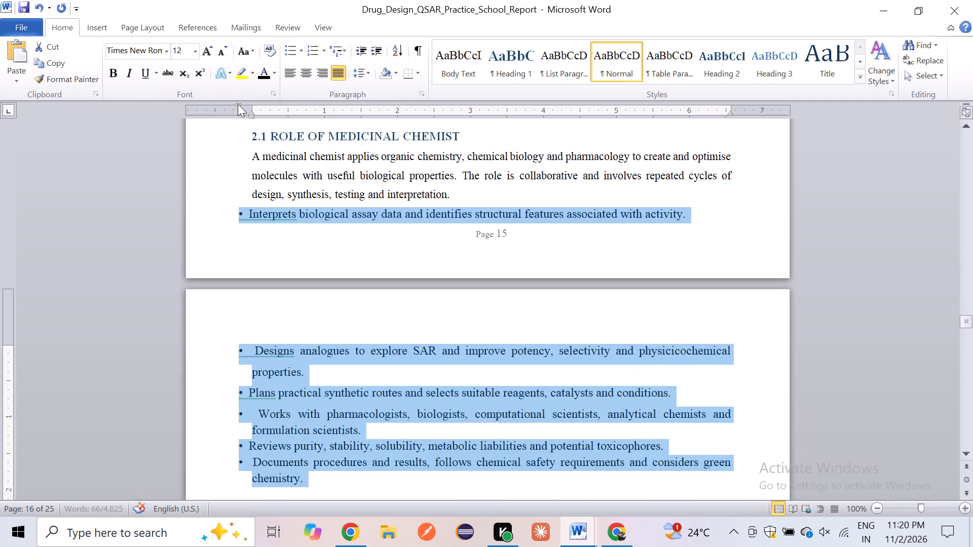
Move the first-line indent of the section 2.1 bullets in to line up with the left text margin.
{"action": "left_click_drag", "start_coordinate": [238, 104], "coordinate": [249, 104]}
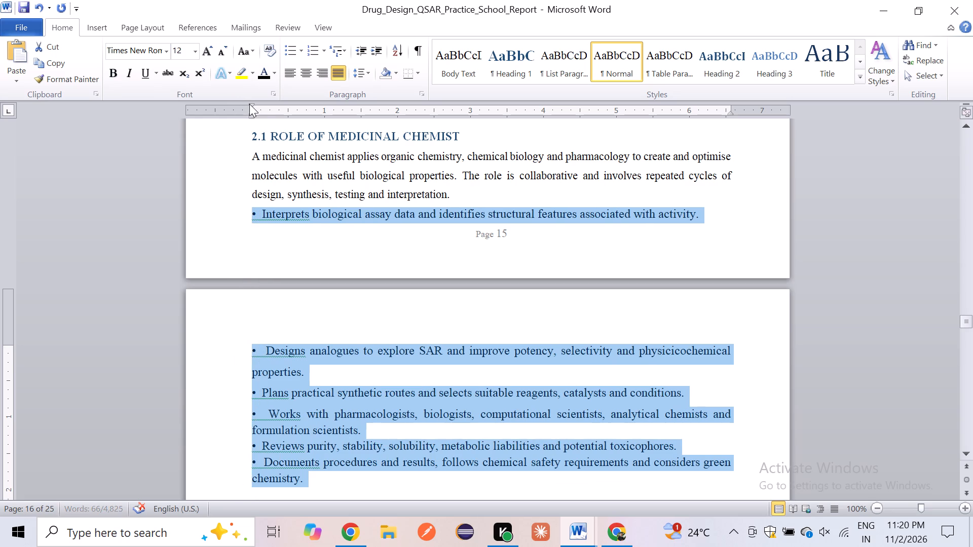
{"action": "left_click", "coordinate": [252, 260]}
{"action": "left_click", "coordinate": [252, 260]}
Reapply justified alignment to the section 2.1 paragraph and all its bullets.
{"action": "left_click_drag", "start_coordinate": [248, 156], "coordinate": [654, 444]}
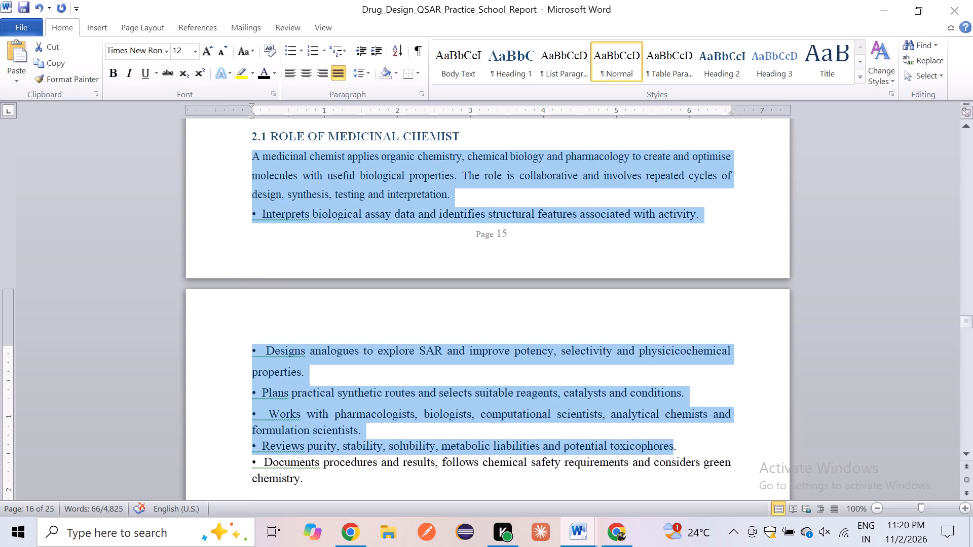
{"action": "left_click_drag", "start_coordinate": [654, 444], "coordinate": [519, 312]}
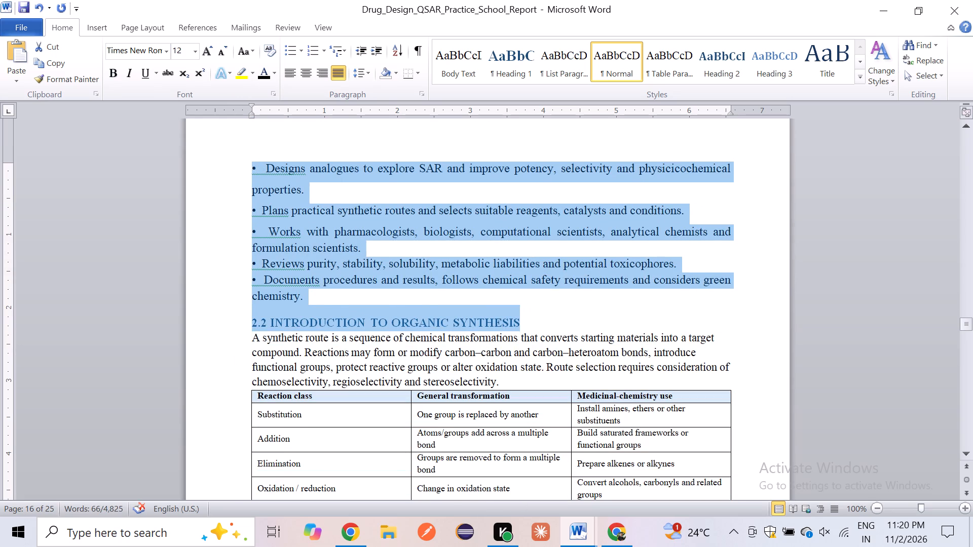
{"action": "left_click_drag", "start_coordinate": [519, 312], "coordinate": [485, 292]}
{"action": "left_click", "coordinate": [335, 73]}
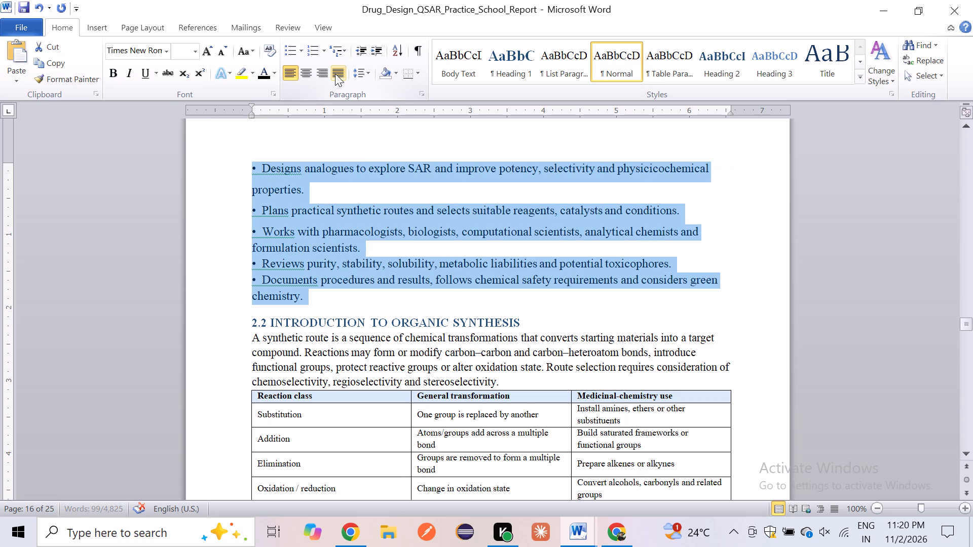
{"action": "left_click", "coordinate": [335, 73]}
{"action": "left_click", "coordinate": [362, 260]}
Change the "2.1 ROLE OF MEDICINAL CHEMIST" heading's font colour to black, keeping it bold.
{"action": "scroll", "coordinate": [362, 260], "scroll_direction": "up", "scroll_amount": 1}
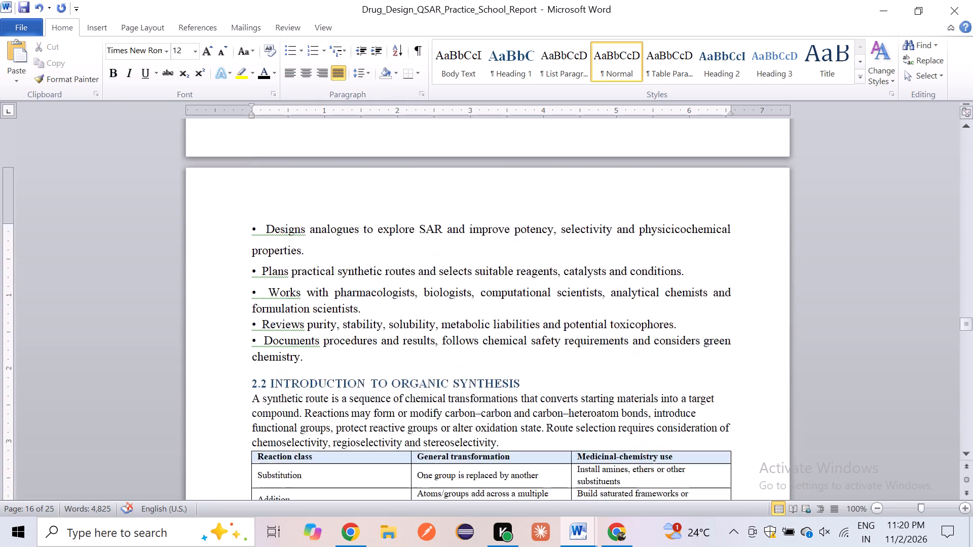
{"action": "scroll", "coordinate": [362, 260], "scroll_direction": "up", "scroll_amount": 1}
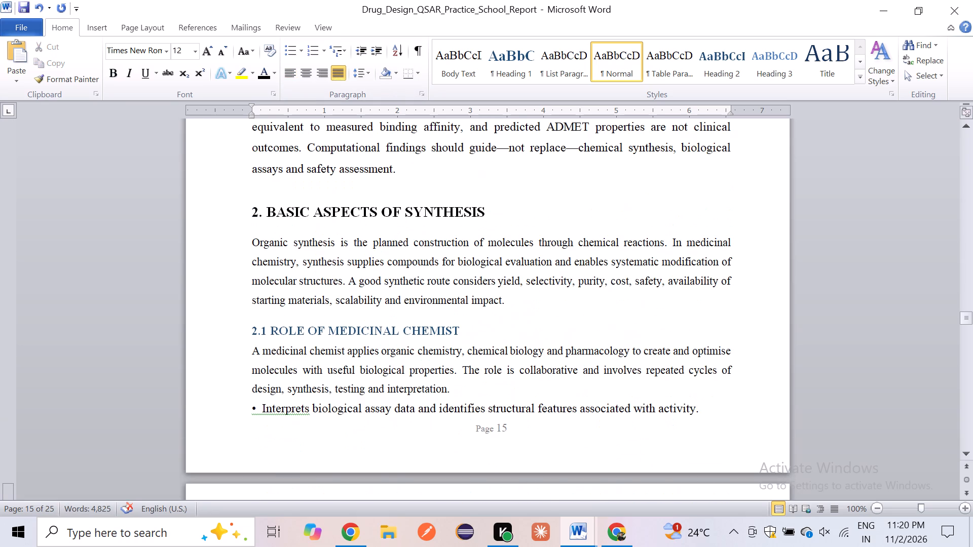
{"action": "scroll", "coordinate": [362, 260], "scroll_direction": "down", "scroll_amount": 1}
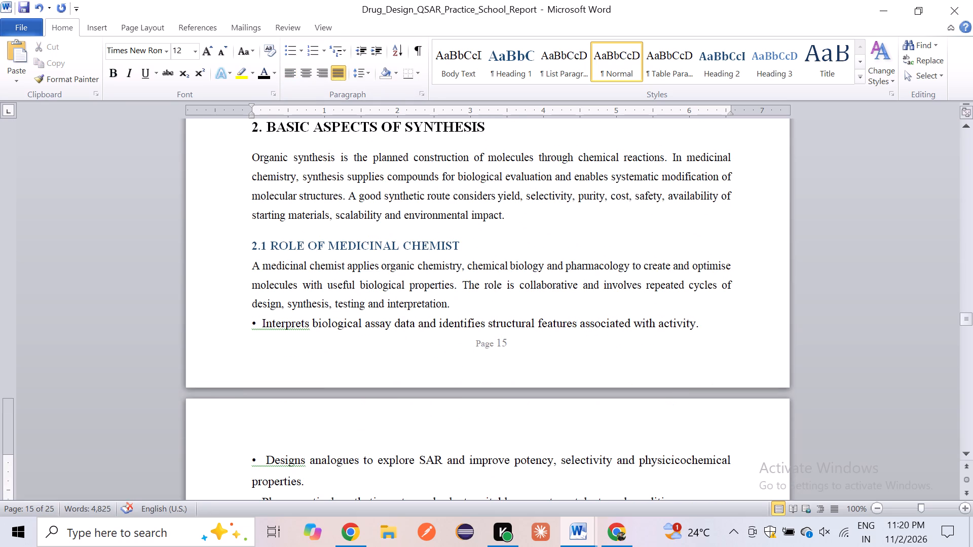
{"action": "left_click_drag", "start_coordinate": [247, 248], "coordinate": [447, 248]}
{"action": "key", "text": "ctrl+b"}
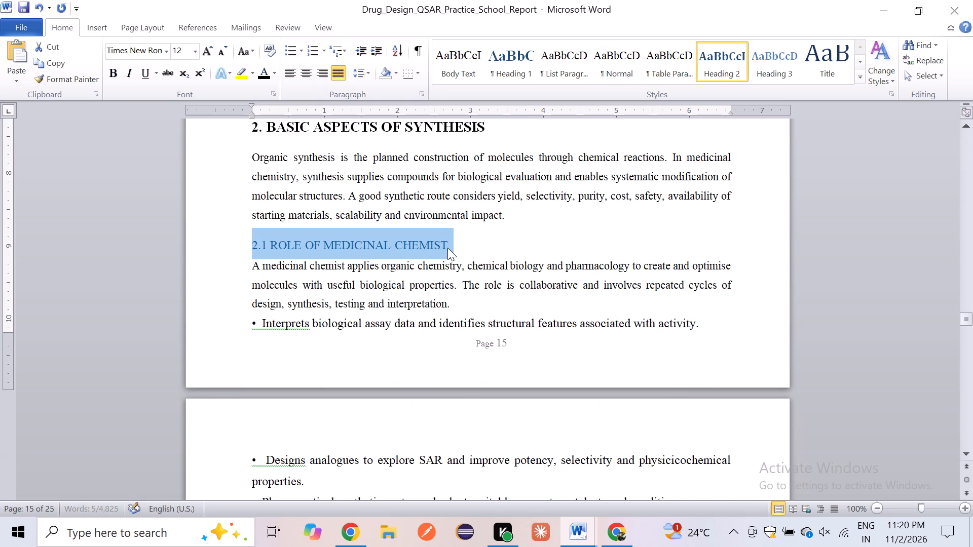
{"action": "key", "text": "ctrl+b"}
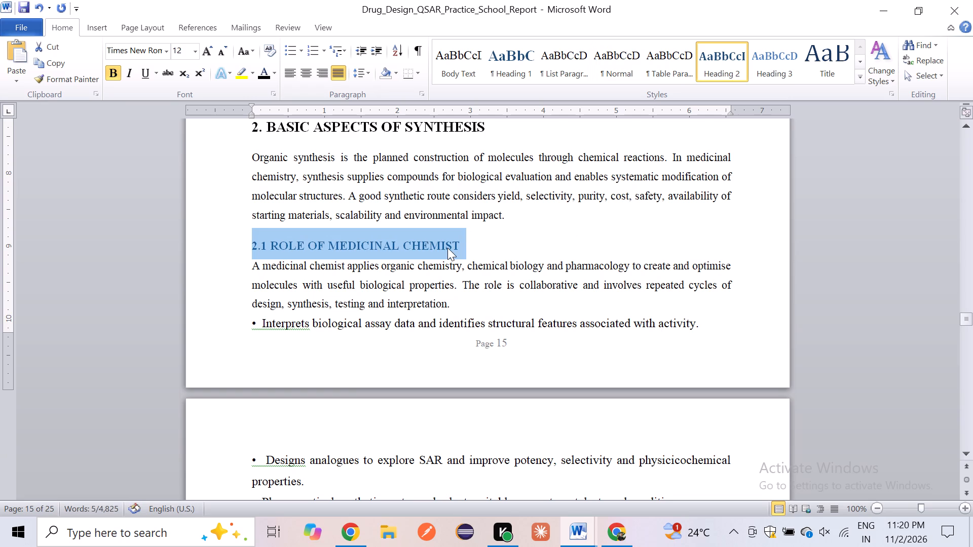
{"action": "right_click", "coordinate": [447, 248]}
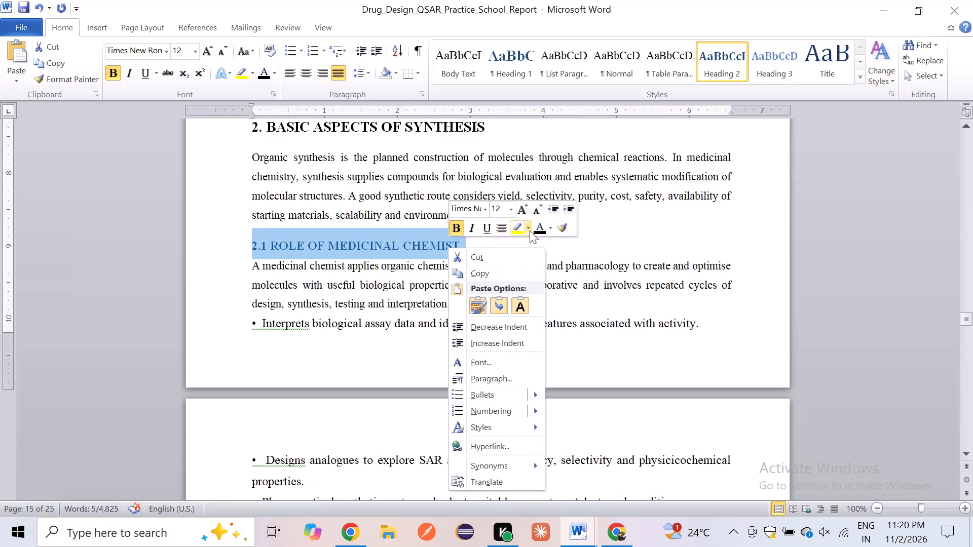
{"action": "left_click", "coordinate": [539, 229]}
{"action": "scroll", "coordinate": [457, 291], "scroll_direction": "down", "scroll_amount": 1}
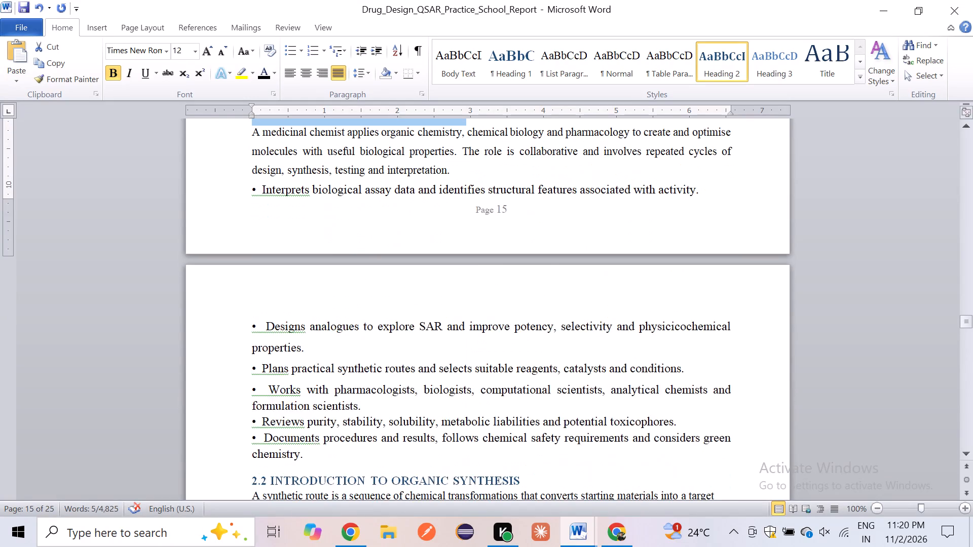
{"action": "scroll", "coordinate": [457, 291], "scroll_direction": "up", "scroll_amount": 1}
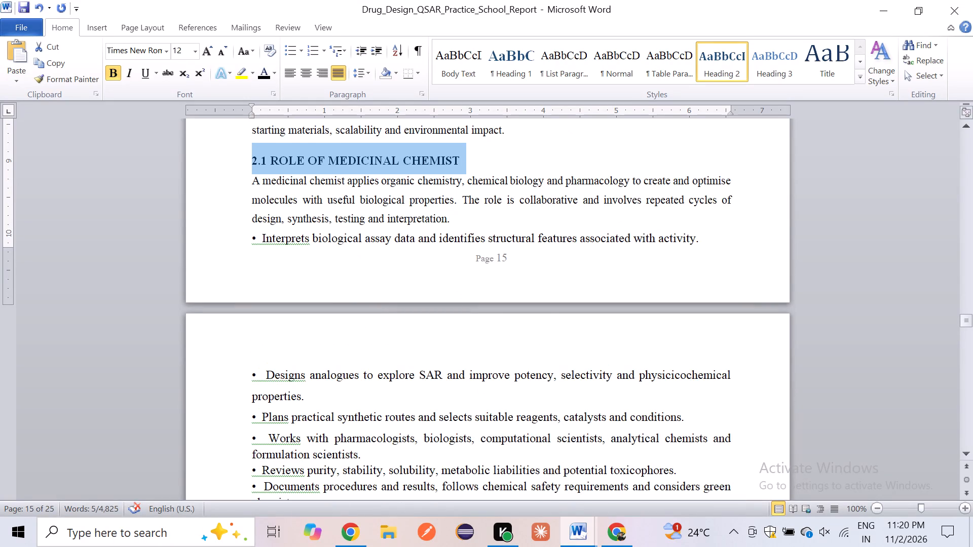
{"action": "left_click", "coordinate": [330, 207]}
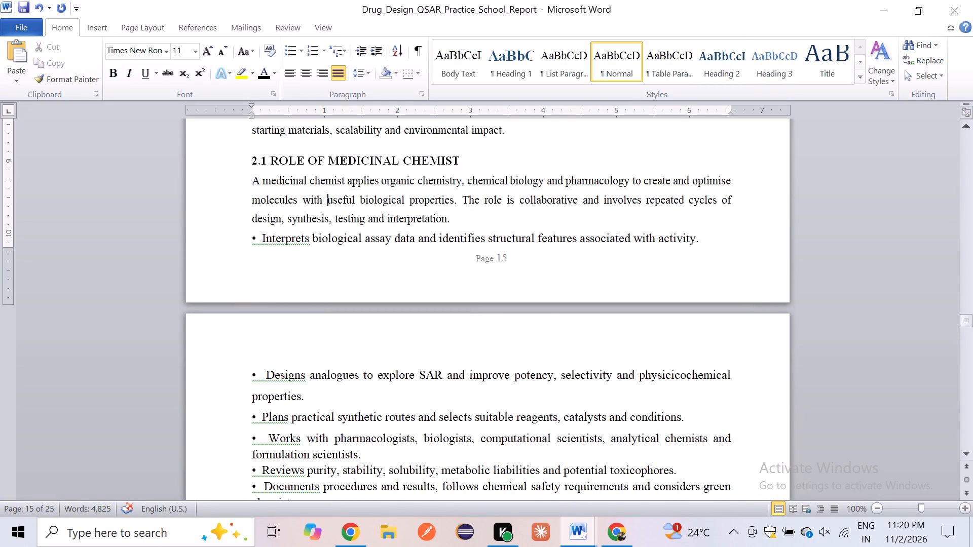
Set the "2.1 ROLE OF MEDICINAL CHEMIST" heading's line spacing to 2.0.
{"action": "left_click", "coordinate": [254, 156]}
{"action": "left_click_drag", "start_coordinate": [248, 153], "coordinate": [502, 147]}
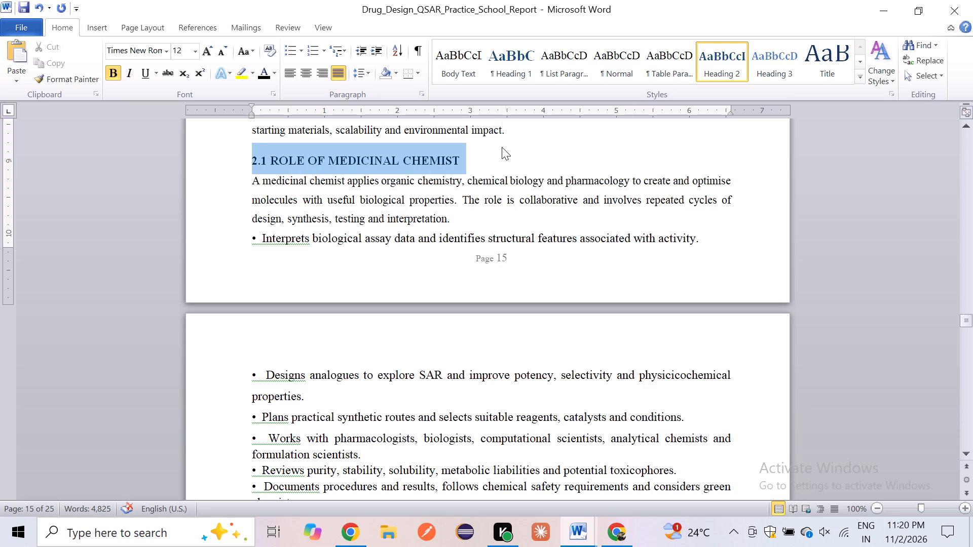
{"action": "left_click", "coordinate": [368, 67]}
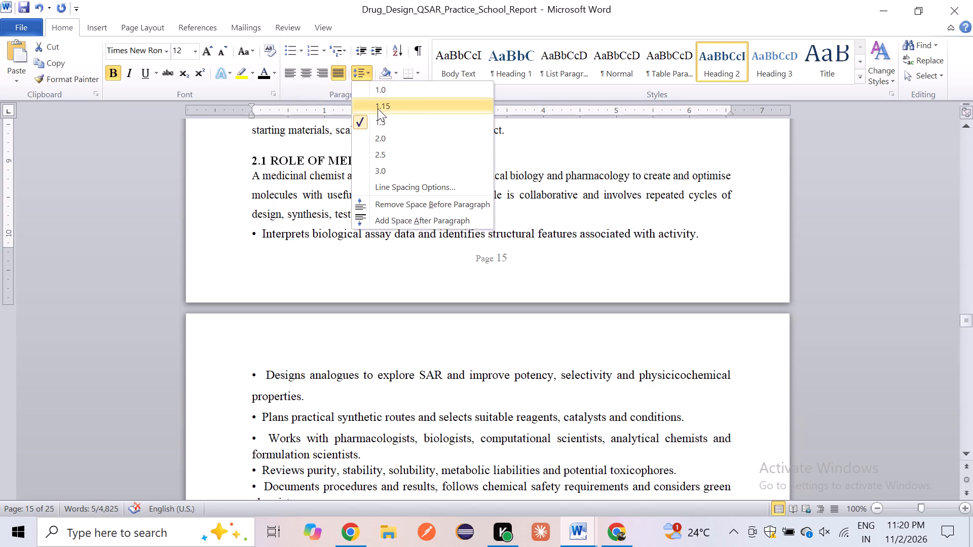
{"action": "left_click", "coordinate": [377, 138]}
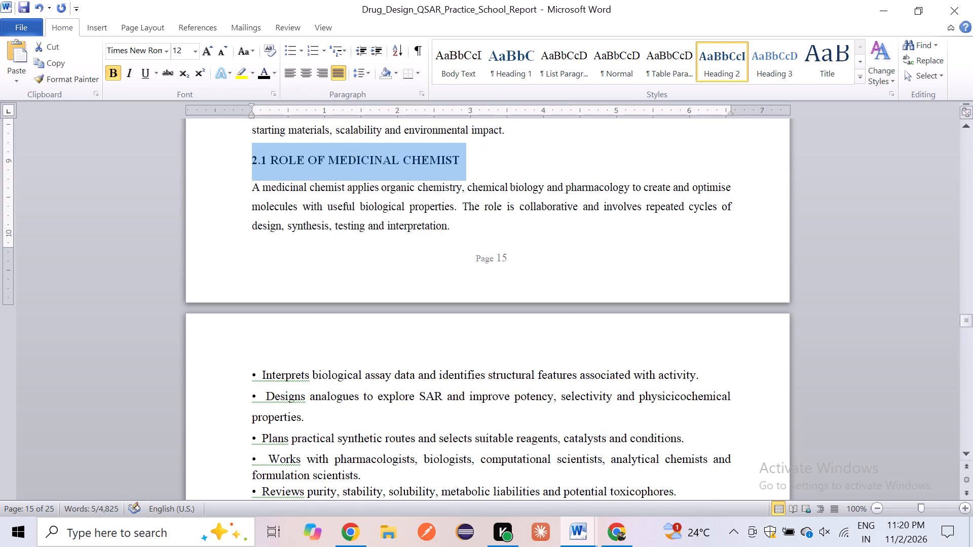
Format the "2.2 INTRODUCTION TO ORGANIC SYNTHESIS" heading as justified, with 2.0 line spacing and black font colour.
{"action": "scroll", "coordinate": [355, 208], "scroll_direction": "down", "scroll_amount": 2}
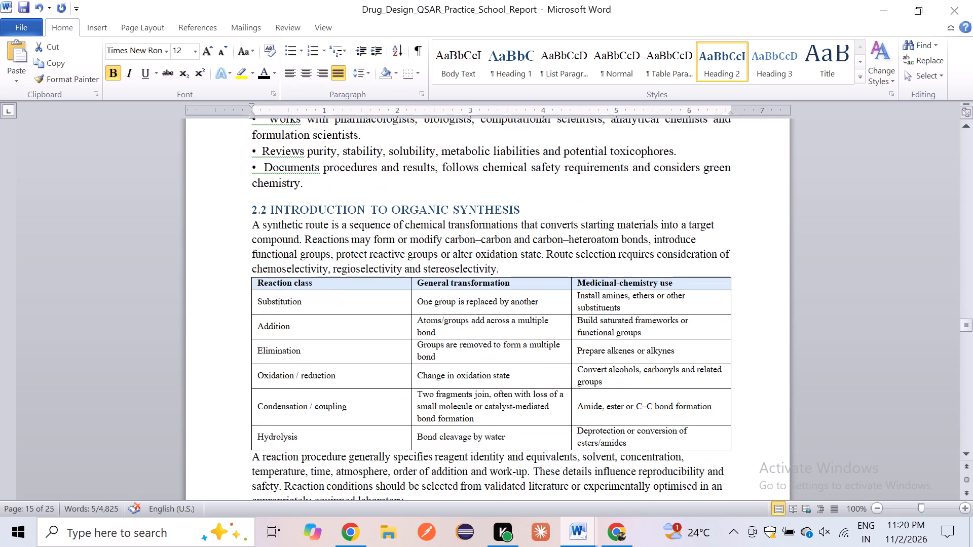
{"action": "left_click_drag", "start_coordinate": [247, 201], "coordinate": [618, 192]}
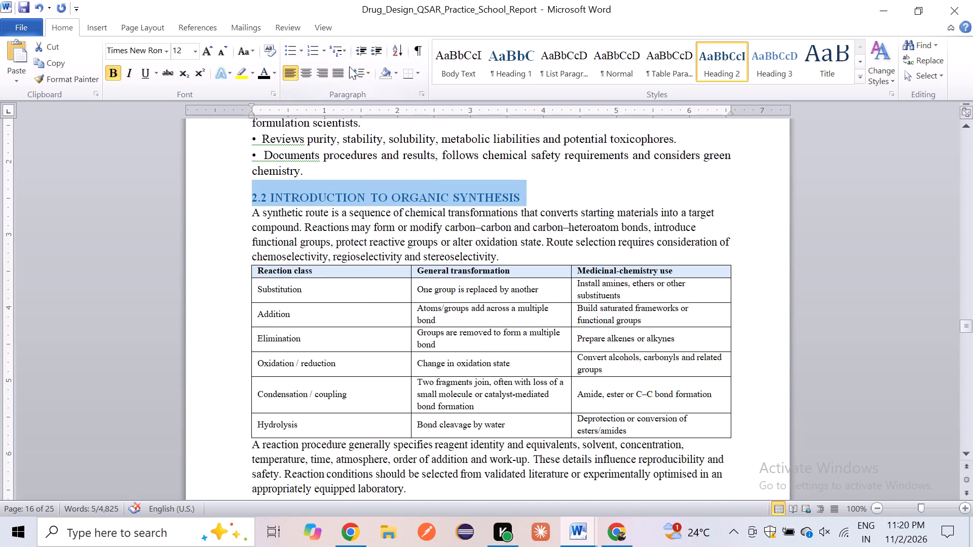
{"action": "left_click", "coordinate": [337, 71]}
{"action": "left_click", "coordinate": [357, 74]}
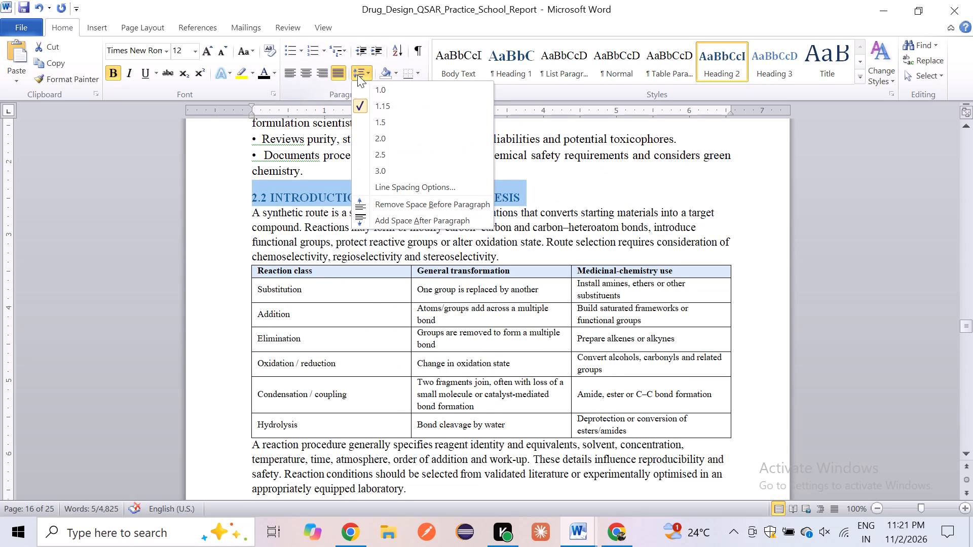
{"action": "left_click", "coordinate": [380, 134]}
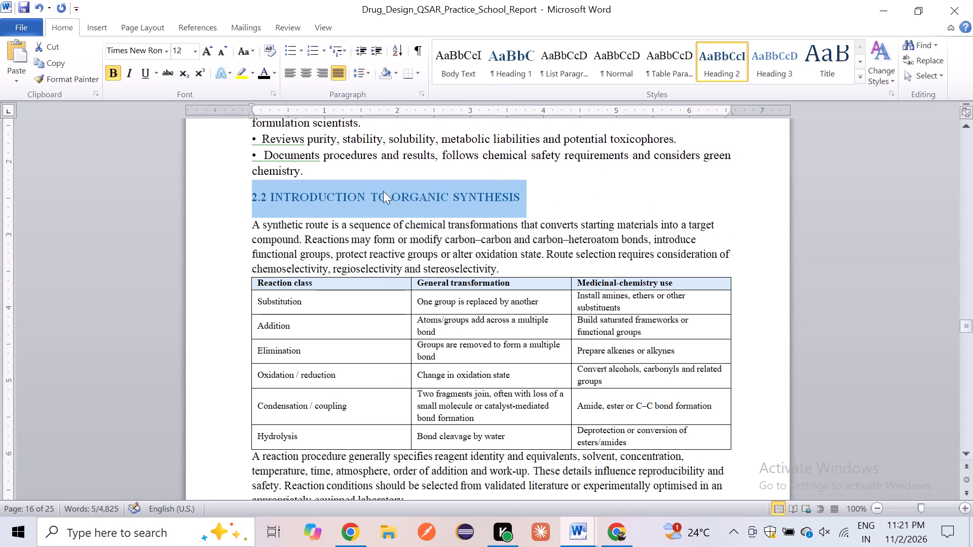
{"action": "right_click", "coordinate": [386, 198]}
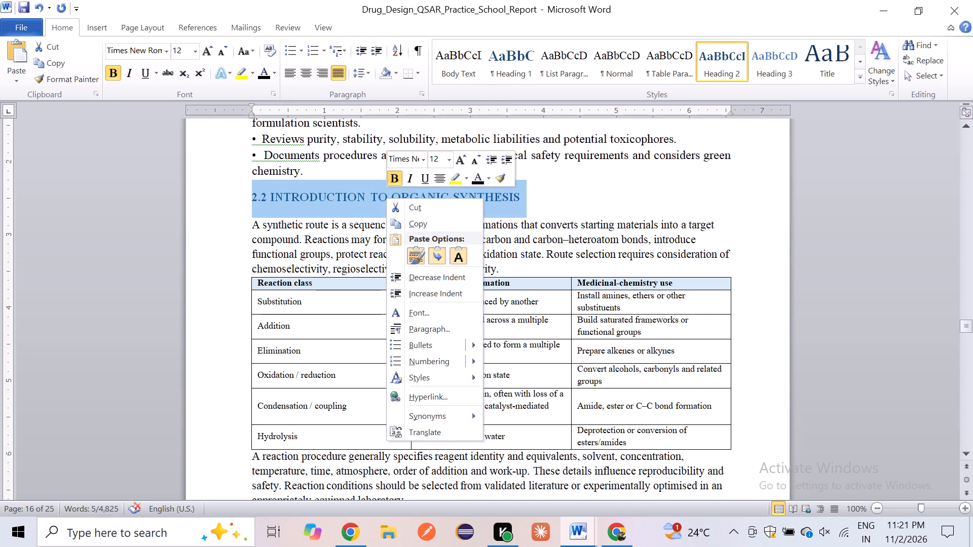
{"action": "left_click", "coordinate": [481, 182]}
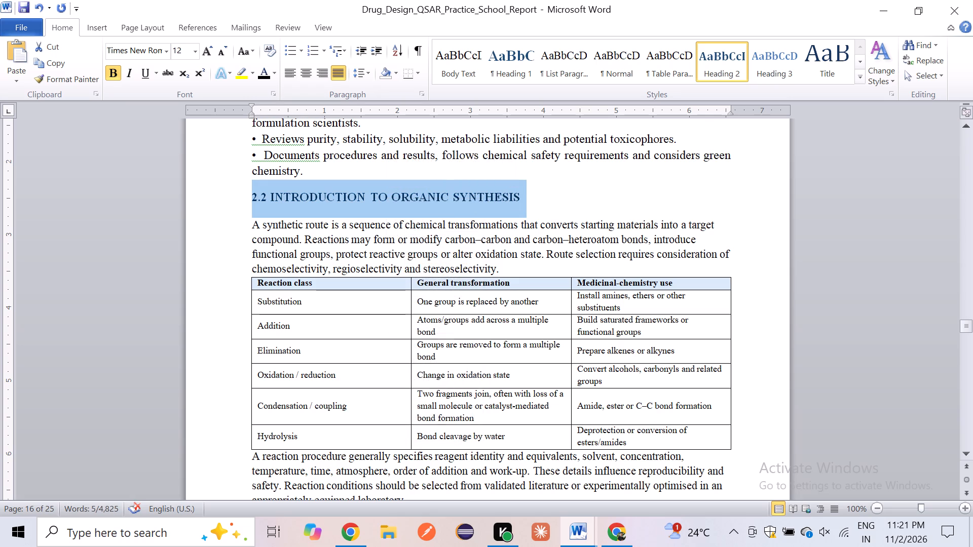
Justify the introductory paragraph of section 2.2 and set its line spacing to 1.5.
{"action": "left_click_drag", "start_coordinate": [250, 222], "coordinate": [512, 273]}
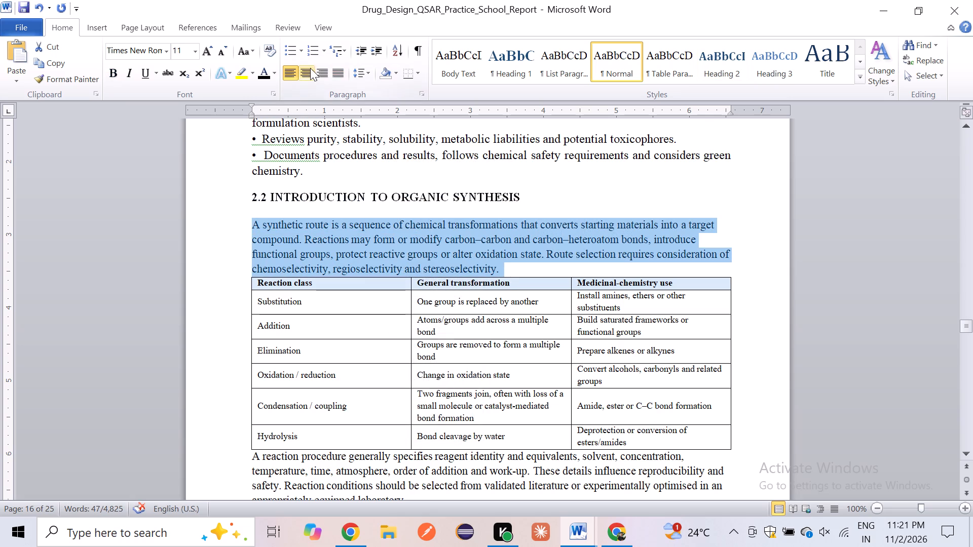
{"action": "left_click", "coordinate": [342, 74]}
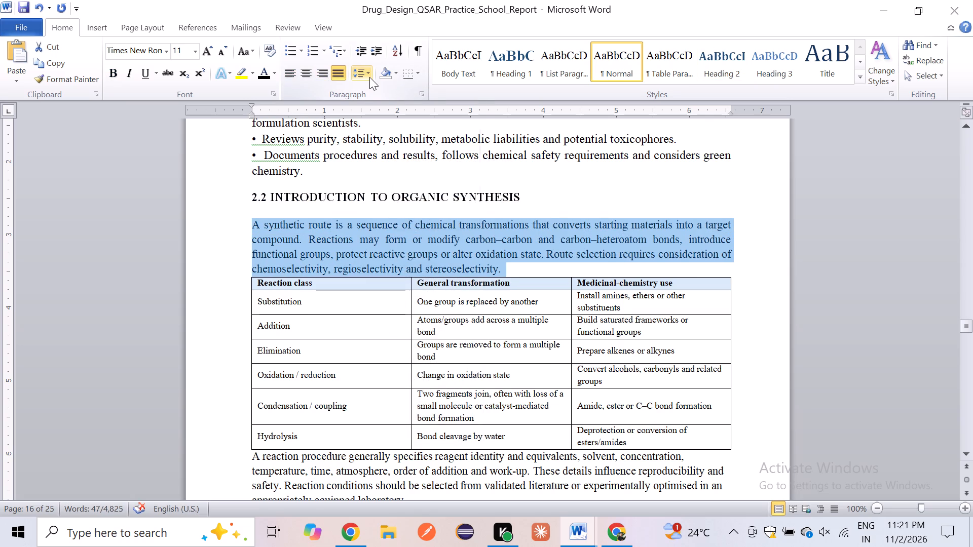
{"action": "left_click", "coordinate": [369, 77]}
{"action": "left_click", "coordinate": [389, 120]}
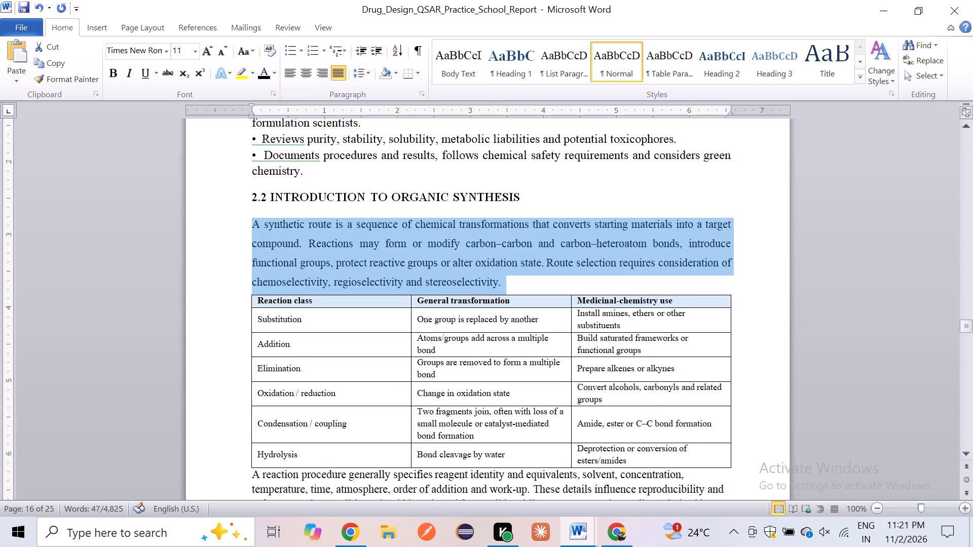
{"action": "scroll", "coordinate": [384, 304], "scroll_direction": "down", "scroll_amount": 1}
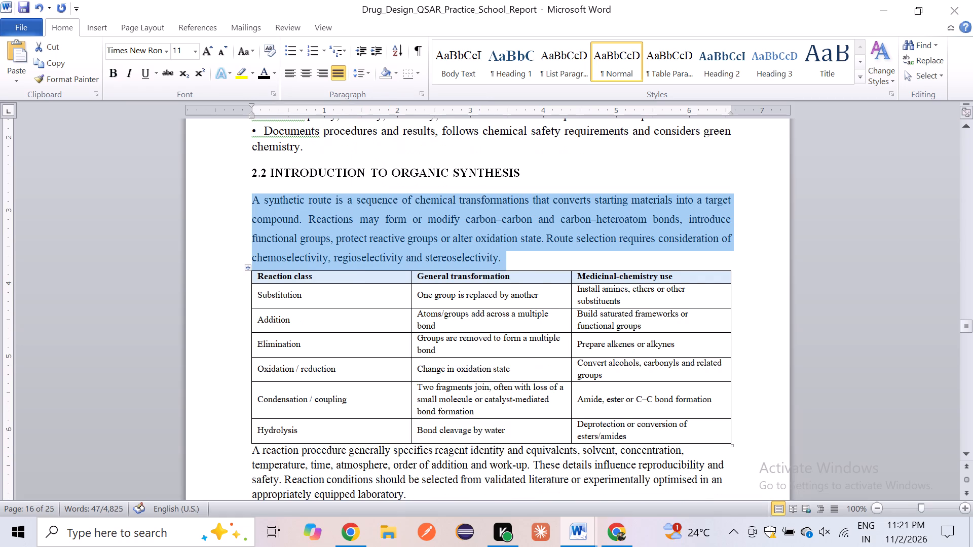
{"action": "left_click", "coordinate": [508, 256]}
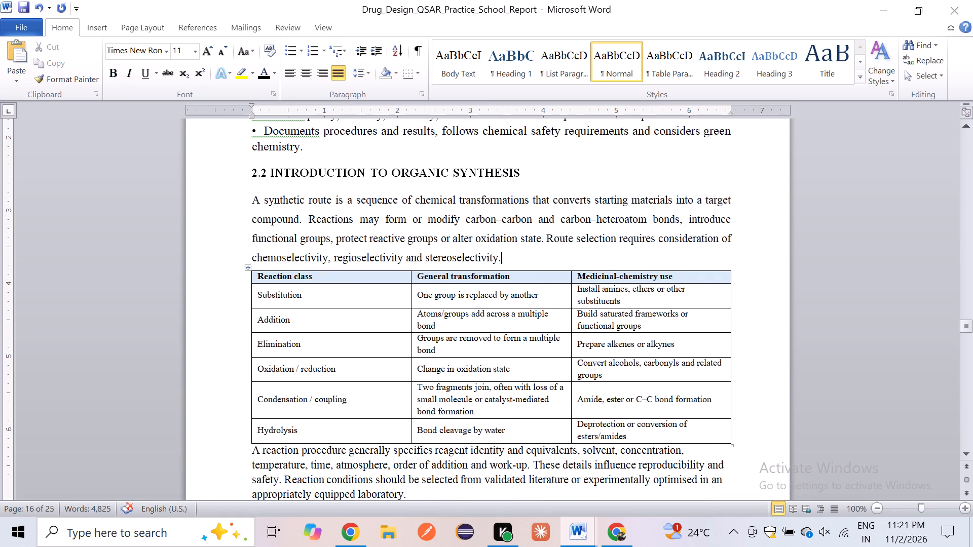
Set the font size of all text in the section 2.2 reaction class table to 12.
{"action": "left_click", "coordinate": [247, 273]}
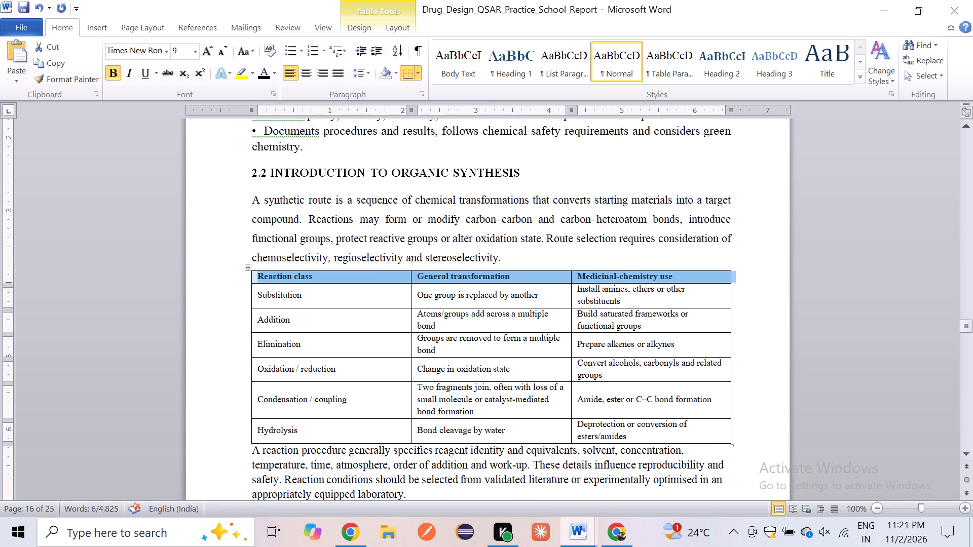
{"action": "left_click_drag", "start_coordinate": [532, 263], "coordinate": [644, 428]}
{"action": "left_click", "coordinate": [178, 45]}
{"action": "type", "text": "12"}
{"action": "key", "text": "Return"}
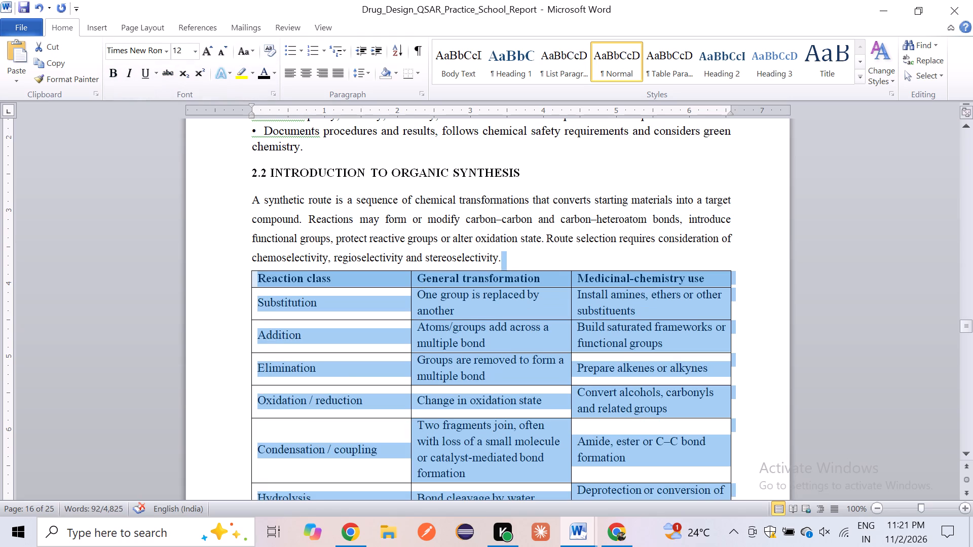
{"action": "left_click", "coordinate": [540, 259]}
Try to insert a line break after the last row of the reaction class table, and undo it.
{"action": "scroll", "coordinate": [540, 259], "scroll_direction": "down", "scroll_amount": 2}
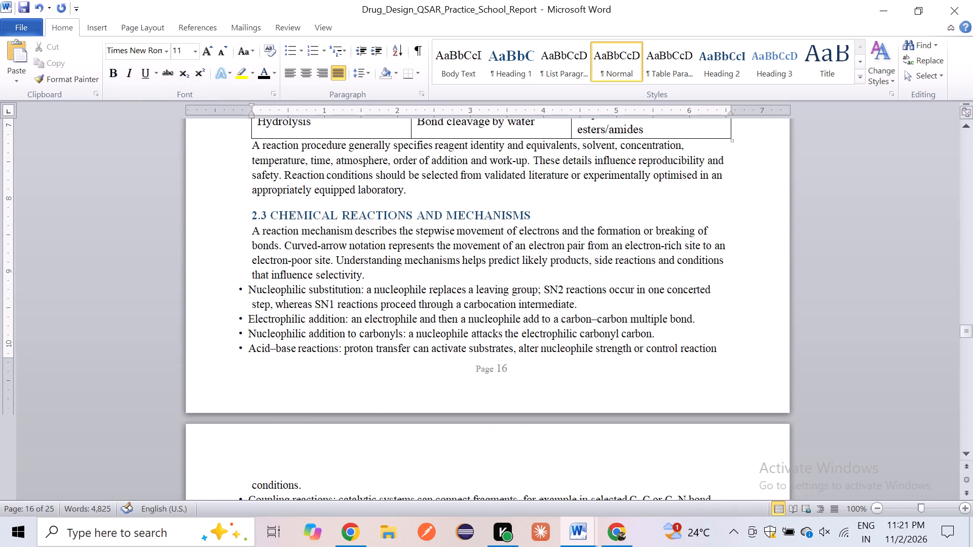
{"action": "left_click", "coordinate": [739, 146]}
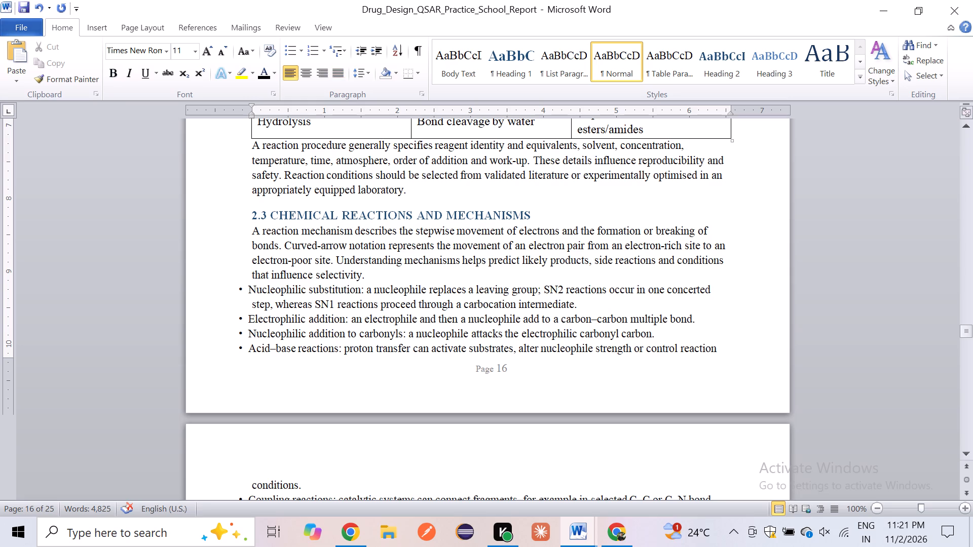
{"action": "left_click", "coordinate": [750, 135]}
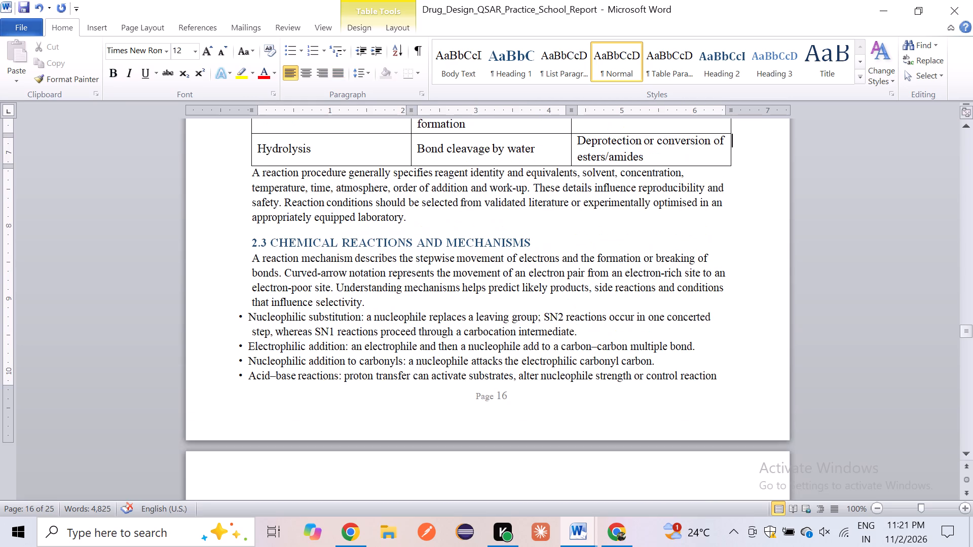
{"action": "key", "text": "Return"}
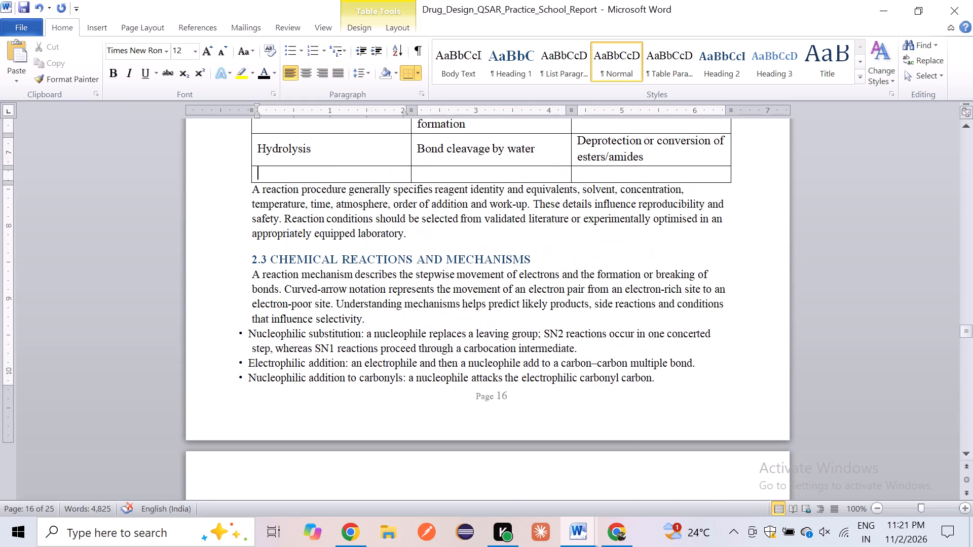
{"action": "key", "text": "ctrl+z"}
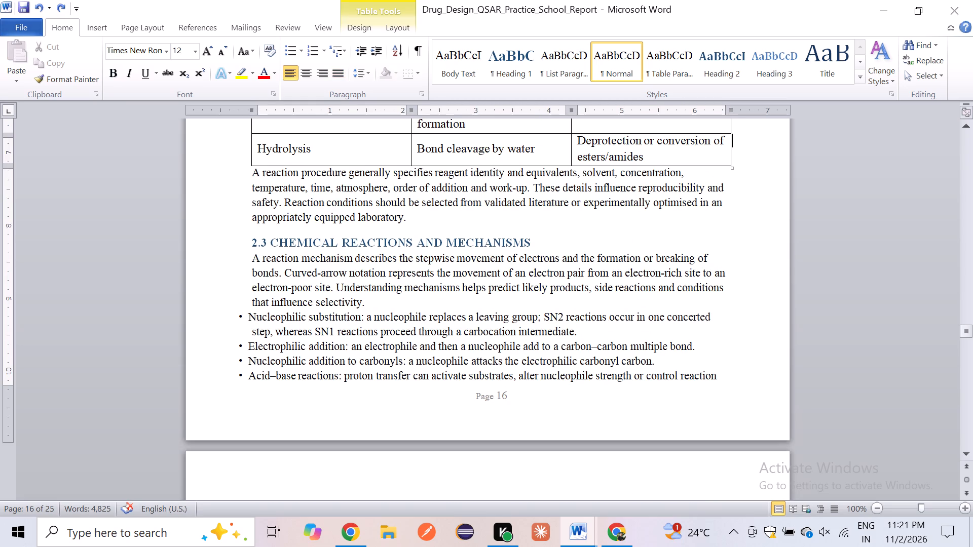
Set the "A reaction procedure" paragraph below the table to font size 12 with 1.5 line spacing.
{"action": "left_click_drag", "start_coordinate": [250, 176], "coordinate": [420, 230]}
{"action": "left_click", "coordinate": [420, 230]}
{"action": "left_click_drag", "start_coordinate": [419, 213], "coordinate": [265, 181]}
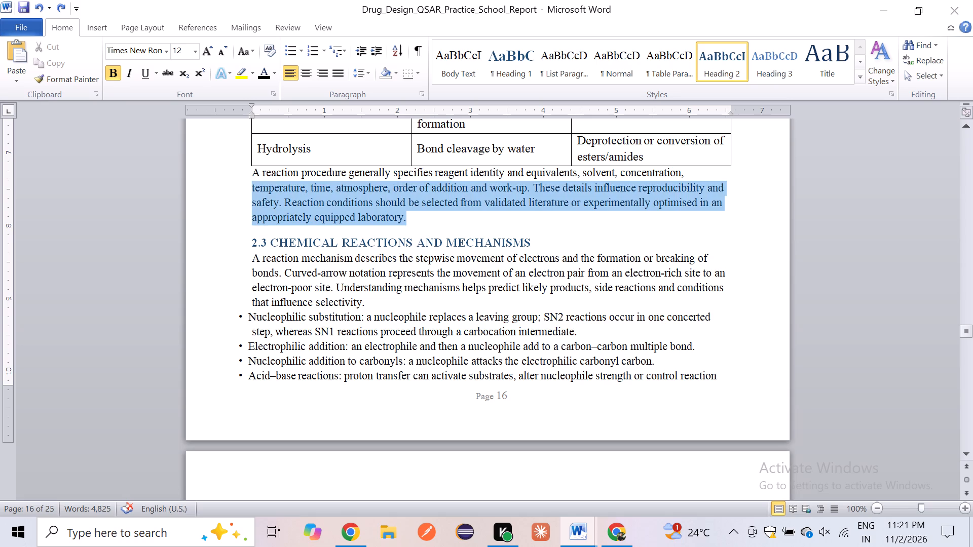
{"action": "left_click_drag", "start_coordinate": [265, 181], "coordinate": [247, 172]}
{"action": "left_click", "coordinate": [182, 46]}
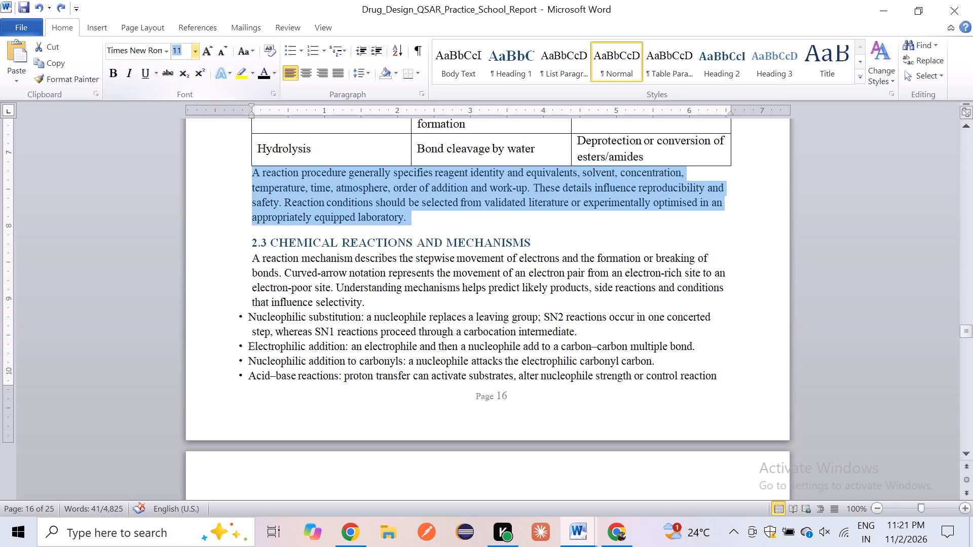
{"action": "type", "text": "12"}
{"action": "key", "text": "Return"}
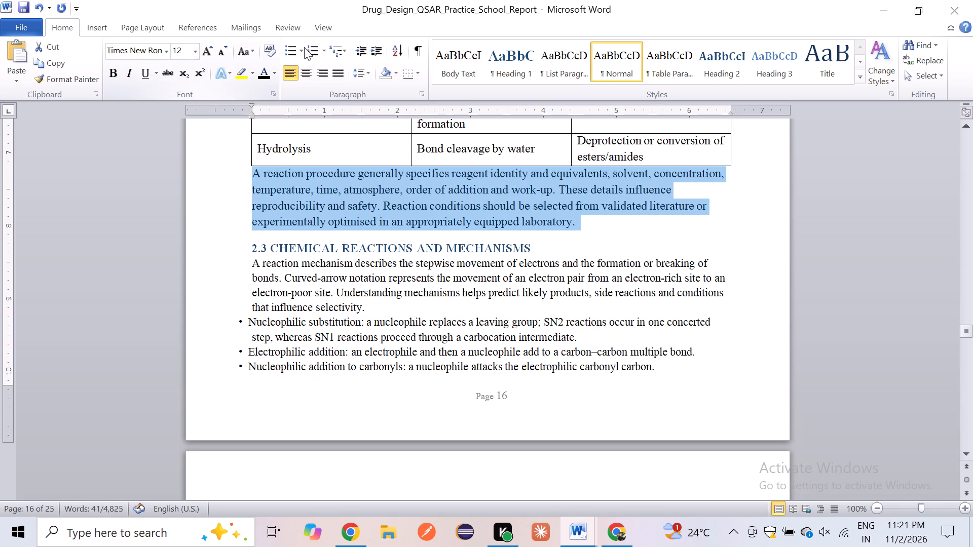
{"action": "left_click", "coordinate": [366, 73]}
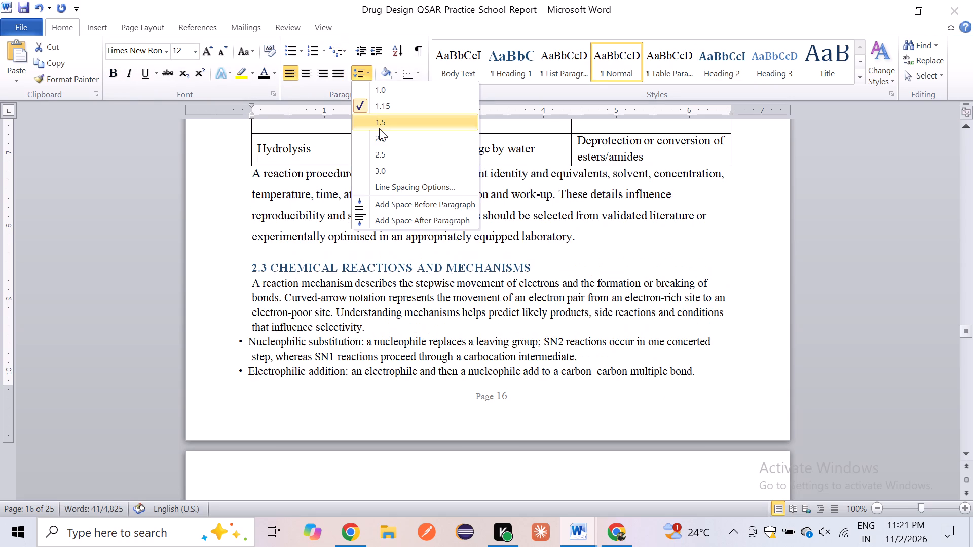
{"action": "left_click", "coordinate": [380, 126]}
{"action": "left_click", "coordinate": [379, 285]}
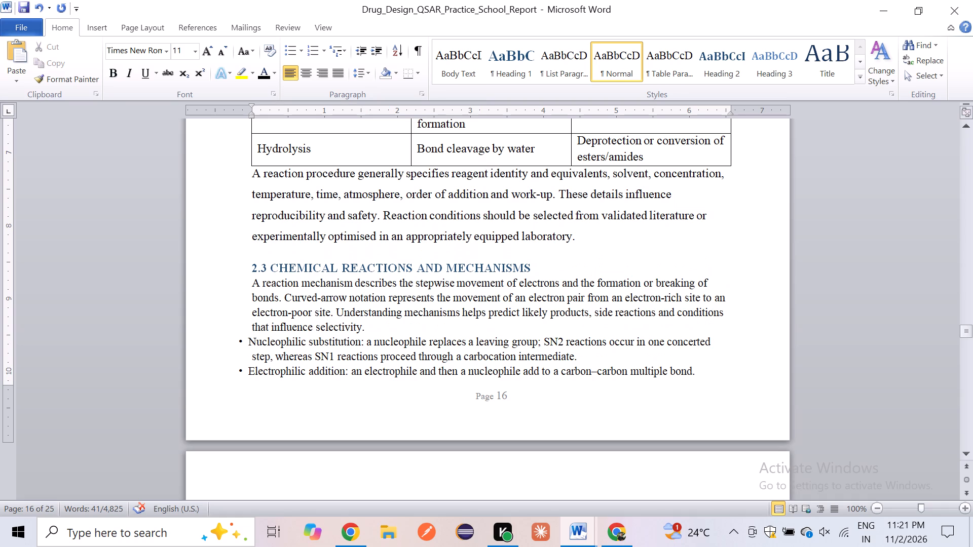
Format the "2.3 CHEMICAL REACTIONS AND MECHANISMS" heading with 2.0 line spacing and black font colour.
{"action": "left_click_drag", "start_coordinate": [245, 266], "coordinate": [594, 267]}
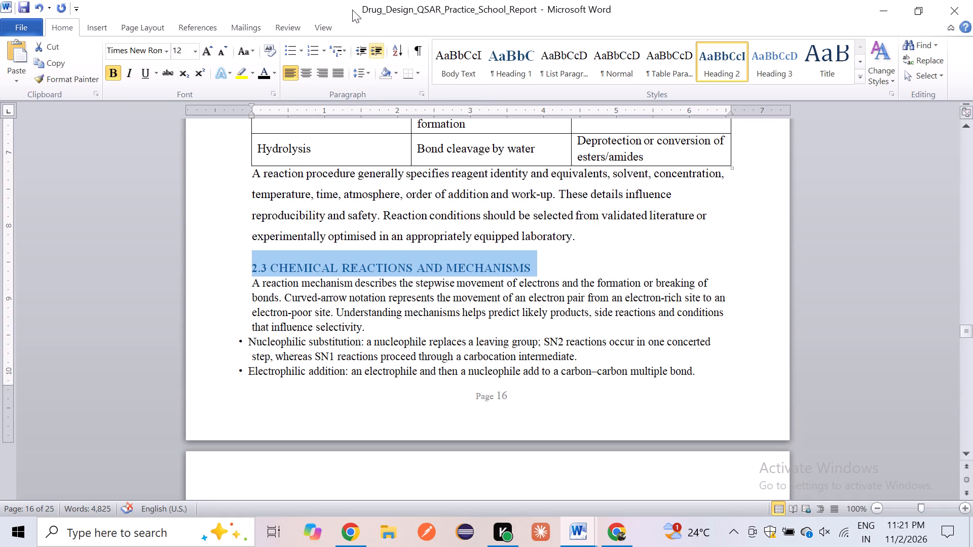
{"action": "left_click", "coordinate": [370, 71]}
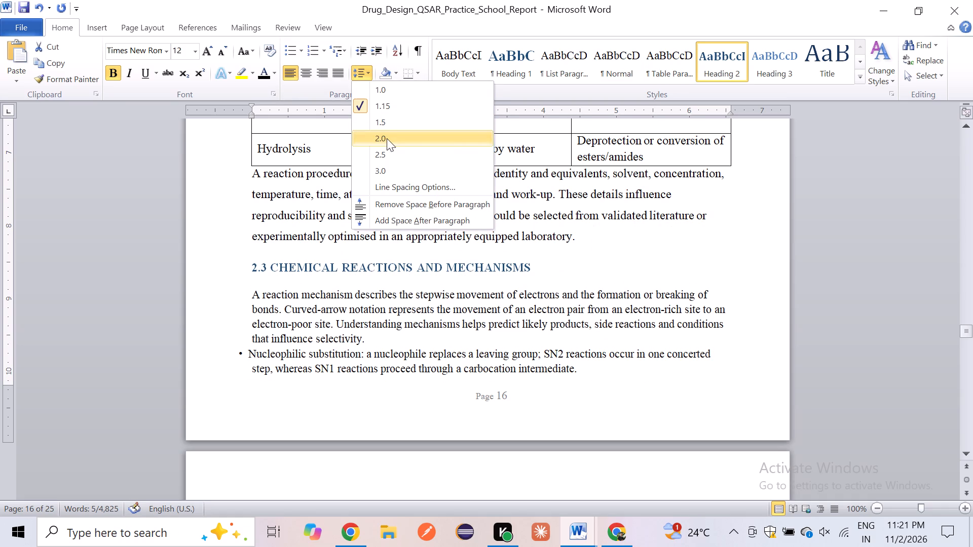
{"action": "left_click", "coordinate": [387, 138]}
{"action": "right_click", "coordinate": [471, 229]}
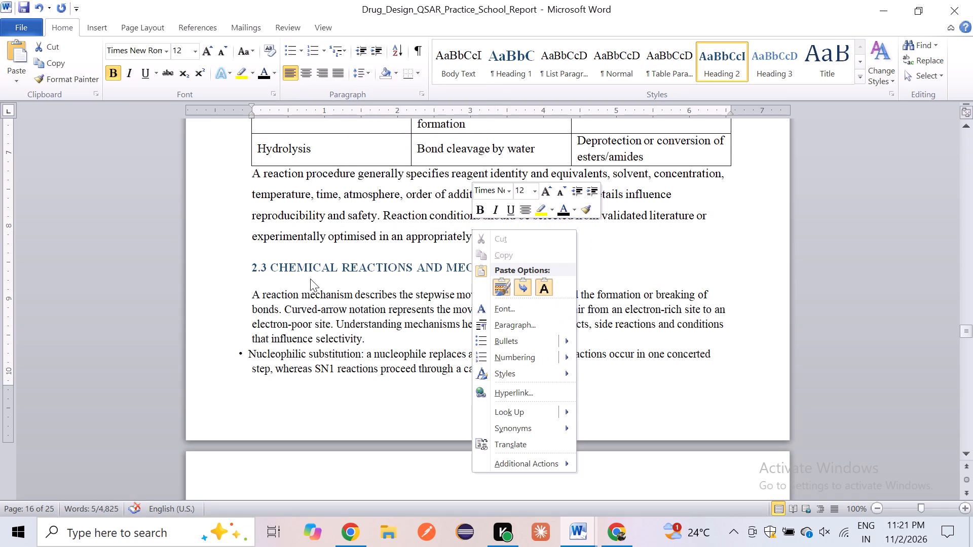
{"action": "left_click_drag", "start_coordinate": [244, 259], "coordinate": [541, 270]}
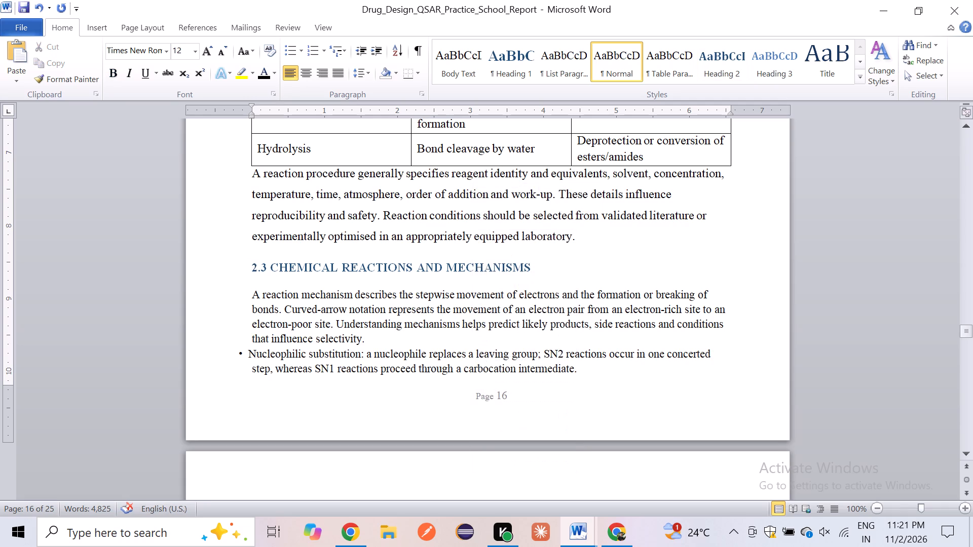
{"action": "left_click_drag", "start_coordinate": [542, 270], "coordinate": [253, 266]}
{"action": "double_click", "coordinate": [336, 250]}
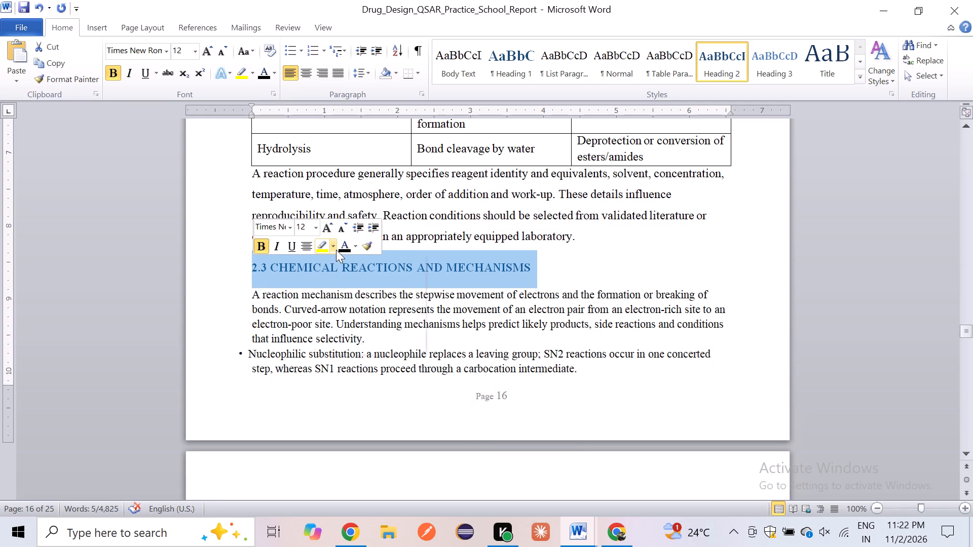
{"action": "left_click", "coordinate": [339, 249]}
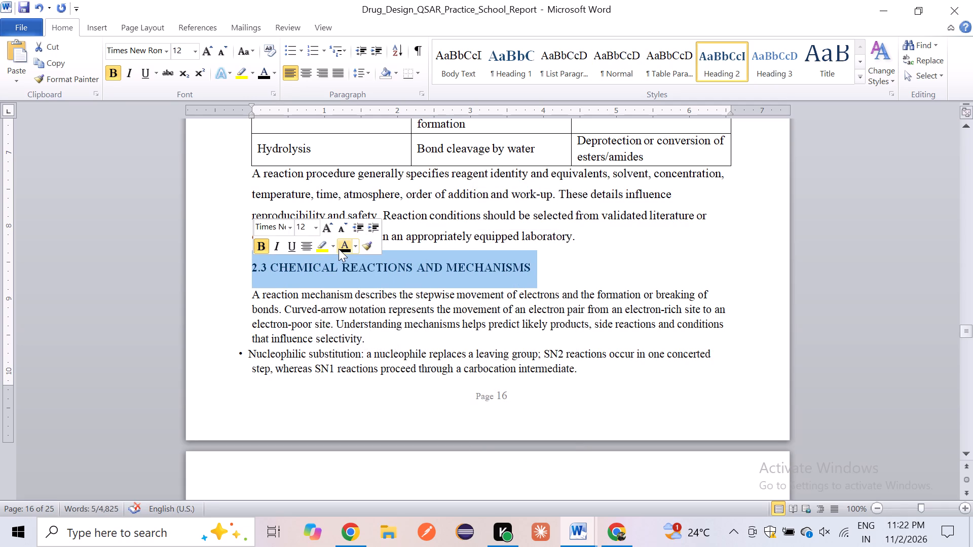
{"action": "left_click", "coordinate": [339, 249]}
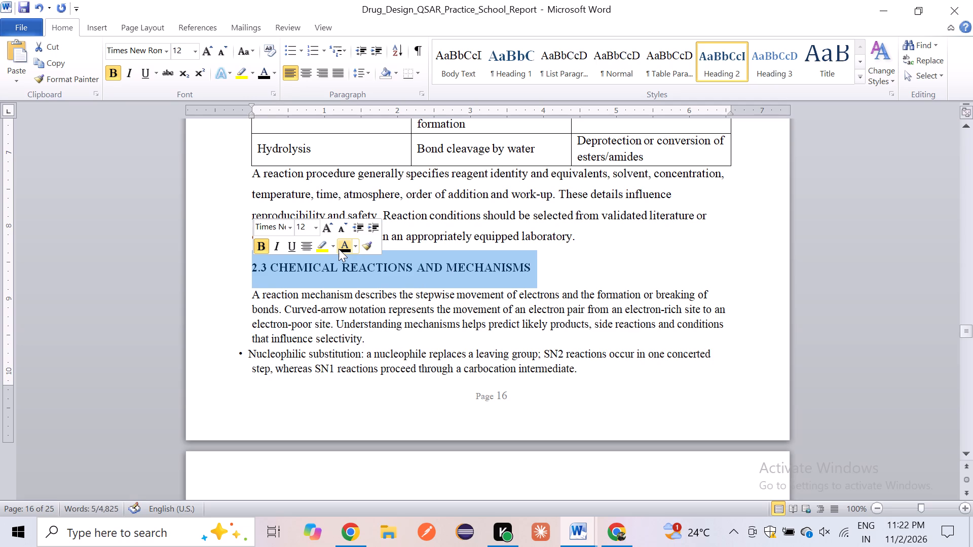
{"action": "left_click", "coordinate": [362, 327]}
Justify all text from the first section 2.3 paragraph through the end of section 2.5 and set its line spacing to 1.5.
{"action": "left_click_drag", "start_coordinate": [250, 294], "coordinate": [552, 485]}
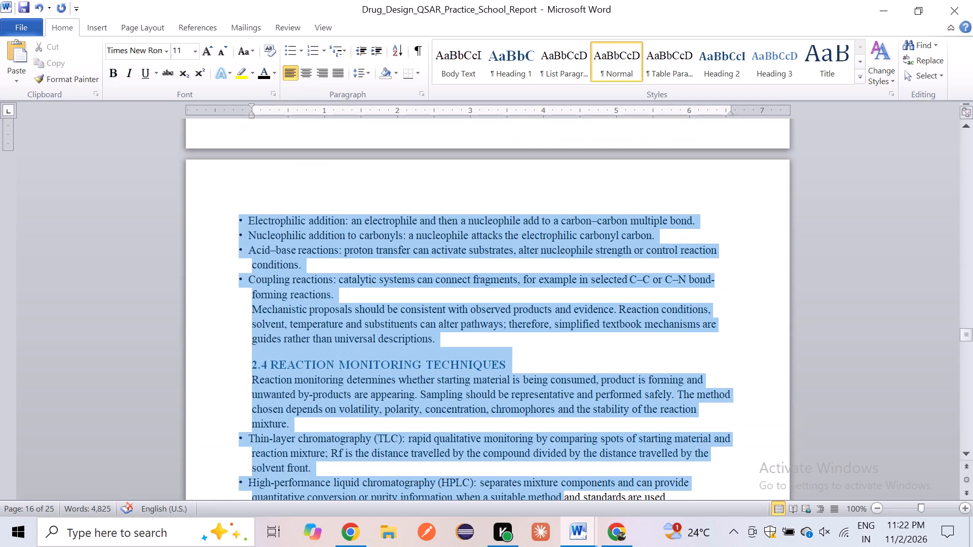
{"action": "left_click_drag", "start_coordinate": [552, 485], "coordinate": [497, 342]}
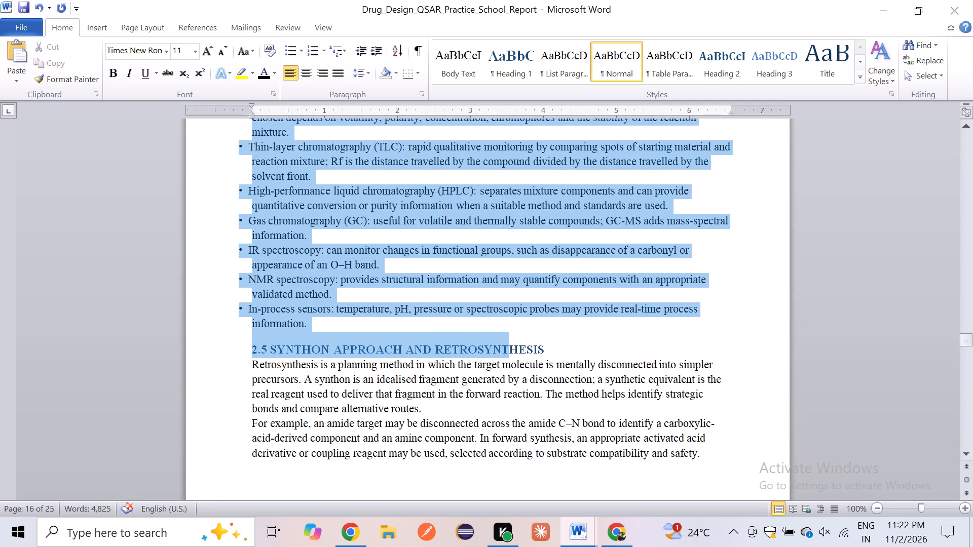
{"action": "left_click_drag", "start_coordinate": [497, 342], "coordinate": [631, 454]}
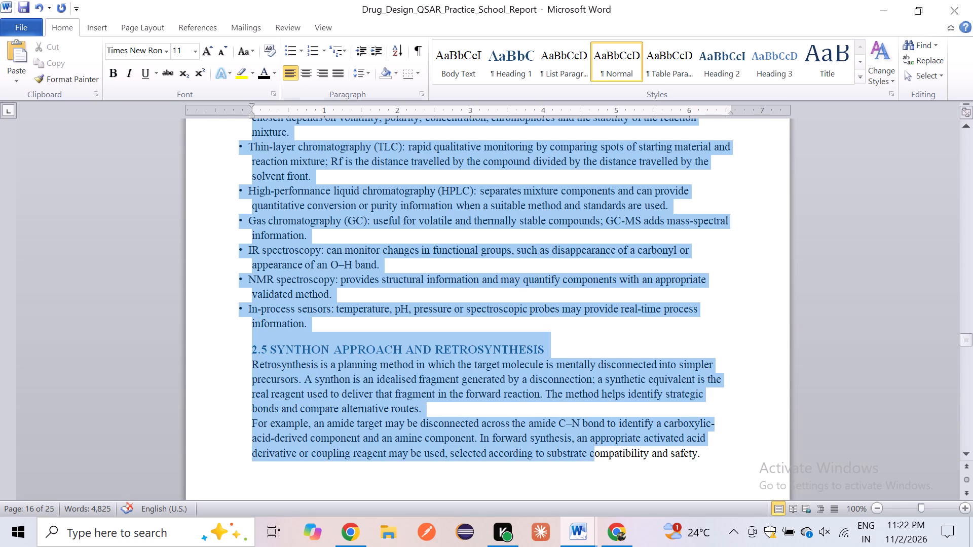
{"action": "left_click_drag", "start_coordinate": [631, 454], "coordinate": [699, 460]}
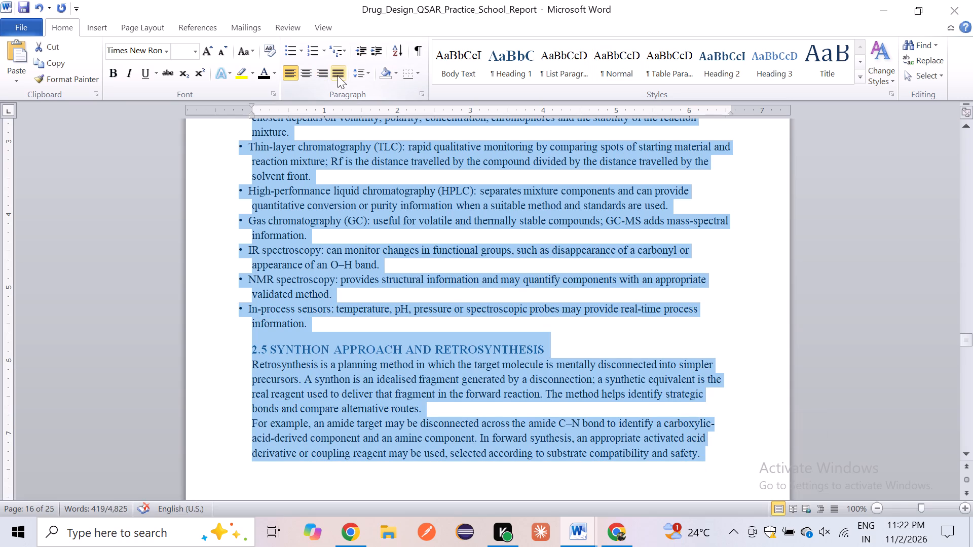
{"action": "left_click", "coordinate": [338, 75]}
{"action": "left_click", "coordinate": [358, 75]}
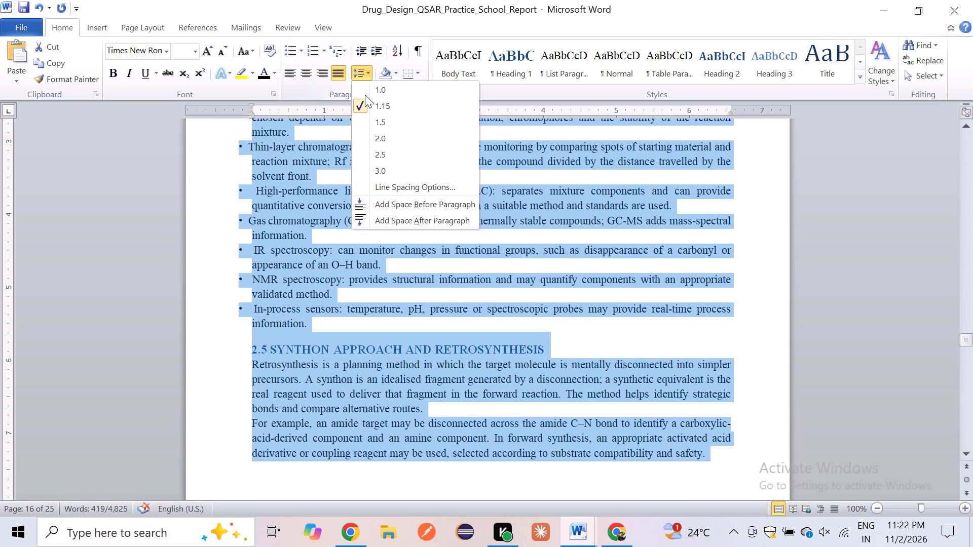
{"action": "left_click", "coordinate": [370, 118]}
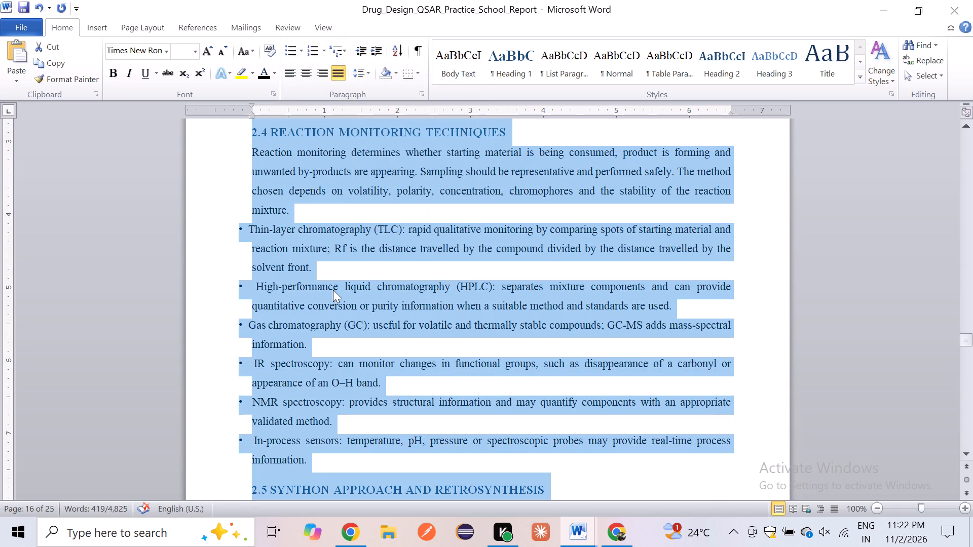
{"action": "left_click", "coordinate": [333, 290]}
Move the first-line indent of the section 2.3 bullets, from nucleophilic substitution to coupling reactions, to align with the left margin.
{"action": "scroll", "coordinate": [333, 290], "scroll_direction": "up", "scroll_amount": 2}
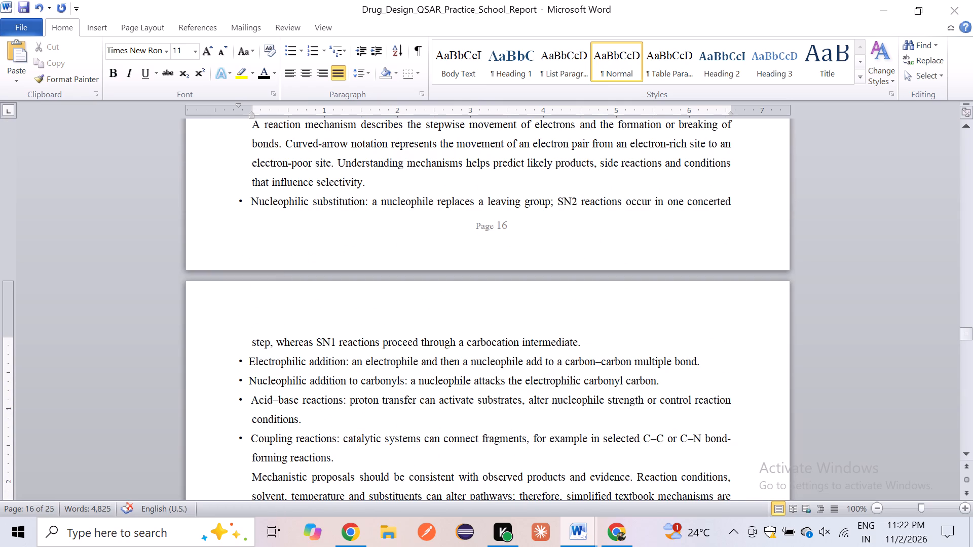
{"action": "left_click_drag", "start_coordinate": [238, 197], "coordinate": [513, 464]}
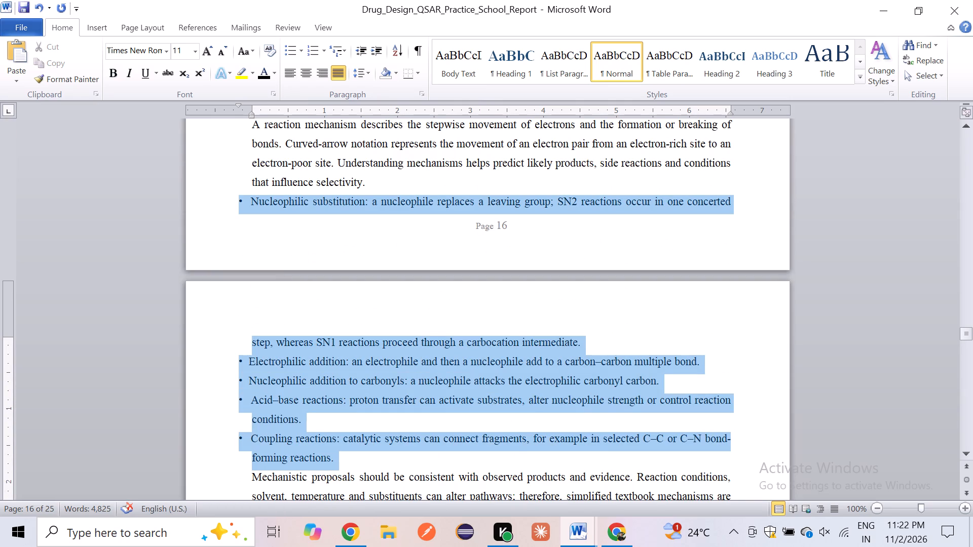
{"action": "left_click_drag", "start_coordinate": [513, 464], "coordinate": [513, 464]}
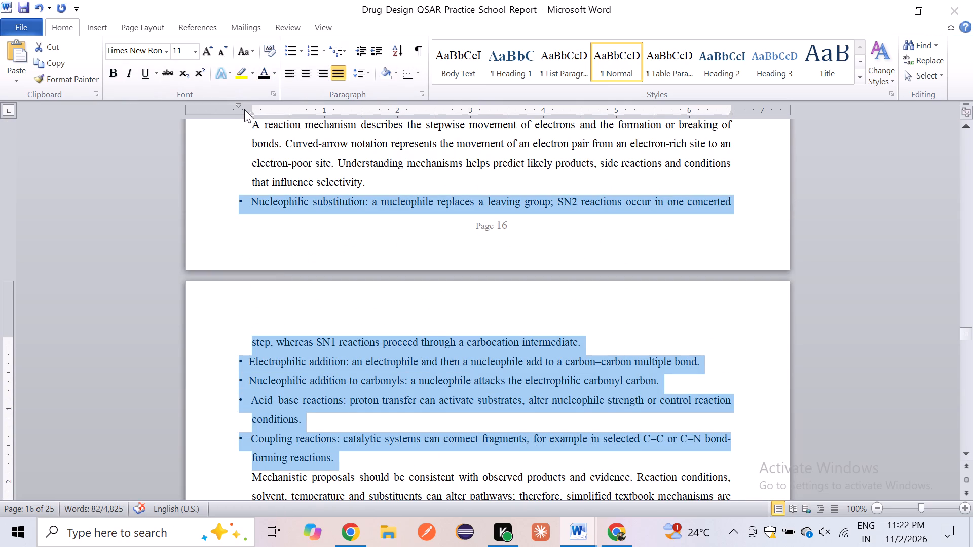
{"action": "left_click_drag", "start_coordinate": [238, 106], "coordinate": [252, 106]}
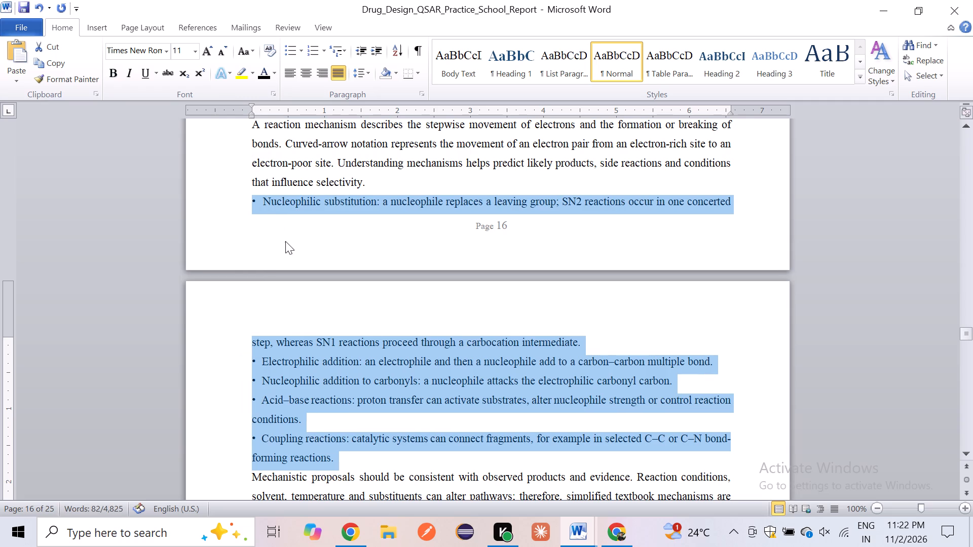
{"action": "scroll", "coordinate": [286, 243], "scroll_direction": "up", "scroll_amount": 1}
{"action": "left_click", "coordinate": [286, 243]}
{"action": "scroll", "coordinate": [286, 243], "scroll_direction": "down", "scroll_amount": 1}
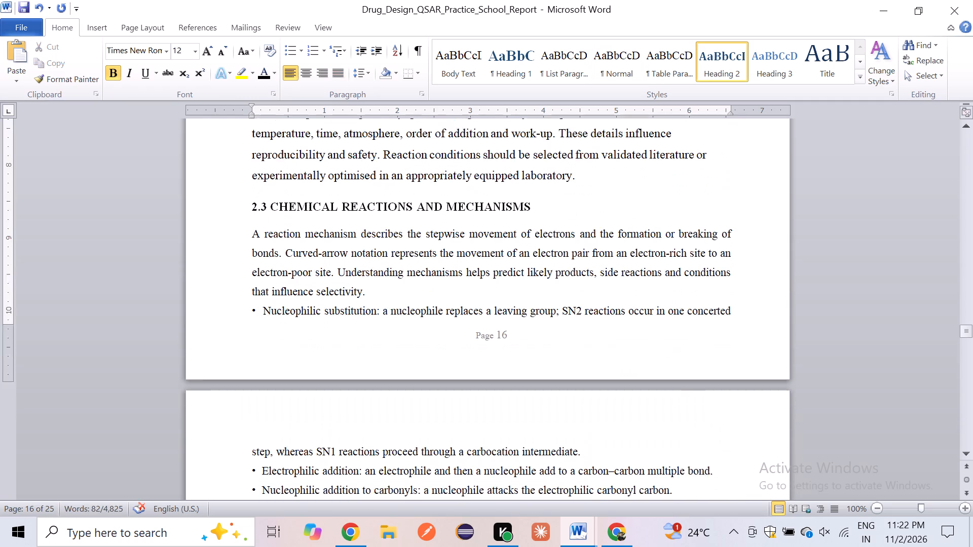
Format the "2.4 REACTION MONITORING TECHNIQUES" heading with black font colour and 2.0 line spacing.
{"action": "scroll", "coordinate": [286, 243], "scroll_direction": "down", "scroll_amount": 3}
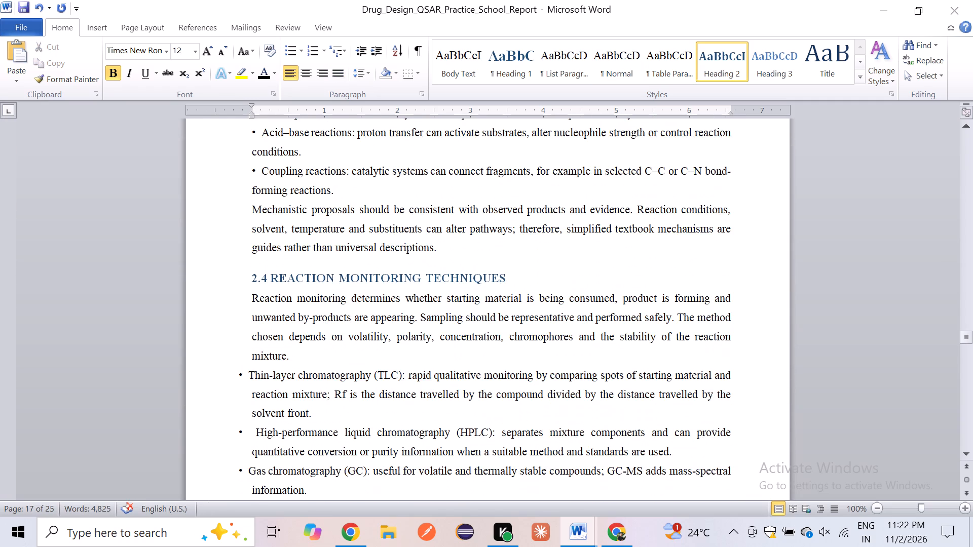
{"action": "left_click_drag", "start_coordinate": [247, 281], "coordinate": [540, 274]}
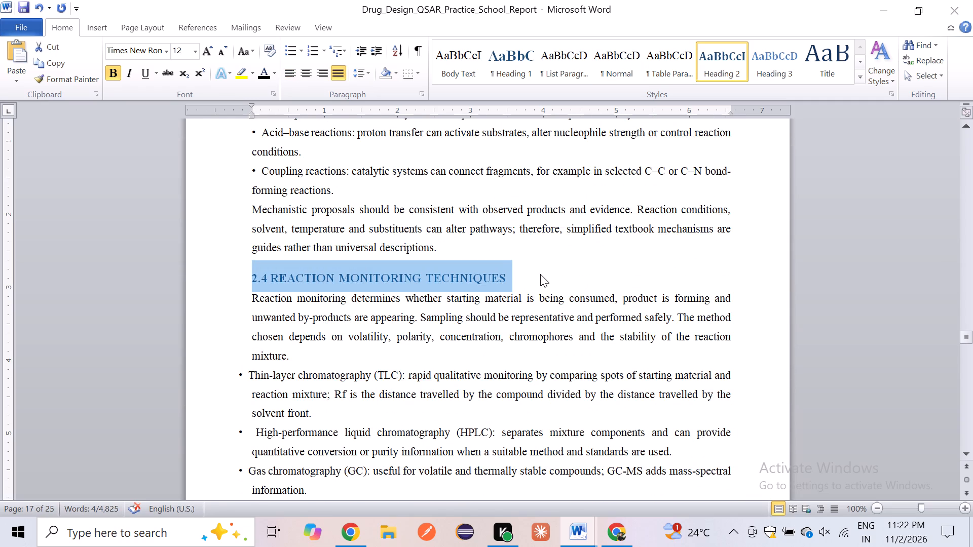
{"action": "key", "text": "ctrl+b"}
{"action": "key", "text": "ctrl+b"}
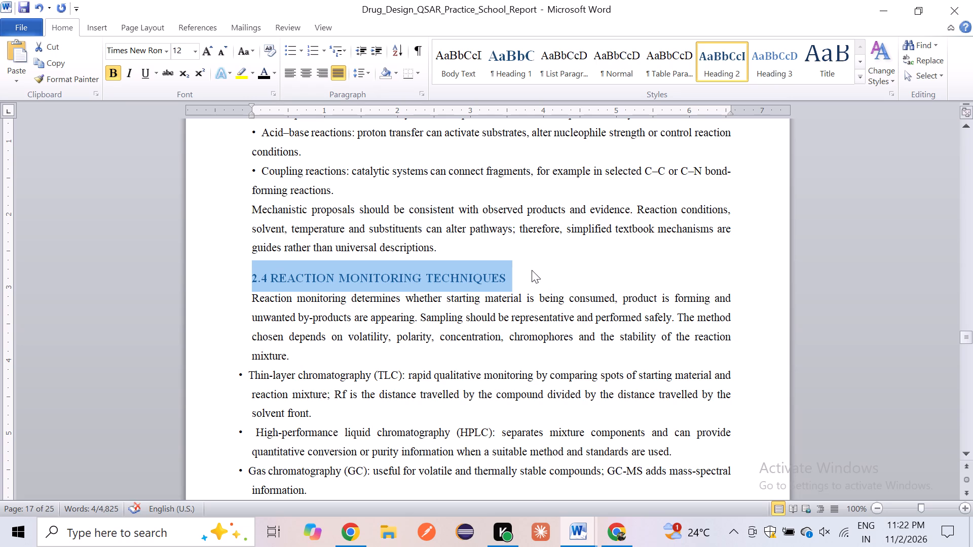
{"action": "right_click", "coordinate": [532, 270]}
{"action": "left_click", "coordinate": [623, 254]}
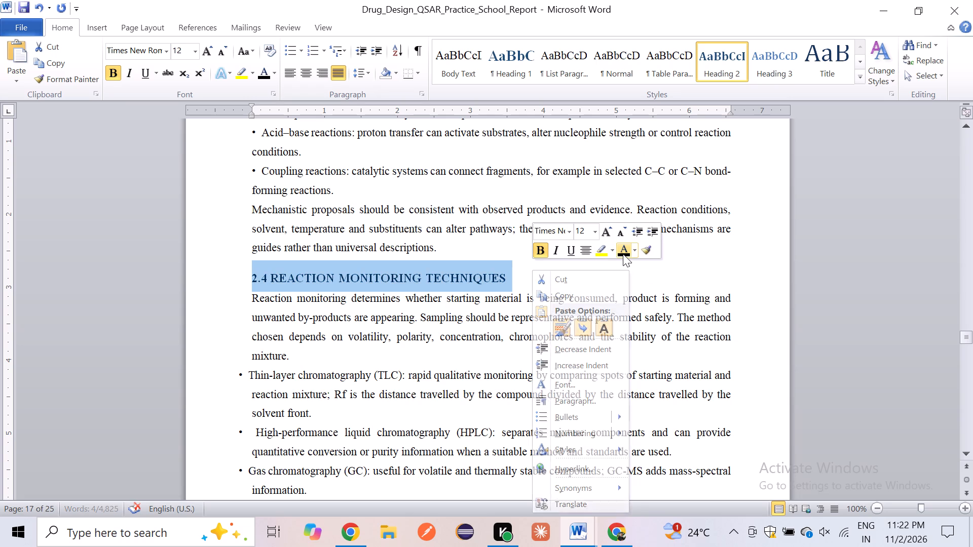
{"action": "left_click", "coordinate": [360, 73]}
{"action": "left_click", "coordinate": [373, 134]}
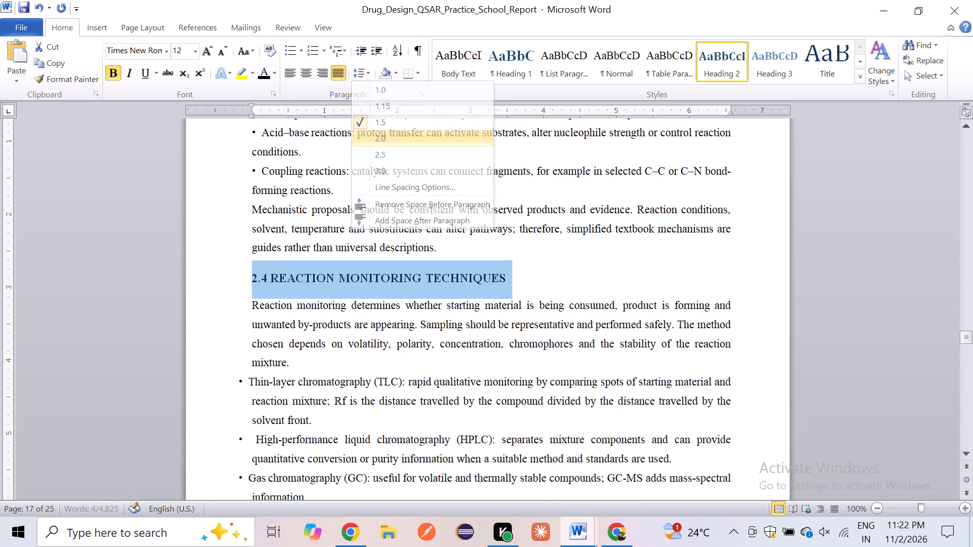
{"action": "left_click", "coordinate": [272, 298]}
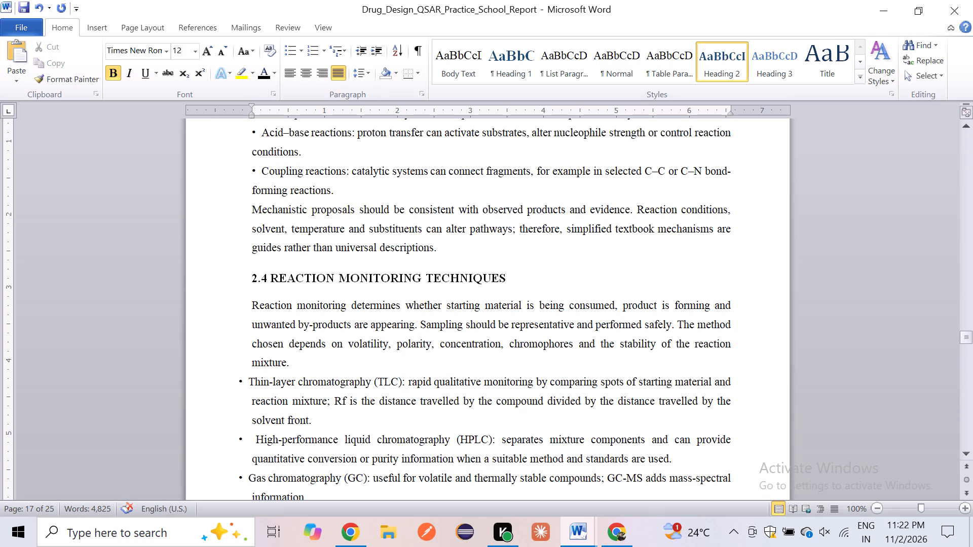
Move the first-line indent of the section 2.4 bullets, from thin-layer chromatography to in-process sensors, to align with the left margin.
{"action": "left_click_drag", "start_coordinate": [244, 382], "coordinate": [367, 501]}
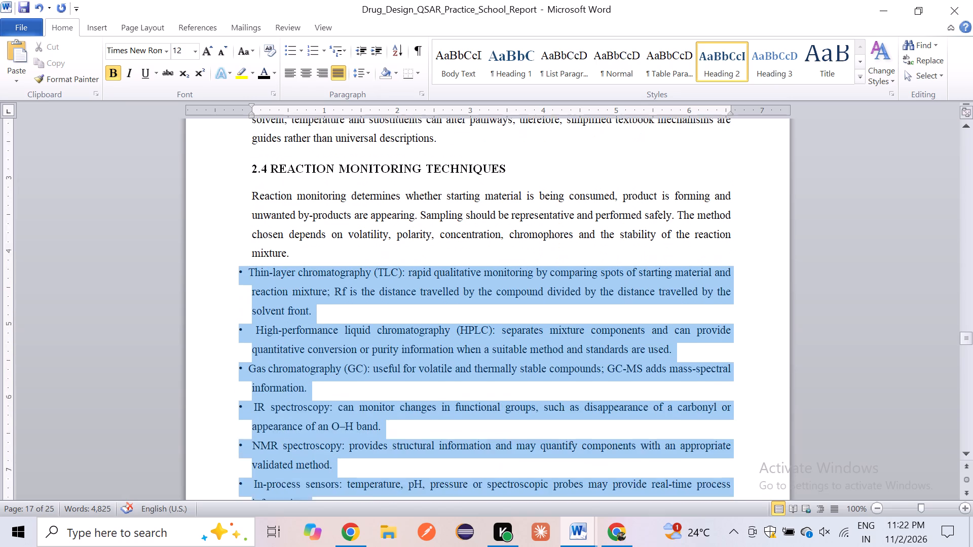
{"action": "left_click_drag", "start_coordinate": [367, 501], "coordinate": [382, 445]}
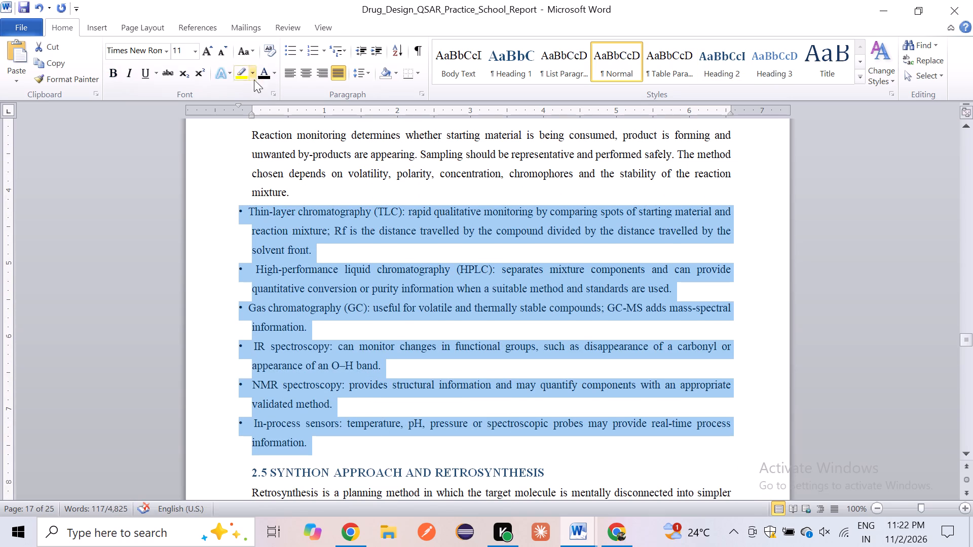
{"action": "left_click_drag", "start_coordinate": [237, 103], "coordinate": [252, 105]}
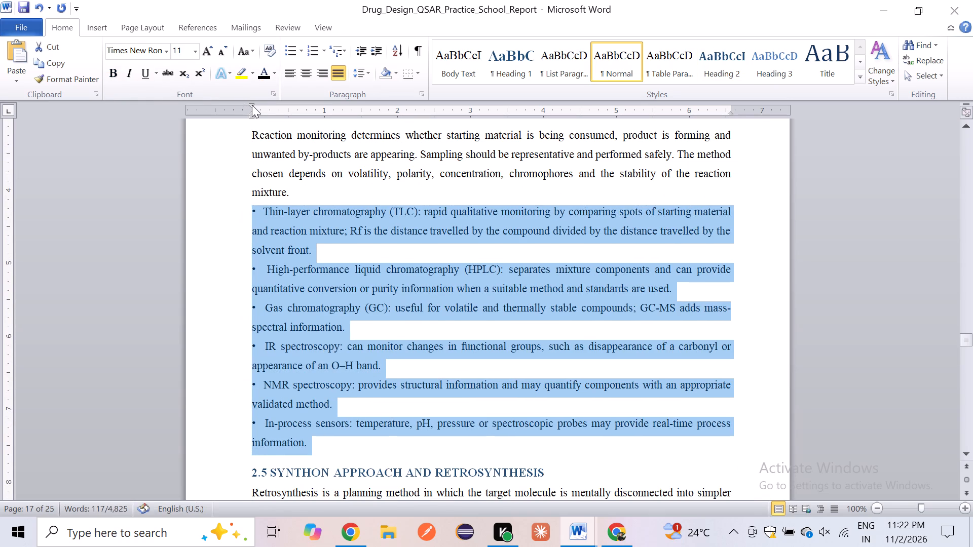
{"action": "left_click", "coordinate": [263, 263]}
Format the "2.5 SYNTHON APPROACH AND RETROSYNTHESIS" heading with 2.0 line spacing and black font colour.
{"action": "scroll", "coordinate": [263, 263], "scroll_direction": "down", "scroll_amount": 1}
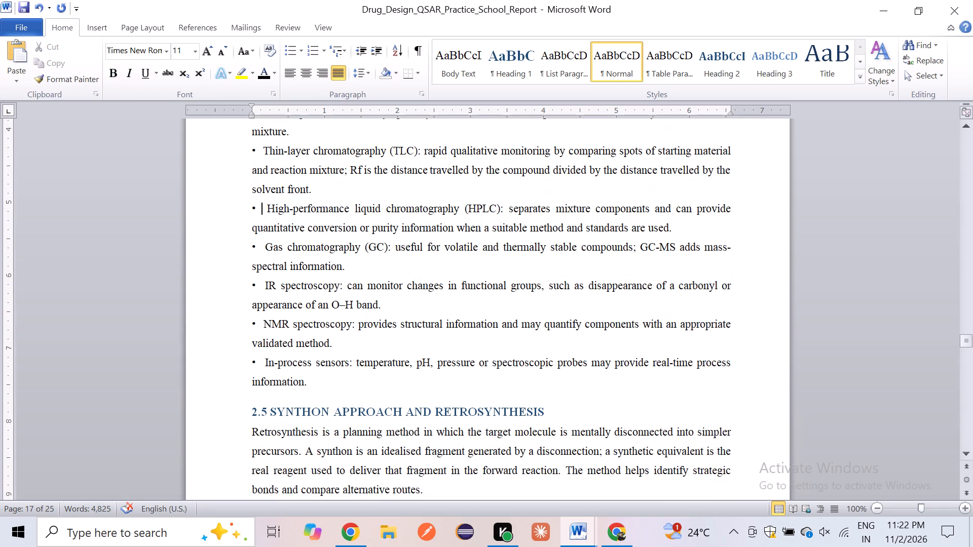
{"action": "scroll", "coordinate": [263, 263], "scroll_direction": "down", "scroll_amount": 1}
{"action": "left_click_drag", "start_coordinate": [251, 302], "coordinate": [461, 294]}
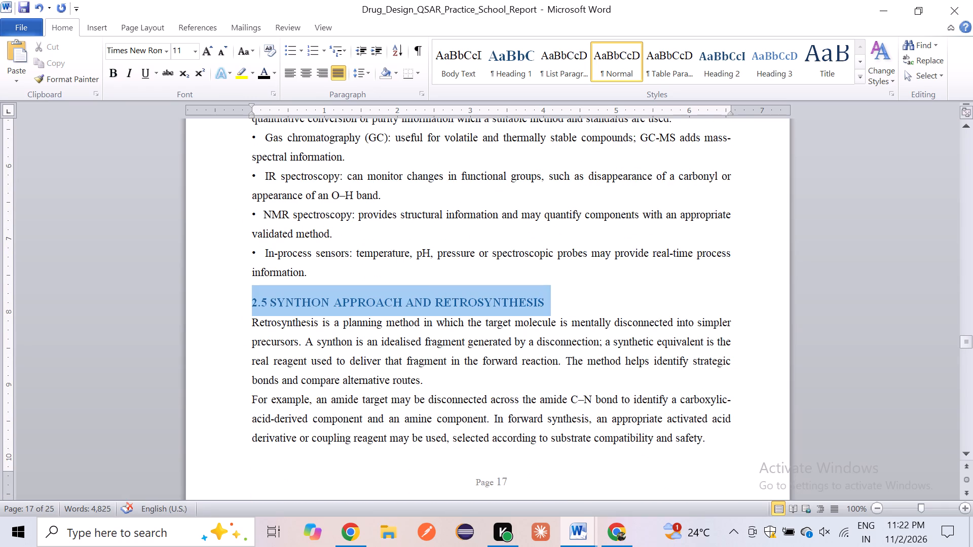
{"action": "left_click_drag", "start_coordinate": [461, 294], "coordinate": [532, 302]}
{"action": "left_click", "coordinate": [362, 77]}
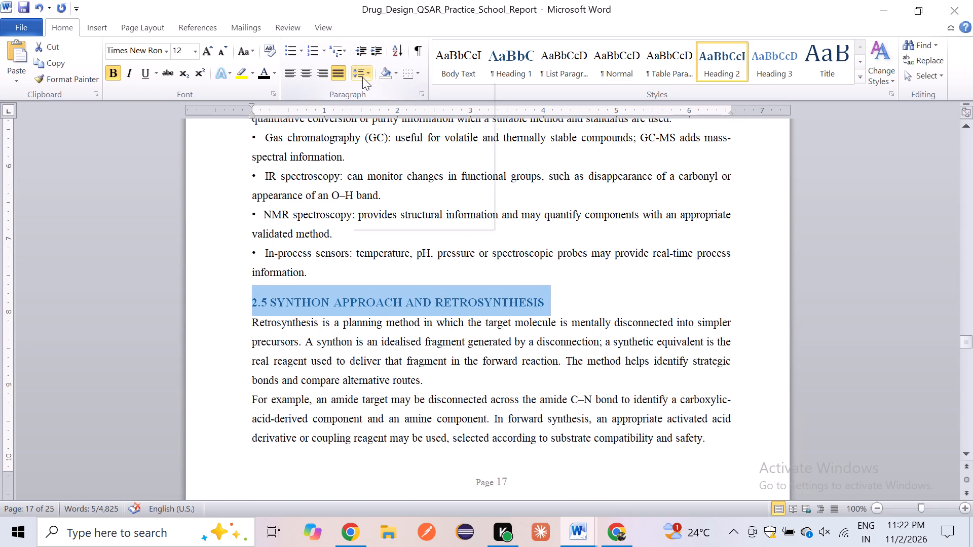
{"action": "left_click", "coordinate": [377, 135]}
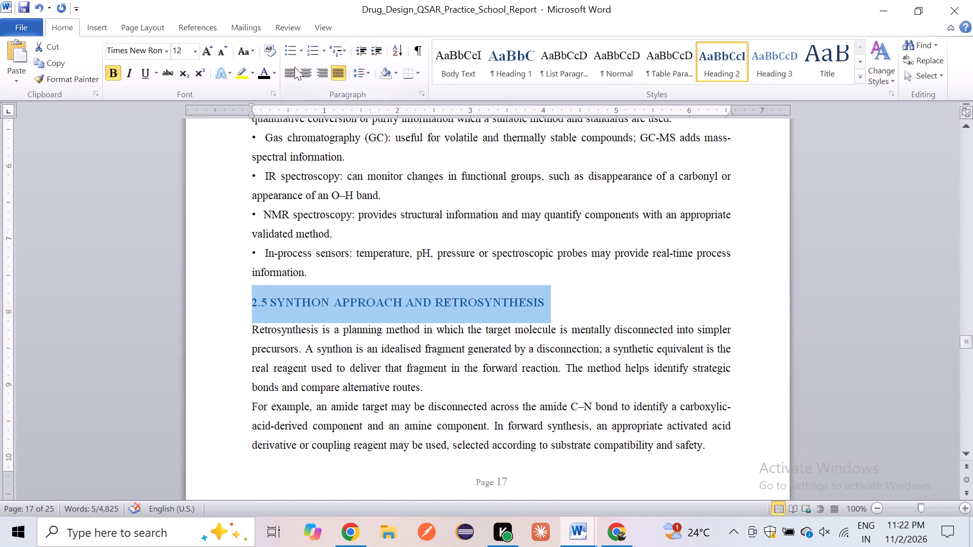
{"action": "left_click", "coordinate": [265, 76]}
{"action": "left_click", "coordinate": [282, 330]}
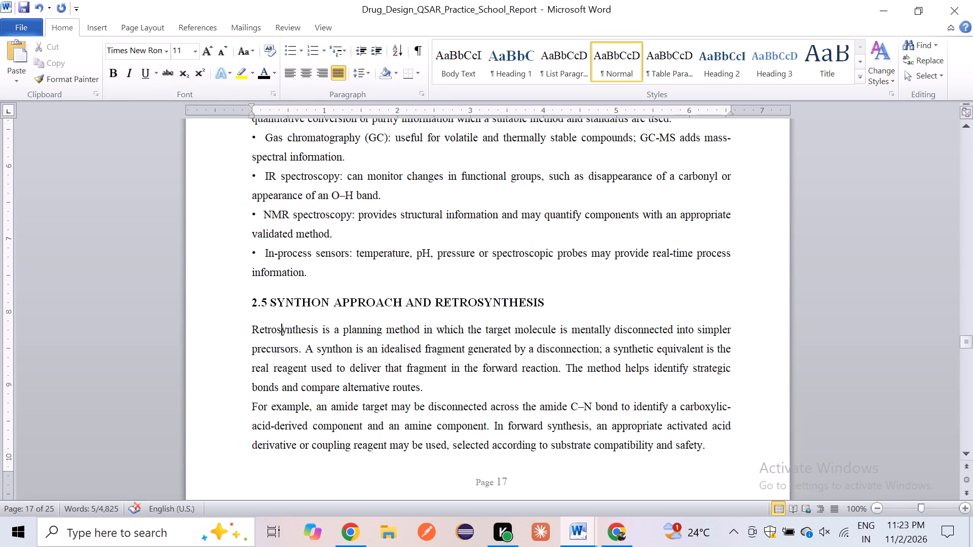
Set all section 2.3 body text, from "A reaction mechanism" through the "Mechanistic proposals" paragraph, to font size 12.
{"action": "left_click_drag", "start_coordinate": [305, 273], "coordinate": [256, 194]}
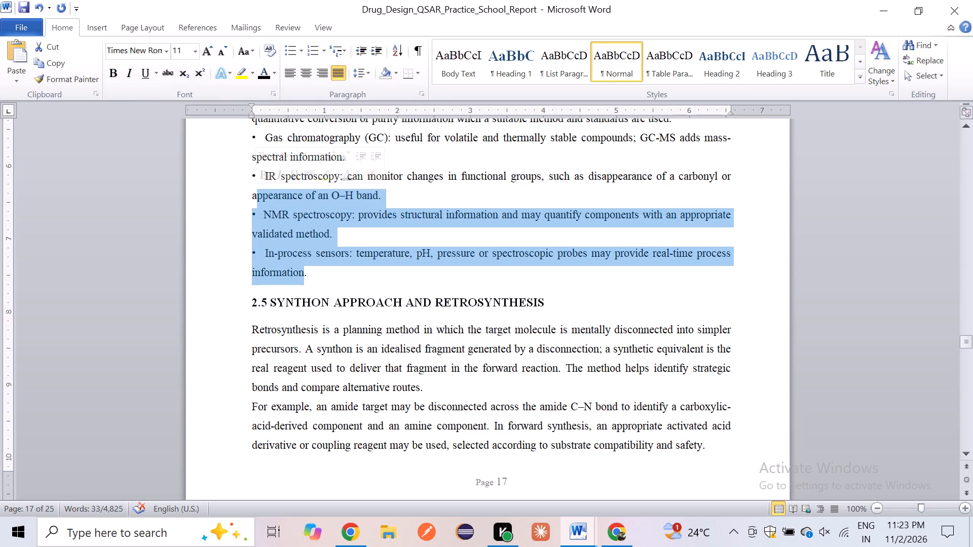
{"action": "left_click", "coordinate": [256, 194]}
{"action": "scroll", "coordinate": [256, 194], "scroll_direction": "up", "scroll_amount": 3}
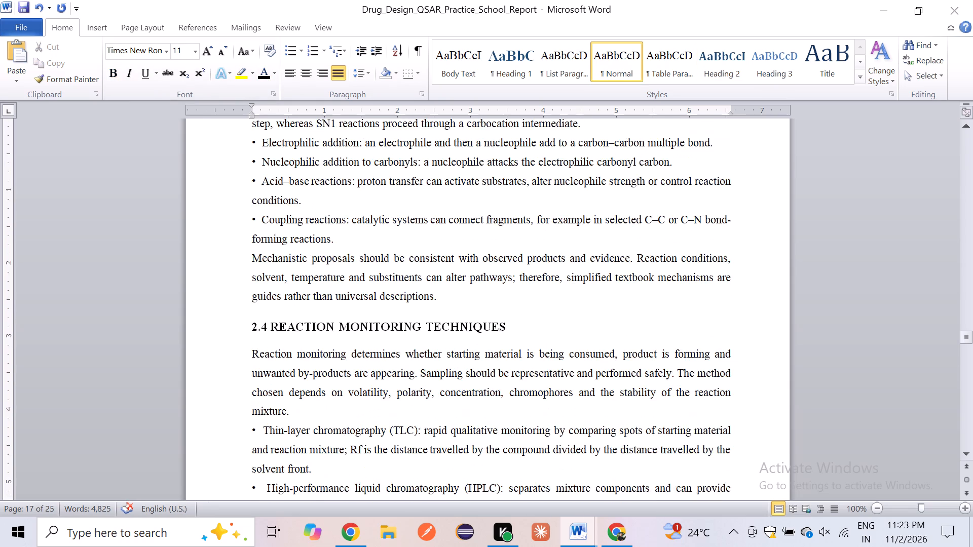
{"action": "scroll", "coordinate": [256, 194], "scroll_direction": "up", "scroll_amount": 3}
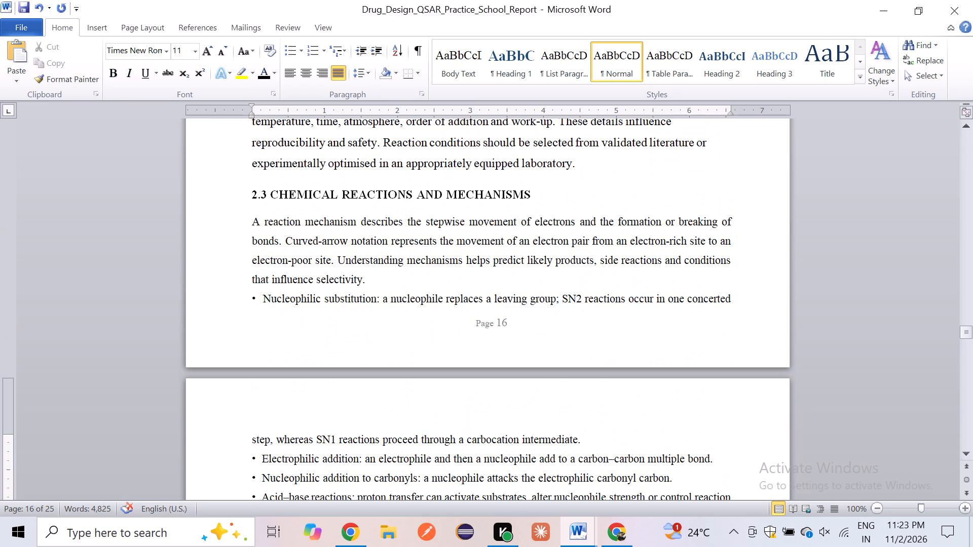
{"action": "left_click_drag", "start_coordinate": [252, 220], "coordinate": [496, 501]}
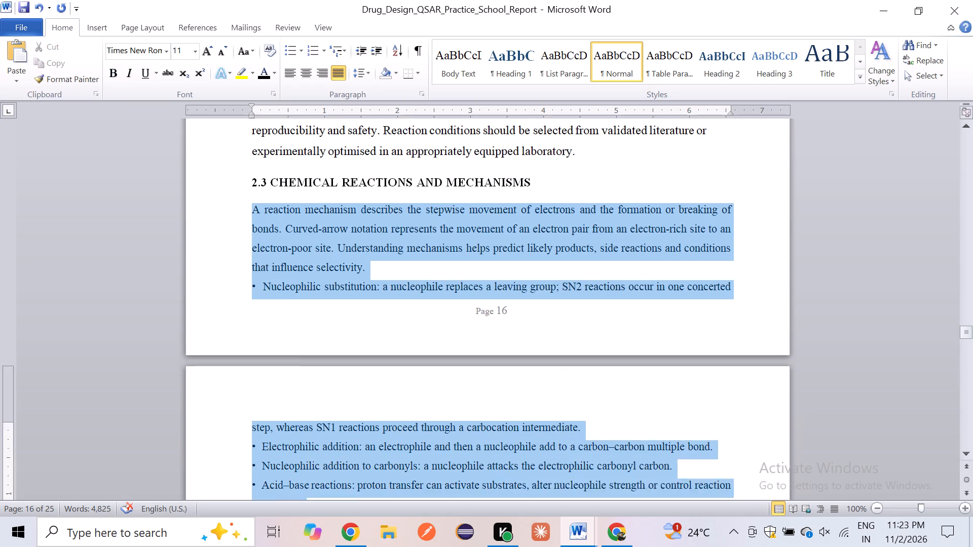
{"action": "left_click_drag", "start_coordinate": [496, 501], "coordinate": [489, 448]}
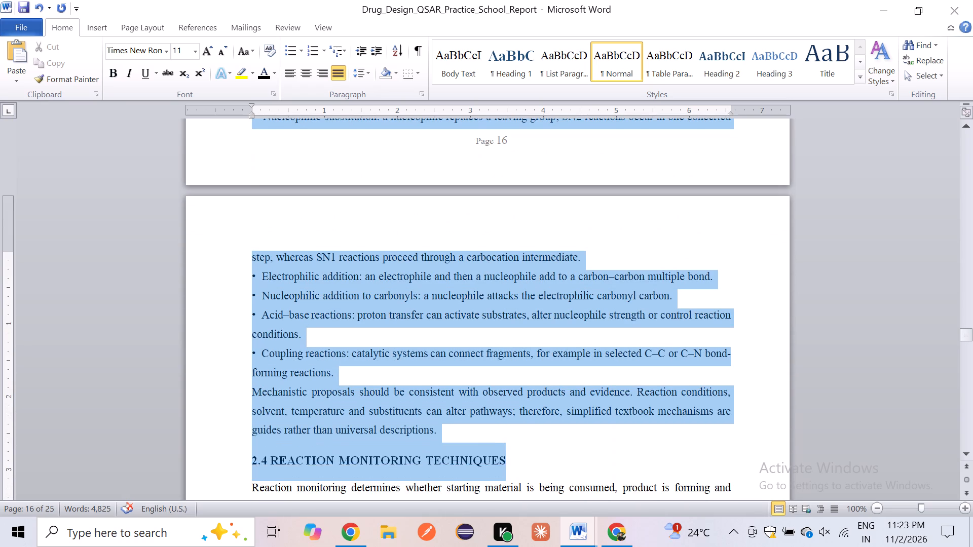
{"action": "left_click_drag", "start_coordinate": [489, 448], "coordinate": [493, 438]}
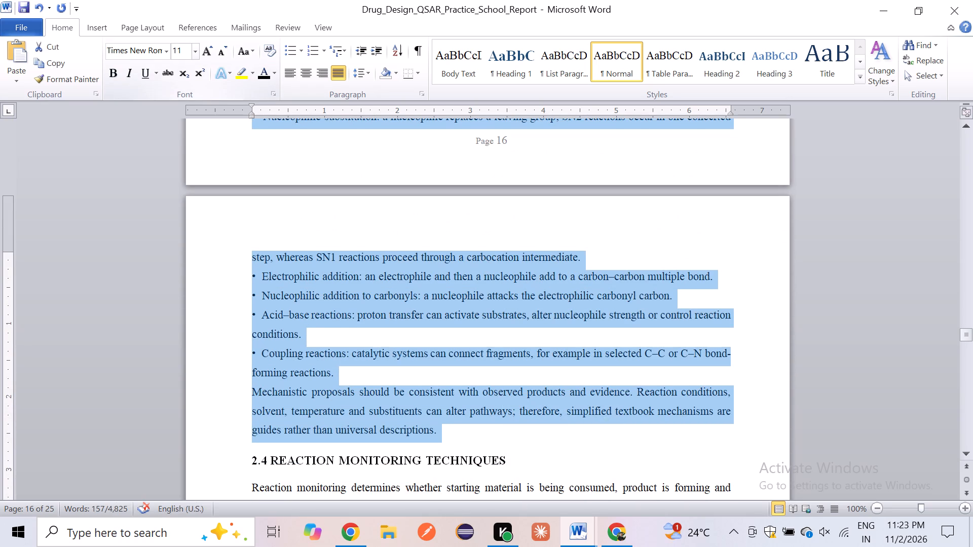
{"action": "left_click", "coordinate": [186, 47]}
{"action": "type", "text": "12"}
{"action": "key", "text": "Return"}
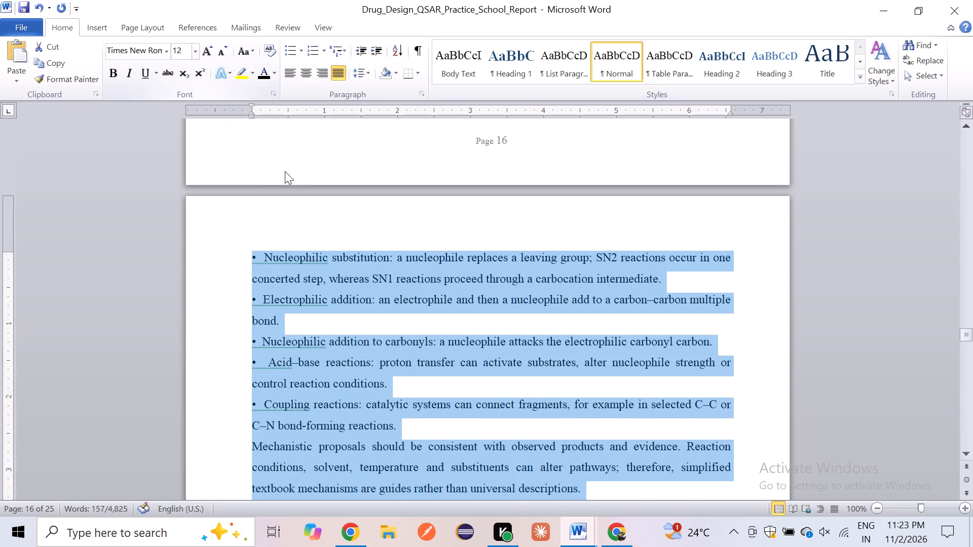
Set the section 2.4 heading, intro paragraph and all its bullets through in-process sensors to font size 12.
{"action": "scroll", "coordinate": [358, 354], "scroll_direction": "down", "scroll_amount": 2}
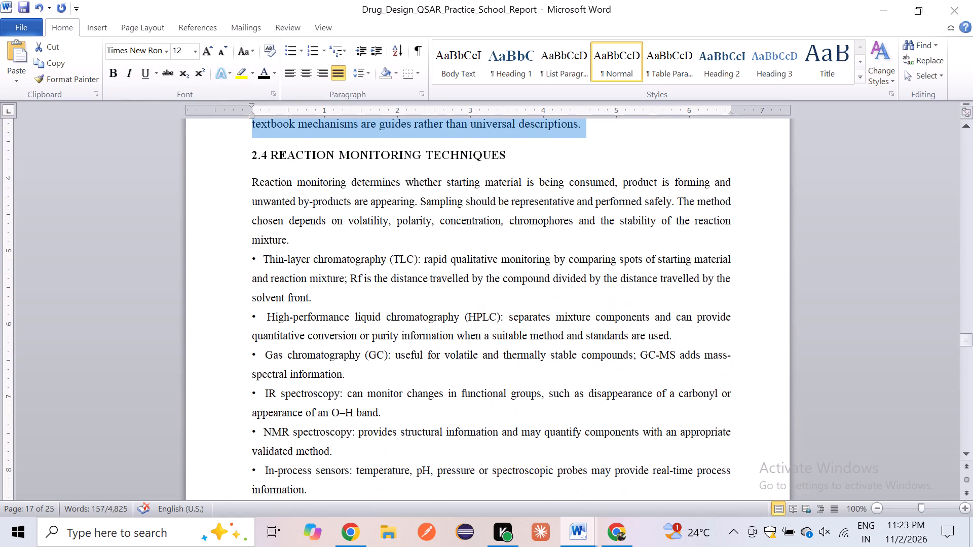
{"action": "left_click_drag", "start_coordinate": [251, 175], "coordinate": [423, 451]}
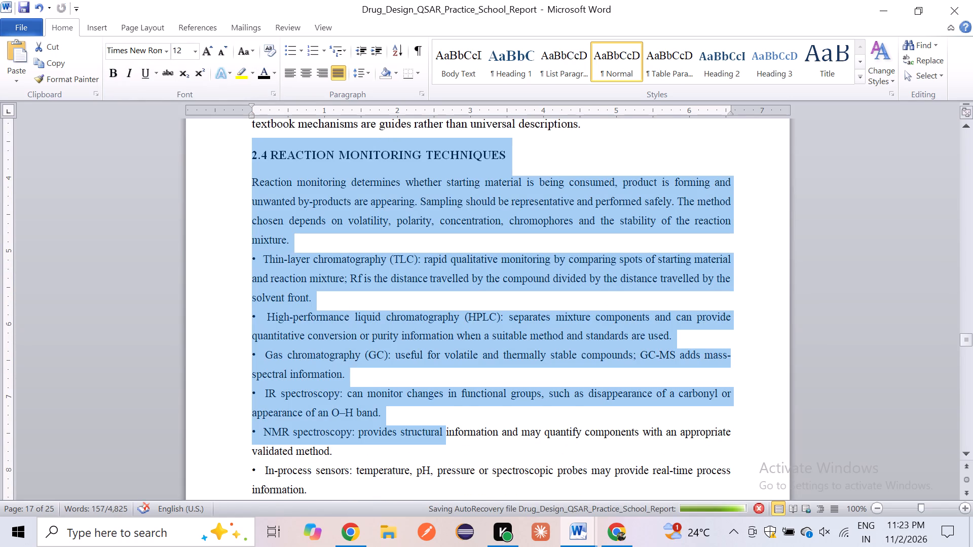
{"action": "left_click_drag", "start_coordinate": [423, 451], "coordinate": [447, 422]}
{"action": "left_click", "coordinate": [447, 422]}
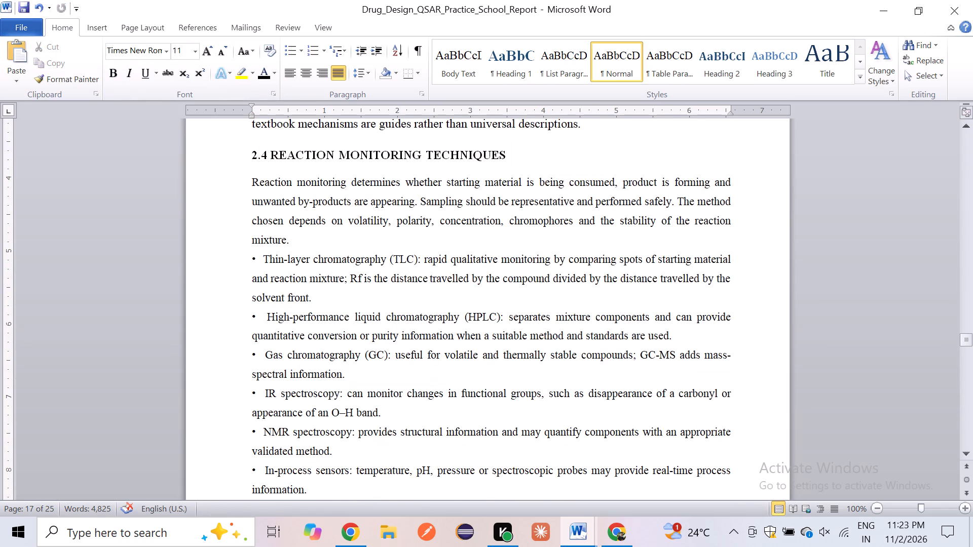
{"action": "left_click_drag", "start_coordinate": [246, 153], "coordinate": [358, 492]}
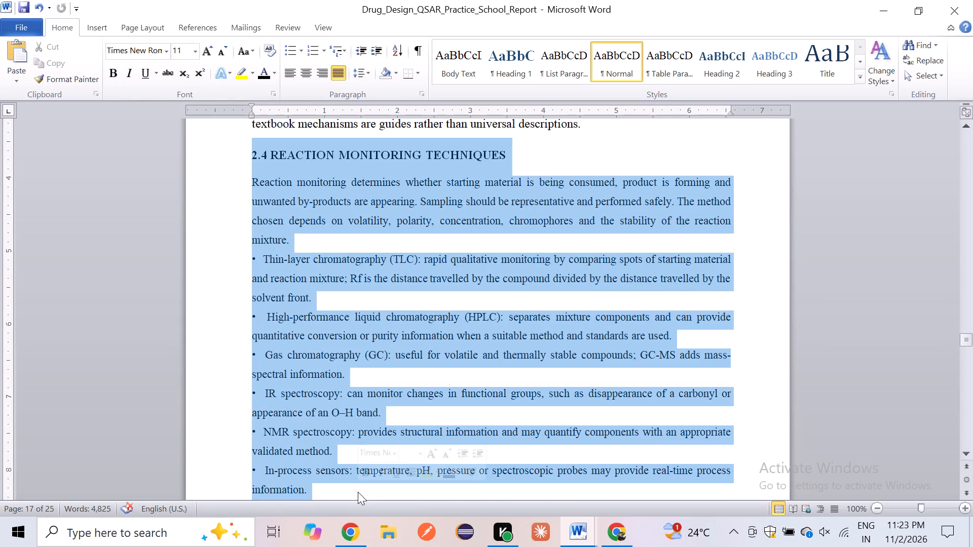
{"action": "left_click", "coordinate": [183, 48]}
{"action": "type", "text": "12"}
{"action": "key", "text": "Return"}
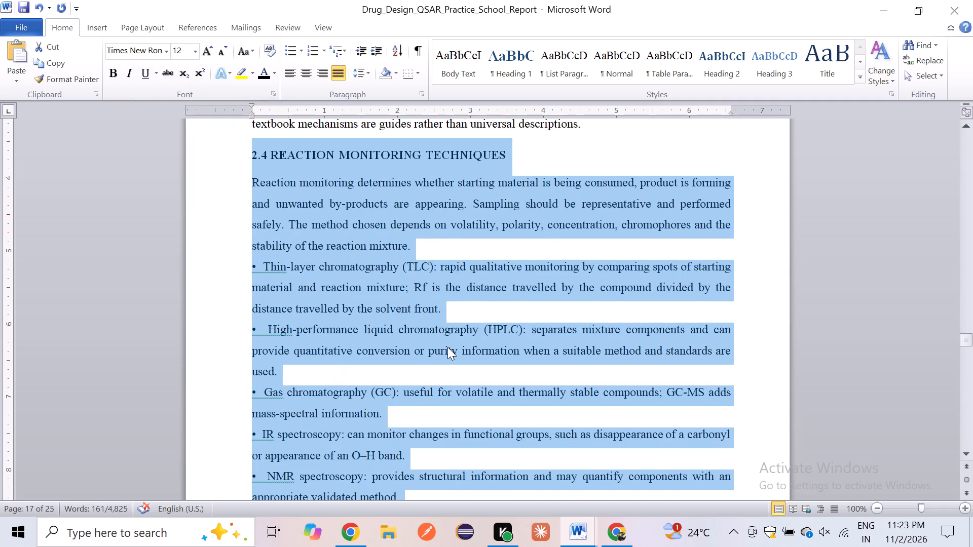
{"action": "left_click", "coordinate": [447, 347]}
Set the section 2.5 heading and its two paragraphs above the organic synthesis flowchart to font size 12.
{"action": "scroll", "coordinate": [447, 347], "scroll_direction": "down", "scroll_amount": 1}
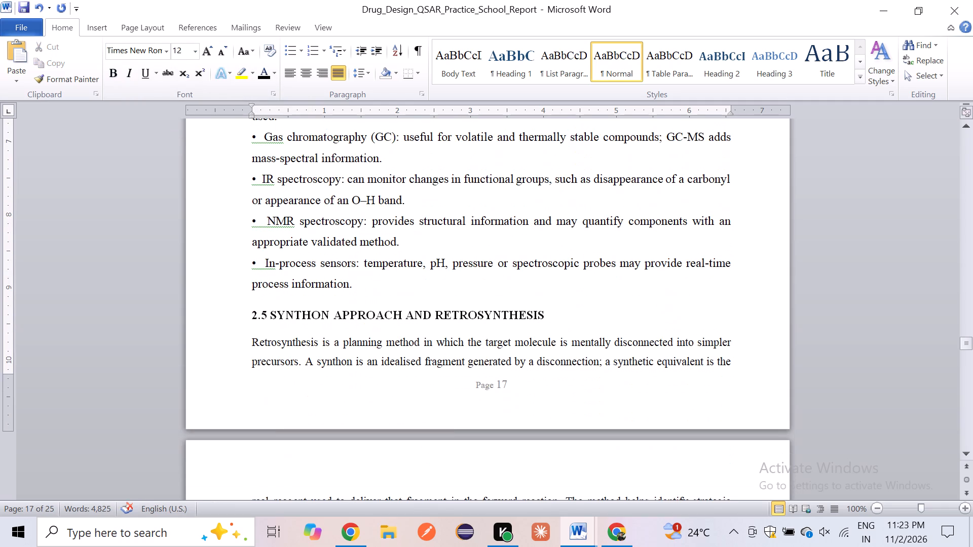
{"action": "left_click_drag", "start_coordinate": [249, 314], "coordinate": [523, 413]}
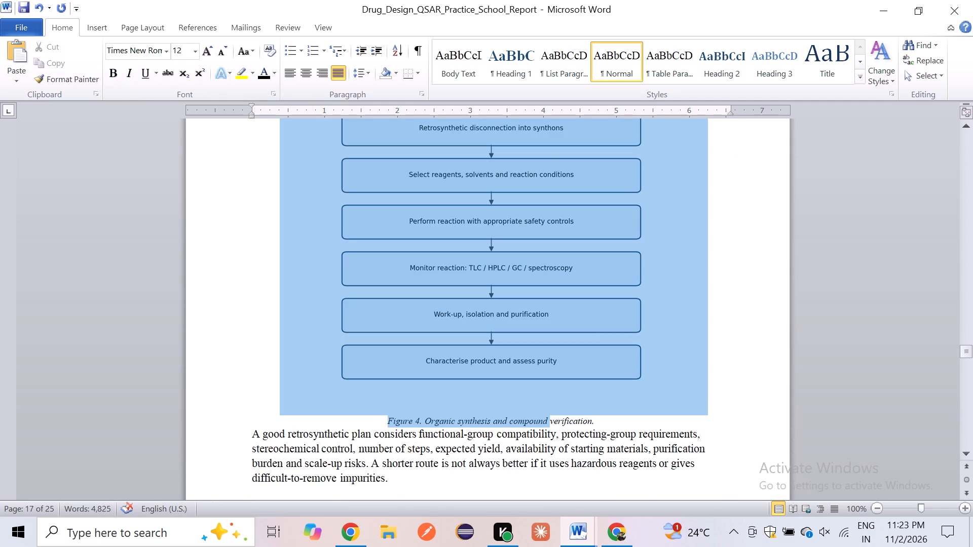
{"action": "left_click_drag", "start_coordinate": [523, 413], "coordinate": [741, 295]}
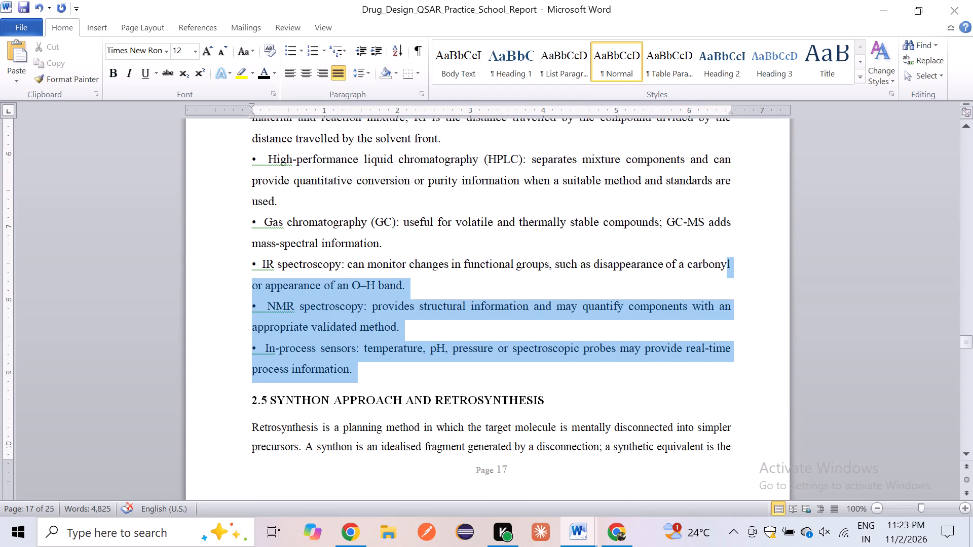
{"action": "left_click_drag", "start_coordinate": [741, 295], "coordinate": [761, 517]}
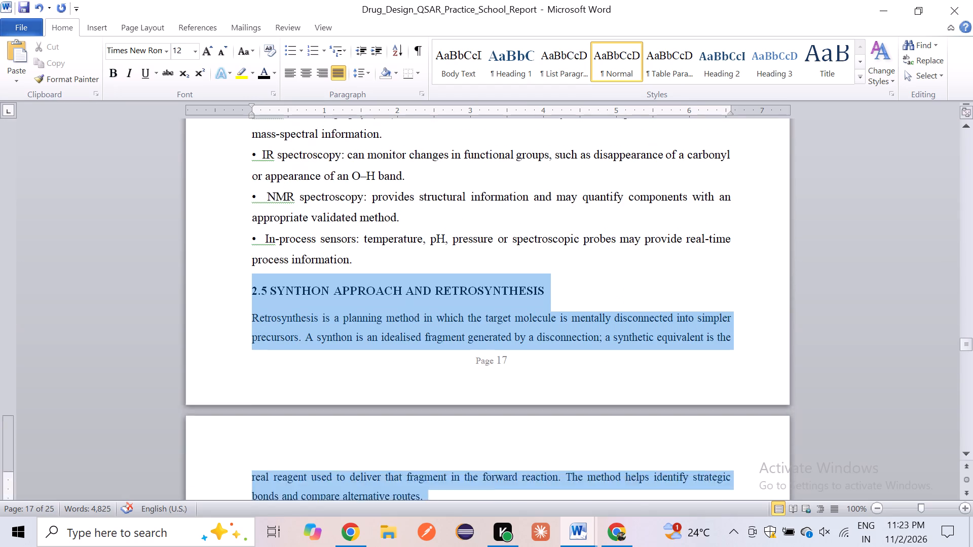
{"action": "left_click_drag", "start_coordinate": [761, 517], "coordinate": [743, 165]}
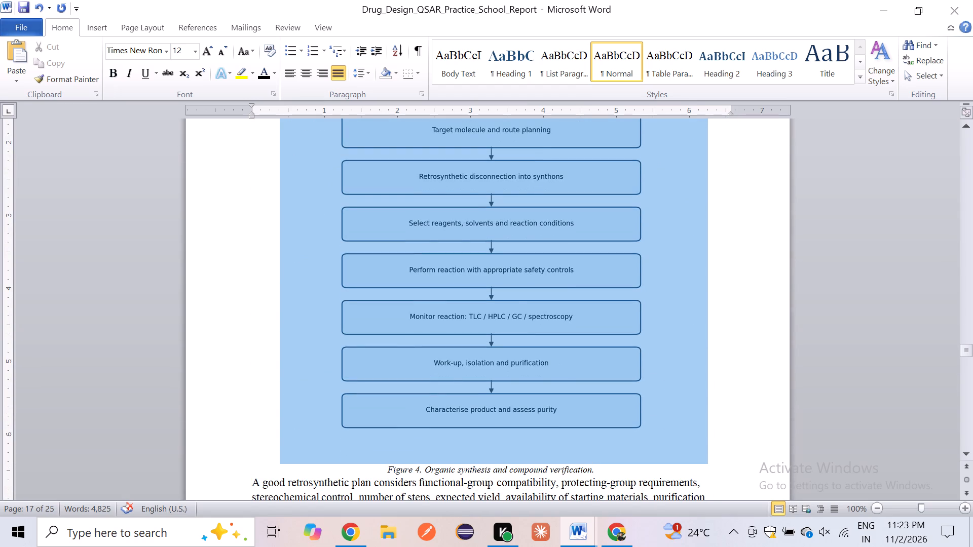
{"action": "left_click_drag", "start_coordinate": [743, 165], "coordinate": [670, 159]}
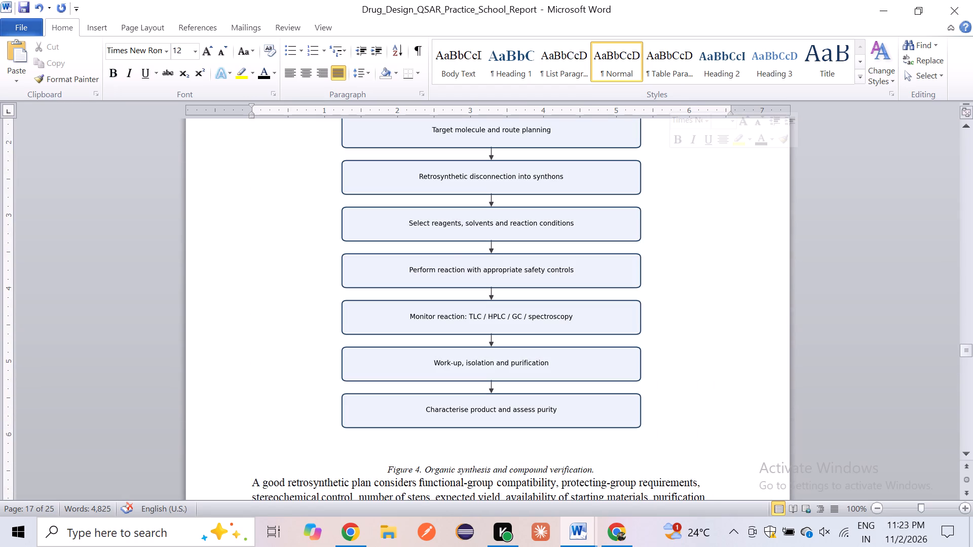
{"action": "scroll", "coordinate": [669, 157], "scroll_direction": "up", "scroll_amount": 1}
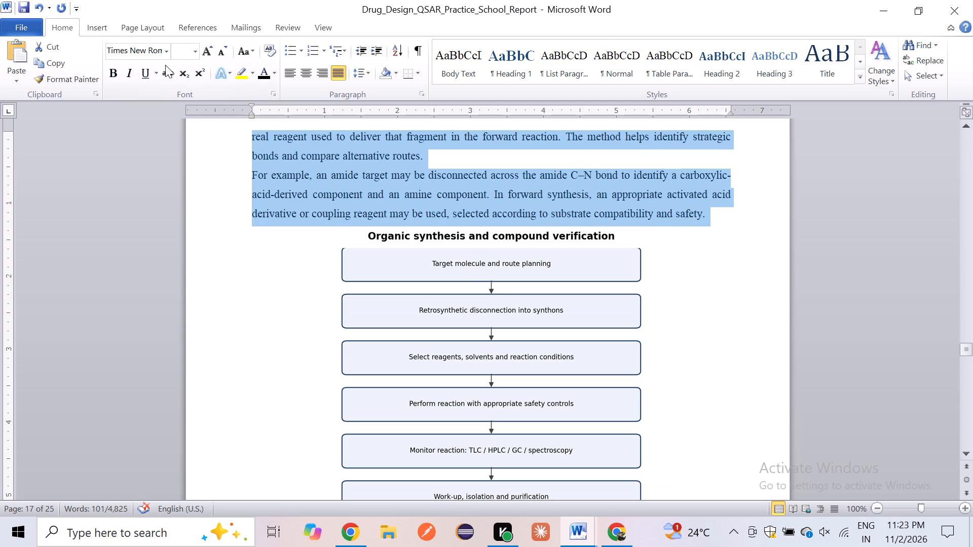
{"action": "left_click", "coordinate": [175, 54]}
{"action": "type", "text": "12"}
{"action": "key", "text": "Return"}
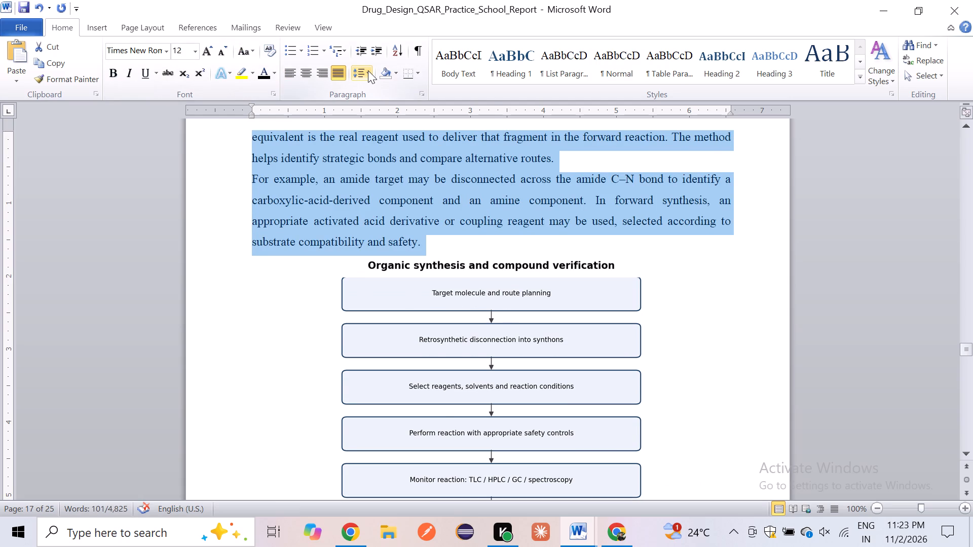
Set the section 2.5 heading and its two paragraphs above the organic synthesis flowchart to 1.5 line spacing.
{"action": "left_click", "coordinate": [368, 70]}
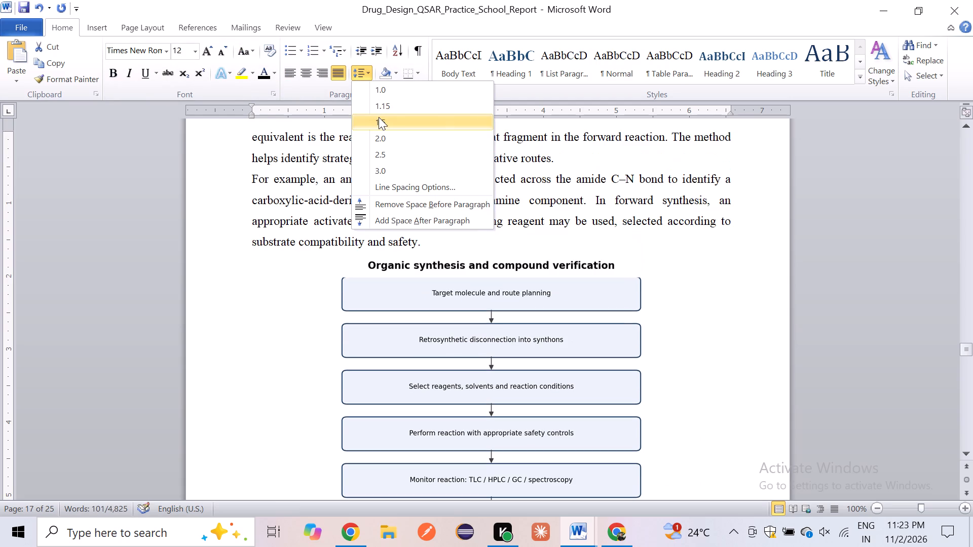
{"action": "left_click", "coordinate": [379, 117]}
{"action": "scroll", "coordinate": [331, 203], "scroll_direction": "up", "scroll_amount": 3}
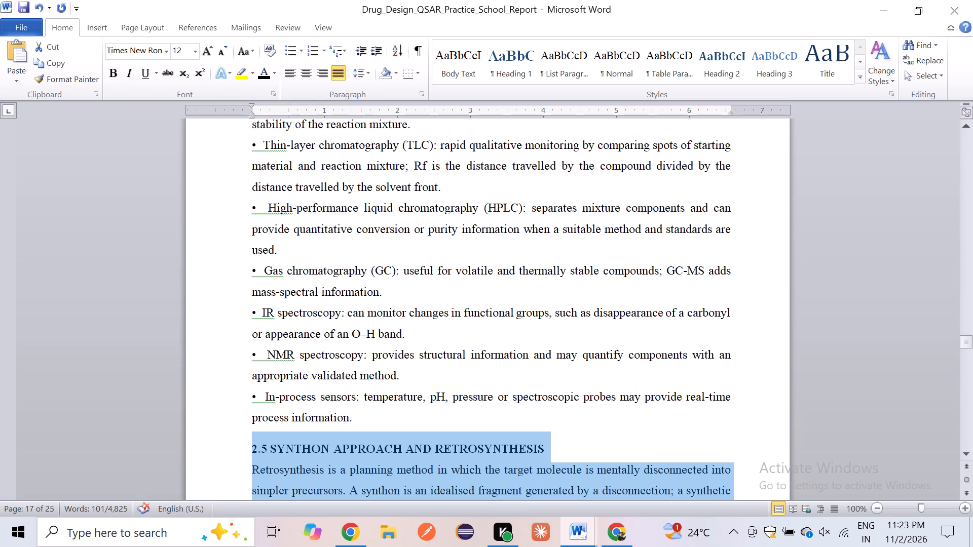
{"action": "left_click", "coordinate": [331, 203]}
Insert a blank line between the paragraph ending "substrate compatibility and safety." and the organic synthesis flowchart.
{"action": "scroll", "coordinate": [331, 203], "scroll_direction": "down", "scroll_amount": 2}
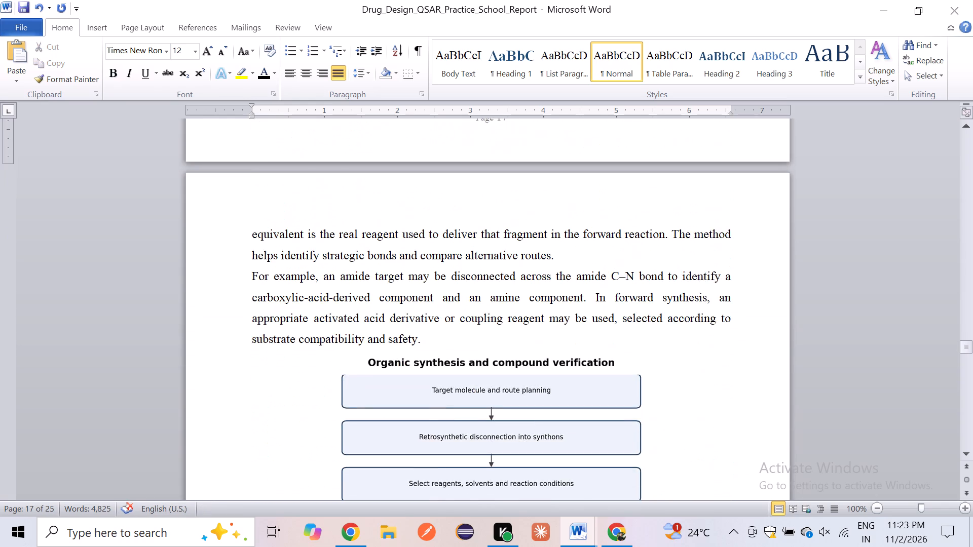
{"action": "scroll", "coordinate": [331, 203], "scroll_direction": "down", "scroll_amount": 1}
{"action": "left_click", "coordinate": [409, 228]}
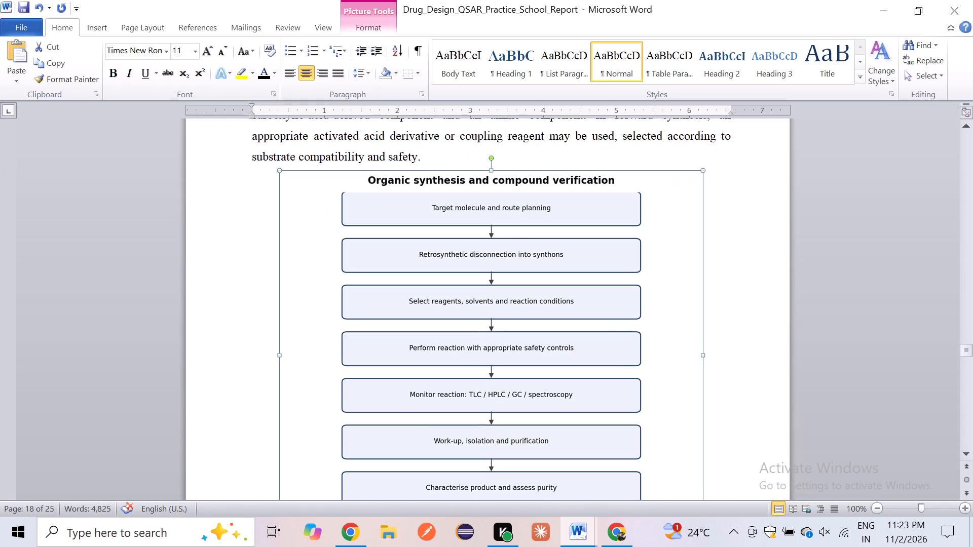
{"action": "left_click", "coordinate": [432, 159]}
{"action": "key", "text": "Return"}
Insert a blank line between the Figure 4 caption and the "A good retrosynthetic plan" paragraph.
{"action": "scroll", "coordinate": [432, 159], "scroll_direction": "down", "scroll_amount": 1}
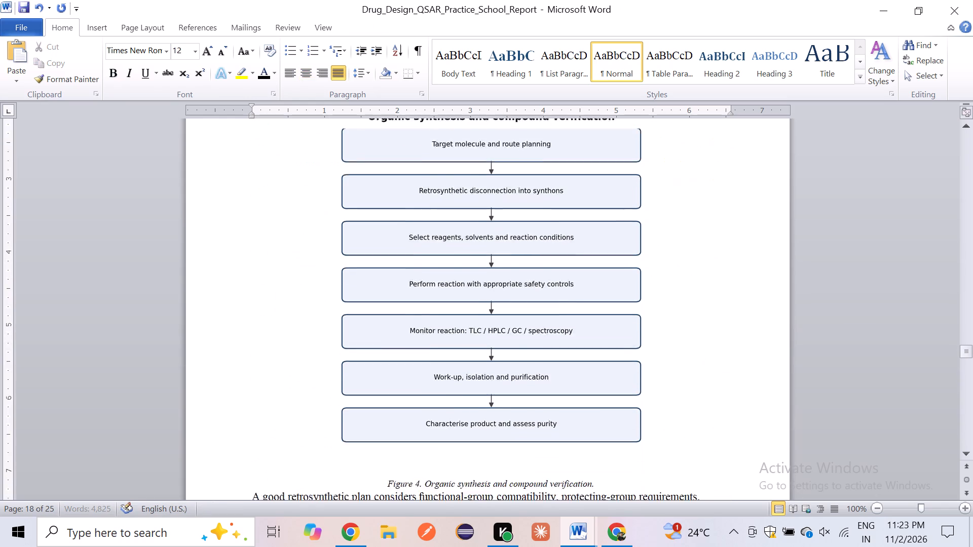
{"action": "scroll", "coordinate": [432, 159], "scroll_direction": "down", "scroll_amount": 1}
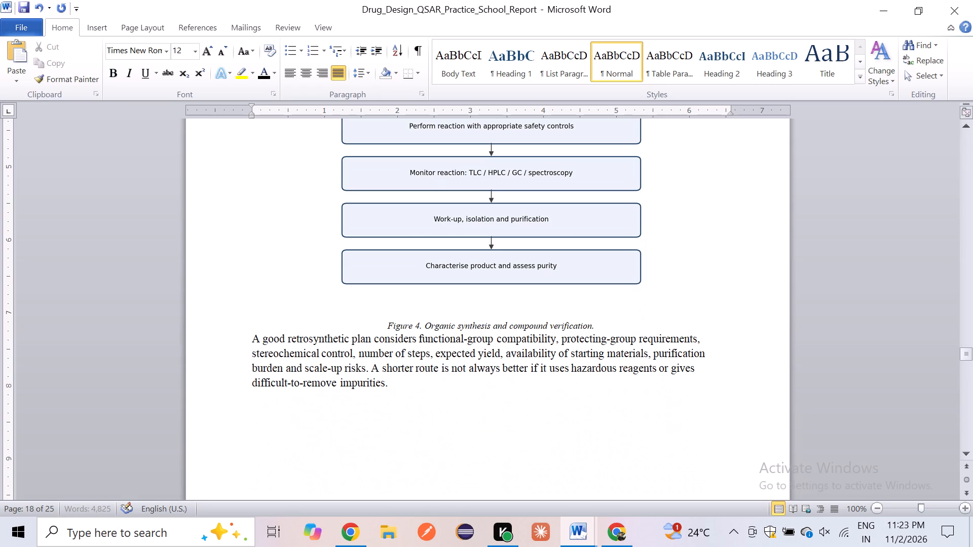
{"action": "left_click", "coordinate": [251, 337]}
{"action": "key", "text": "Return"}
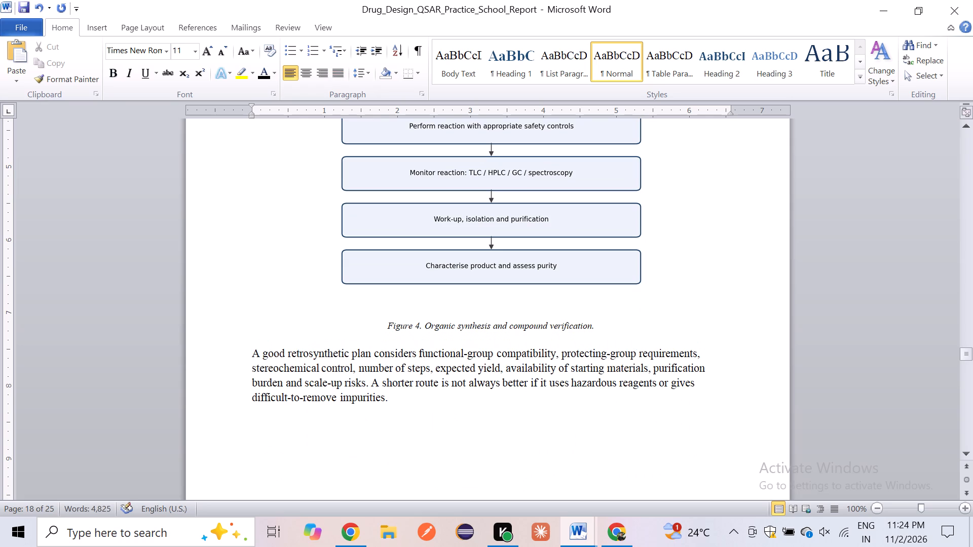
Format the retrosynthetic plan paragraph below Figure 4 as 12 pt, justified, with 1.5 line spacing.
{"action": "left_click_drag", "start_coordinate": [247, 360], "coordinate": [380, 416]}
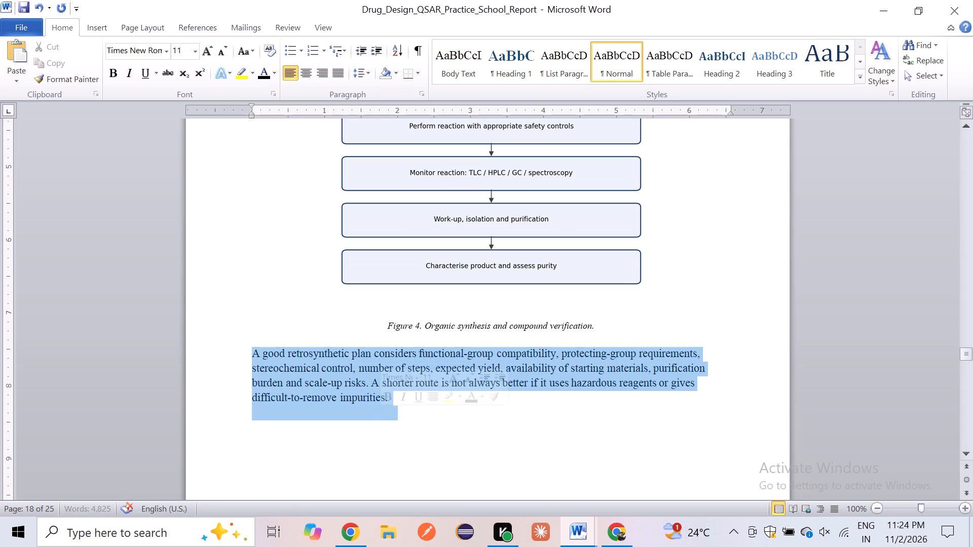
{"action": "left_click", "coordinate": [179, 50]}
{"action": "type", "text": "12"}
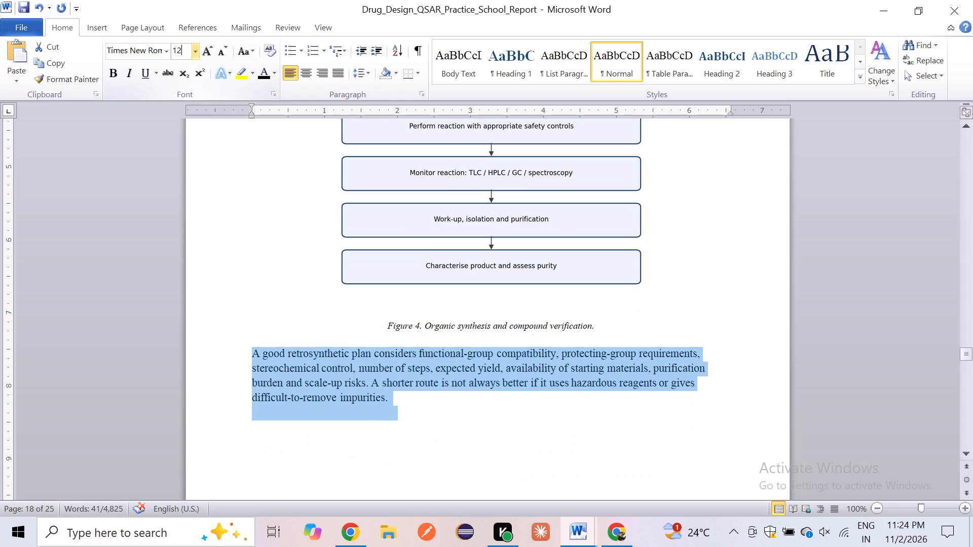
{"action": "key", "text": "Return"}
{"action": "left_click", "coordinate": [340, 72]}
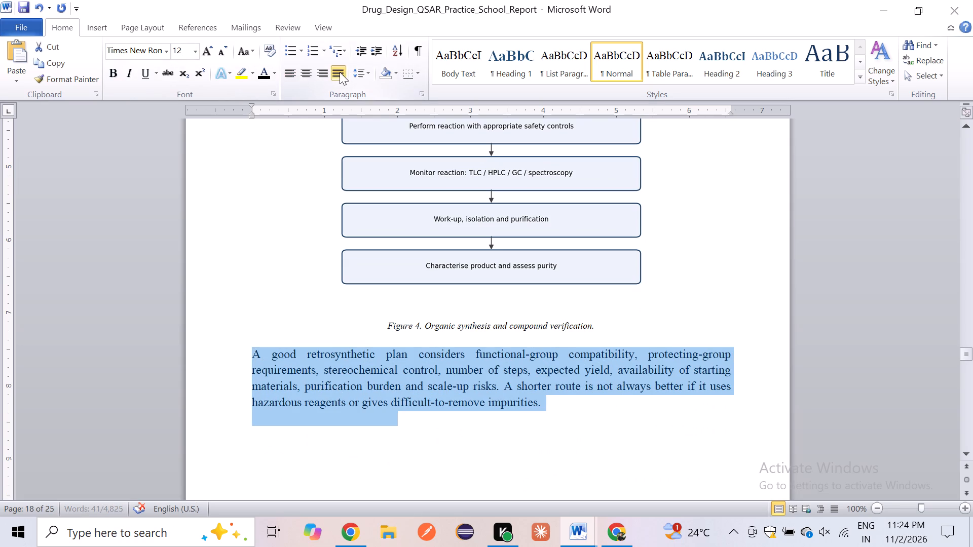
{"action": "left_click", "coordinate": [366, 75]}
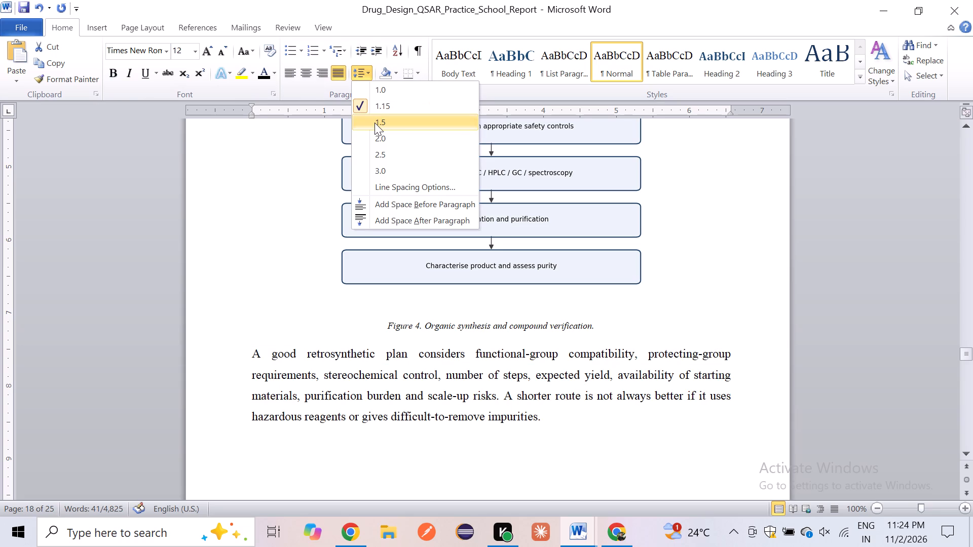
{"action": "left_click", "coordinate": [375, 123]}
Format the heading "3. ISOLATION AND CHARACTERIZATION" as justified, 2.0 line spacing, black font colour and 14 pt.
{"action": "scroll", "coordinate": [350, 359], "scroll_direction": "down", "scroll_amount": 2}
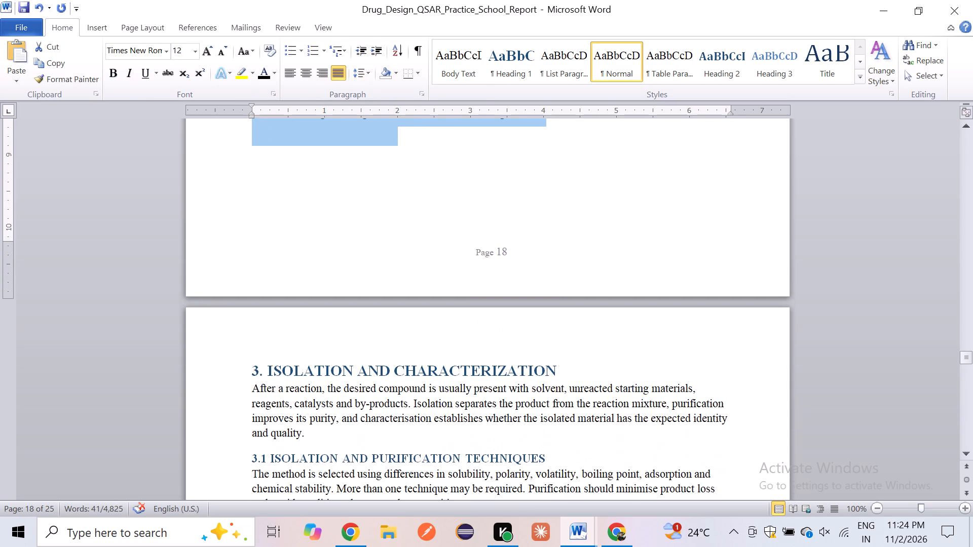
{"action": "left_click_drag", "start_coordinate": [243, 368], "coordinate": [593, 345]}
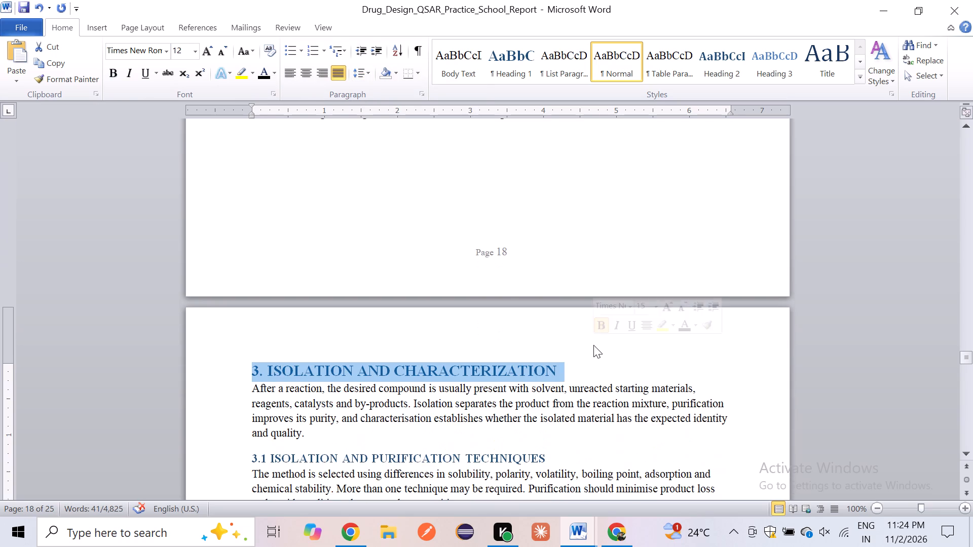
{"action": "left_click", "coordinate": [342, 73]}
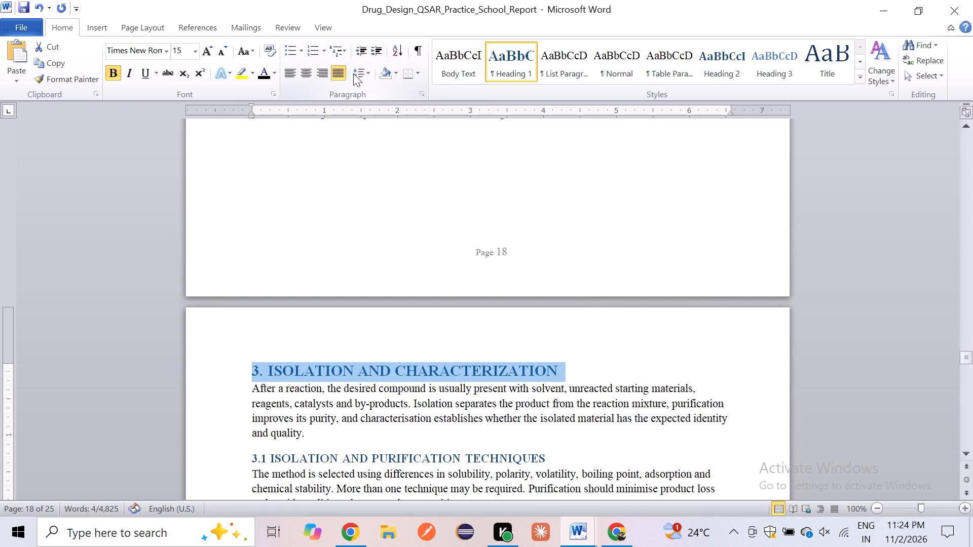
{"action": "left_click", "coordinate": [357, 73]}
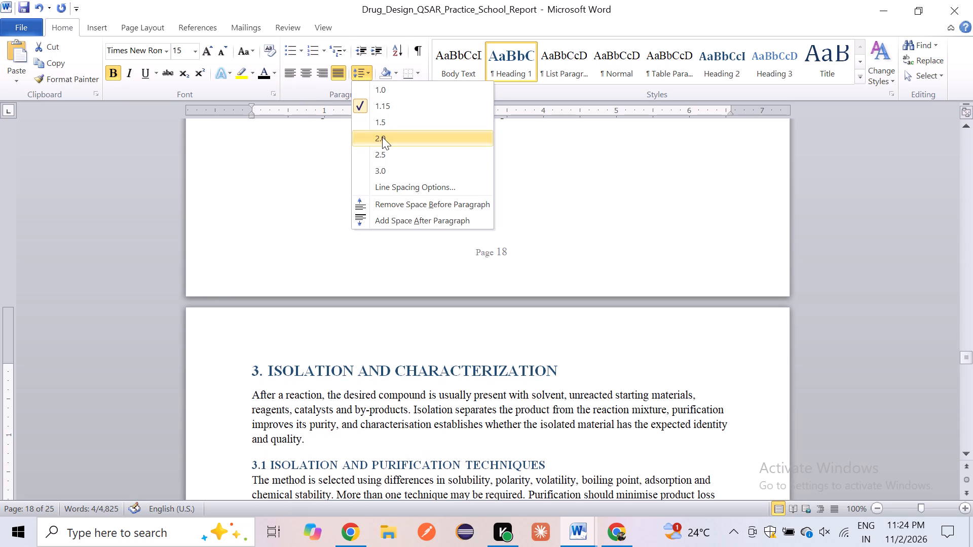
{"action": "left_click", "coordinate": [382, 137]}
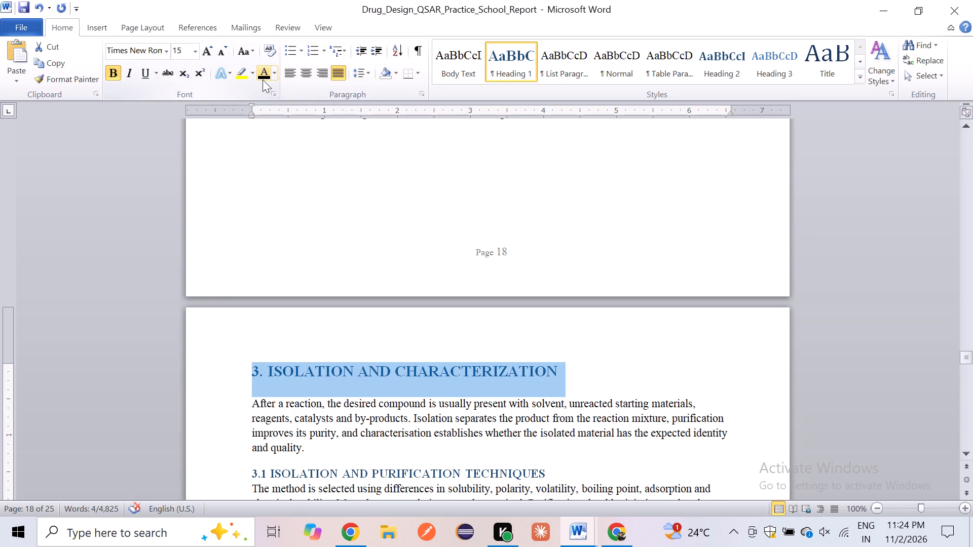
{"action": "left_click", "coordinate": [263, 80]}
{"action": "left_click", "coordinate": [181, 49]}
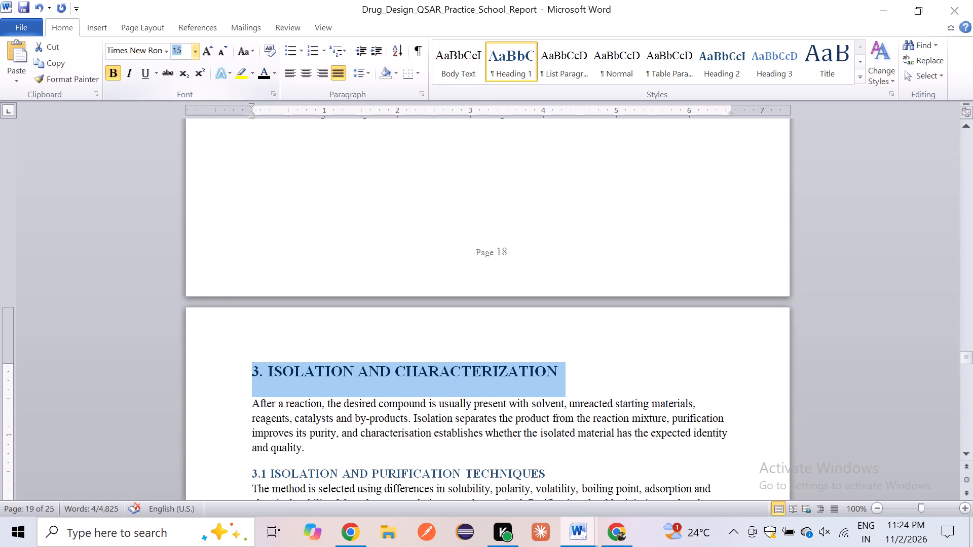
{"action": "type", "text": "14"}
{"action": "key", "text": "Return"}
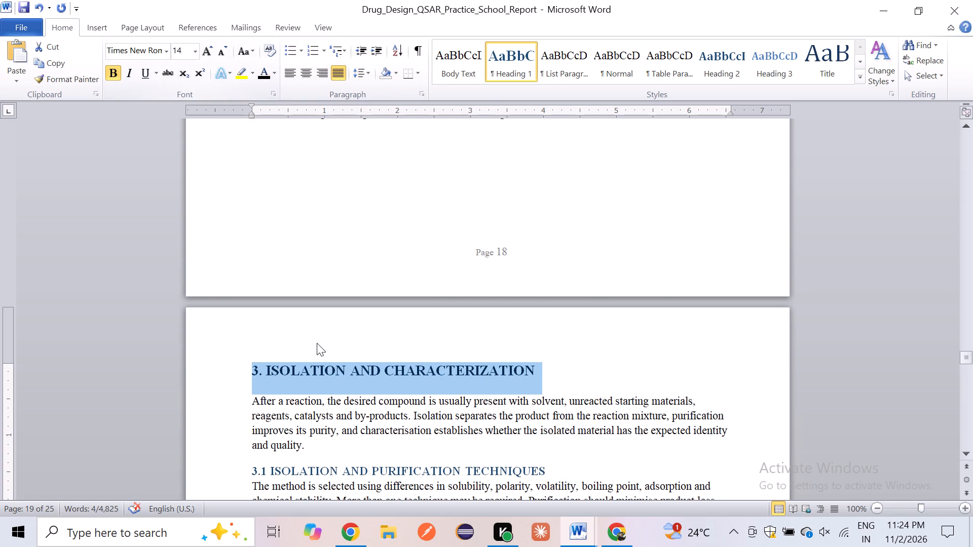
Set all section 3 content from its introductory paragraph through the Figure 7 caption to Times New Roman, 12 pt.
{"action": "scroll", "coordinate": [317, 343], "scroll_direction": "down", "scroll_amount": 1}
{"action": "left_click_drag", "start_coordinate": [250, 331], "coordinate": [389, 477]}
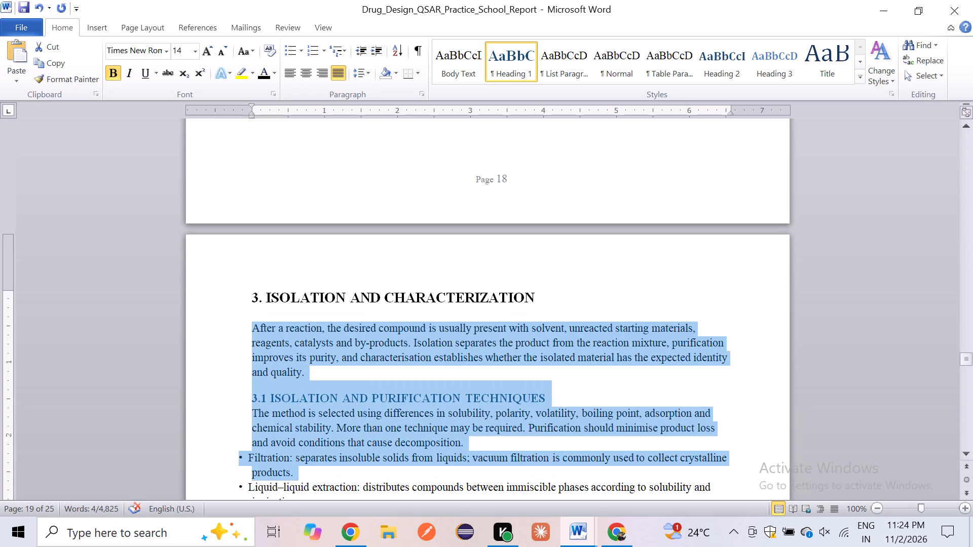
{"action": "left_click_drag", "start_coordinate": [389, 477], "coordinate": [400, 540]}
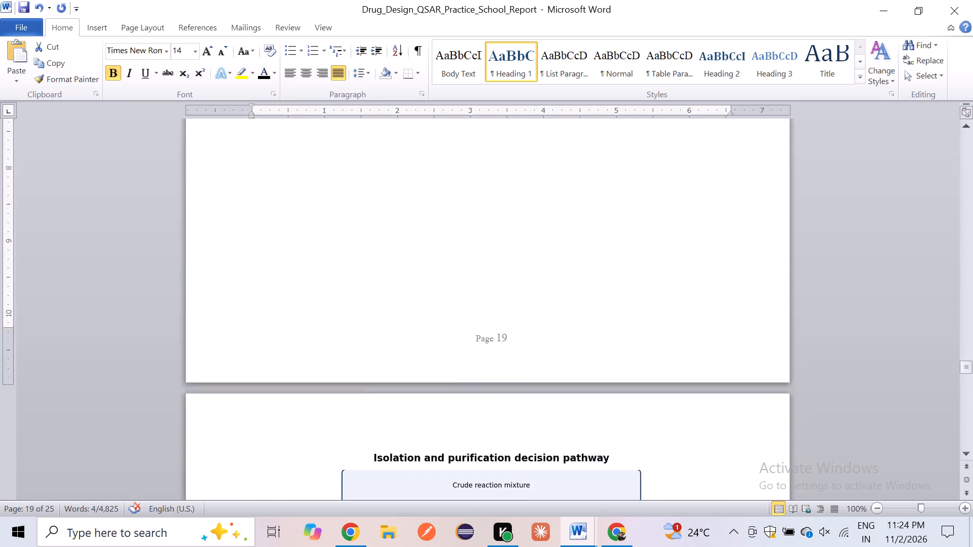
{"action": "left_click_drag", "start_coordinate": [400, 540], "coordinate": [389, 484]}
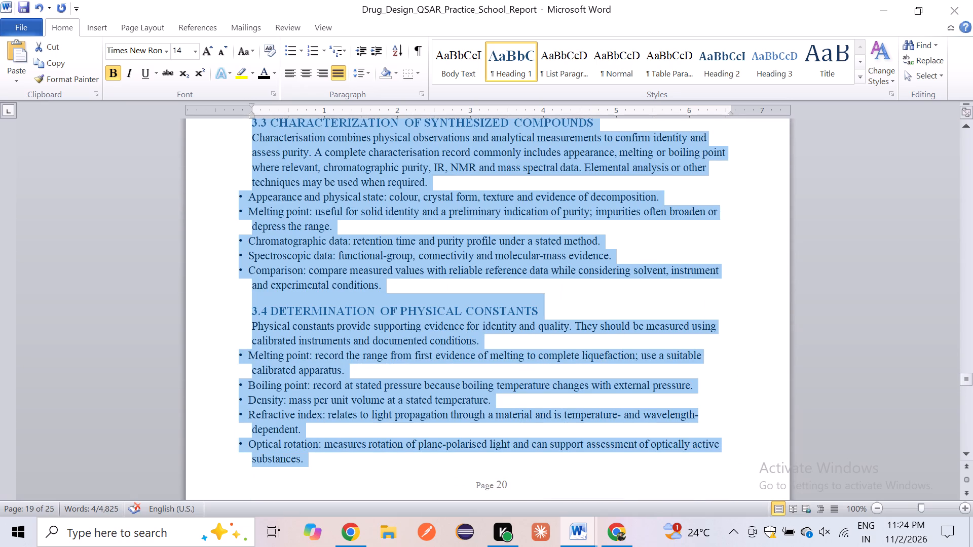
{"action": "left_click_drag", "start_coordinate": [389, 484], "coordinate": [395, 471]}
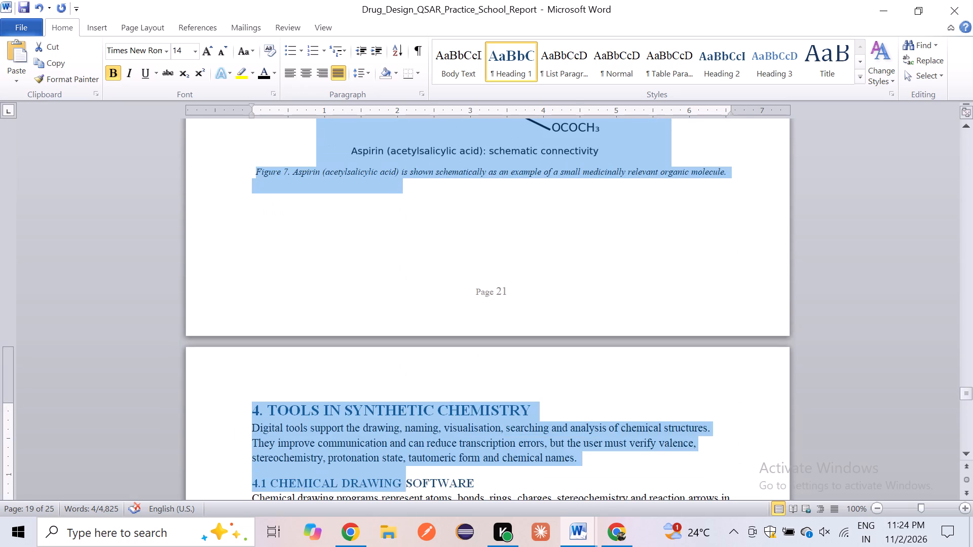
{"action": "left_click_drag", "start_coordinate": [395, 471], "coordinate": [479, 218]}
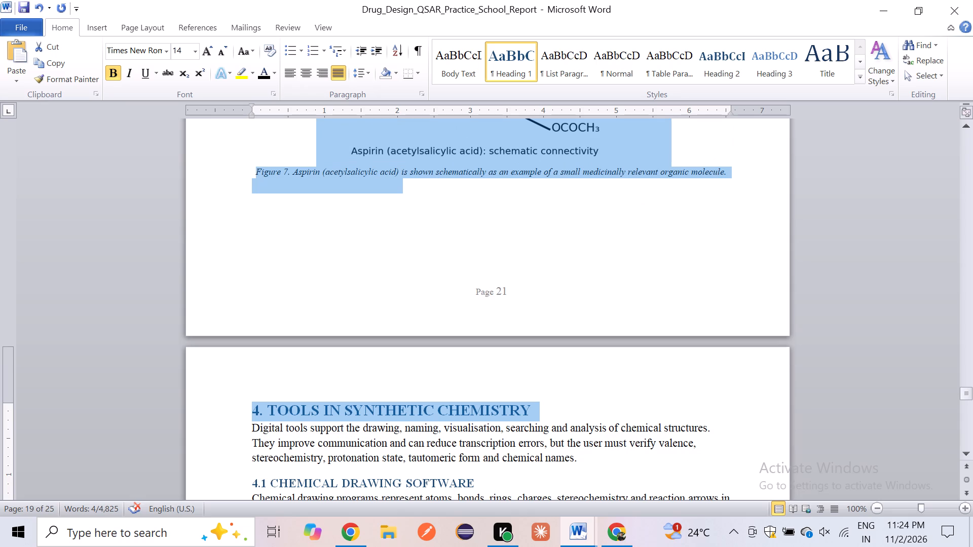
{"action": "left_click_drag", "start_coordinate": [479, 218], "coordinate": [479, 216]}
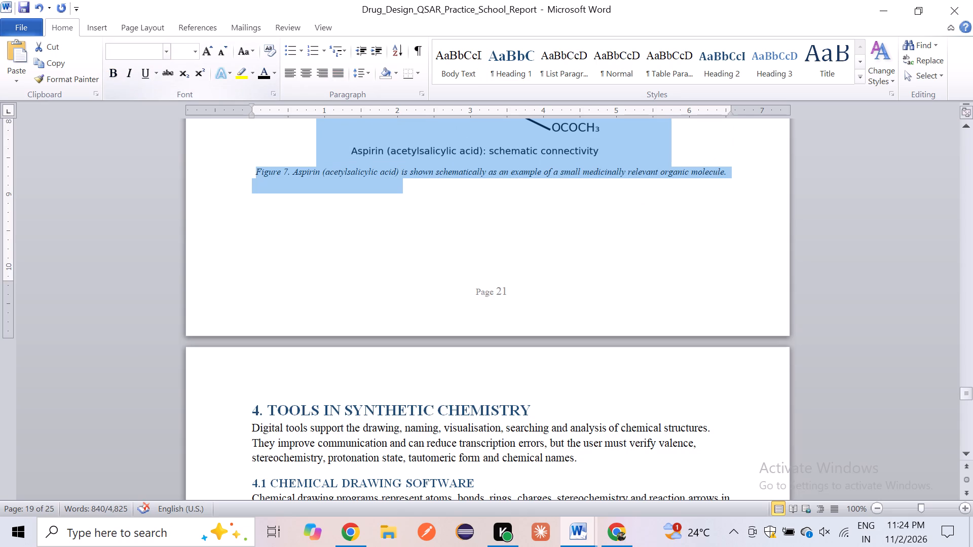
{"action": "left_click", "coordinate": [141, 52]}
{"action": "type", "text": "tim"}
{"action": "key", "text": "Tab"}
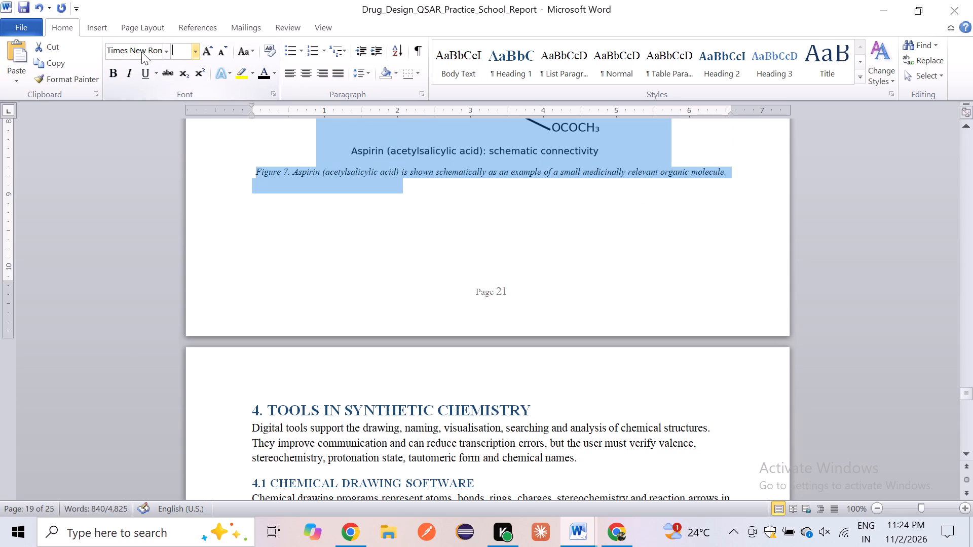
{"action": "type", "text": "12"}
{"action": "key", "text": "Return"}
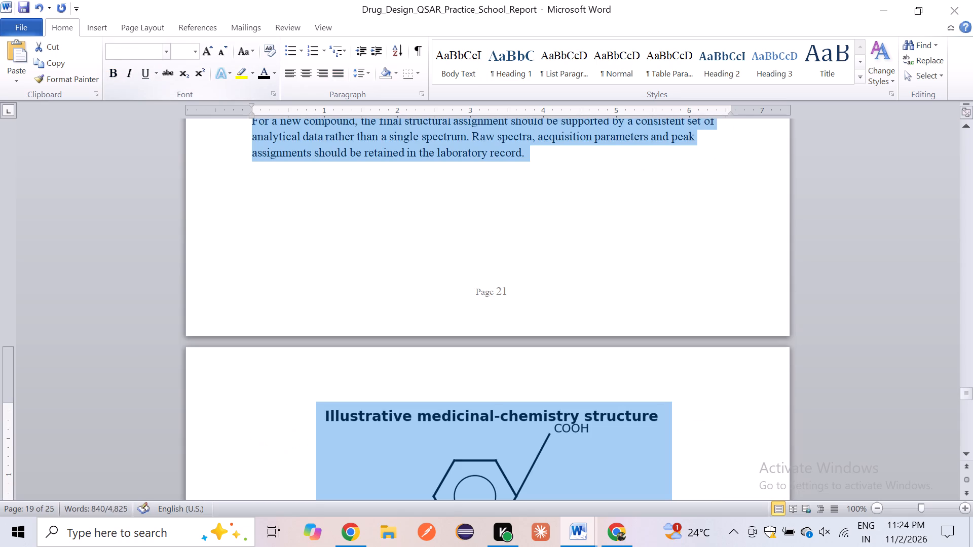
Justify the introductory paragraph under heading 3 and set its line spacing to 1.5.
{"action": "left_click", "coordinate": [290, 142]}
{"action": "scroll", "coordinate": [348, 215], "scroll_direction": "up", "scroll_amount": 2}
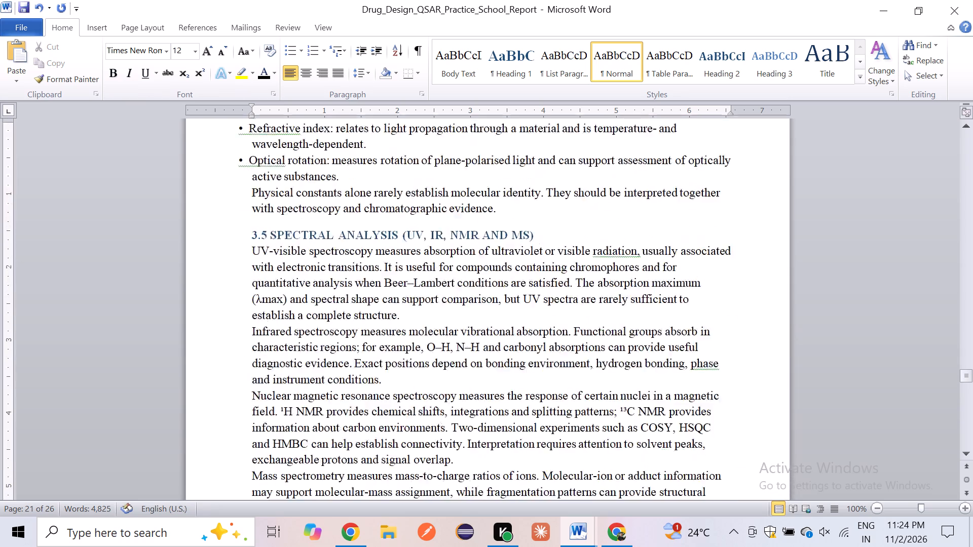
{"action": "scroll", "coordinate": [348, 215], "scroll_direction": "up", "scroll_amount": 7}
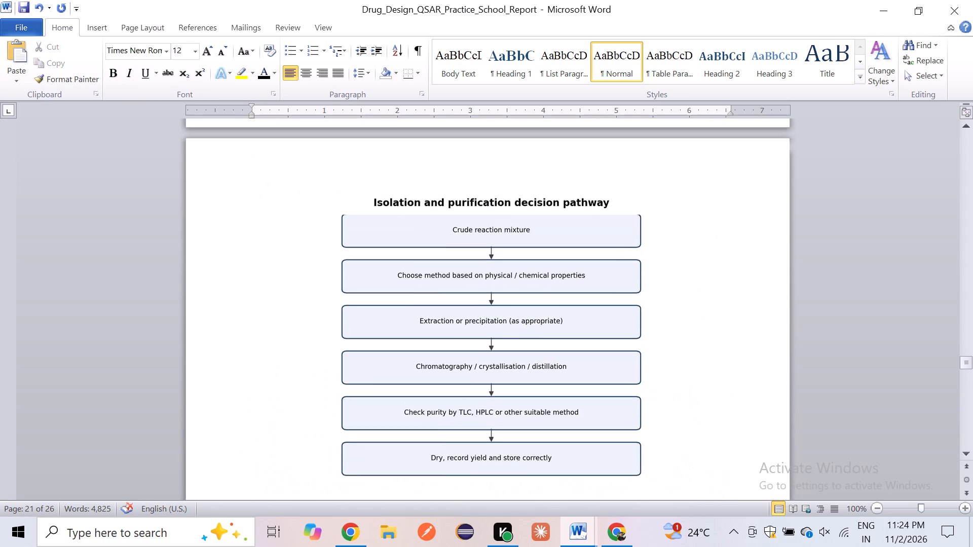
{"action": "scroll", "coordinate": [348, 215], "scroll_direction": "up", "scroll_amount": 2}
{"action": "scroll", "coordinate": [348, 215], "scroll_direction": "down", "scroll_amount": 1}
{"action": "scroll", "coordinate": [348, 215], "scroll_direction": "up", "scroll_amount": 2}
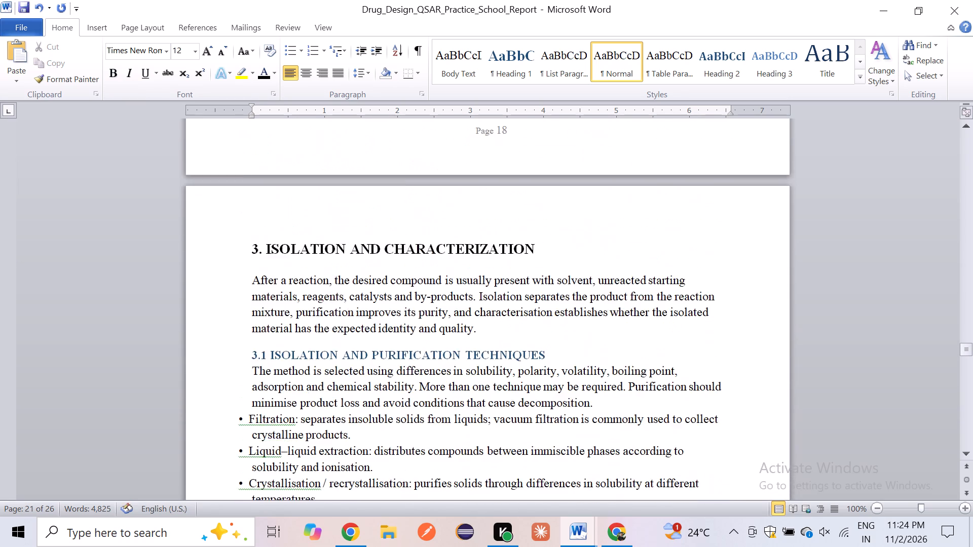
{"action": "scroll", "coordinate": [348, 215], "scroll_direction": "up", "scroll_amount": 1}
{"action": "scroll", "coordinate": [348, 215], "scroll_direction": "down", "scroll_amount": 1}
{"action": "left_click_drag", "start_coordinate": [251, 271], "coordinate": [456, 322]}
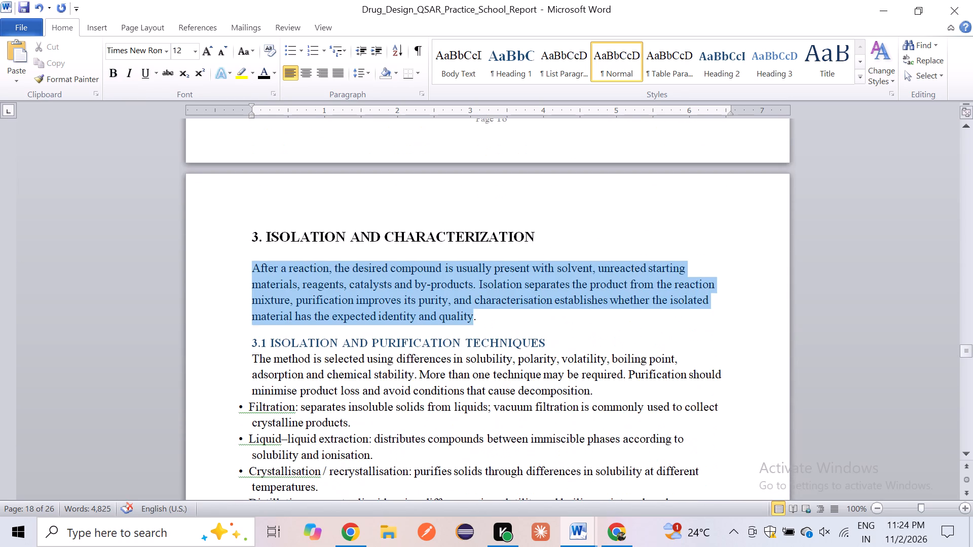
{"action": "left_click_drag", "start_coordinate": [456, 322], "coordinate": [492, 317]}
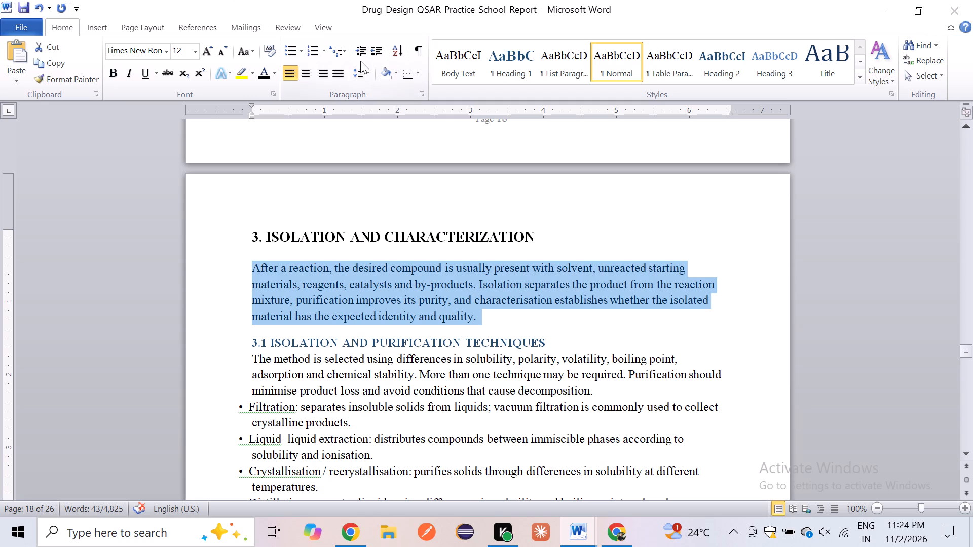
{"action": "left_click", "coordinate": [342, 76]}
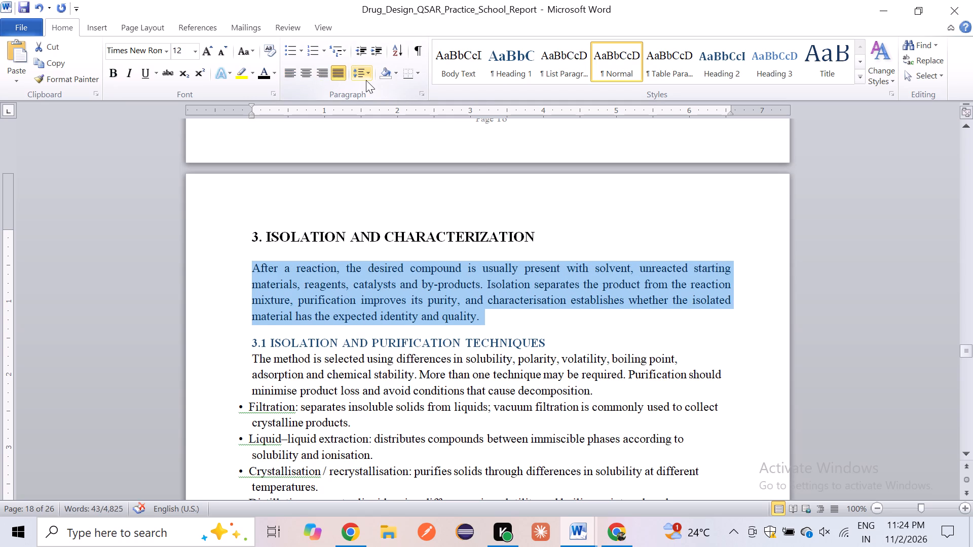
{"action": "left_click", "coordinate": [366, 80]}
{"action": "left_click", "coordinate": [377, 116]}
Format the heading "3.1 ISOLATION AND PURIFICATION TECHNIQUES" as justified, black, with 2.0 line spacing.
{"action": "scroll", "coordinate": [343, 301], "scroll_direction": "down", "scroll_amount": 1}
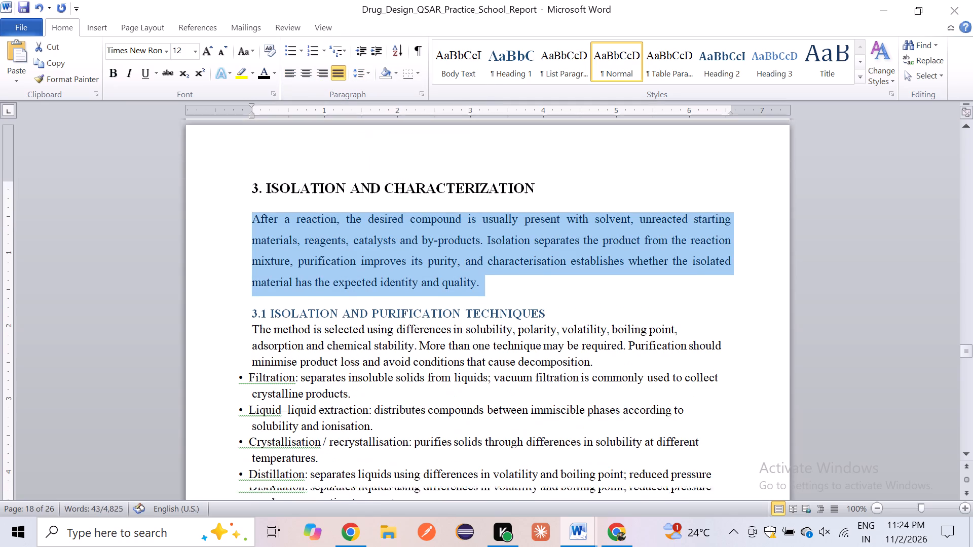
{"action": "left_click_drag", "start_coordinate": [252, 311], "coordinate": [517, 303]}
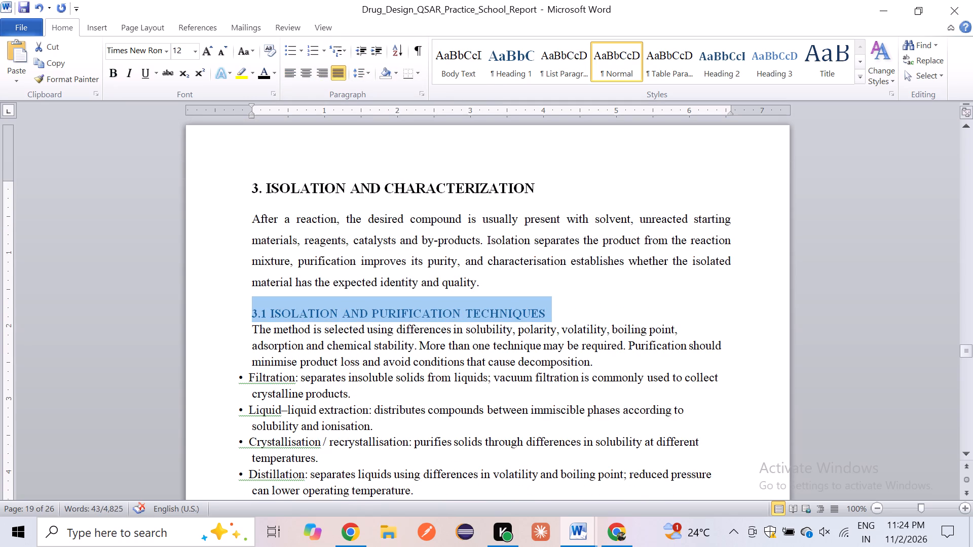
{"action": "left_click_drag", "start_coordinate": [517, 303], "coordinate": [518, 303]}
{"action": "left_click", "coordinate": [344, 76]}
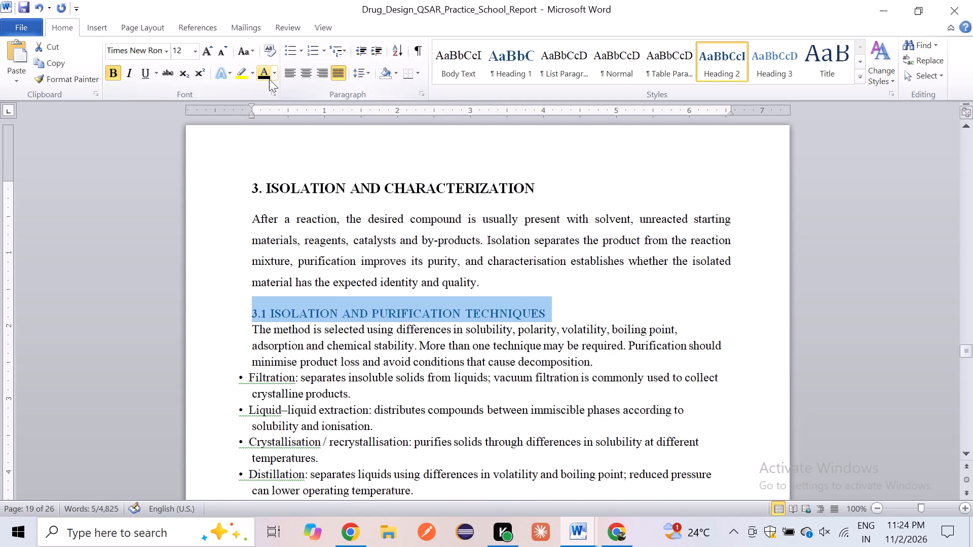
{"action": "left_click", "coordinate": [269, 79]}
{"action": "left_click", "coordinate": [267, 77]}
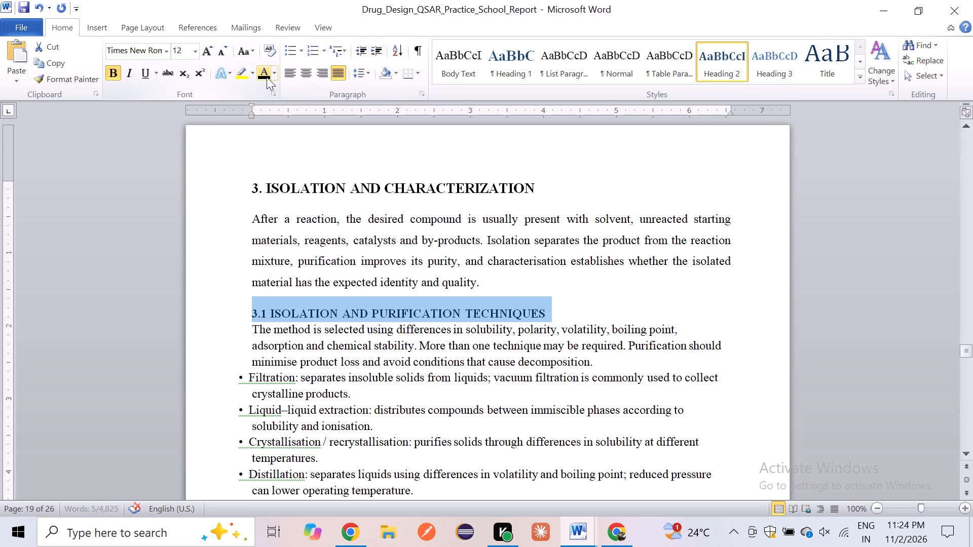
{"action": "left_click", "coordinate": [363, 67]}
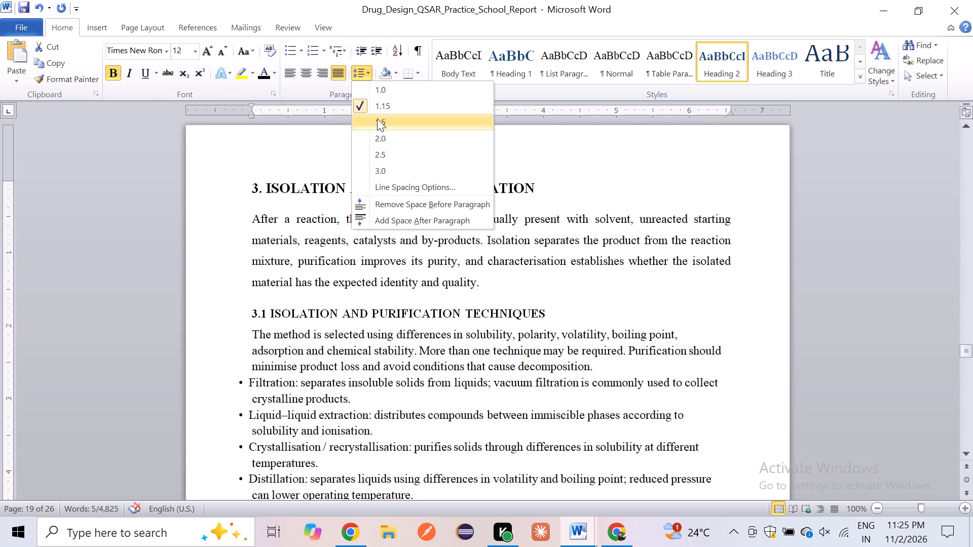
{"action": "left_click", "coordinate": [377, 119]}
{"action": "scroll", "coordinate": [311, 254], "scroll_direction": "down", "scroll_amount": 1}
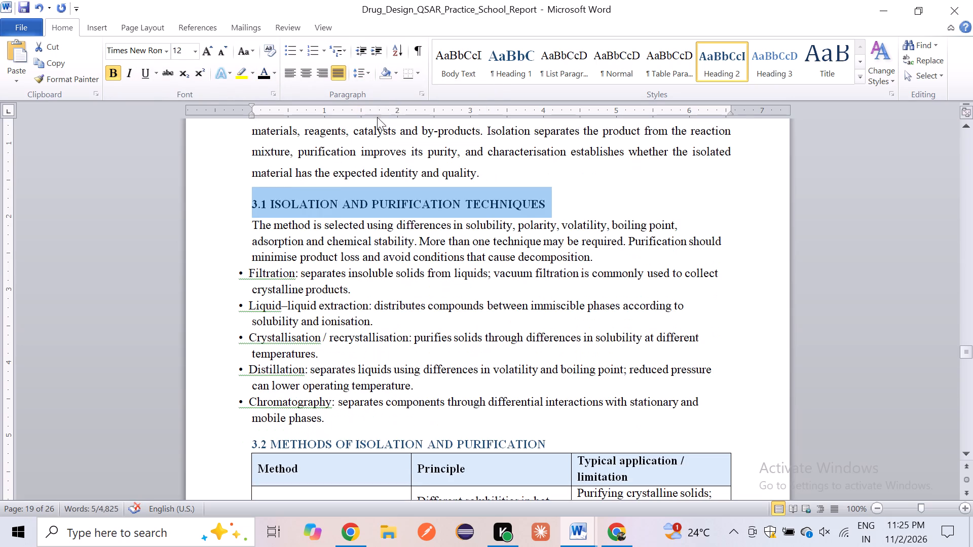
{"action": "left_click", "coordinate": [366, 71]}
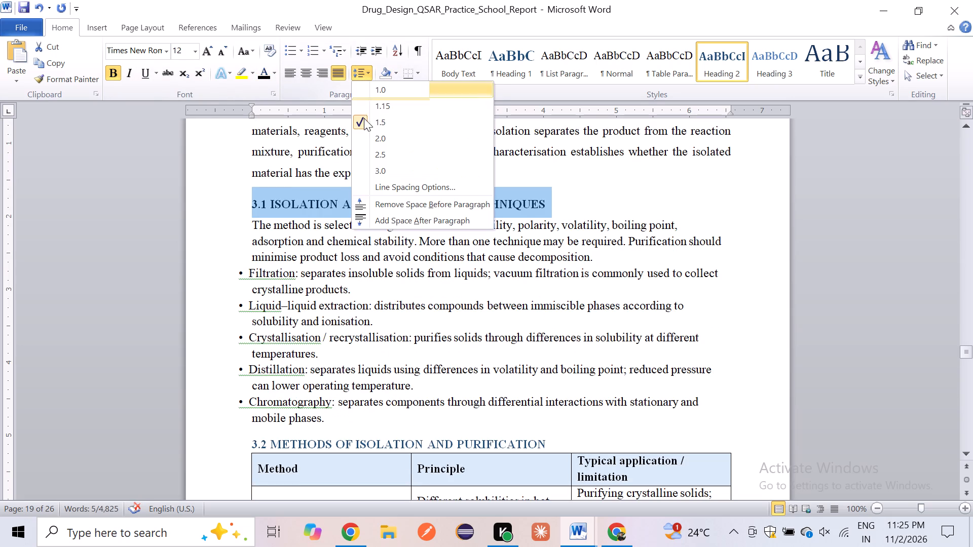
{"action": "left_click", "coordinate": [364, 135]}
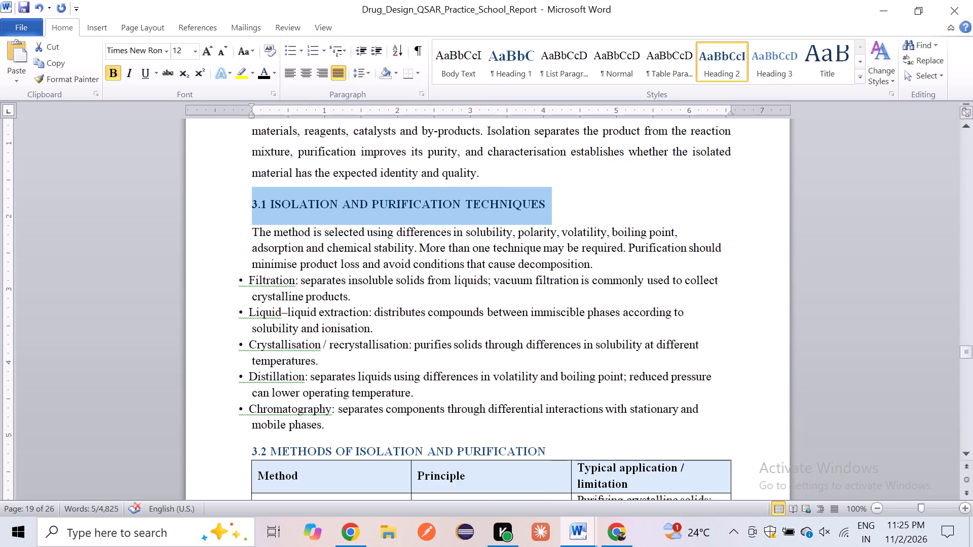
Justify the paragraph and bullet points under heading 3.1 and set their line spacing to 1.5.
{"action": "left_click_drag", "start_coordinate": [251, 235], "coordinate": [463, 427]}
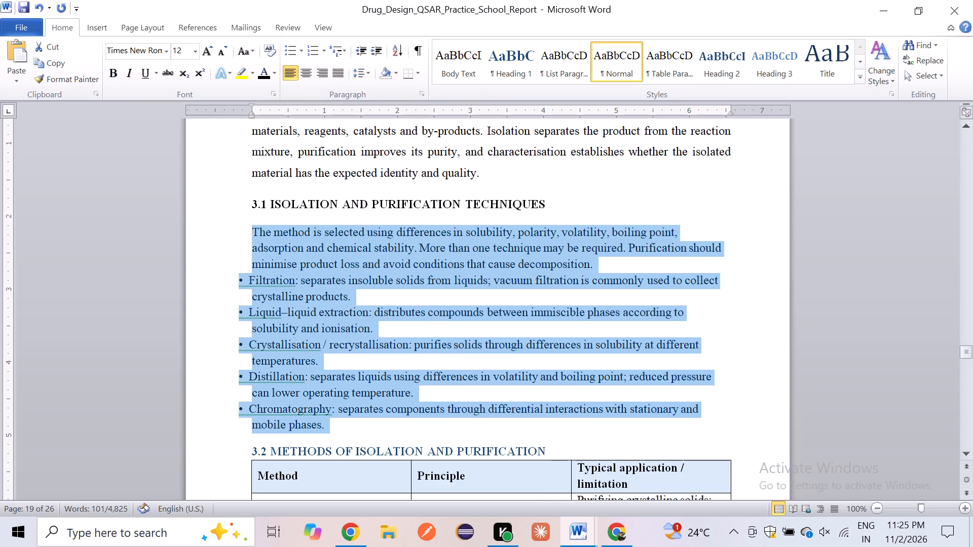
{"action": "left_click", "coordinate": [344, 71]}
{"action": "left_click", "coordinate": [368, 73]}
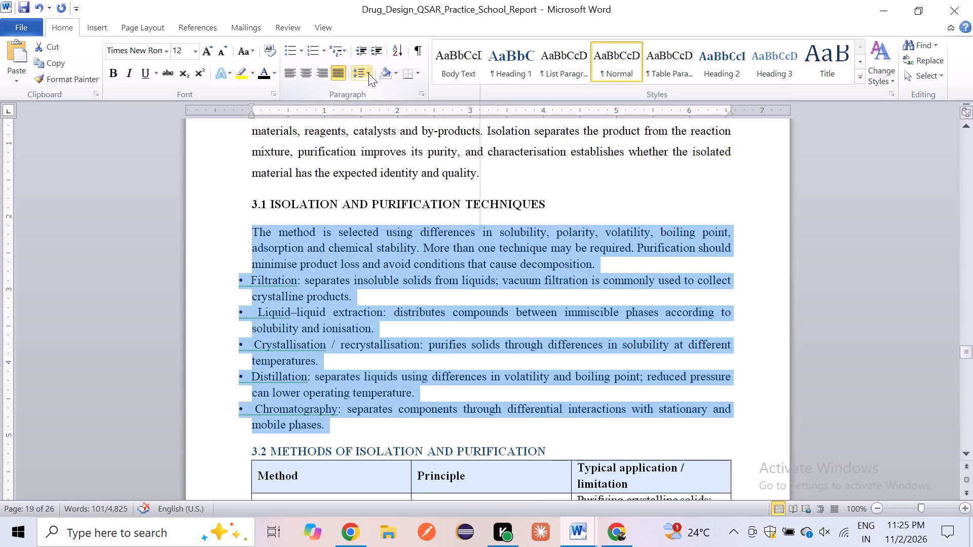
{"action": "left_click", "coordinate": [372, 124]}
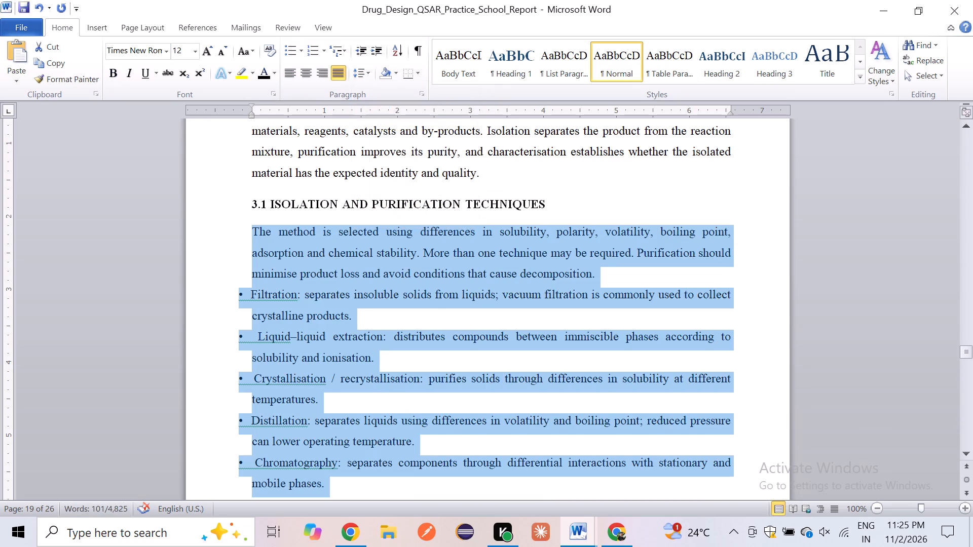
Move the first-line indent of the five bullets from Filtration to Chromatography in to the text's left margin.
{"action": "left_click", "coordinate": [238, 274]}
{"action": "left_click_drag", "start_coordinate": [248, 292], "coordinate": [349, 400]}
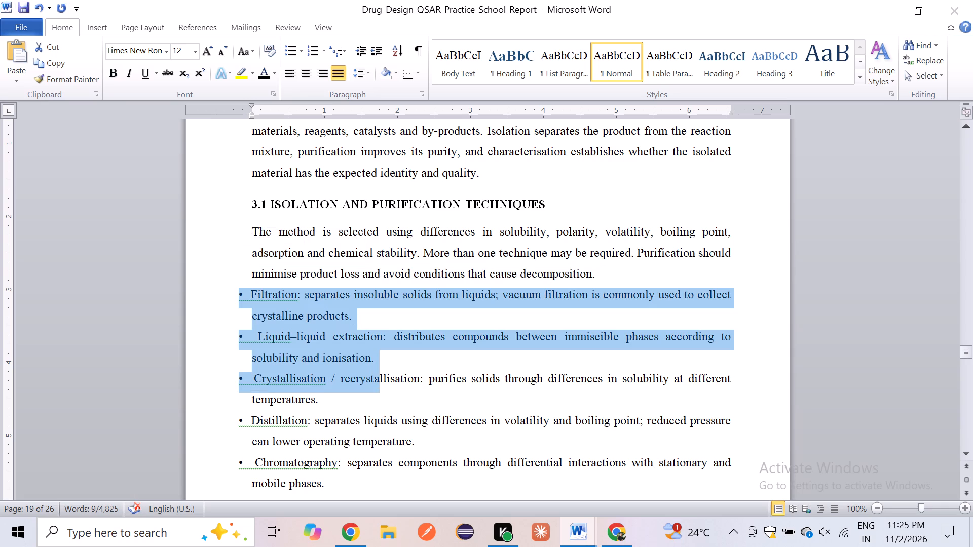
{"action": "left_click_drag", "start_coordinate": [349, 400], "coordinate": [363, 480]}
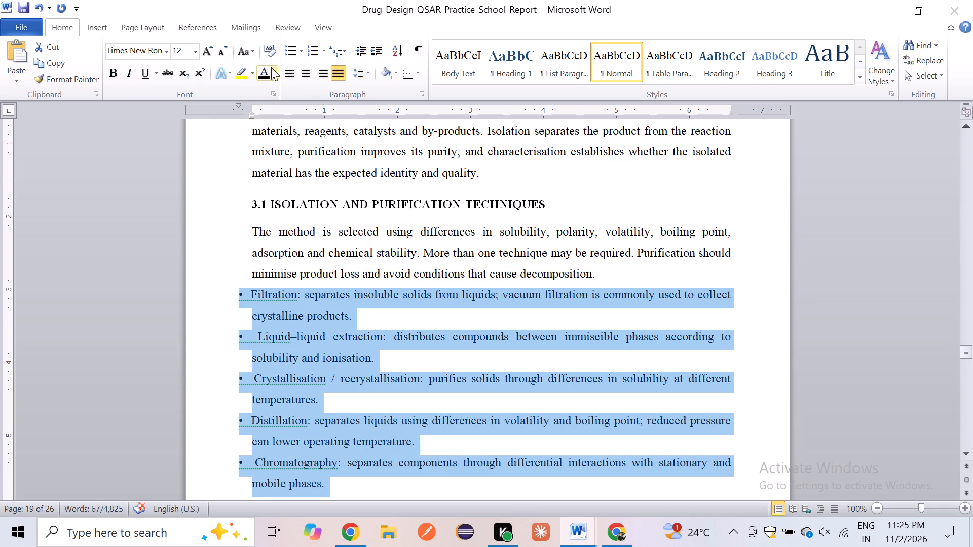
{"action": "left_click_drag", "start_coordinate": [240, 106], "coordinate": [254, 106]}
{"action": "left_click_drag", "start_coordinate": [254, 106], "coordinate": [252, 107]}
Format the heading "3.2 METHODS OF ISOLATION AND PURIFICATION" in black with 2.0 line spacing.
{"action": "scroll", "coordinate": [259, 235], "scroll_direction": "down", "scroll_amount": 1}
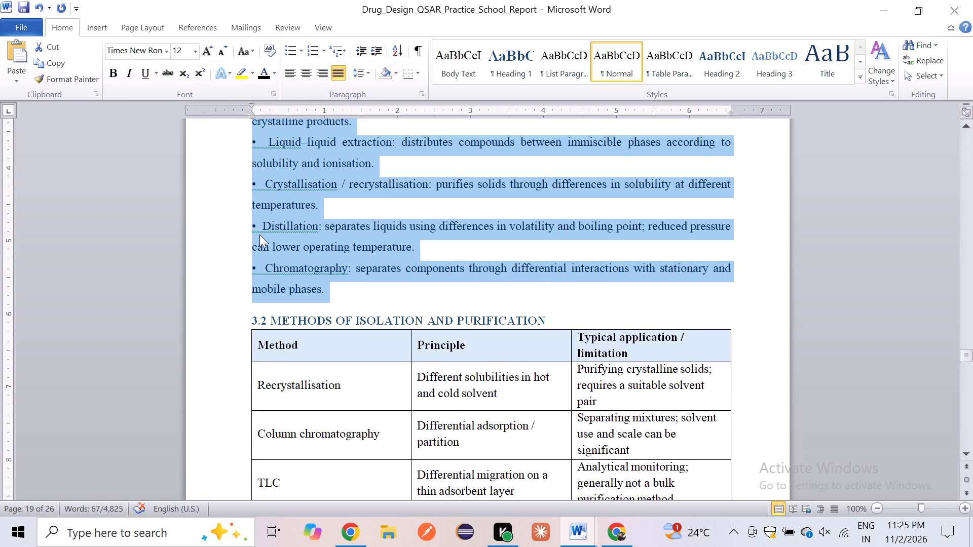
{"action": "left_click", "coordinate": [269, 339]}
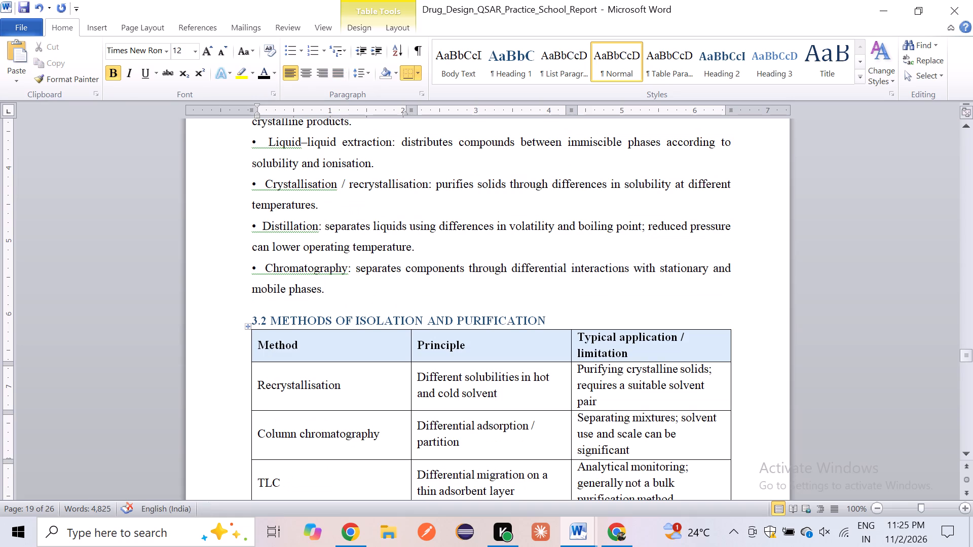
{"action": "left_click_drag", "start_coordinate": [251, 322], "coordinate": [554, 310]}
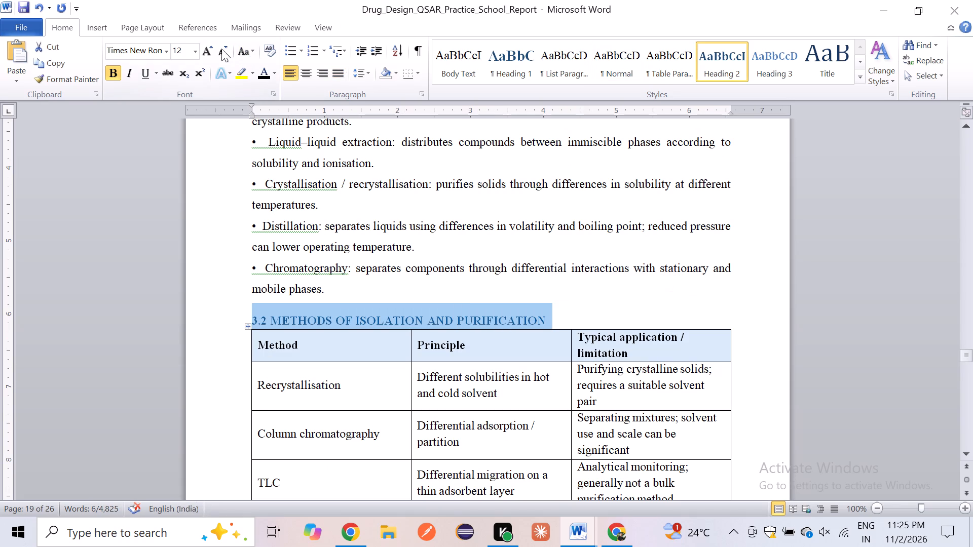
{"action": "left_click", "coordinate": [180, 55]}
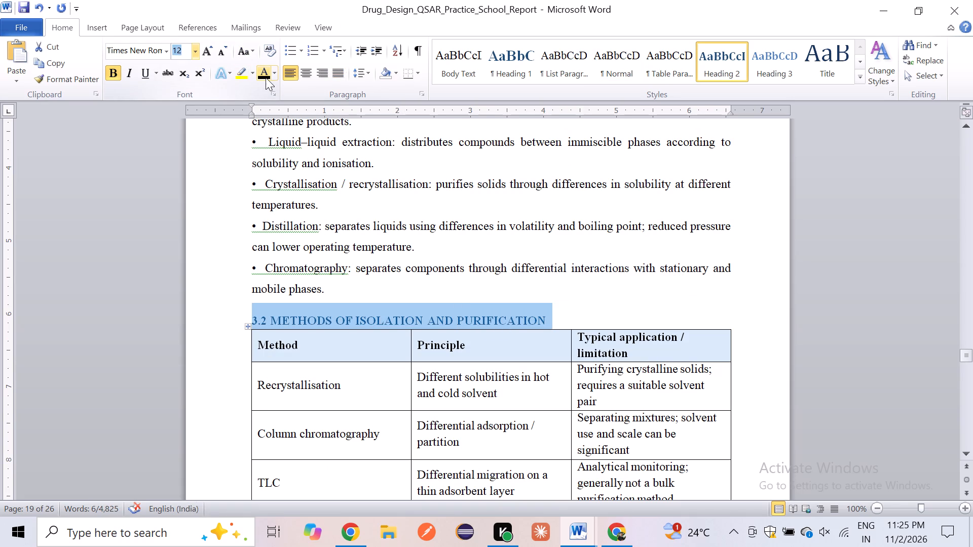
{"action": "left_click", "coordinate": [266, 77]}
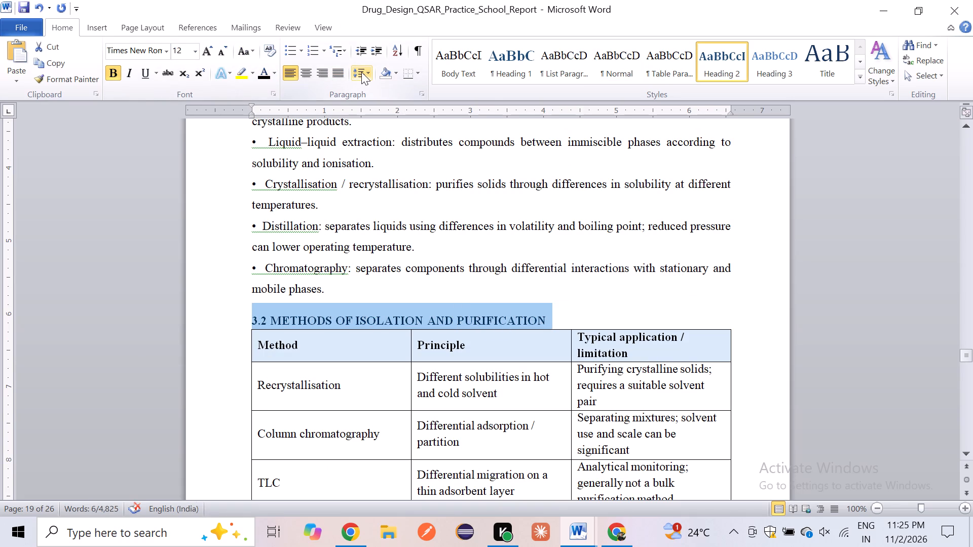
{"action": "left_click", "coordinate": [361, 72]}
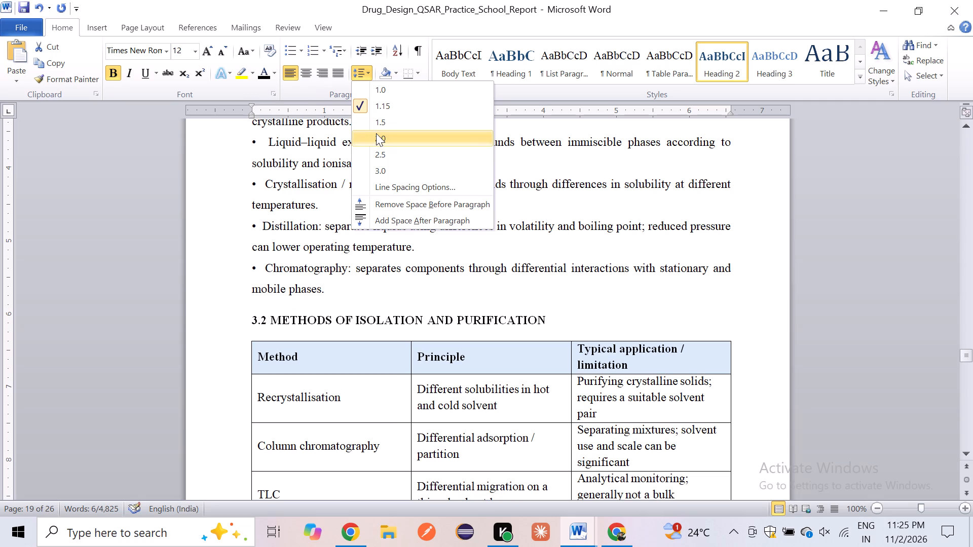
{"action": "left_click", "coordinate": [376, 133]}
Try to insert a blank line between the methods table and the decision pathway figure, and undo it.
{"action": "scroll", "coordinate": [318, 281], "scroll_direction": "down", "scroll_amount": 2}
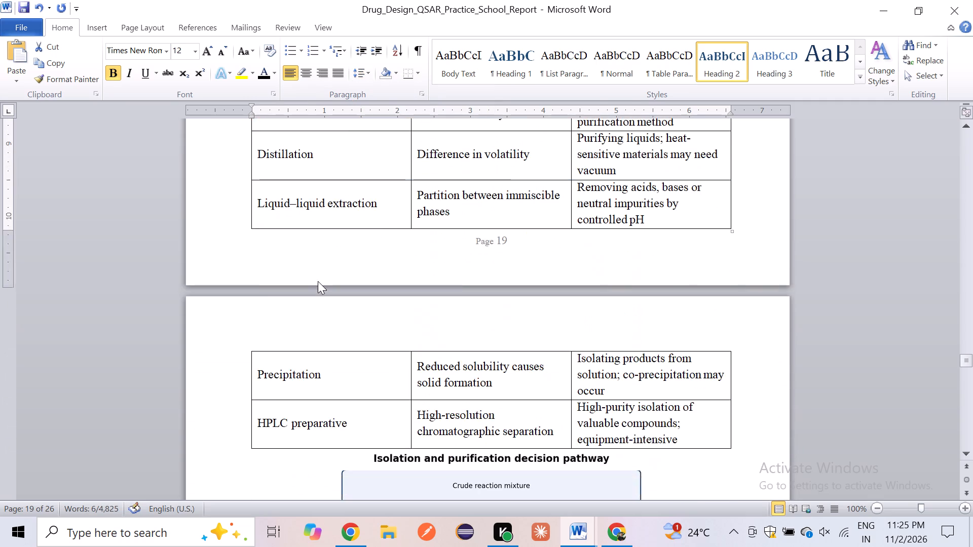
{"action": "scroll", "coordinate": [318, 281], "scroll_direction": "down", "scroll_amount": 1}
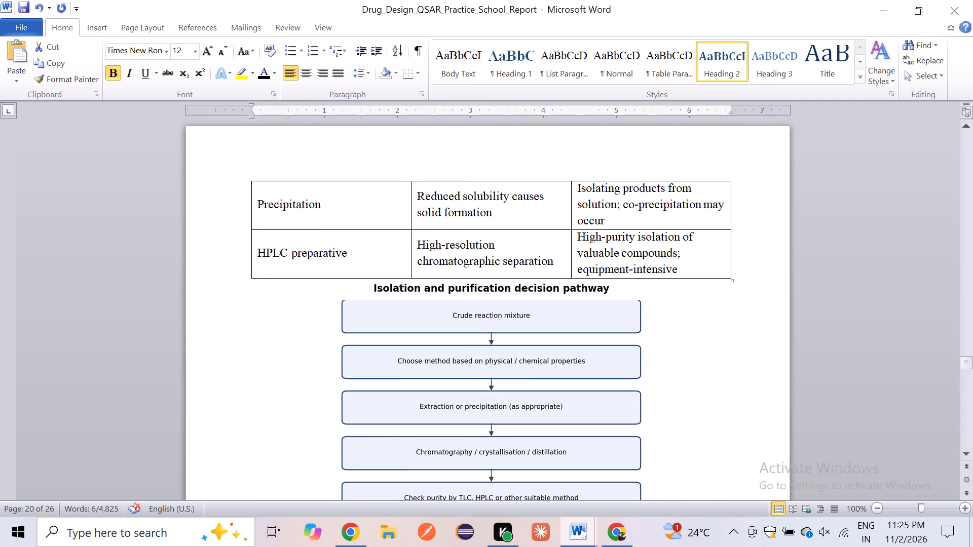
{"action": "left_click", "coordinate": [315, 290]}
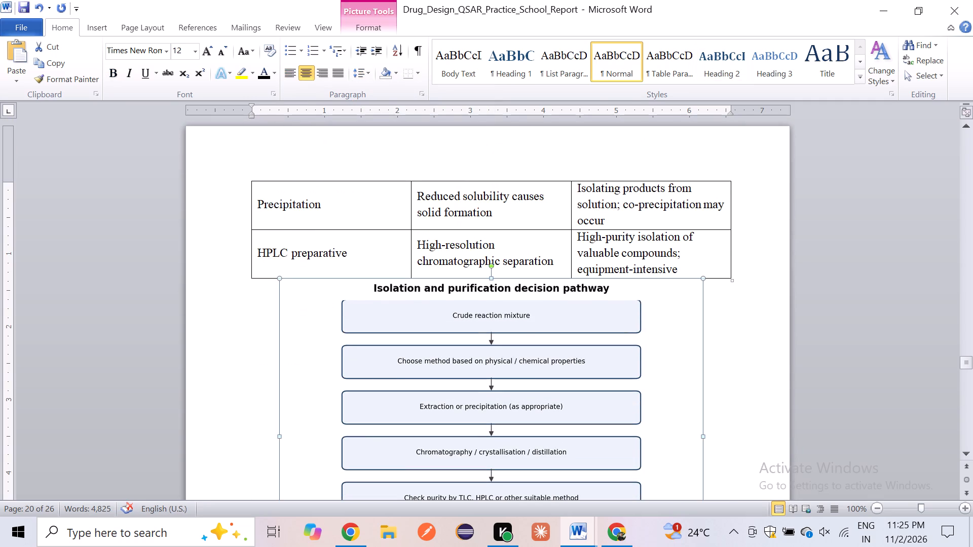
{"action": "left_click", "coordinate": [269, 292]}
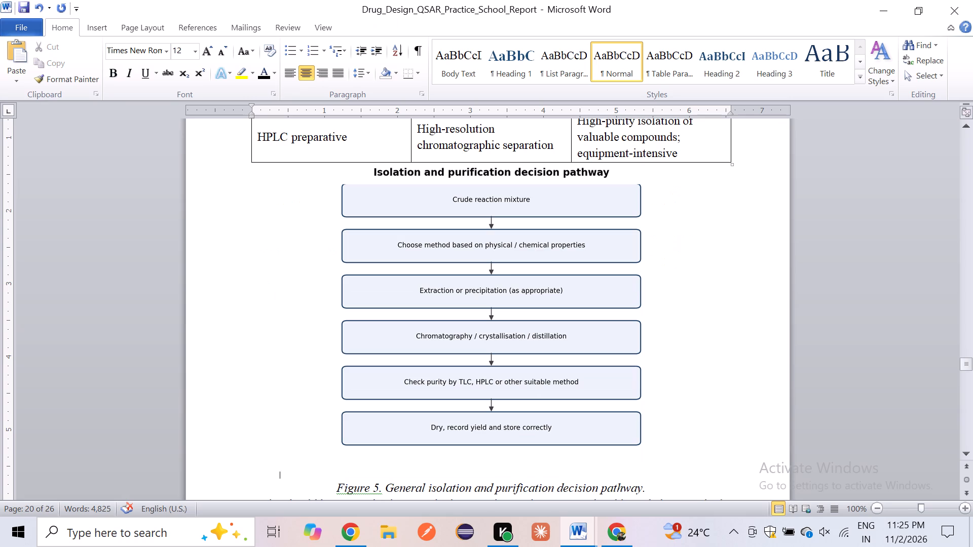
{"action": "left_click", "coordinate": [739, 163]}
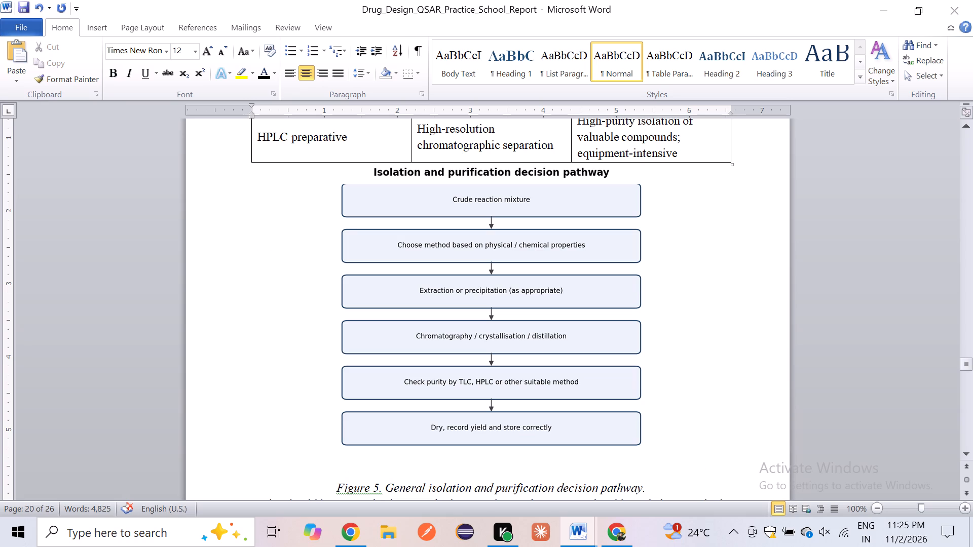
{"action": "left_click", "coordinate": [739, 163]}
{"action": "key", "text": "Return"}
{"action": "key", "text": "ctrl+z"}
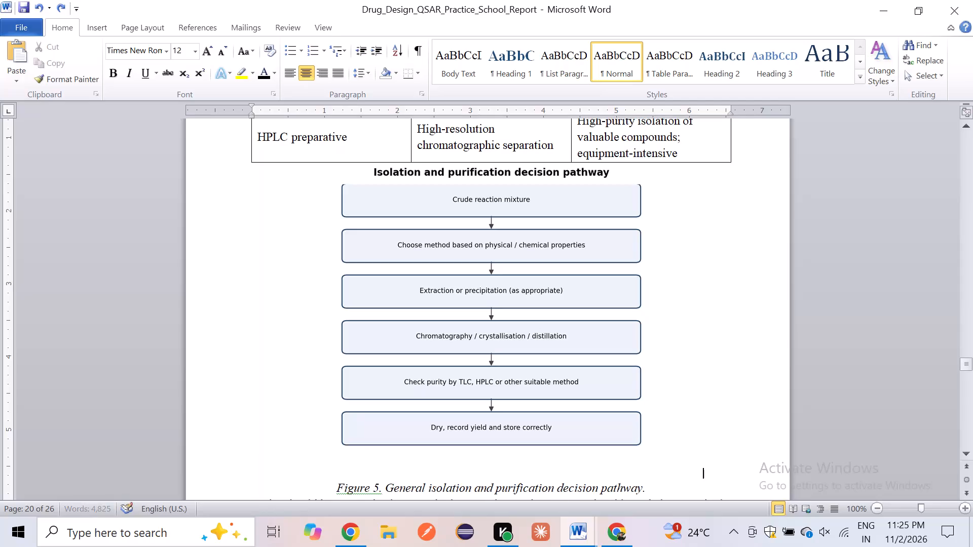
Set the line spacing of the isolation and purification decision pathway figure to 2.0.
{"action": "left_click", "coordinate": [418, 247]}
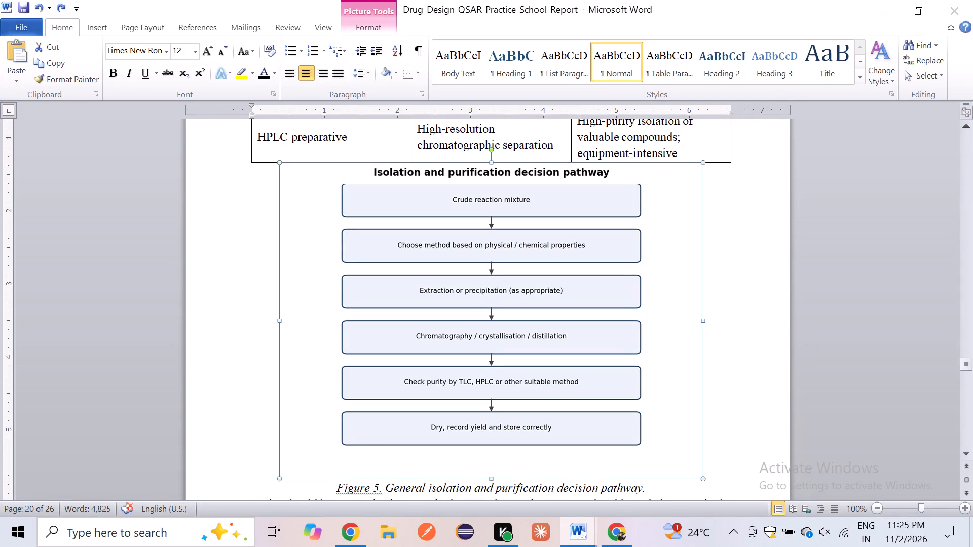
{"action": "left_click", "coordinate": [364, 79]}
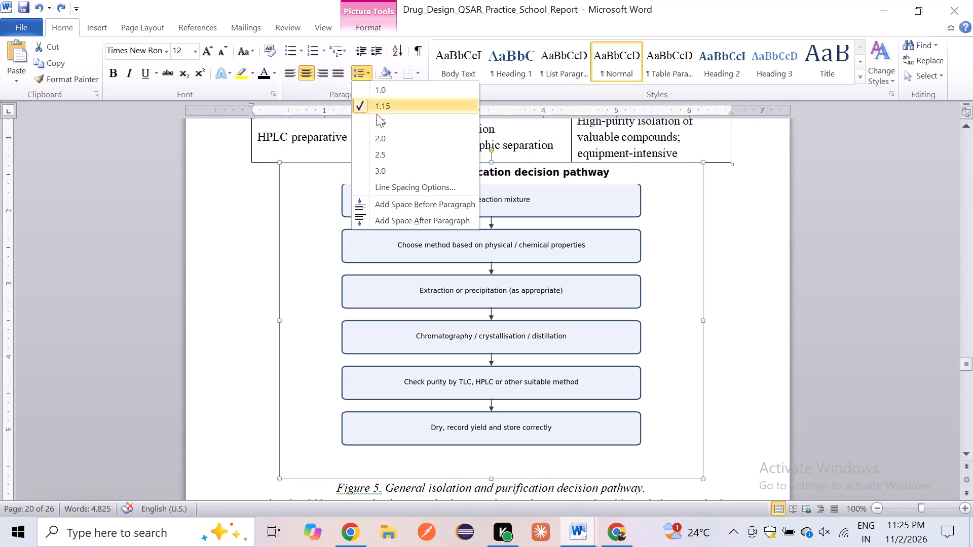
{"action": "left_click", "coordinate": [375, 143]}
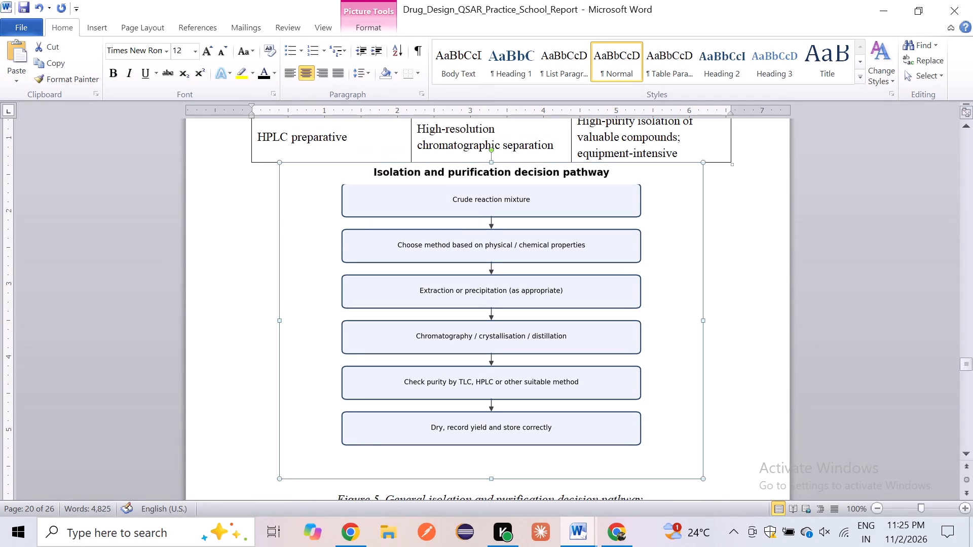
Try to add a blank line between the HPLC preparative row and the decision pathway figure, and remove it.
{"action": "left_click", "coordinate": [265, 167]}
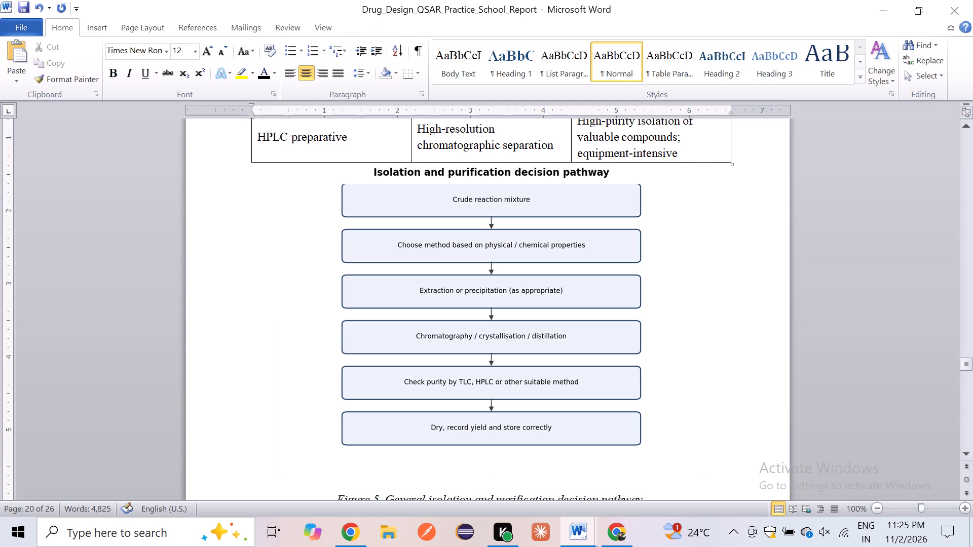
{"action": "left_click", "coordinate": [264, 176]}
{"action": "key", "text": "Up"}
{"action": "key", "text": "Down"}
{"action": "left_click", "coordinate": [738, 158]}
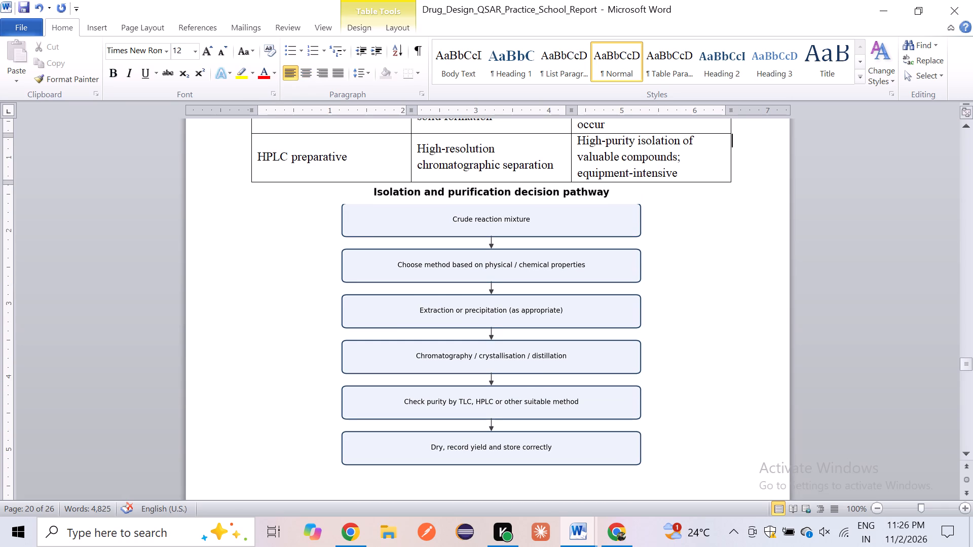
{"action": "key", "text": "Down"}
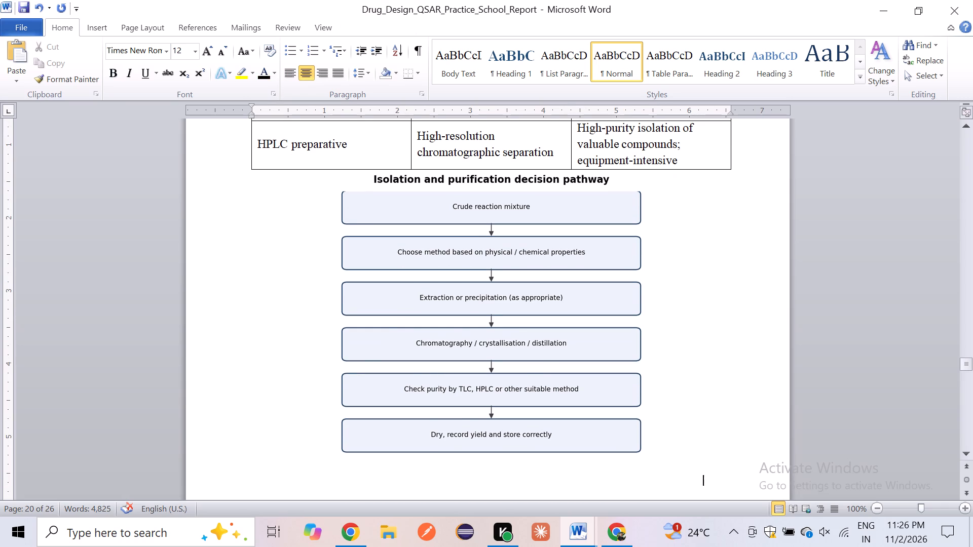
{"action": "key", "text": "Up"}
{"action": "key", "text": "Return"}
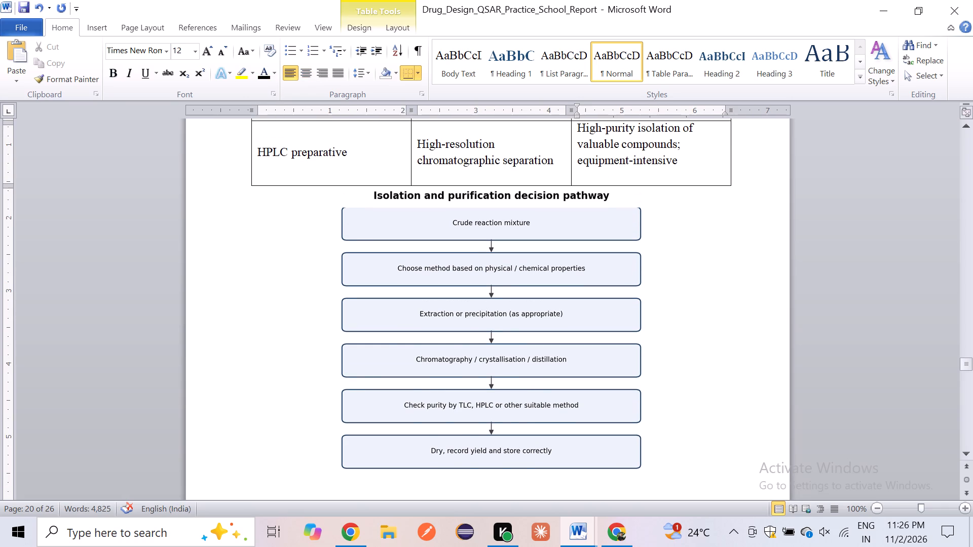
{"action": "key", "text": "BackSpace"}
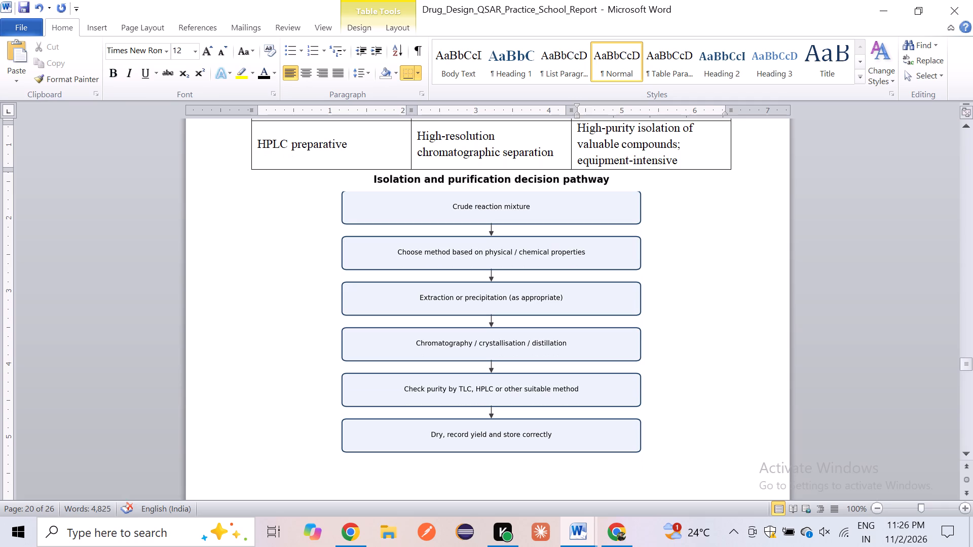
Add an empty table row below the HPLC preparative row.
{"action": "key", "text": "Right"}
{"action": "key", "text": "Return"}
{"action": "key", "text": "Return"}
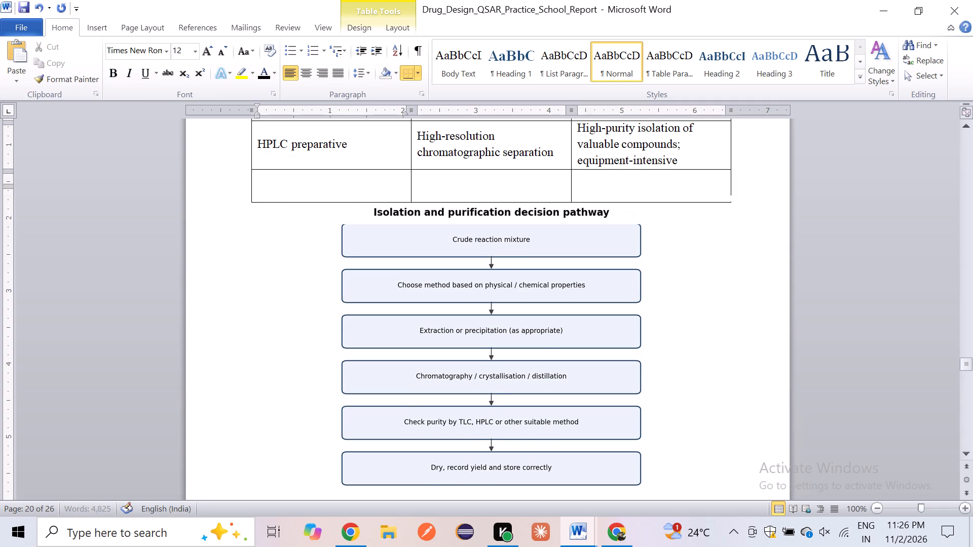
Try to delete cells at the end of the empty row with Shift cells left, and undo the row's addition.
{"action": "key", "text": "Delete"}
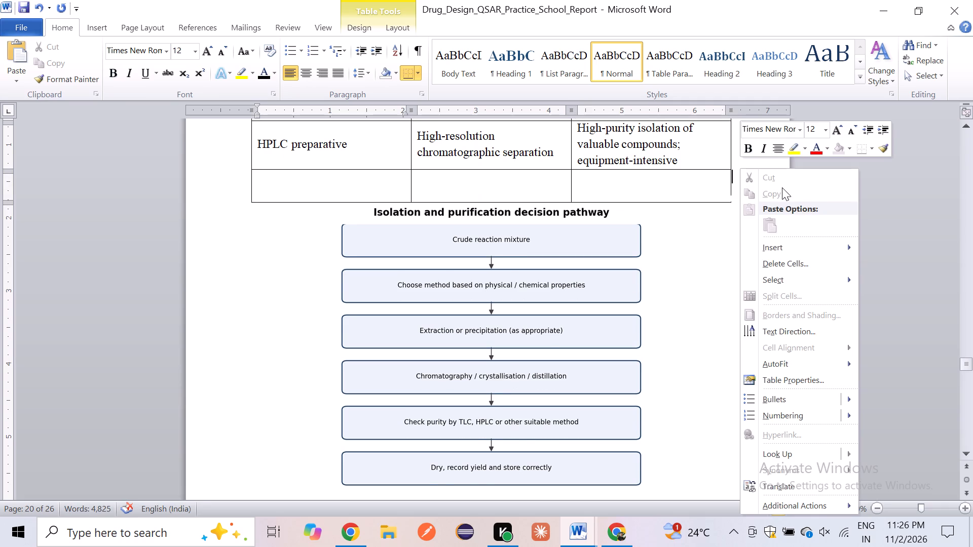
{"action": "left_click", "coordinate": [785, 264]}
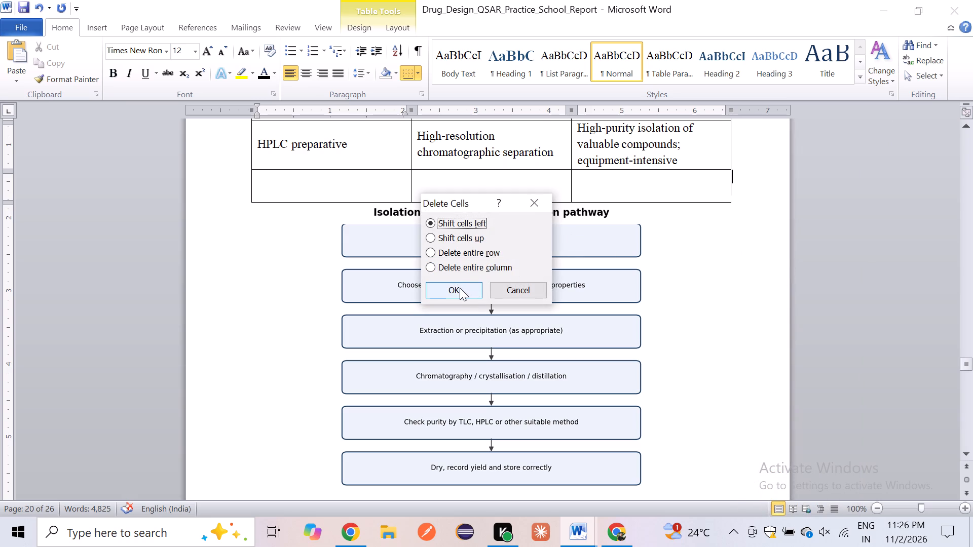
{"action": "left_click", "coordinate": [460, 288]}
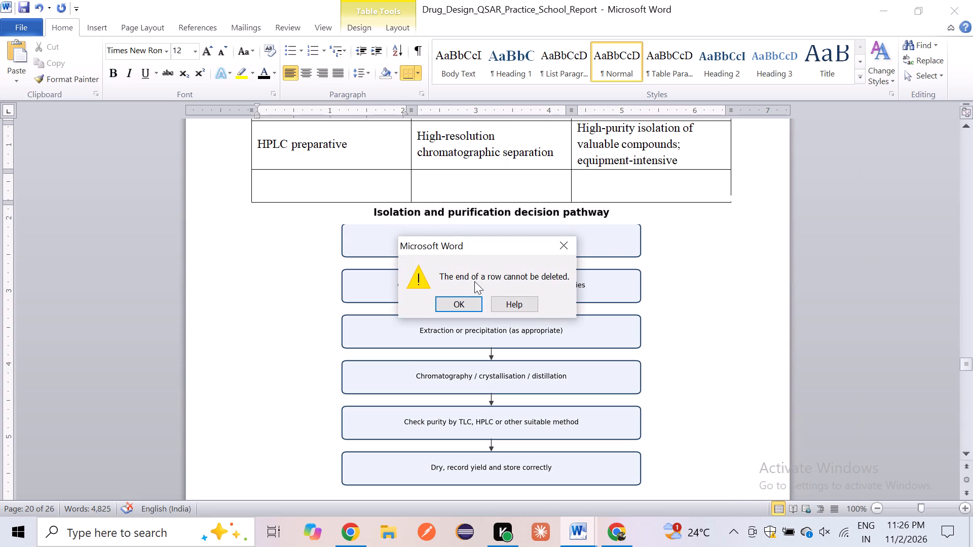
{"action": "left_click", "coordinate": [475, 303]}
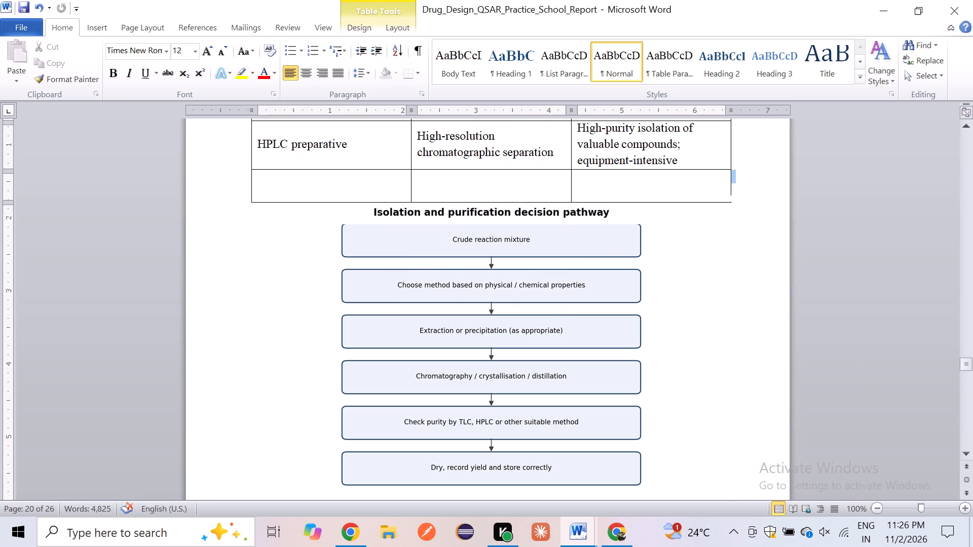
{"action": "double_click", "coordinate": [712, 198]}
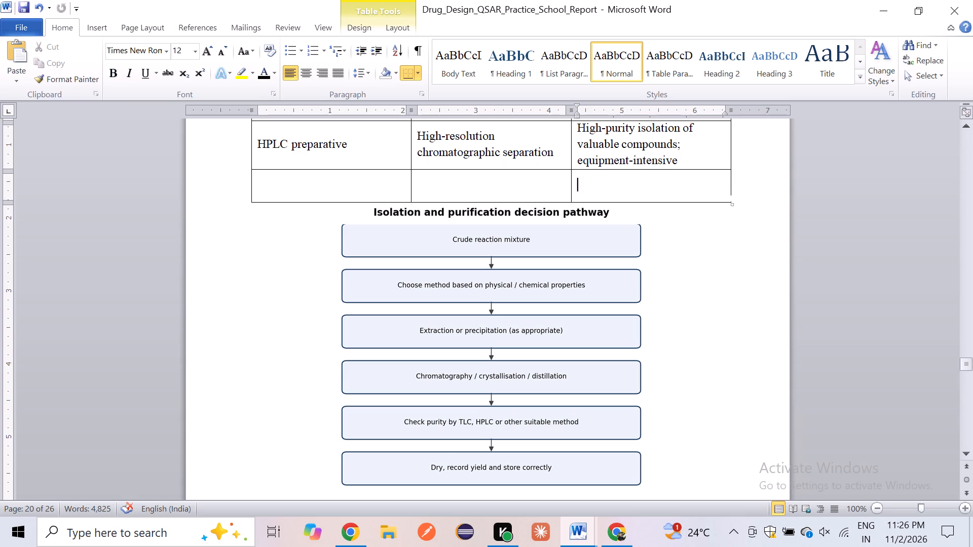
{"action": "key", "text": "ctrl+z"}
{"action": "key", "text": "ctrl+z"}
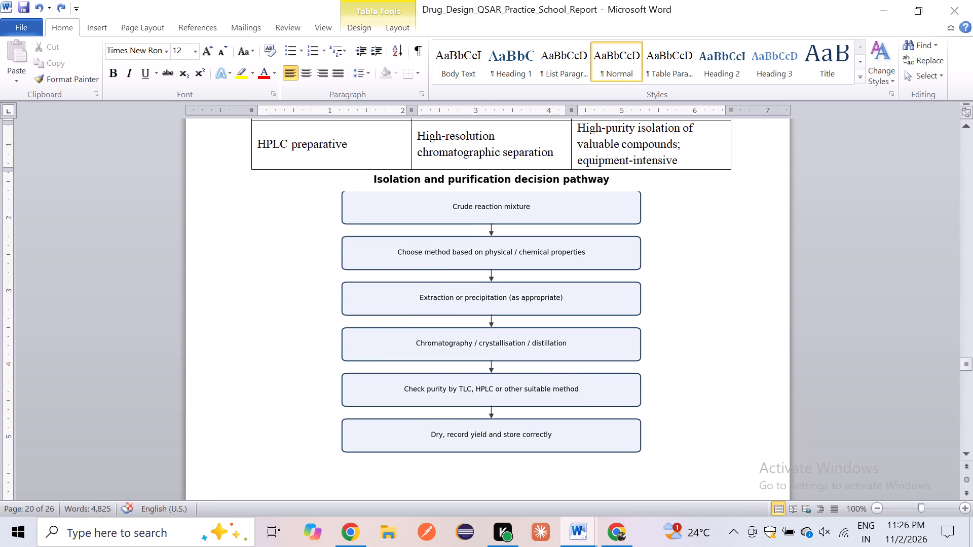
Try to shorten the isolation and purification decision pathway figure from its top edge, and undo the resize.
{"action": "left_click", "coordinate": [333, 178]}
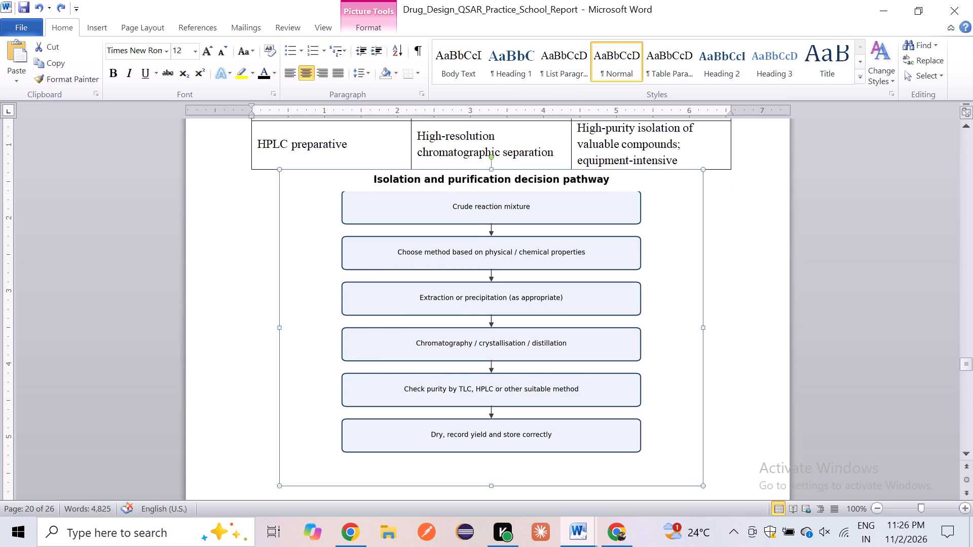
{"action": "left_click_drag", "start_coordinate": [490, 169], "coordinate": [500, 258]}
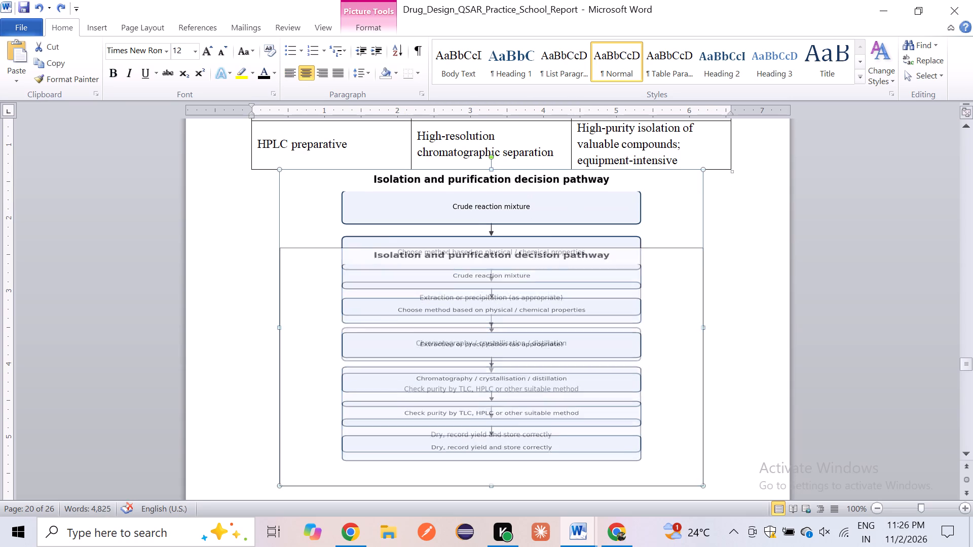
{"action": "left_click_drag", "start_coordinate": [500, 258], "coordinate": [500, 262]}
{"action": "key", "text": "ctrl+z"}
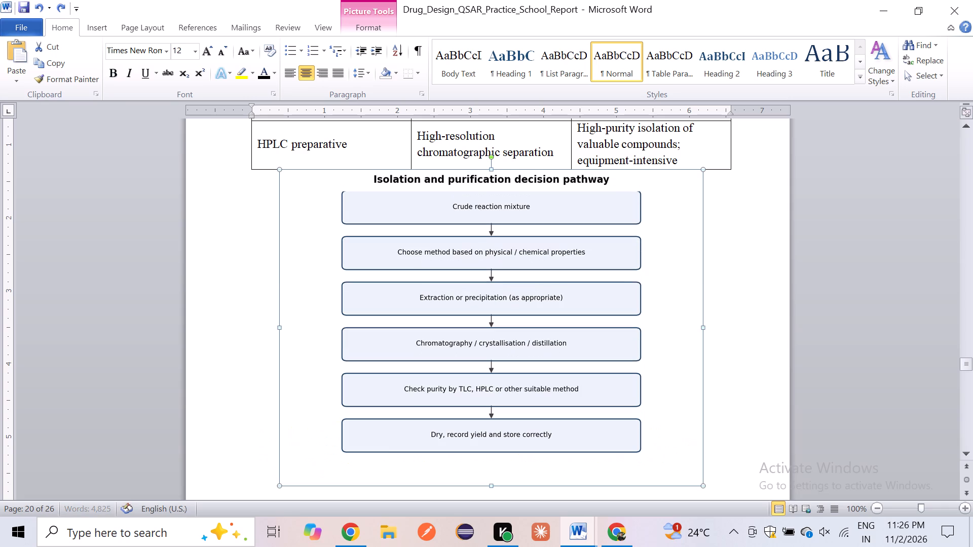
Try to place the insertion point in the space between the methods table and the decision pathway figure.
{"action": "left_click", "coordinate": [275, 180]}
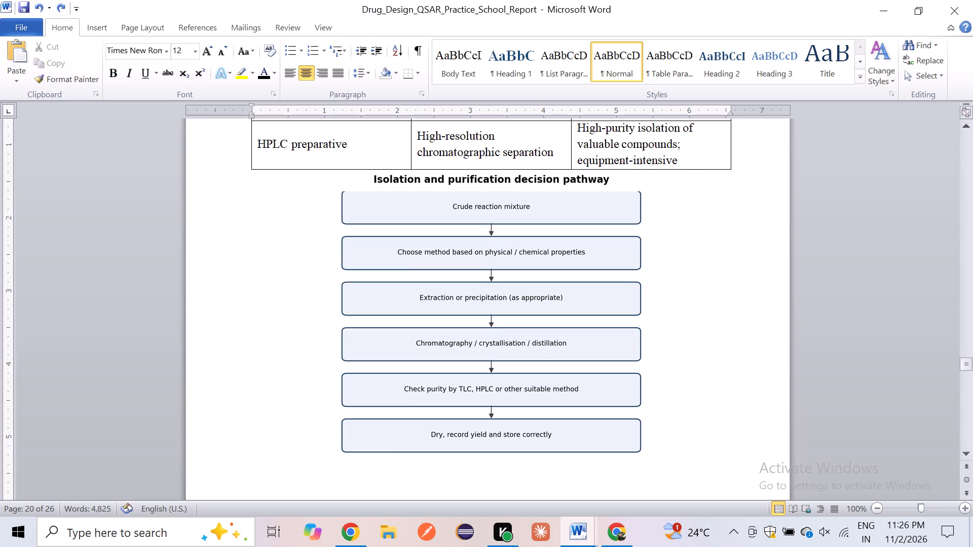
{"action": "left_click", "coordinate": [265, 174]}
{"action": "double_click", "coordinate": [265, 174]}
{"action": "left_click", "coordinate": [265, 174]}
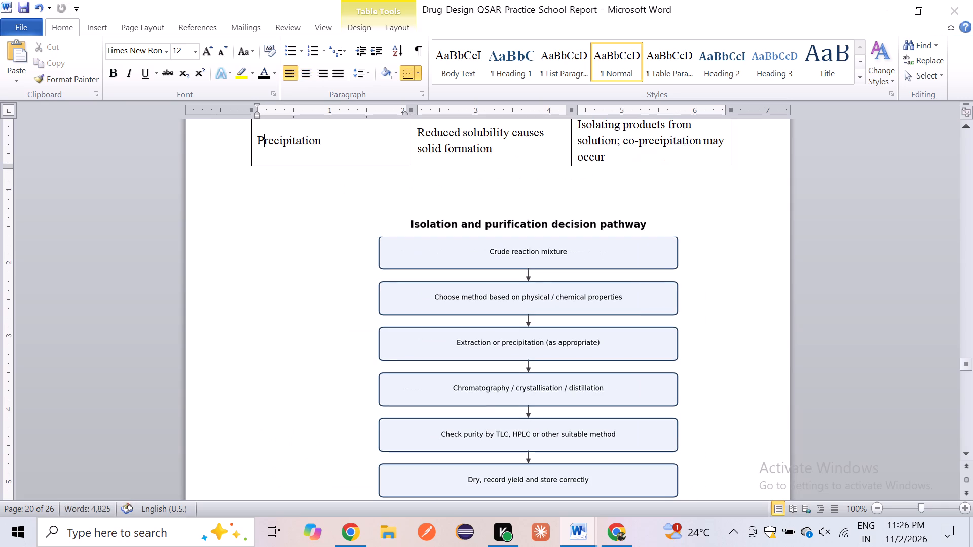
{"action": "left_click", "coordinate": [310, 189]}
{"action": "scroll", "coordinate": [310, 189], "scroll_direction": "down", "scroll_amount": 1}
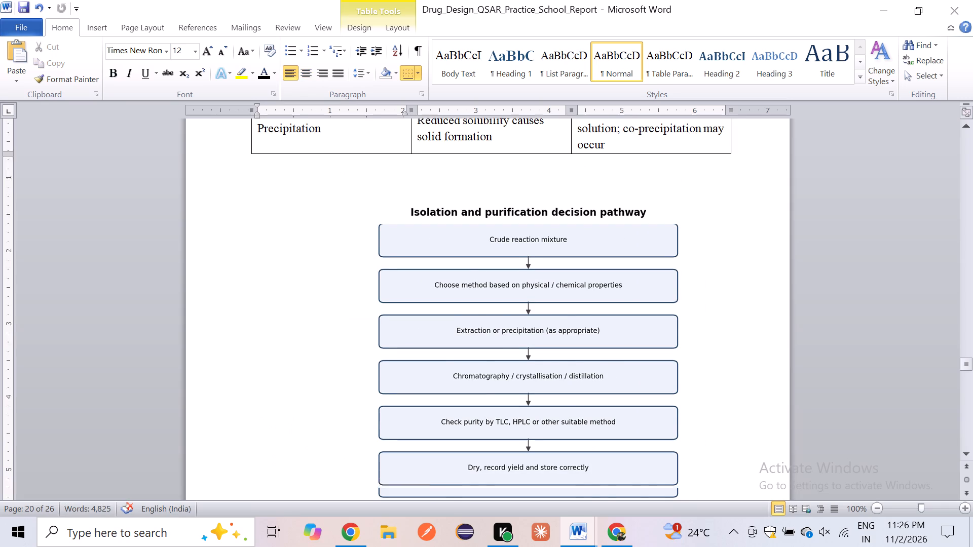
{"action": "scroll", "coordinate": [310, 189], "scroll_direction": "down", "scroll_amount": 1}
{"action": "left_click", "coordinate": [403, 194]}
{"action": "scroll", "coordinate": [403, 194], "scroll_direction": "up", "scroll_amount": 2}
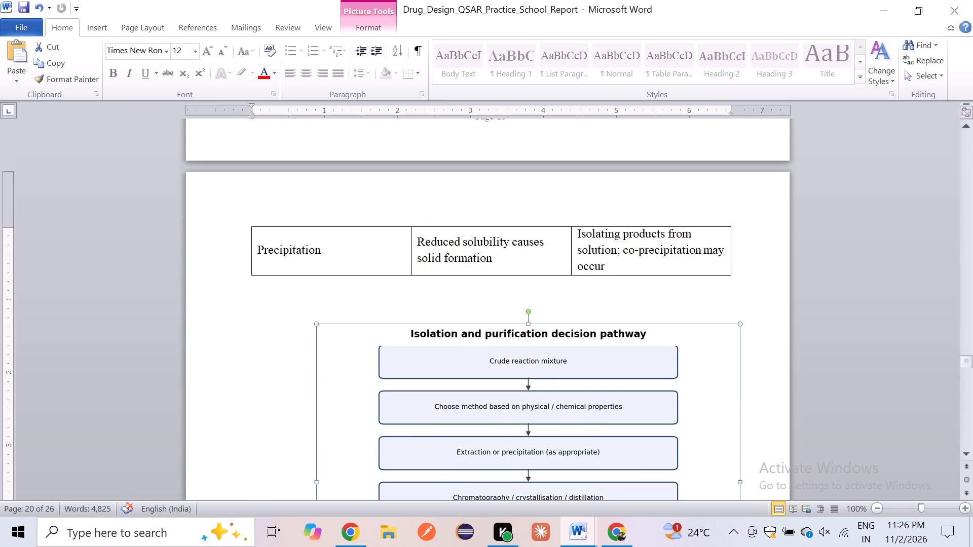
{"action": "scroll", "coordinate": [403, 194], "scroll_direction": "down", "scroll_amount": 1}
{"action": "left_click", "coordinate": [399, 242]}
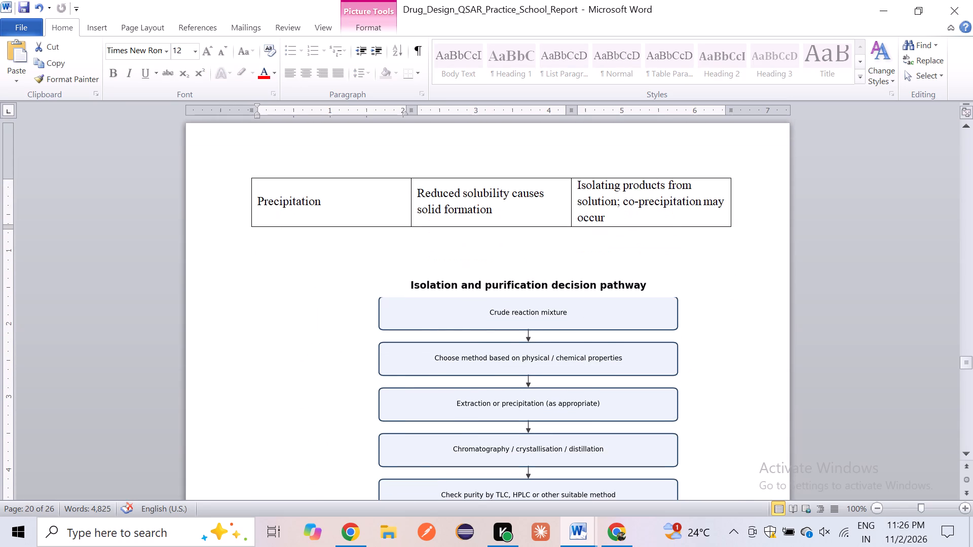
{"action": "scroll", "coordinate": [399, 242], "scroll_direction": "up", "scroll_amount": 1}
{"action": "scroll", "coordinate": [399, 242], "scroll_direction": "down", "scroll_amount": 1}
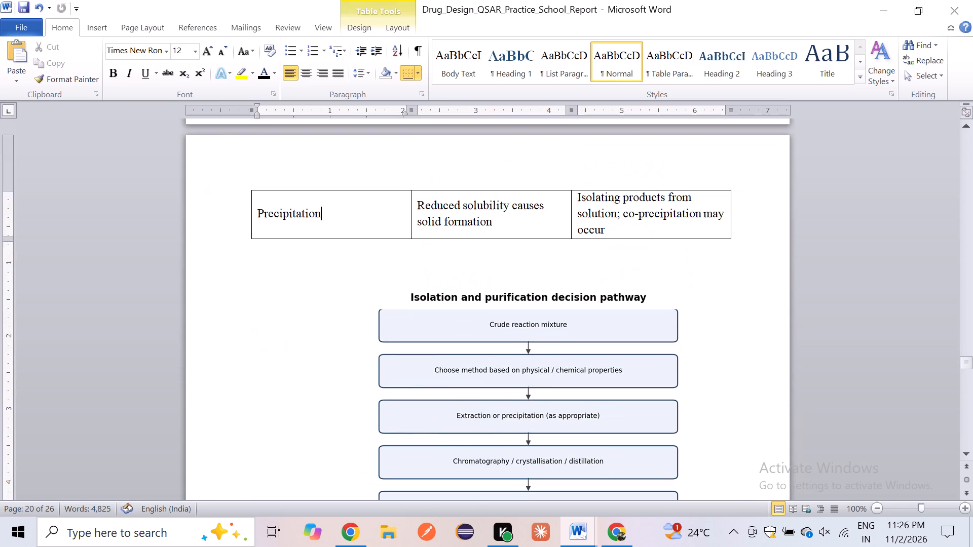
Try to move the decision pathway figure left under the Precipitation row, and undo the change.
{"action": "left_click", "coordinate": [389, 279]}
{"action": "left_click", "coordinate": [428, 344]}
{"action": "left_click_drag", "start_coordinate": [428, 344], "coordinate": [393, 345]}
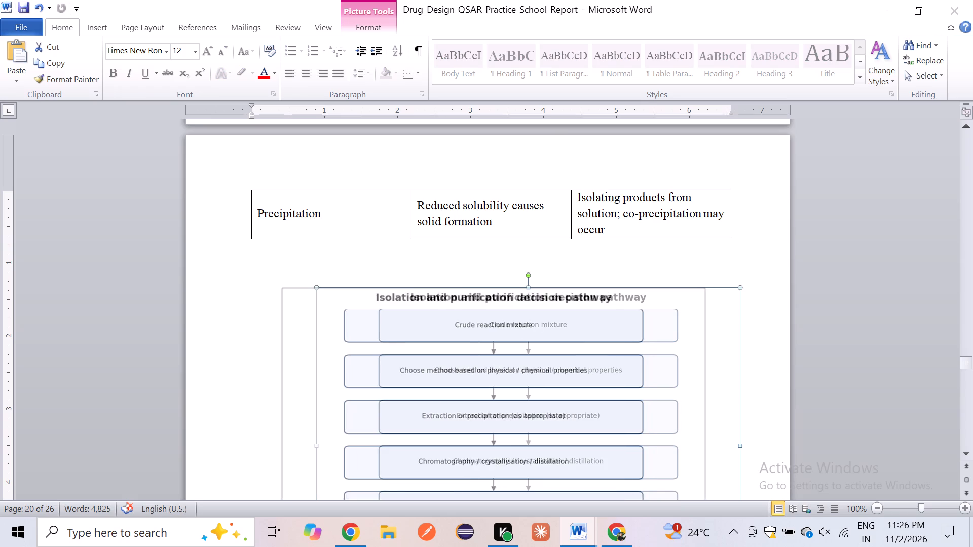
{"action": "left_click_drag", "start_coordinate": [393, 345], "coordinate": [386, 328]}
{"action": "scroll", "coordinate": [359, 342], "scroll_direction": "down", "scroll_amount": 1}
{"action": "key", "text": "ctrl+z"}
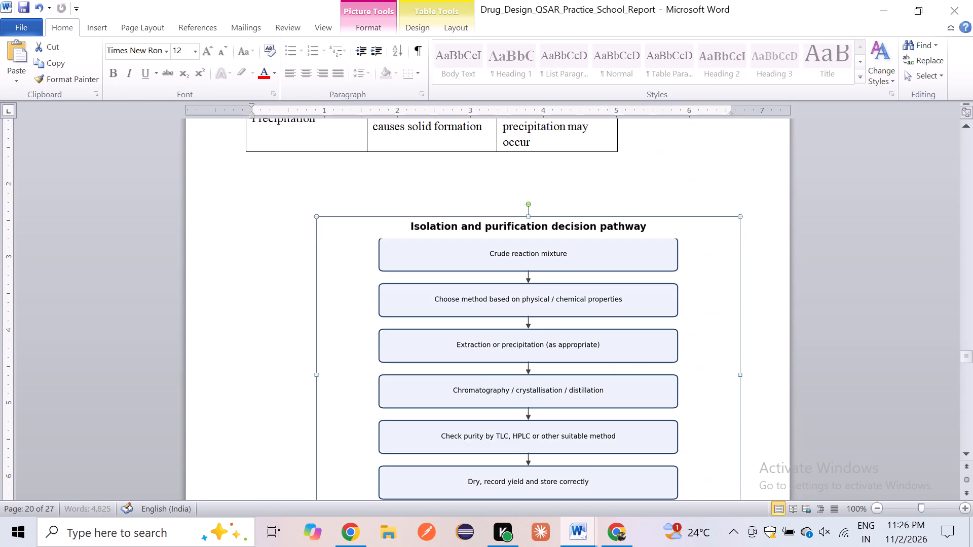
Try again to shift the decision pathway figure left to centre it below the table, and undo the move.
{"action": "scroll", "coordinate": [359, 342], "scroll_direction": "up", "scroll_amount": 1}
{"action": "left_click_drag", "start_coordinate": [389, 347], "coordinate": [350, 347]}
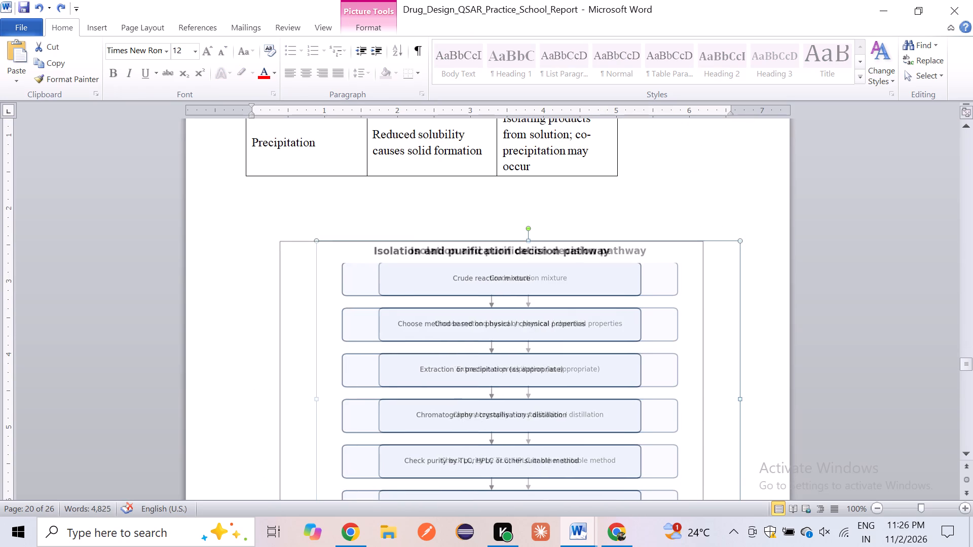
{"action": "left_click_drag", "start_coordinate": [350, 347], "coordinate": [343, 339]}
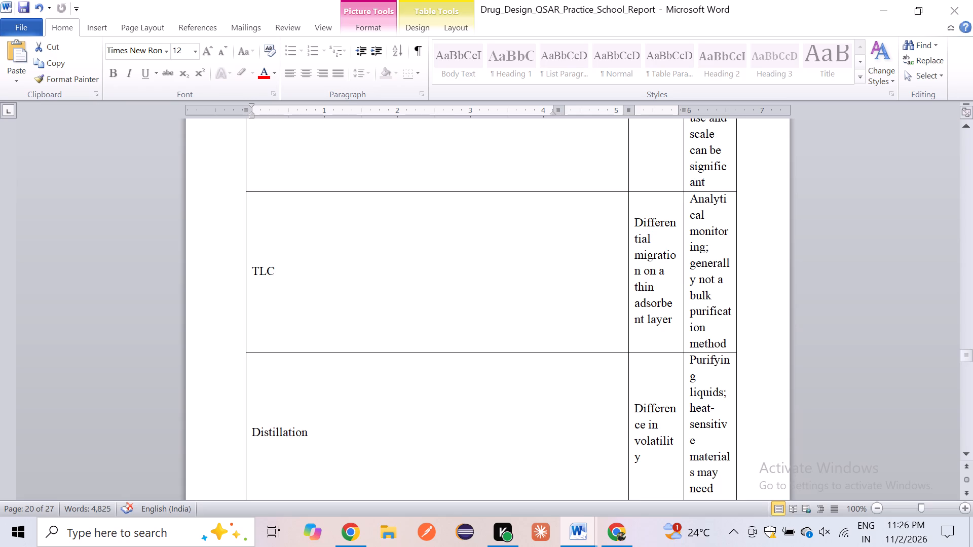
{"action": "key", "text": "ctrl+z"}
Undo the earlier edits to the methods table, the section 3.2 heading and the bullet paragraphs above it.
{"action": "scroll", "coordinate": [284, 351], "scroll_direction": "up", "scroll_amount": 2}
{"action": "key", "text": "ctrl+z"}
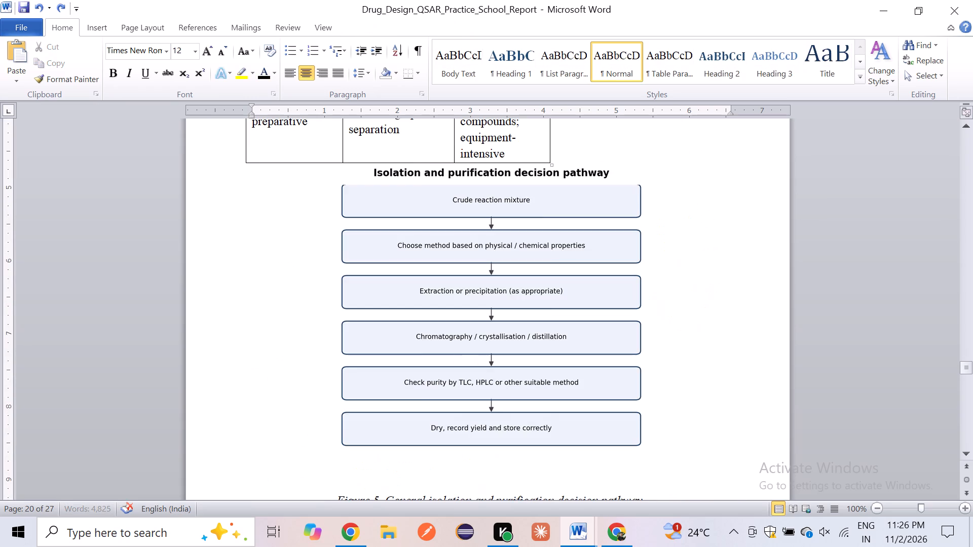
{"action": "scroll", "coordinate": [284, 351], "scroll_direction": "up", "scroll_amount": 2}
{"action": "key", "text": "ctrl+z"}
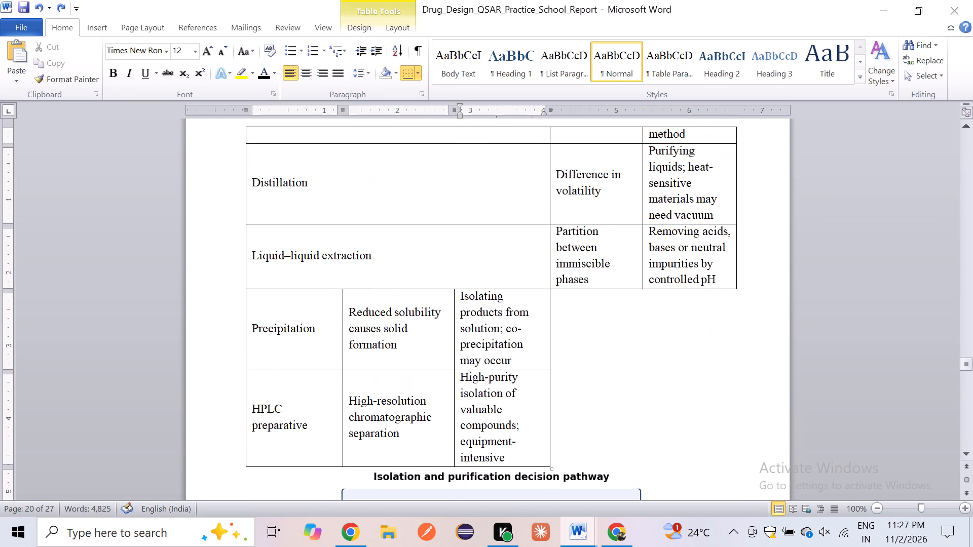
{"action": "key", "text": "ctrl+z"}
{"action": "scroll", "coordinate": [284, 351], "scroll_direction": "up", "scroll_amount": 1}
{"action": "key", "text": "ctrl+z"}
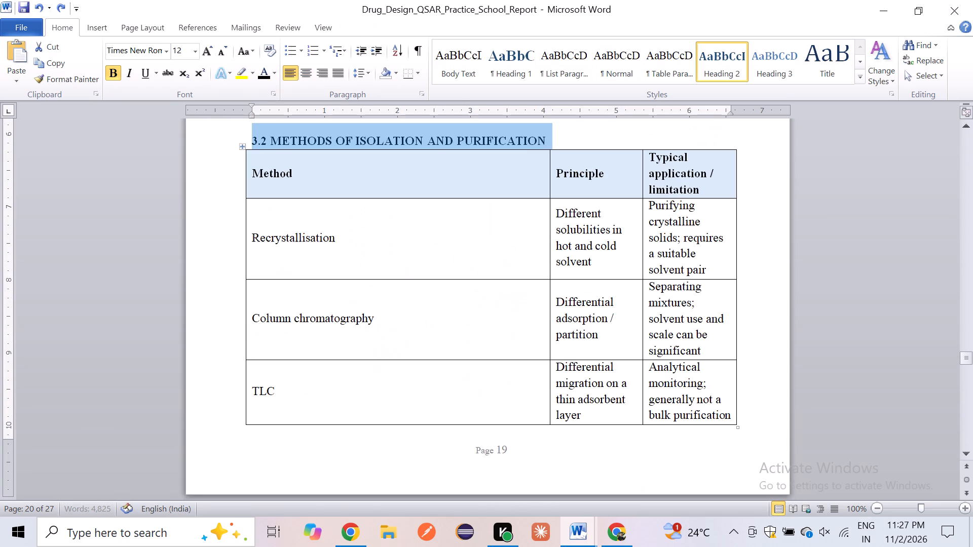
{"action": "scroll", "coordinate": [284, 351], "scroll_direction": "up", "scroll_amount": 2}
{"action": "scroll", "coordinate": [340, 319], "scroll_direction": "down", "scroll_amount": 1}
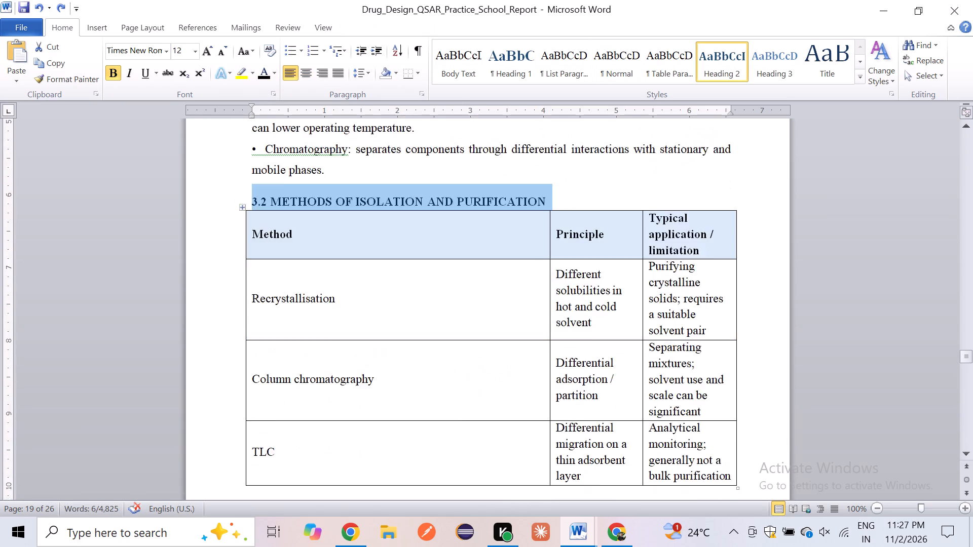
{"action": "scroll", "coordinate": [340, 319], "scroll_direction": "down", "scroll_amount": 3}
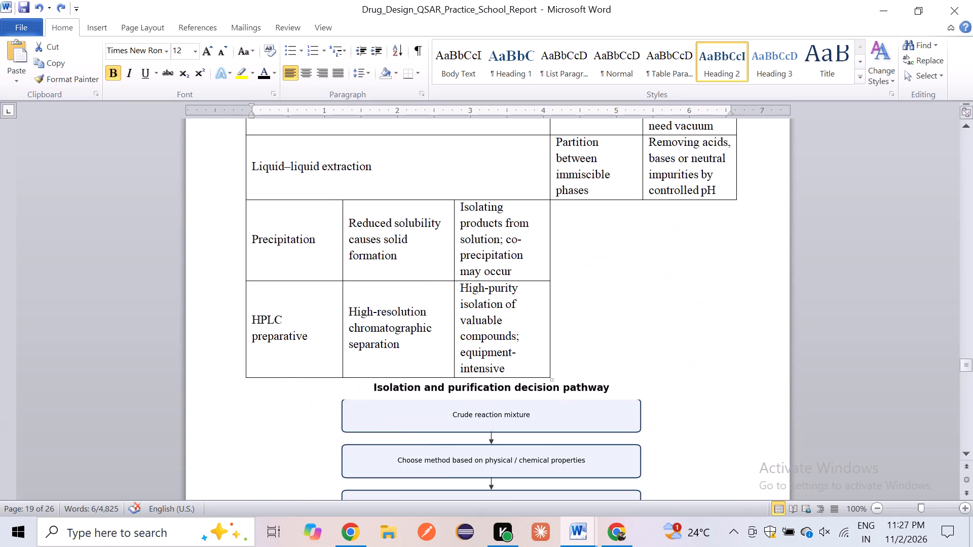
{"action": "key", "text": "ctrl+z"}
{"action": "scroll", "coordinate": [340, 319], "scroll_direction": "down", "scroll_amount": 3}
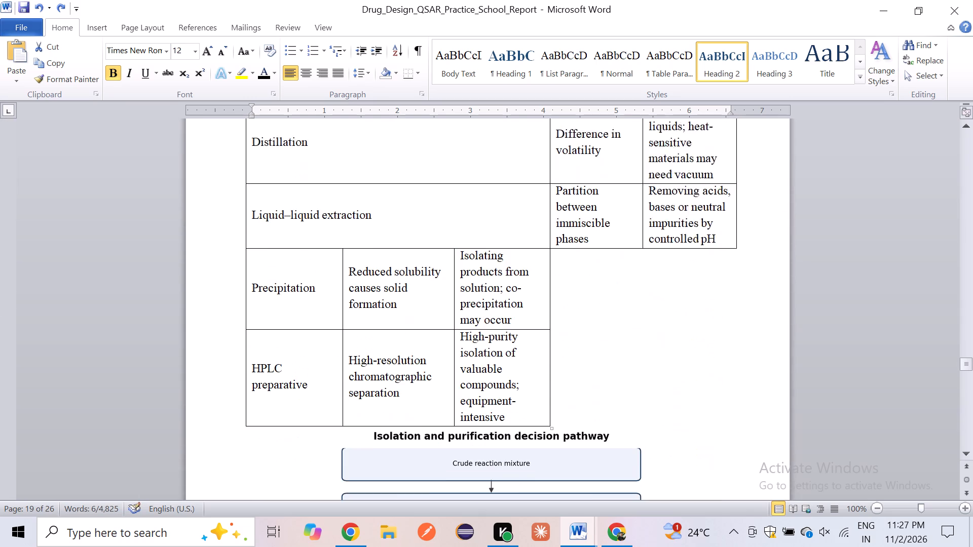
{"action": "scroll", "coordinate": [340, 319], "scroll_direction": "down", "scroll_amount": 1}
{"action": "key", "text": "ctrl+z"}
{"action": "key", "text": "ctrl+z"}
{"action": "key", "text": "ctrl+z"}
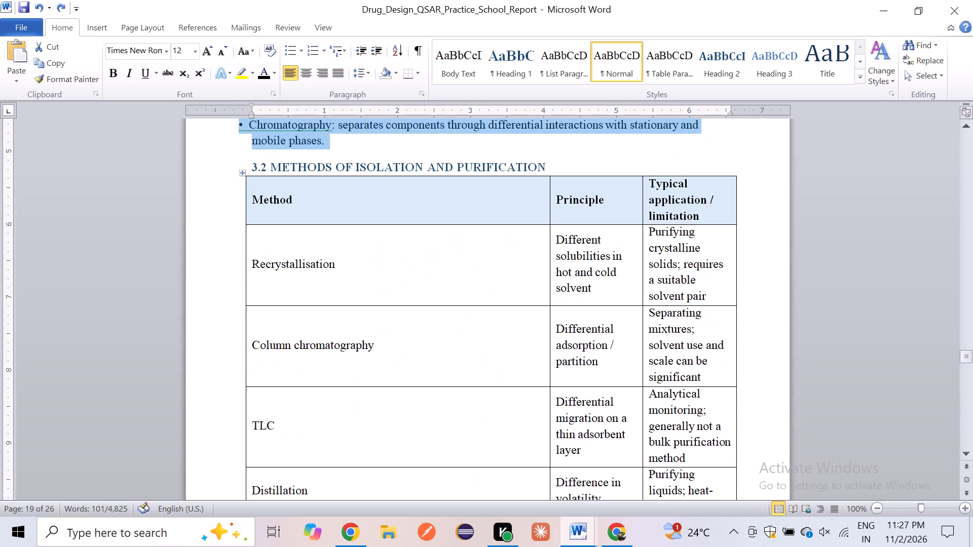
Resize the whole isolation and purification methods table from the outer corner of its HPLC preparative row.
{"action": "scroll", "coordinate": [340, 319], "scroll_direction": "up", "scroll_amount": 1}
{"action": "scroll", "coordinate": [340, 319], "scroll_direction": "down", "scroll_amount": 3}
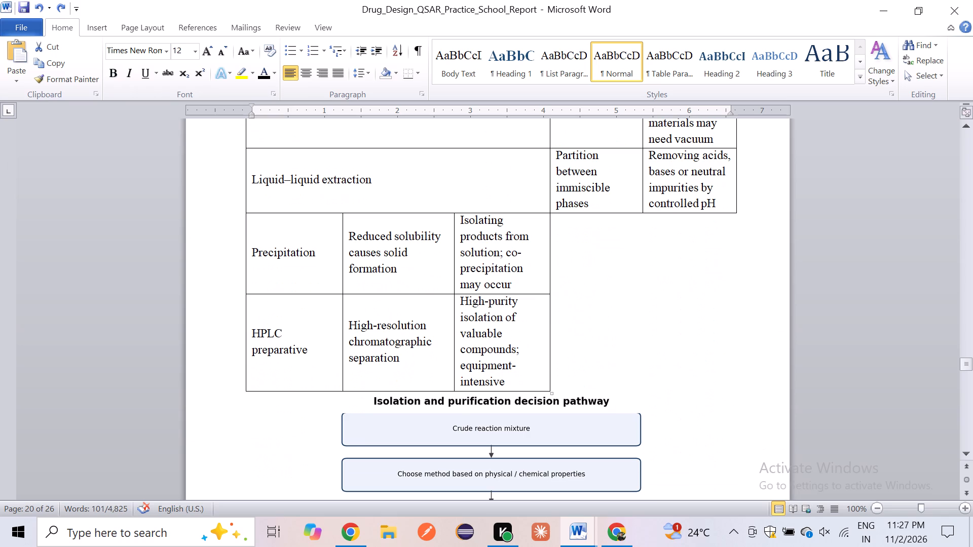
{"action": "left_click", "coordinate": [340, 319]}
{"action": "scroll", "coordinate": [340, 319], "scroll_direction": "up", "scroll_amount": 2}
{"action": "scroll", "coordinate": [340, 319], "scroll_direction": "down", "scroll_amount": 2}
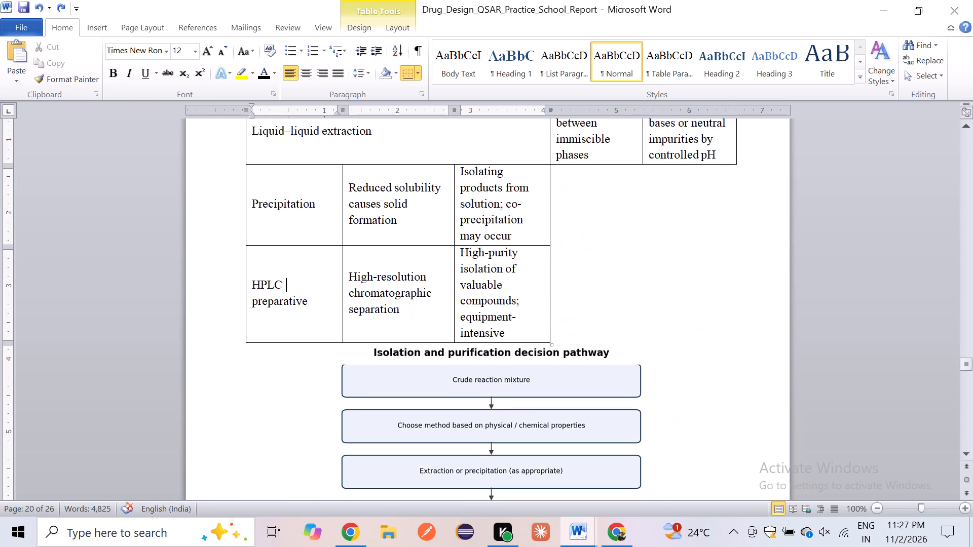
{"action": "left_click_drag", "start_coordinate": [553, 343], "coordinate": [651, 324]}
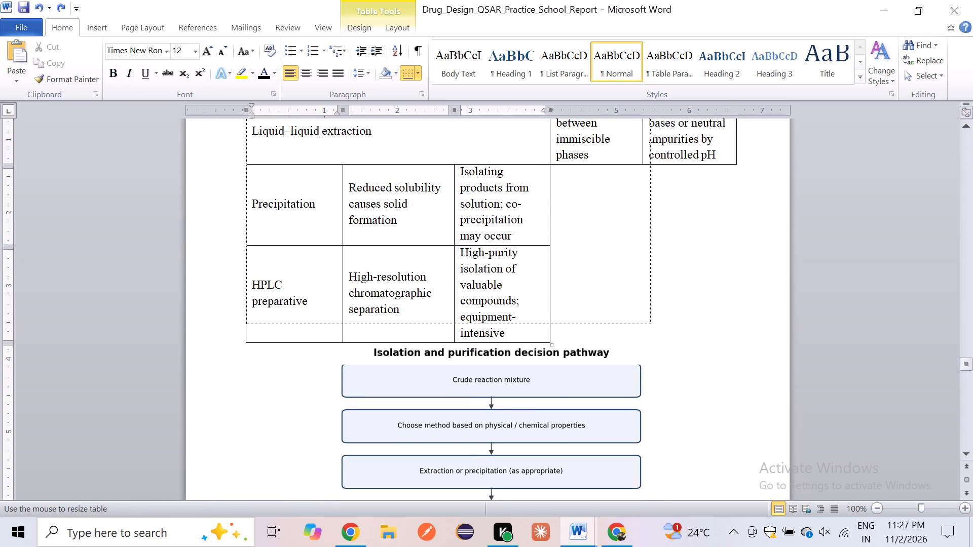
{"action": "left_click_drag", "start_coordinate": [651, 324], "coordinate": [655, 324]}
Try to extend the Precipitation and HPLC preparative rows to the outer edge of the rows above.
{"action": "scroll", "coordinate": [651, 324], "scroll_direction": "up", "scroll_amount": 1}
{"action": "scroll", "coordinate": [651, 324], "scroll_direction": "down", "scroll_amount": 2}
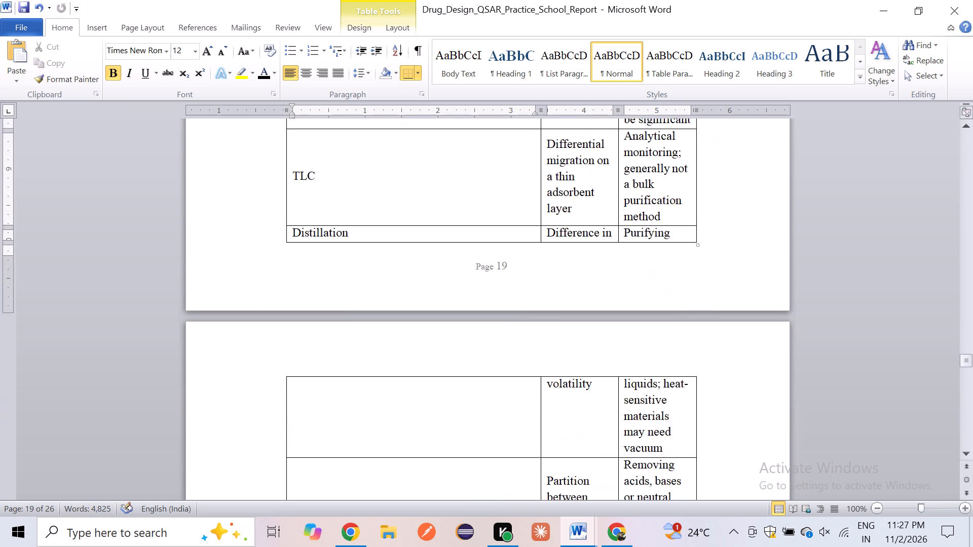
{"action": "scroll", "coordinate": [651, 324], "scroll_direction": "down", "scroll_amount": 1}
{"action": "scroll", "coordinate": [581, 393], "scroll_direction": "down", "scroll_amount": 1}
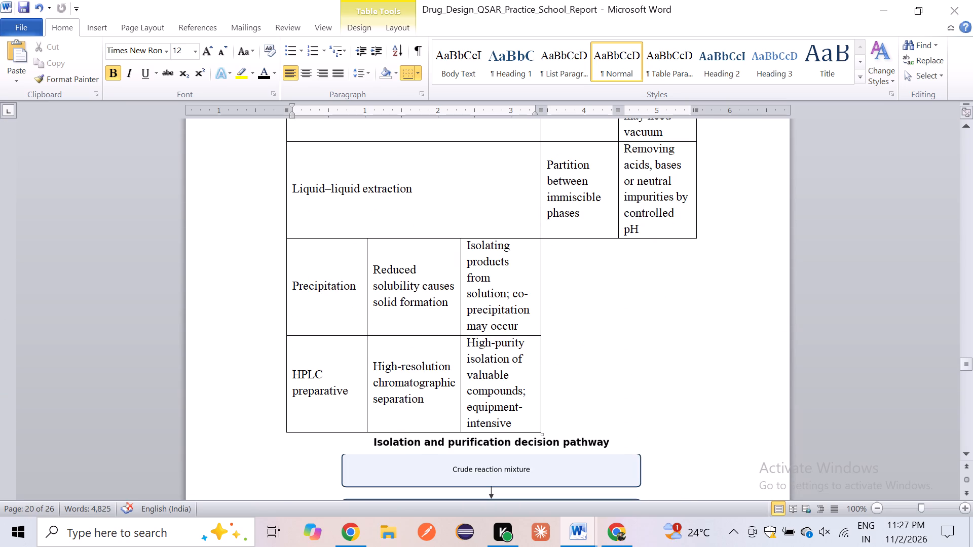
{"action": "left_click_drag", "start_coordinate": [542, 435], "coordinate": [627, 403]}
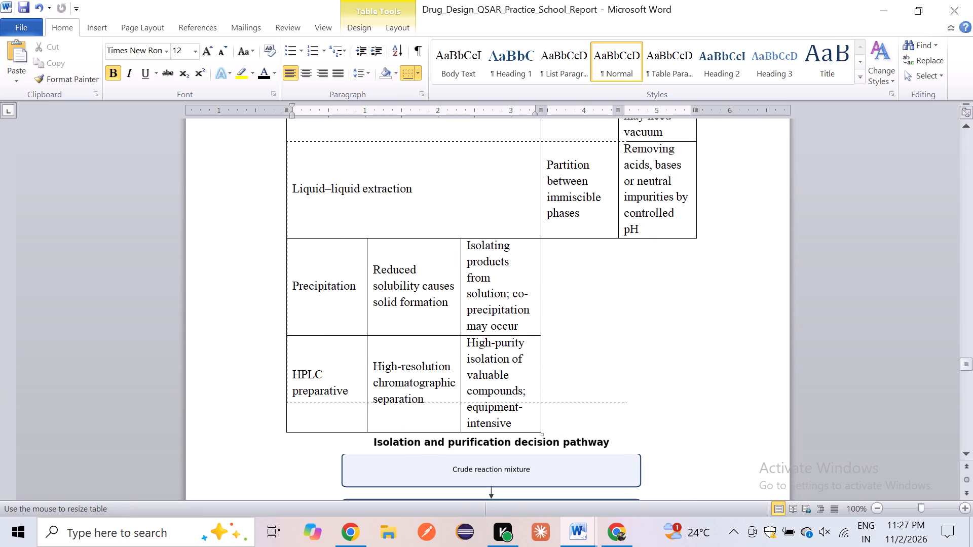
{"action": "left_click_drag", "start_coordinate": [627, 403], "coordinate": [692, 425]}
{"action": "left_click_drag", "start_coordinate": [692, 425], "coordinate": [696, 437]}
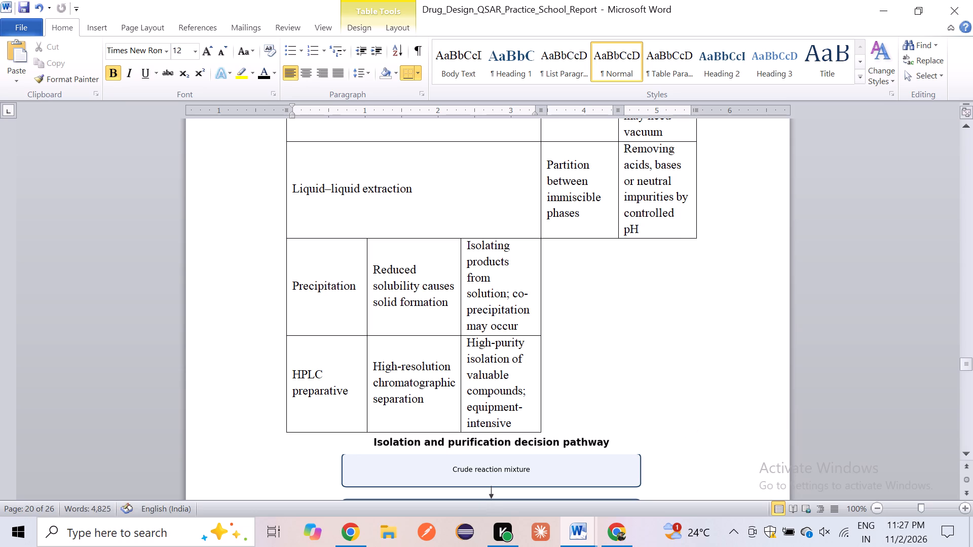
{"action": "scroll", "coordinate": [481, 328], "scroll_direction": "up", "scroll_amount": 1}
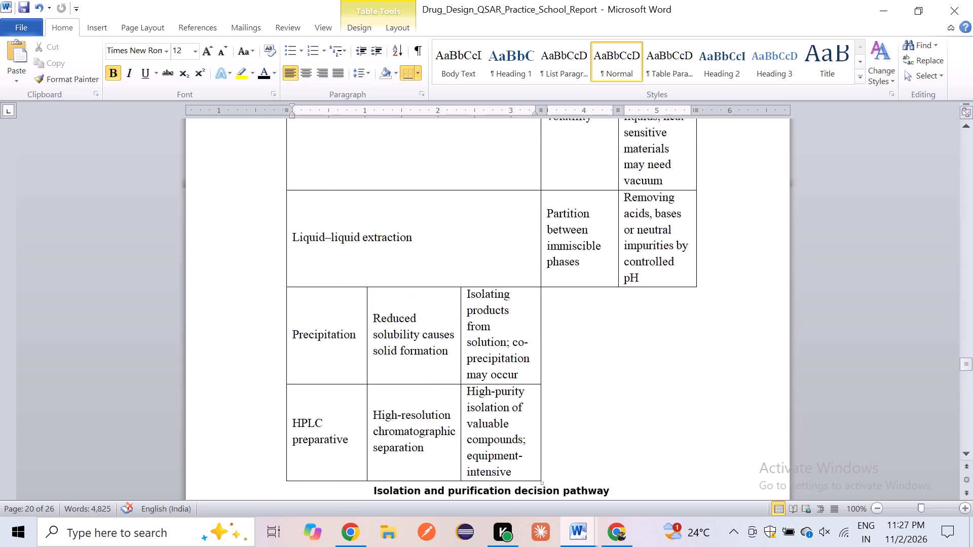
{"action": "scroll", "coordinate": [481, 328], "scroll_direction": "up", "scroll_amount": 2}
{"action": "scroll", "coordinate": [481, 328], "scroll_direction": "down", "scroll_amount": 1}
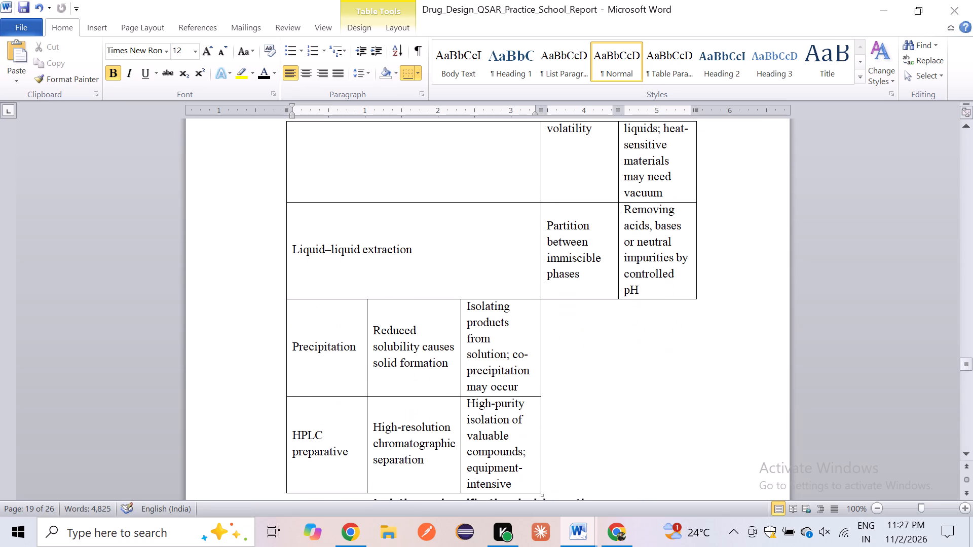
Widen the first column of the Precipitation and HPLC preparative rows by moving its boundary with the second column outward.
{"action": "left_click", "coordinate": [370, 324]}
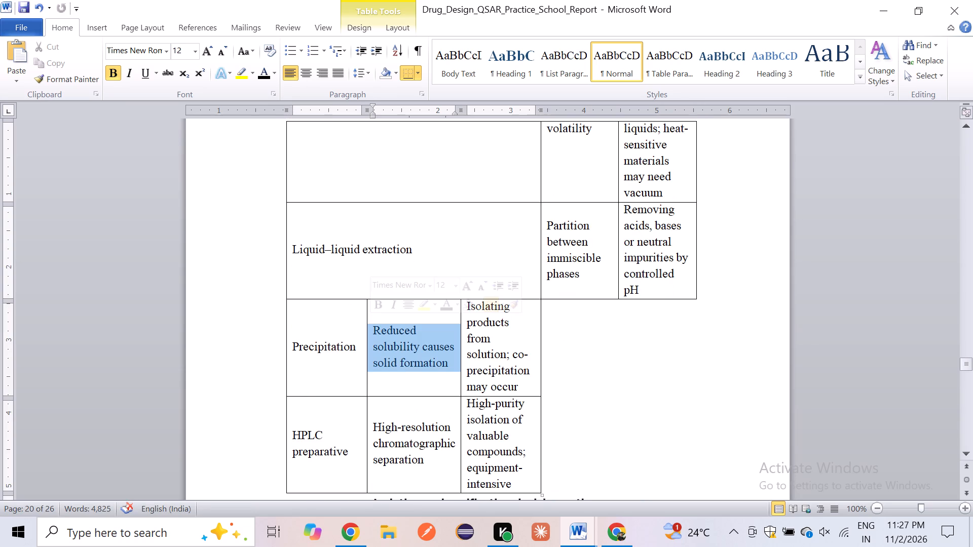
{"action": "left_click", "coordinate": [463, 344]}
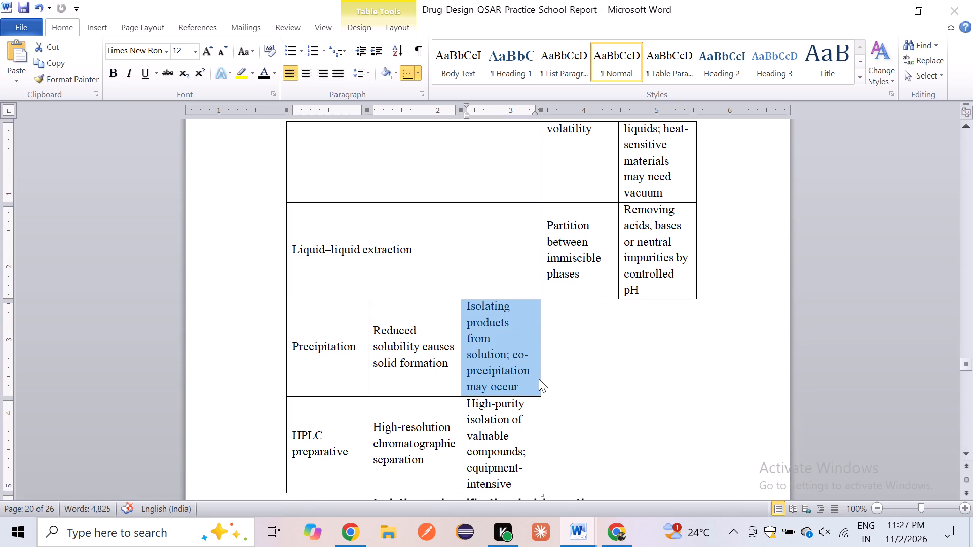
{"action": "left_click", "coordinate": [539, 379]}
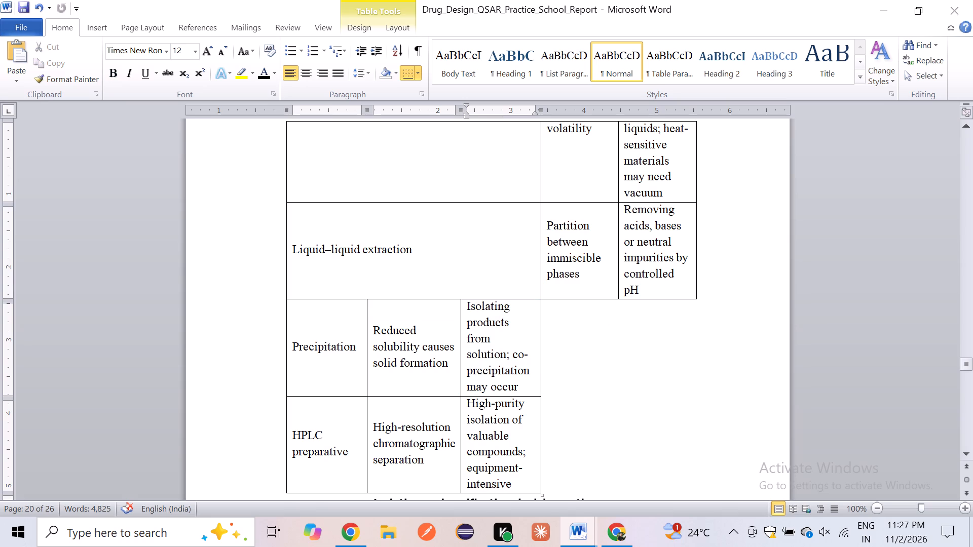
{"action": "left_click_drag", "start_coordinate": [366, 324], "coordinate": [538, 324]}
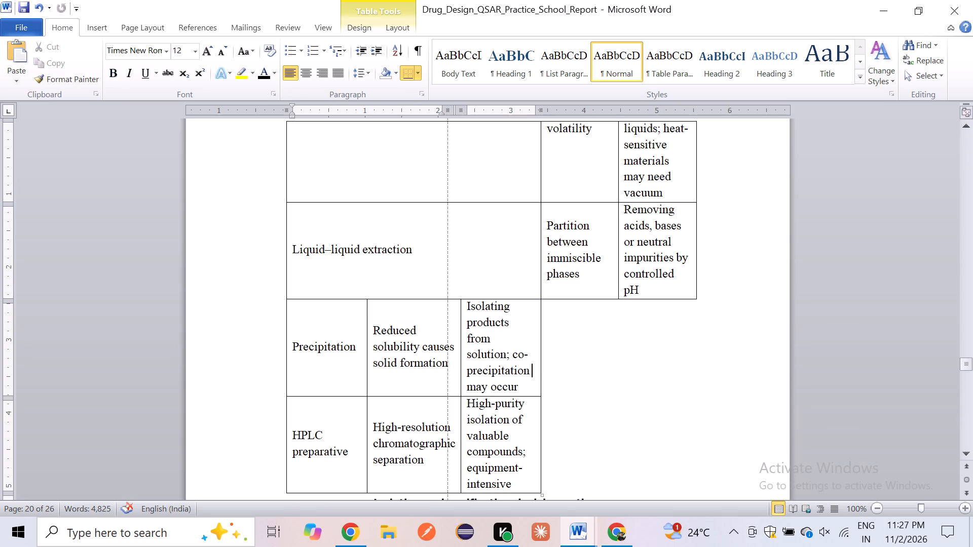
{"action": "left_click_drag", "start_coordinate": [538, 324], "coordinate": [553, 313]}
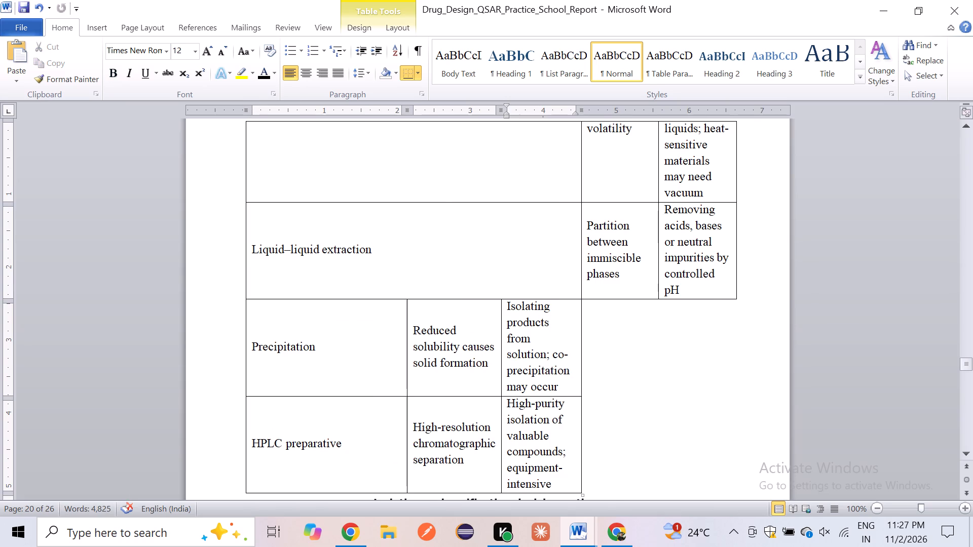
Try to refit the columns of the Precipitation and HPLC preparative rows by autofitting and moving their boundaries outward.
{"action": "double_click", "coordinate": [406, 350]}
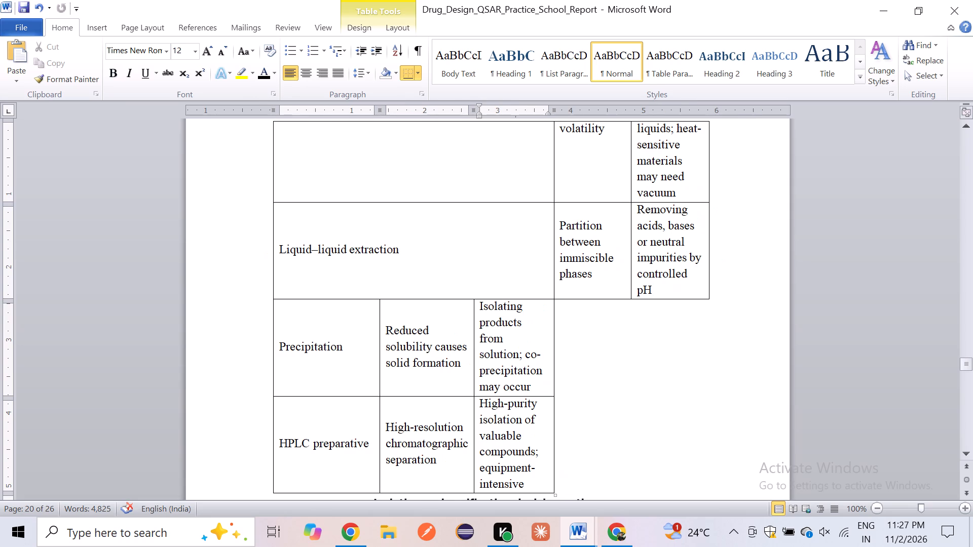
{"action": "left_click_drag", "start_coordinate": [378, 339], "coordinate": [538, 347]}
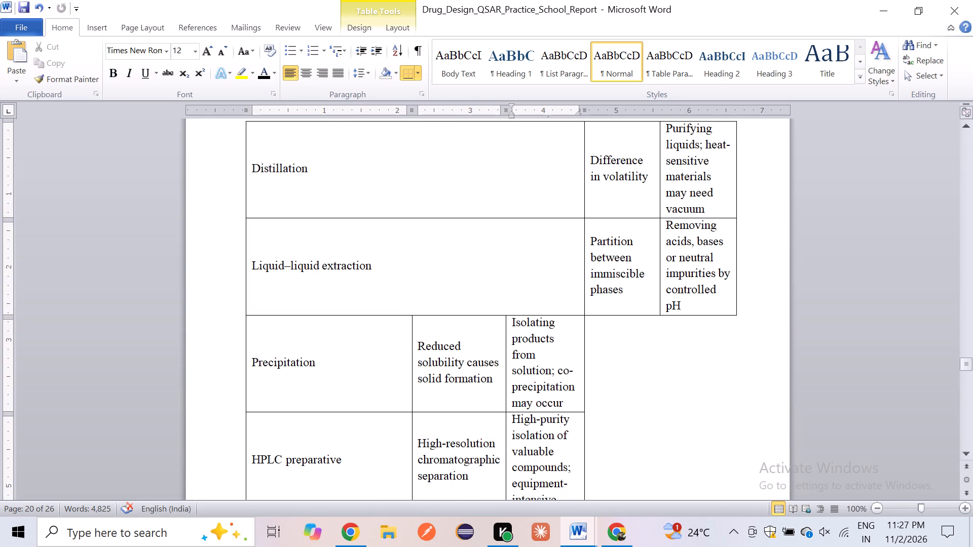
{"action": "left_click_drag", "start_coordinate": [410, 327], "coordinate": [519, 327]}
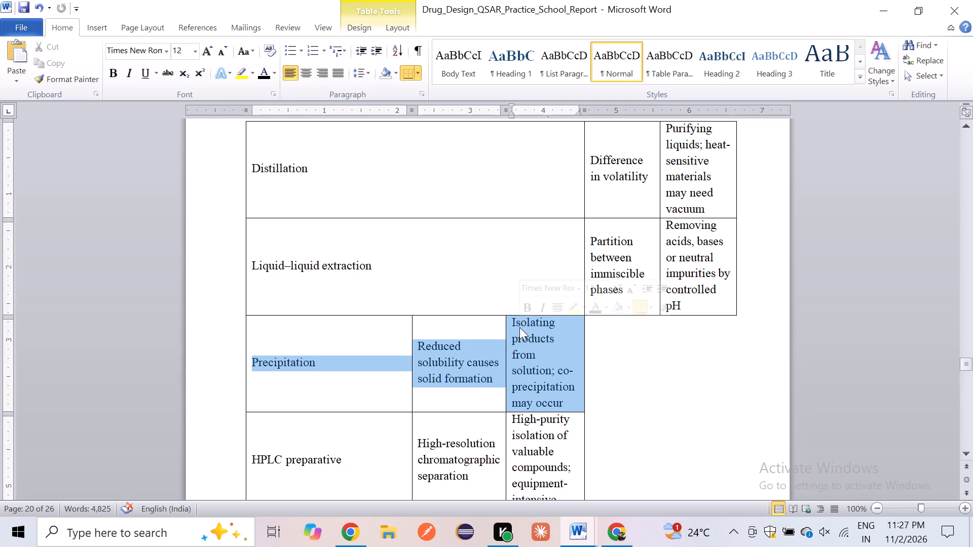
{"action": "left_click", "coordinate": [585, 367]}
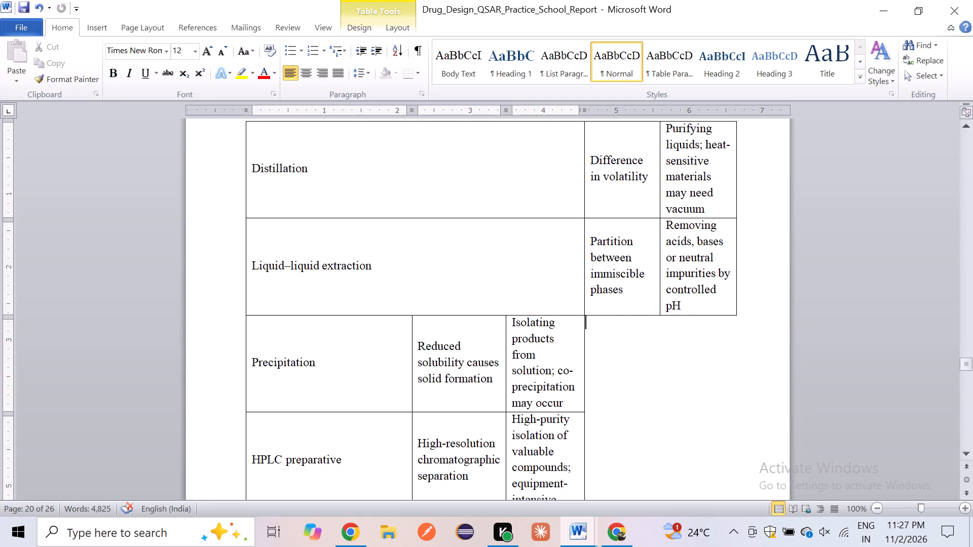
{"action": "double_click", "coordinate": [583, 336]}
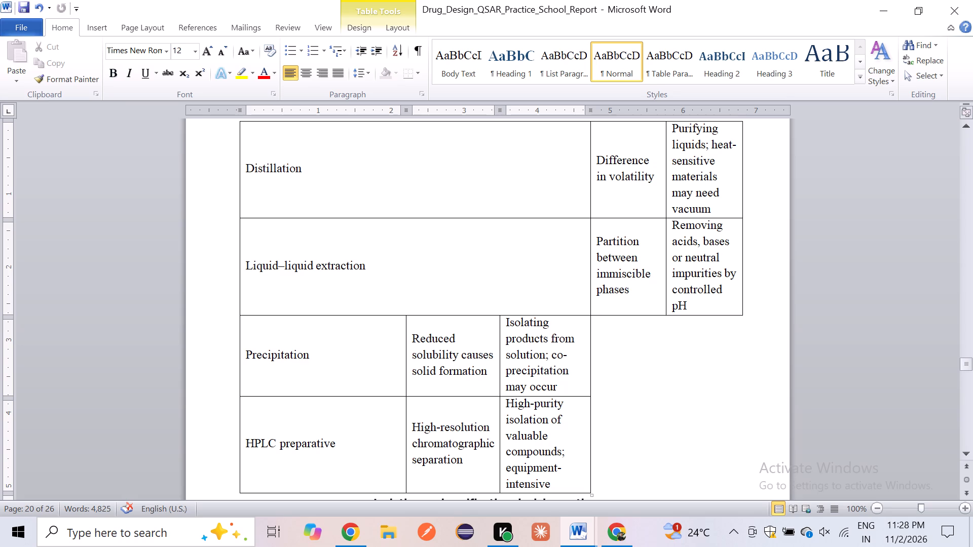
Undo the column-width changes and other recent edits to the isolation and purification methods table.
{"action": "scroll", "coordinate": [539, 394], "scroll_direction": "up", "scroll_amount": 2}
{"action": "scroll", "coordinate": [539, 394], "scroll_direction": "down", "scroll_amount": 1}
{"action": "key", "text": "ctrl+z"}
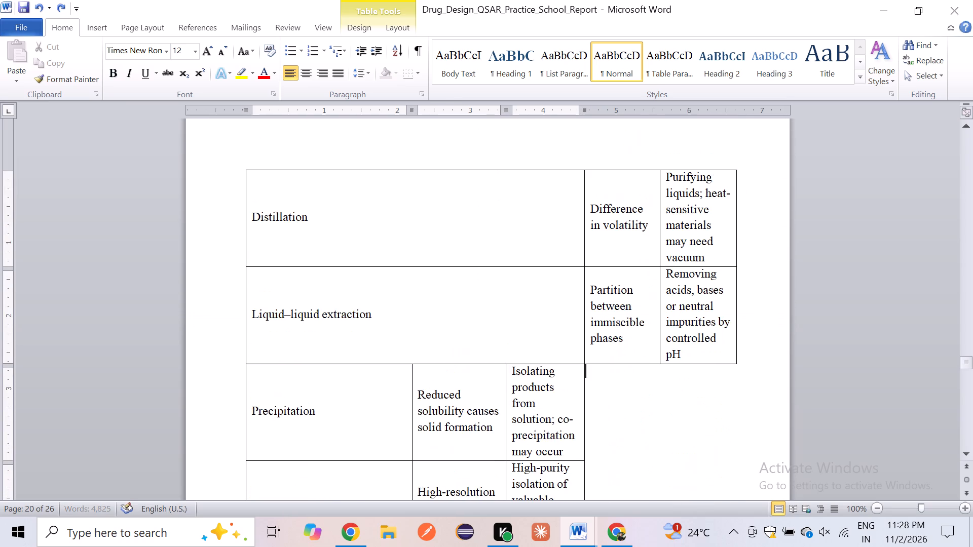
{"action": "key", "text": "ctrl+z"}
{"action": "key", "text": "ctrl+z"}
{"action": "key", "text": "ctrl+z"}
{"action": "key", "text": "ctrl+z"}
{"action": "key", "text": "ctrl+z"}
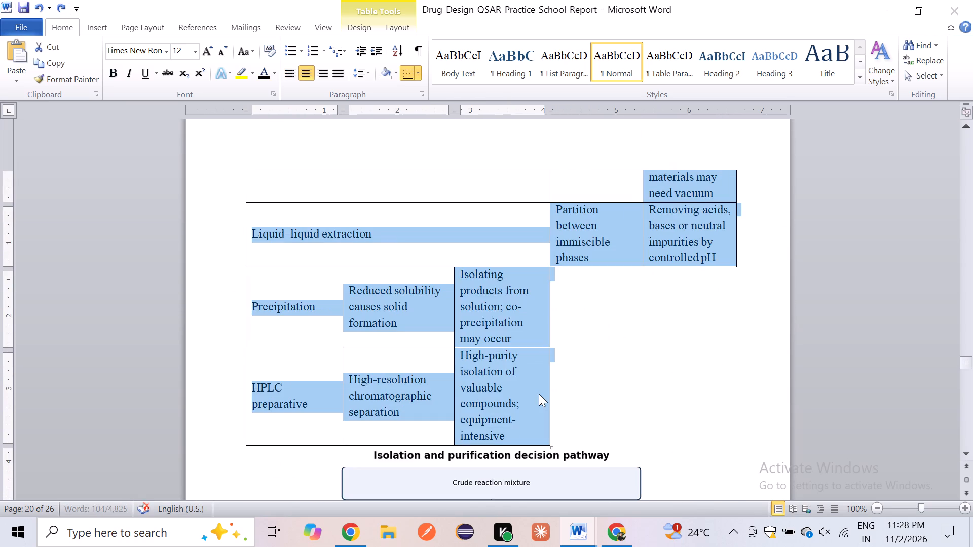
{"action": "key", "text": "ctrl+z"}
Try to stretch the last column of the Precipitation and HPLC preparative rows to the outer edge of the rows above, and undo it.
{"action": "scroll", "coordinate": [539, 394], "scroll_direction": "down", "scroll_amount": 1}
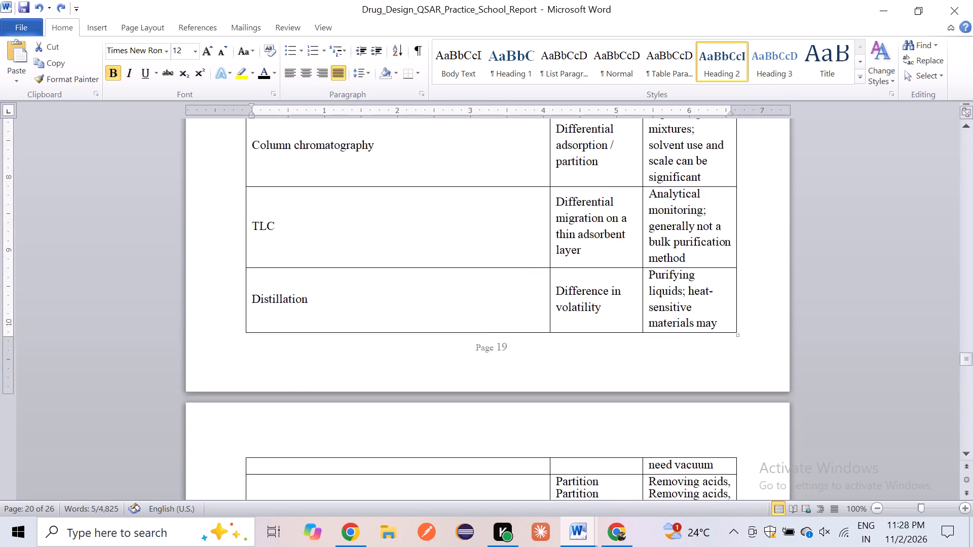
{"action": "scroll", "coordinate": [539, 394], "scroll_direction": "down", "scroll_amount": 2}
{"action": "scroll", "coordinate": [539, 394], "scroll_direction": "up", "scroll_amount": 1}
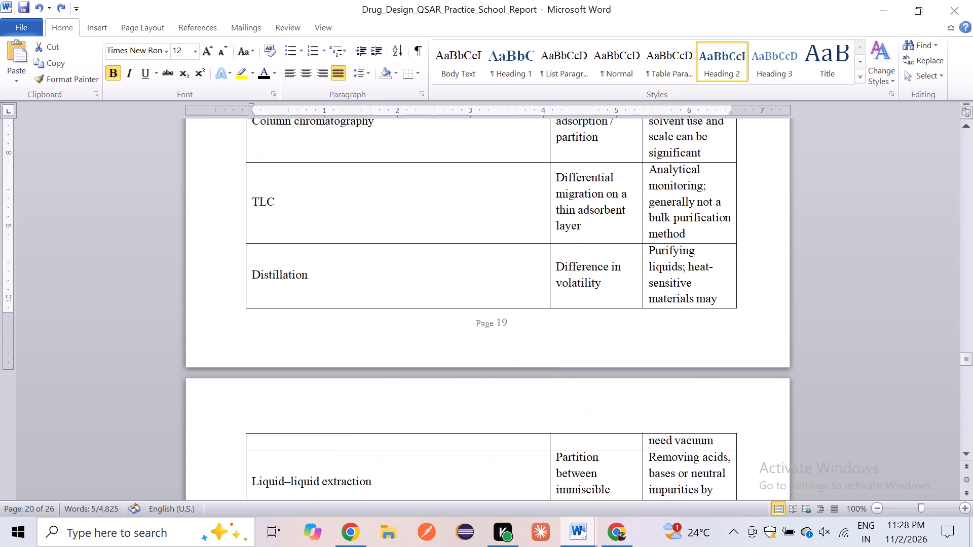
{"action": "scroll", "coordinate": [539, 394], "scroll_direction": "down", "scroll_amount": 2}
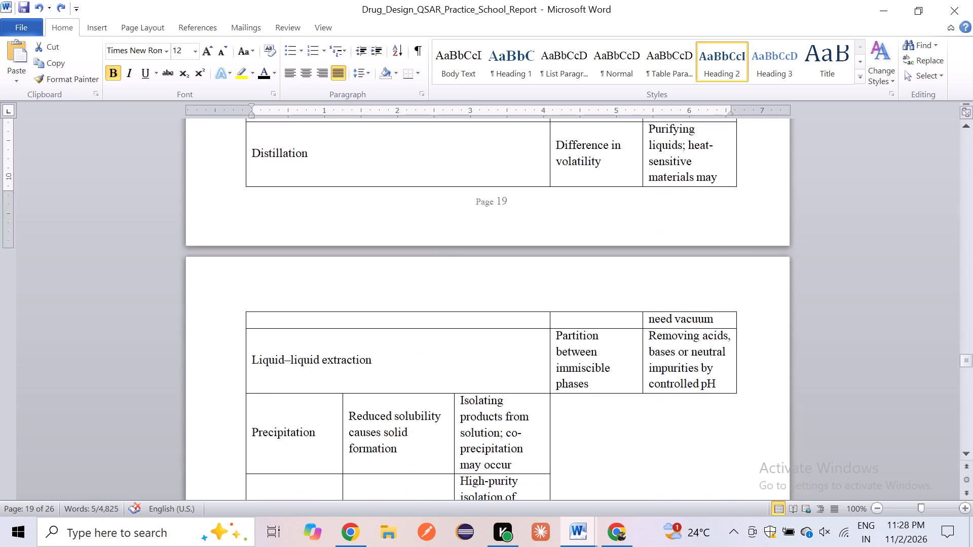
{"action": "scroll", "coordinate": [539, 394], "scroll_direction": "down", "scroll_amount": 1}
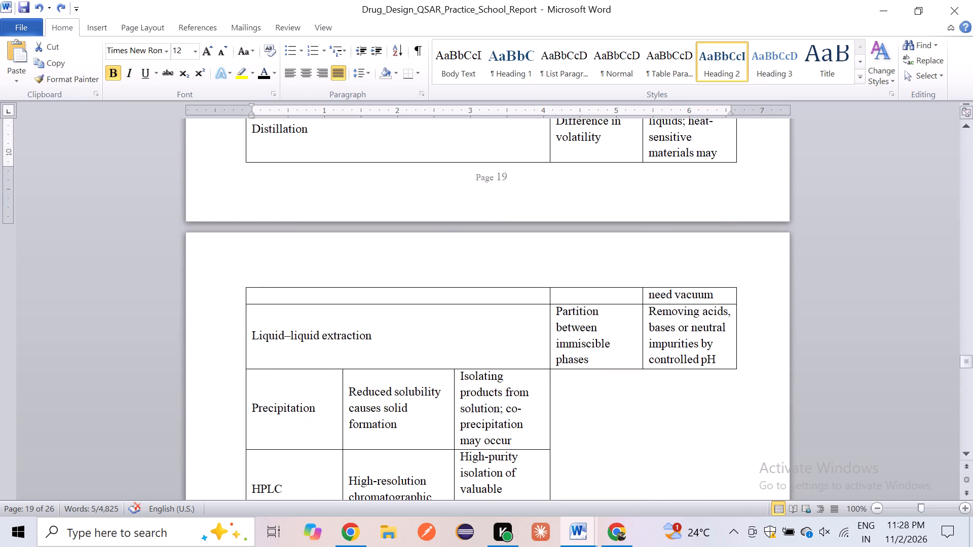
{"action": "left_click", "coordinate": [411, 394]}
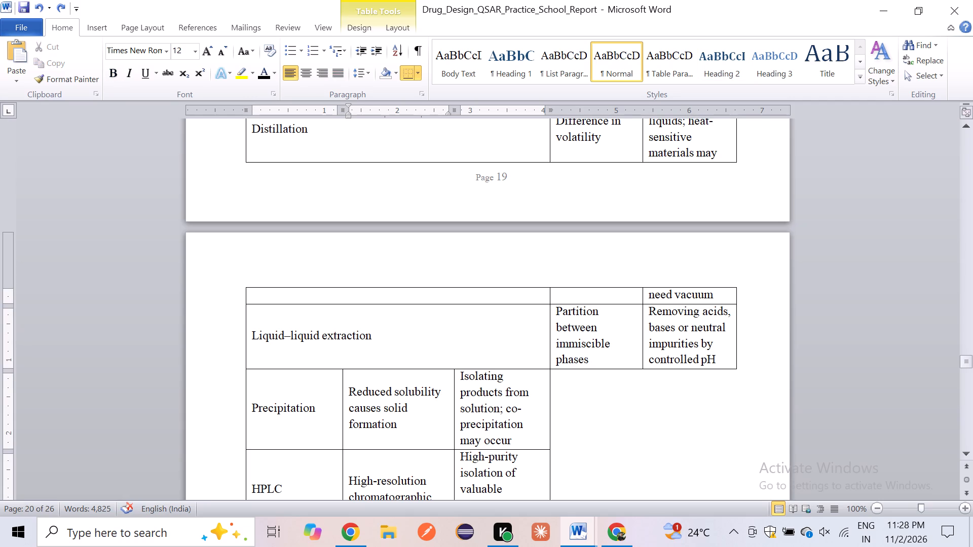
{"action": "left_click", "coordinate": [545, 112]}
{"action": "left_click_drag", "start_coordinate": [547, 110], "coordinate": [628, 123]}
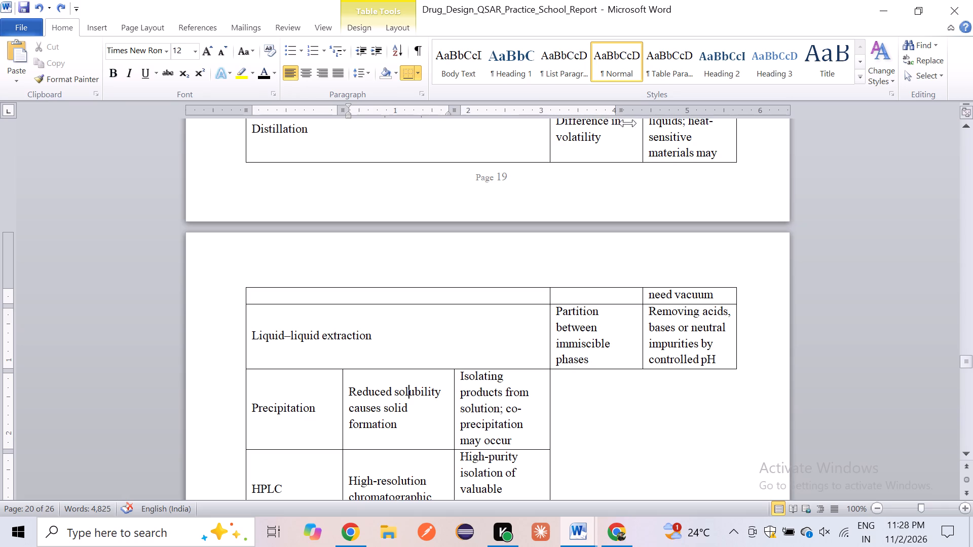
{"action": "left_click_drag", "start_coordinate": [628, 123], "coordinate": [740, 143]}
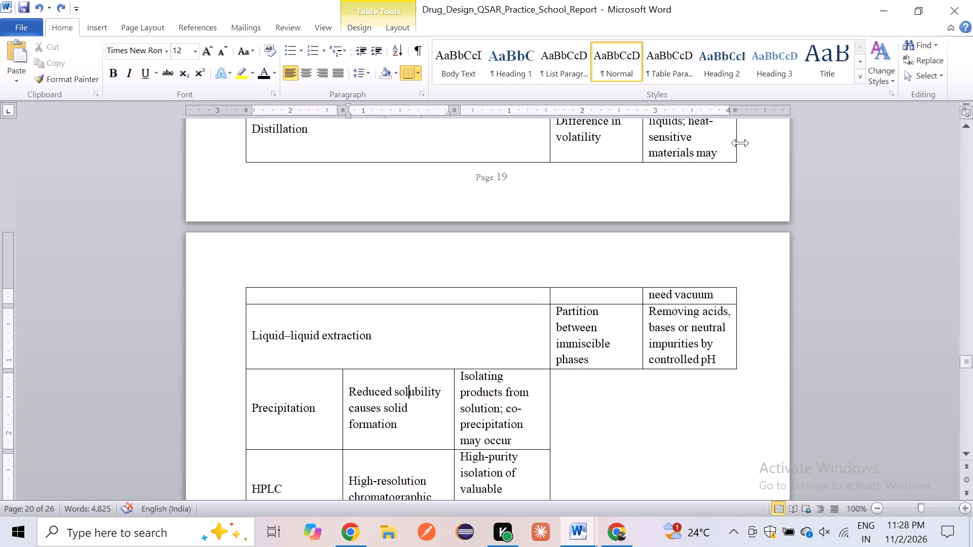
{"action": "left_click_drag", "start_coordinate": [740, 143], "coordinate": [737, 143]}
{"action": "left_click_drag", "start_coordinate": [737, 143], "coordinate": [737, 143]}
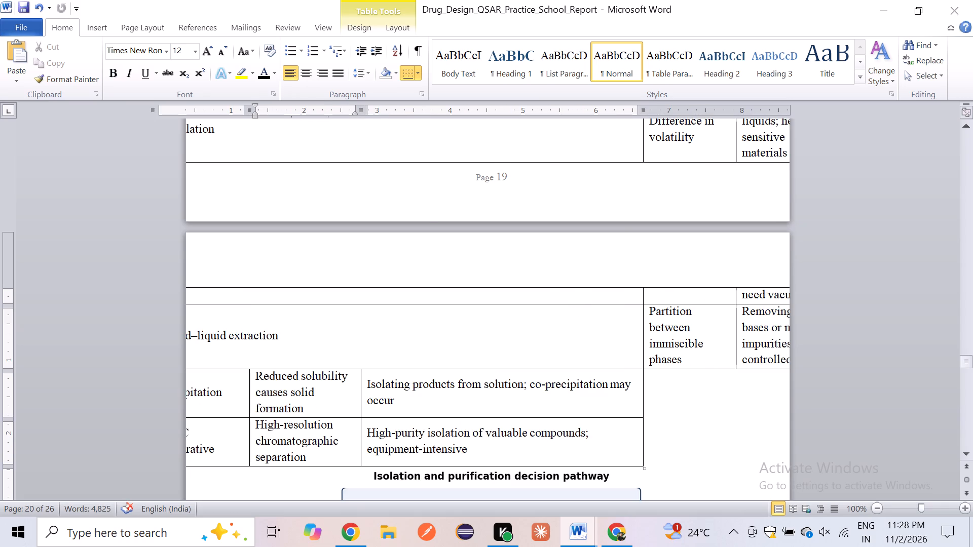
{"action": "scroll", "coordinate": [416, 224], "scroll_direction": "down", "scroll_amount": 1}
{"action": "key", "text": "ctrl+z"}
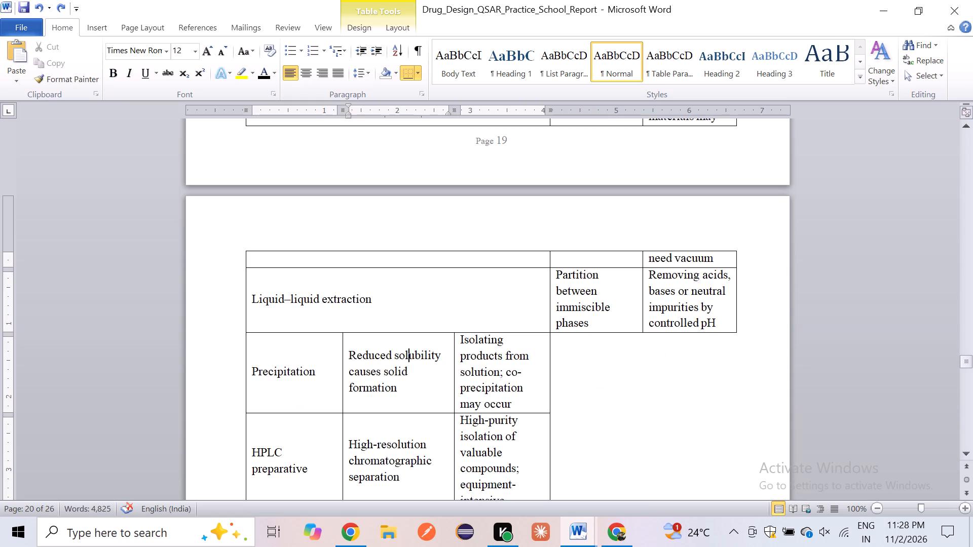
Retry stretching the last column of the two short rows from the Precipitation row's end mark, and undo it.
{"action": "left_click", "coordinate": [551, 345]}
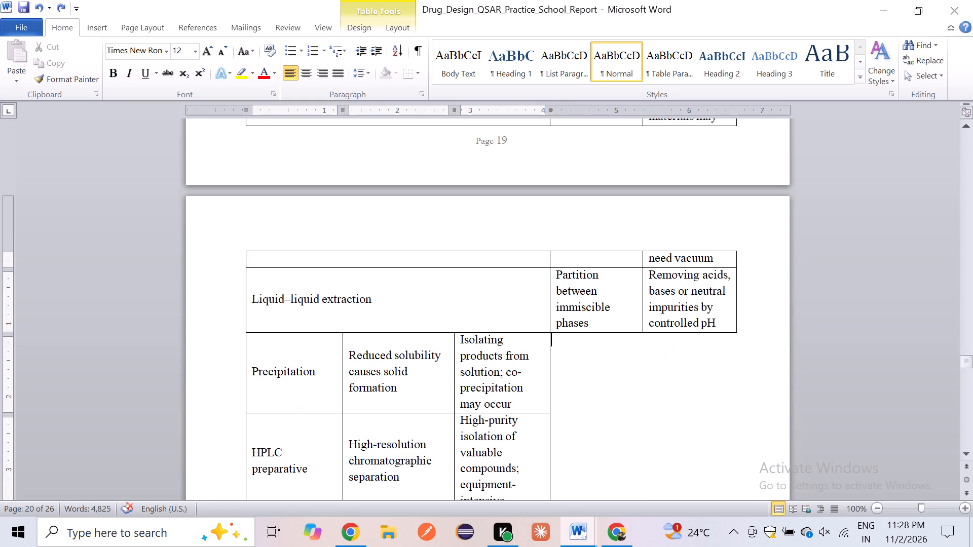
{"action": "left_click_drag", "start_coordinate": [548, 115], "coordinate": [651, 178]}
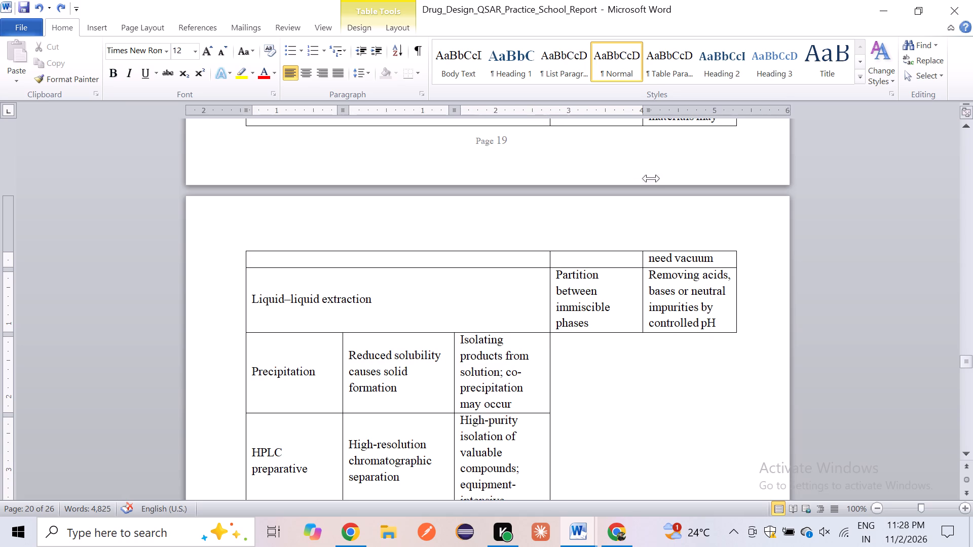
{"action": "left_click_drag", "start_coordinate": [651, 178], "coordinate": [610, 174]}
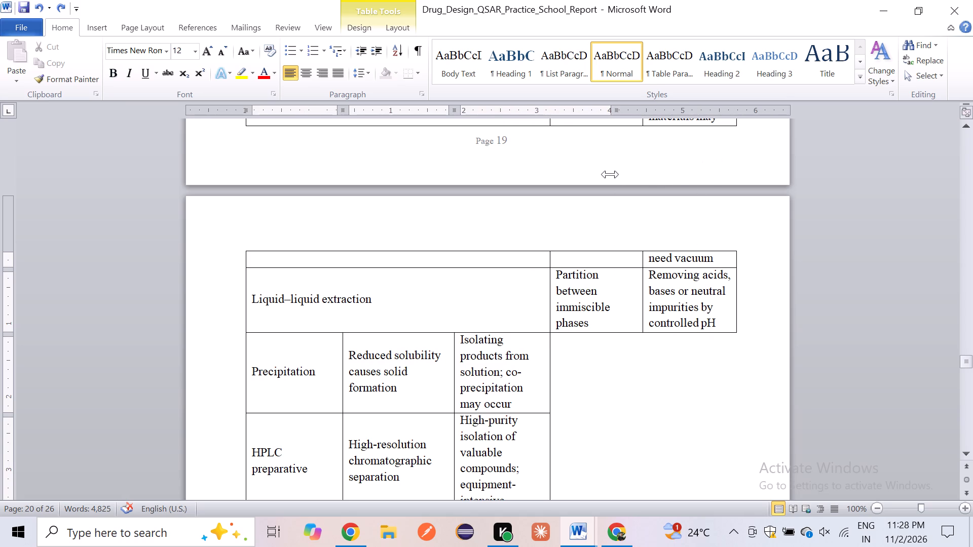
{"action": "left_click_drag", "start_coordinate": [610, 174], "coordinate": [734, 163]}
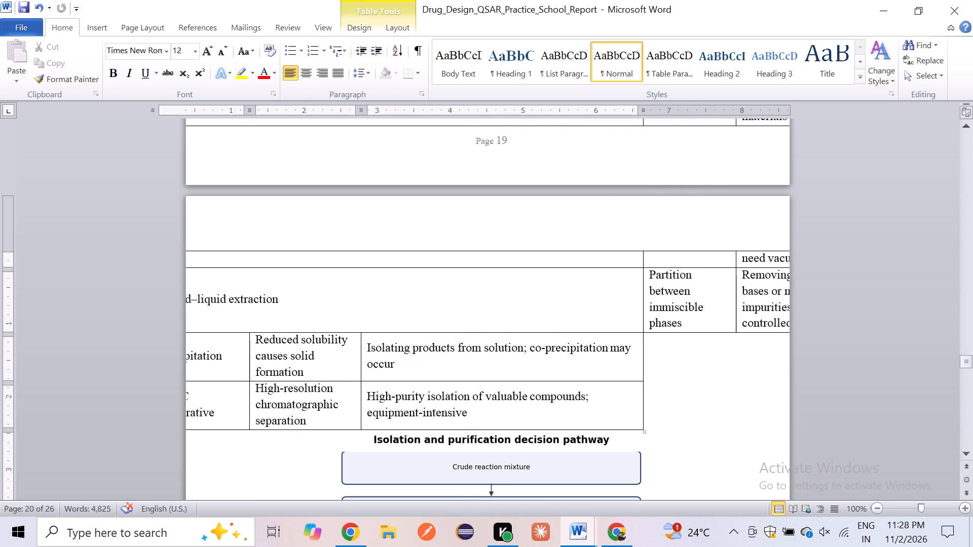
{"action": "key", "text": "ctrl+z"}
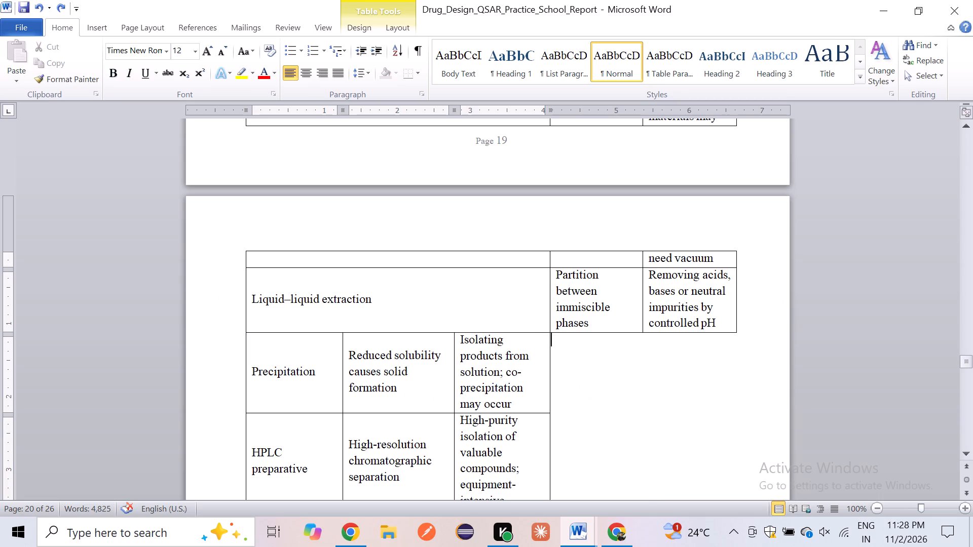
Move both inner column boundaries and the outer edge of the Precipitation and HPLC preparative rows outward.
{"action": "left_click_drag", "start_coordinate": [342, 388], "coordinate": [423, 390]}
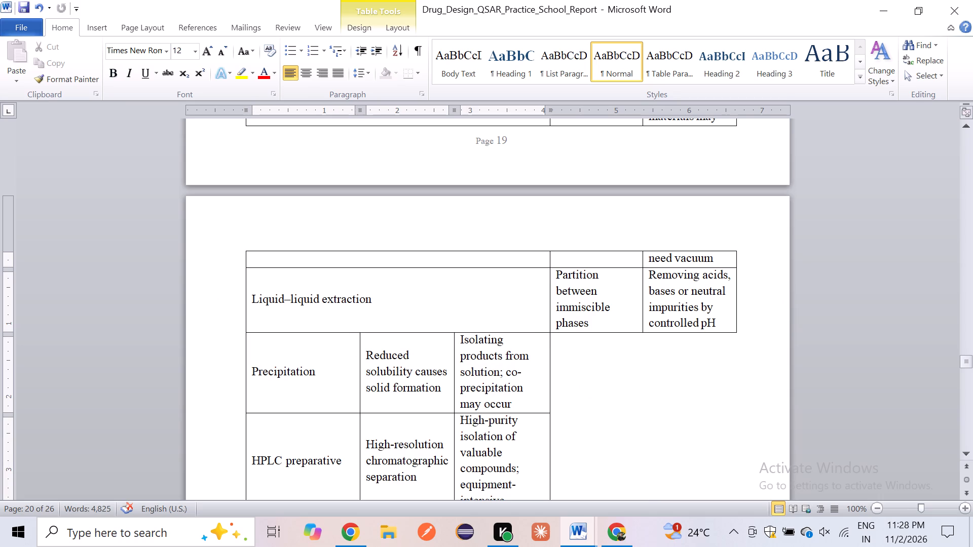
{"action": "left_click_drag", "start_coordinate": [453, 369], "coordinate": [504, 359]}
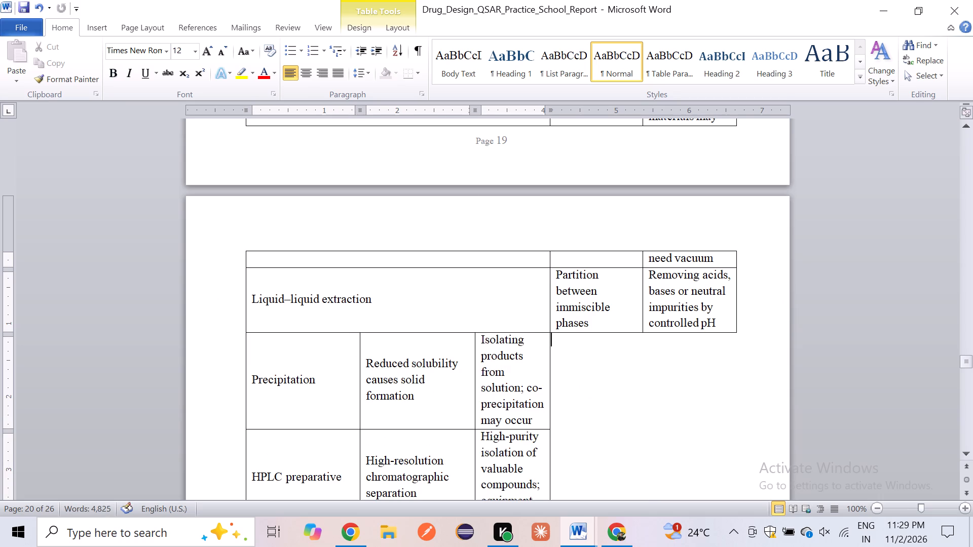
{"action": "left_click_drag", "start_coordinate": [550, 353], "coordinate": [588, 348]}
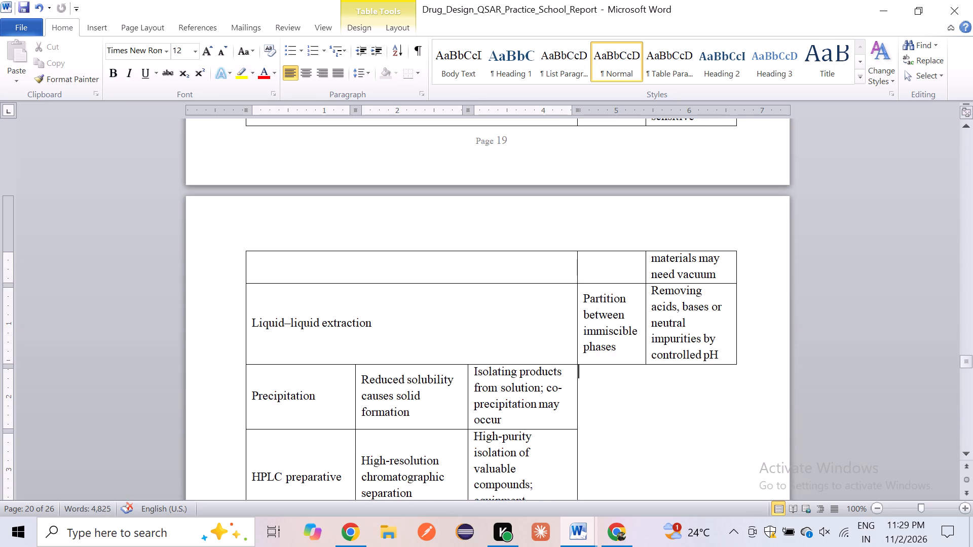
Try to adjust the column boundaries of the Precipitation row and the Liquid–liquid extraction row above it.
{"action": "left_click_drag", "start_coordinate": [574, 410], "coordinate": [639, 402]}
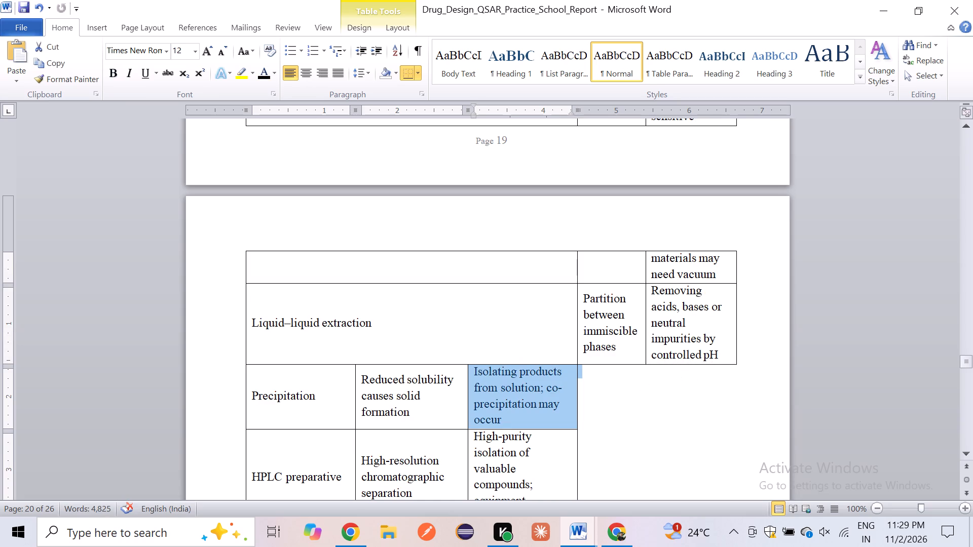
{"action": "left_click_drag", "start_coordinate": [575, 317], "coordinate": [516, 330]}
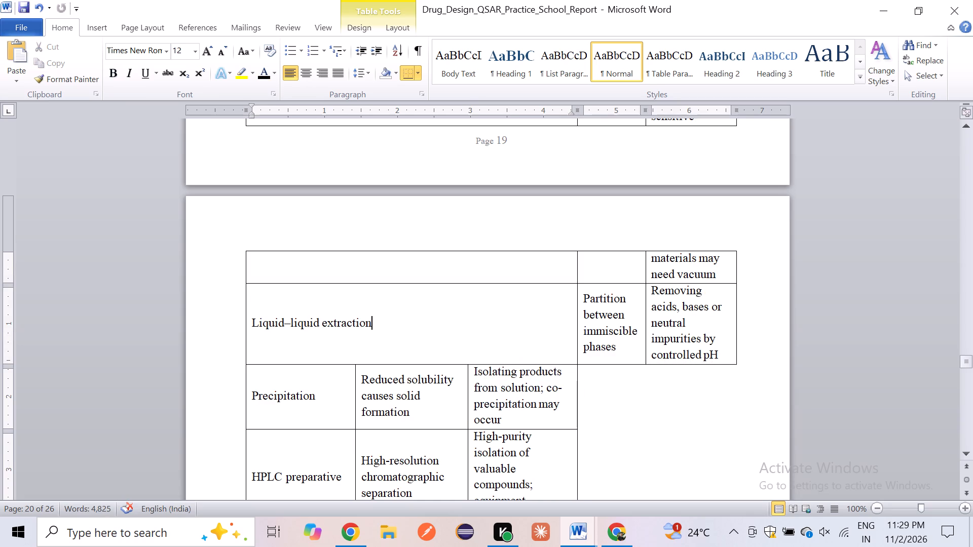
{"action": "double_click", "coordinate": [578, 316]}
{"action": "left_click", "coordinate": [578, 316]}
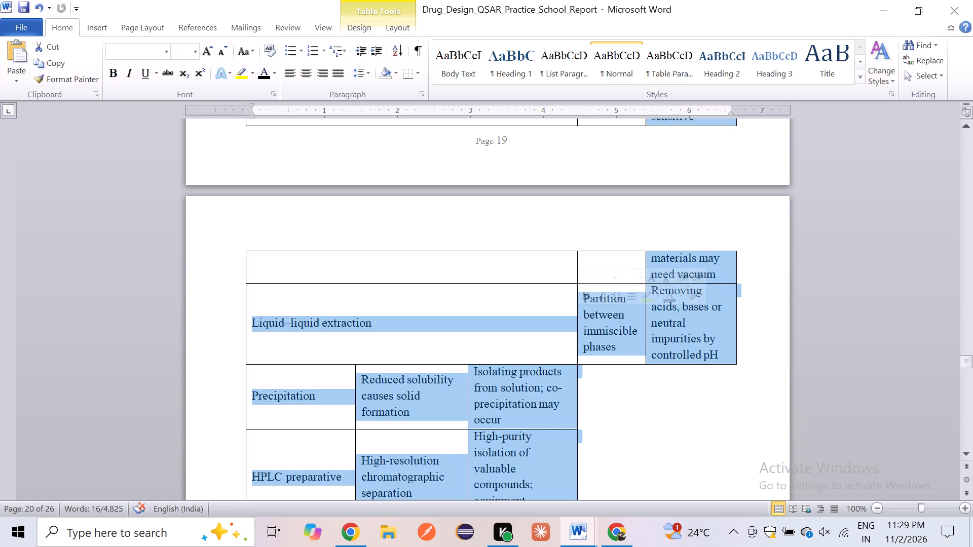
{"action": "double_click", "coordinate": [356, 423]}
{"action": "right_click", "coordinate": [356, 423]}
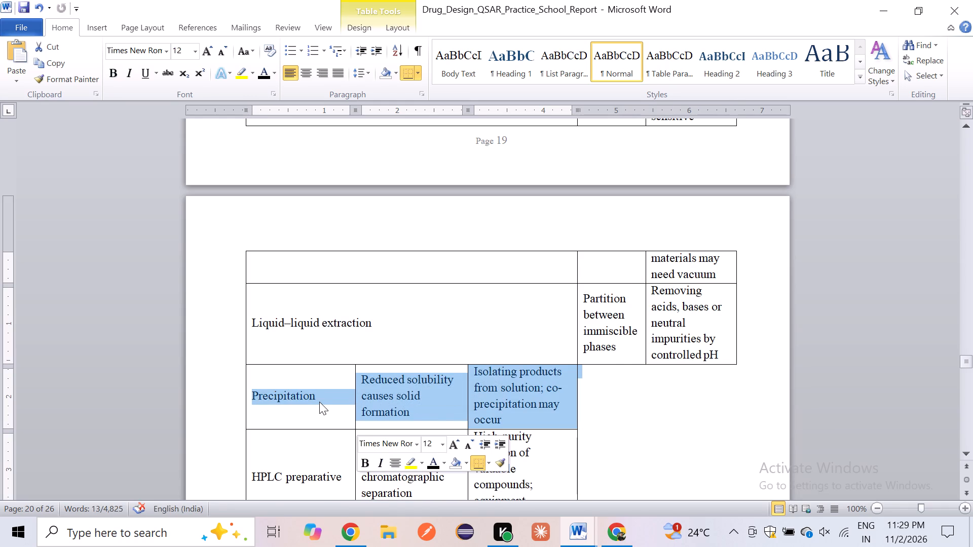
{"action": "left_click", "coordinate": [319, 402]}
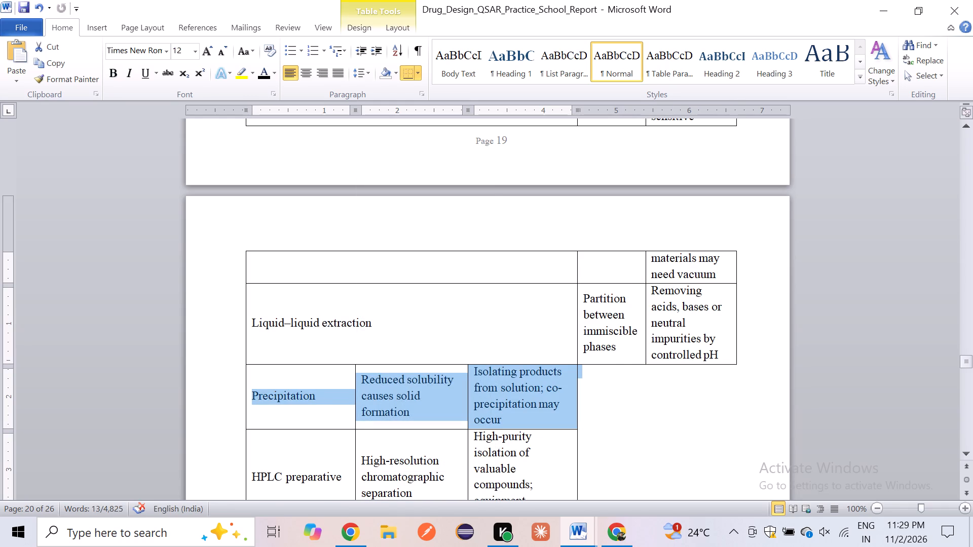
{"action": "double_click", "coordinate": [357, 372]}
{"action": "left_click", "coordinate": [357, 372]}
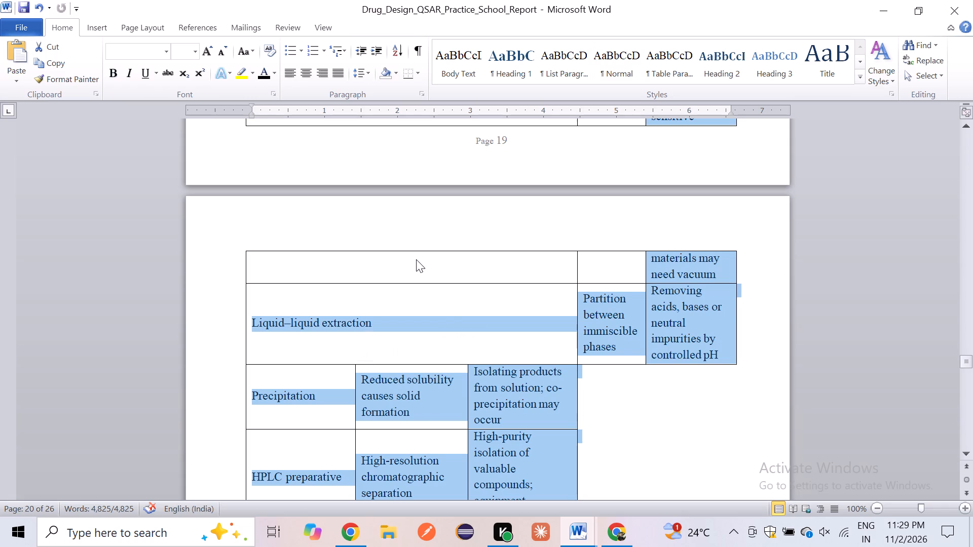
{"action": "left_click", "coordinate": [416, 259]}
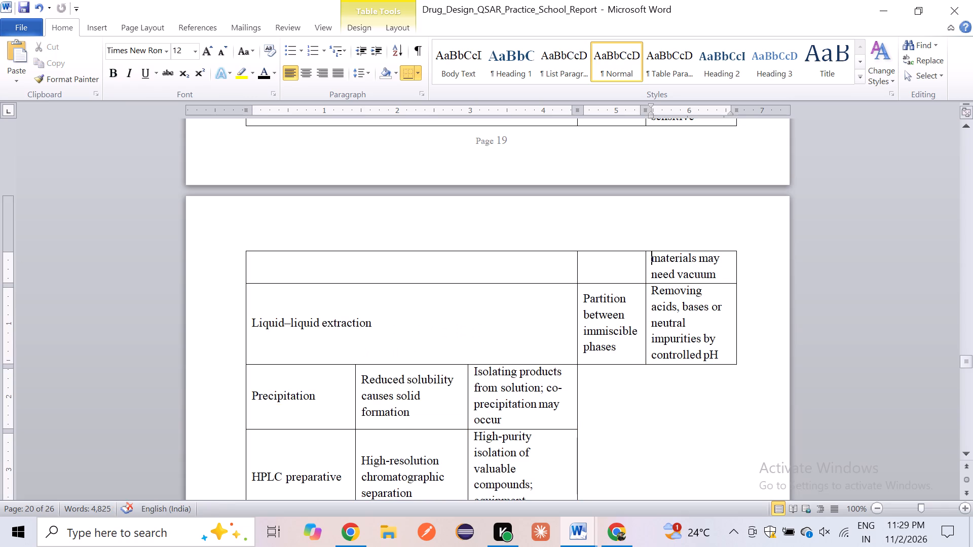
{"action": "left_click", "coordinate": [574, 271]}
Undo the column changes and earlier section 3 formatting, back to the methods table's original three-column layout and the original body text.
{"action": "key", "text": "ctrl+z"}
{"action": "key", "text": "ctrl+z"}
{"action": "key", "text": "ctrl+z"}
{"action": "key", "text": "ctrl+z"}
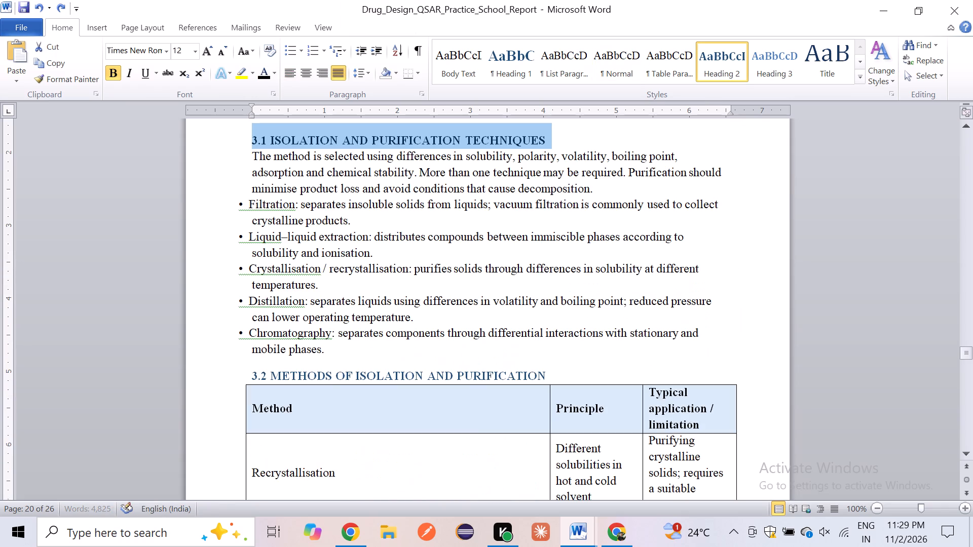
{"action": "key", "text": "ctrl+z"}
{"action": "key", "text": "ctrl+z"}
{"action": "key", "text": "ctrl+z"}
{"action": "key", "text": "ctrl+z"}
{"action": "key", "text": "ctrl+z"}
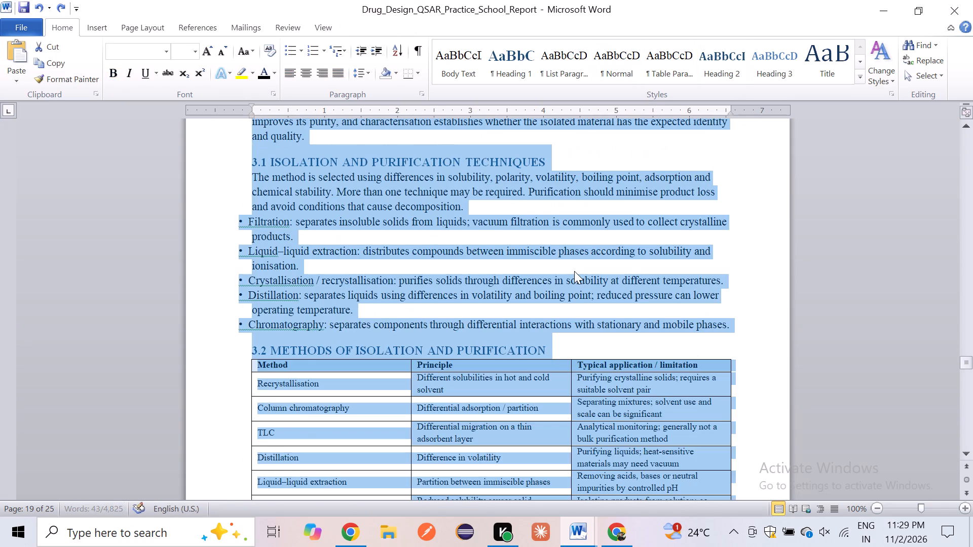
Look through the pages after section 3 and back over sections 2.4 and 2.5 to check which text still needs formatting.
{"action": "scroll", "coordinate": [574, 271], "scroll_direction": "down", "scroll_amount": 4}
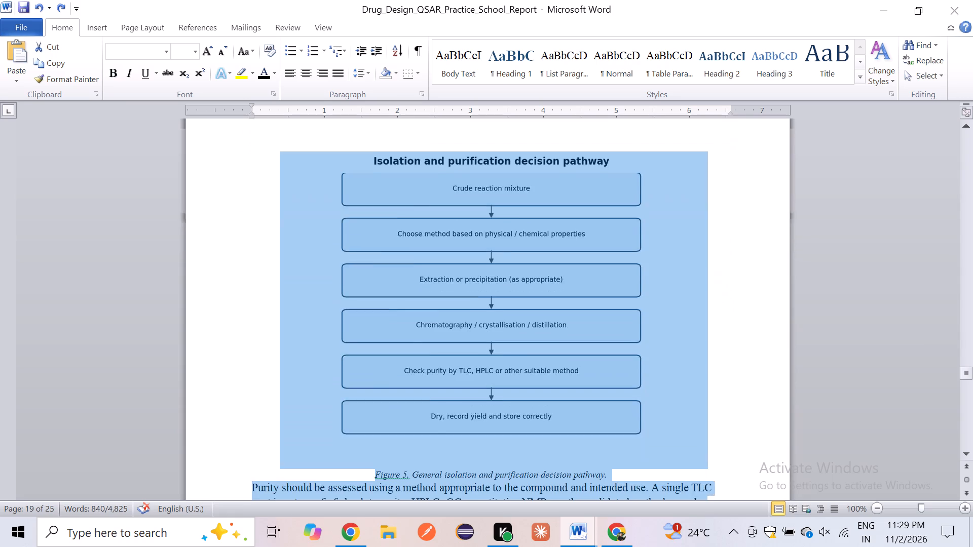
{"action": "scroll", "coordinate": [574, 271], "scroll_direction": "down", "scroll_amount": 6}
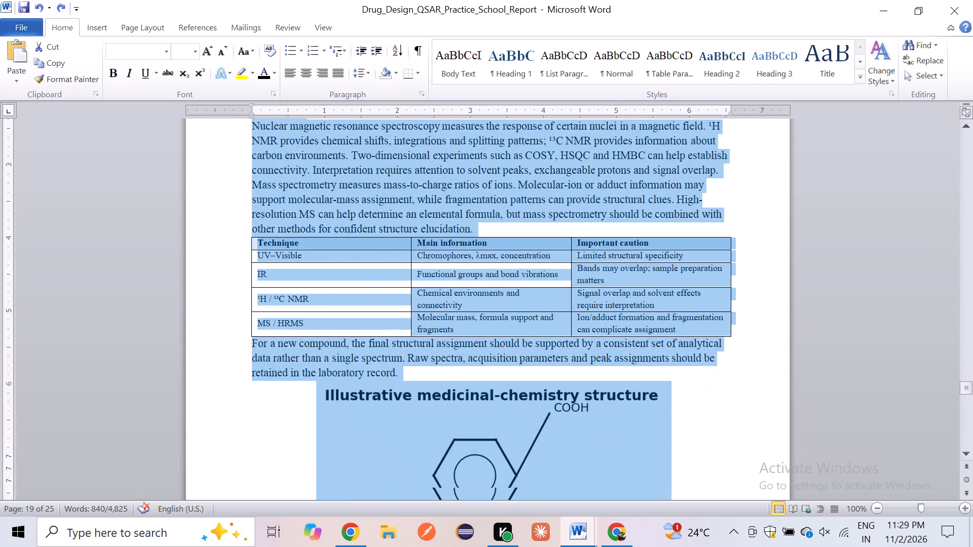
{"action": "scroll", "coordinate": [574, 271], "scroll_direction": "down", "scroll_amount": 7}
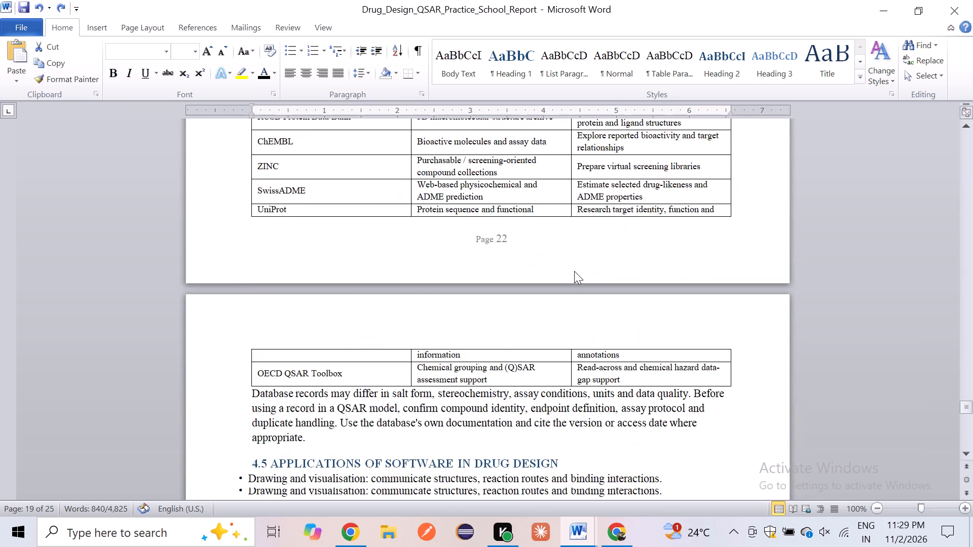
{"action": "scroll", "coordinate": [574, 271], "scroll_direction": "down", "scroll_amount": 2}
{"action": "scroll", "coordinate": [574, 271], "scroll_direction": "up", "scroll_amount": 18}
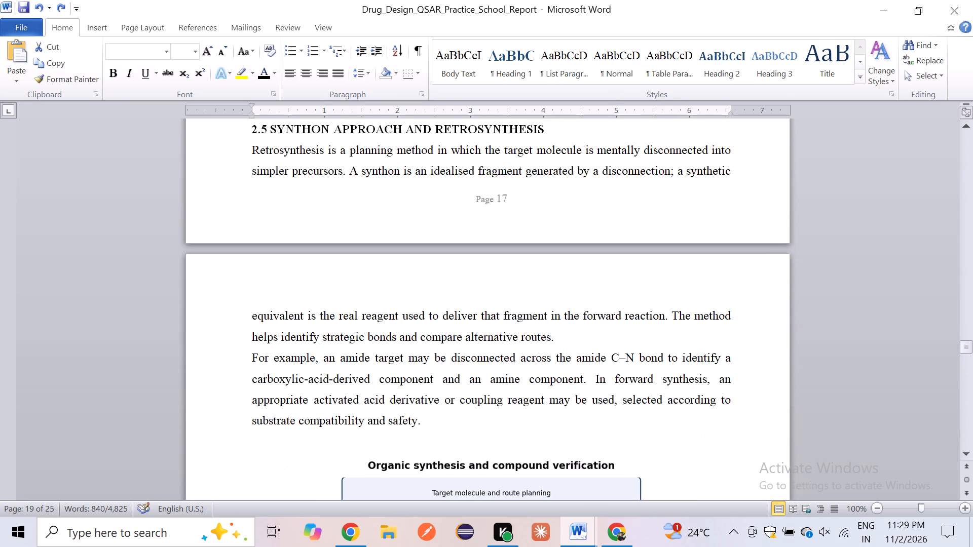
{"action": "scroll", "coordinate": [574, 273], "scroll_direction": "up", "scroll_amount": 8}
{"action": "left_click", "coordinate": [574, 273]}
{"action": "scroll", "coordinate": [574, 273], "scroll_direction": "up", "scroll_amount": 1}
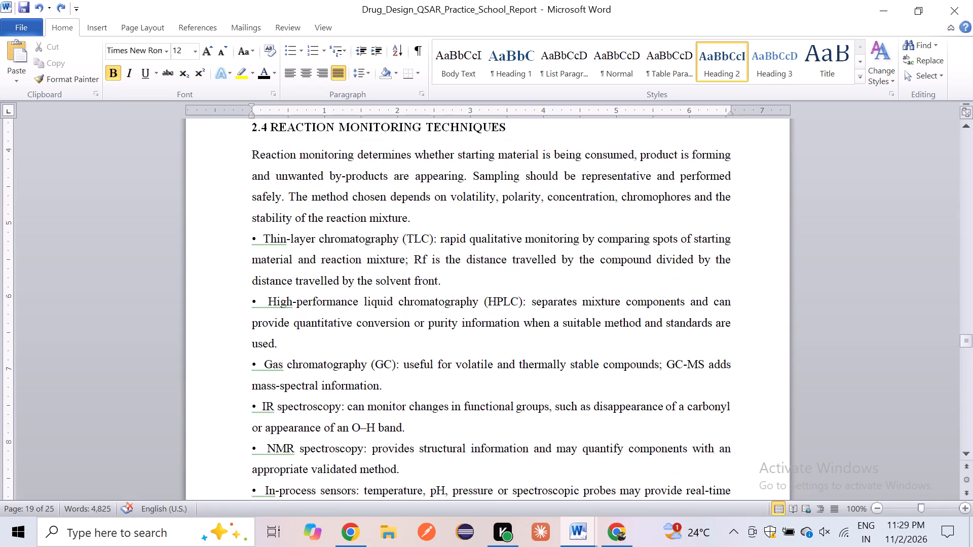
{"action": "scroll", "coordinate": [574, 273], "scroll_direction": "up", "scroll_amount": 3}
{"action": "scroll", "coordinate": [574, 273], "scroll_direction": "down", "scroll_amount": 3}
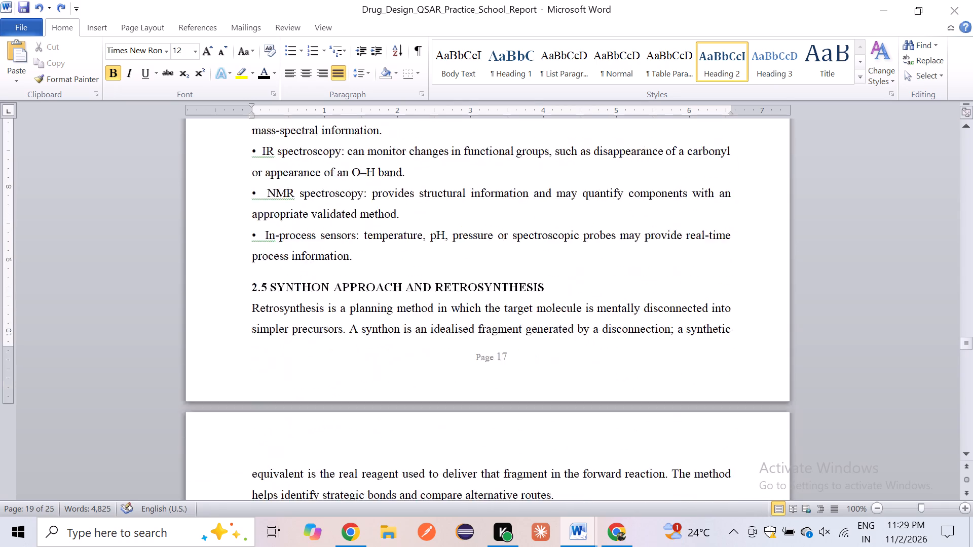
{"action": "scroll", "coordinate": [574, 273], "scroll_direction": "down", "scroll_amount": 6}
{"action": "scroll", "coordinate": [574, 273], "scroll_direction": "up", "scroll_amount": 1}
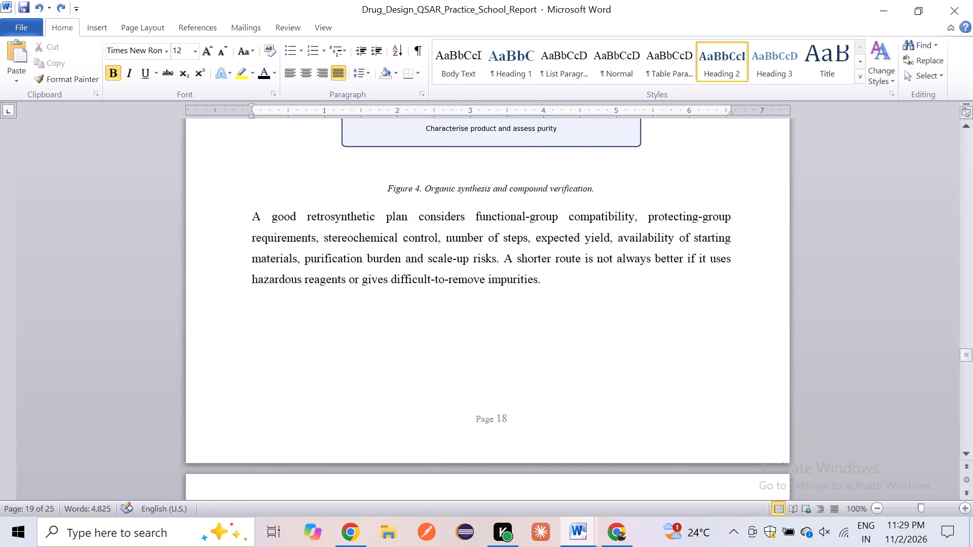
Format the section 3 introduction and all of section 3.1 through the Chromatography bullet as 12 pt, justified, with 1.5 line spacing.
{"action": "scroll", "coordinate": [574, 273], "scroll_direction": "down", "scroll_amount": 2}
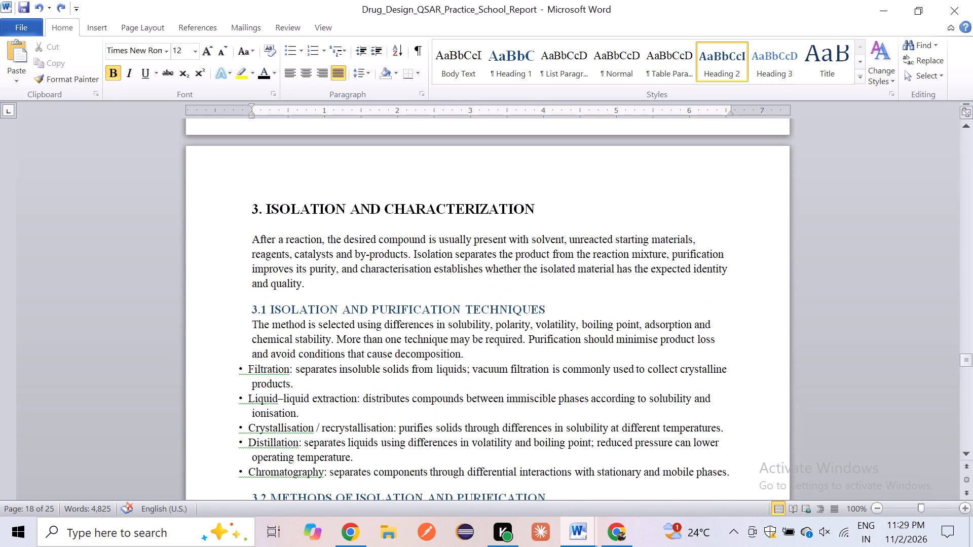
{"action": "left_click_drag", "start_coordinate": [251, 237], "coordinate": [520, 426]}
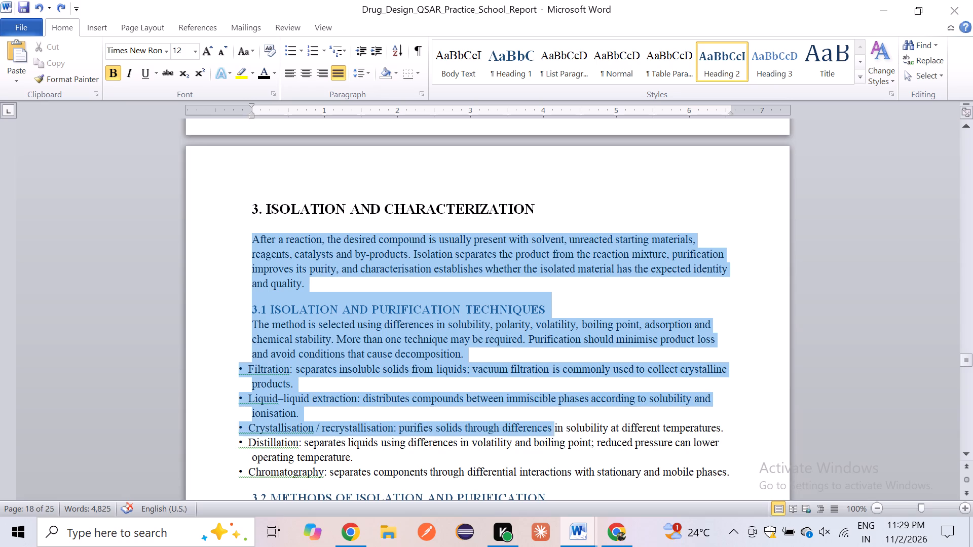
{"action": "left_click_drag", "start_coordinate": [520, 426], "coordinate": [678, 414]}
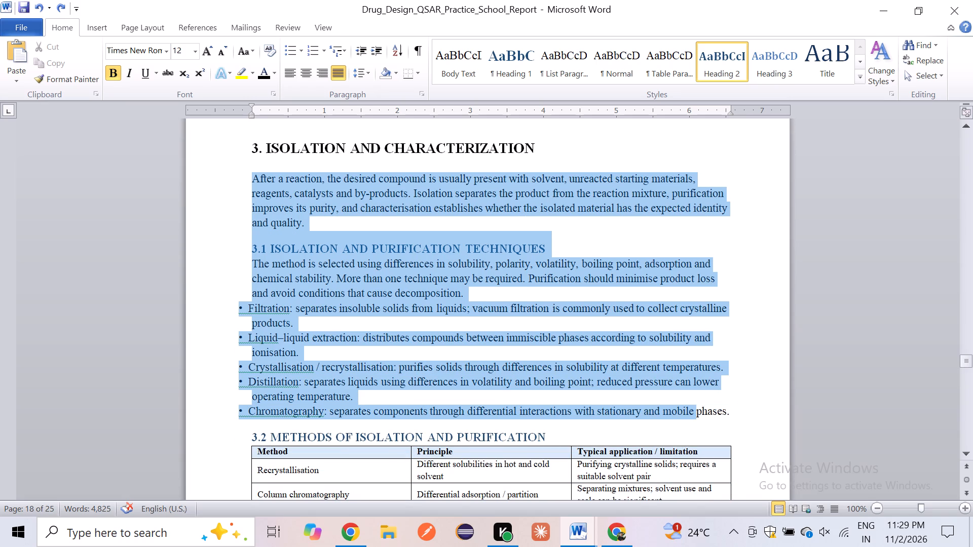
{"action": "left_click_drag", "start_coordinate": [678, 414], "coordinate": [735, 407]}
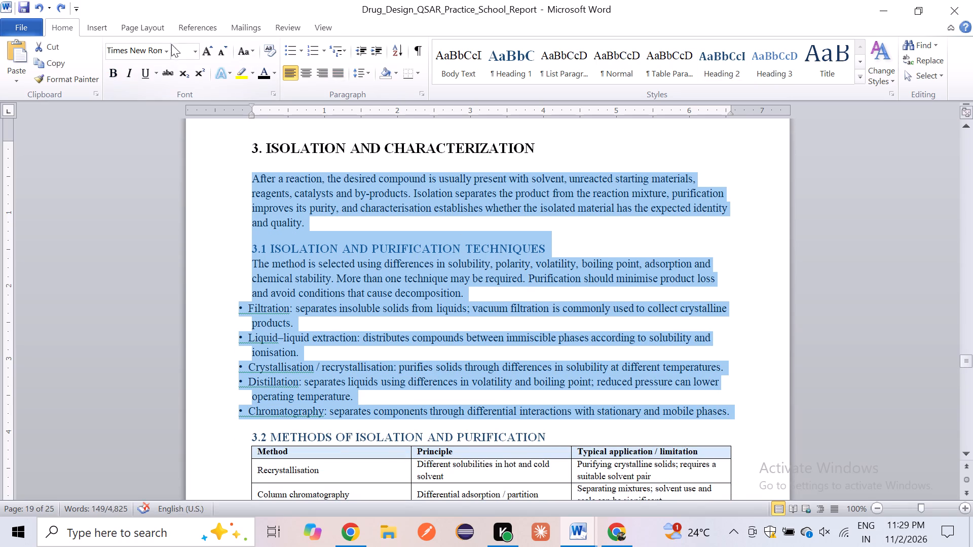
{"action": "left_click", "coordinate": [179, 51]}
{"action": "type", "text": "12"}
{"action": "key", "text": "Return"}
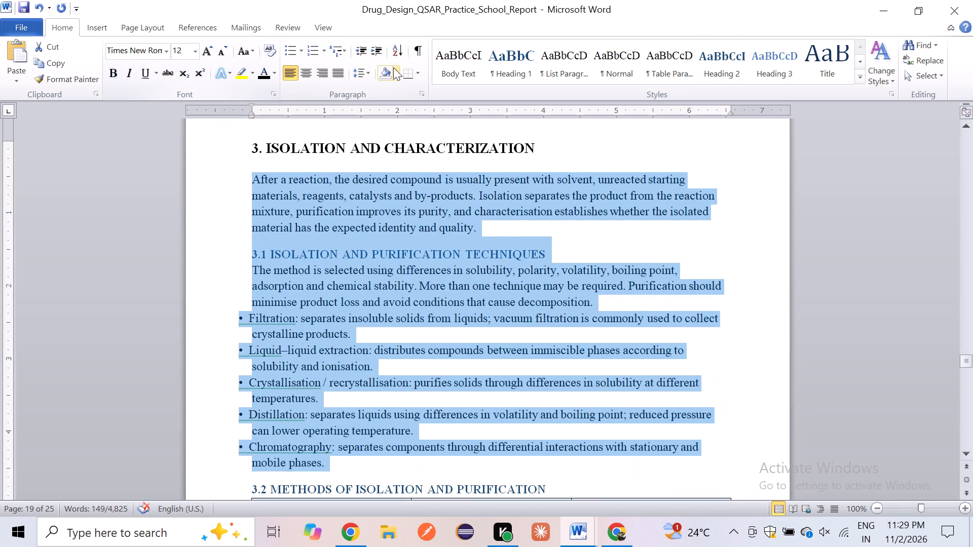
{"action": "left_click", "coordinate": [340, 70]}
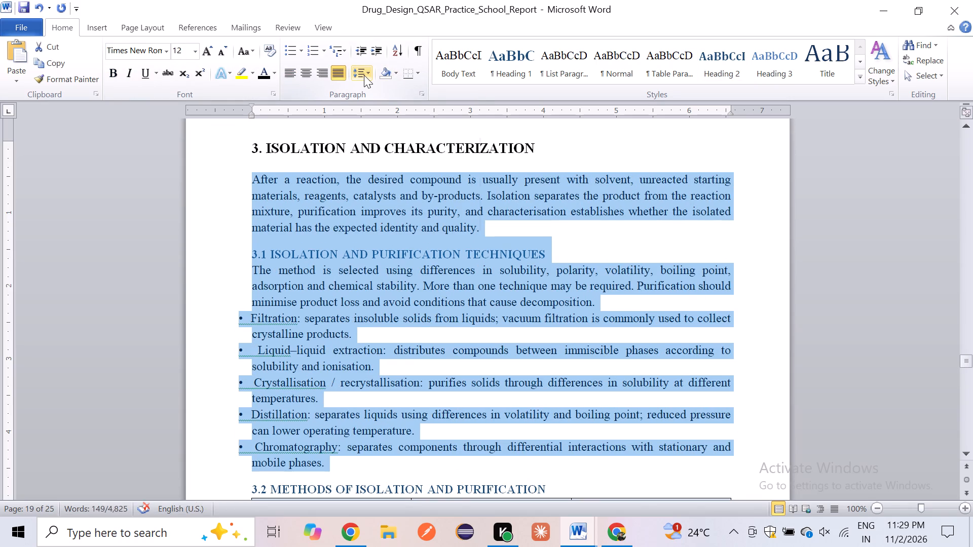
{"action": "left_click", "coordinate": [364, 75]}
{"action": "left_click", "coordinate": [378, 116]}
Move the first-line indent of the five section 3.1 bullets, Filtration to Chromatography, to the text margin at 0.
{"action": "scroll", "coordinate": [364, 245], "scroll_direction": "down", "scroll_amount": 1}
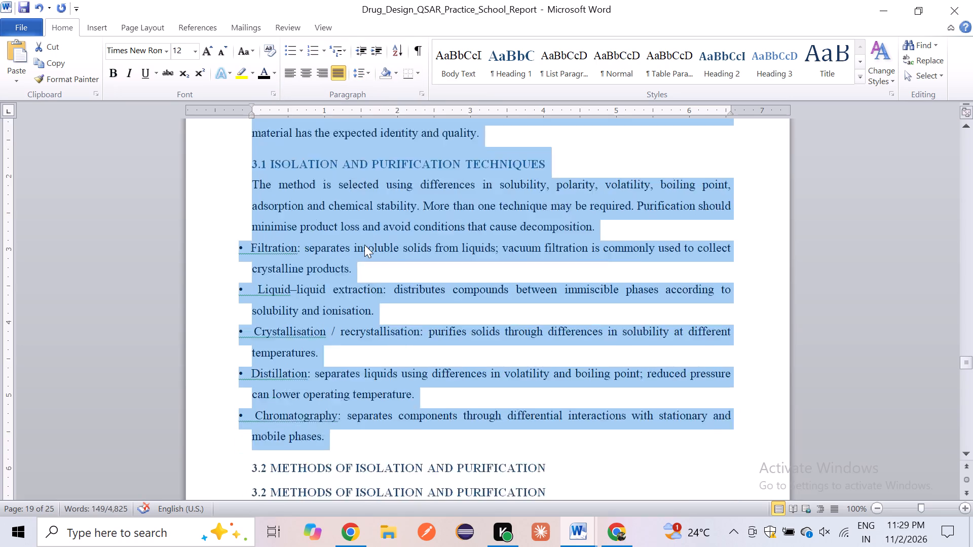
{"action": "scroll", "coordinate": [364, 245], "scroll_direction": "down", "scroll_amount": 1}
{"action": "left_click", "coordinate": [244, 198]}
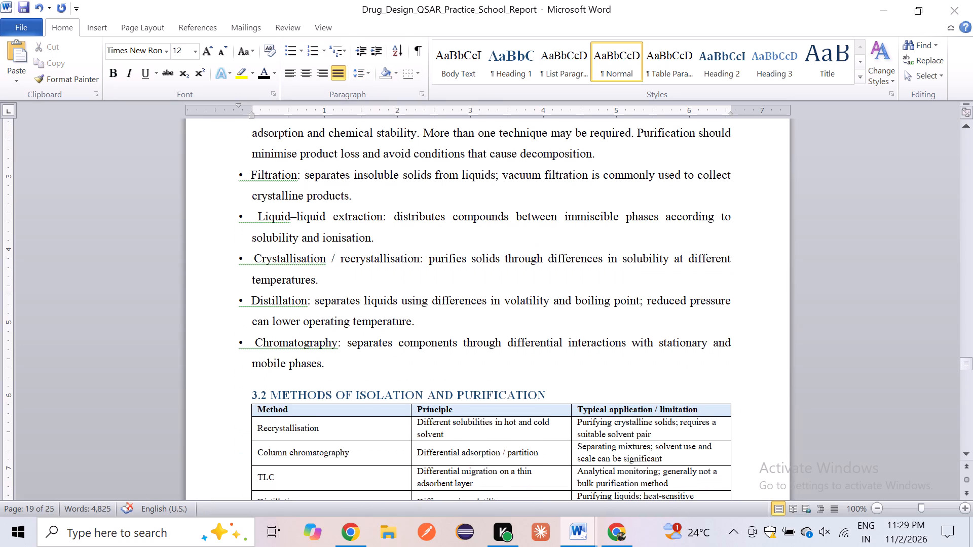
{"action": "left_click_drag", "start_coordinate": [239, 171], "coordinate": [429, 365]}
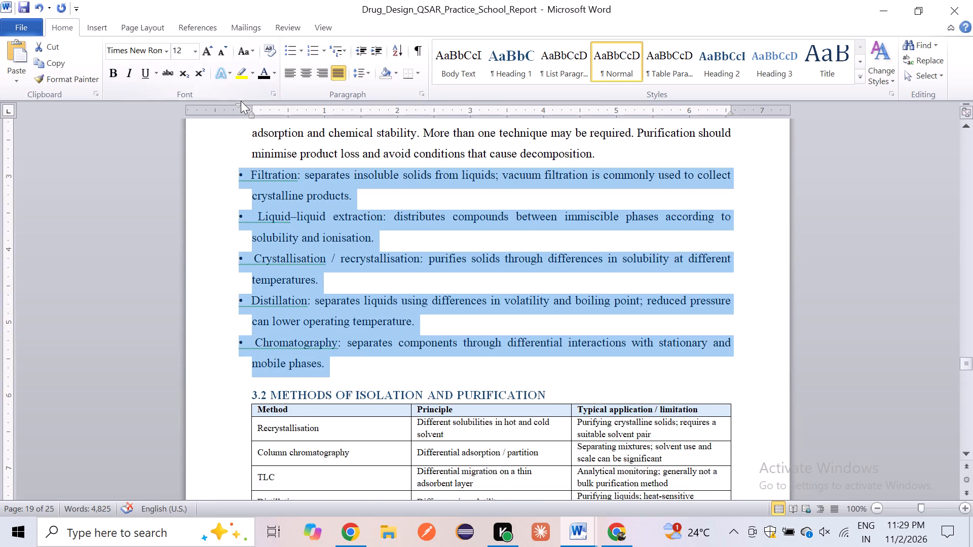
{"action": "left_click_drag", "start_coordinate": [238, 102], "coordinate": [254, 107]}
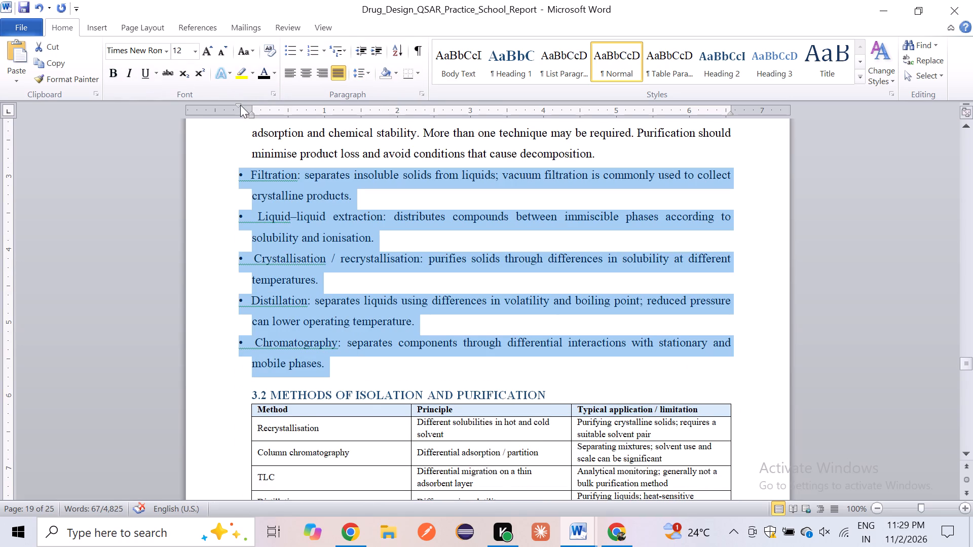
{"action": "left_click_drag", "start_coordinate": [238, 105], "coordinate": [253, 108]}
{"action": "left_click", "coordinate": [266, 183]}
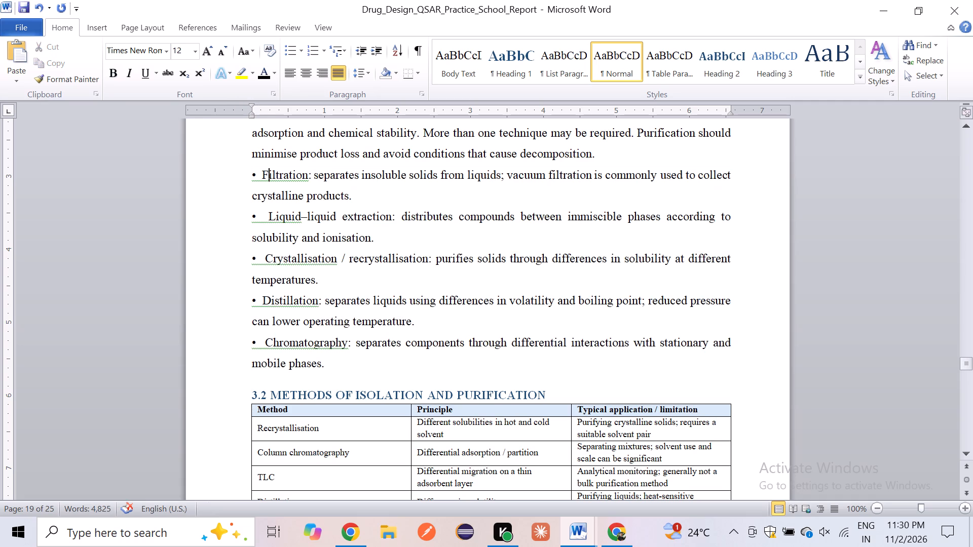
Remove the extra space after the bullet mark in the Liquid–liquid extraction, Crystallisation, Distillation and Chromatography items.
{"action": "left_click", "coordinate": [269, 215]}
{"action": "key", "text": "BackSpace"}
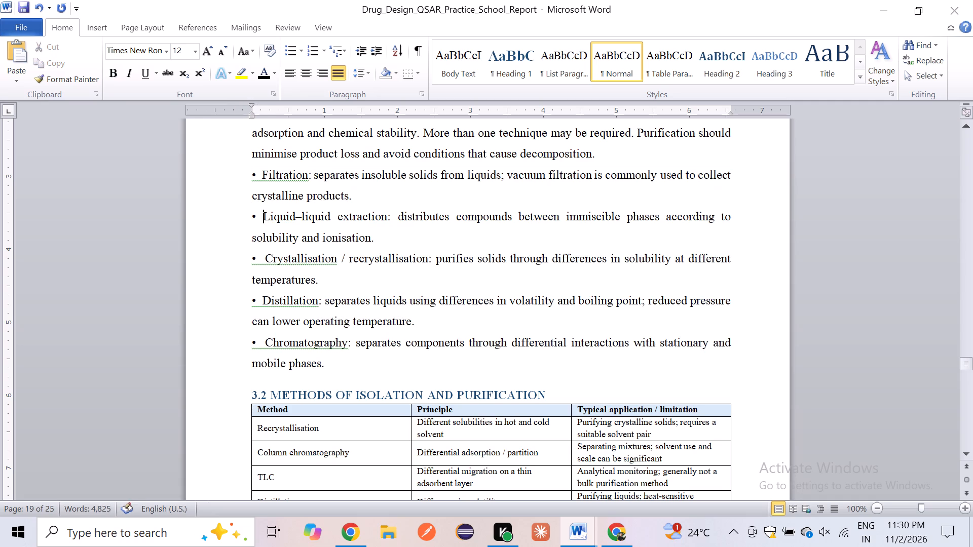
{"action": "key", "text": "Down"}
{"action": "key", "text": "Down"}
{"action": "key", "text": "BackSpace"}
{"action": "key", "text": "Down"}
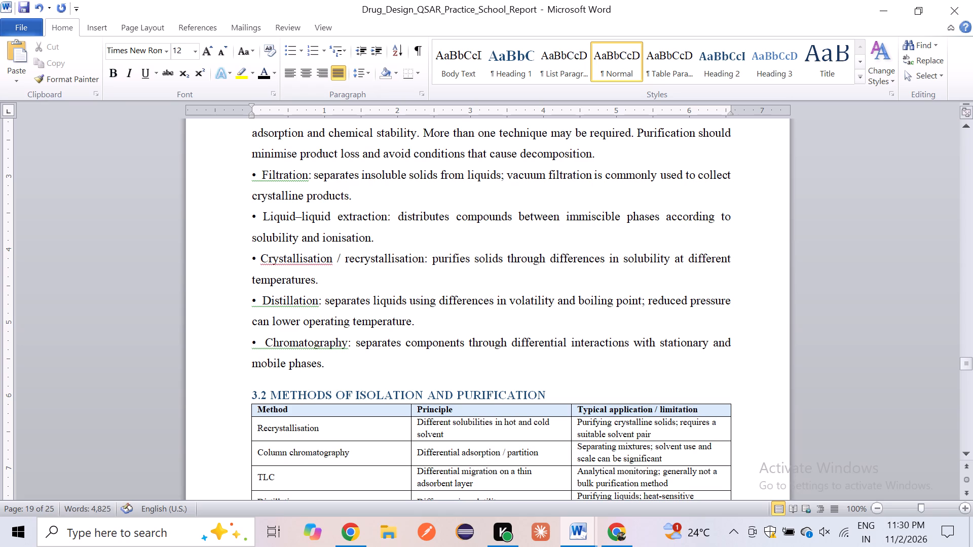
{"action": "key", "text": "Down"}
{"action": "key", "text": "Right"}
{"action": "key", "text": "BackSpace"}
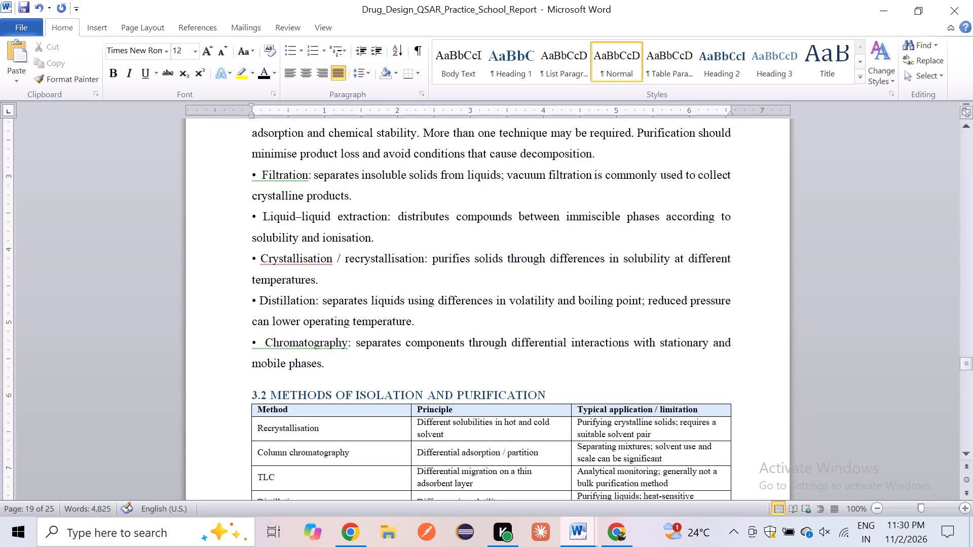
{"action": "key", "text": "Down"}
{"action": "key", "text": "Down"}
{"action": "key", "text": "Right"}
{"action": "key", "text": "BackSpace"}
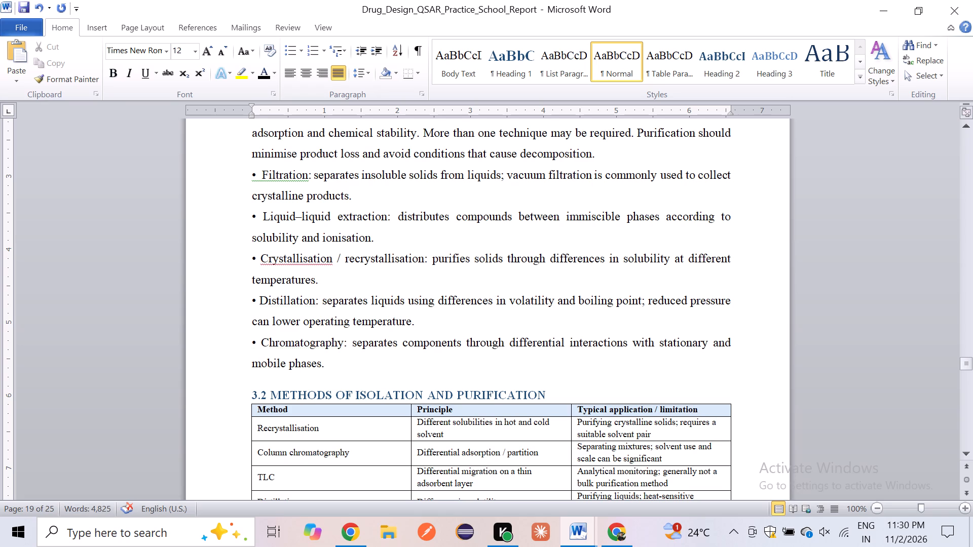
Bold the lead terms of the five section 3.1 bullets: Filtration, Liquid–liquid extraction, Crystallisation / recrystallisation, Distillation and Chromatography.
{"action": "left_click_drag", "start_coordinate": [251, 171], "coordinate": [309, 172]}
{"action": "key", "text": "ctrl+b"}
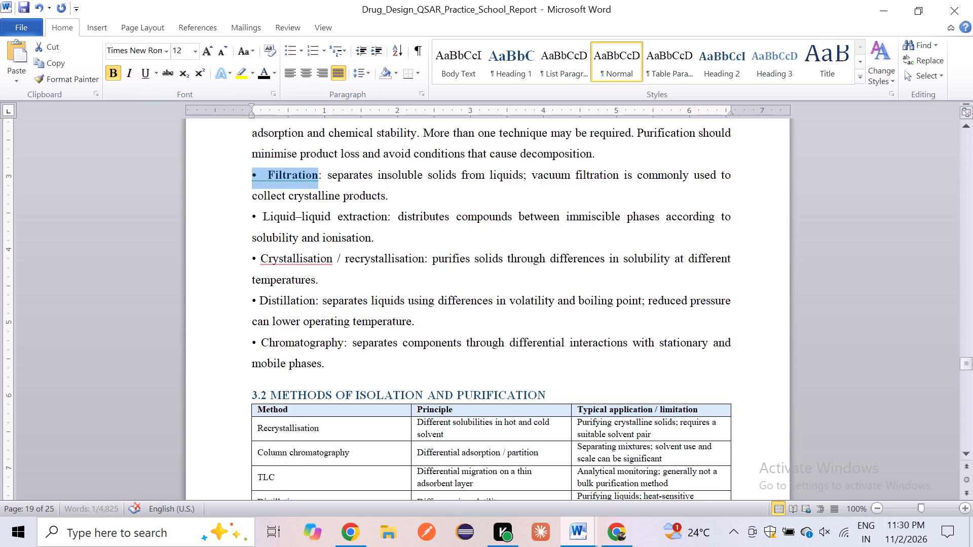
{"action": "left_click_drag", "start_coordinate": [251, 218], "coordinate": [332, 211]}
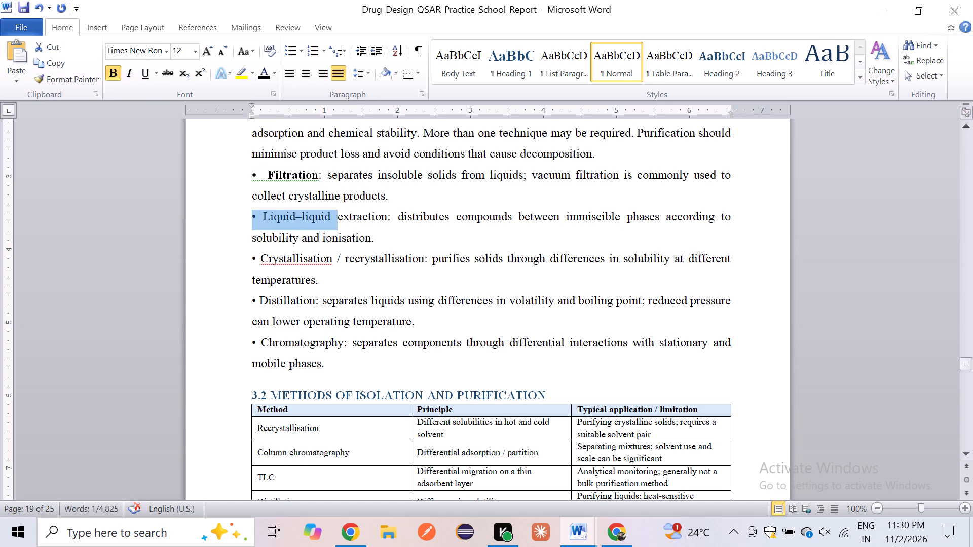
{"action": "left_click_drag", "start_coordinate": [332, 211], "coordinate": [393, 216]}
{"action": "key", "text": "ctrl+b"}
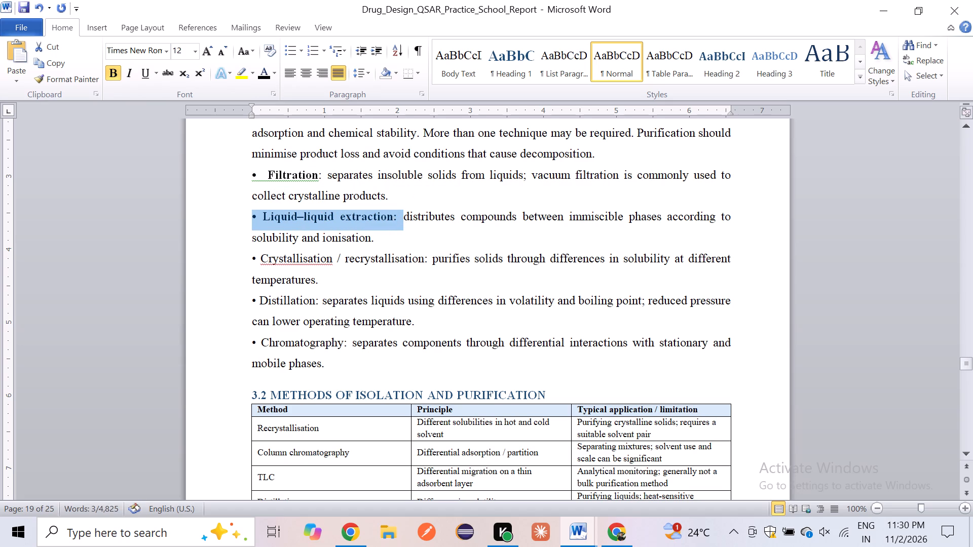
{"action": "left_click_drag", "start_coordinate": [251, 256], "coordinate": [350, 253]}
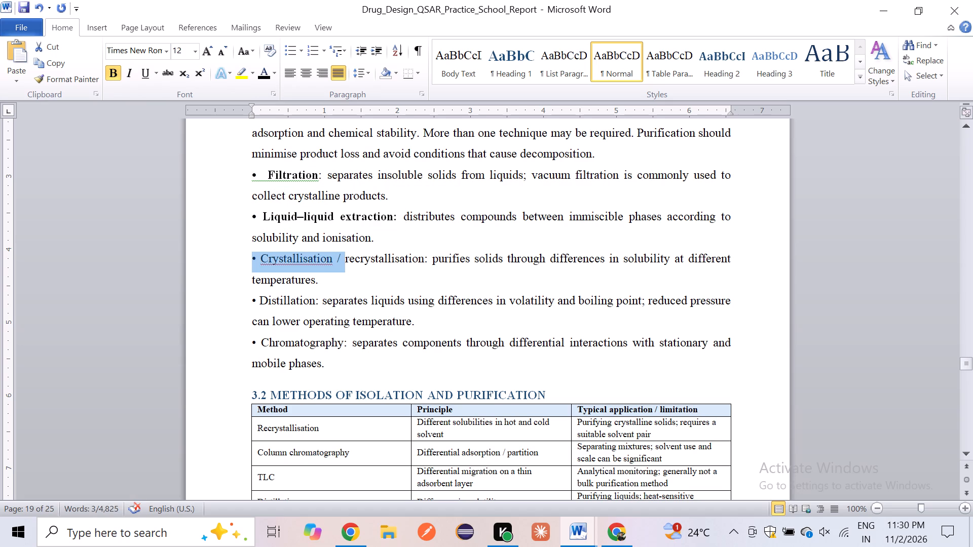
{"action": "left_click_drag", "start_coordinate": [350, 253], "coordinate": [431, 261]}
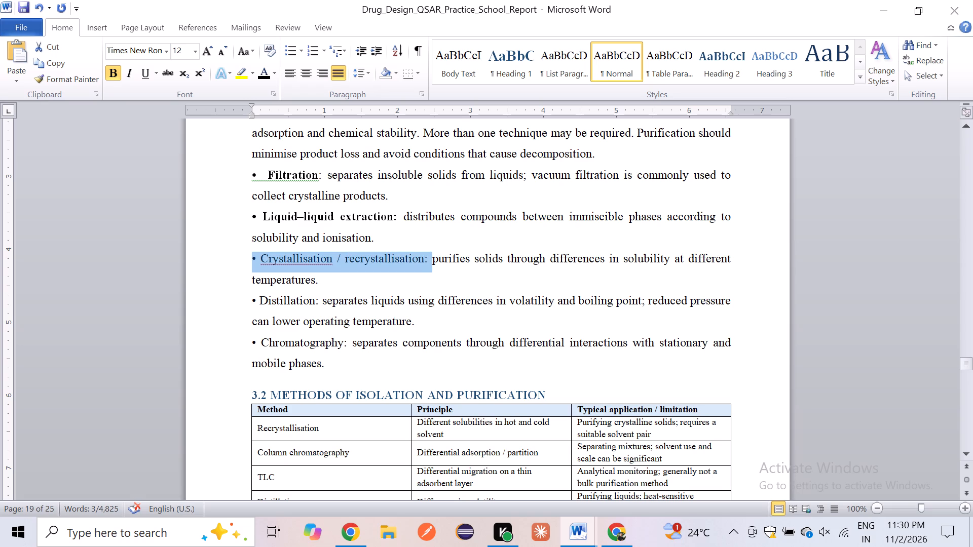
{"action": "left_click_drag", "start_coordinate": [431, 261], "coordinate": [434, 260]}
{"action": "key", "text": "ctrl+b"}
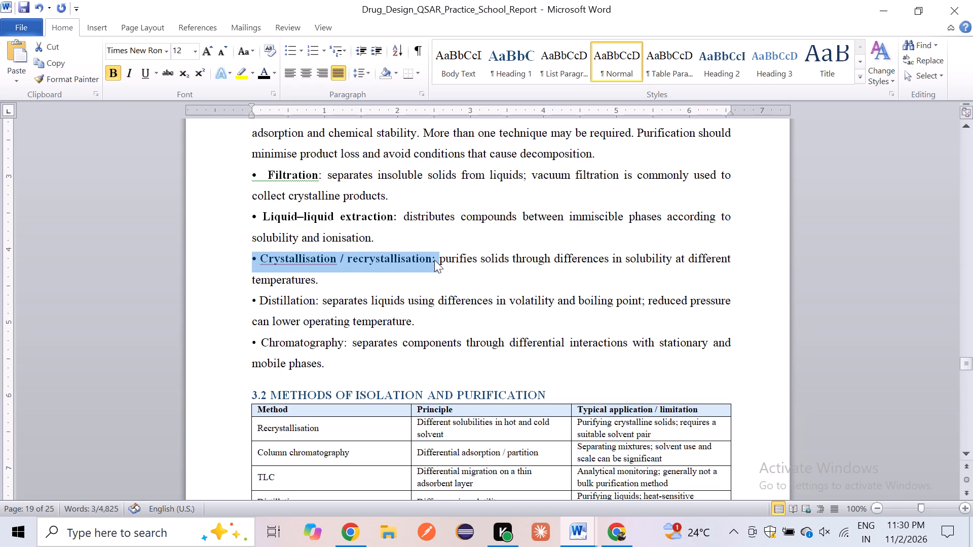
{"action": "left_click_drag", "start_coordinate": [248, 299], "coordinate": [309, 294]}
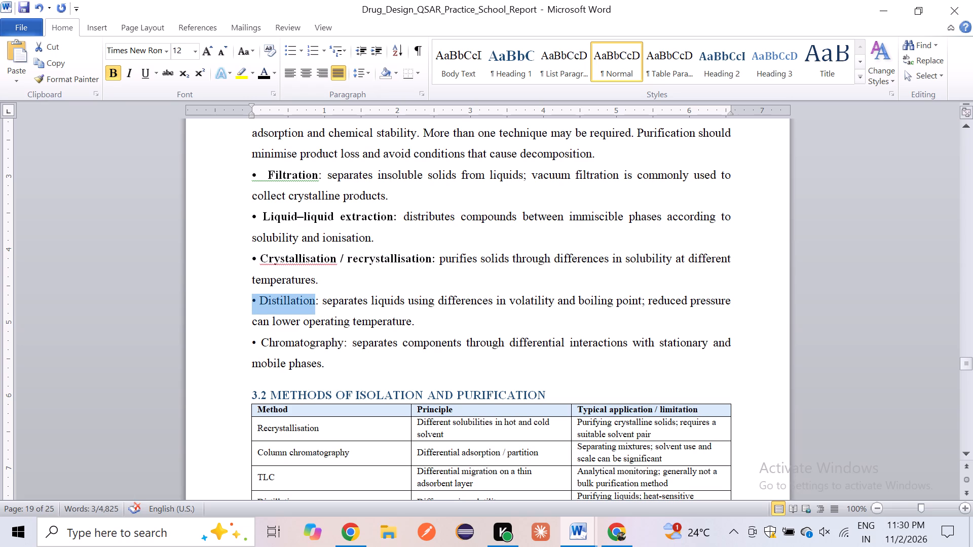
{"action": "left_click_drag", "start_coordinate": [309, 294], "coordinate": [318, 297]}
{"action": "key", "text": "ctrl+b"}
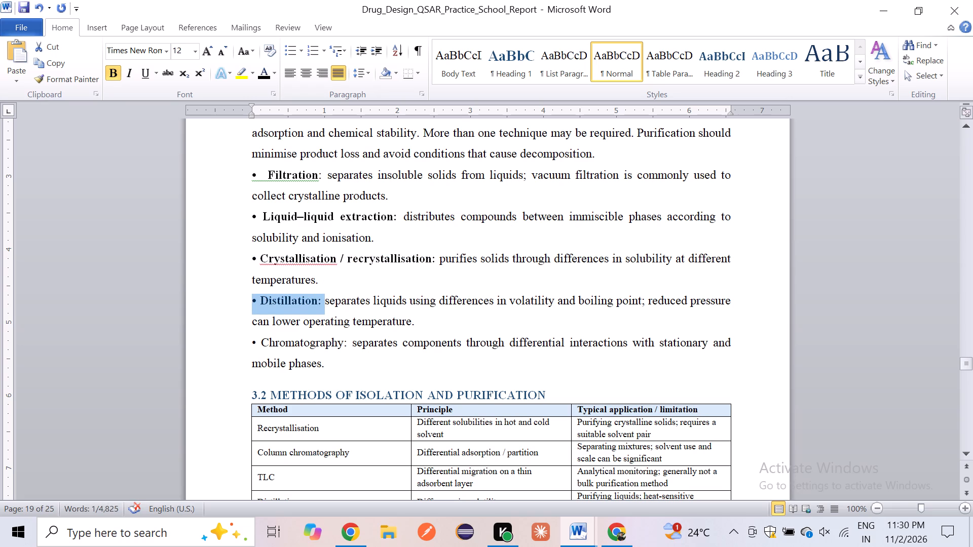
{"action": "left_click_drag", "start_coordinate": [249, 338], "coordinate": [350, 336]}
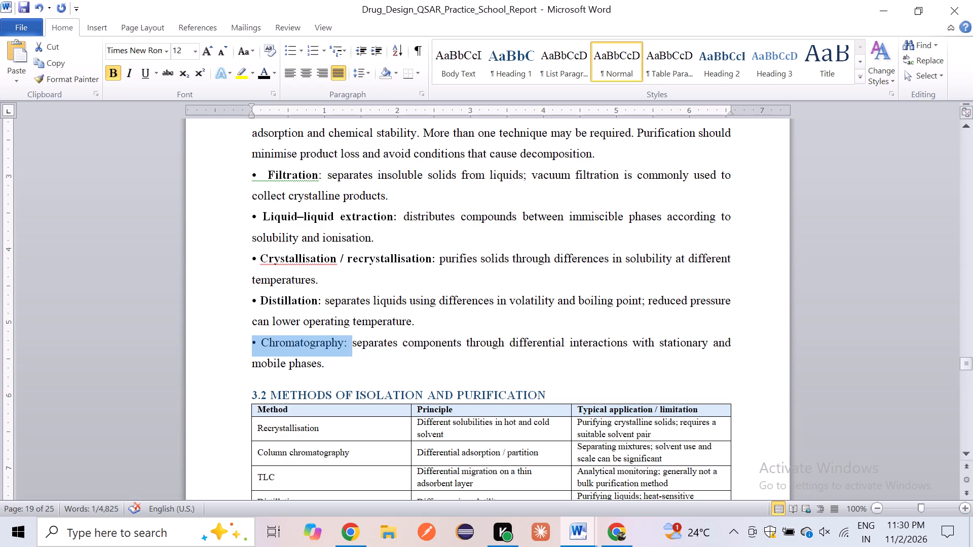
{"action": "left_click_drag", "start_coordinate": [350, 336], "coordinate": [348, 337]}
{"action": "key", "text": "ctrl+b"}
Format the 3.2 Methods of Isolation and Purification heading as justified, 2.0 line spacing and black text.
{"action": "scroll", "coordinate": [348, 337], "scroll_direction": "down", "scroll_amount": 1}
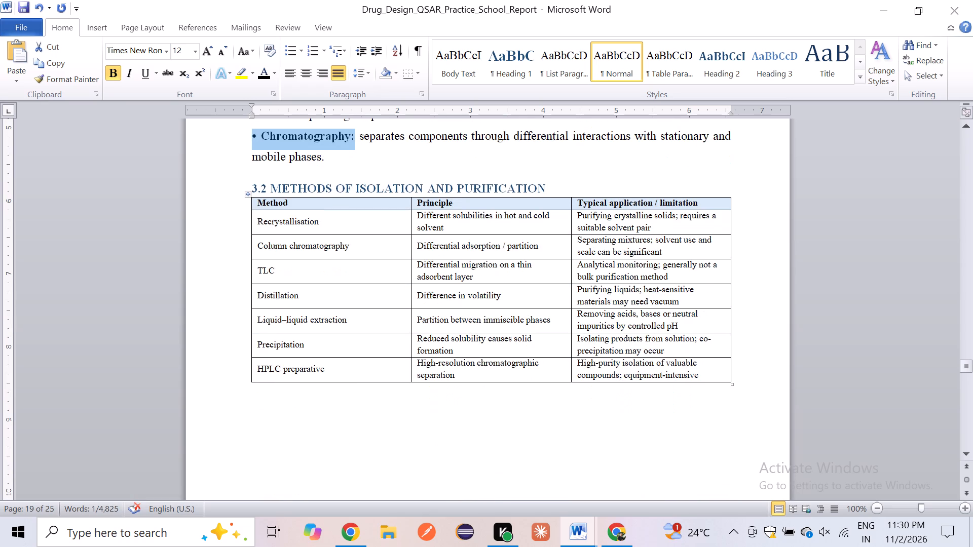
{"action": "left_click_drag", "start_coordinate": [247, 181], "coordinate": [591, 174]}
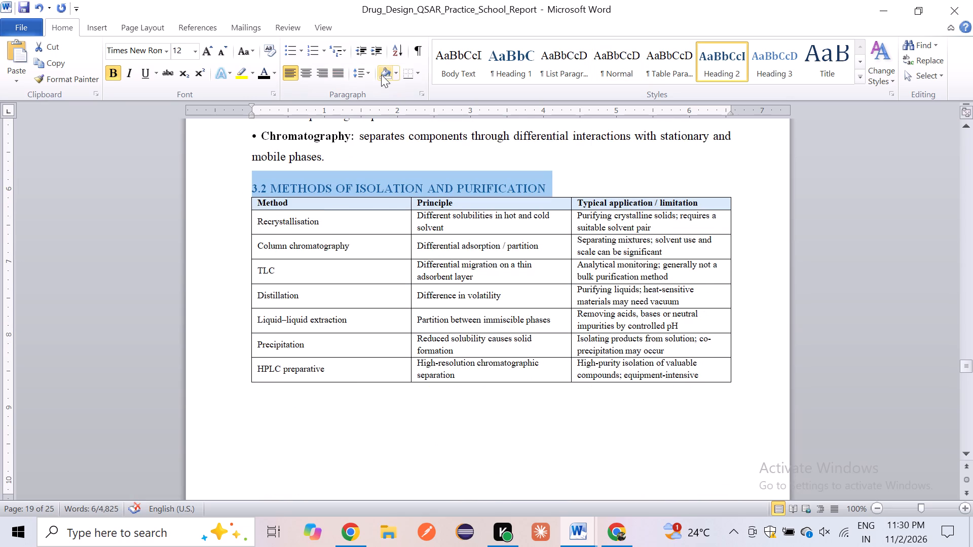
{"action": "left_click", "coordinate": [341, 71]}
{"action": "left_click", "coordinate": [361, 73]}
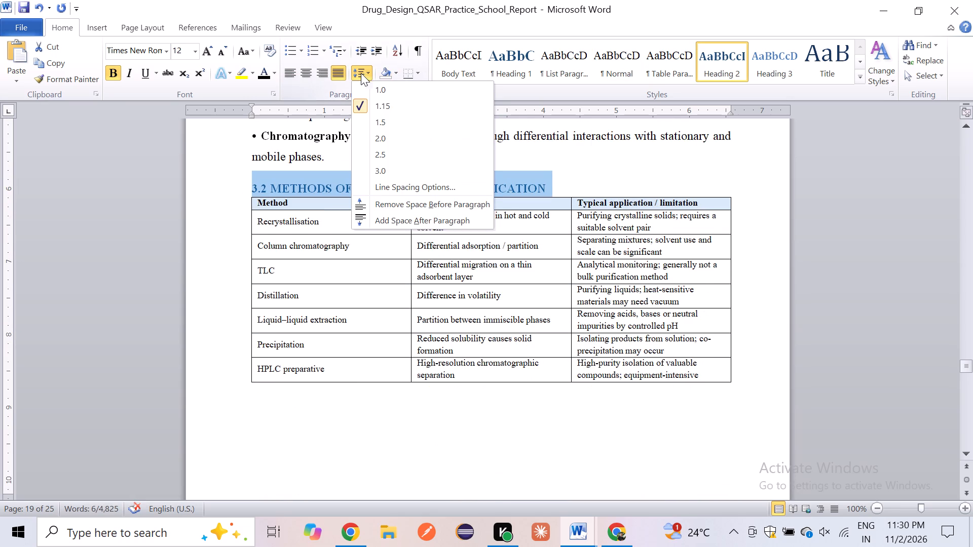
{"action": "left_click", "coordinate": [379, 132]}
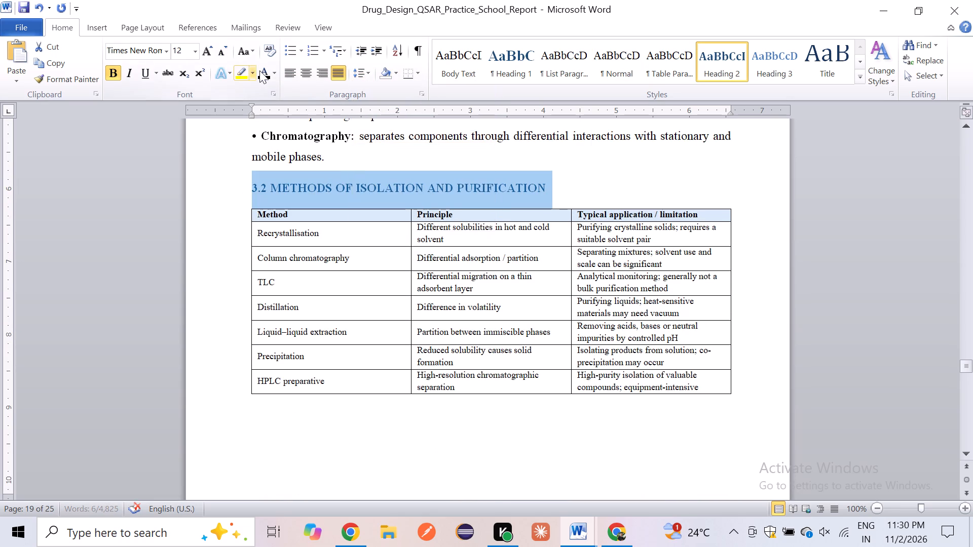
{"action": "left_click", "coordinate": [262, 70]}
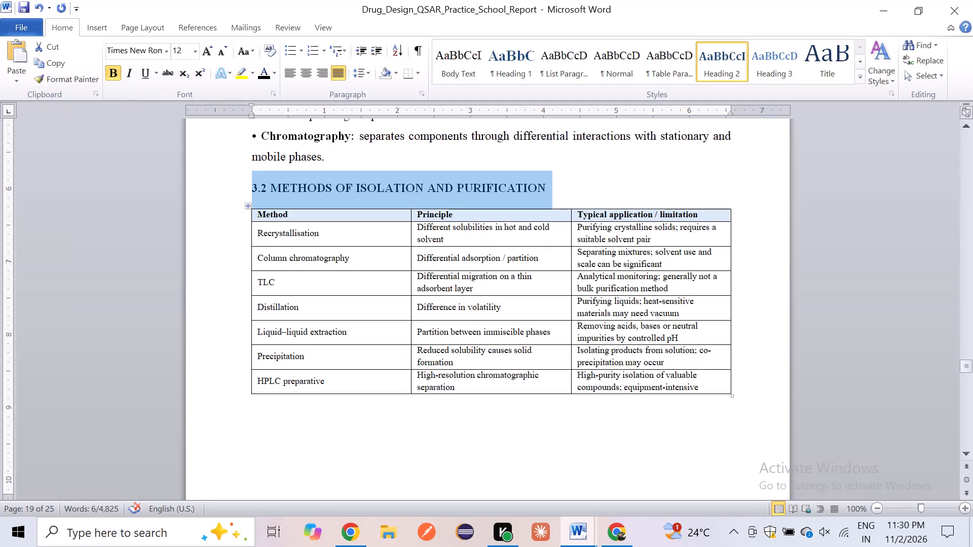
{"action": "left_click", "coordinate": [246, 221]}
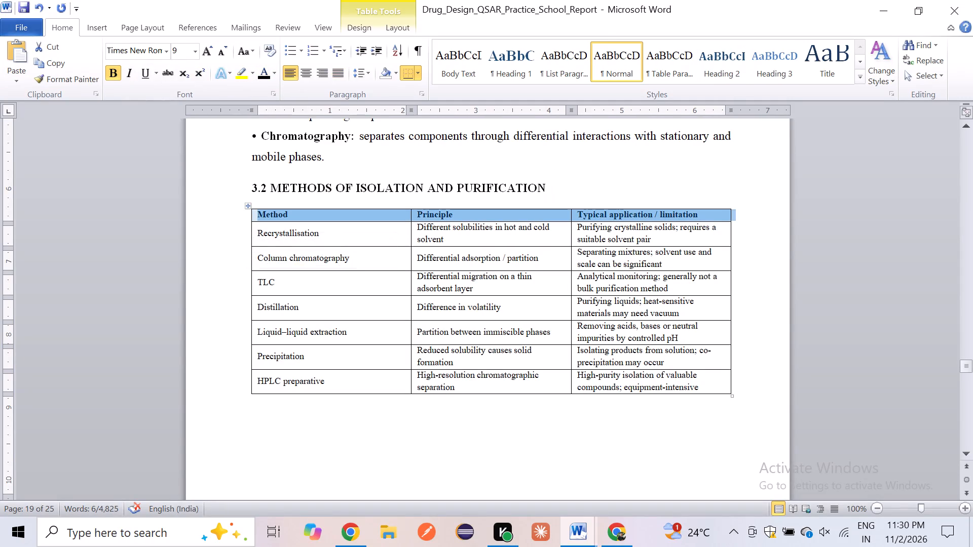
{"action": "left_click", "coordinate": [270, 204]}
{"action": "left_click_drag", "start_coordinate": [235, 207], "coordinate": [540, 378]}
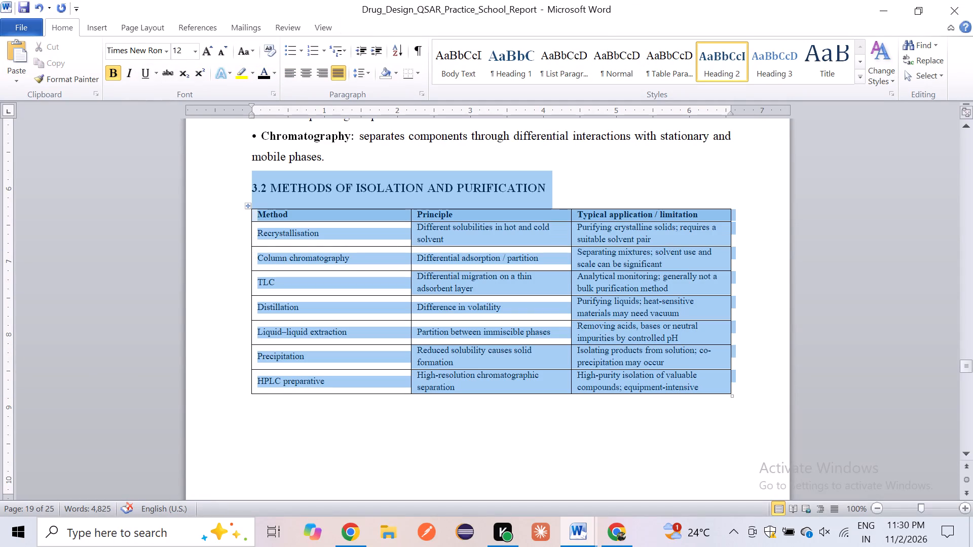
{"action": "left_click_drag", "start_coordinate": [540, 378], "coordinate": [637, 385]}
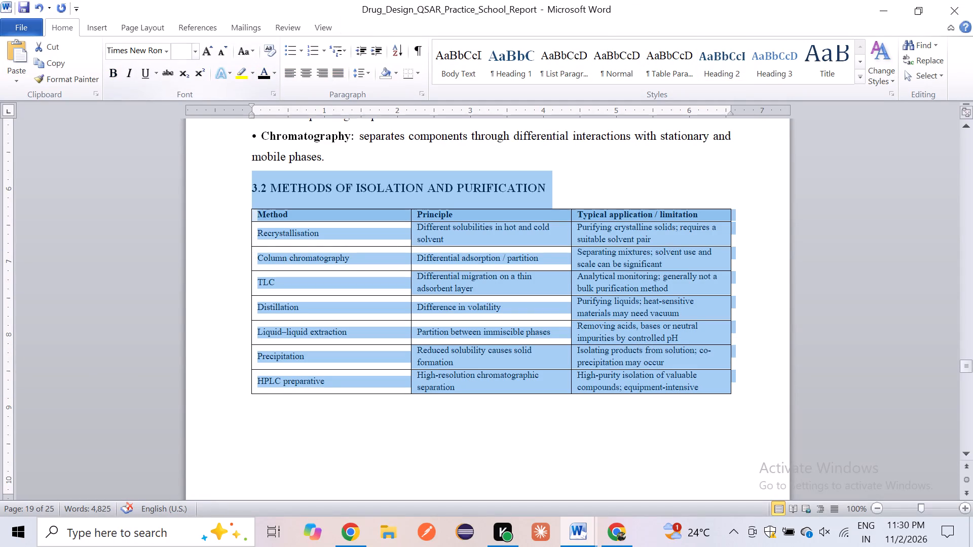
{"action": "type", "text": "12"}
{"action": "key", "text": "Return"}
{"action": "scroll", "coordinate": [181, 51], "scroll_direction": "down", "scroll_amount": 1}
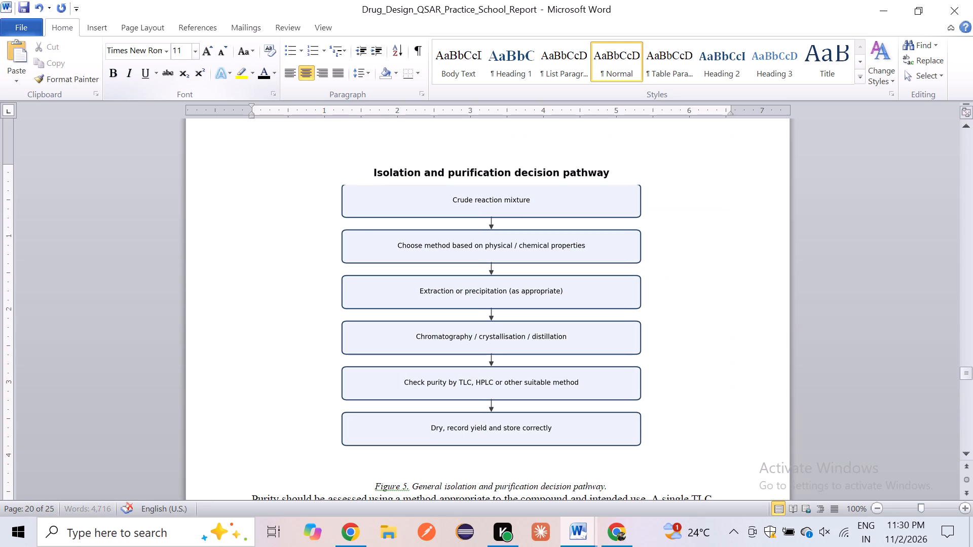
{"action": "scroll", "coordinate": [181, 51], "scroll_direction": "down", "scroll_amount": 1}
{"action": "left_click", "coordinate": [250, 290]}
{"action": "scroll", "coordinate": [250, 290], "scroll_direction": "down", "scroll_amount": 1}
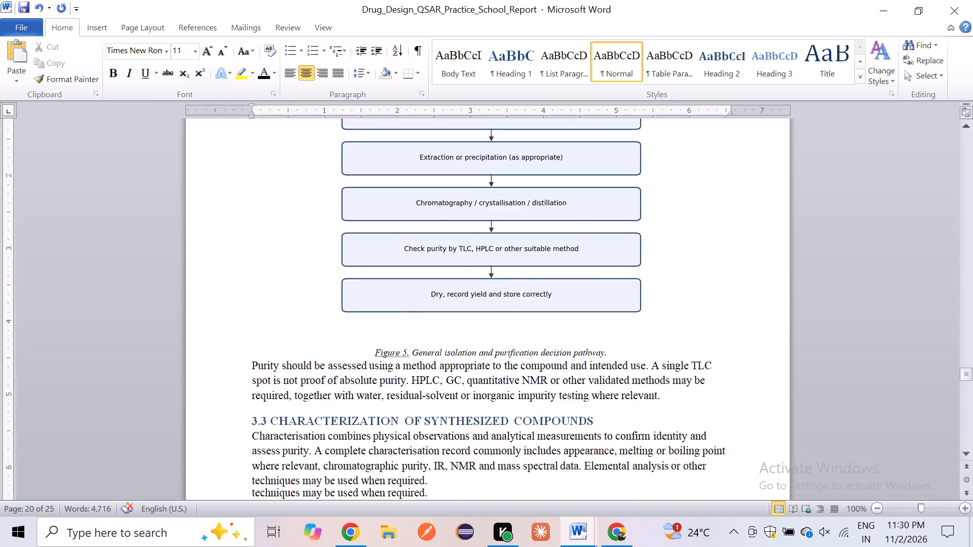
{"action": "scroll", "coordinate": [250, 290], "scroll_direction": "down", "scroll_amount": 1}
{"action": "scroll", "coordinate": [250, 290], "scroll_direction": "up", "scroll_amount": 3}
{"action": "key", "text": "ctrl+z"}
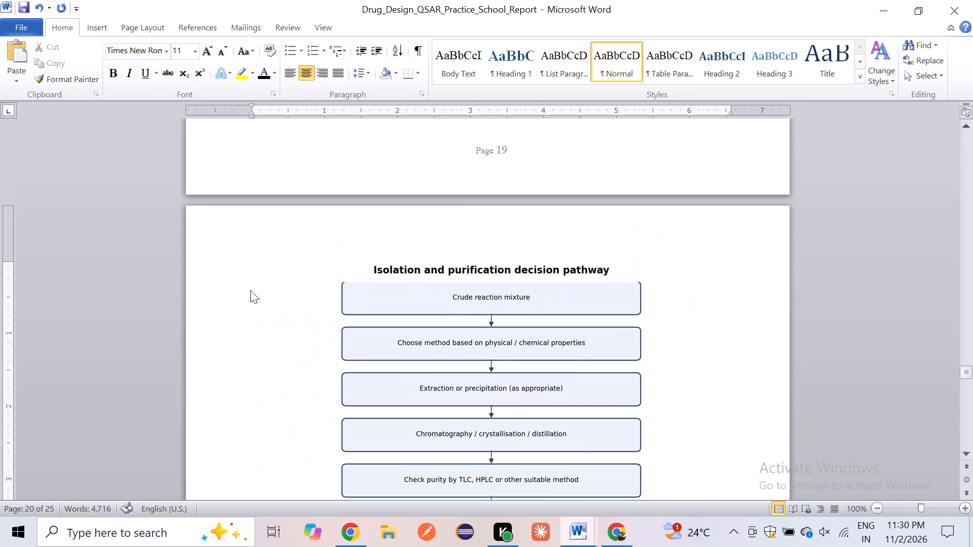
Set the 3.2 heading and all text in the isolation and purification methods table to 12 pt.
{"action": "left_click", "coordinate": [175, 52]}
{"action": "type", "text": "12"}
{"action": "key", "text": "Return"}
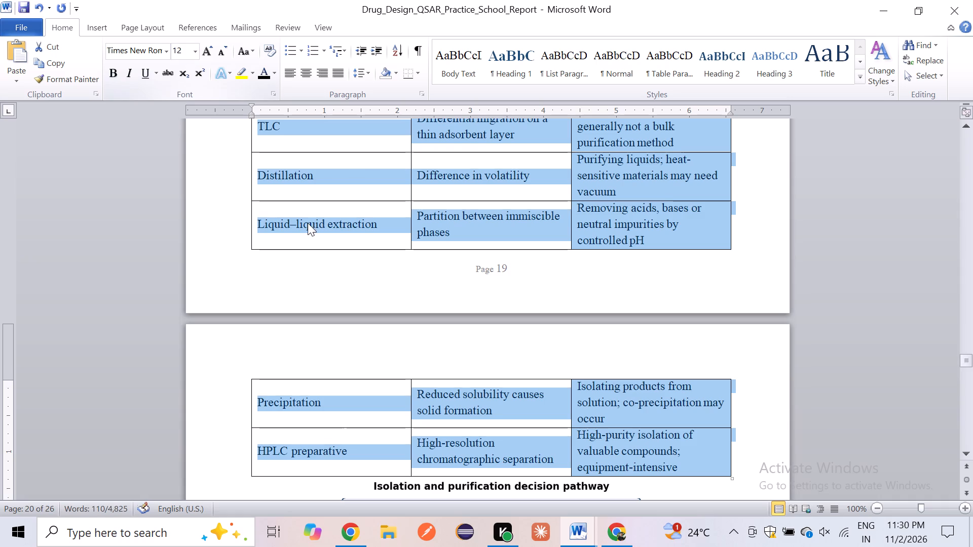
{"action": "left_click", "coordinate": [312, 245]}
{"action": "scroll", "coordinate": [312, 245], "scroll_direction": "up", "scroll_amount": 1}
{"action": "scroll", "coordinate": [312, 245], "scroll_direction": "down", "scroll_amount": 1}
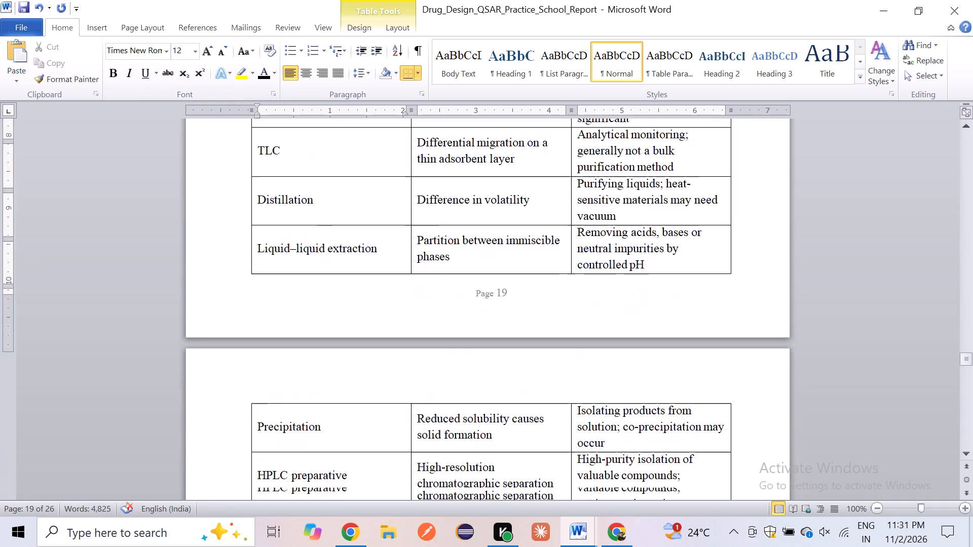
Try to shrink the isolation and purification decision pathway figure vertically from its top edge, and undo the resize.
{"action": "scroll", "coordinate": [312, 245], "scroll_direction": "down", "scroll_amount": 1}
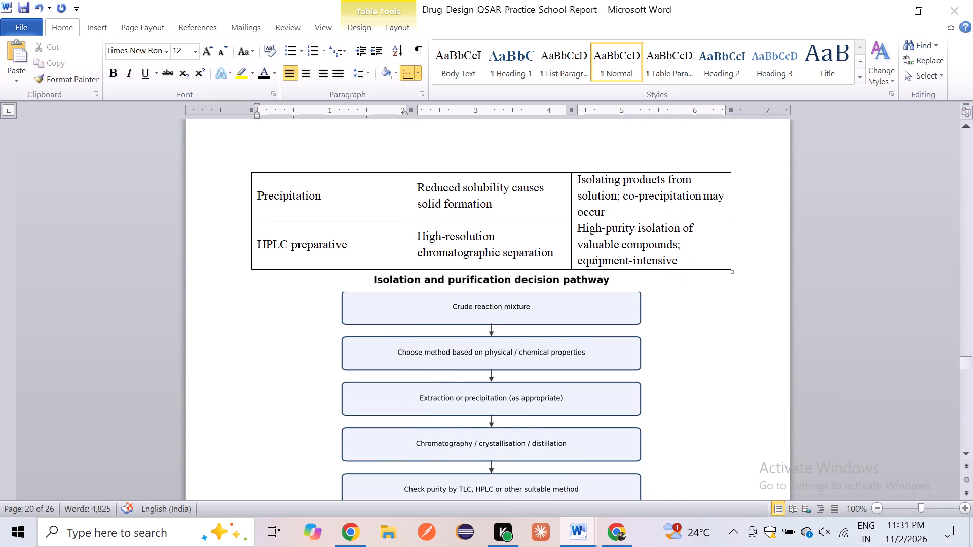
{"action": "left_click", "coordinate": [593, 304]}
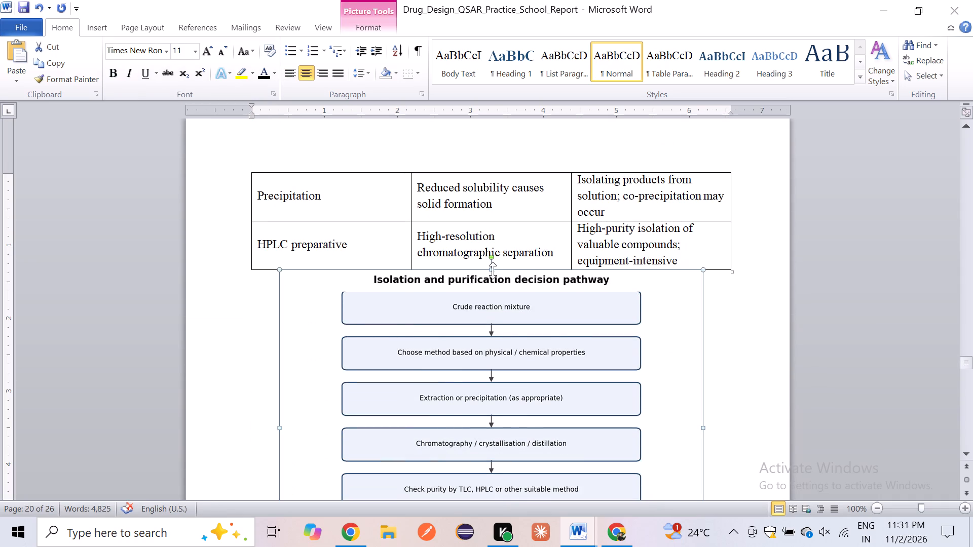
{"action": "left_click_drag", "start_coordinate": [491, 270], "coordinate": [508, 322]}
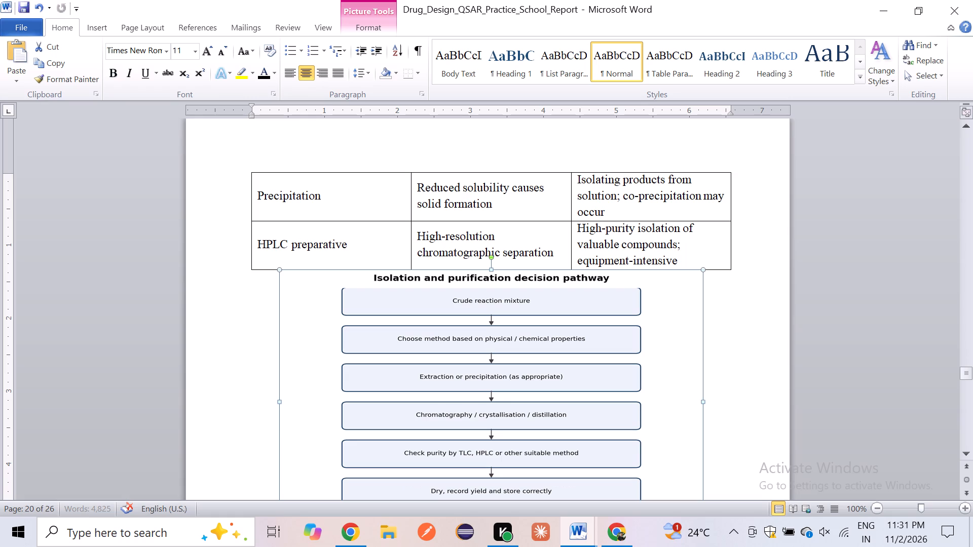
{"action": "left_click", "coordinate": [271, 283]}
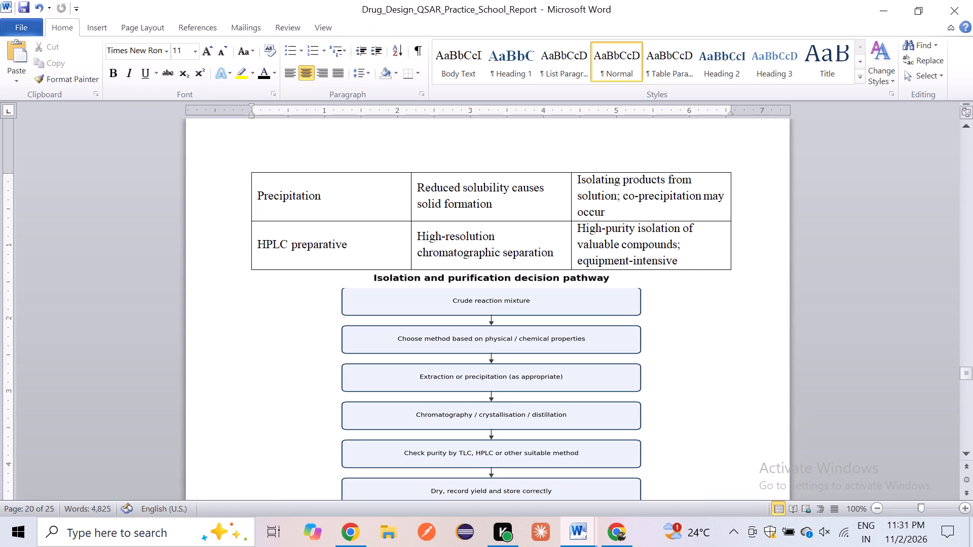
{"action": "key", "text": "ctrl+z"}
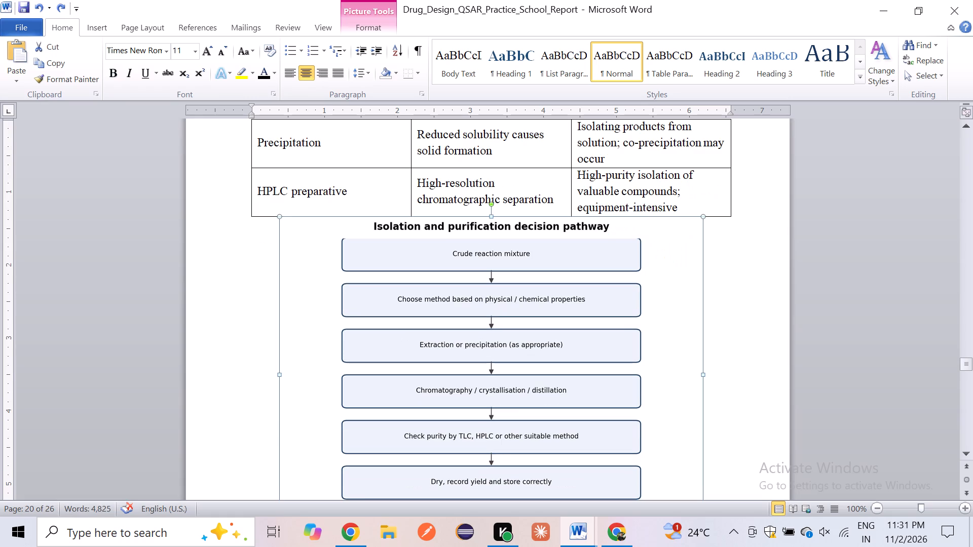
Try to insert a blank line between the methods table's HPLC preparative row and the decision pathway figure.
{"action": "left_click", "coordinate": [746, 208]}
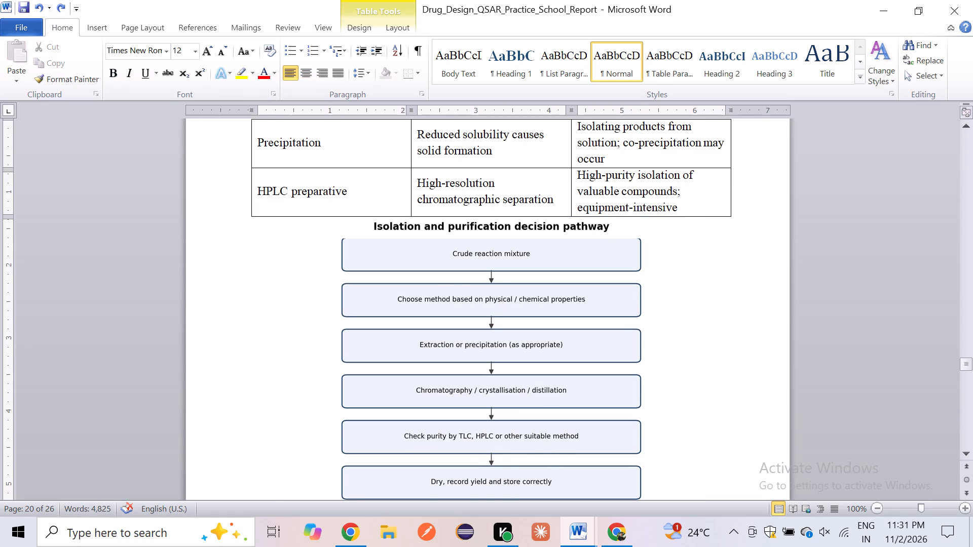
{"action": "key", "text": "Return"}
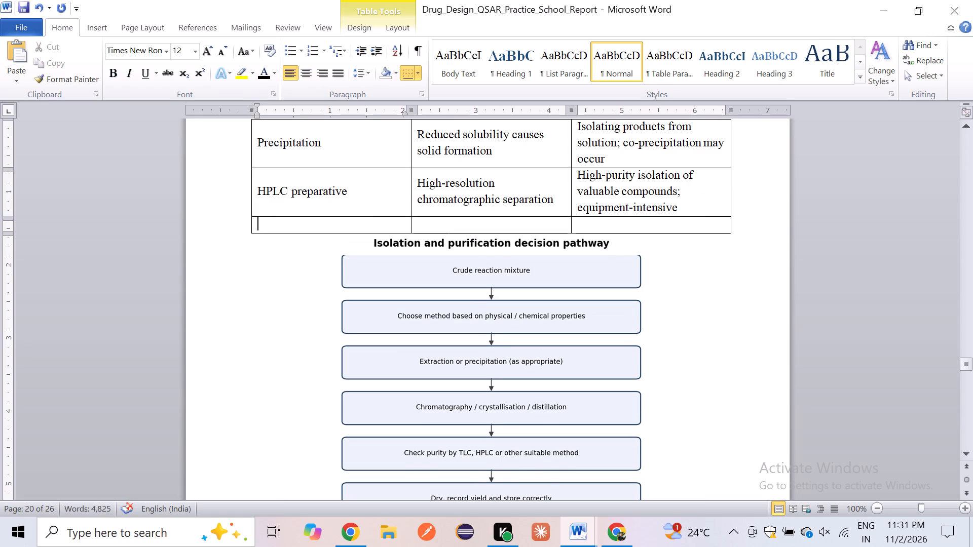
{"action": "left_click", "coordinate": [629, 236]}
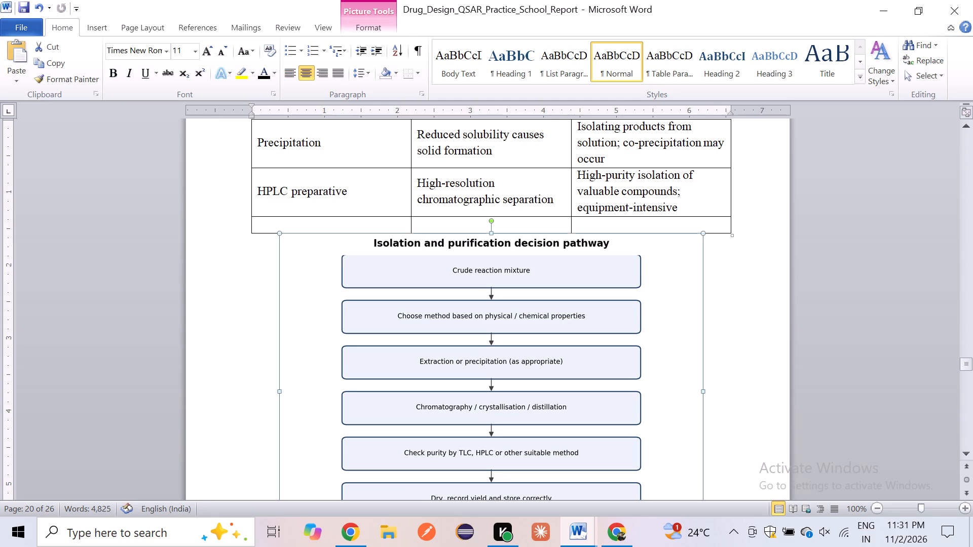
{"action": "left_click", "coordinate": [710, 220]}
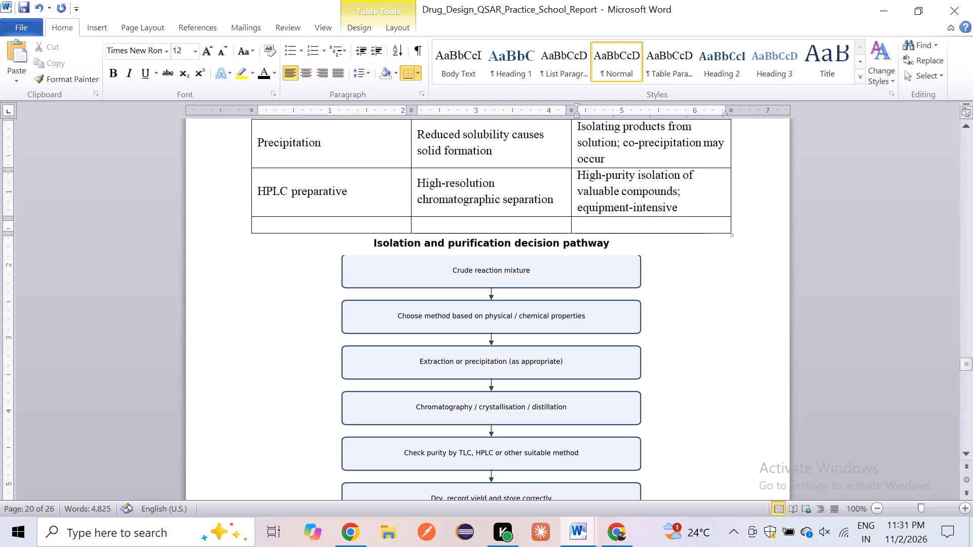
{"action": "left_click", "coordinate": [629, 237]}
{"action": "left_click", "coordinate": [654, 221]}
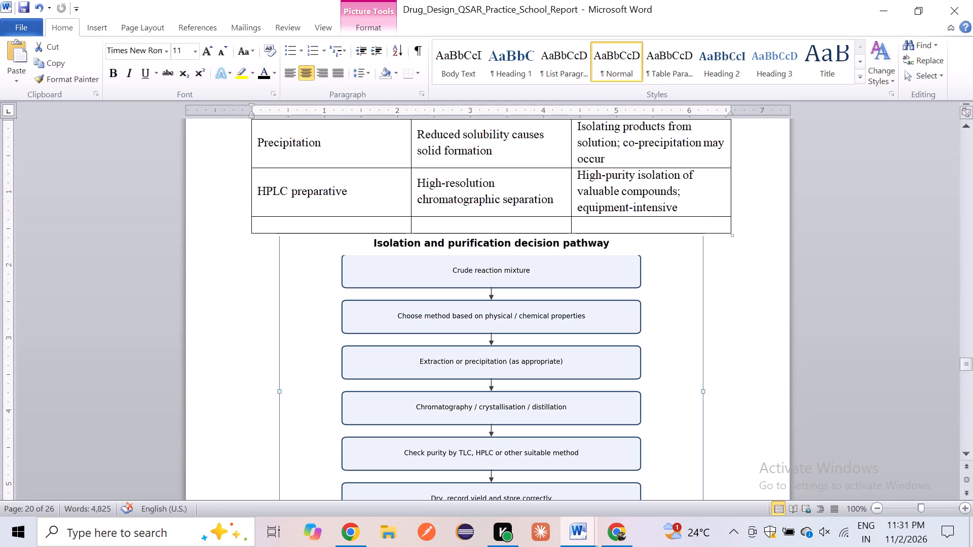
Set the line spacing of the entire isolation and purification methods table to 1.0.
{"action": "left_click", "coordinate": [734, 235]}
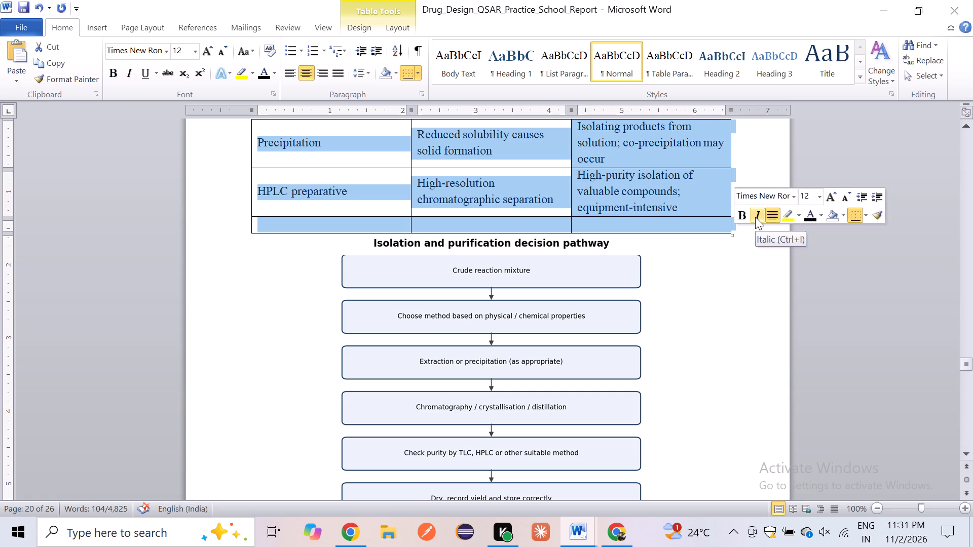
{"action": "left_click", "coordinate": [366, 73]}
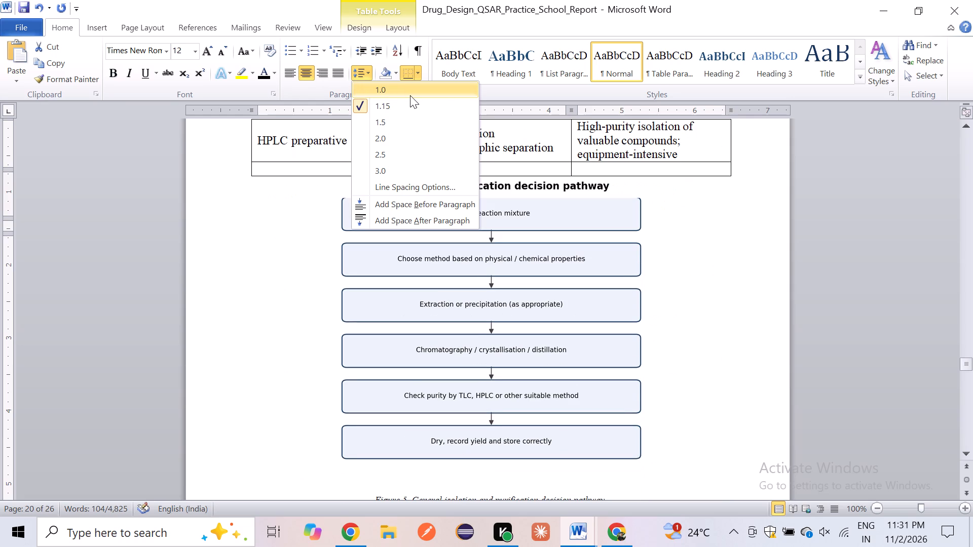
{"action": "left_click", "coordinate": [410, 95]}
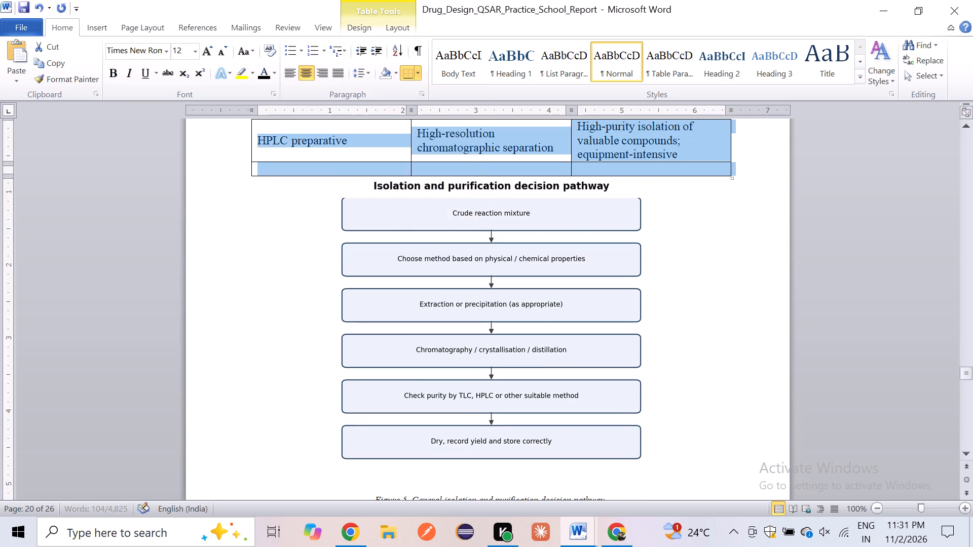
{"action": "scroll", "coordinate": [330, 214], "scroll_direction": "up", "scroll_amount": 2}
{"action": "scroll", "coordinate": [330, 214], "scroll_direction": "down", "scroll_amount": 1}
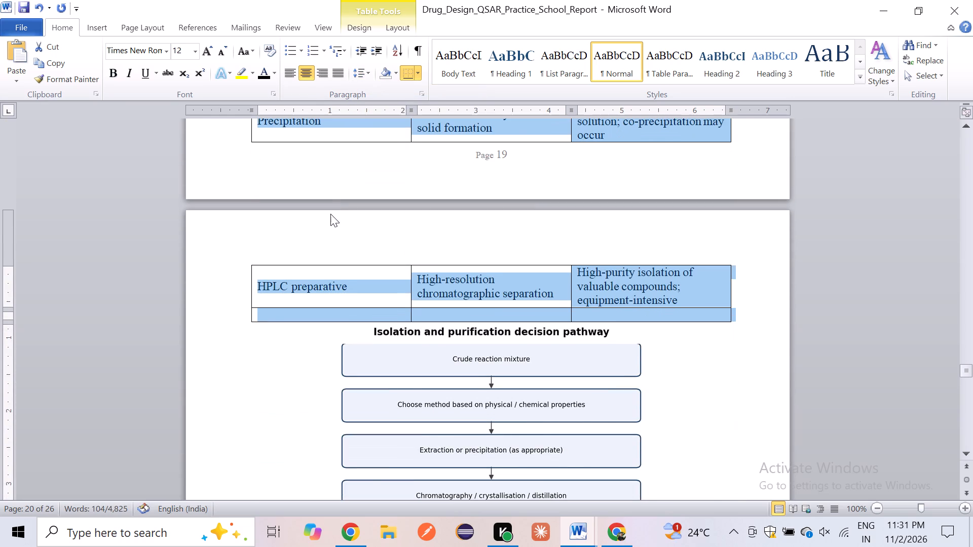
Delete the entire empty row below HPLC preparative in the methods table.
{"action": "left_click", "coordinate": [399, 312]}
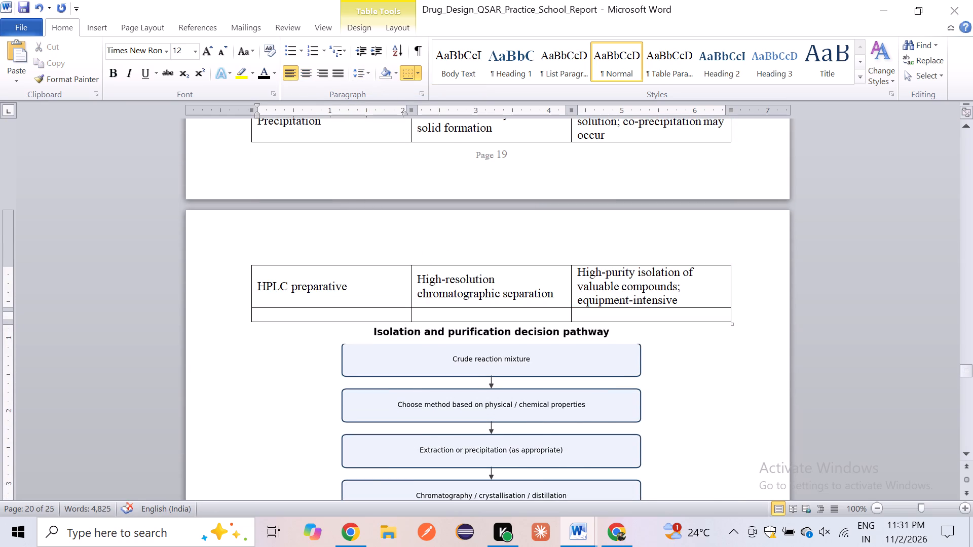
{"action": "key", "text": "Delete"}
{"action": "right_click", "coordinate": [399, 312]}
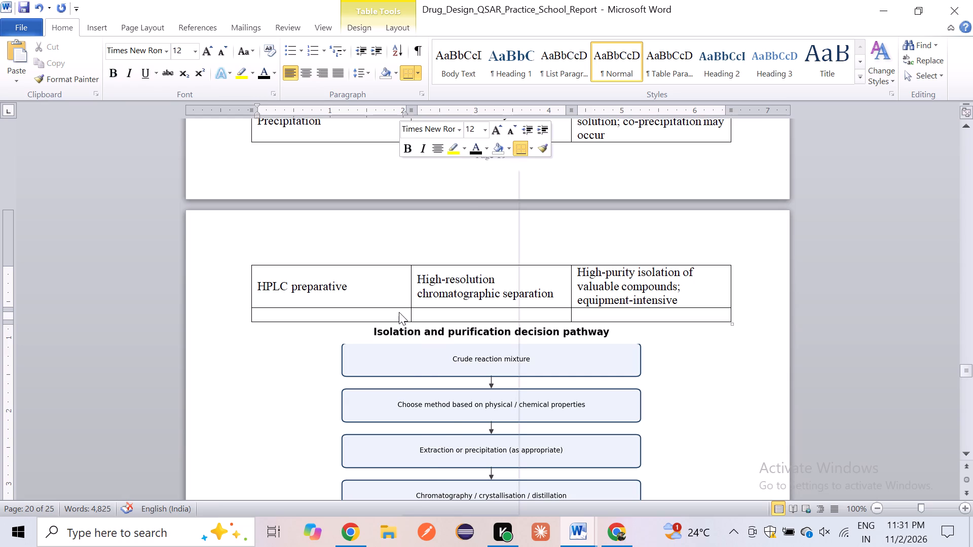
{"action": "left_click", "coordinate": [444, 264]}
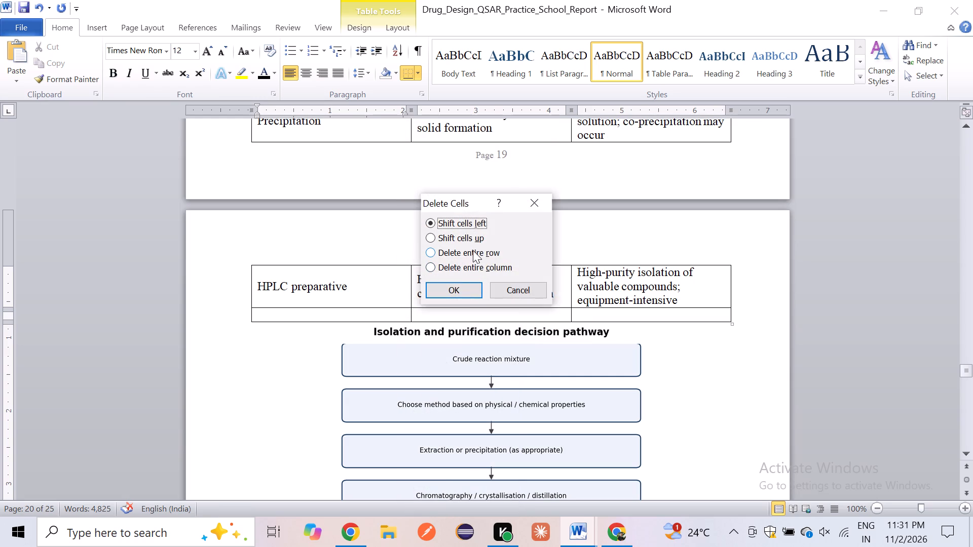
{"action": "left_click", "coordinate": [431, 249]}
{"action": "left_click", "coordinate": [457, 285]}
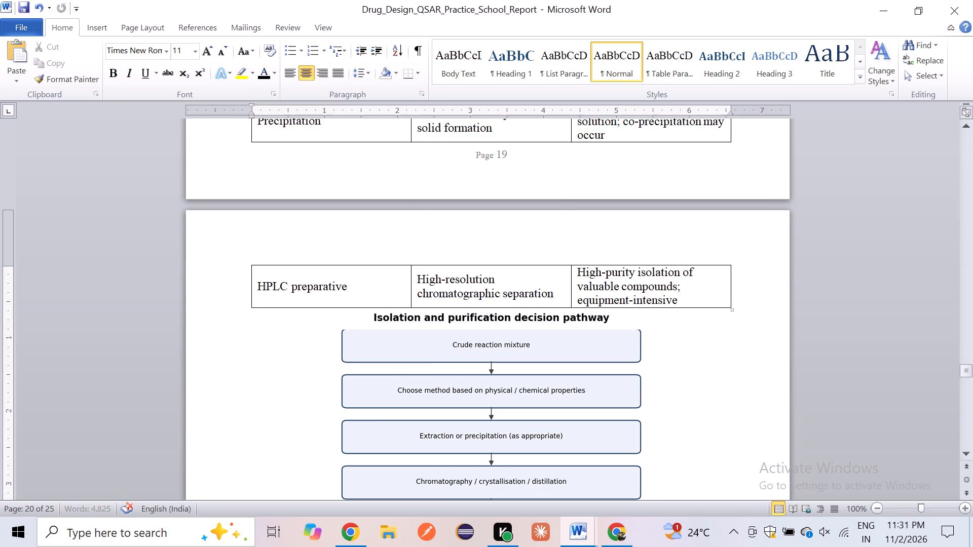
Justify the purity assessment paragraph below the Figure 5 caption, with 1.5 line spacing and 12 pt text.
{"action": "scroll", "coordinate": [452, 334], "scroll_direction": "down", "scroll_amount": 2}
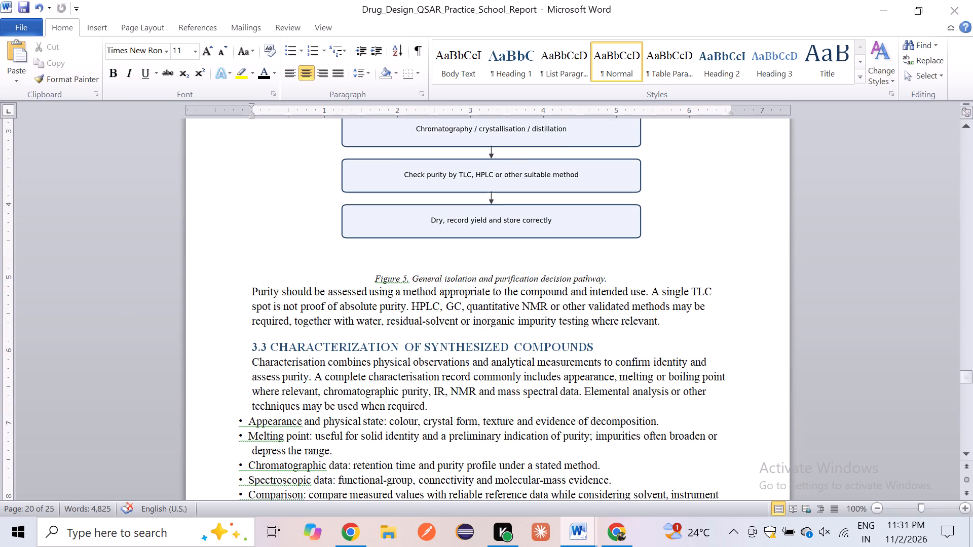
{"action": "left_click_drag", "start_coordinate": [249, 291], "coordinate": [699, 328]}
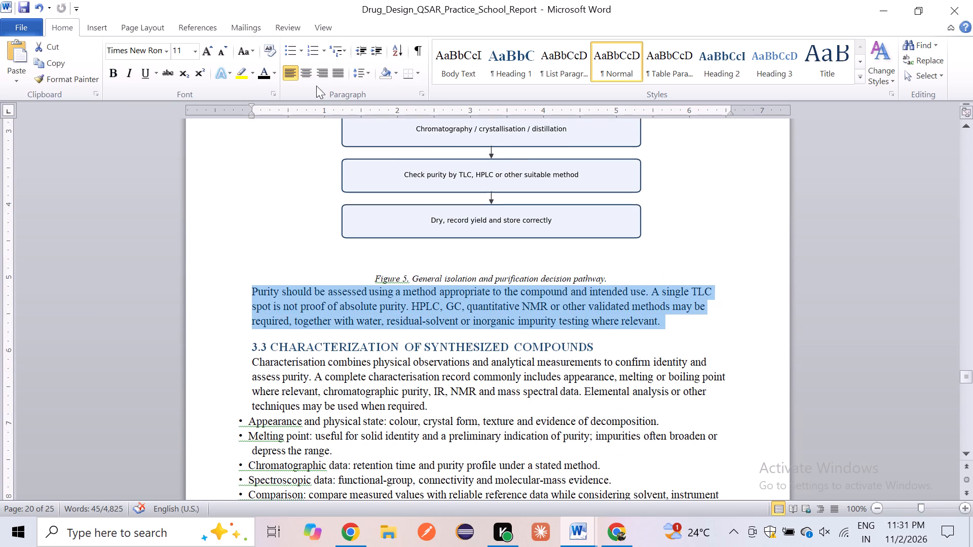
{"action": "left_click", "coordinate": [341, 76]}
{"action": "left_click", "coordinate": [363, 75]}
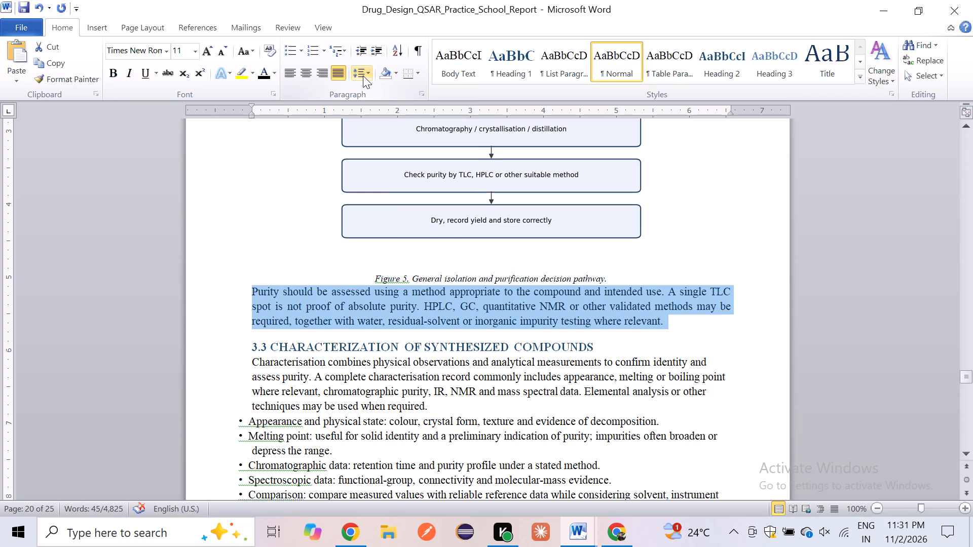
{"action": "left_click", "coordinate": [383, 124]}
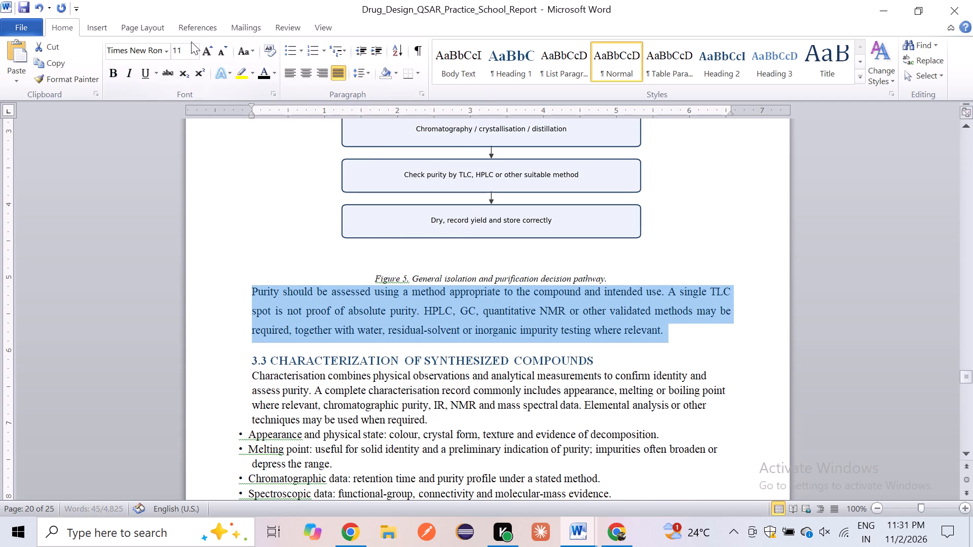
{"action": "left_click", "coordinate": [185, 50]}
{"action": "type", "text": "12"}
{"action": "key", "text": "Return"}
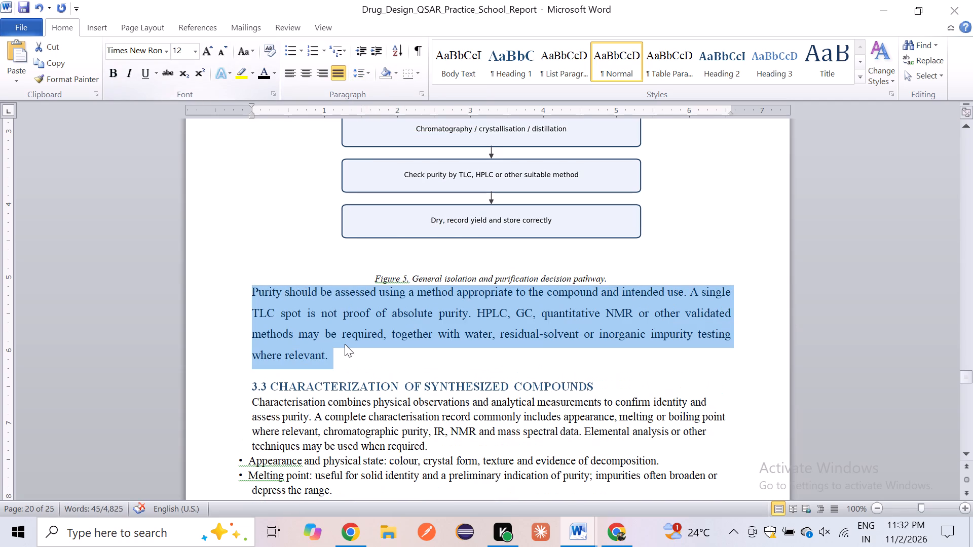
Format the heading 3.3 Characterization of Synthesized Compounds as justified, black text with 2.0 line spacing.
{"action": "scroll", "coordinate": [345, 344], "scroll_direction": "down", "scroll_amount": 1}
{"action": "left_click_drag", "start_coordinate": [247, 304], "coordinate": [638, 312]}
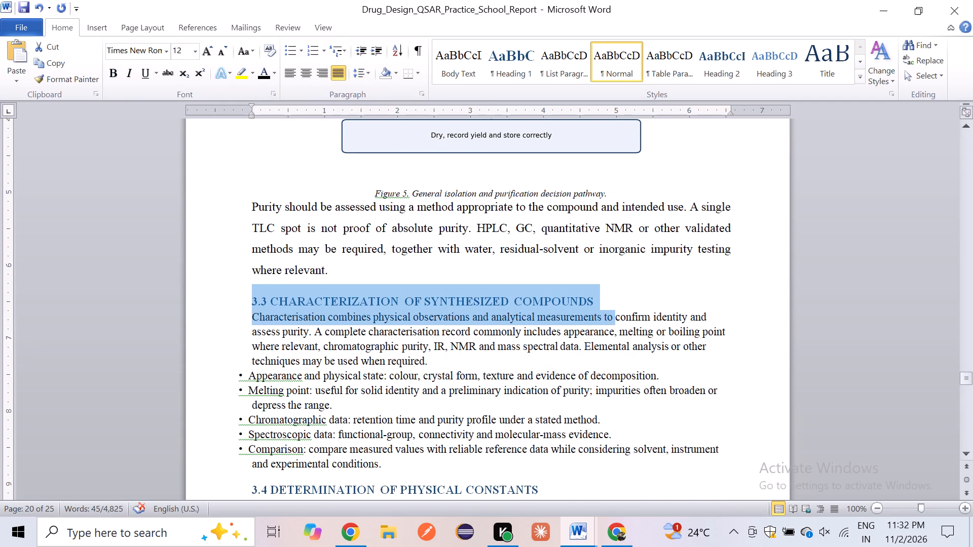
{"action": "left_click_drag", "start_coordinate": [638, 312], "coordinate": [618, 297]}
{"action": "left_click", "coordinate": [342, 78]}
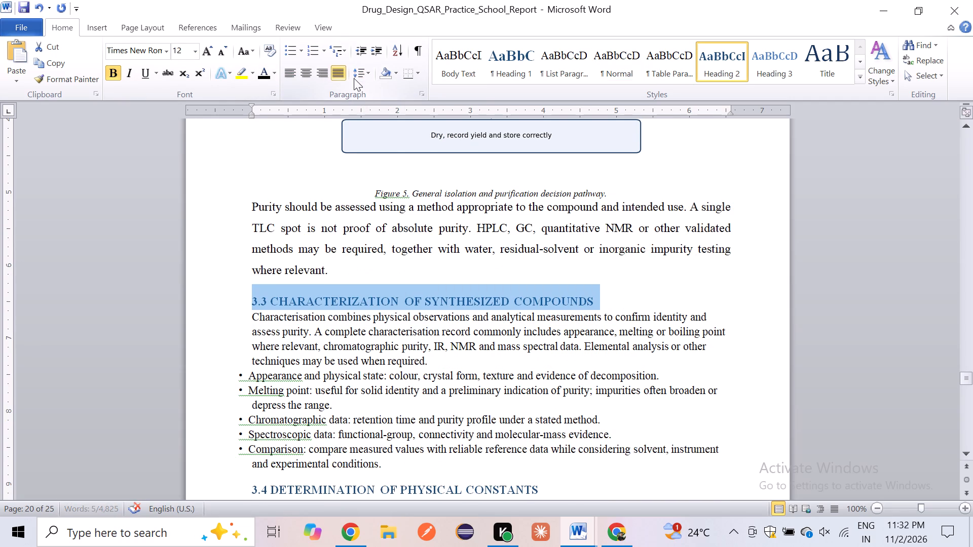
{"action": "left_click", "coordinate": [365, 78]}
{"action": "left_click", "coordinate": [383, 128]}
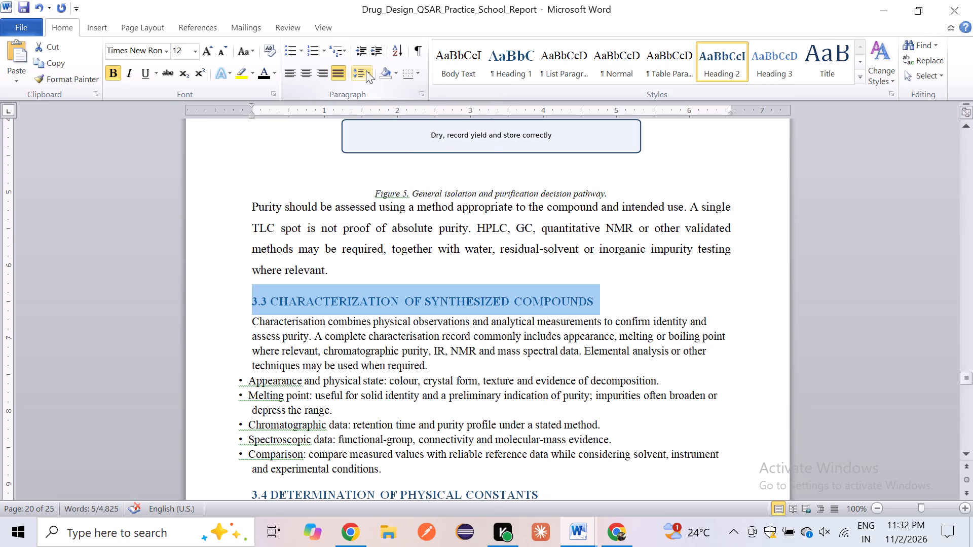
{"action": "left_click", "coordinate": [366, 70]}
{"action": "left_click", "coordinate": [395, 143]}
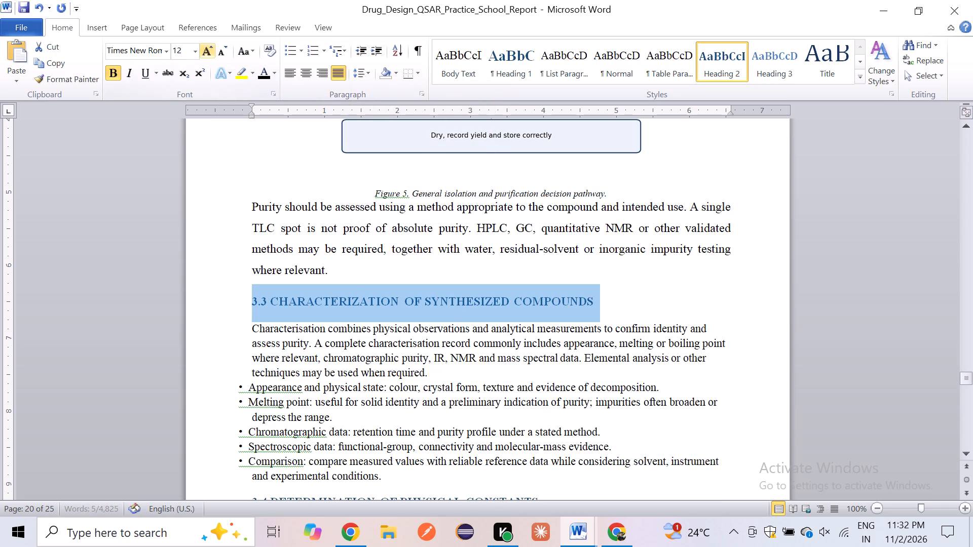
{"action": "left_click", "coordinate": [181, 48]}
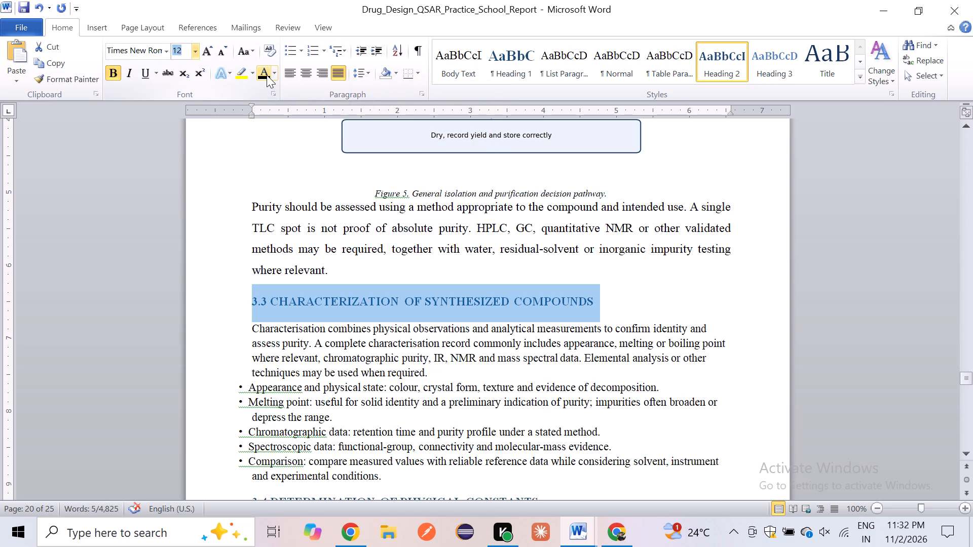
{"action": "left_click", "coordinate": [267, 75]}
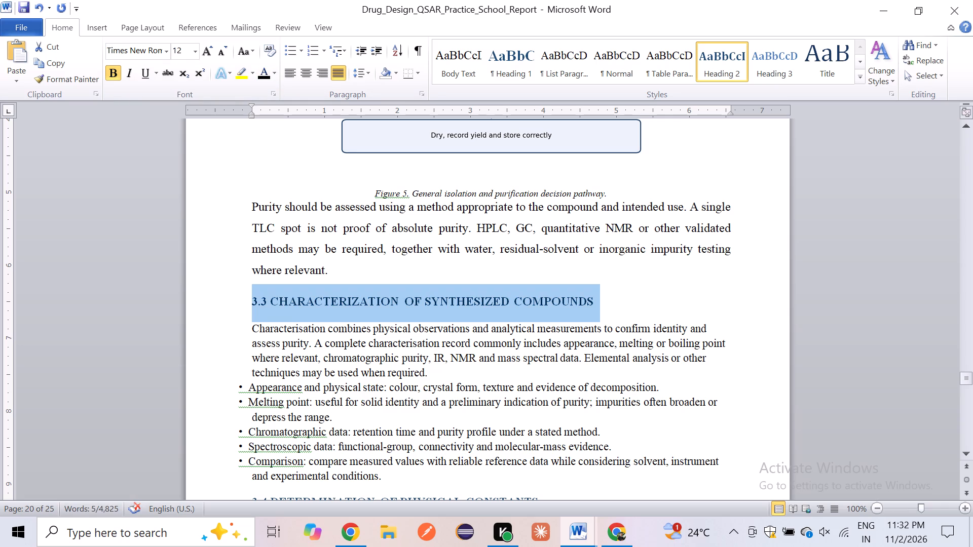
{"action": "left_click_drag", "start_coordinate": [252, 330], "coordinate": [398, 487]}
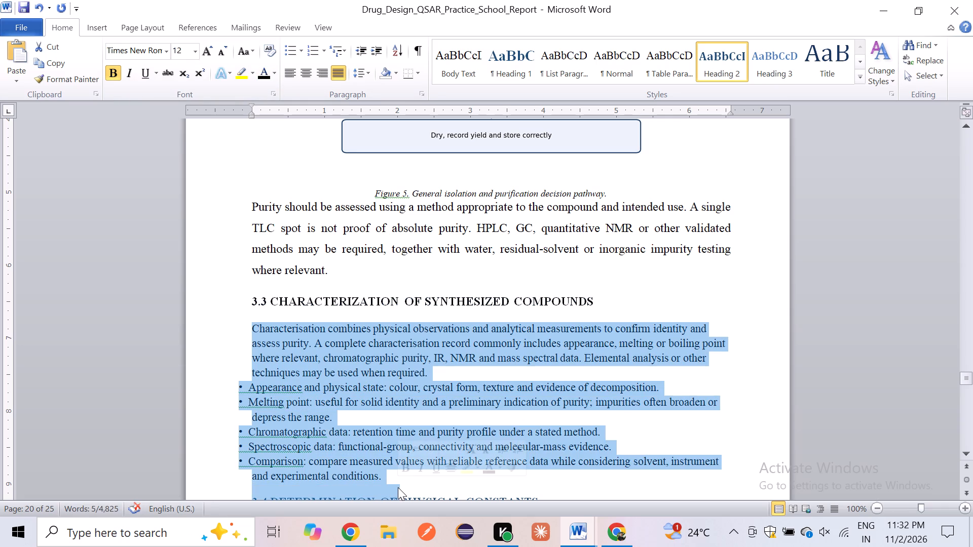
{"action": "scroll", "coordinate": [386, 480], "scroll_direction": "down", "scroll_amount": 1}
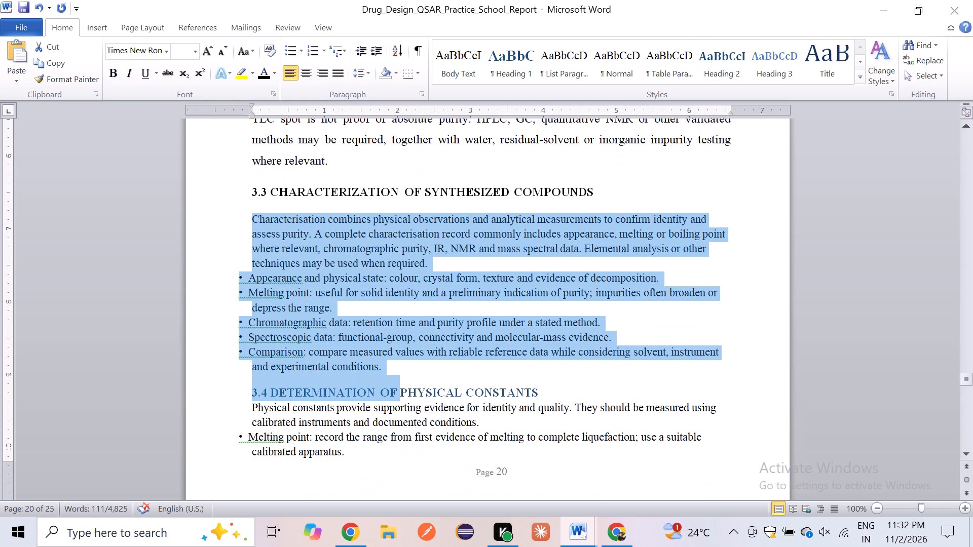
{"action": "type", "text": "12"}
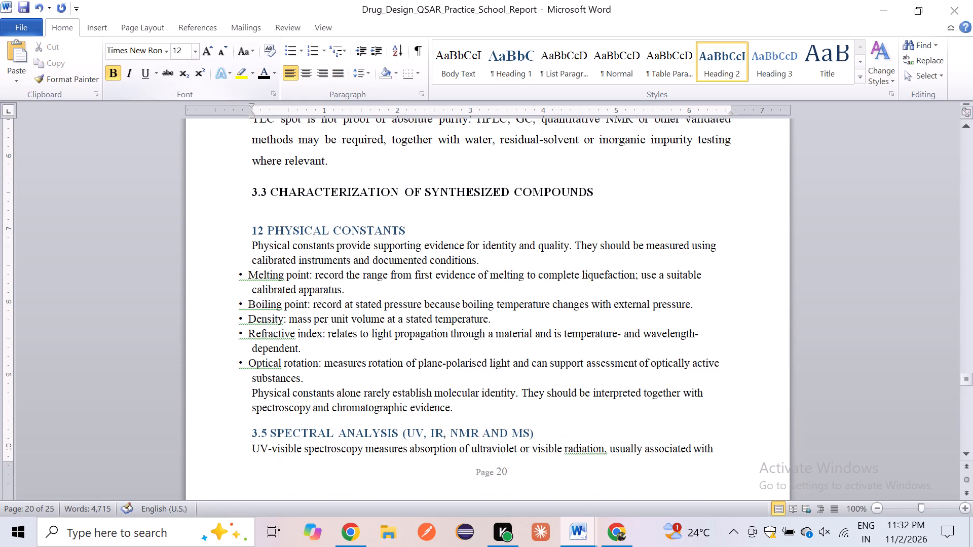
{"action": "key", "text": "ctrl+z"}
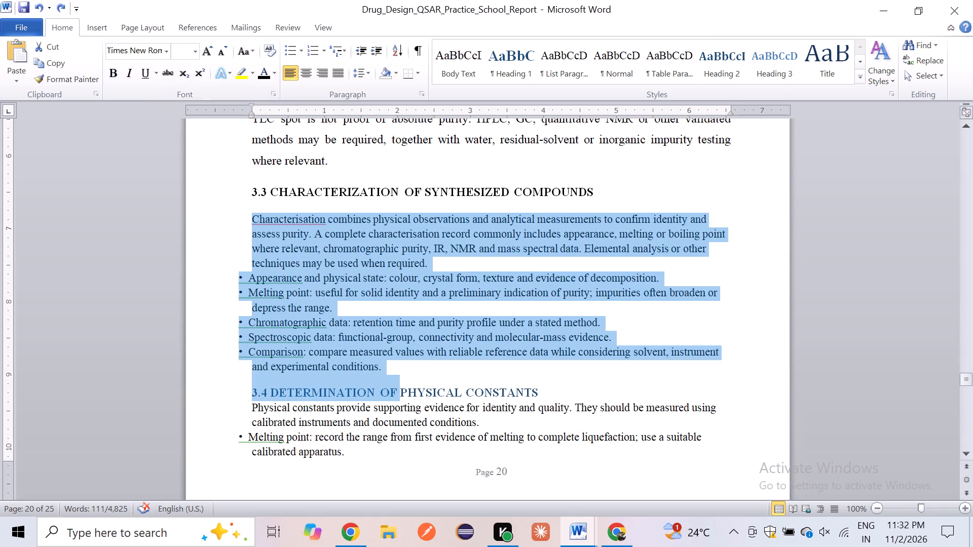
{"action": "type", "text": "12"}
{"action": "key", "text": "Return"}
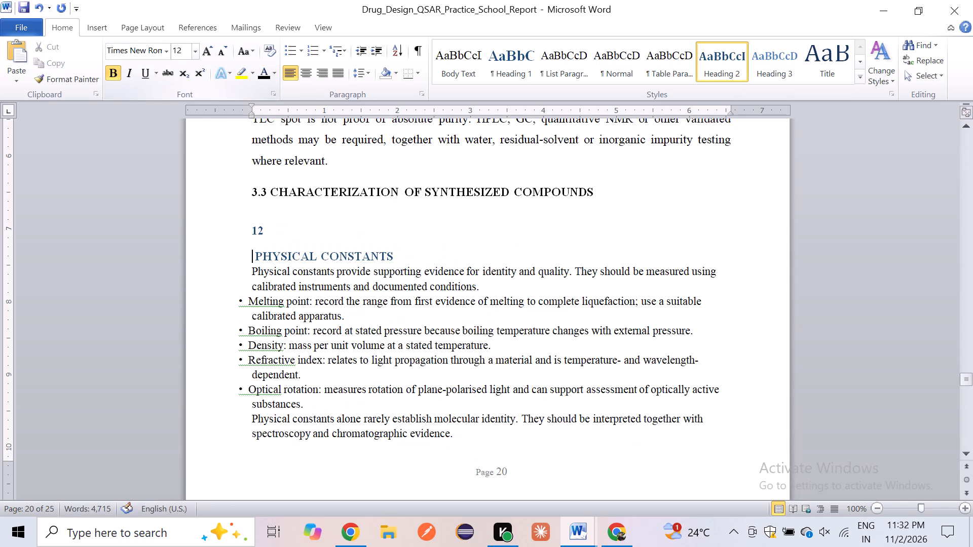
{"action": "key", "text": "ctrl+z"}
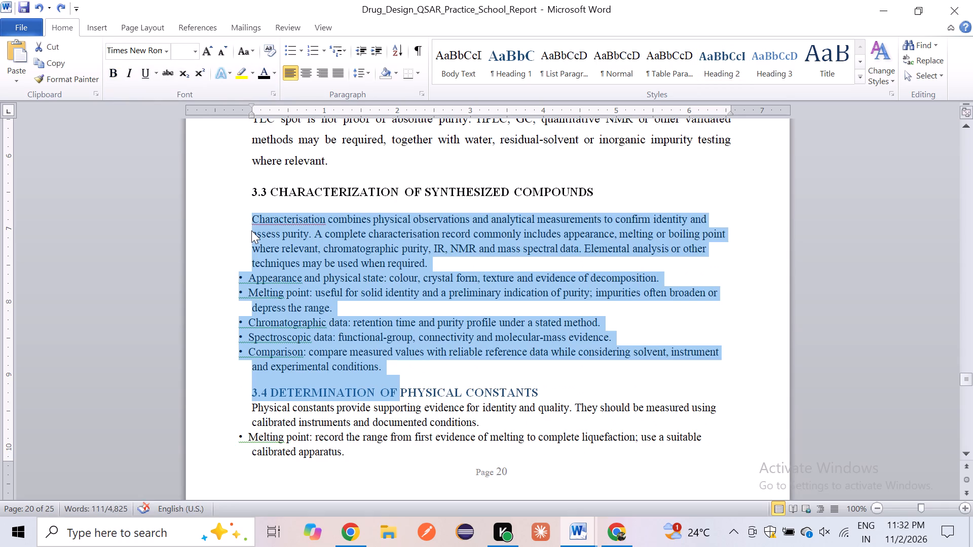
Set the section 3.3 body paragraph and all its bullets to 12 pt, justified, with 1.5 line spacing.
{"action": "left_click", "coordinate": [251, 230]}
{"action": "left_click_drag", "start_coordinate": [249, 212], "coordinate": [464, 375]}
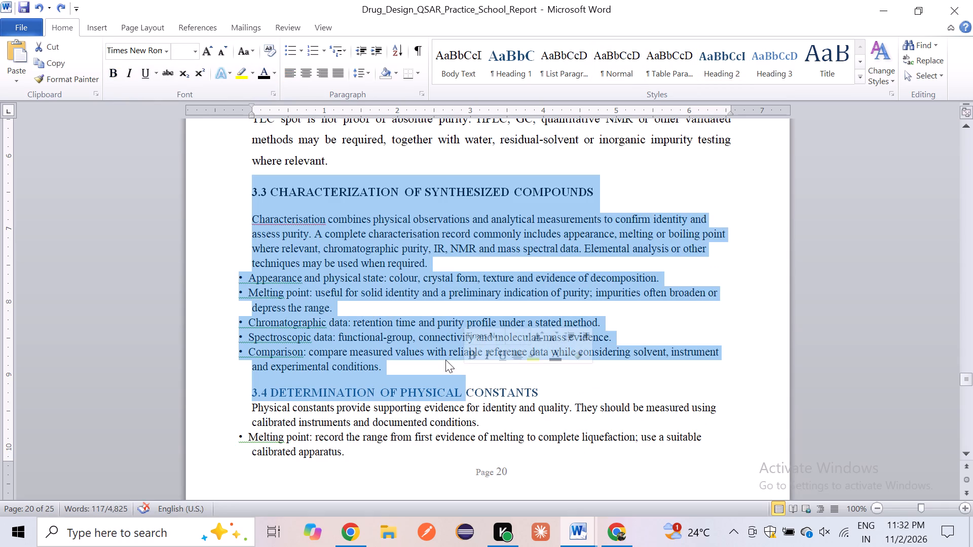
{"action": "left_click", "coordinate": [429, 359]}
{"action": "left_click_drag", "start_coordinate": [391, 373], "coordinate": [242, 216]}
{"action": "left_click", "coordinate": [182, 49]}
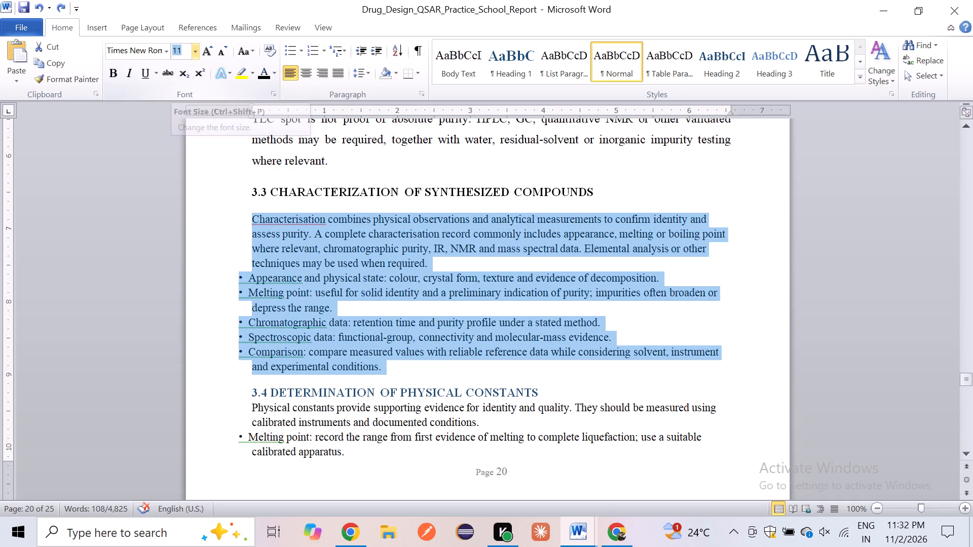
{"action": "type", "text": "12"}
{"action": "key", "text": "Return"}
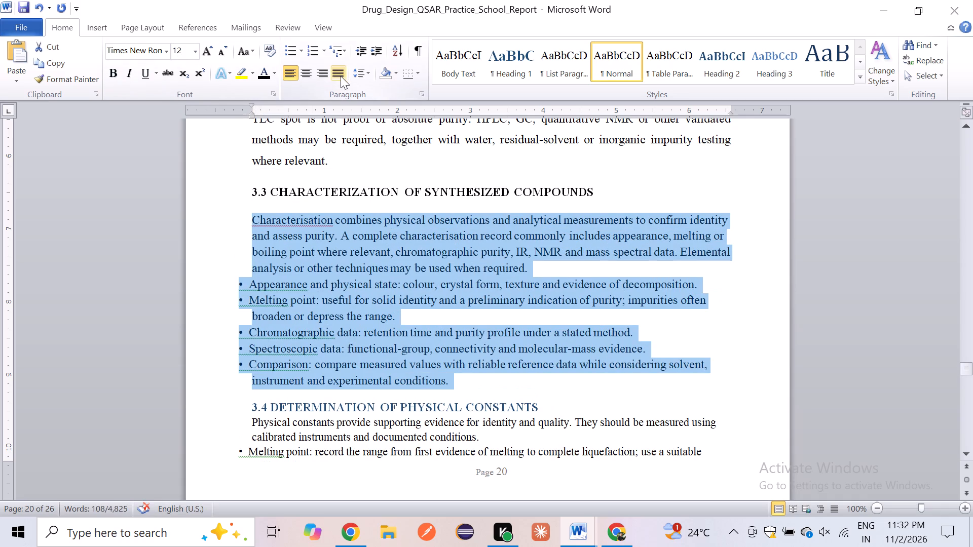
{"action": "left_click", "coordinate": [341, 76]}
{"action": "left_click", "coordinate": [364, 73]}
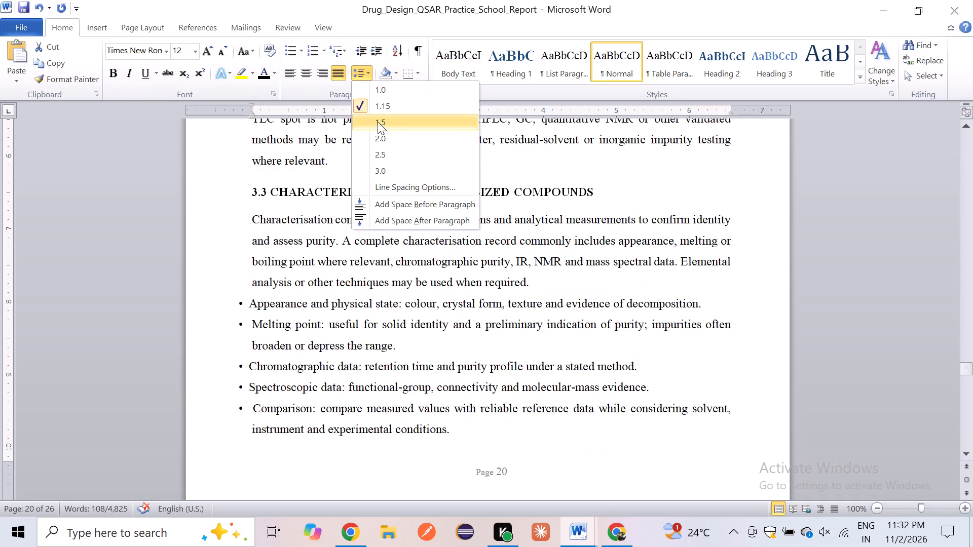
{"action": "left_click", "coordinate": [378, 122]}
{"action": "left_click", "coordinate": [270, 280]}
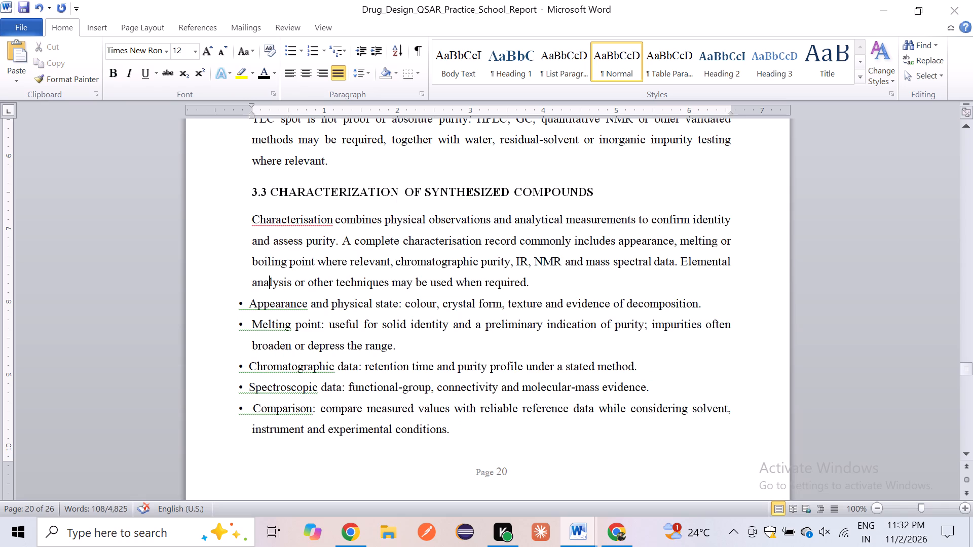
Move the first-line indent of the five section 3.3 bullets to 0, aligning them with the body text margin.
{"action": "left_click_drag", "start_coordinate": [237, 305], "coordinate": [594, 424]}
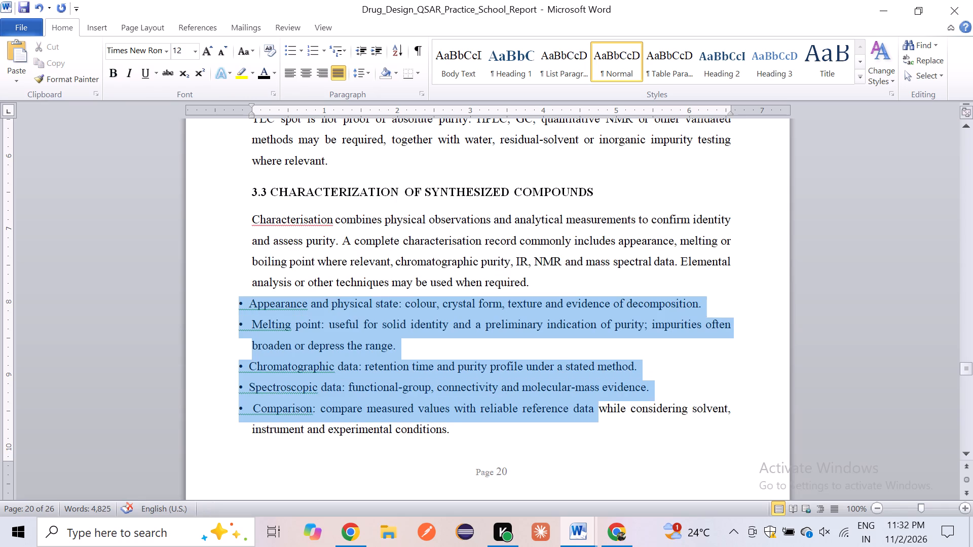
{"action": "left_click_drag", "start_coordinate": [594, 424], "coordinate": [566, 450]}
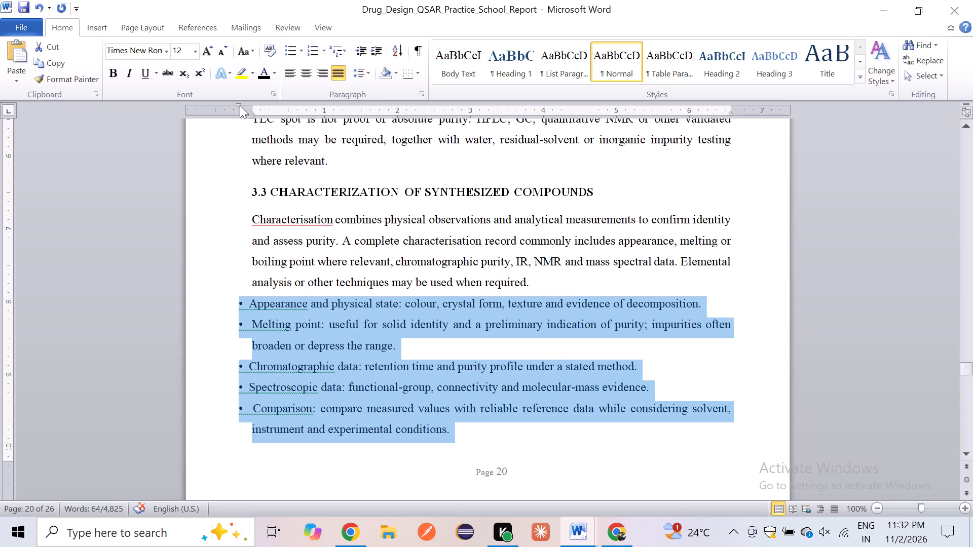
{"action": "left_click_drag", "start_coordinate": [237, 105], "coordinate": [253, 109]}
{"action": "left_click_drag", "start_coordinate": [253, 109], "coordinate": [252, 109]}
{"action": "left_click", "coordinate": [279, 314]}
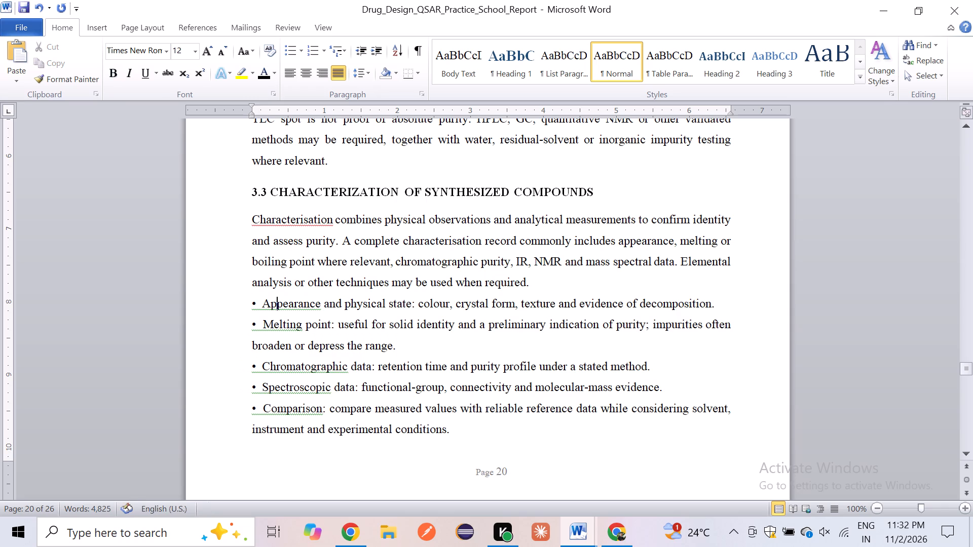
Bold the section 3.3 bullet terms Appearance and physical state, Melting point, Chromatographic data, Spectroscopic data and Comparison.
{"action": "left_click_drag", "start_coordinate": [249, 307], "coordinate": [426, 299]}
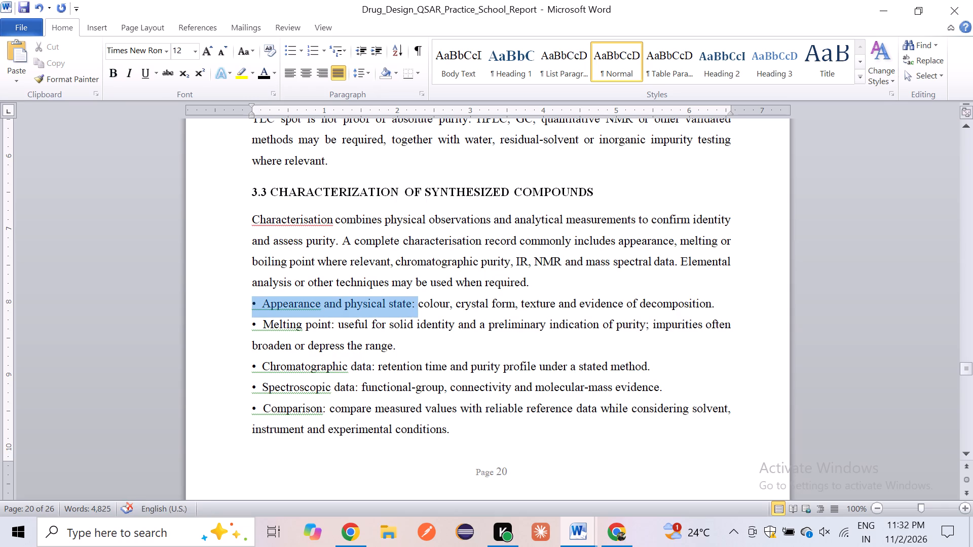
{"action": "left_click_drag", "start_coordinate": [426, 299], "coordinate": [414, 301]}
{"action": "key", "text": "ctrl+b"}
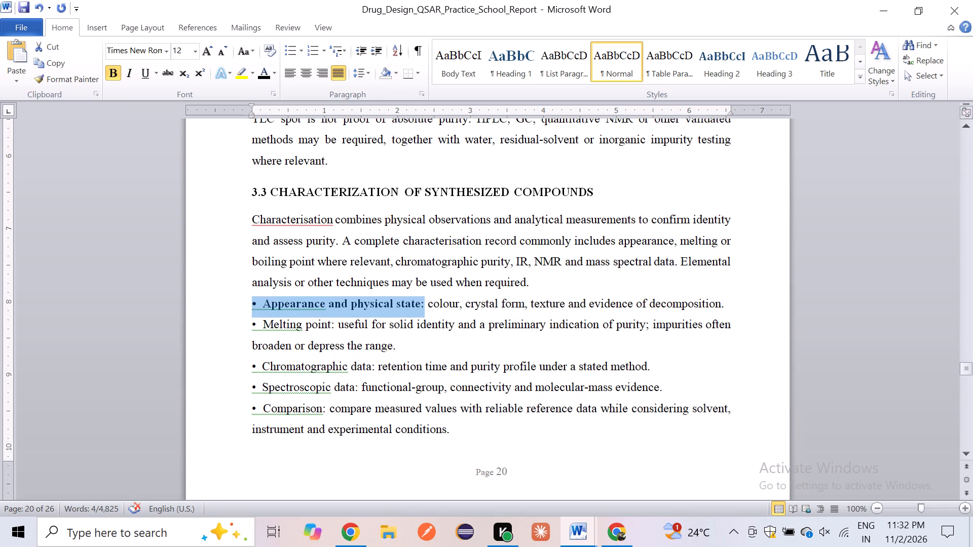
{"action": "left_click_drag", "start_coordinate": [250, 327], "coordinate": [329, 318]}
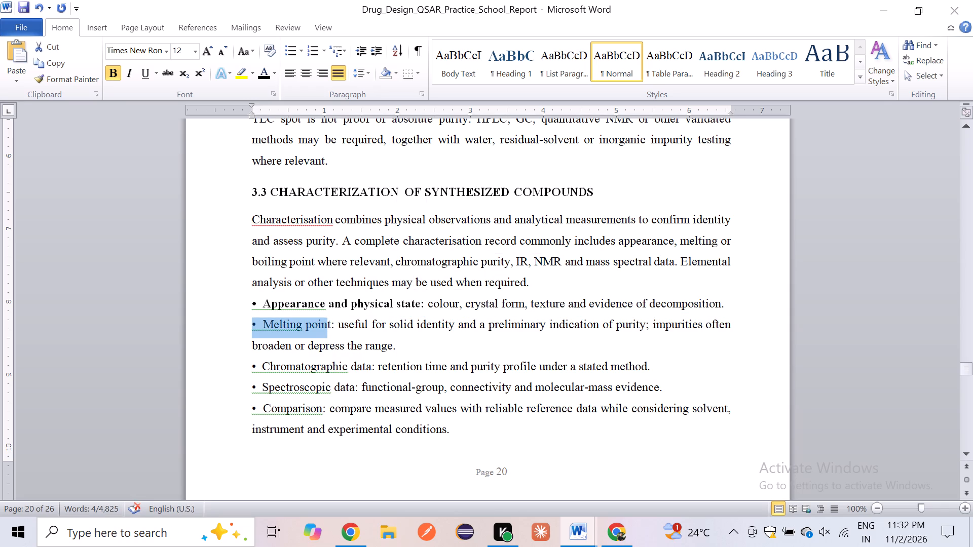
{"action": "left_click_drag", "start_coordinate": [329, 318], "coordinate": [335, 322]}
{"action": "key", "text": "ctrl+b"}
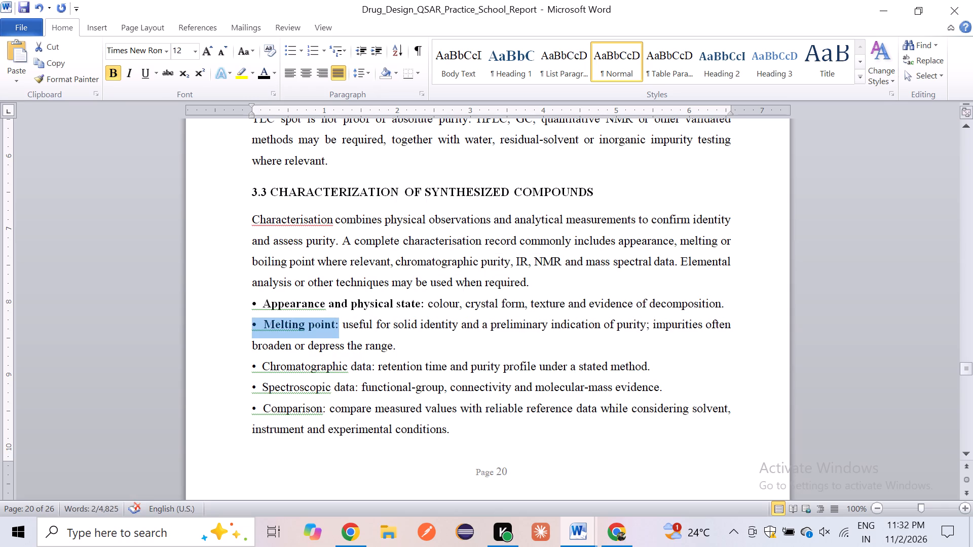
{"action": "left_click_drag", "start_coordinate": [250, 364], "coordinate": [372, 363]}
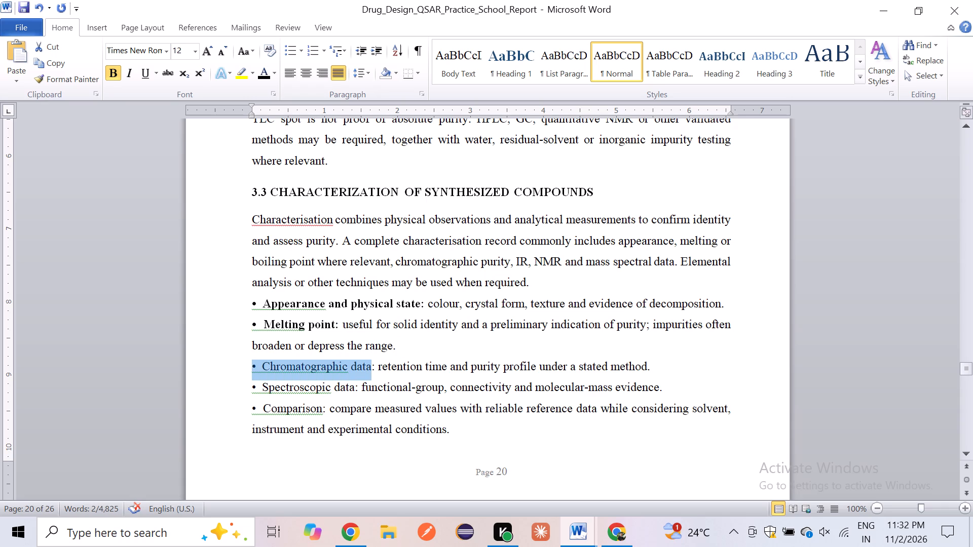
{"action": "left_click_drag", "start_coordinate": [372, 363], "coordinate": [376, 364]}
{"action": "key", "text": "ctrl+b"}
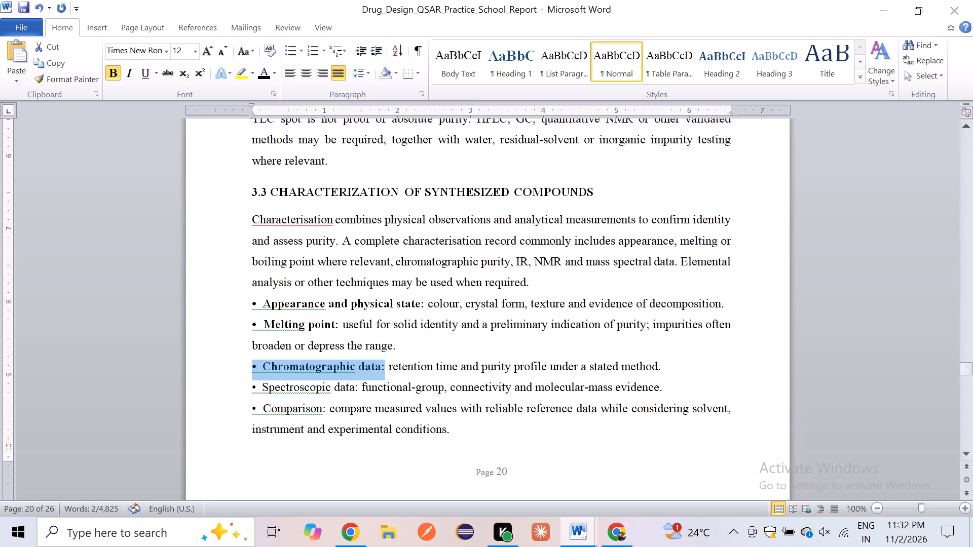
{"action": "left_click_drag", "start_coordinate": [252, 392], "coordinate": [333, 384]}
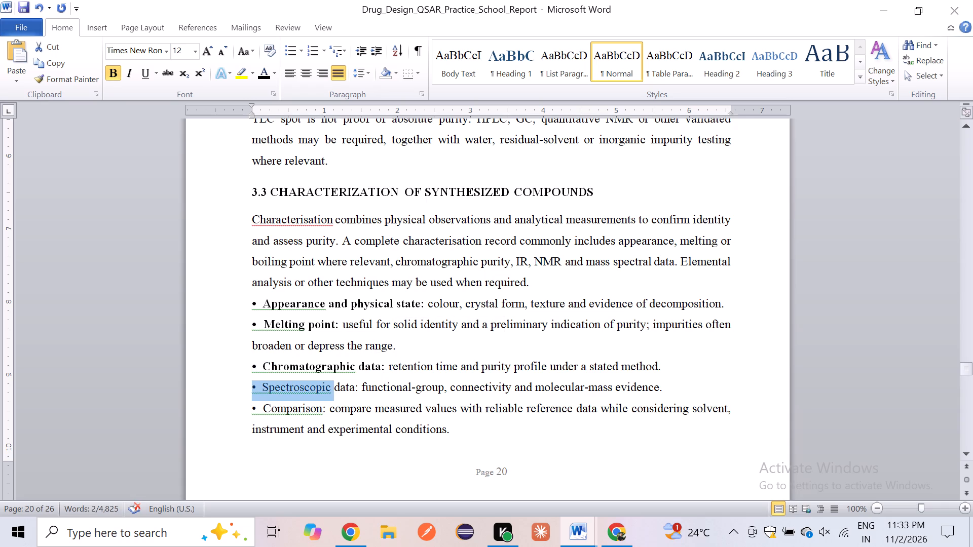
{"action": "left_click_drag", "start_coordinate": [333, 384], "coordinate": [358, 385]}
{"action": "key", "text": "ctrl+b"}
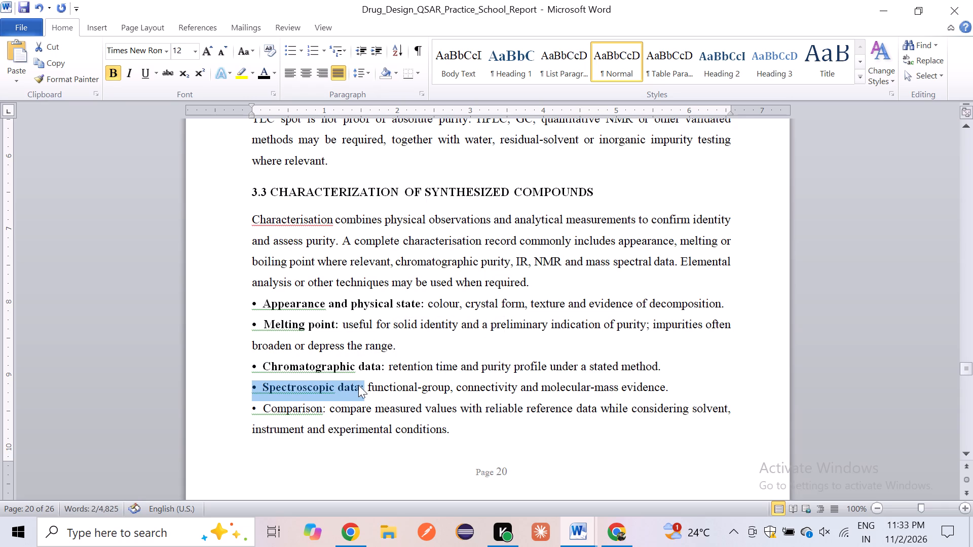
{"action": "left_click_drag", "start_coordinate": [247, 408], "coordinate": [324, 410]}
{"action": "key", "text": "ctrl+b"}
{"action": "scroll", "coordinate": [324, 410], "scroll_direction": "down", "scroll_amount": 2}
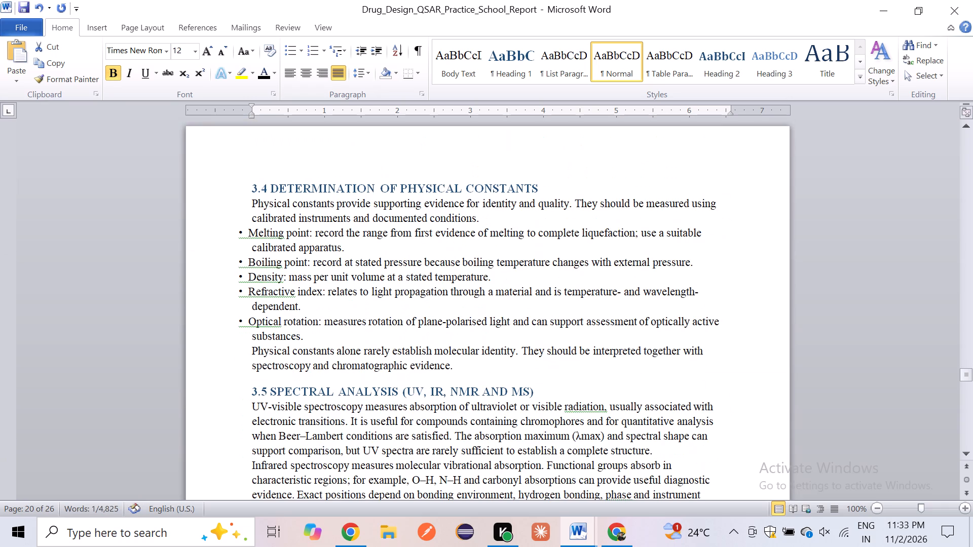
Format the heading 3.4 Determination of Physical Constants as justified, black text with 2.0 line spacing.
{"action": "left_click_drag", "start_coordinate": [251, 184], "coordinate": [556, 180]}
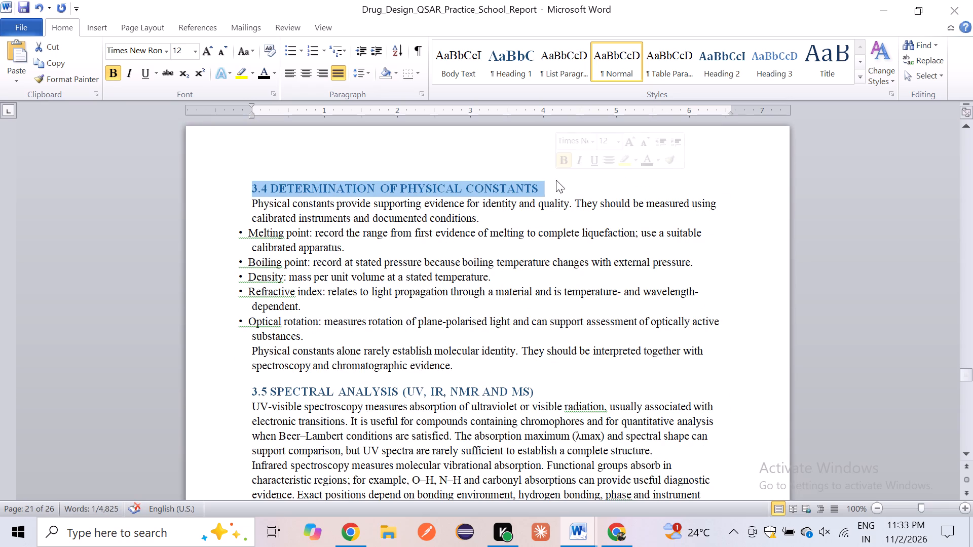
{"action": "left_click", "coordinate": [339, 71]}
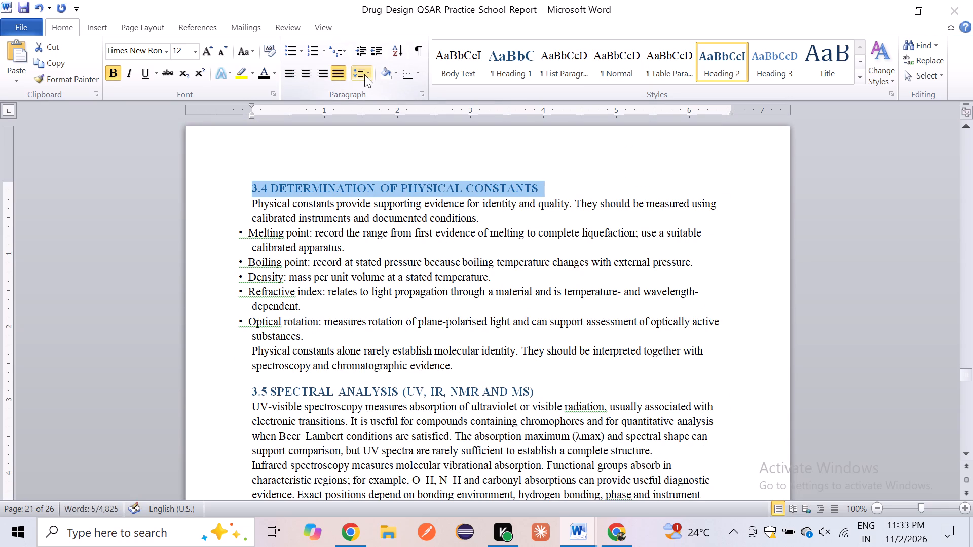
{"action": "left_click", "coordinate": [364, 74]}
{"action": "left_click", "coordinate": [383, 131]}
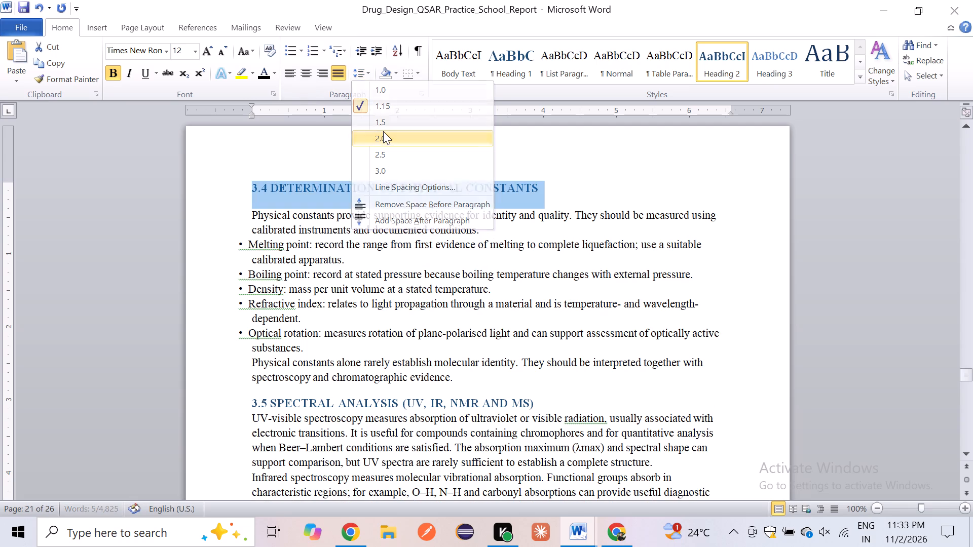
{"action": "left_click", "coordinate": [261, 74]}
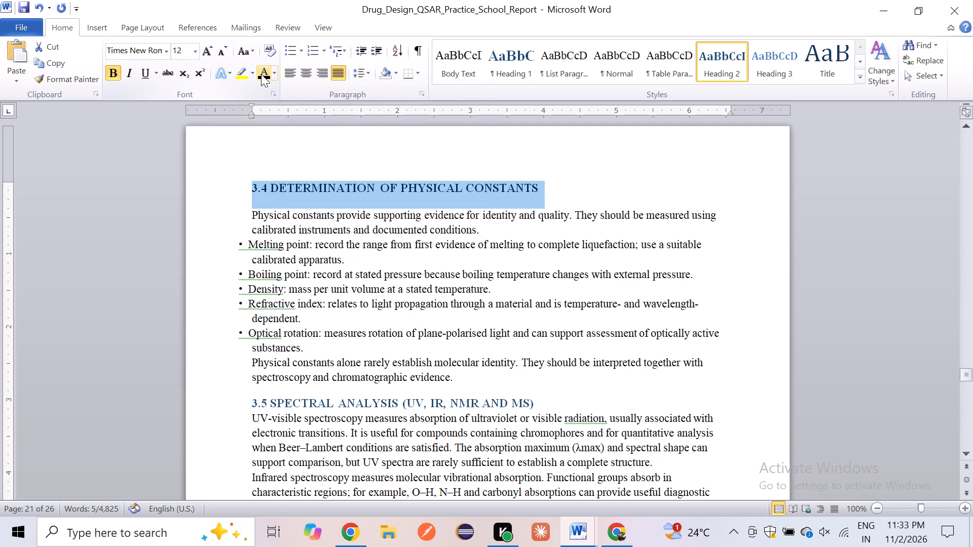
Set all section 3.4 body paragraphs and bullets to 12 pt, justified, with 1.5 line spacing.
{"action": "left_click_drag", "start_coordinate": [250, 211], "coordinate": [469, 377]}
{"action": "left_click", "coordinate": [186, 50]}
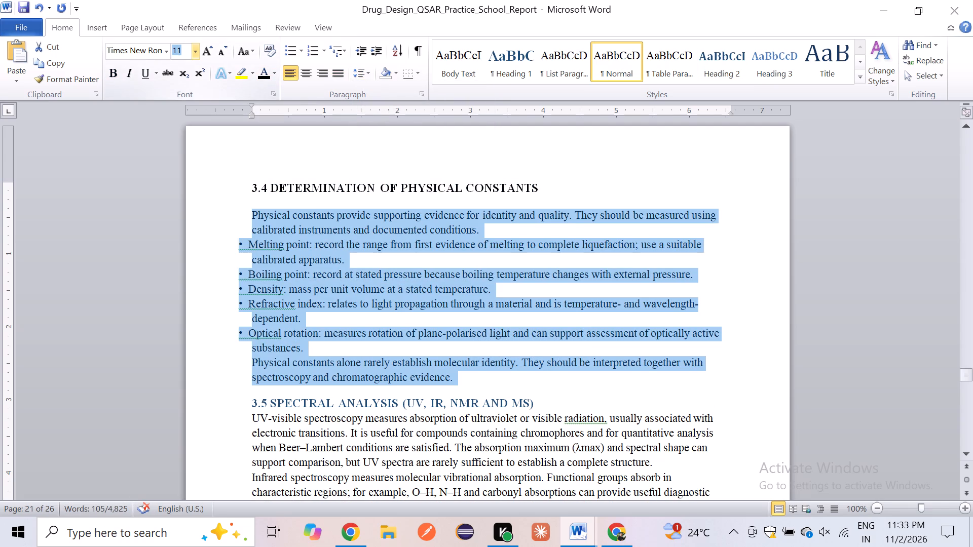
{"action": "type", "text": "12"}
{"action": "key", "text": "Return"}
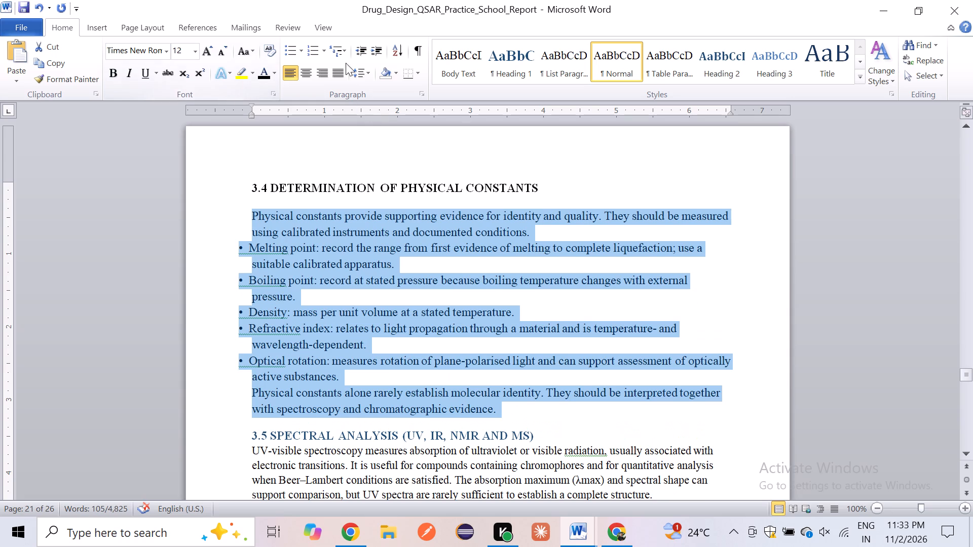
{"action": "left_click", "coordinate": [357, 68]}
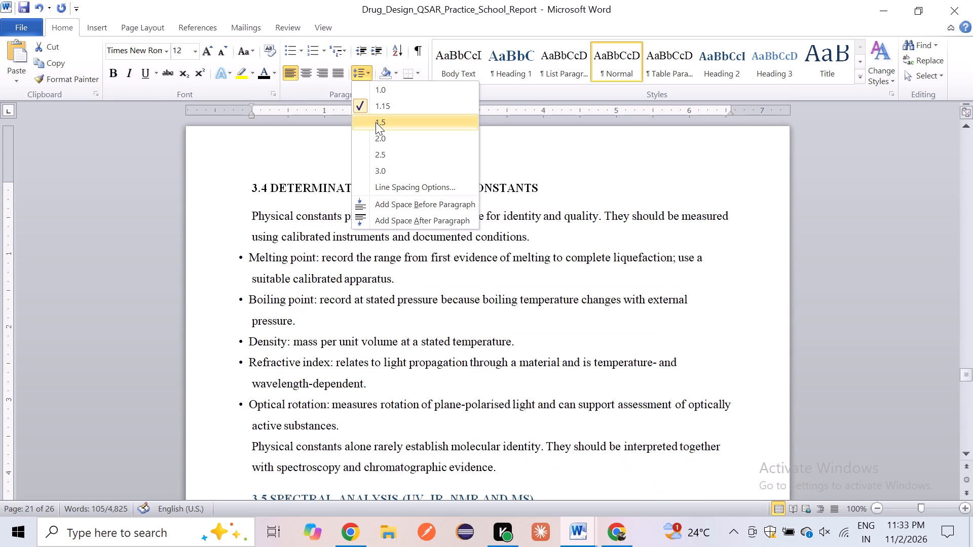
{"action": "left_click", "coordinate": [376, 122]}
{"action": "left_click", "coordinate": [341, 77]}
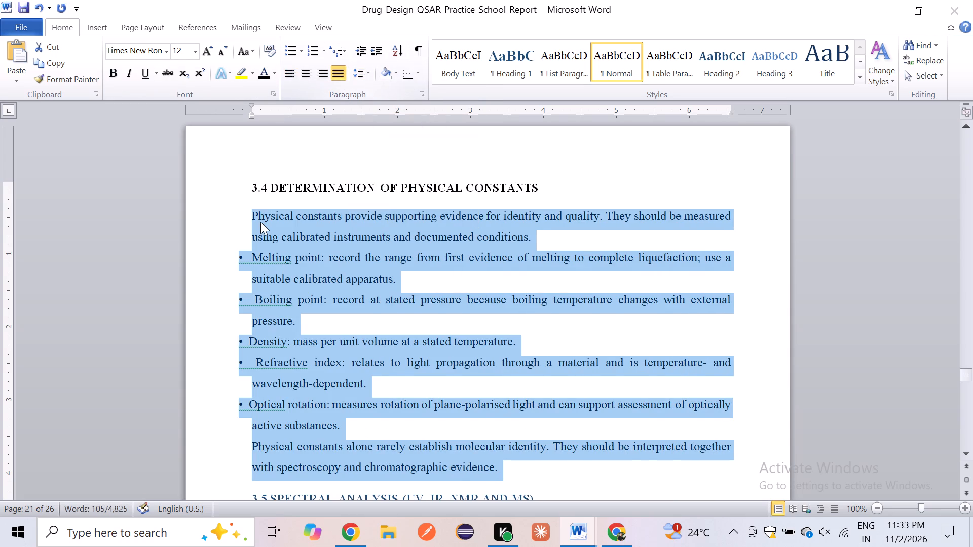
{"action": "left_click", "coordinate": [260, 222]}
Move the first-line indent of the five section 3.4 bullets to 0, aligning them with the body text margin.
{"action": "left_click_drag", "start_coordinate": [237, 255], "coordinate": [417, 419]}
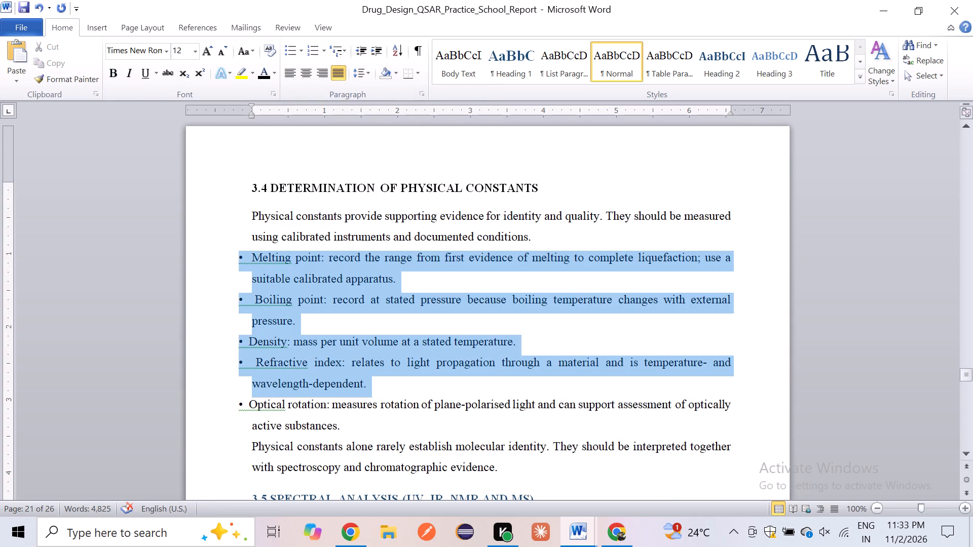
{"action": "left_click_drag", "start_coordinate": [417, 419], "coordinate": [455, 437]}
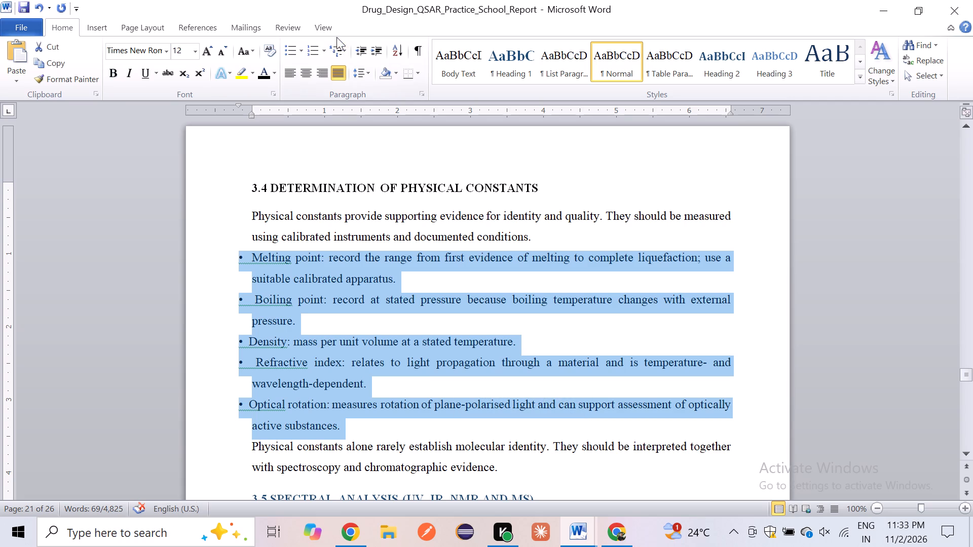
{"action": "left_click_drag", "start_coordinate": [237, 106], "coordinate": [254, 112]}
{"action": "left_click_drag", "start_coordinate": [254, 112], "coordinate": [252, 112]}
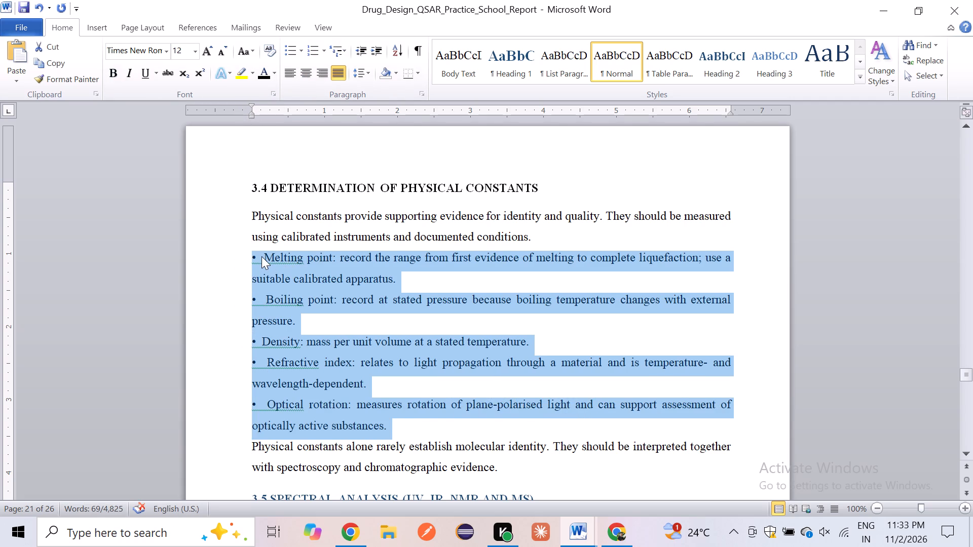
Bold the section 3.4 bullet terms Melting point and Boiling point, and remove the extra space before Boiling point.
{"action": "left_click", "coordinate": [261, 256]}
{"action": "left_click_drag", "start_coordinate": [261, 259], "coordinate": [333, 260]}
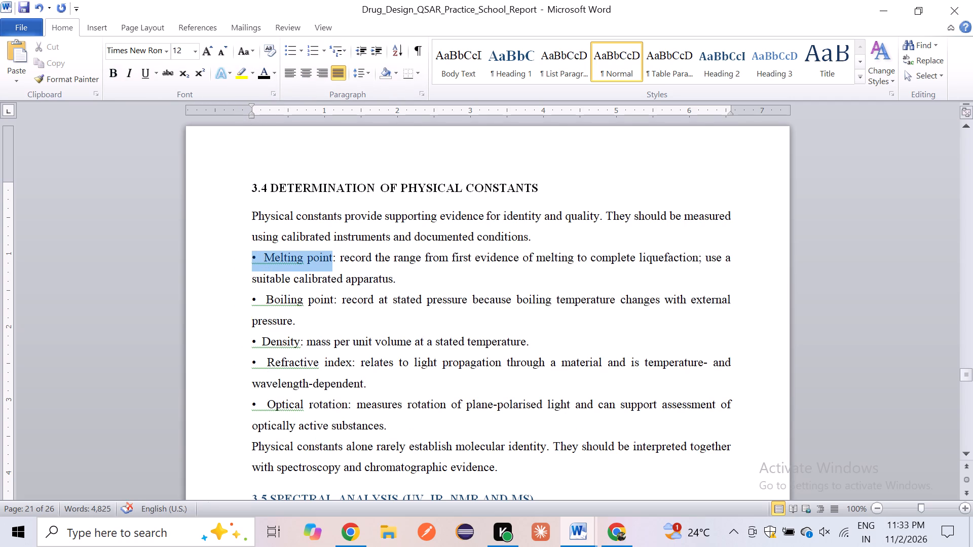
{"action": "left_click_drag", "start_coordinate": [333, 260], "coordinate": [338, 260]}
{"action": "key", "text": "ctrl+b"}
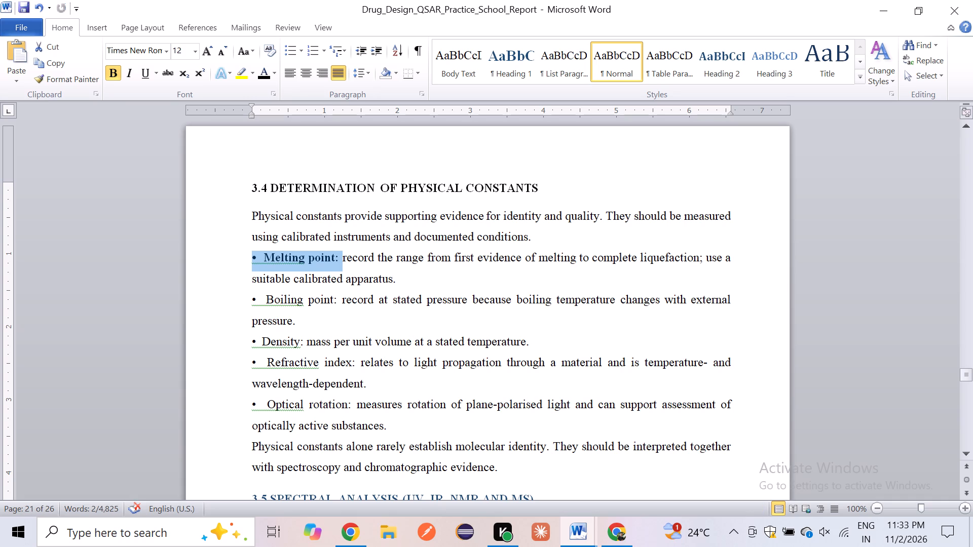
{"action": "left_click_drag", "start_coordinate": [250, 300], "coordinate": [336, 299]}
{"action": "key", "text": "ctrl+b"}
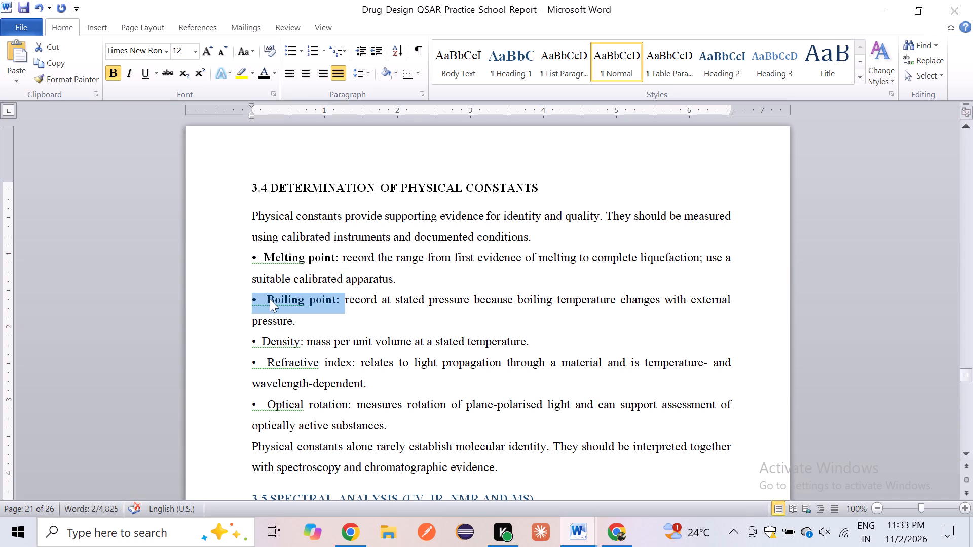
{"action": "left_click", "coordinate": [270, 299]}
{"action": "key", "text": "BackSpace"}
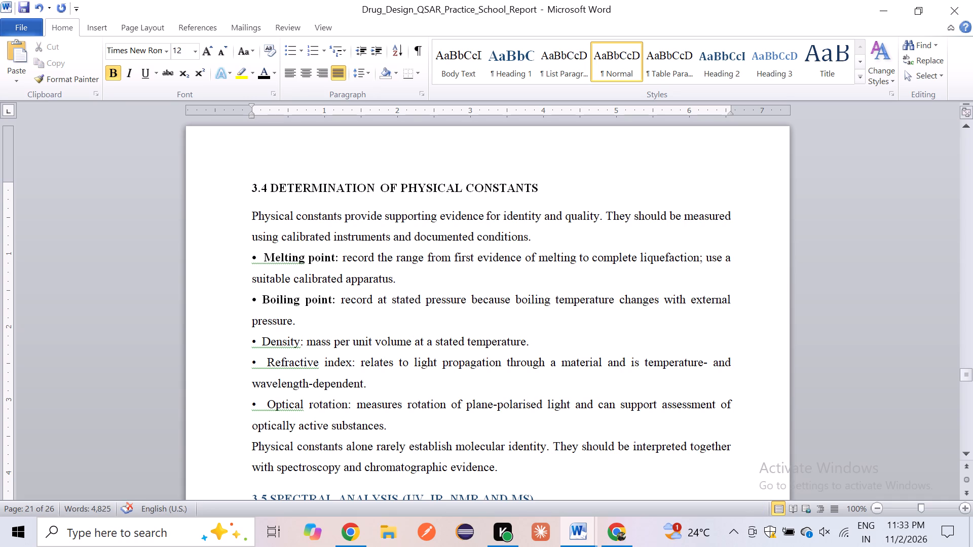
Bold the bullet terms Density, Refractive index and Optical rotation, removing the extra space before the last two terms.
{"action": "left_click_drag", "start_coordinate": [249, 342], "coordinate": [306, 340]}
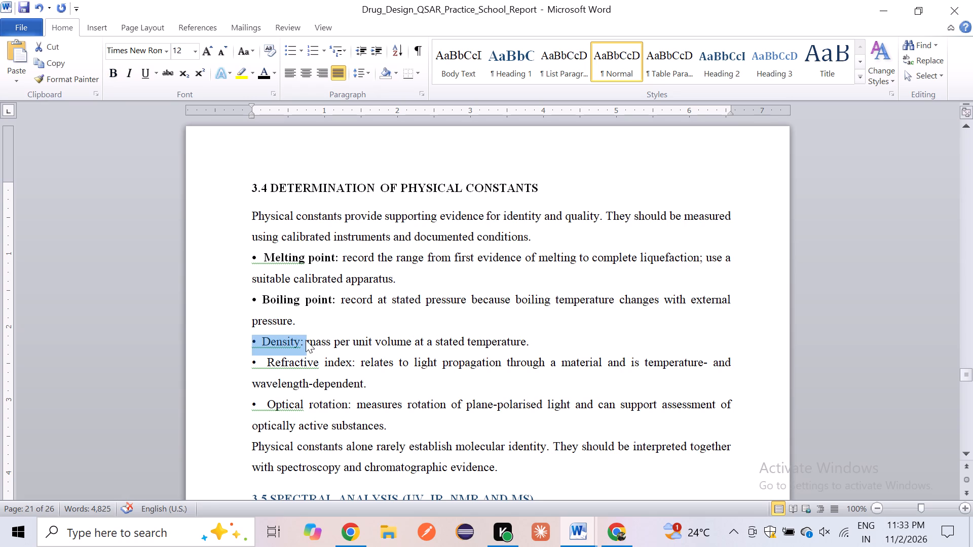
{"action": "key", "text": "ctrl+b"}
{"action": "left_click_drag", "start_coordinate": [248, 367], "coordinate": [365, 361]}
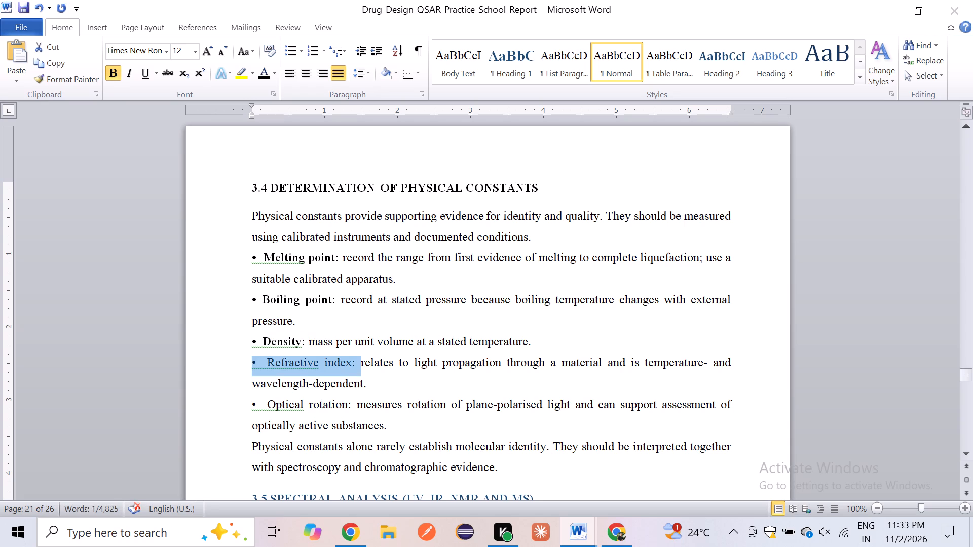
{"action": "left_click_drag", "start_coordinate": [365, 361], "coordinate": [358, 361]}
{"action": "key", "text": "ctrl+b"}
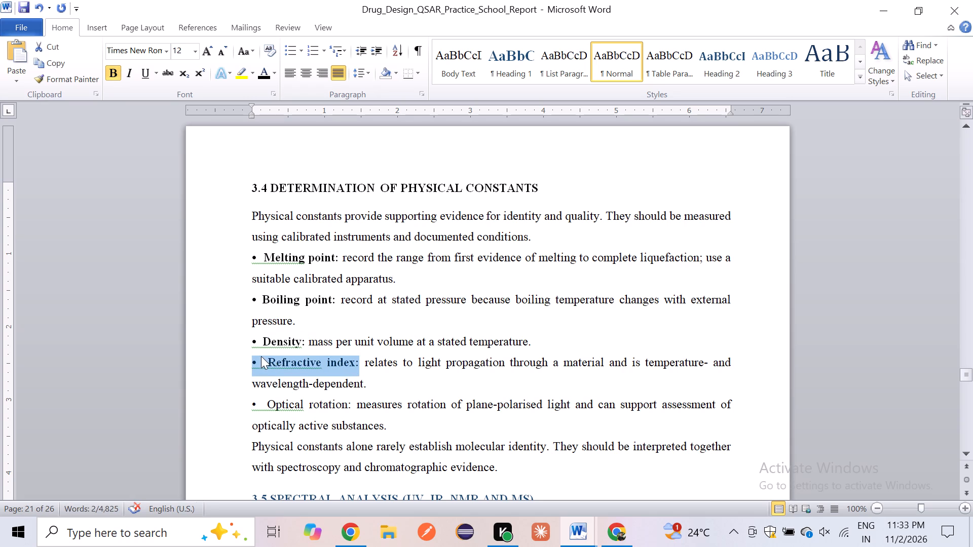
{"action": "left_click", "coordinate": [266, 361]}
{"action": "key", "text": "BackSpace"}
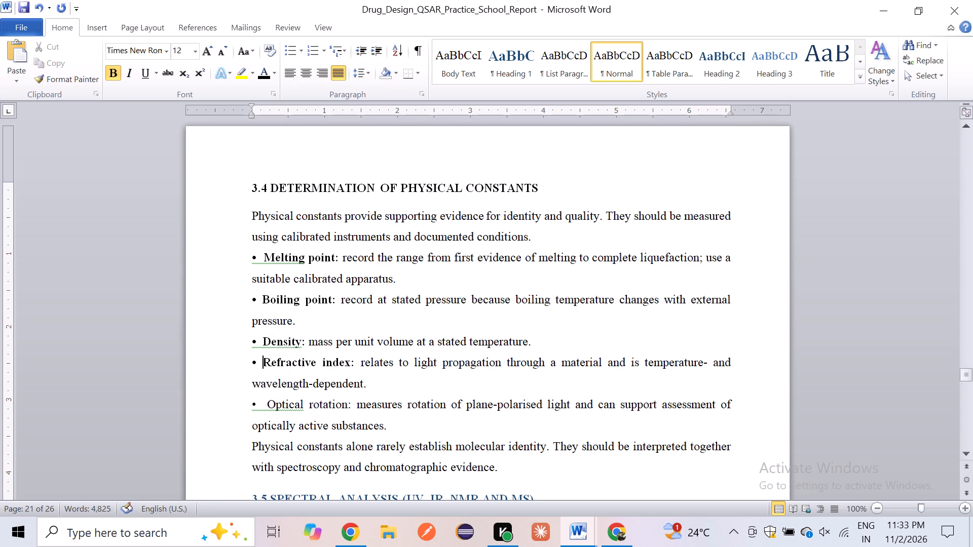
{"action": "left_click_drag", "start_coordinate": [250, 405], "coordinate": [338, 401]}
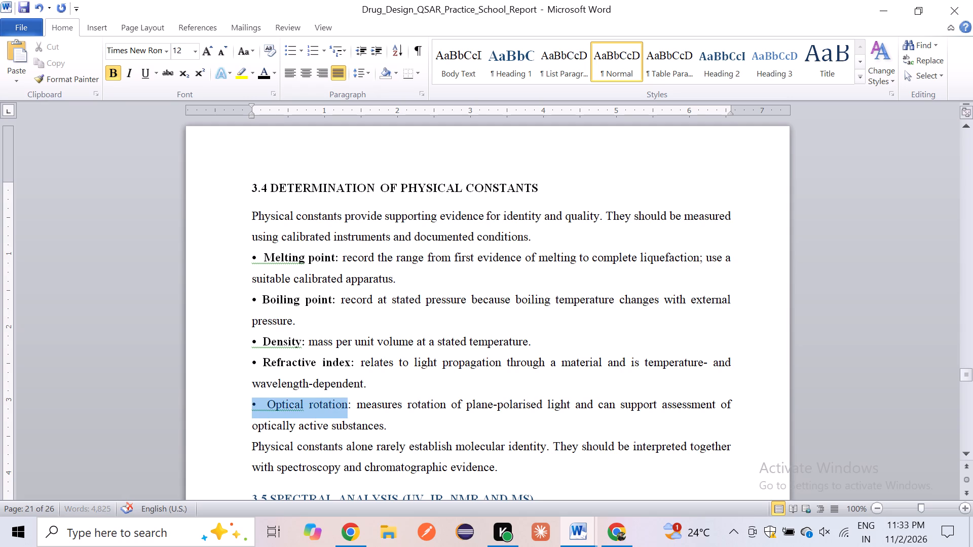
{"action": "left_click_drag", "start_coordinate": [338, 401], "coordinate": [351, 401]}
{"action": "key", "text": "ctrl+b"}
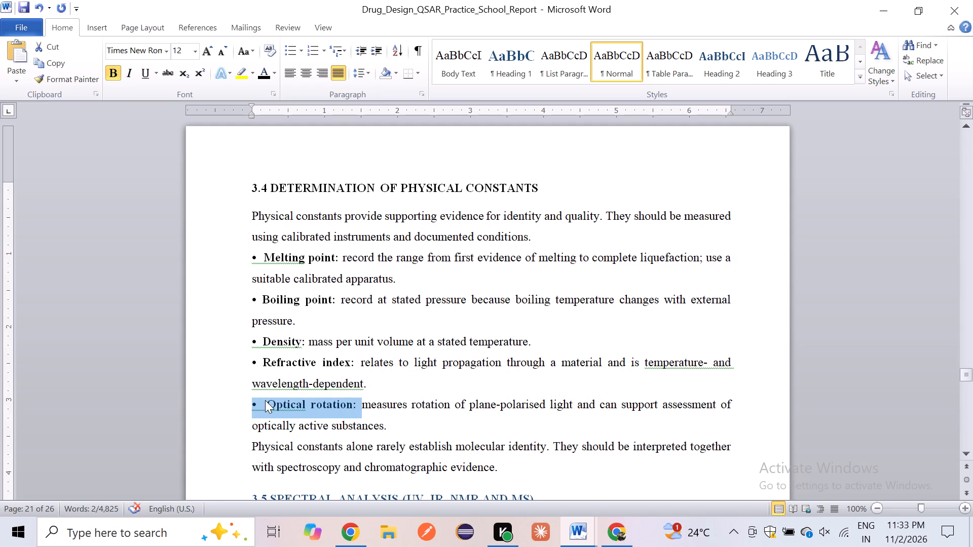
{"action": "left_click", "coordinate": [265, 400]}
{"action": "key", "text": "BackSpace"}
Format the heading 3.5 Spectral Analysis (UV, IR, NMR and MS) as black, justified text with 2.0 line spacing.
{"action": "scroll", "coordinate": [265, 400], "scroll_direction": "down", "scroll_amount": 1}
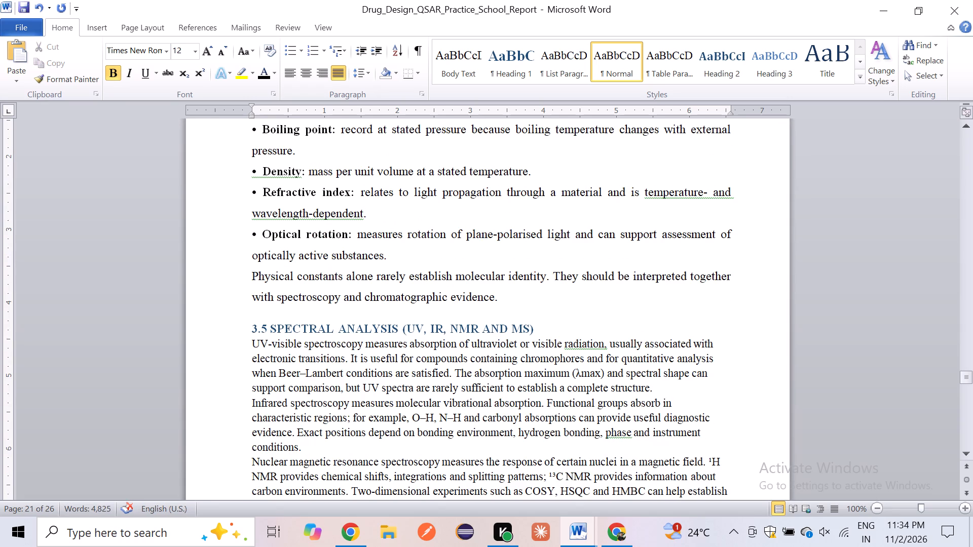
{"action": "scroll", "coordinate": [247, 270], "scroll_direction": "down", "scroll_amount": 1}
{"action": "left_click_drag", "start_coordinate": [249, 289], "coordinate": [564, 257]}
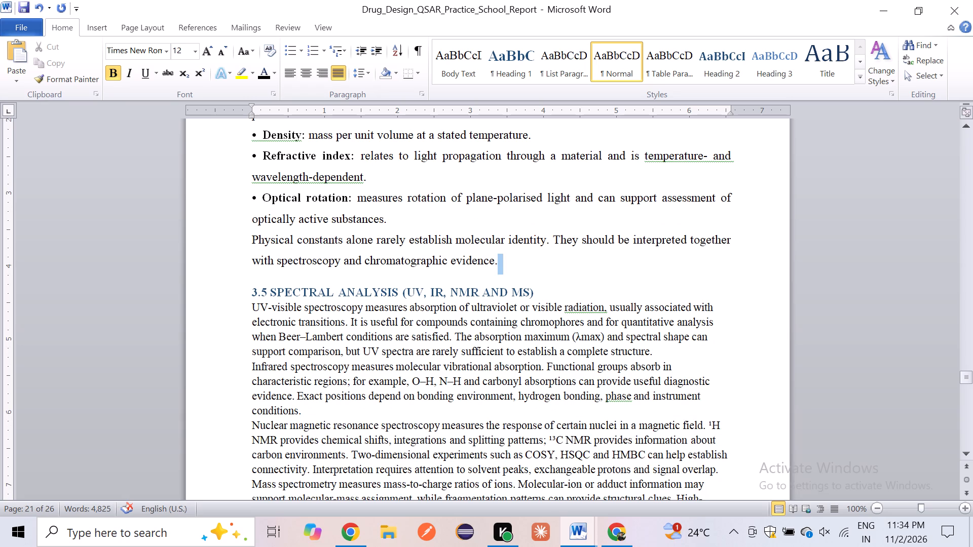
{"action": "left_click_drag", "start_coordinate": [564, 257], "coordinate": [548, 284]}
{"action": "key", "text": "ctrl+b"}
{"action": "key", "text": "ctrl+b"}
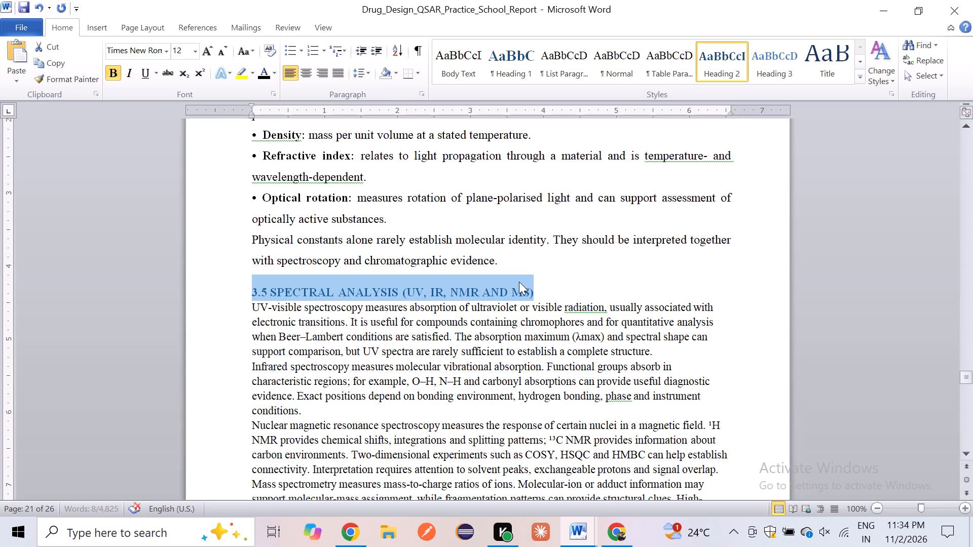
{"action": "left_click", "coordinate": [266, 71]}
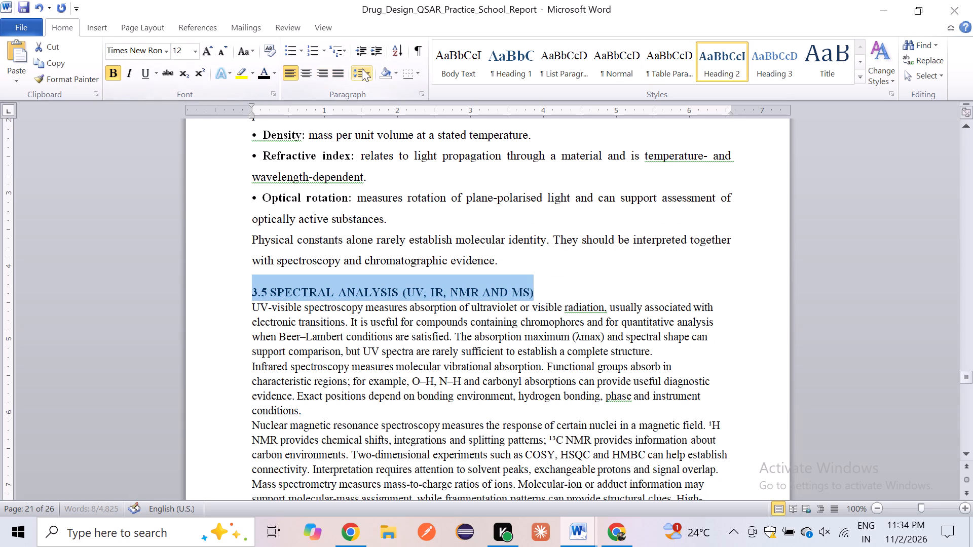
{"action": "left_click", "coordinate": [363, 65]}
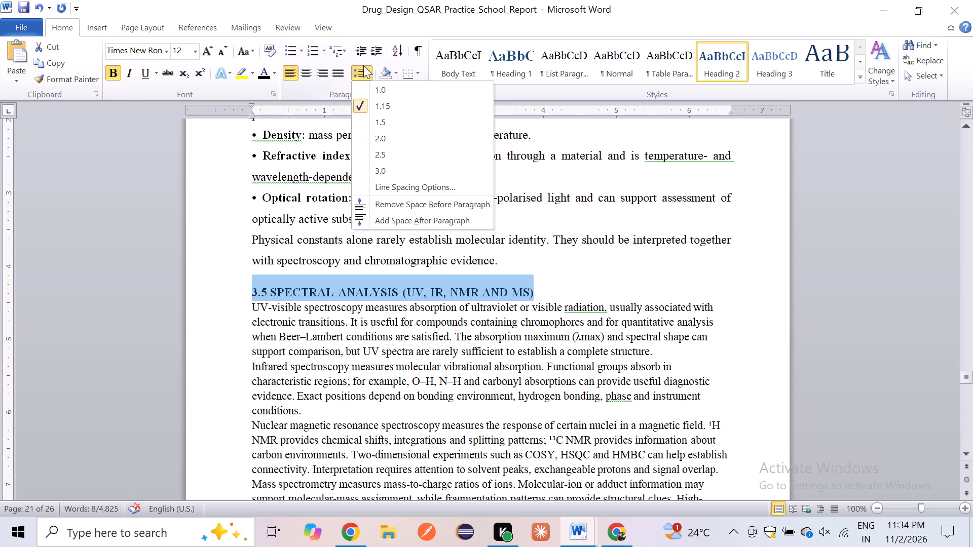
{"action": "left_click", "coordinate": [397, 132]}
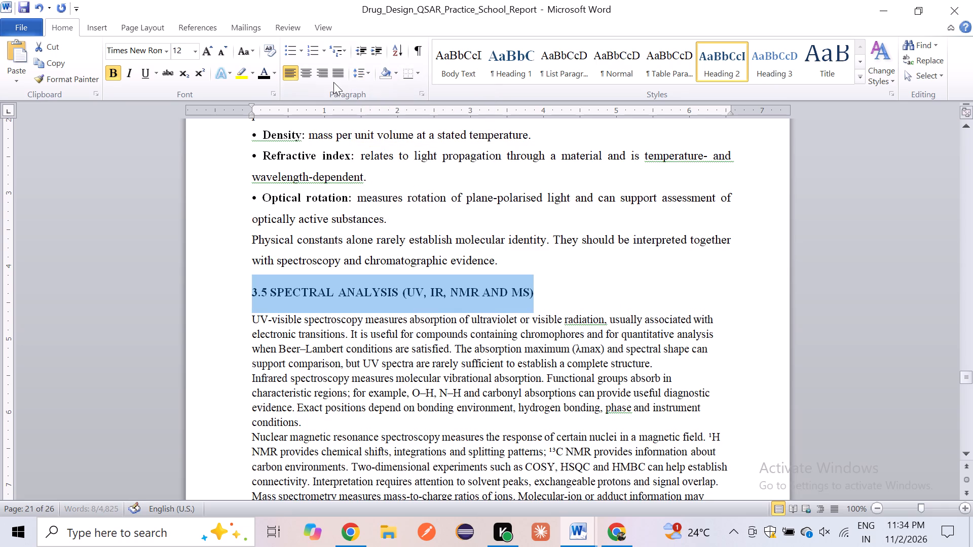
{"action": "left_click", "coordinate": [333, 75]}
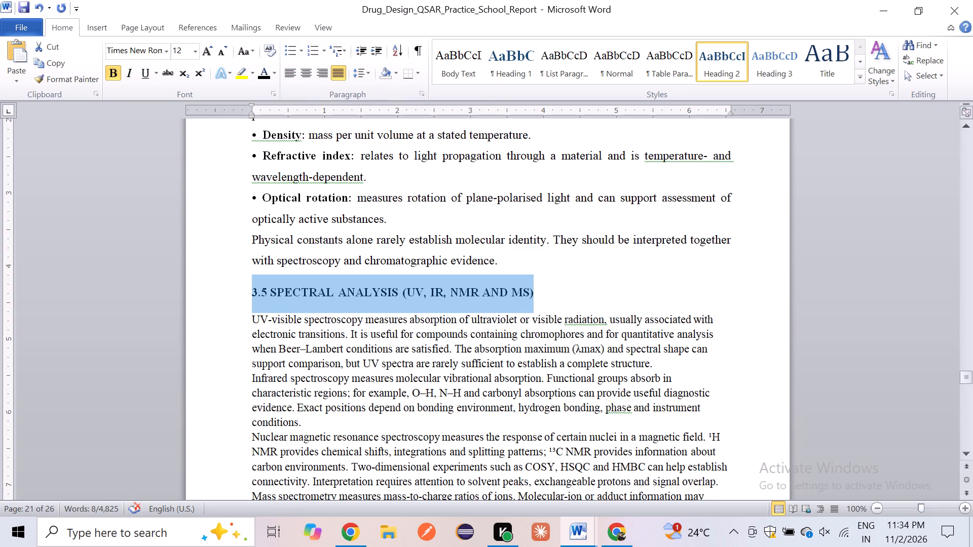
Justify the four section 3.5 body paragraphs above the technique table and set their line spacing to 1.5.
{"action": "left_click_drag", "start_coordinate": [251, 313], "coordinate": [457, 422]}
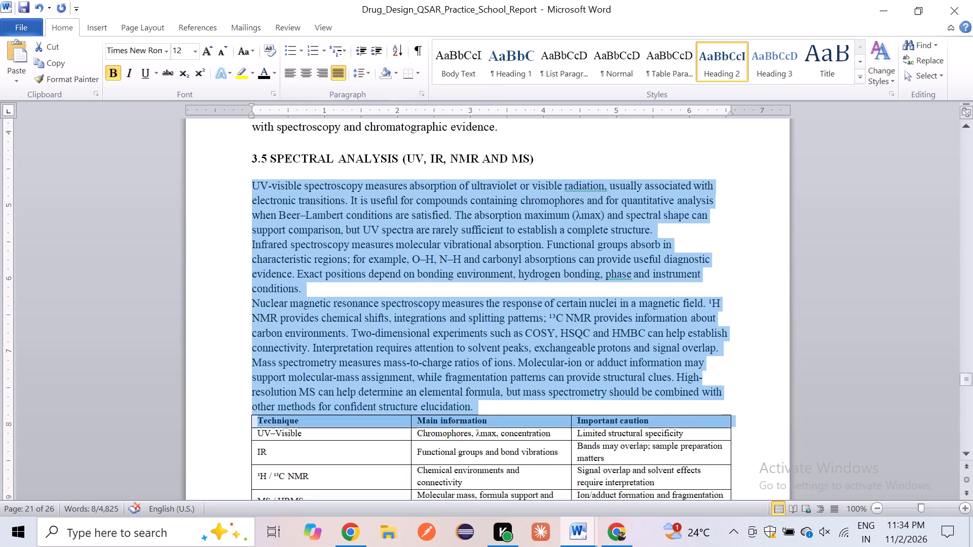
{"action": "left_click_drag", "start_coordinate": [457, 422], "coordinate": [479, 408]}
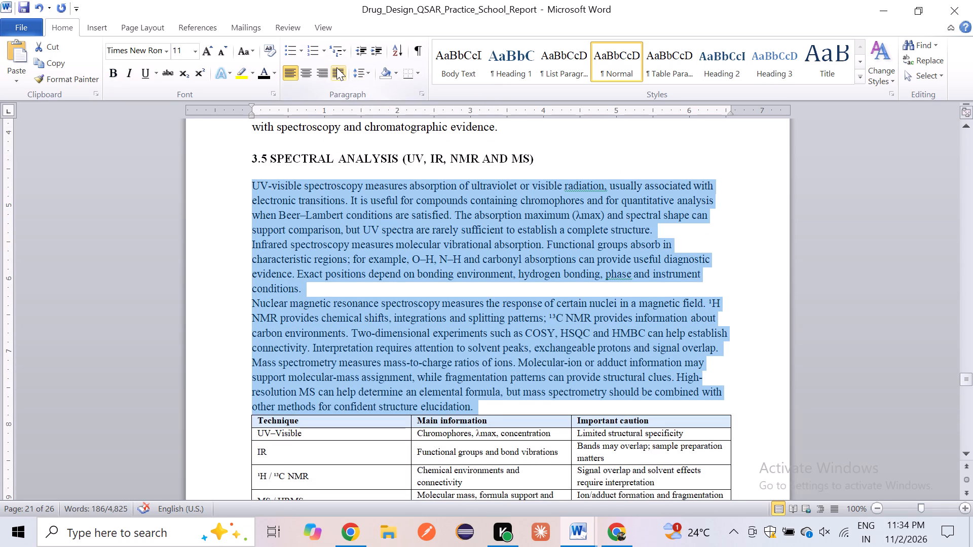
{"action": "left_click", "coordinate": [336, 67]}
{"action": "left_click", "coordinate": [369, 71]}
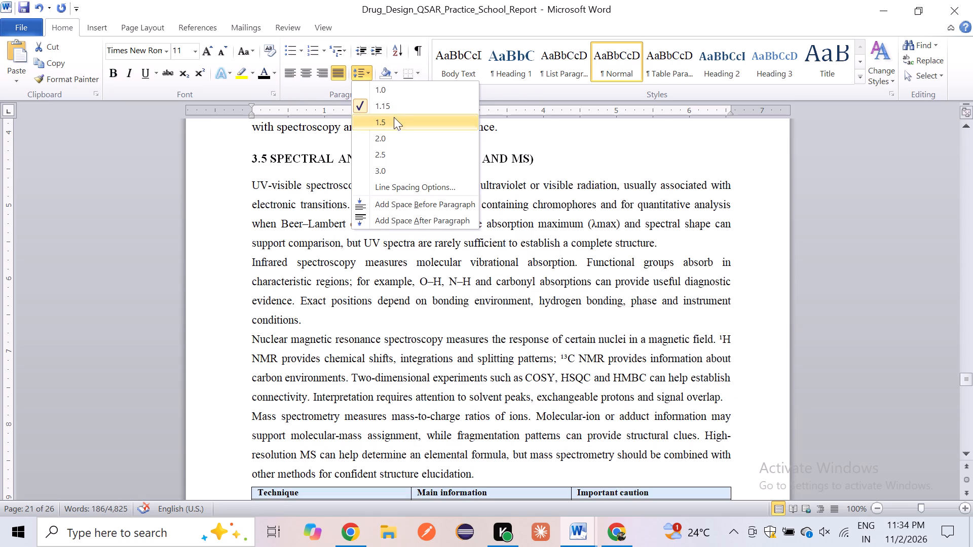
{"action": "left_click", "coordinate": [394, 119]}
Insert a blank line between the mass spectrometry paragraph and the technique table.
{"action": "scroll", "coordinate": [383, 206], "scroll_direction": "down", "scroll_amount": 1}
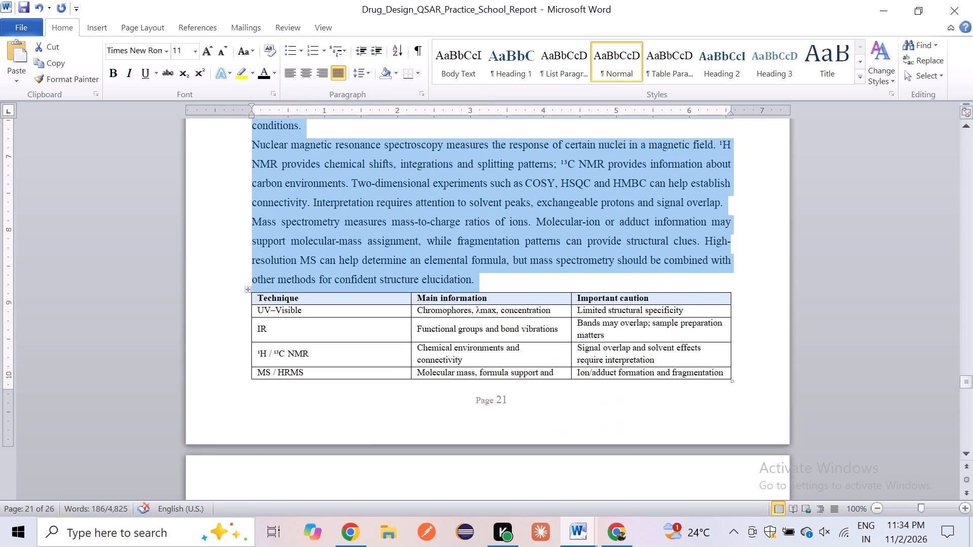
{"action": "left_click", "coordinate": [480, 275]}
{"action": "key", "text": "Return"}
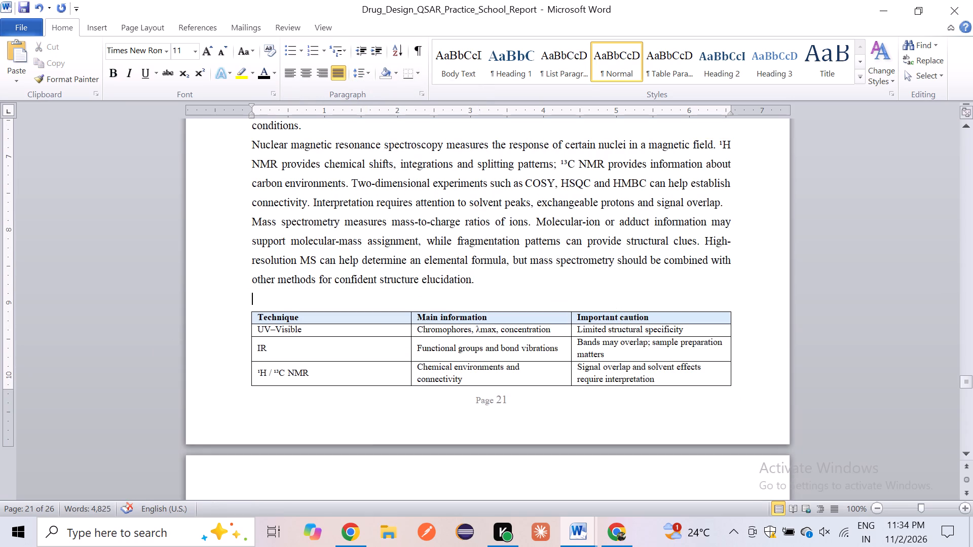
Set the text of the spectral technique table to 12 pt.
{"action": "left_click_drag", "start_coordinate": [254, 301], "coordinate": [477, 243]}
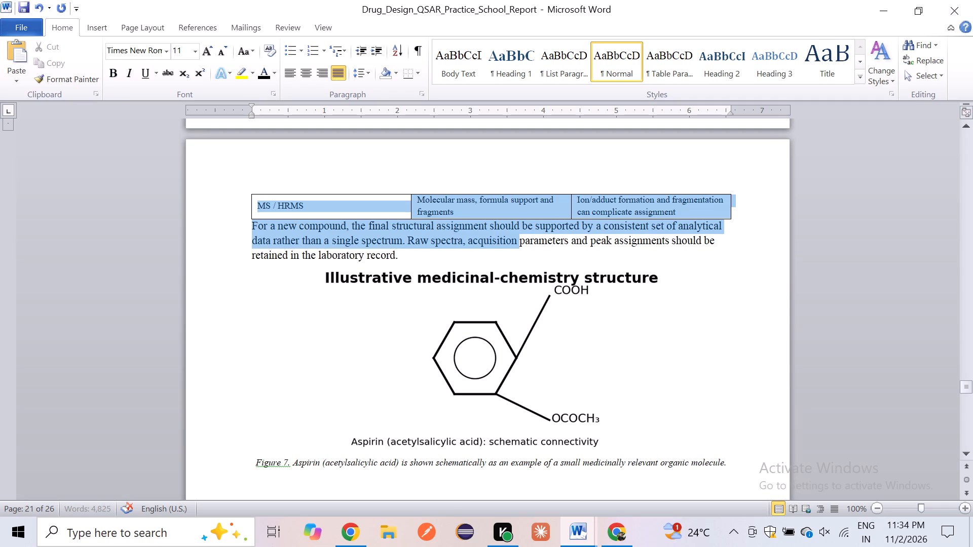
{"action": "left_click_drag", "start_coordinate": [477, 243], "coordinate": [536, 214]}
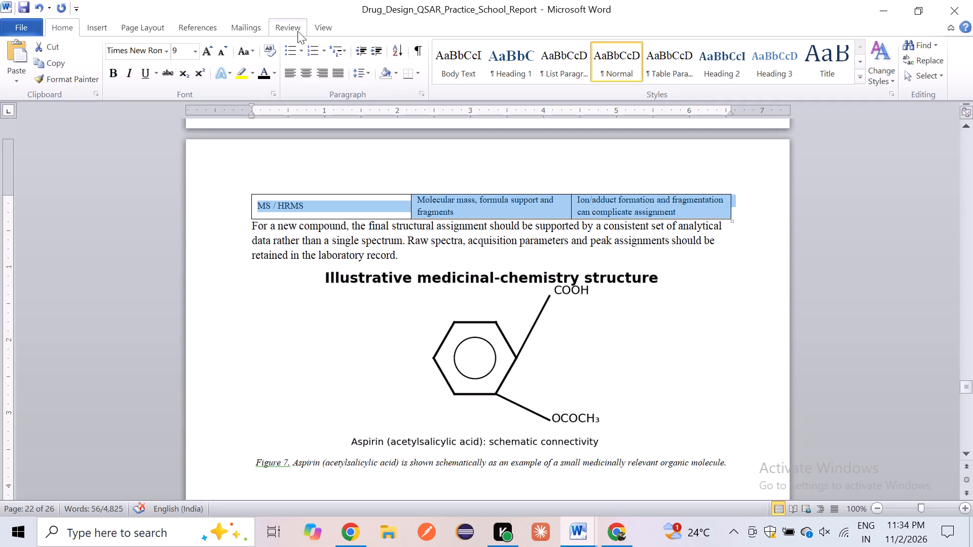
{"action": "left_click", "coordinate": [186, 51]}
{"action": "type", "text": "12"}
{"action": "key", "text": "Return"}
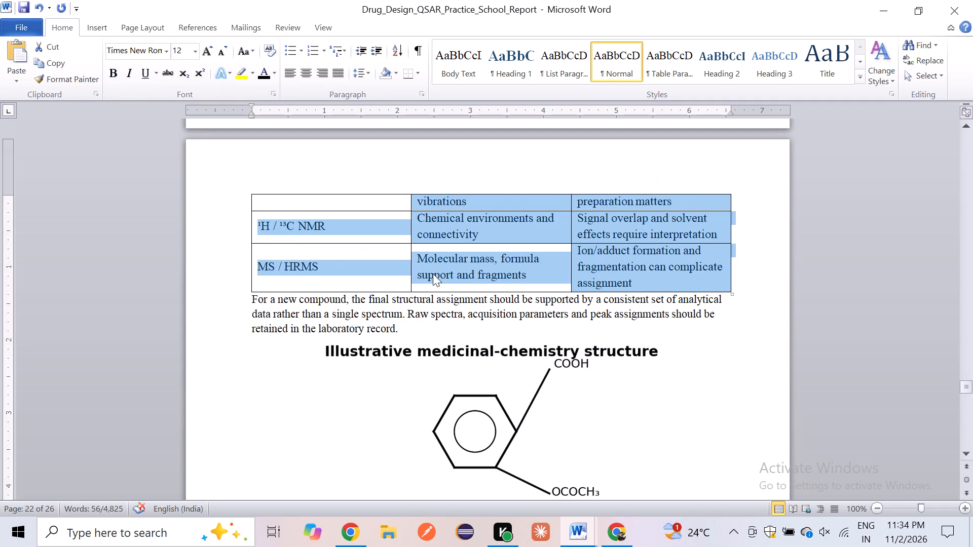
{"action": "left_click", "coordinate": [398, 272]}
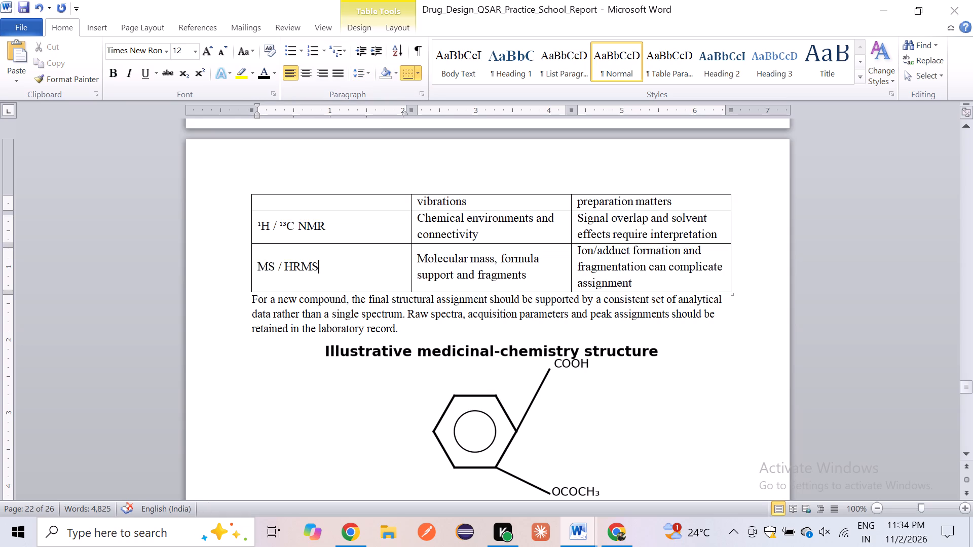
Justify the paragraph below the technique table, starting "For a new compound", and set its line spacing to 1.5.
{"action": "left_click_drag", "start_coordinate": [248, 298], "coordinate": [390, 337]}
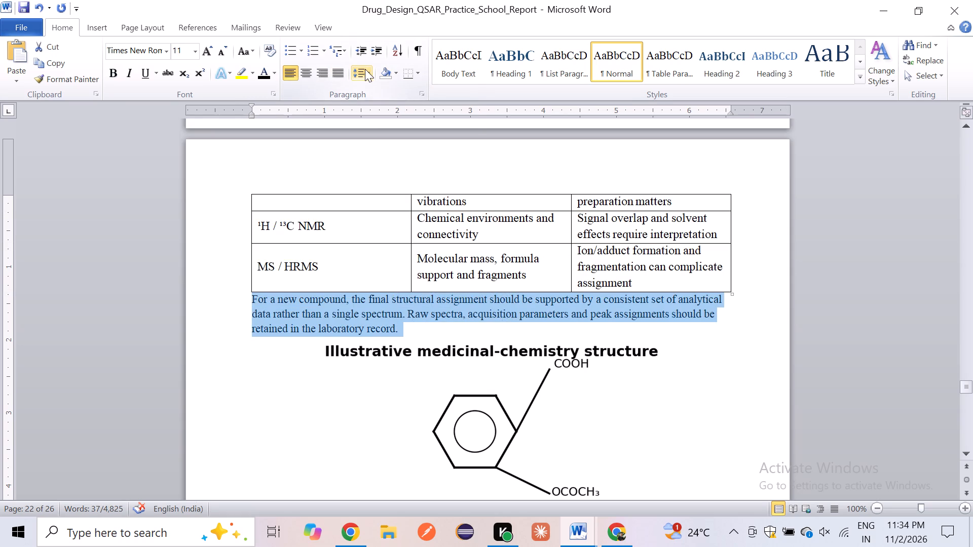
{"action": "left_click", "coordinate": [365, 69]}
{"action": "left_click", "coordinate": [393, 129]}
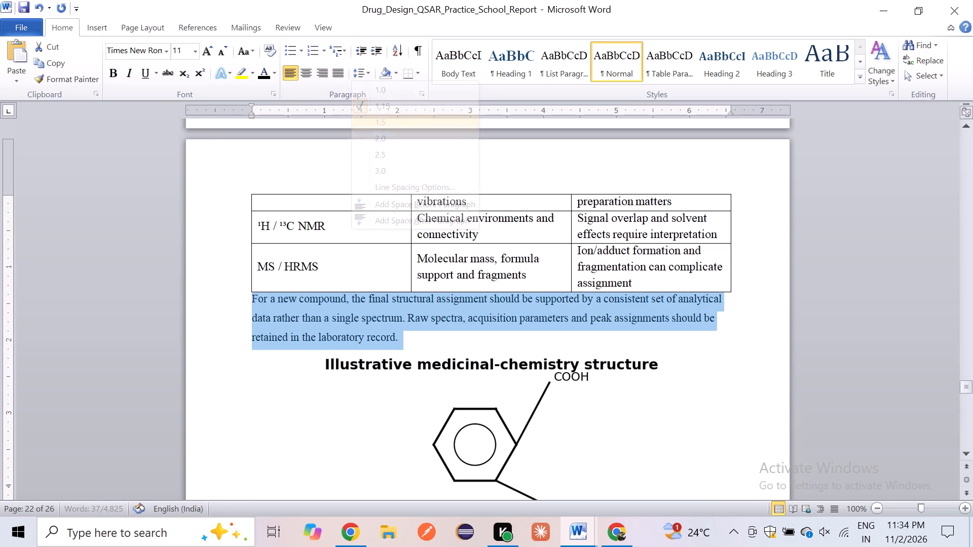
{"action": "left_click", "coordinate": [342, 75]}
{"action": "left_click", "coordinate": [274, 319]}
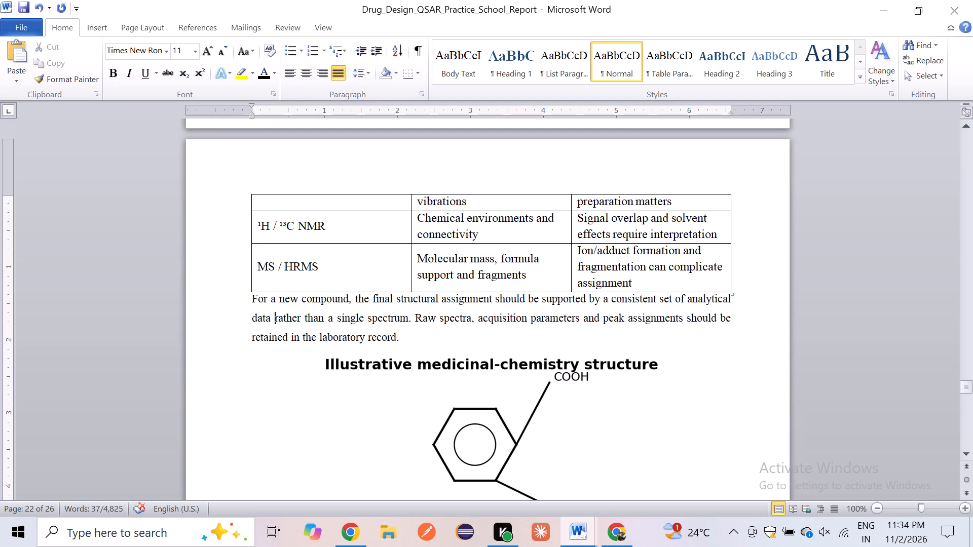
{"action": "left_click_drag", "start_coordinate": [248, 298], "coordinate": [704, 325]}
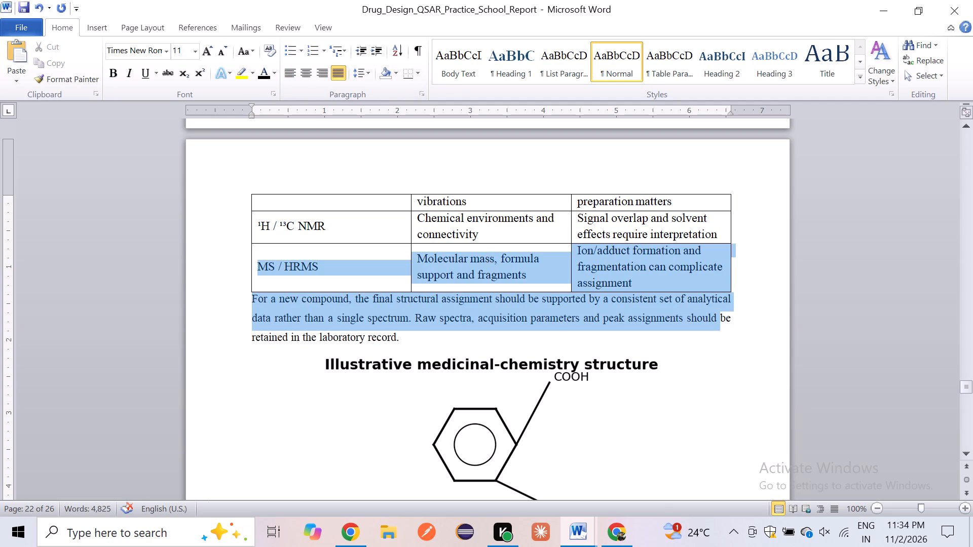
{"action": "left_click_drag", "start_coordinate": [704, 325], "coordinate": [749, 296]}
{"action": "left_click", "coordinate": [749, 296]}
{"action": "left_click_drag", "start_coordinate": [749, 296], "coordinate": [670, 313]}
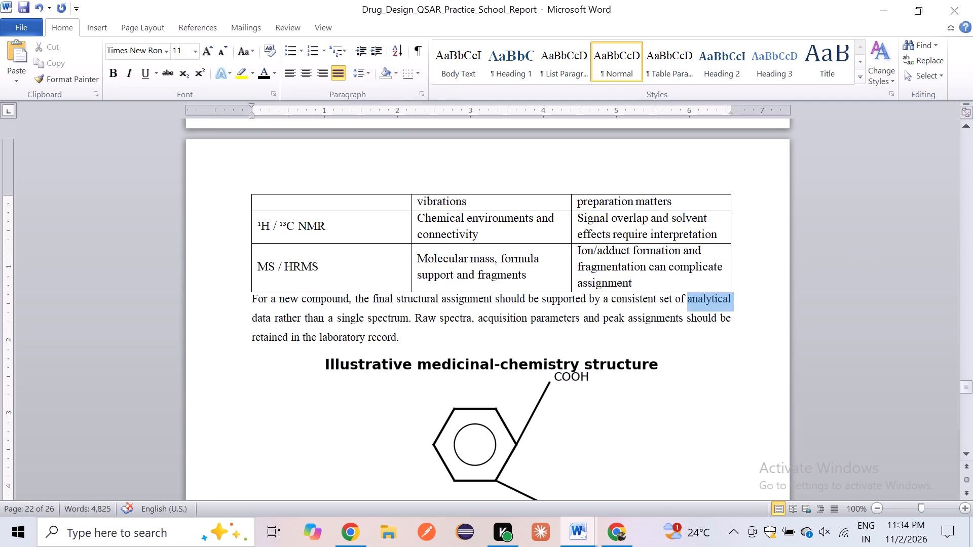
{"action": "left_click_drag", "start_coordinate": [670, 313], "coordinate": [257, 299]}
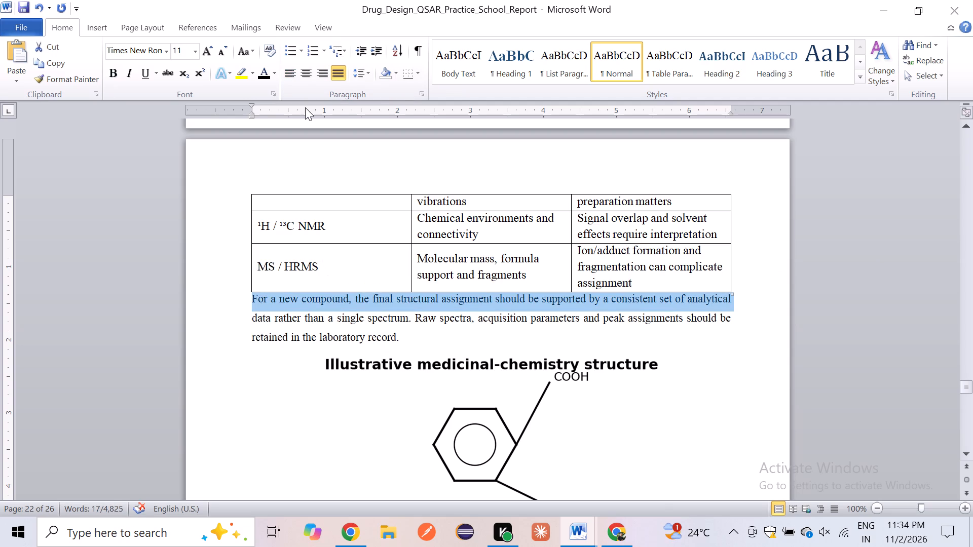
{"action": "left_click", "coordinate": [366, 73]}
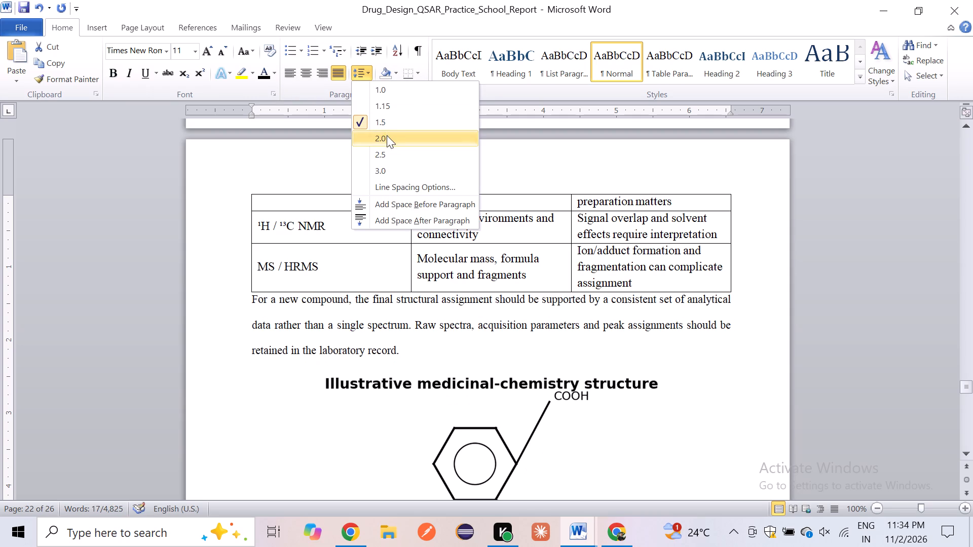
{"action": "left_click", "coordinate": [387, 123]}
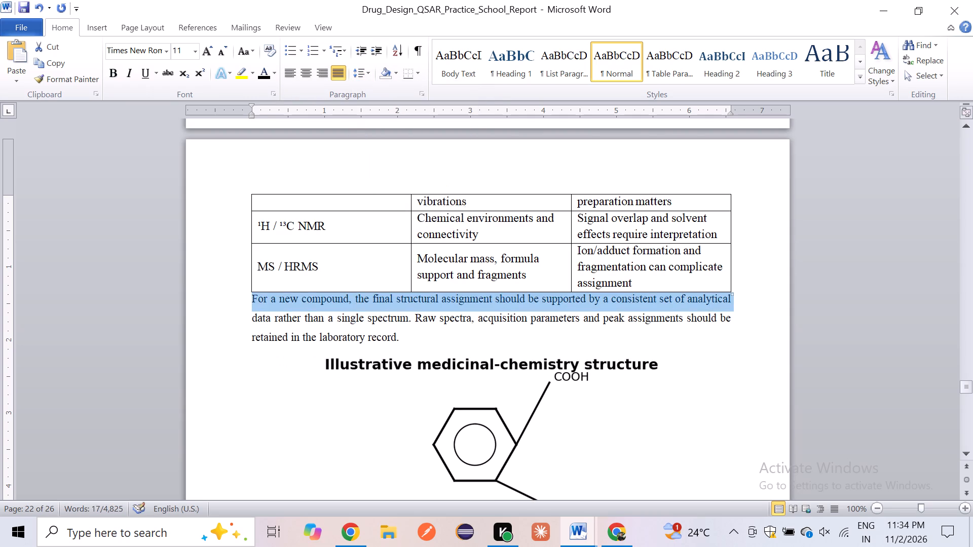
Set the Figure 7 aspirin caption to 12 pt.
{"action": "scroll", "coordinate": [360, 425], "scroll_direction": "down", "scroll_amount": 1}
{"action": "left_click", "coordinate": [384, 252]}
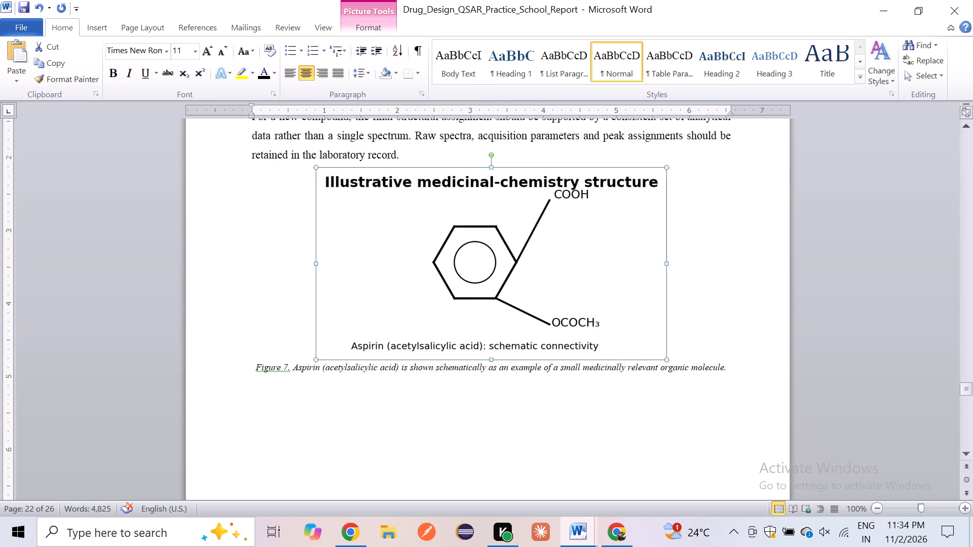
{"action": "scroll", "coordinate": [457, 213], "scroll_direction": "down", "scroll_amount": 3}
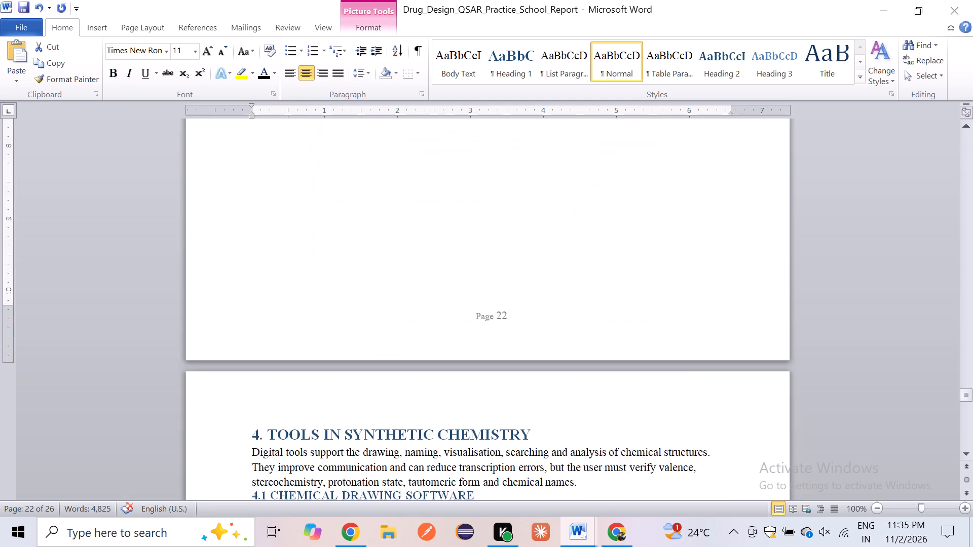
{"action": "scroll", "coordinate": [457, 213], "scroll_direction": "up", "scroll_amount": 3}
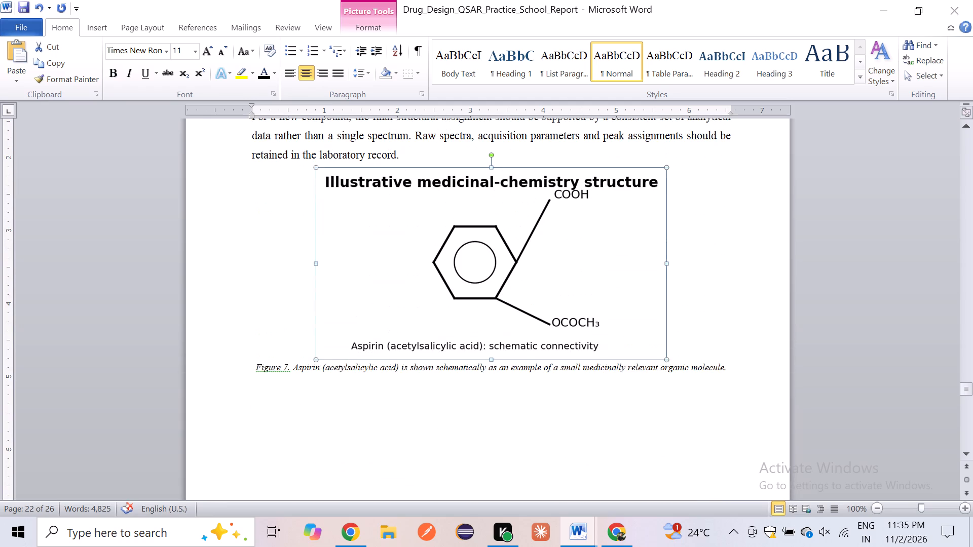
{"action": "scroll", "coordinate": [584, 399], "scroll_direction": "down", "scroll_amount": 1}
{"action": "left_click_drag", "start_coordinate": [252, 319], "coordinate": [563, 340]}
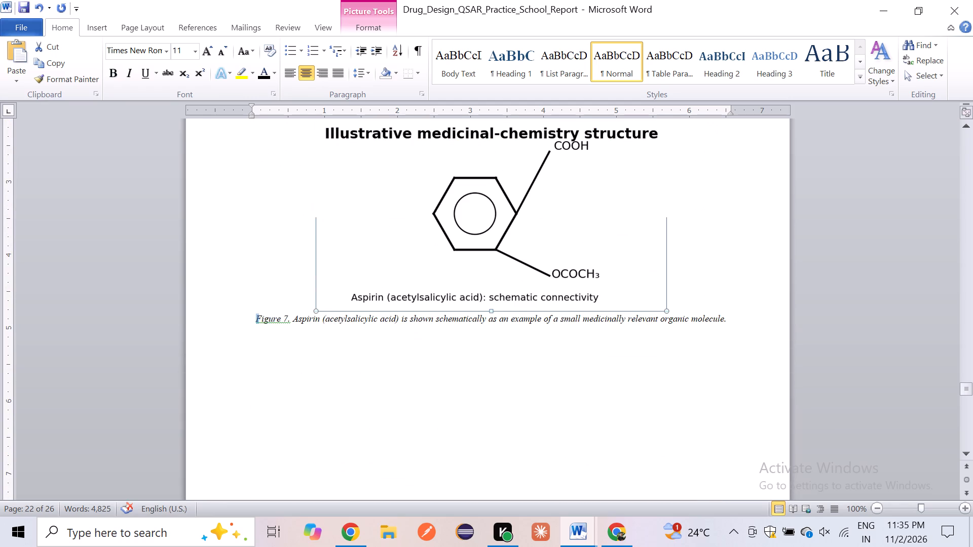
{"action": "left_click_drag", "start_coordinate": [563, 340], "coordinate": [629, 355]}
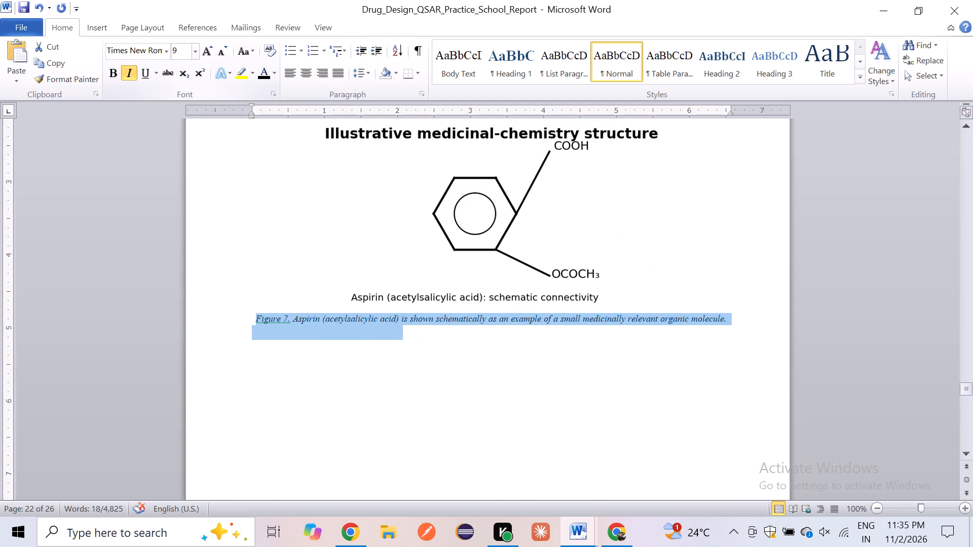
{"action": "left_click", "coordinate": [175, 55]}
{"action": "type", "text": "12"}
{"action": "key", "text": "Return"}
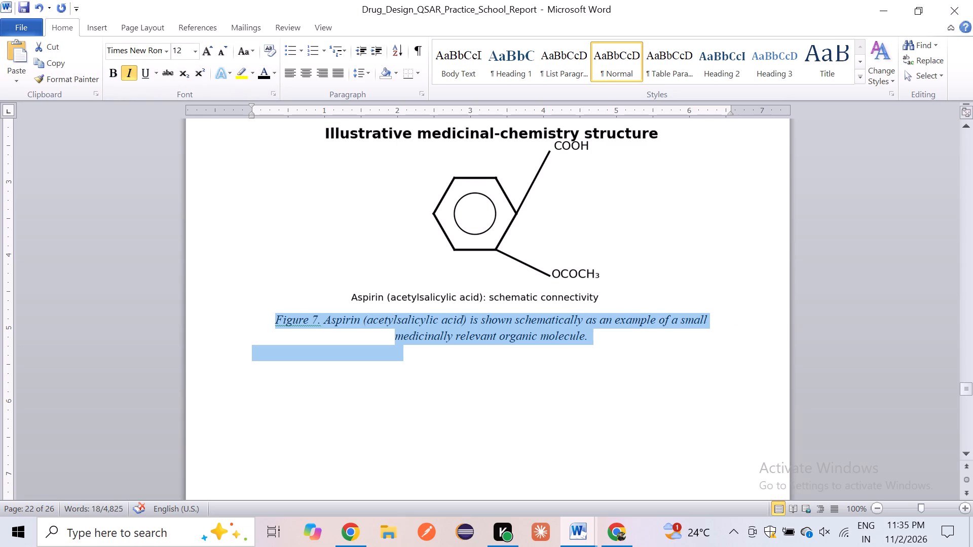
{"action": "left_click", "coordinate": [364, 314]}
Insert a blank line between the paragraph ending "laboratory record" and the Figure 7 picture.
{"action": "scroll", "coordinate": [364, 314], "scroll_direction": "up", "scroll_amount": 1}
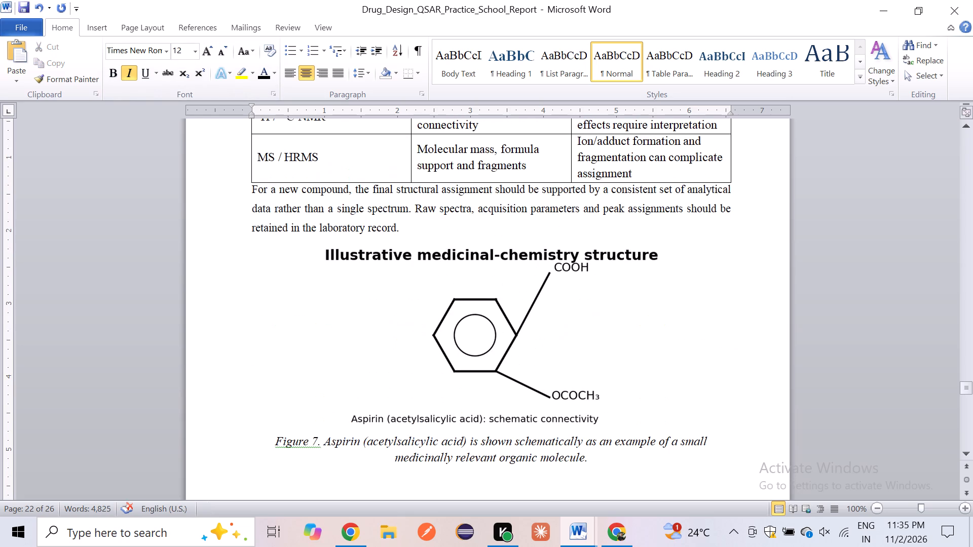
{"action": "left_click", "coordinate": [407, 232]}
{"action": "key", "text": "Return"}
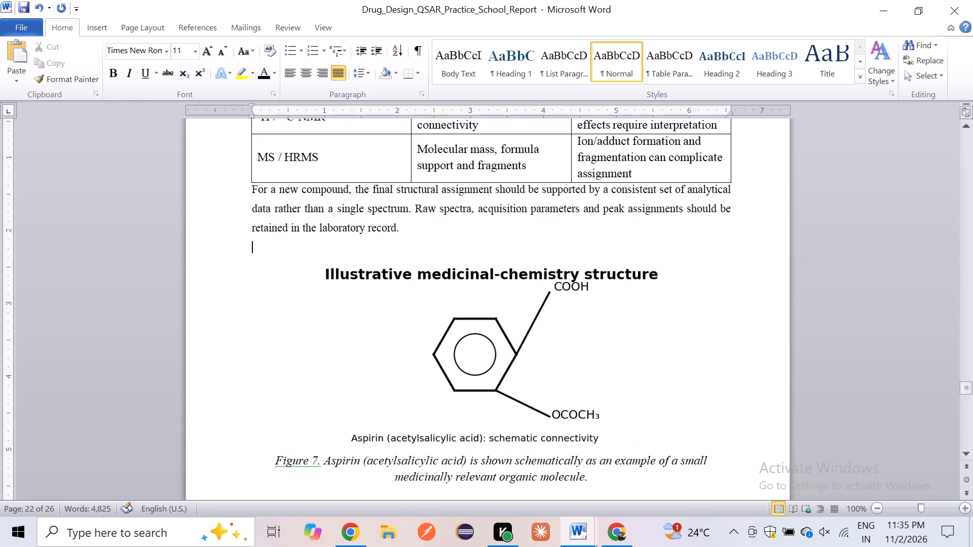
Remove the page break before heading 4, Tools in Synthetic Chemistry, and leave blank lines between it and the Figure 7 caption.
{"action": "scroll", "coordinate": [407, 232], "scroll_direction": "down", "scroll_amount": 4}
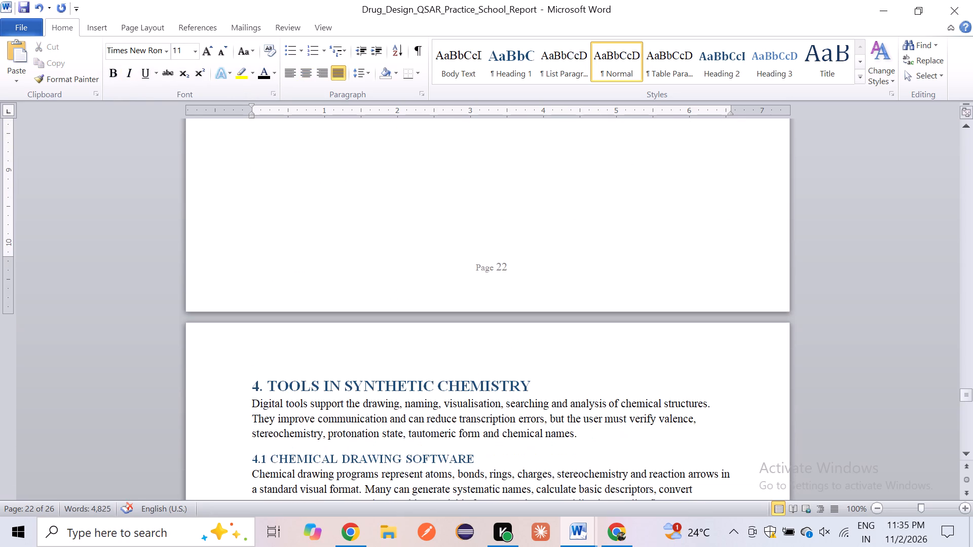
{"action": "left_click", "coordinate": [249, 383]}
{"action": "key", "text": "Return"}
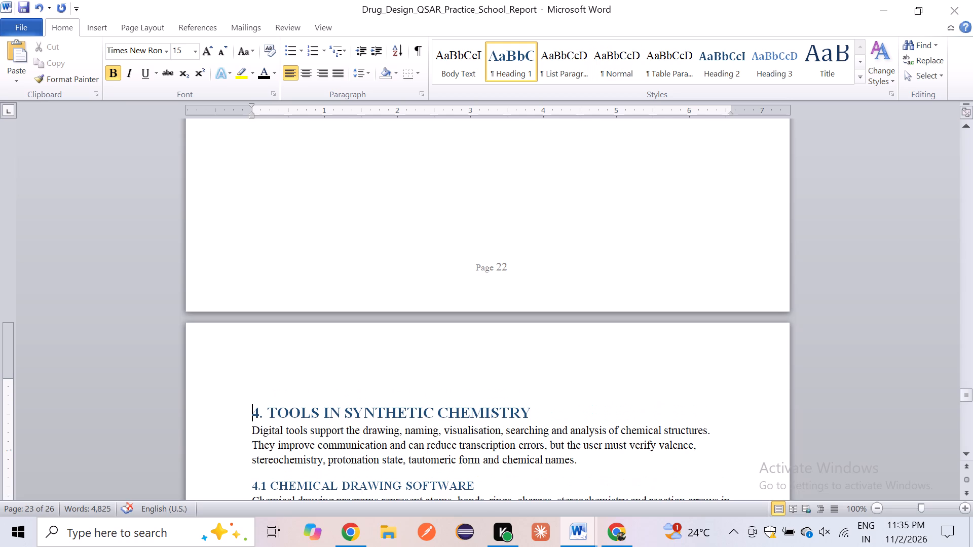
{"action": "key", "text": "BackSpace"}
{"action": "key", "text": "BackSpace"}
{"action": "key", "text": "BackSpace"}
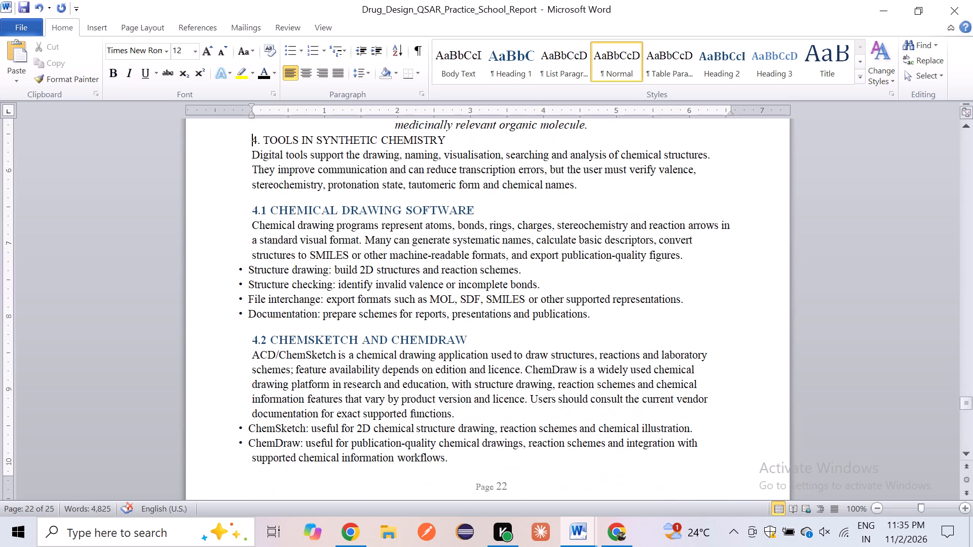
{"action": "key", "text": "Return"}
{"action": "key", "text": "Return"}
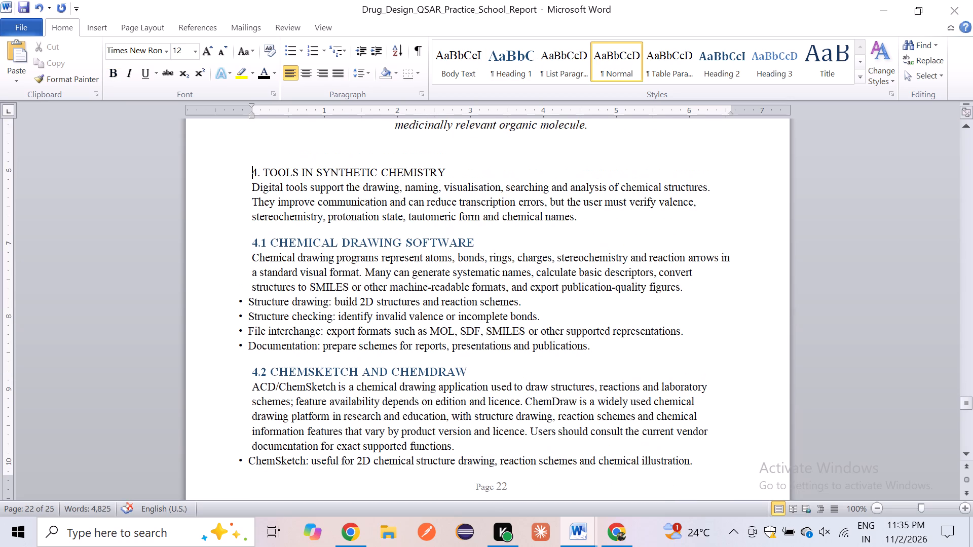
Format the heading 4. Tools in Synthetic Chemistry as bold, black, 14 pt text with 2.0 line spacing.
{"action": "left_click_drag", "start_coordinate": [464, 172], "coordinate": [272, 160]}
{"action": "key", "text": "ctrl+b"}
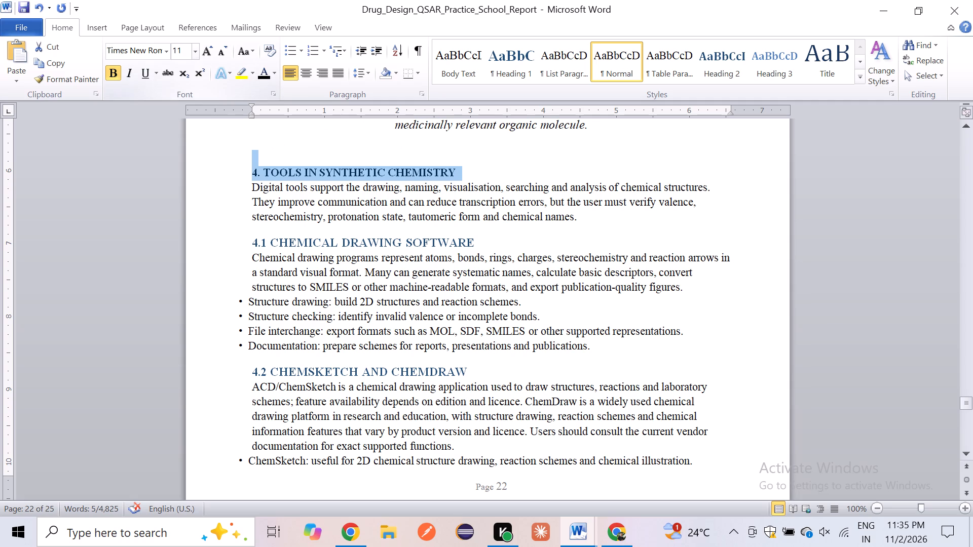
{"action": "left_click", "coordinate": [178, 48]}
{"action": "type", "text": "14"}
{"action": "key", "text": "Return"}
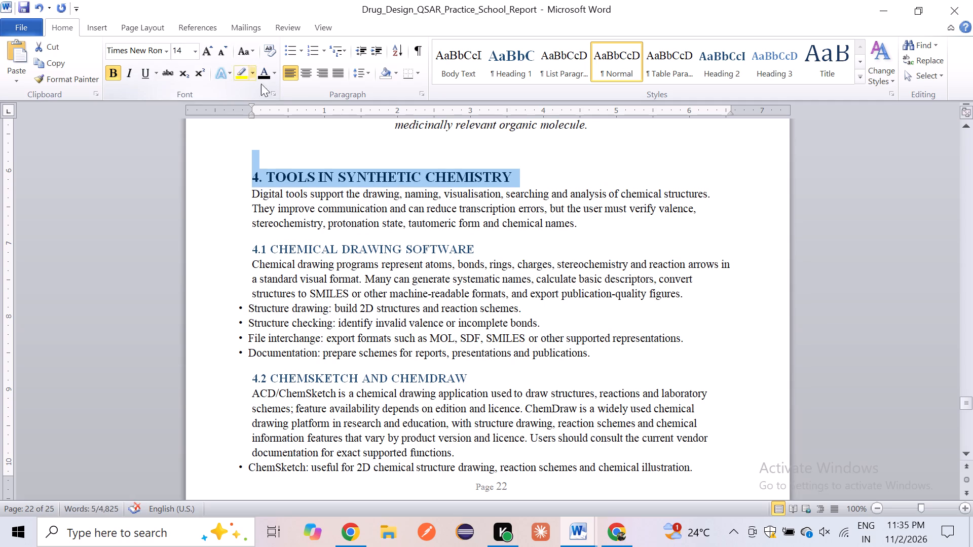
{"action": "left_click", "coordinate": [262, 69]}
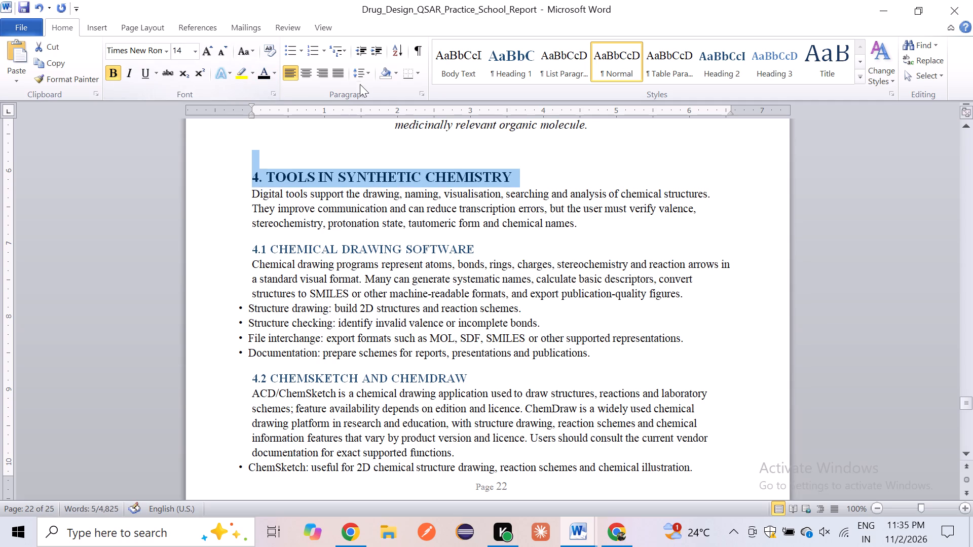
{"action": "left_click", "coordinate": [365, 75]}
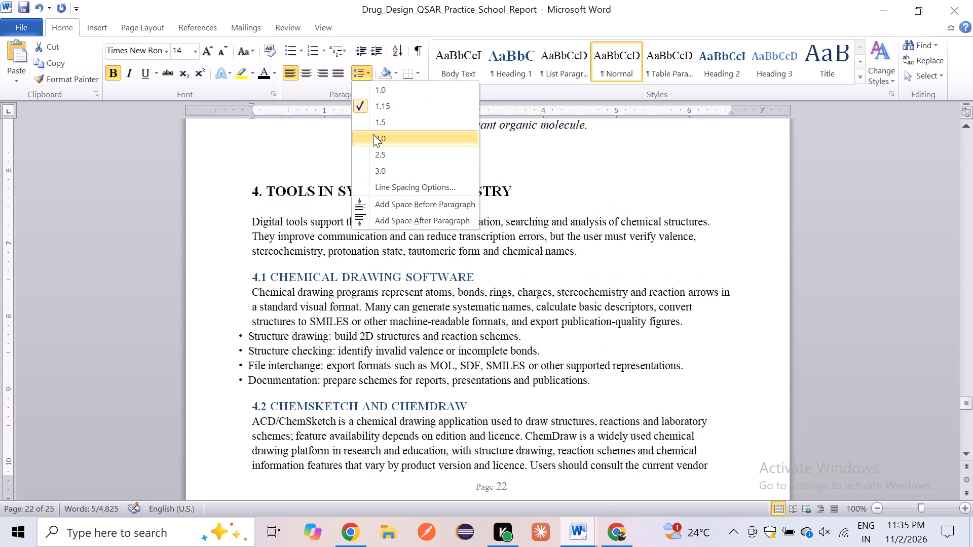
{"action": "left_click", "coordinate": [373, 134]}
{"action": "left_click", "coordinate": [255, 236]}
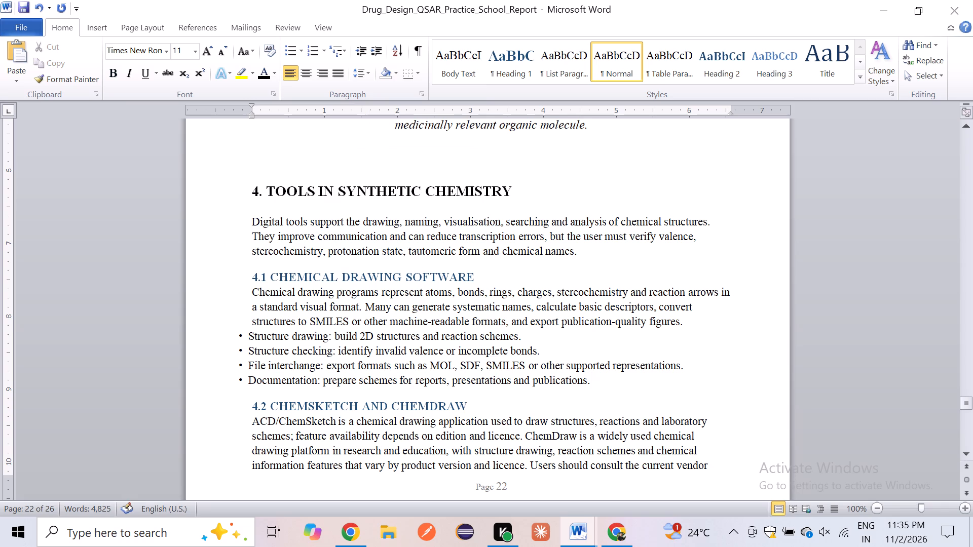
Set the content from the section 4 introduction into the 4.5 heading, tables included, to justified 12 pt Times New Roman.
{"action": "left_click_drag", "start_coordinate": [250, 218], "coordinate": [580, 517]}
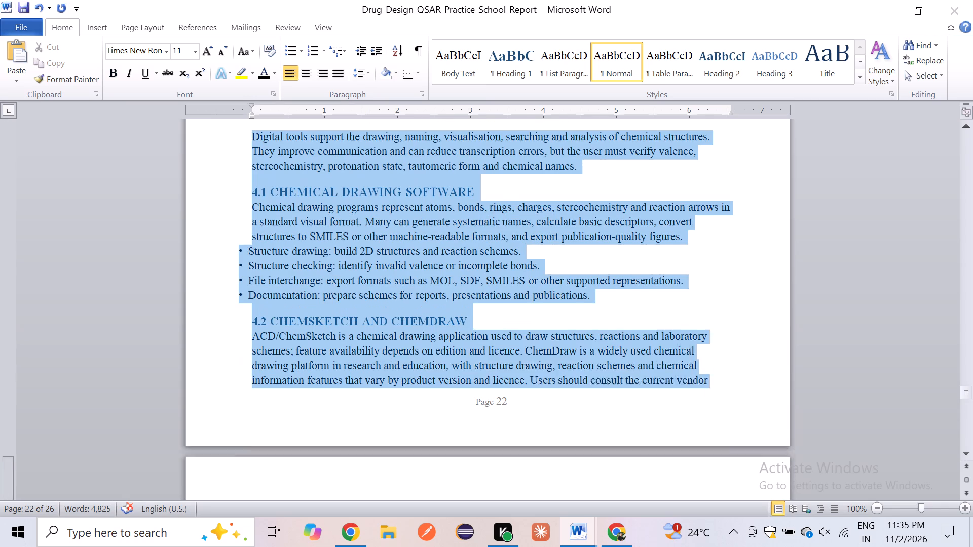
{"action": "left_click_drag", "start_coordinate": [580, 517], "coordinate": [586, 448]}
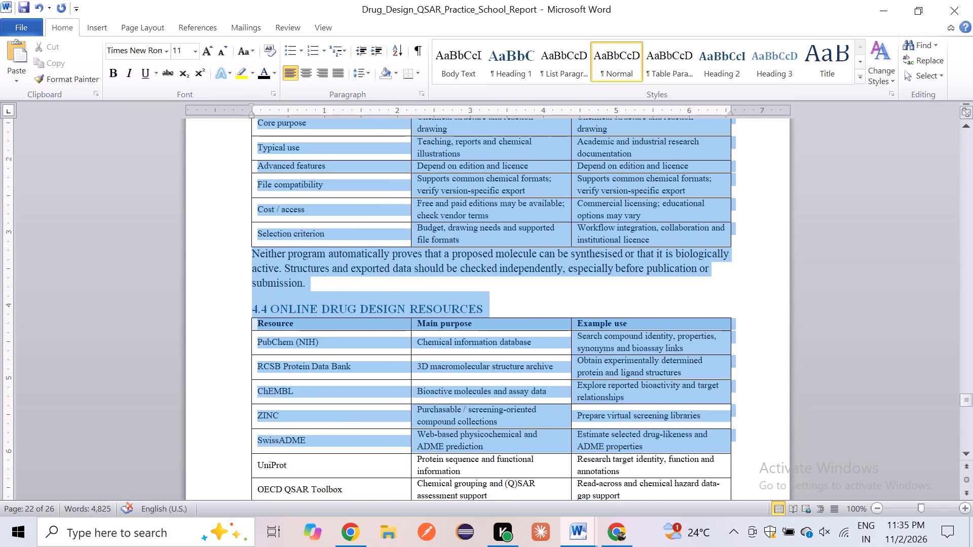
{"action": "left_click_drag", "start_coordinate": [586, 448], "coordinate": [516, 334]}
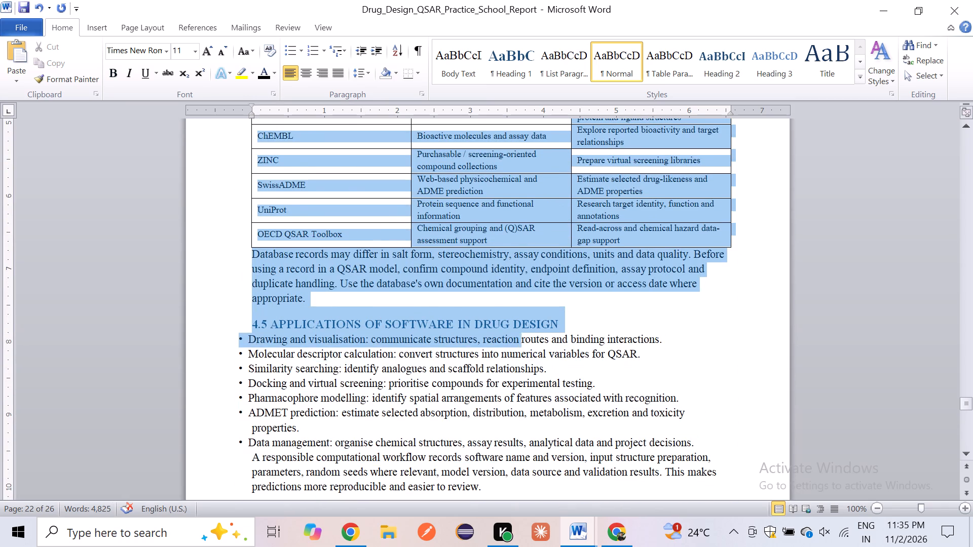
{"action": "left_click_drag", "start_coordinate": [516, 334], "coordinate": [434, 303]}
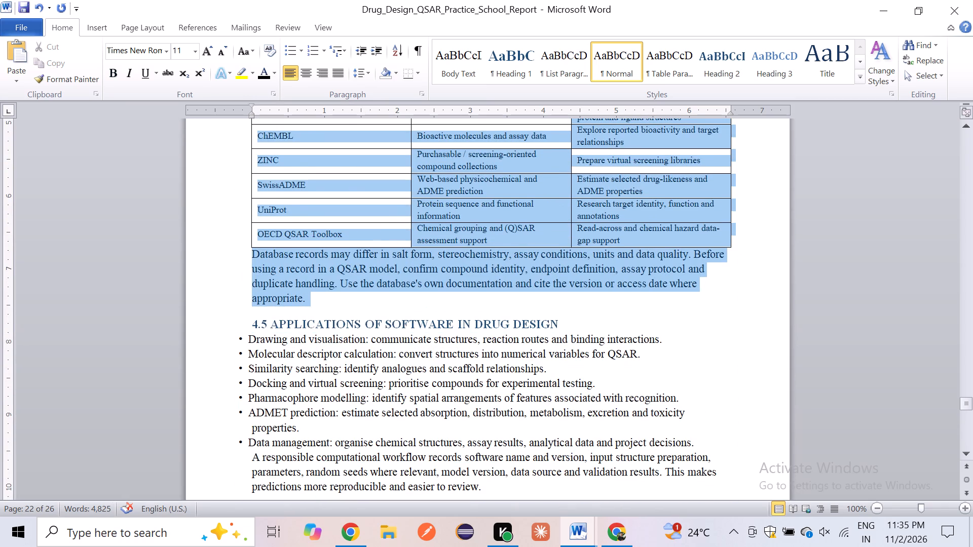
{"action": "left_click_drag", "start_coordinate": [434, 303], "coordinate": [435, 306]}
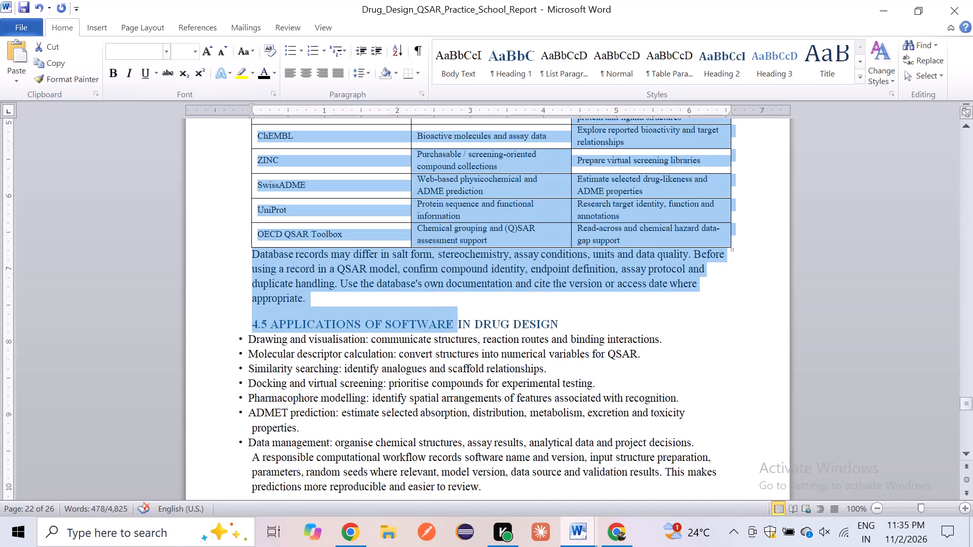
{"action": "left_click", "coordinate": [151, 53]}
{"action": "type", "text": "tim"}
{"action": "key", "text": "Tab"}
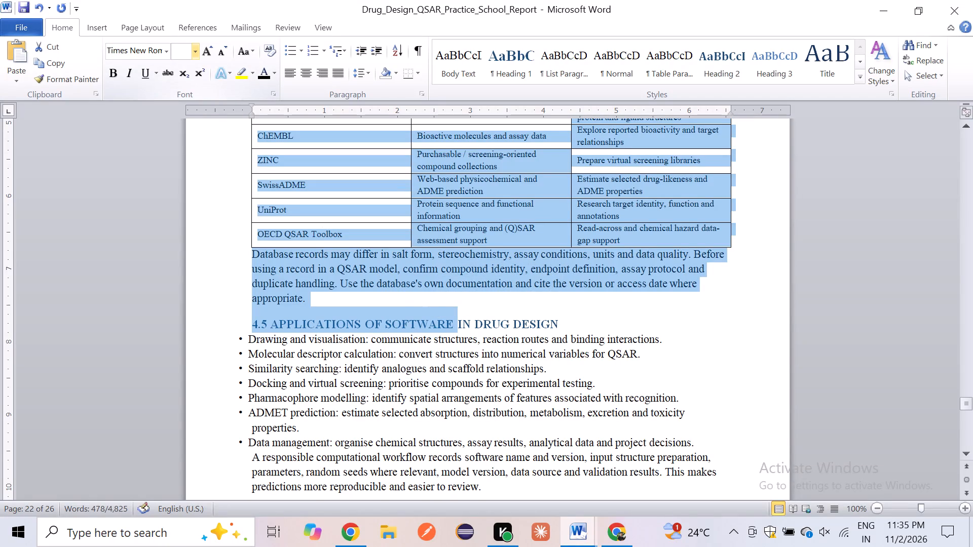
{"action": "type", "text": "12"}
{"action": "key", "text": "Return"}
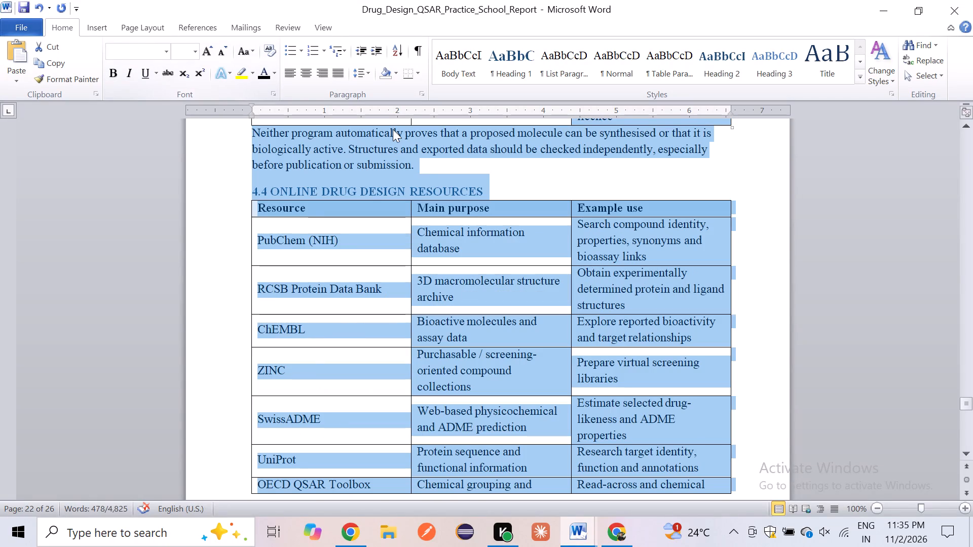
{"action": "left_click", "coordinate": [337, 69]}
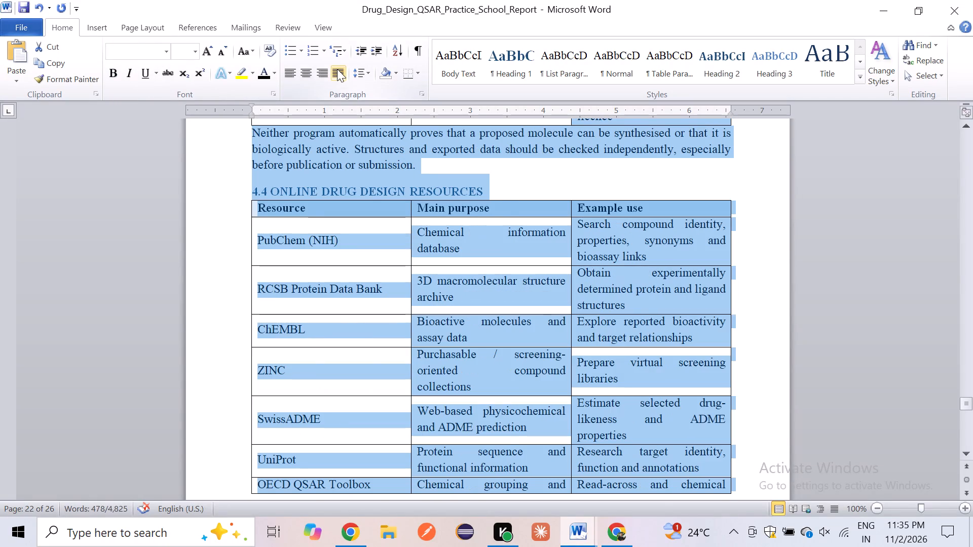
Apply 1.5 line spacing to the section 4 introductory paragraph beginning "Digital tools support".
{"action": "left_click", "coordinate": [508, 205]}
{"action": "scroll", "coordinate": [508, 205], "scroll_direction": "up", "scroll_amount": 3}
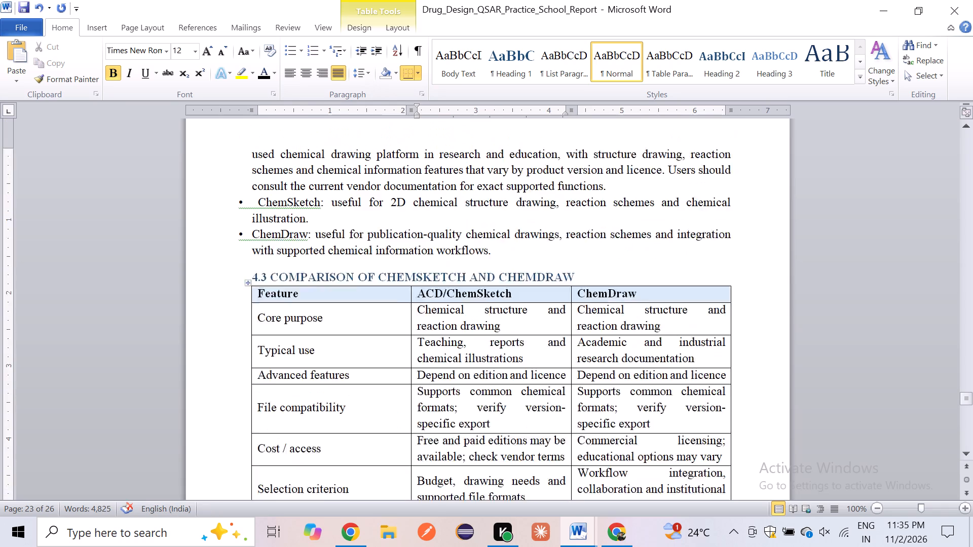
{"action": "scroll", "coordinate": [508, 205], "scroll_direction": "up", "scroll_amount": 3}
{"action": "scroll", "coordinate": [508, 205], "scroll_direction": "down", "scroll_amount": 1}
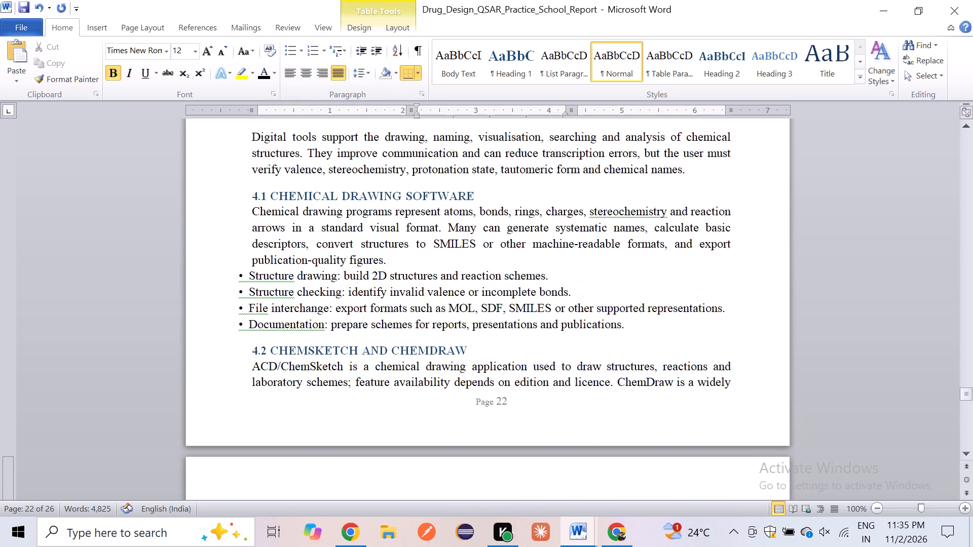
{"action": "left_click_drag", "start_coordinate": [247, 134], "coordinate": [511, 172]}
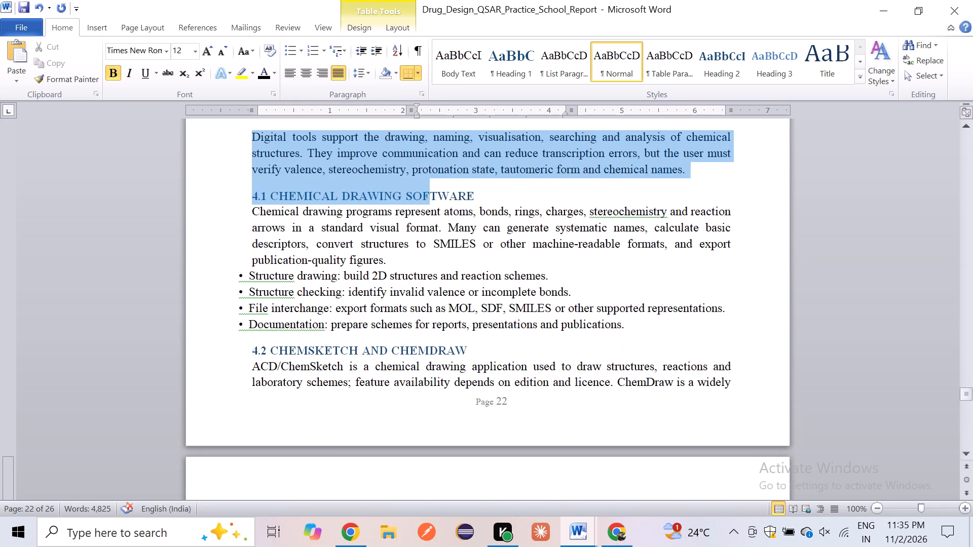
{"action": "left_click_drag", "start_coordinate": [511, 172], "coordinate": [702, 172]}
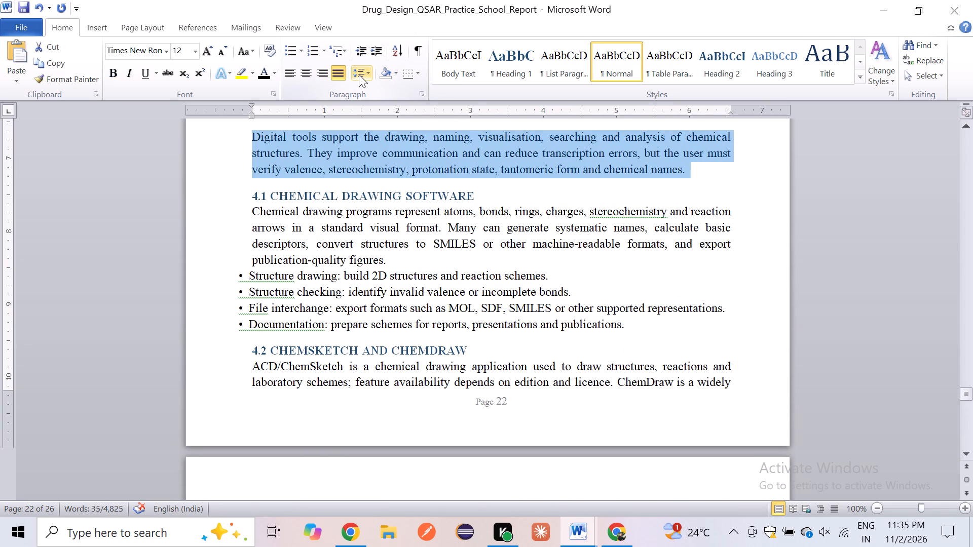
{"action": "left_click", "coordinate": [359, 74]}
{"action": "left_click", "coordinate": [372, 119]}
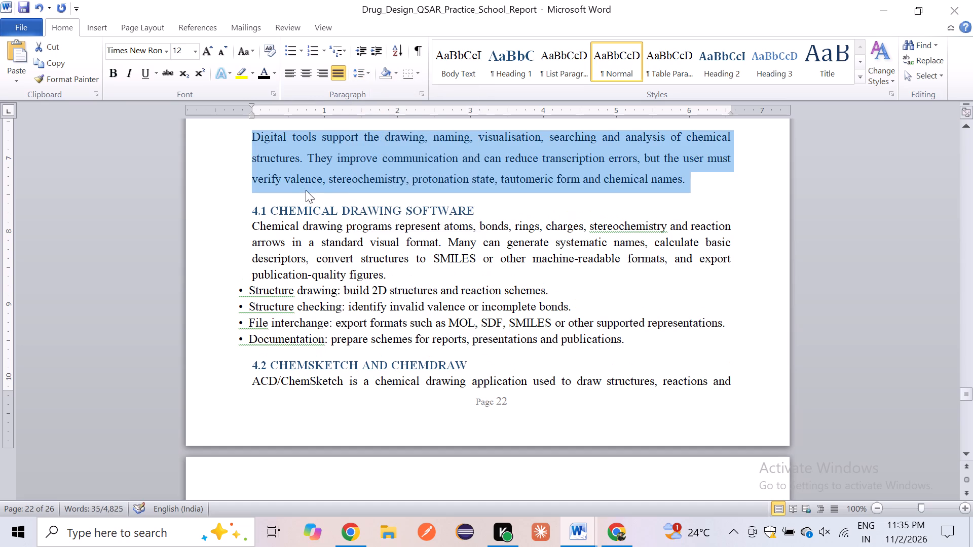
Format the heading 4.1 Chemical Drawing Software as bold black text with 2.0 line spacing.
{"action": "left_click_drag", "start_coordinate": [248, 209], "coordinate": [494, 207]}
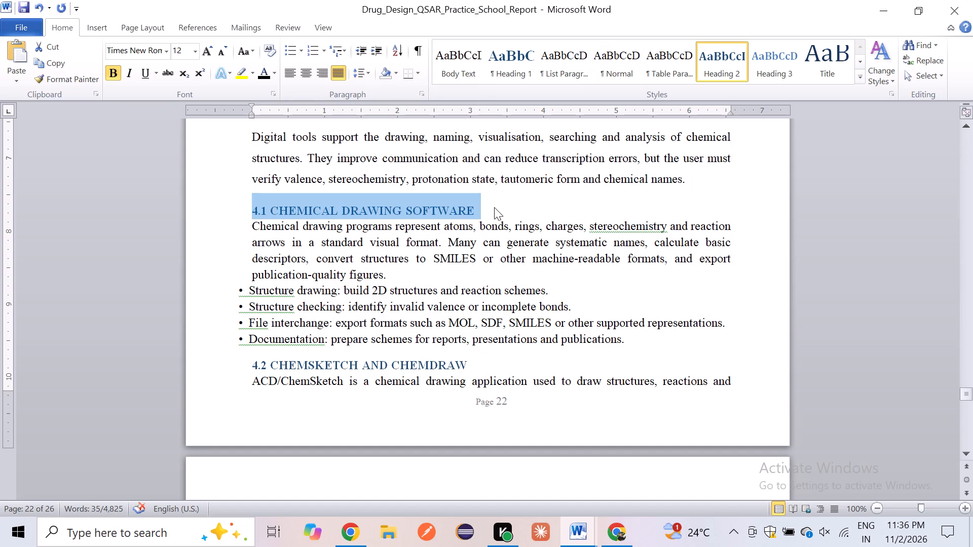
{"action": "key", "text": "ctrl+b"}
{"action": "key", "text": "ctrl+b"}
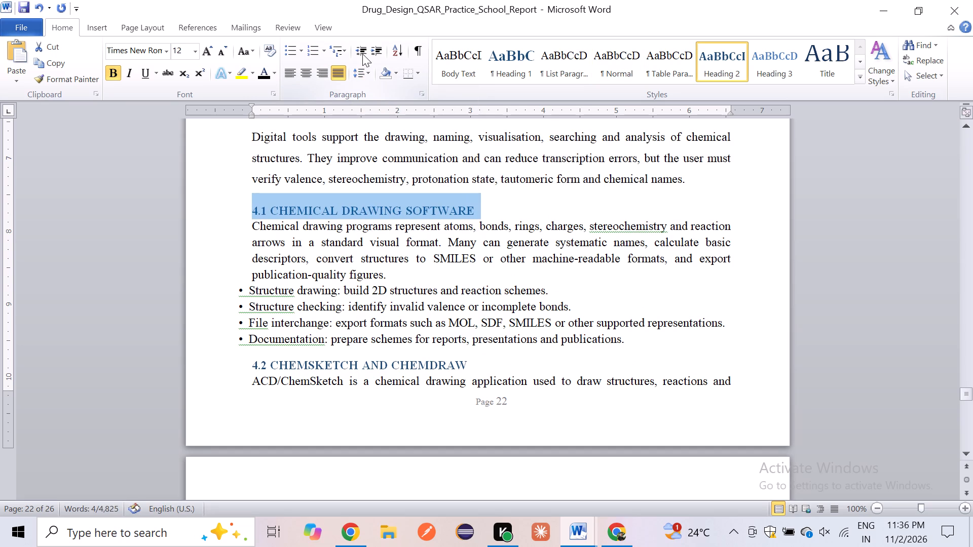
{"action": "left_click", "coordinate": [368, 75]}
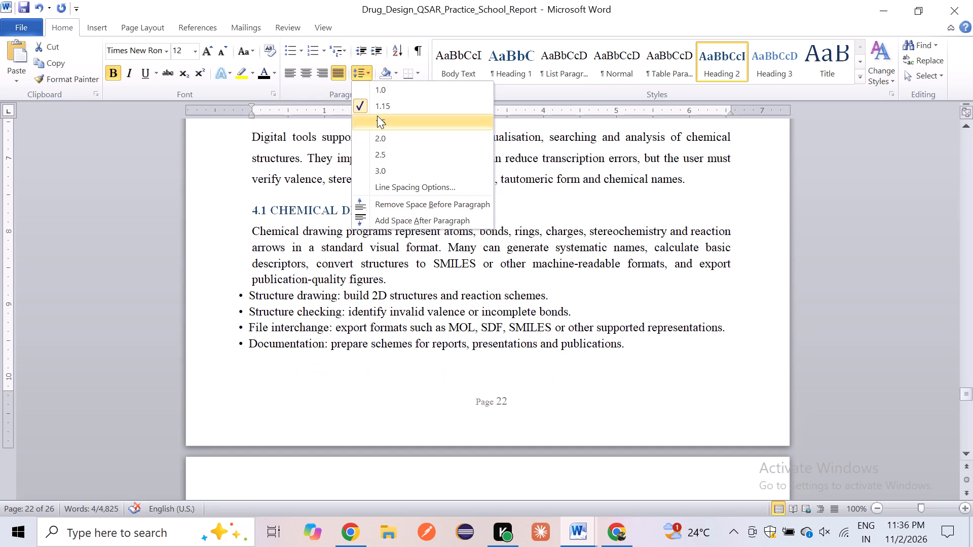
{"action": "left_click", "coordinate": [380, 138]}
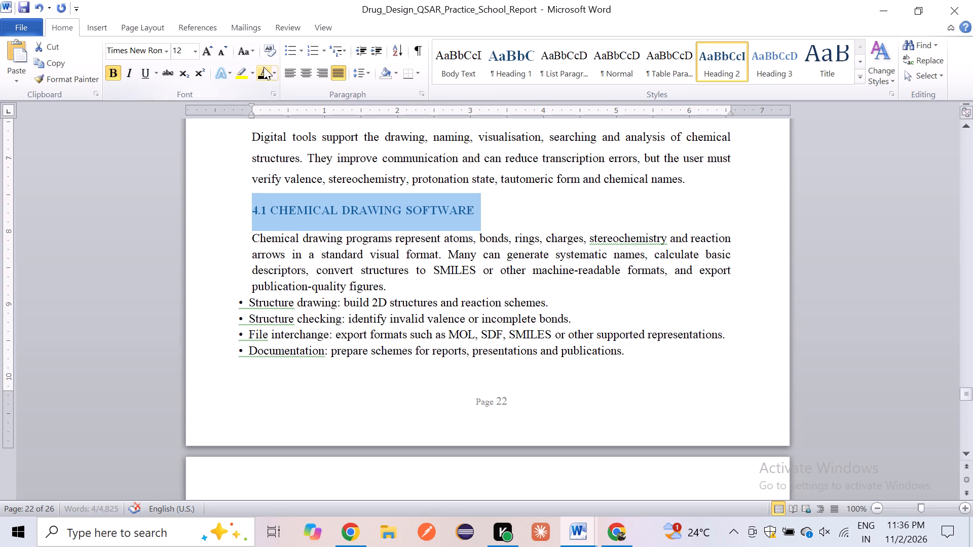
{"action": "left_click", "coordinate": [266, 69]}
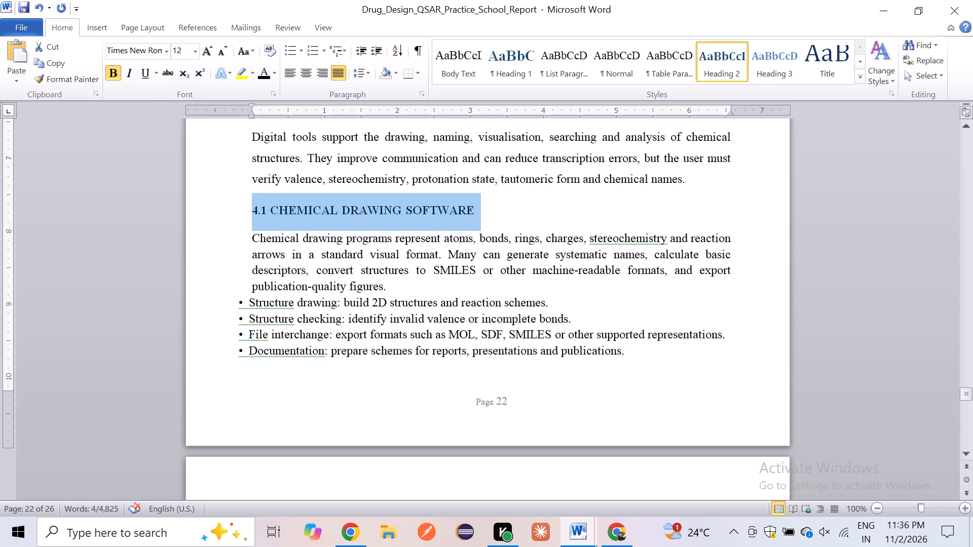
Apply 1.5 line spacing to the section 4.1 body paragraph and its four bullets.
{"action": "left_click_drag", "start_coordinate": [251, 242], "coordinate": [631, 353]}
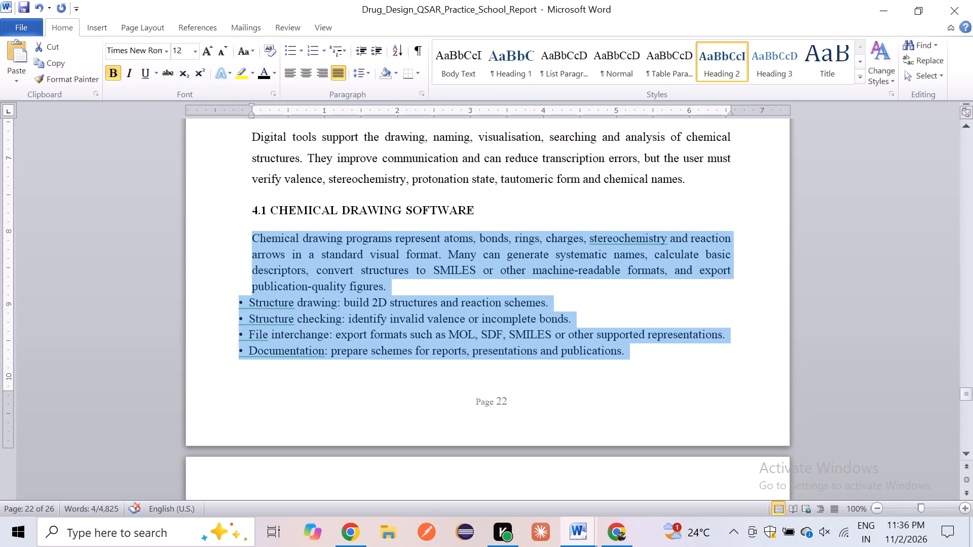
{"action": "left_click_drag", "start_coordinate": [631, 353], "coordinate": [631, 351]}
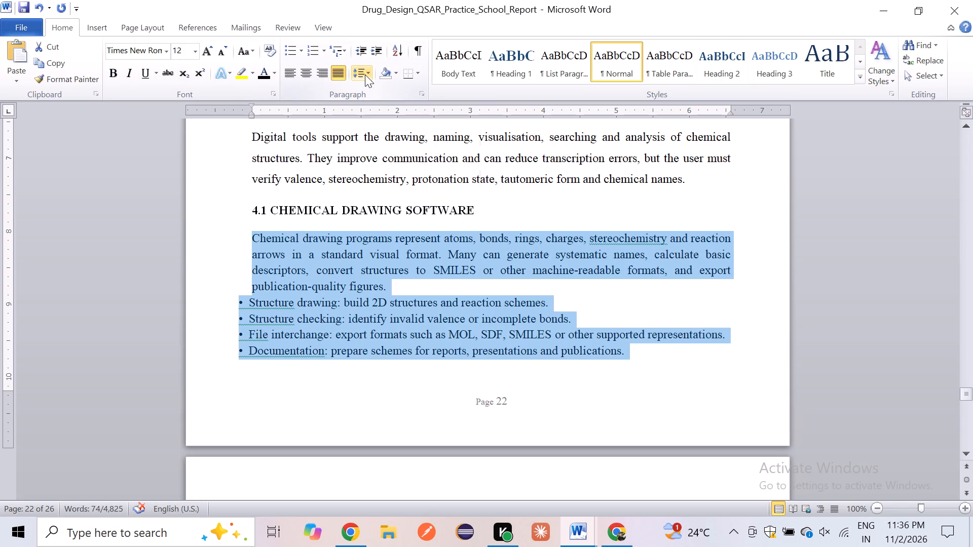
{"action": "left_click", "coordinate": [365, 74]}
{"action": "left_click", "coordinate": [367, 115]}
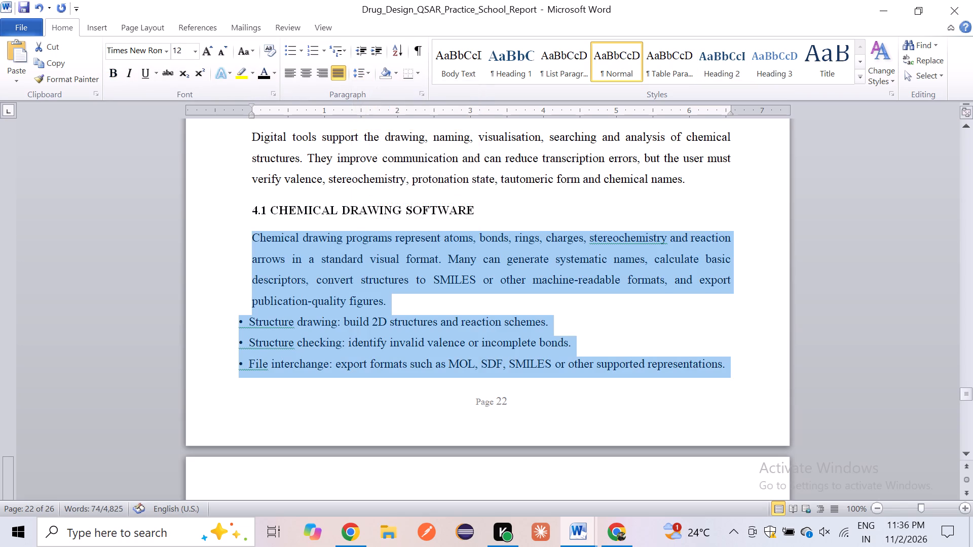
Align the Structure drawing, Structure checking and File interchange bullets with the left text margin.
{"action": "left_click", "coordinate": [247, 307]}
{"action": "left_click_drag", "start_coordinate": [233, 318], "coordinate": [600, 404]}
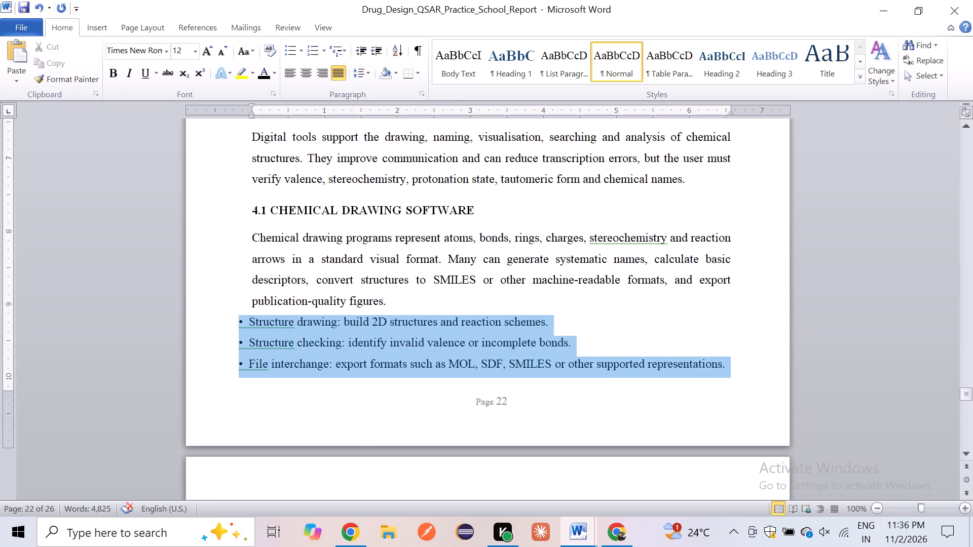
{"action": "left_click_drag", "start_coordinate": [600, 404], "coordinate": [599, 404]}
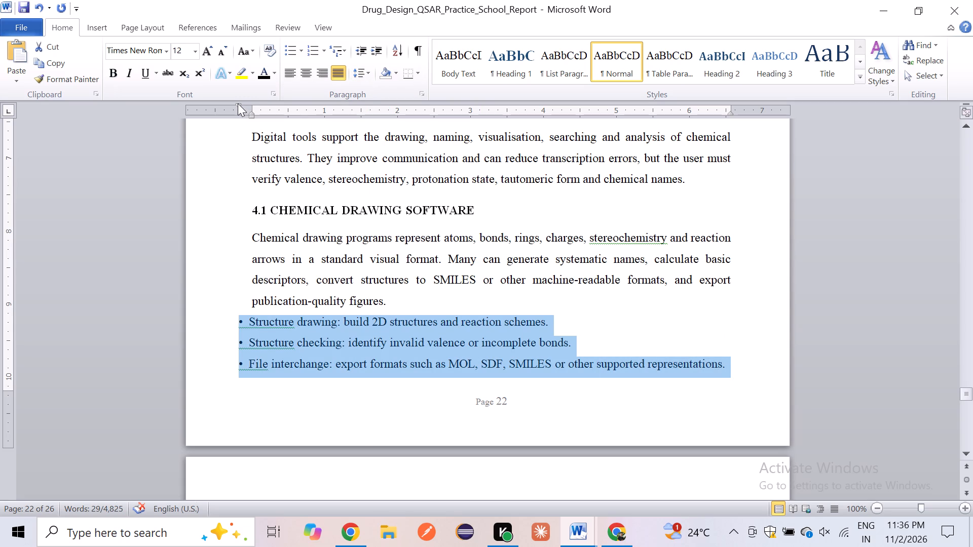
{"action": "left_click_drag", "start_coordinate": [238, 103], "coordinate": [253, 105]}
Bold the lead terms Structure drawing, Structure checking and File interchange in the section 4.1 bullets.
{"action": "scroll", "coordinate": [328, 302], "scroll_direction": "down", "scroll_amount": 1}
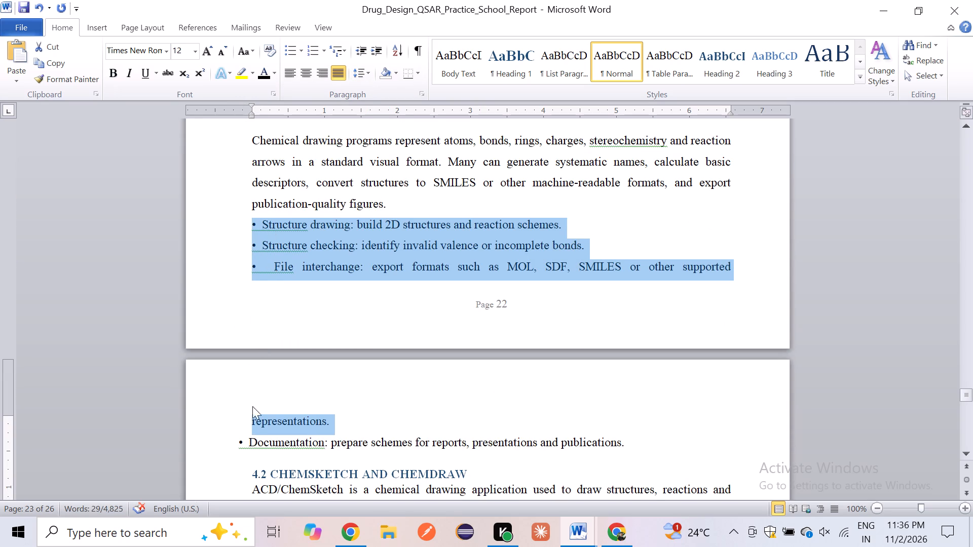
{"action": "left_click", "coordinate": [260, 295]}
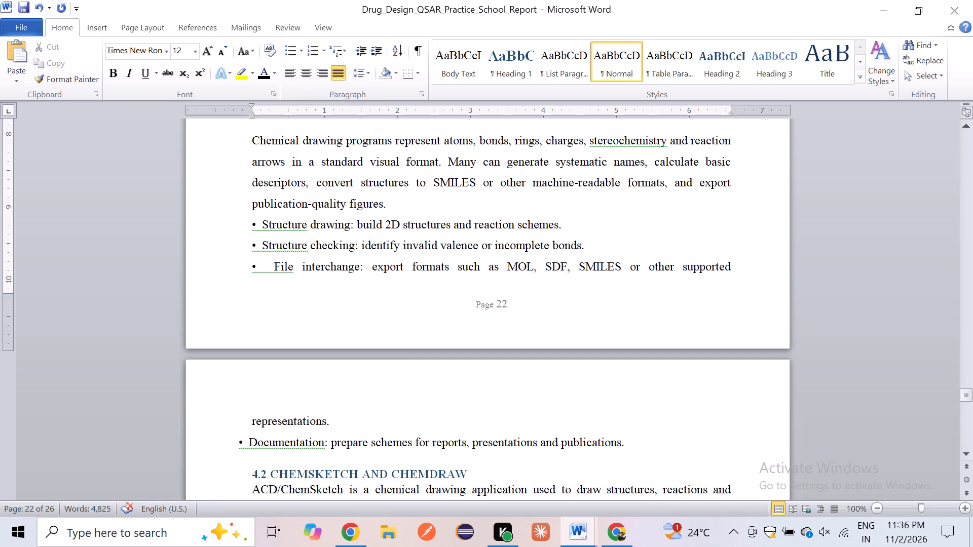
{"action": "left_click_drag", "start_coordinate": [249, 227], "coordinate": [355, 224]}
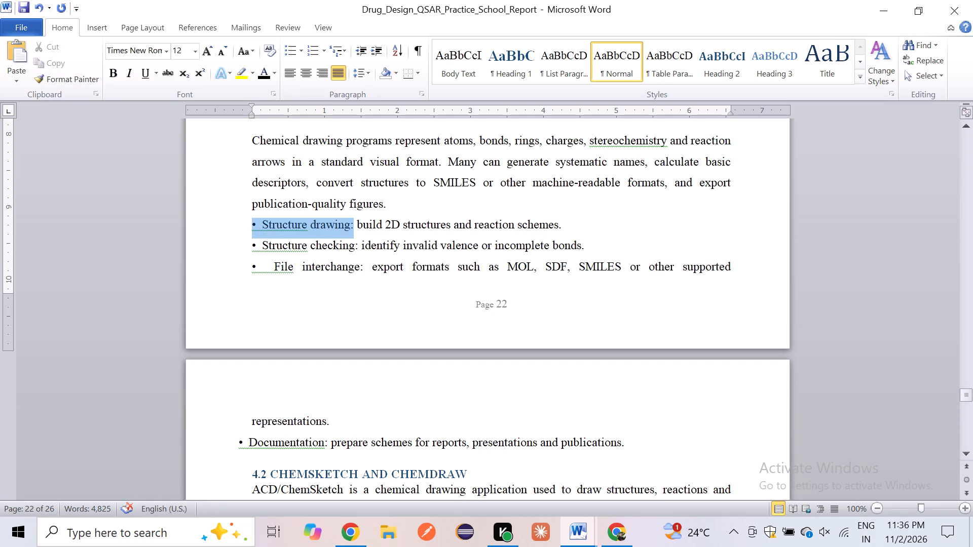
{"action": "left_click_drag", "start_coordinate": [355, 224], "coordinate": [356, 224]}
{"action": "key", "text": "ctrl+b"}
{"action": "left_click_drag", "start_coordinate": [247, 248], "coordinate": [310, 242]}
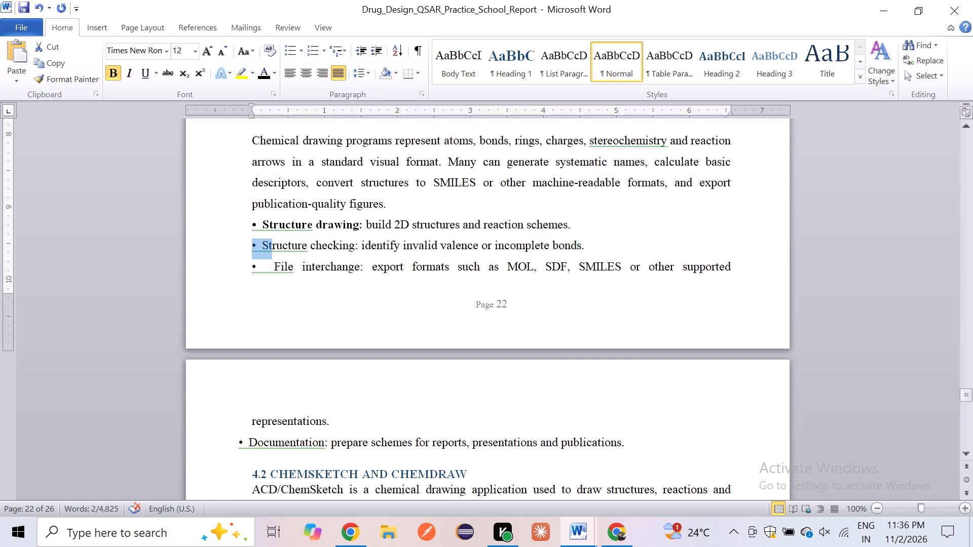
{"action": "left_click_drag", "start_coordinate": [310, 242], "coordinate": [359, 245]}
{"action": "key", "text": "ctrl+b"}
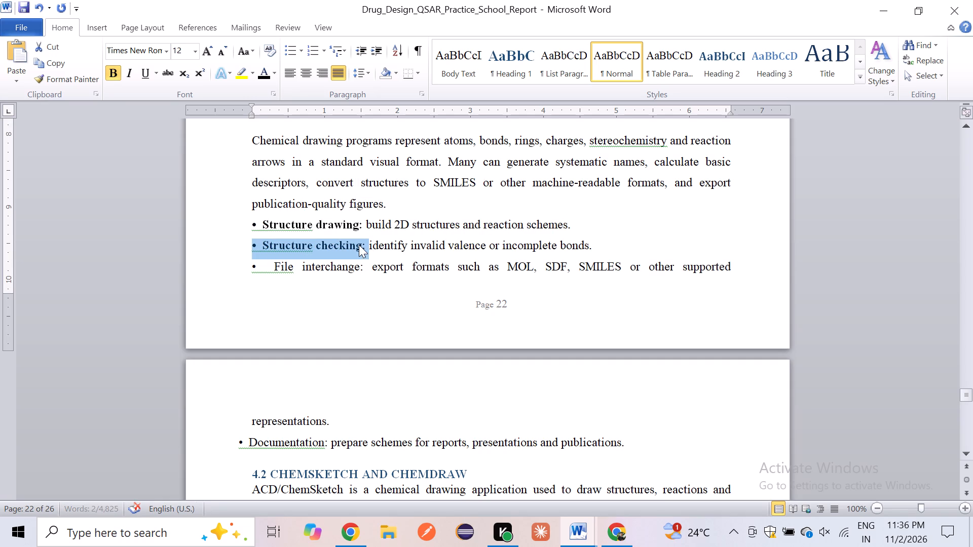
{"action": "left_click_drag", "start_coordinate": [247, 271], "coordinate": [368, 268]}
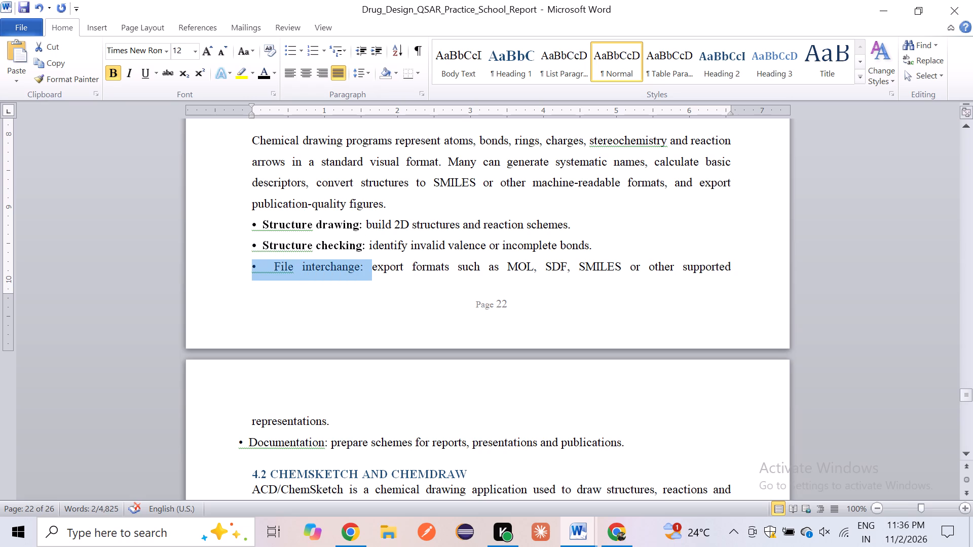
{"action": "left_click_drag", "start_coordinate": [368, 268], "coordinate": [366, 268]}
{"action": "key", "text": "ctrl+b"}
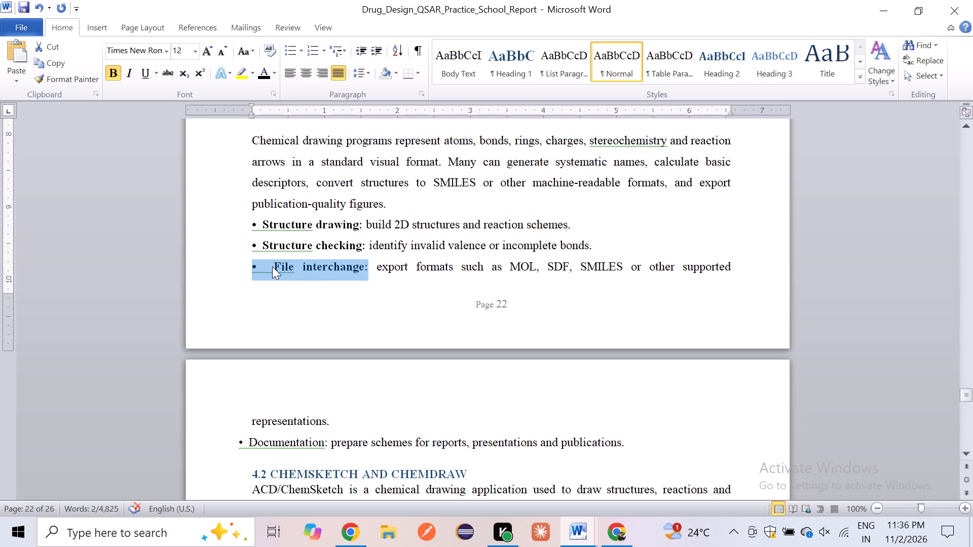
Remove the extra spaces between the bullet marks and the terms File interchange, Structure checking and Structure drawing.
{"action": "left_click", "coordinate": [272, 266]}
{"action": "key", "text": "BackSpace"}
{"action": "key", "text": "BackSpace"}
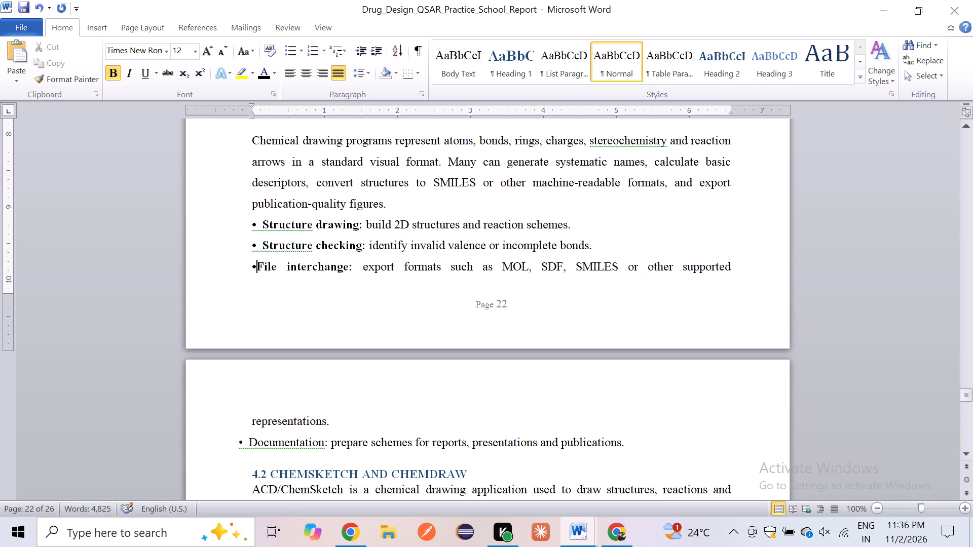
{"action": "left_click", "coordinate": [263, 247]}
{"action": "key", "text": "BackSpace"}
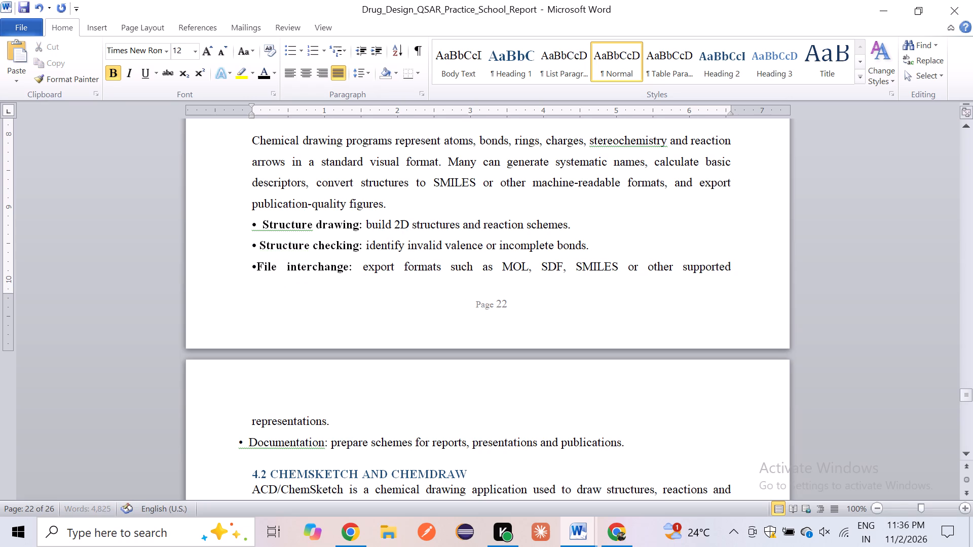
{"action": "scroll", "coordinate": [263, 247], "scroll_direction": "down", "scroll_amount": 1}
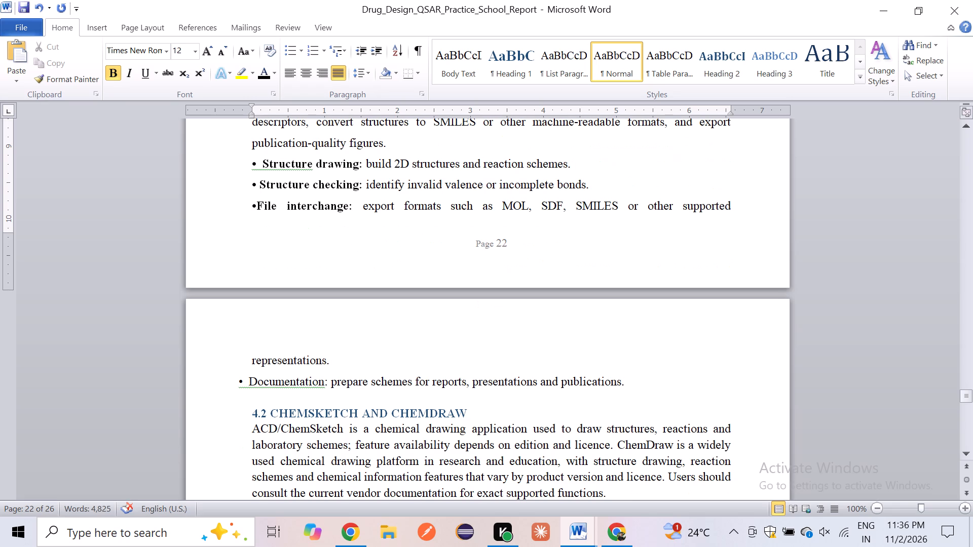
{"action": "left_click", "coordinate": [265, 165]}
{"action": "key", "text": "BackSpace"}
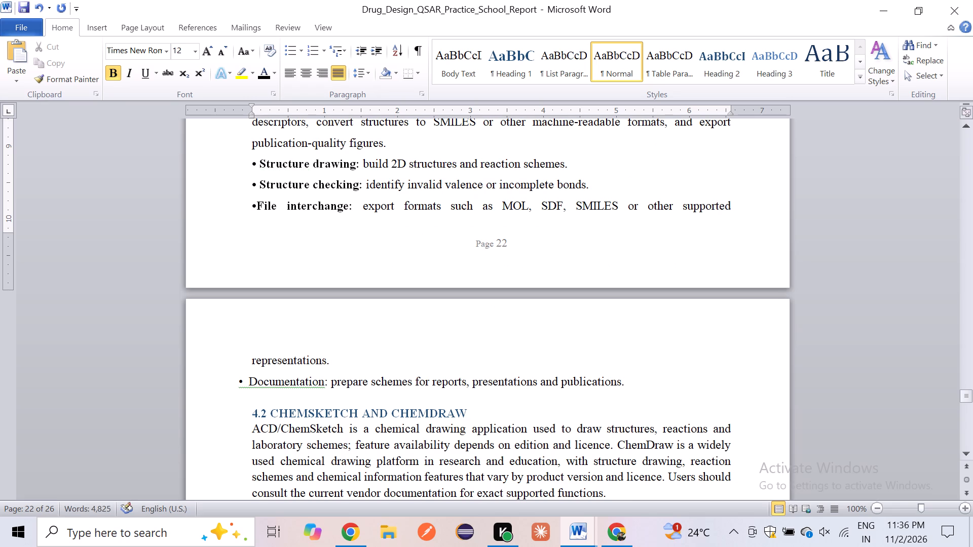
Align the Documentation bullet with the left text margin and bold its lead term.
{"action": "left_click", "coordinate": [236, 384]}
{"action": "left_click_drag", "start_coordinate": [238, 104], "coordinate": [240, 105]}
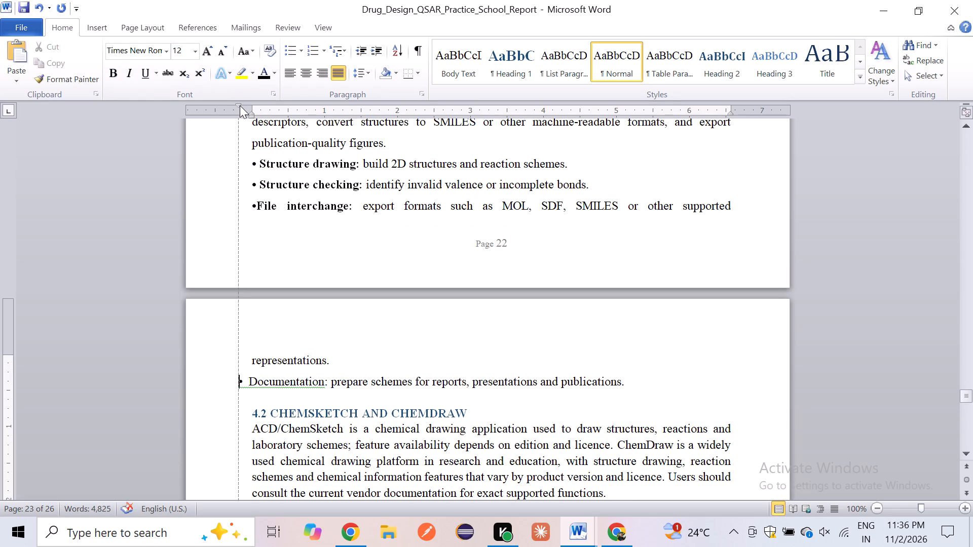
{"action": "left_click_drag", "start_coordinate": [240, 105], "coordinate": [252, 107]}
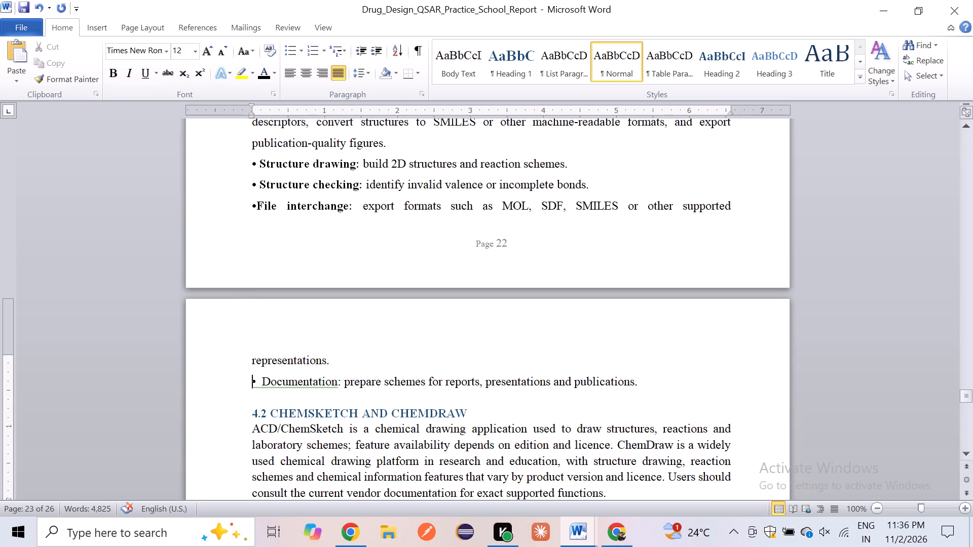
{"action": "left_click_drag", "start_coordinate": [252, 384], "coordinate": [323, 379]}
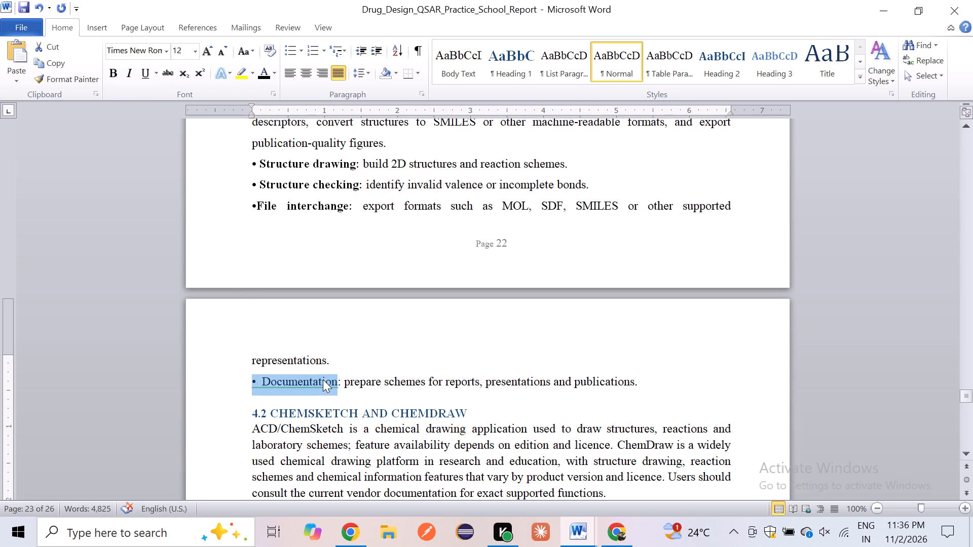
{"action": "key", "text": "ctrl+b"}
Apply 1.5 line spacing to the section 4.2 heading, its body paragraph and the ChemSketch and ChemDraw bullets.
{"action": "scroll", "coordinate": [300, 387], "scroll_direction": "down", "scroll_amount": 1}
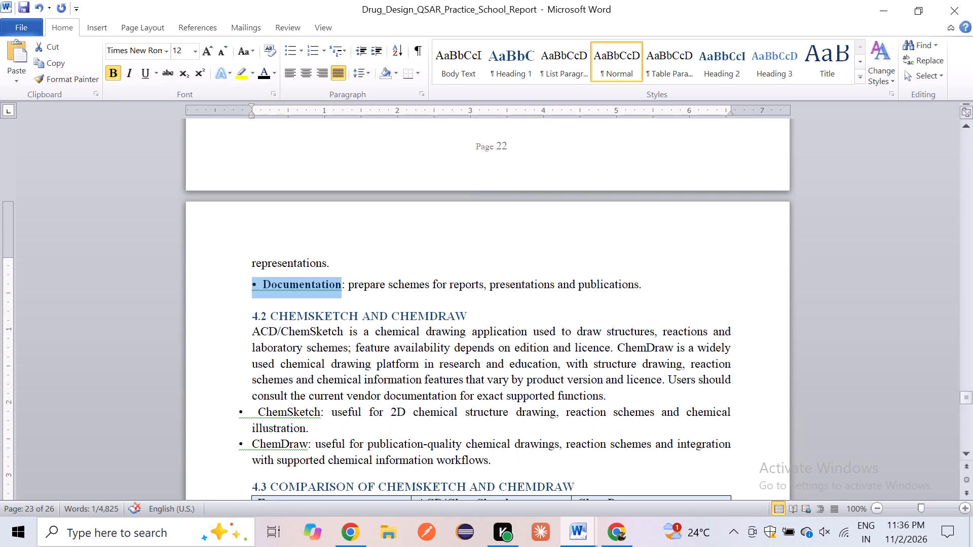
{"action": "left_click_drag", "start_coordinate": [247, 247], "coordinate": [579, 296]}
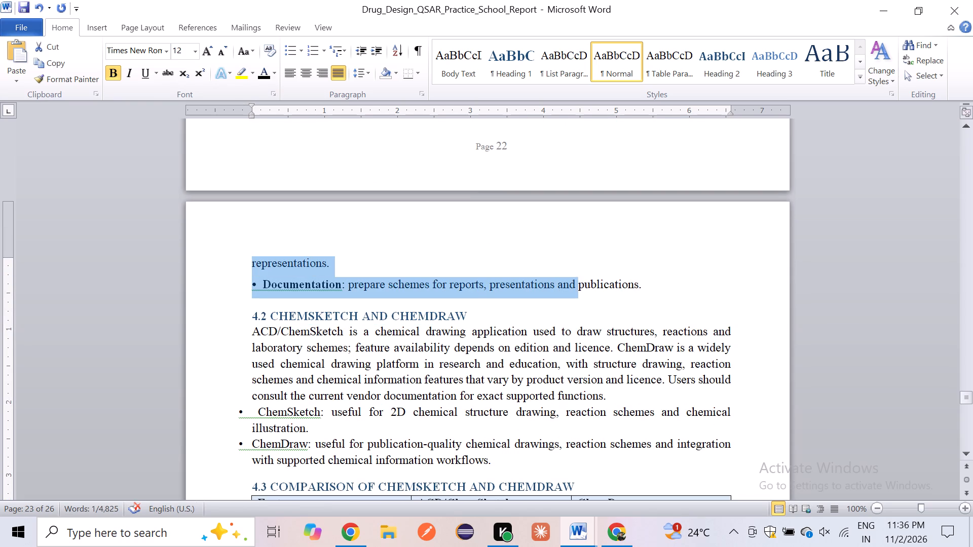
{"action": "left_click_drag", "start_coordinate": [579, 296], "coordinate": [685, 280]}
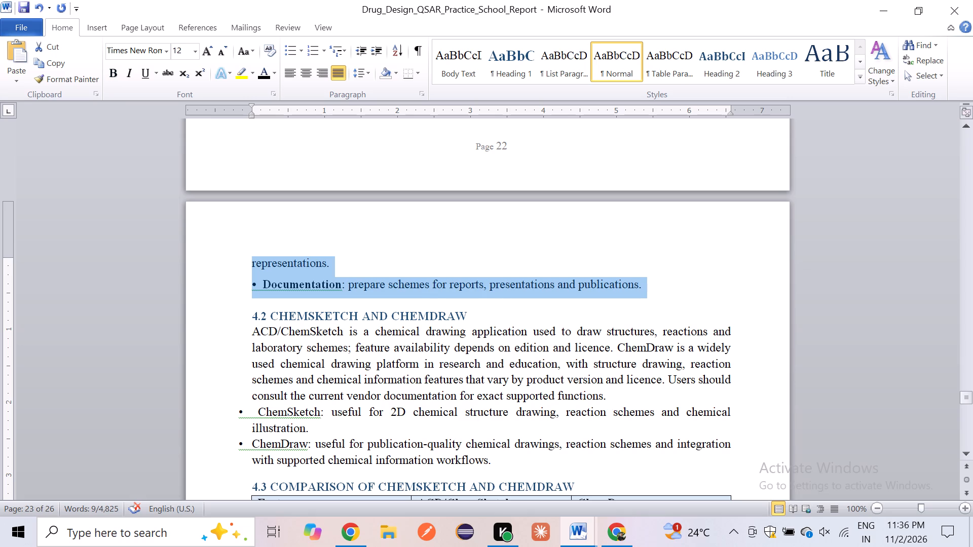
{"action": "left_click_drag", "start_coordinate": [251, 314], "coordinate": [499, 462]}
{"action": "left_click", "coordinate": [363, 73]}
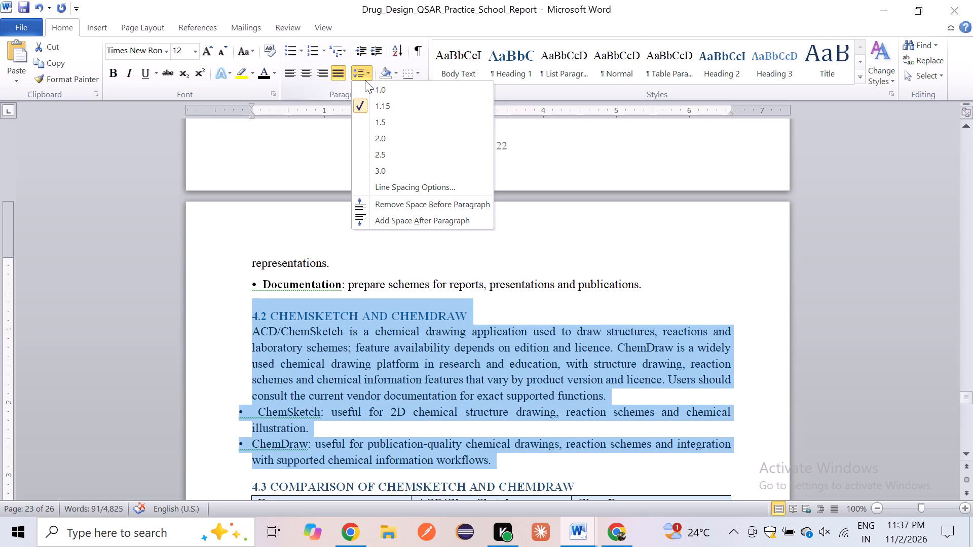
{"action": "left_click", "coordinate": [382, 114]}
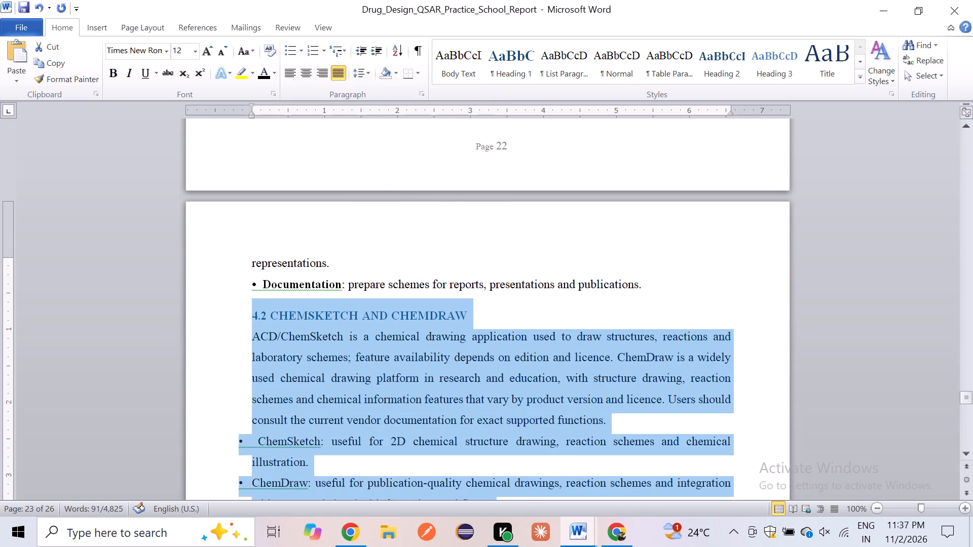
Set the line spacing of the heading 4.2 CHEMSKETCH AND CHEMDRAW to 2.0.
{"action": "left_click", "coordinate": [251, 317]}
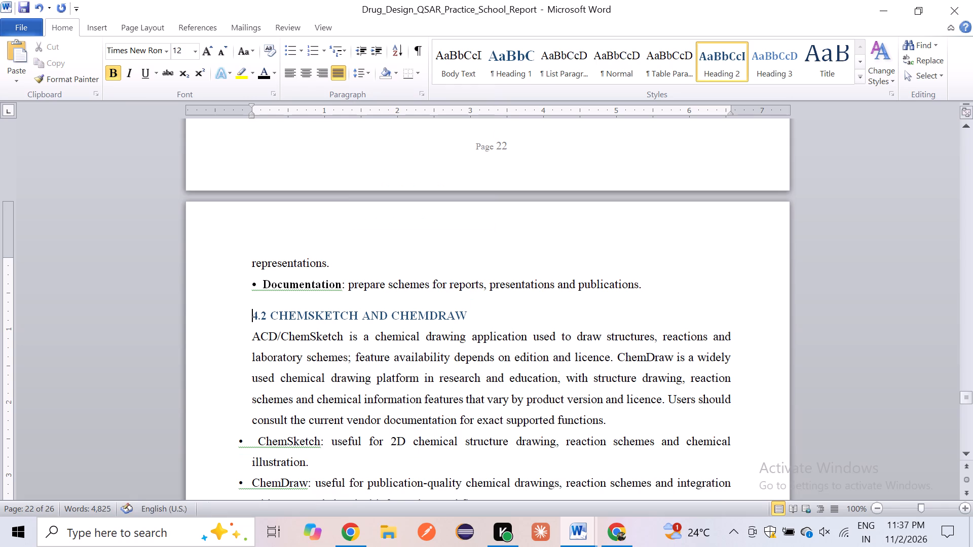
{"action": "left_click_drag", "start_coordinate": [492, 318], "coordinate": [269, 330]}
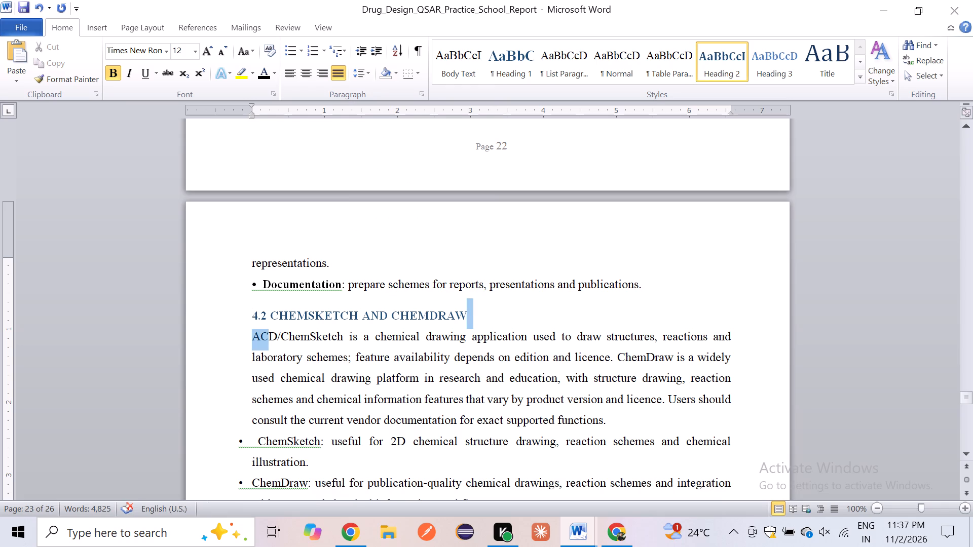
{"action": "left_click_drag", "start_coordinate": [269, 330], "coordinate": [249, 314]}
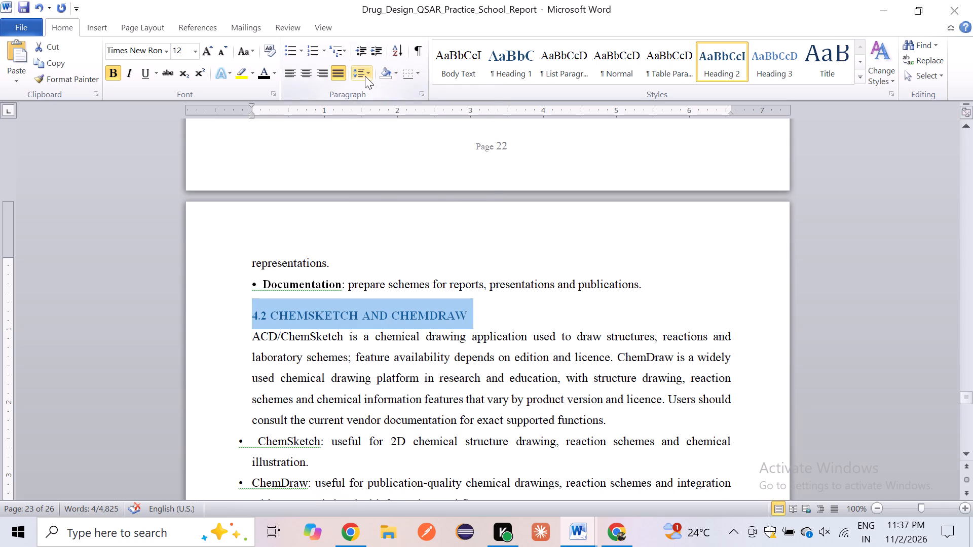
{"action": "left_click", "coordinate": [365, 76]}
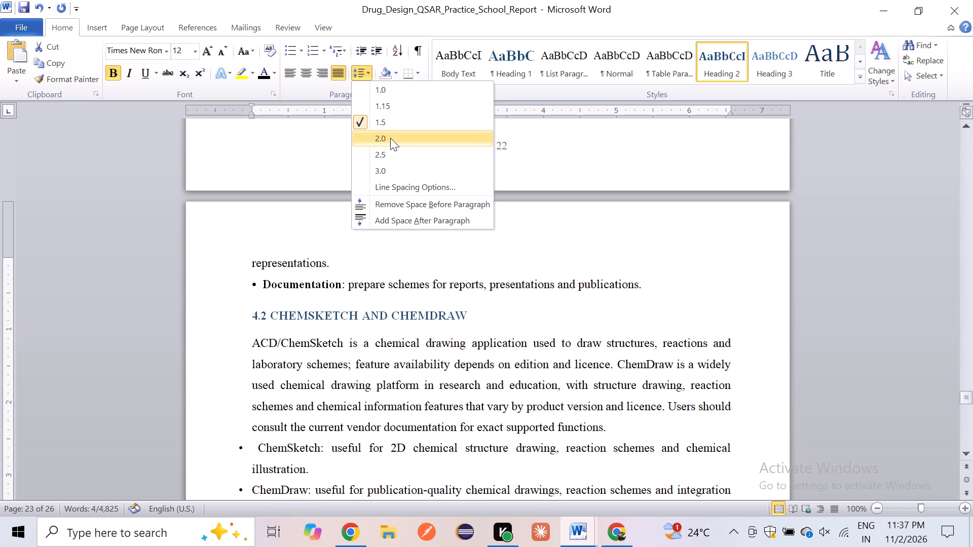
{"action": "left_click", "coordinate": [390, 138]}
Align the ChemSketch and ChemDraw bullets in section 4.2 with the left text margin.
{"action": "scroll", "coordinate": [350, 290], "scroll_direction": "down", "scroll_amount": 1}
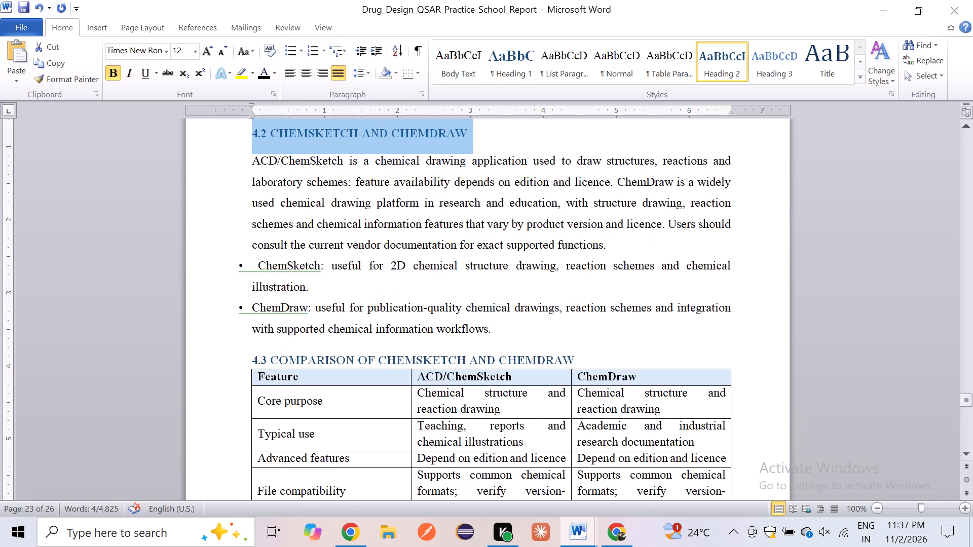
{"action": "left_click_drag", "start_coordinate": [236, 263], "coordinate": [507, 333]}
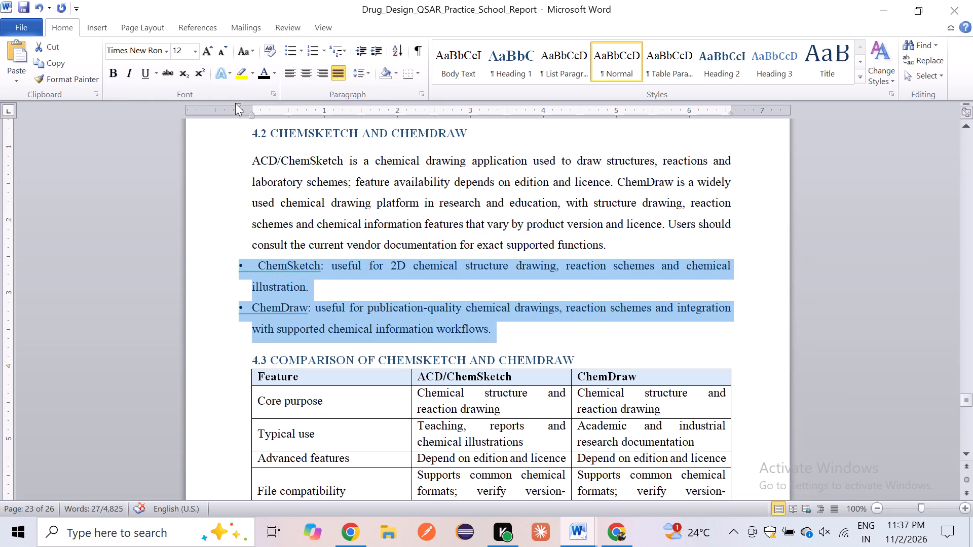
{"action": "left_click_drag", "start_coordinate": [237, 105], "coordinate": [251, 107]}
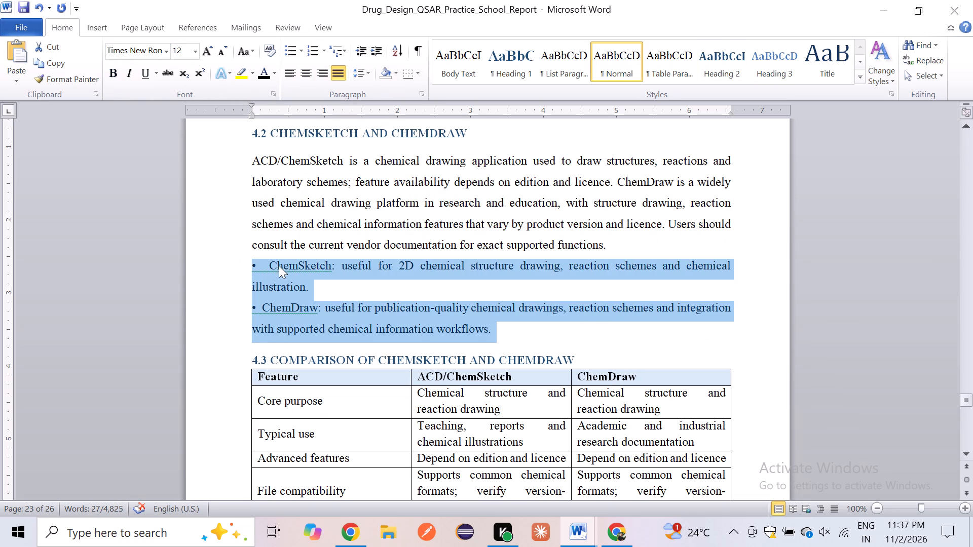
Bold the lead terms ChemSketch and ChemDraw and remove the extra space after each of their bullet marks.
{"action": "left_click", "coordinate": [269, 263]}
{"action": "key", "text": "BackSpace"}
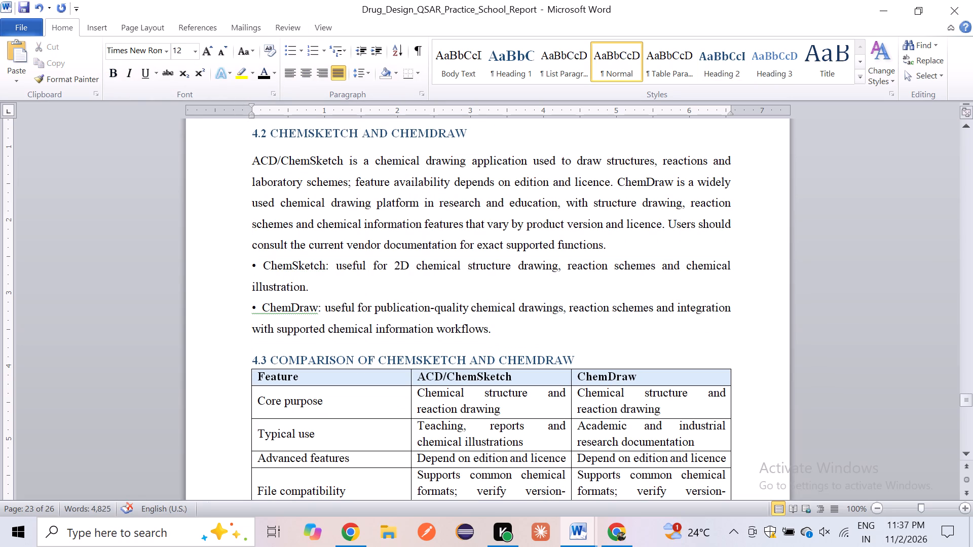
{"action": "left_click_drag", "start_coordinate": [253, 266], "coordinate": [325, 259]}
{"action": "key", "text": "ctrl+b"}
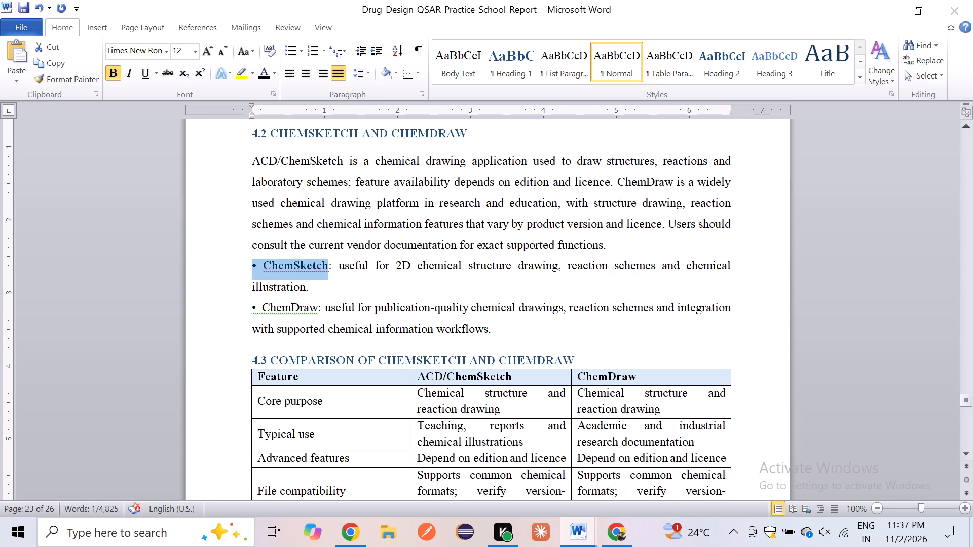
{"action": "left_click_drag", "start_coordinate": [248, 308], "coordinate": [324, 306]}
{"action": "key", "text": "ctrl+b"}
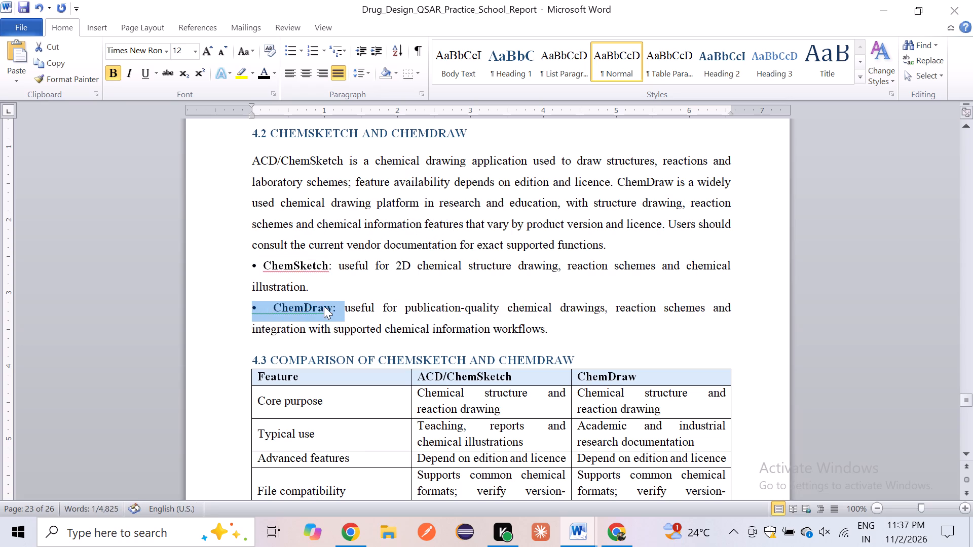
{"action": "scroll", "coordinate": [324, 306], "scroll_direction": "down", "scroll_amount": 1}
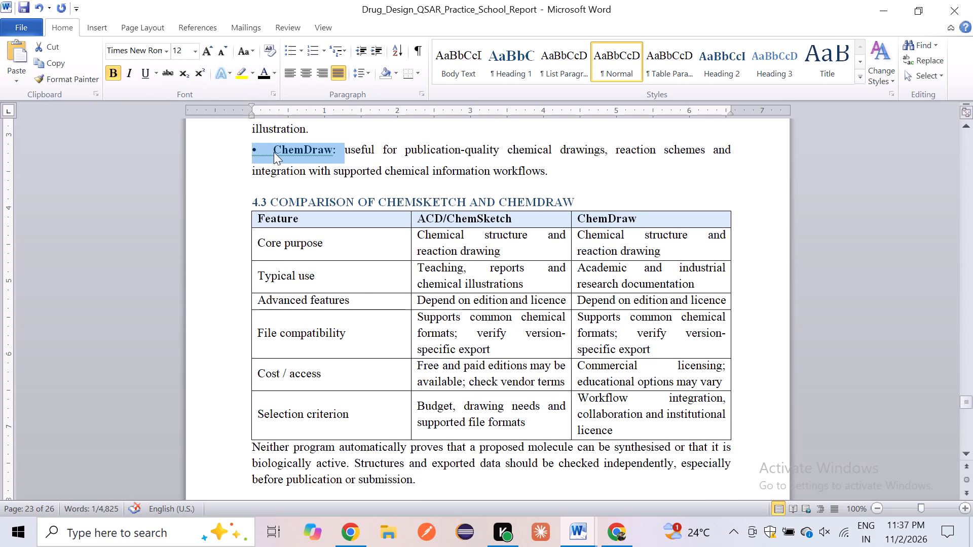
{"action": "left_click", "coordinate": [274, 152]}
{"action": "key", "text": "BackSpace"}
Make the heading 4.3 COMPARISON OF CHEMSKETCH AND CHEMDRAW black with 2.0 line spacing, keeping it bold.
{"action": "scroll", "coordinate": [274, 152], "scroll_direction": "down", "scroll_amount": 1}
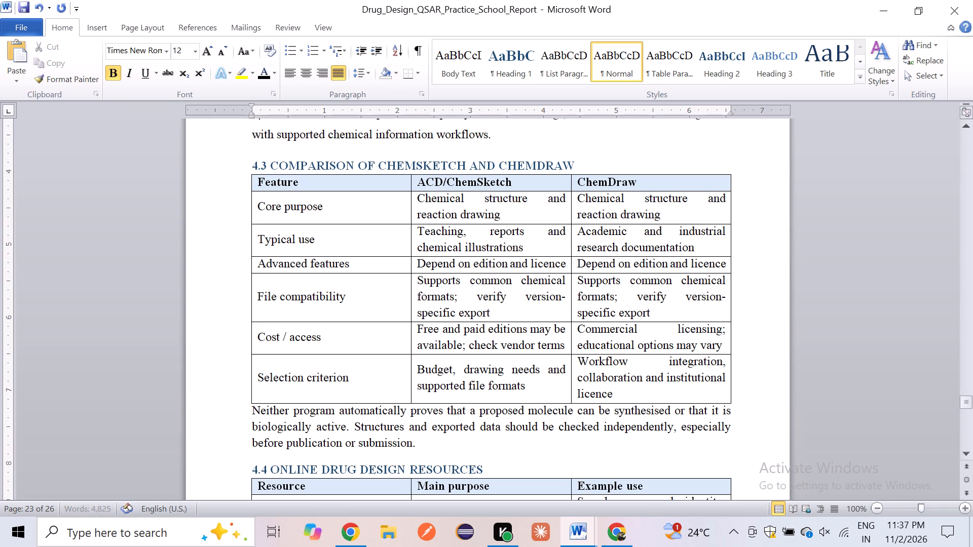
{"action": "left_click_drag", "start_coordinate": [250, 166], "coordinate": [603, 152]}
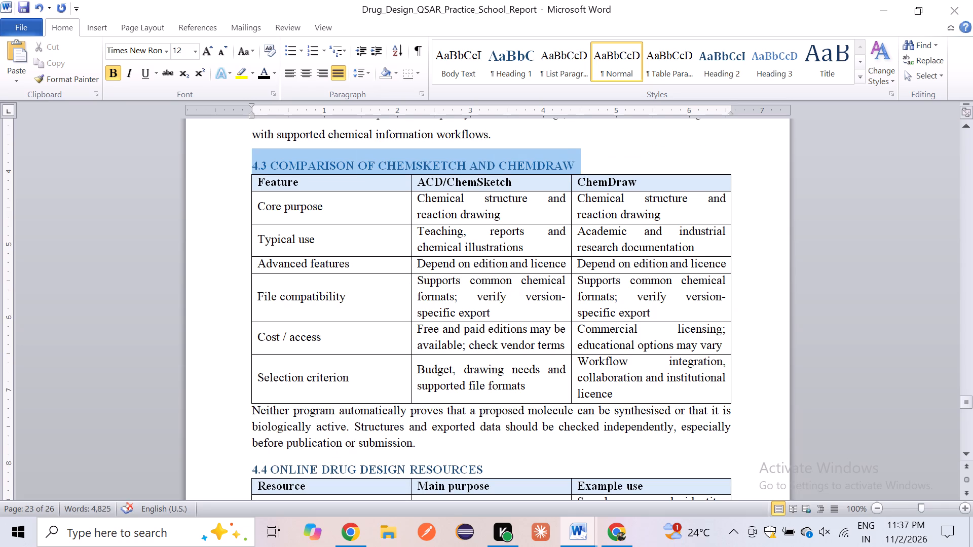
{"action": "left_click_drag", "start_coordinate": [603, 152], "coordinate": [602, 152]}
{"action": "key", "text": "ctrl+b"}
{"action": "key", "text": "ctrl+b"}
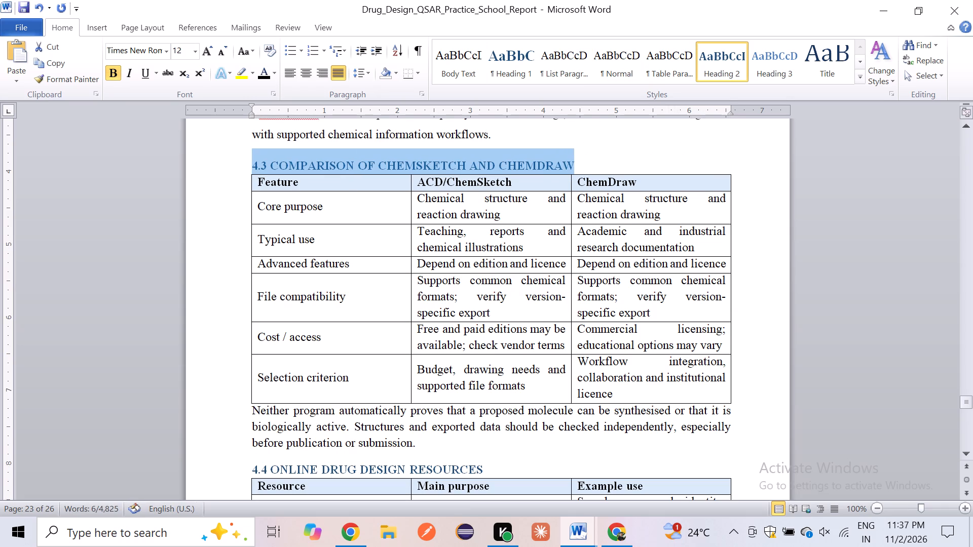
{"action": "left_click", "coordinate": [271, 68]}
{"action": "left_click", "coordinate": [267, 70]}
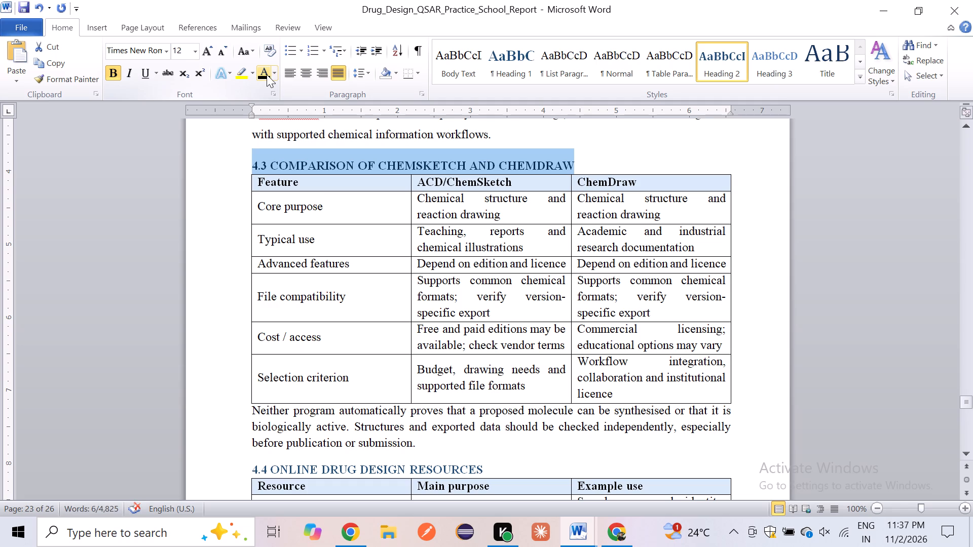
{"action": "left_click", "coordinate": [266, 74]}
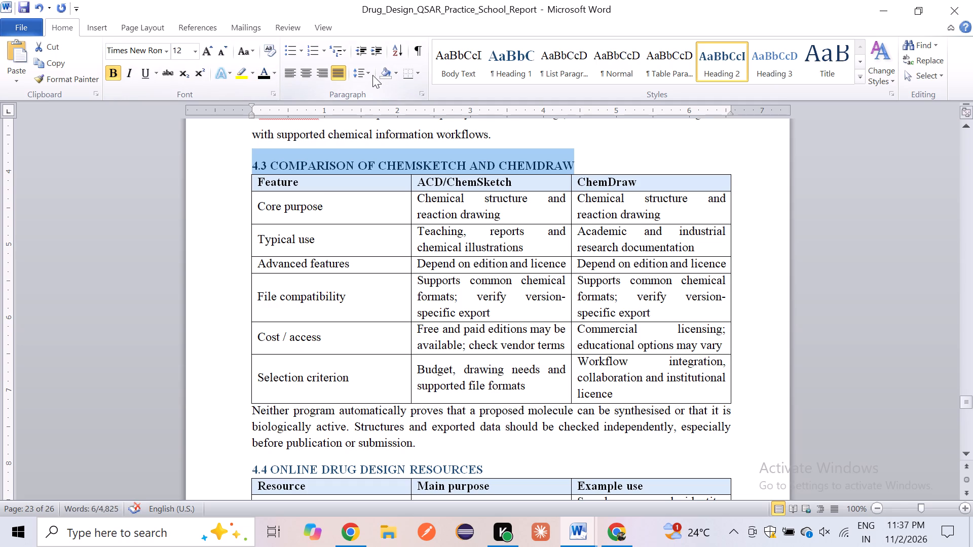
{"action": "left_click", "coordinate": [370, 75]}
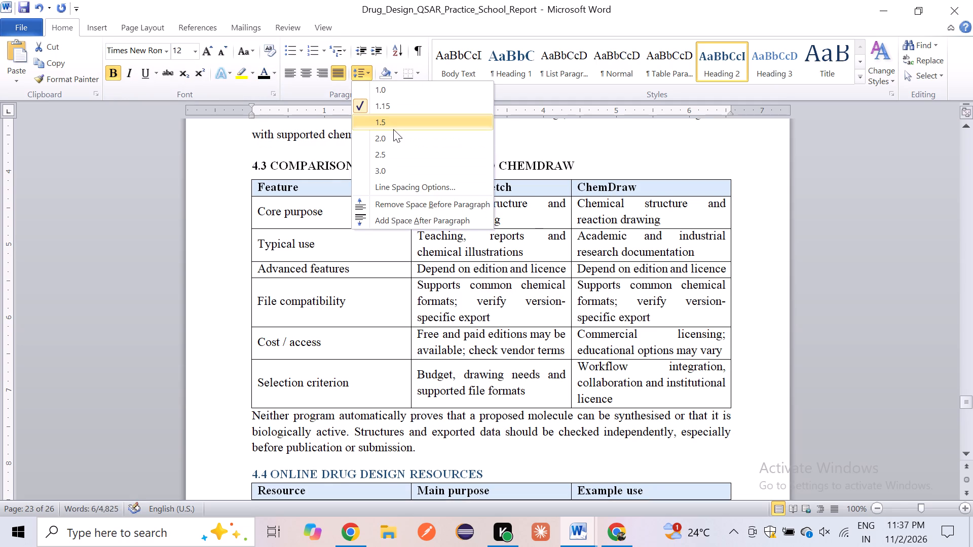
{"action": "left_click", "coordinate": [393, 135]}
Apply 1.5 line spacing to the paragraph below the section 4.3 comparison table.
{"action": "scroll", "coordinate": [405, 179], "scroll_direction": "up", "scroll_amount": 1}
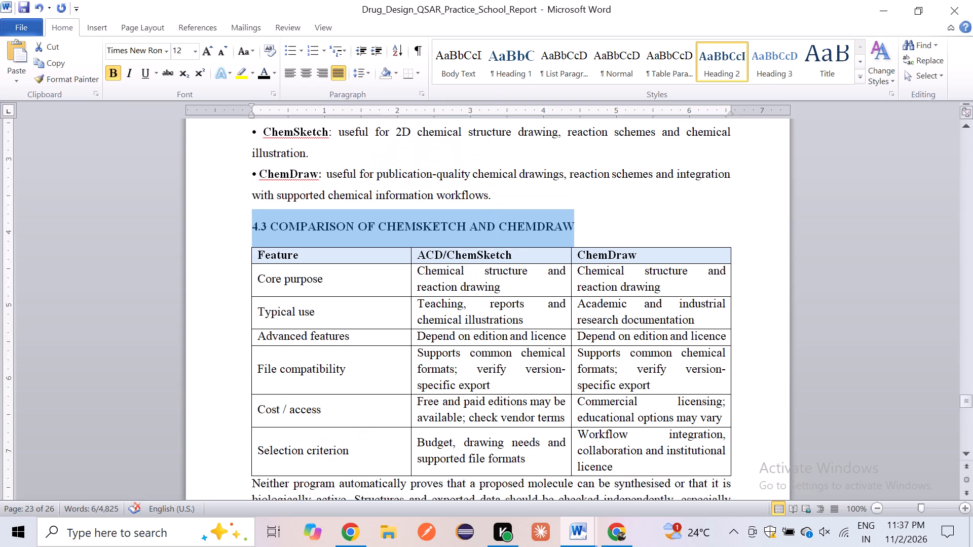
{"action": "scroll", "coordinate": [405, 179], "scroll_direction": "up", "scroll_amount": 1}
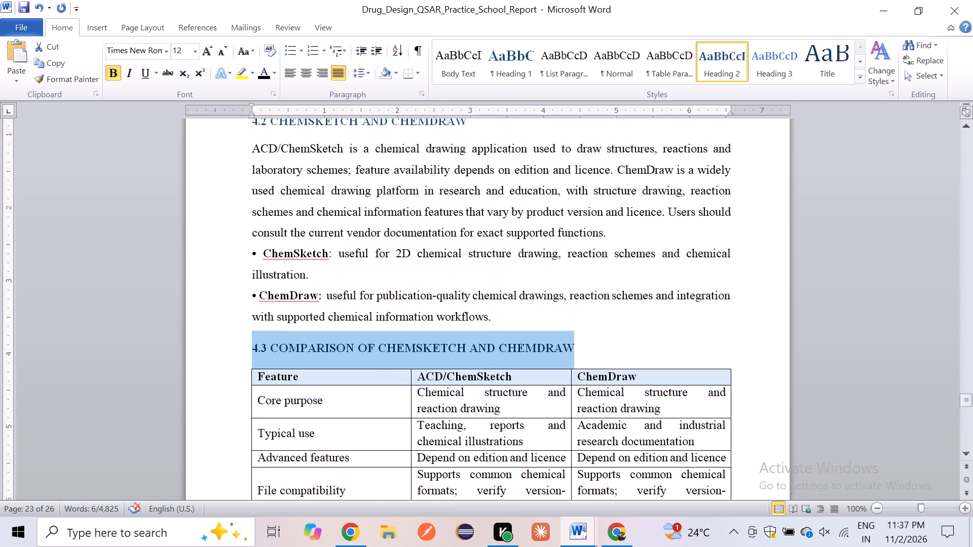
{"action": "scroll", "coordinate": [405, 179], "scroll_direction": "up", "scroll_amount": 1}
{"action": "scroll", "coordinate": [405, 179], "scroll_direction": "down", "scroll_amount": 2}
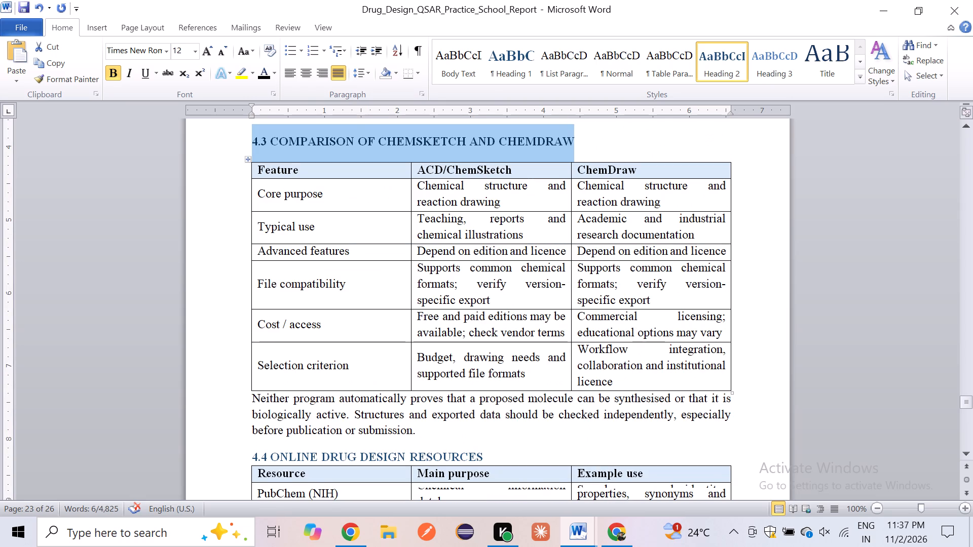
{"action": "scroll", "coordinate": [316, 182], "scroll_direction": "down", "scroll_amount": 1}
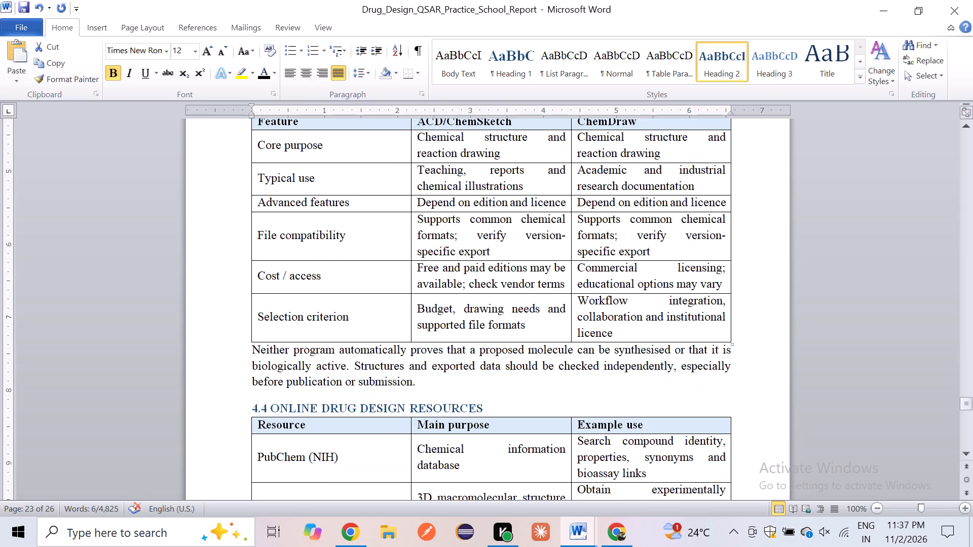
{"action": "left_click_drag", "start_coordinate": [250, 353], "coordinate": [417, 378]}
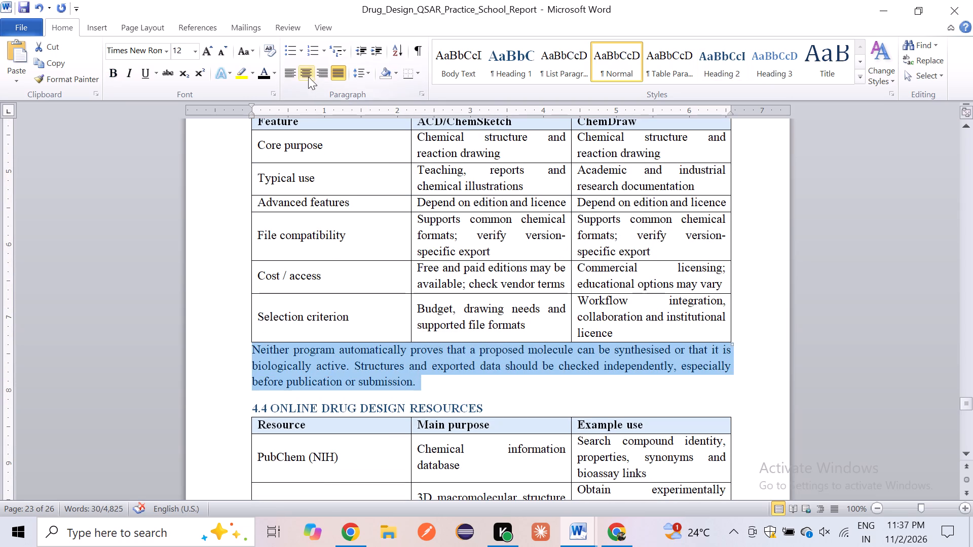
{"action": "left_click", "coordinate": [176, 50]}
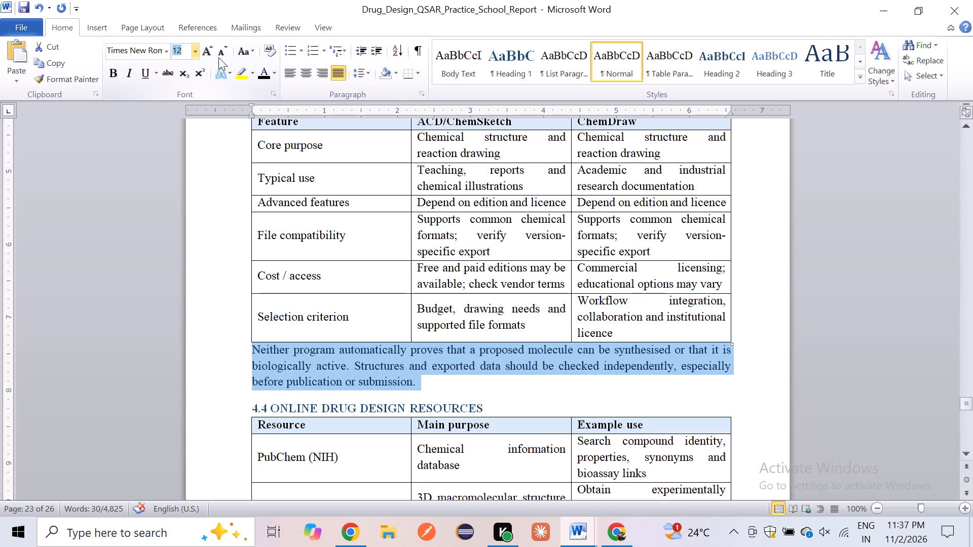
{"action": "left_click", "coordinate": [368, 69]}
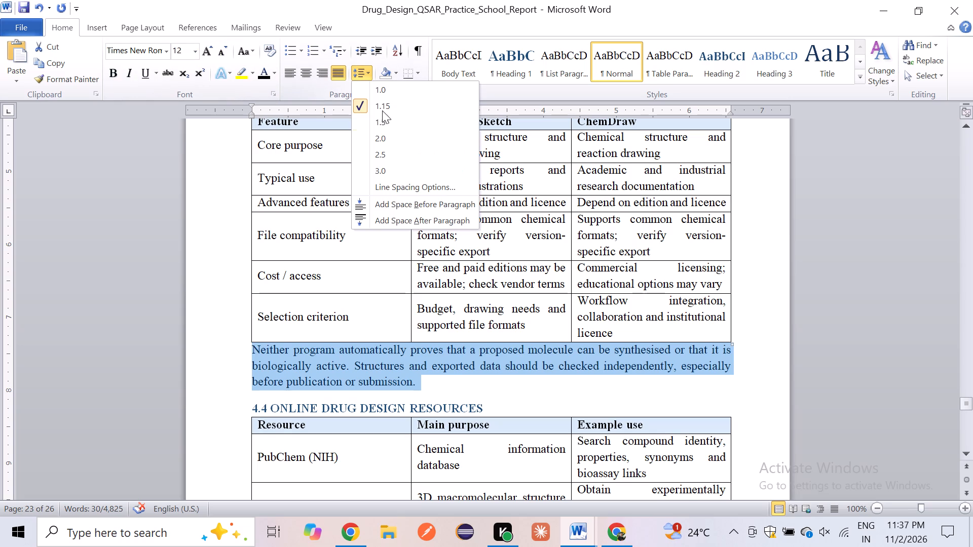
{"action": "left_click", "coordinate": [393, 122]}
Make the heading 4.4 ONLINE DRUG DESIGN RESOURCES black with 2.0 line spacing, keeping it bold.
{"action": "scroll", "coordinate": [399, 244], "scroll_direction": "down", "scroll_amount": 1}
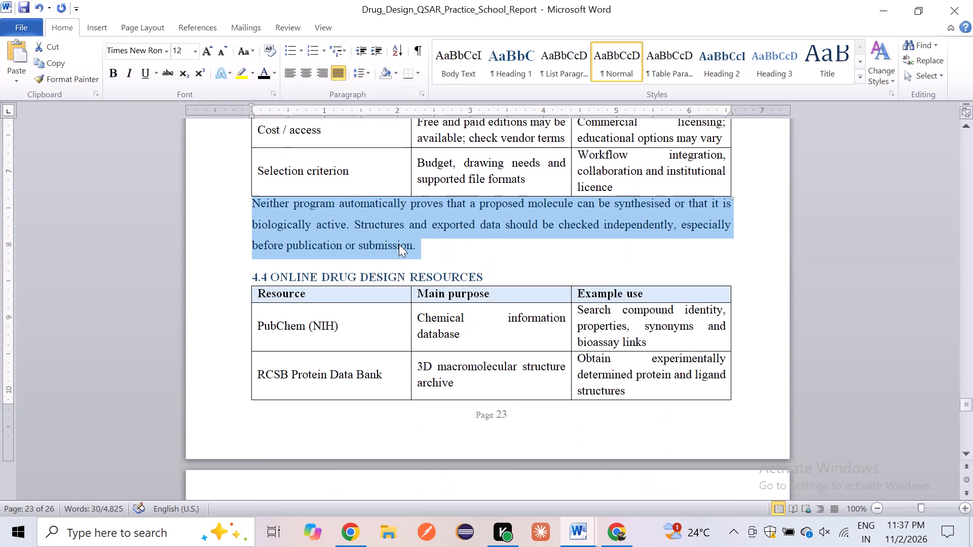
{"action": "left_click_drag", "start_coordinate": [248, 279], "coordinate": [531, 250]}
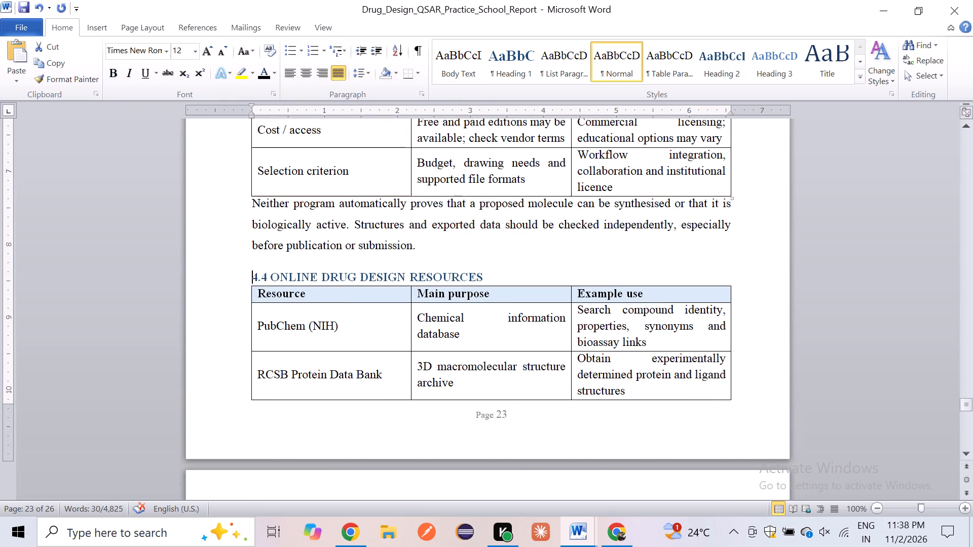
{"action": "left_click_drag", "start_coordinate": [531, 250], "coordinate": [527, 264]}
{"action": "key", "text": "ctrl+b"}
{"action": "key", "text": "ctrl+b"}
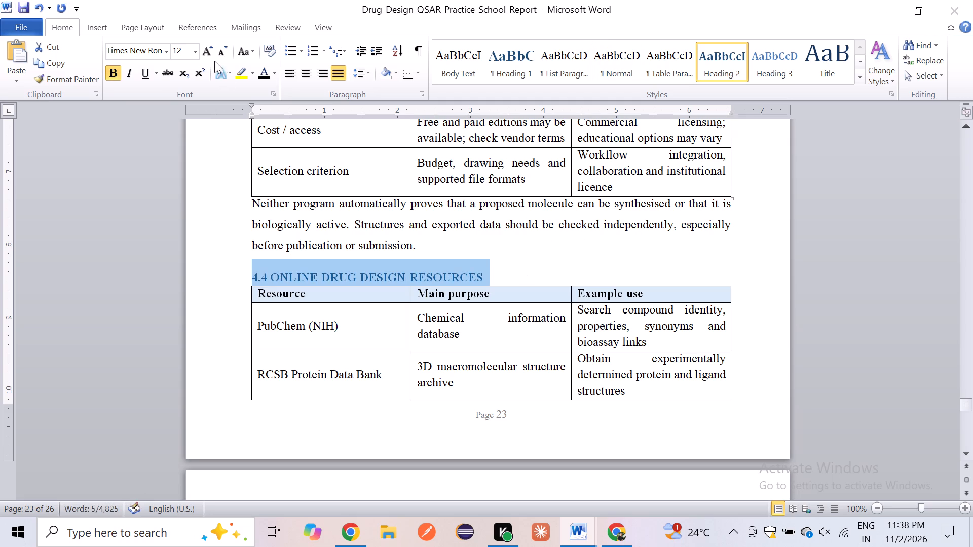
{"action": "left_click", "coordinate": [363, 69]}
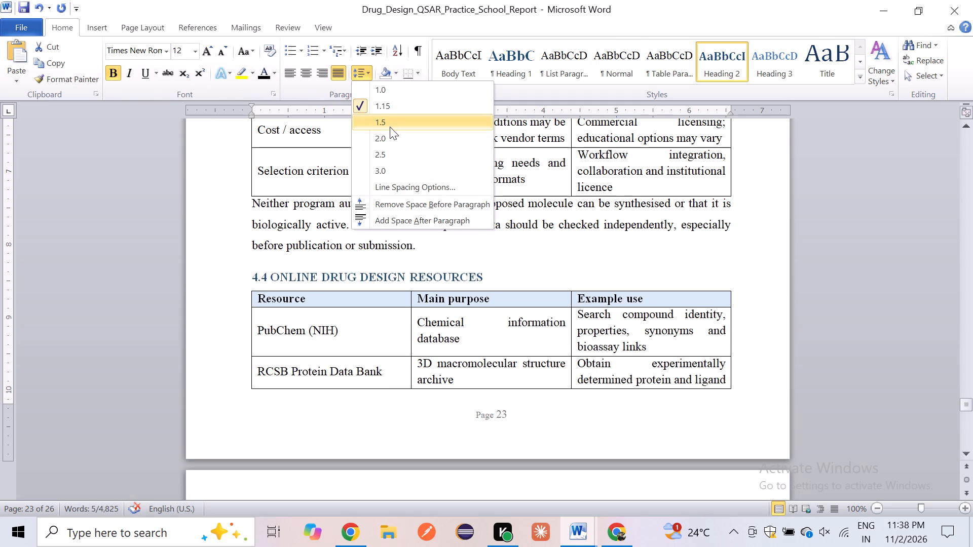
{"action": "left_click", "coordinate": [391, 138]}
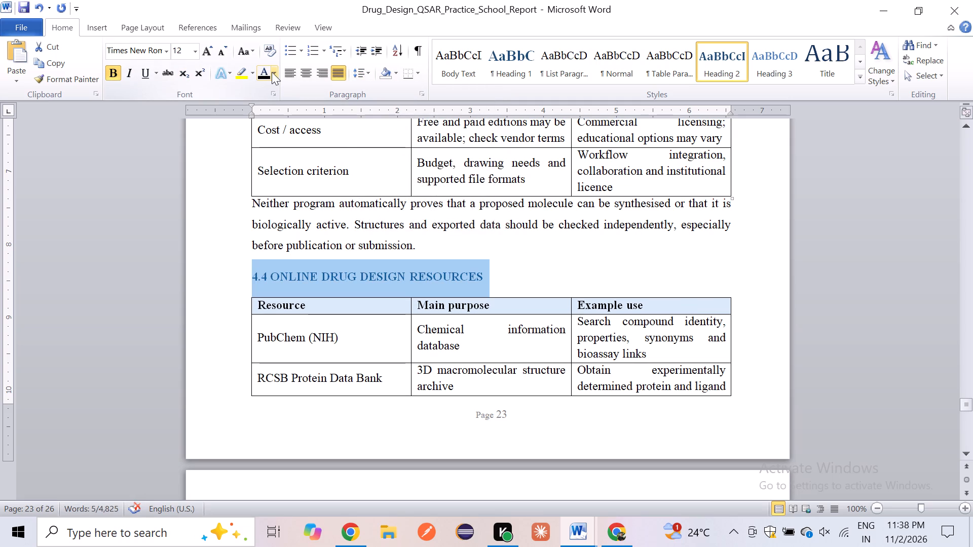
{"action": "left_click", "coordinate": [265, 73]}
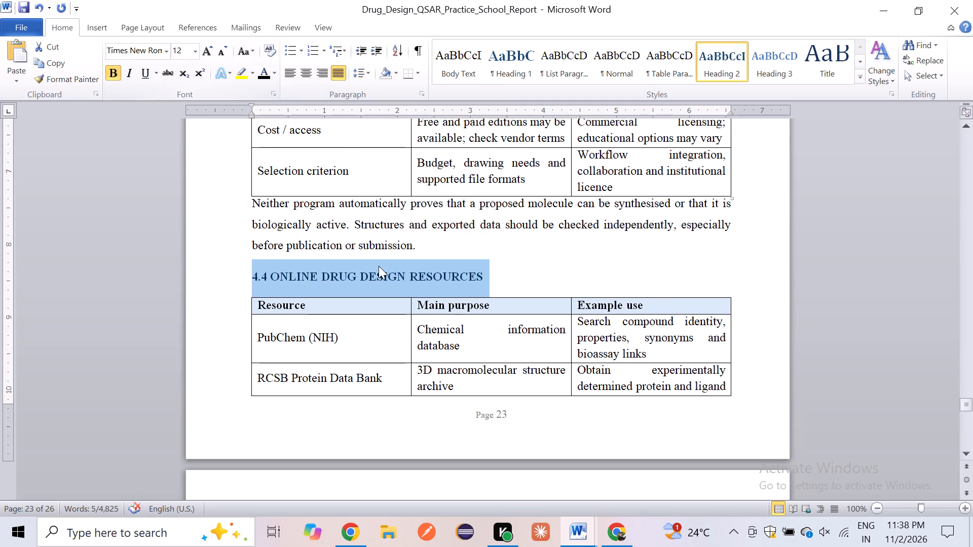
Apply 1.5 line spacing to the paragraph below the section 4.4 resources table.
{"action": "scroll", "coordinate": [379, 266], "scroll_direction": "down", "scroll_amount": 2}
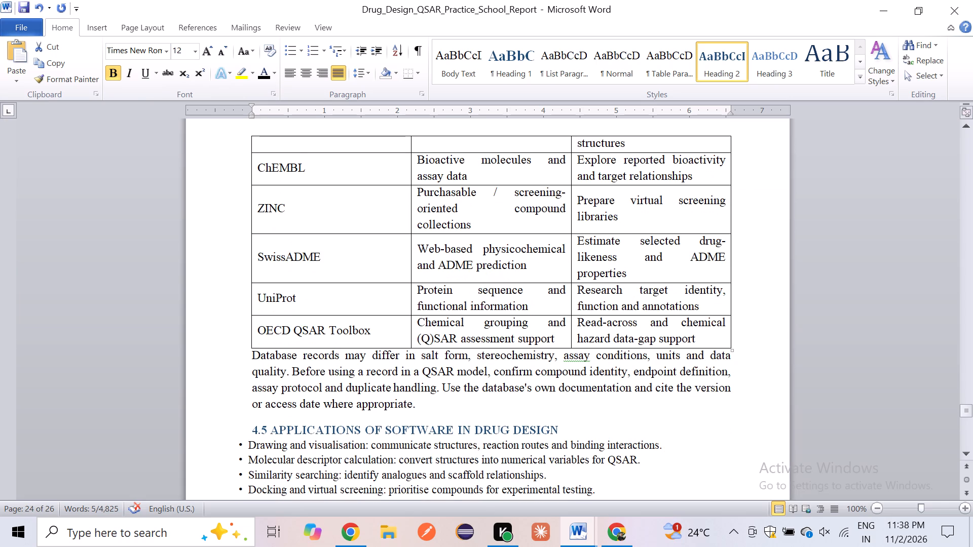
{"action": "left_click_drag", "start_coordinate": [249, 358], "coordinate": [418, 399]}
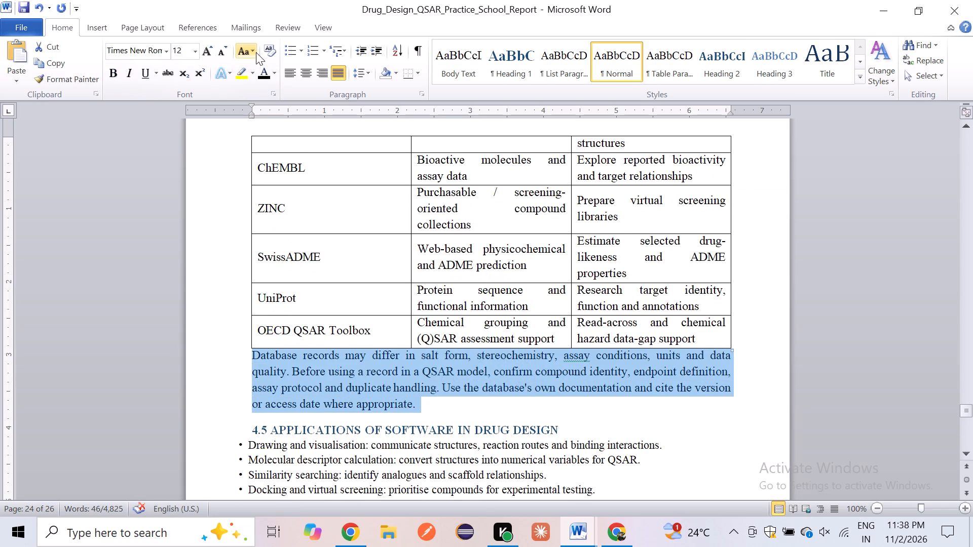
{"action": "left_click", "coordinate": [363, 66]}
{"action": "left_click", "coordinate": [394, 119]}
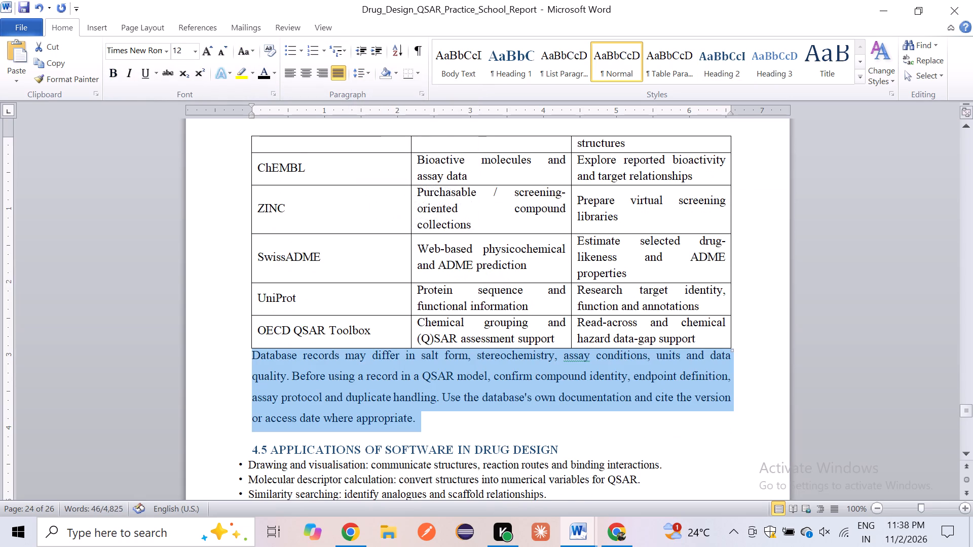
Make the heading 4.5 APPLICATIONS OF SOFTWARE IN DRUG DESIGN black with 2.0 line spacing.
{"action": "scroll", "coordinate": [318, 185], "scroll_direction": "down", "scroll_amount": 2}
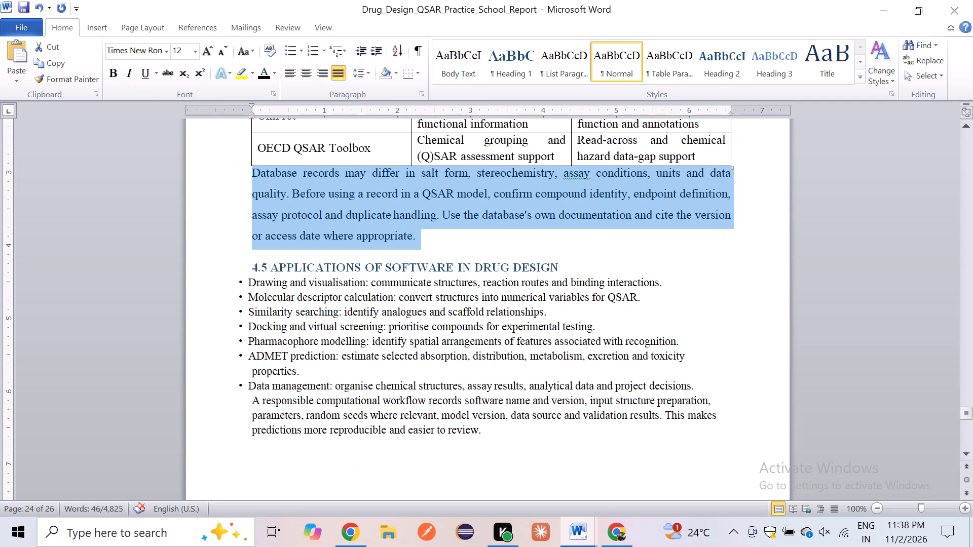
{"action": "left_click_drag", "start_coordinate": [245, 265], "coordinate": [579, 255]}
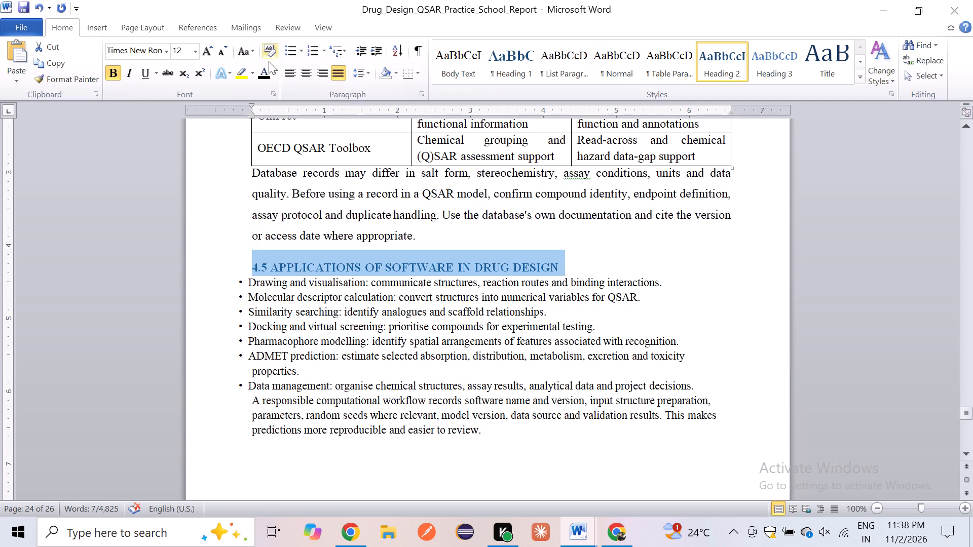
{"action": "left_click", "coordinate": [364, 70]}
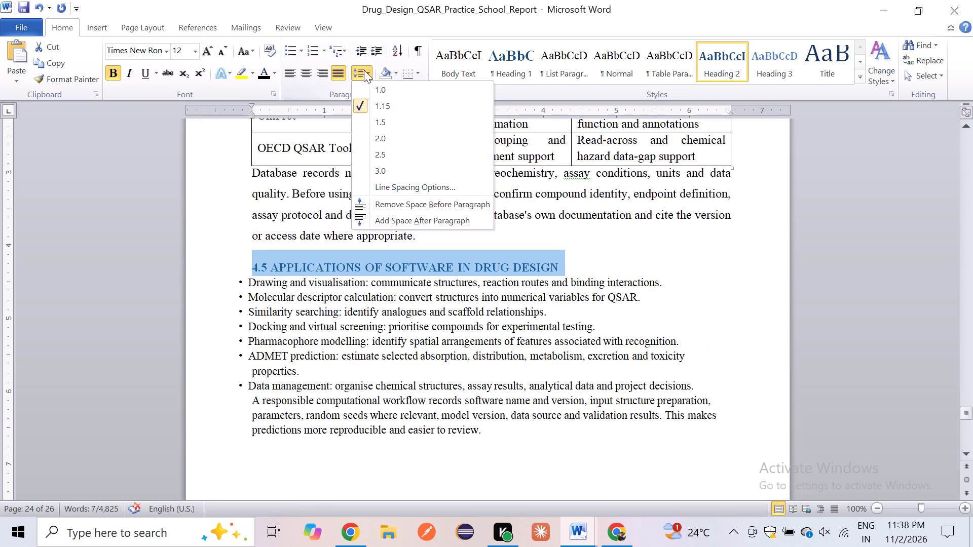
{"action": "left_click", "coordinate": [394, 131]}
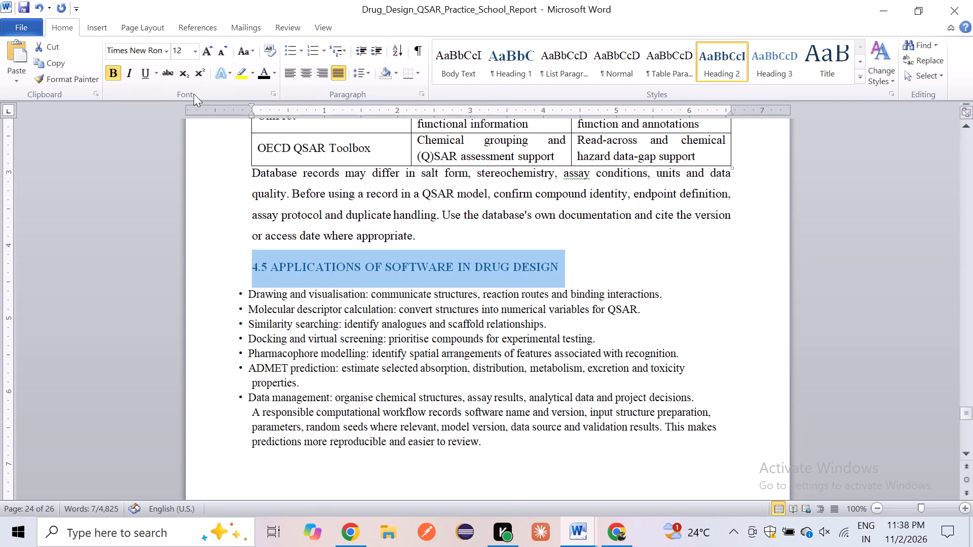
{"action": "left_click", "coordinate": [264, 71]}
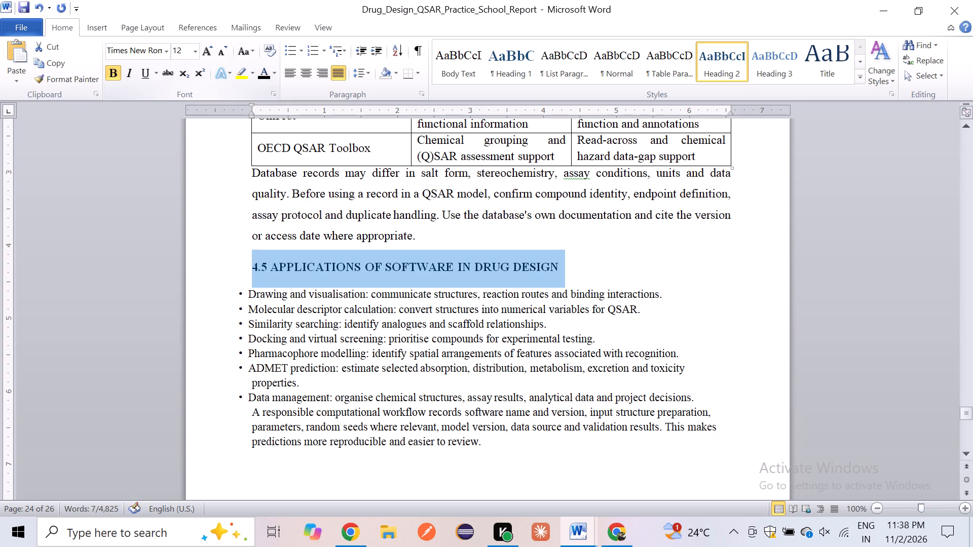
Align the section 4.5 bullets and their closing paragraph with the left text margin.
{"action": "left_click_drag", "start_coordinate": [235, 290], "coordinate": [405, 377]}
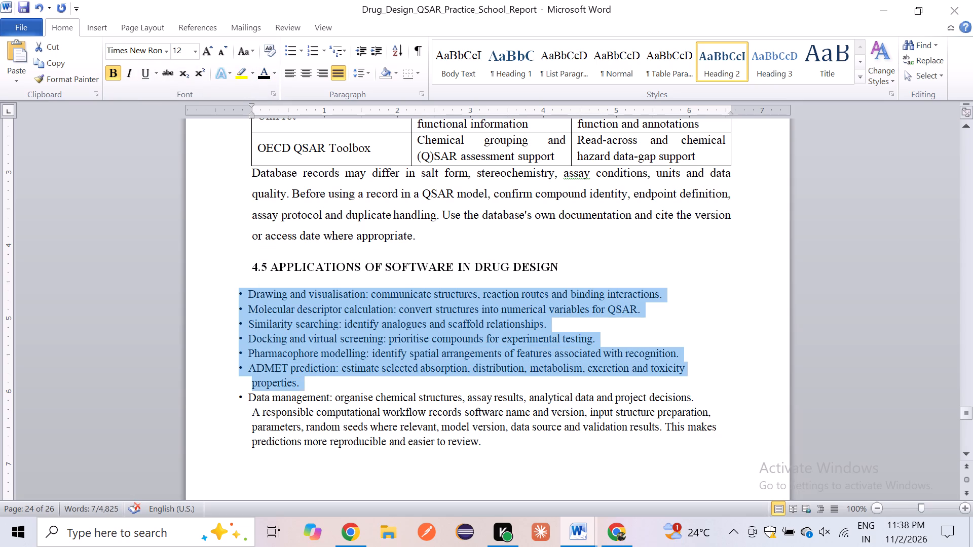
{"action": "left_click_drag", "start_coordinate": [405, 377], "coordinate": [488, 445]}
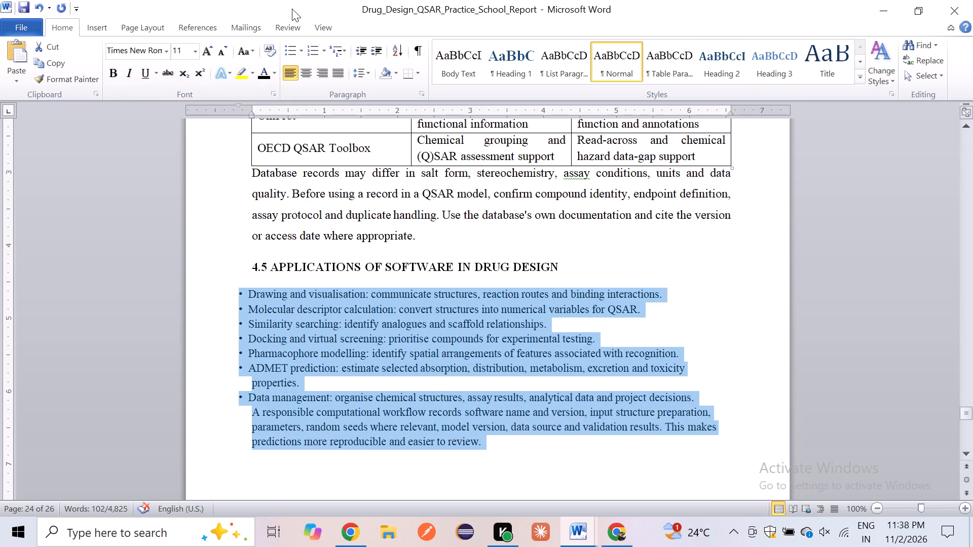
{"action": "left_click_drag", "start_coordinate": [234, 104], "coordinate": [253, 112]}
{"action": "left_click_drag", "start_coordinate": [240, 104], "coordinate": [255, 104]}
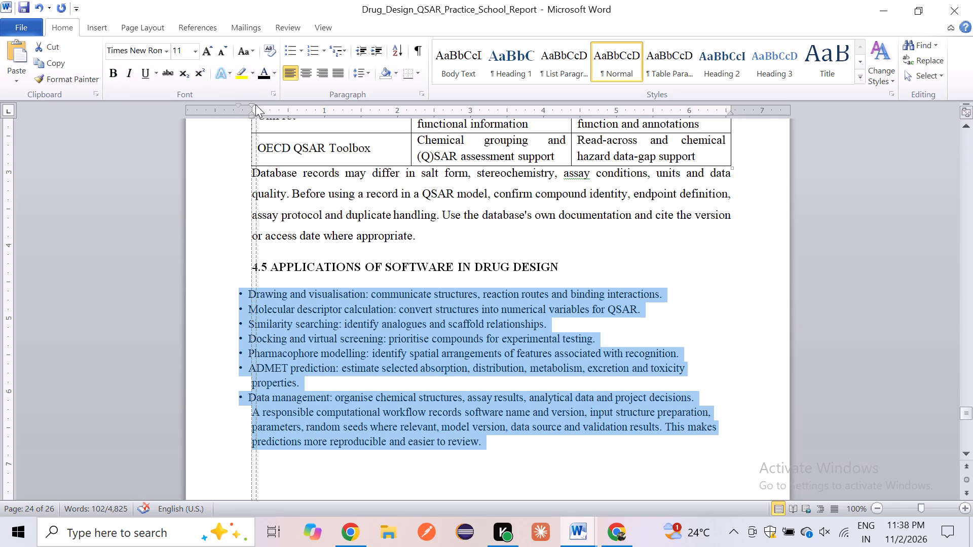
{"action": "left_click_drag", "start_coordinate": [255, 104], "coordinate": [253, 106]}
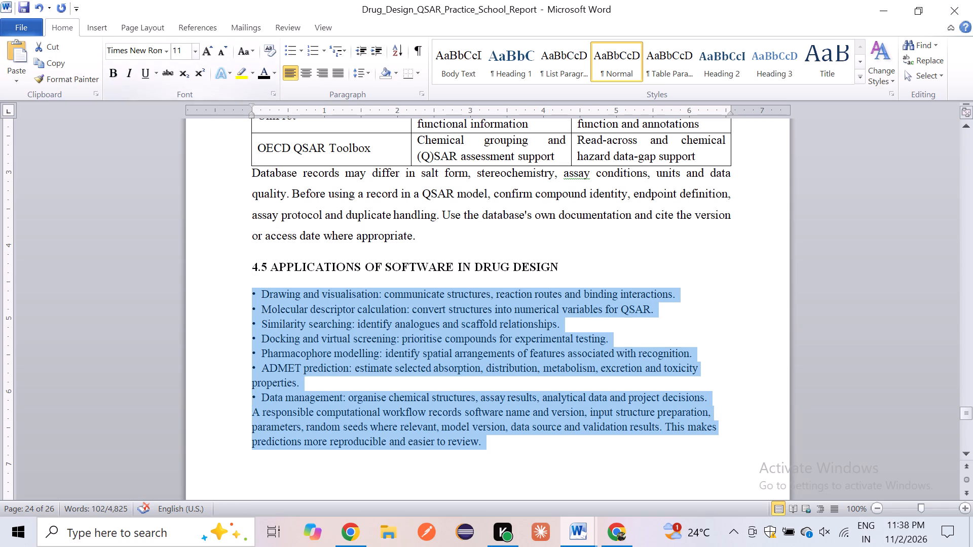
Set the section 4.5 bullets and closing paragraph to 12 pt with 1.5 line spacing.
{"action": "left_click", "coordinate": [186, 53]}
{"action": "type", "text": "12"}
{"action": "key", "text": "Return"}
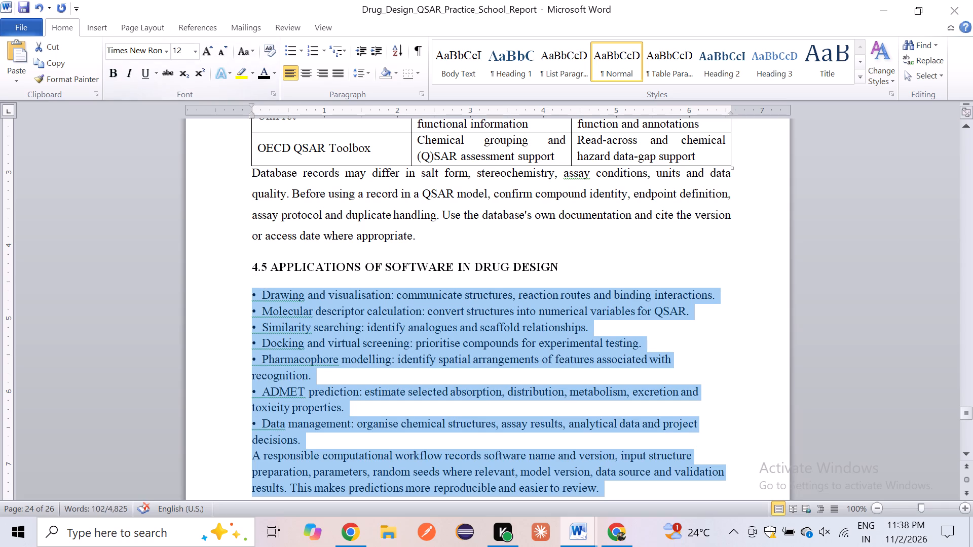
{"action": "left_click", "coordinate": [367, 80]}
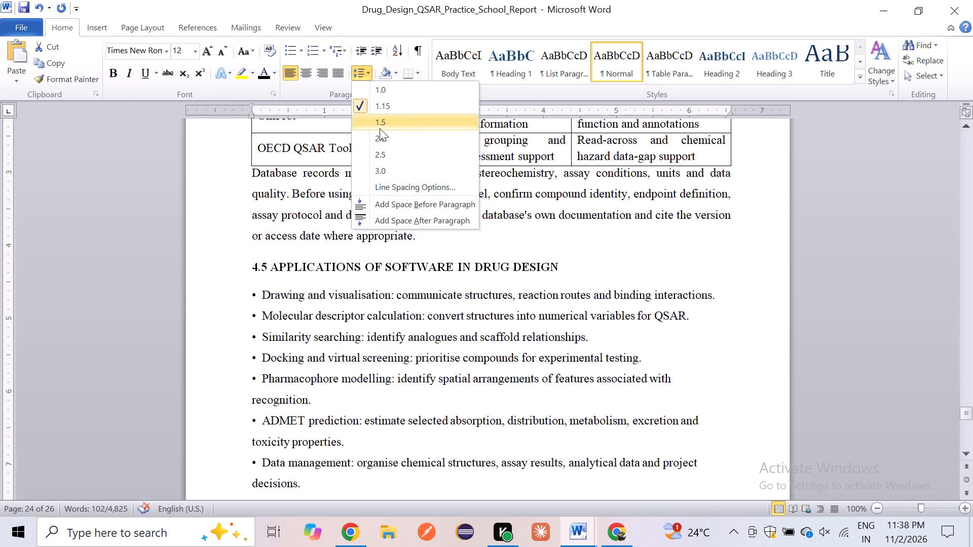
{"action": "left_click", "coordinate": [380, 128]}
{"action": "left_click", "coordinate": [294, 320]}
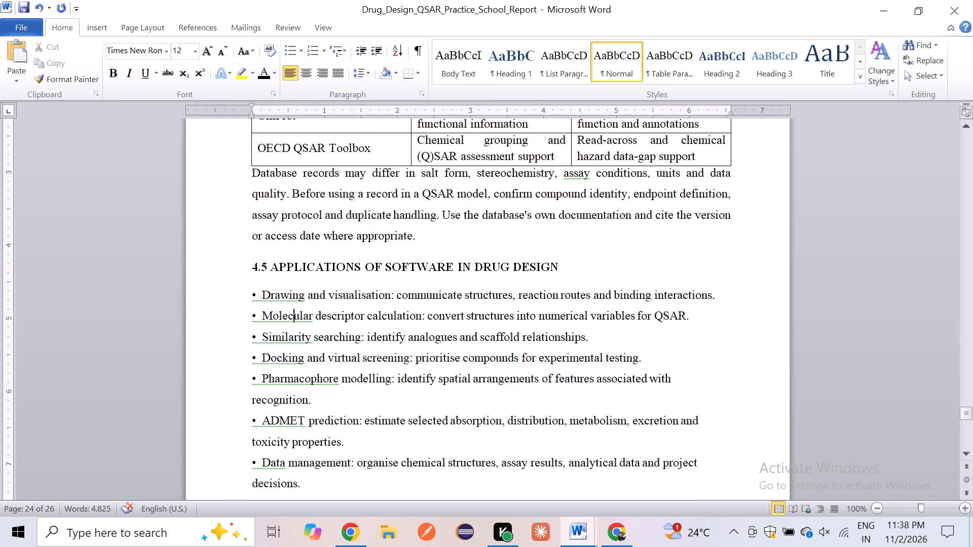
Bold the section 4.5 lead terms Drawing and visualisation, Molecular descriptor calculation, Similarity searching, and Docking and virtual screening.
{"action": "left_click_drag", "start_coordinate": [249, 297], "coordinate": [391, 293]}
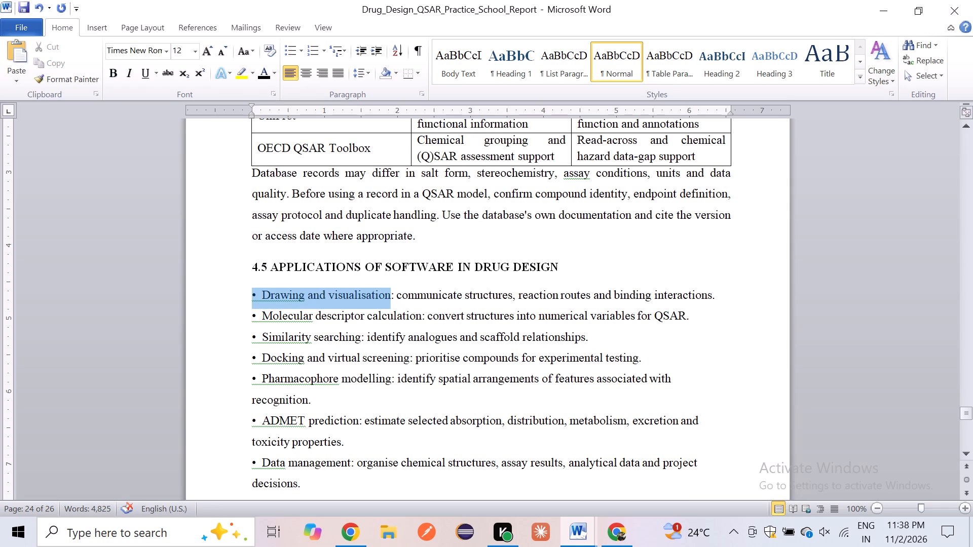
{"action": "left_click_drag", "start_coordinate": [391, 293], "coordinate": [391, 293]}
{"action": "key", "text": "ctrl+b"}
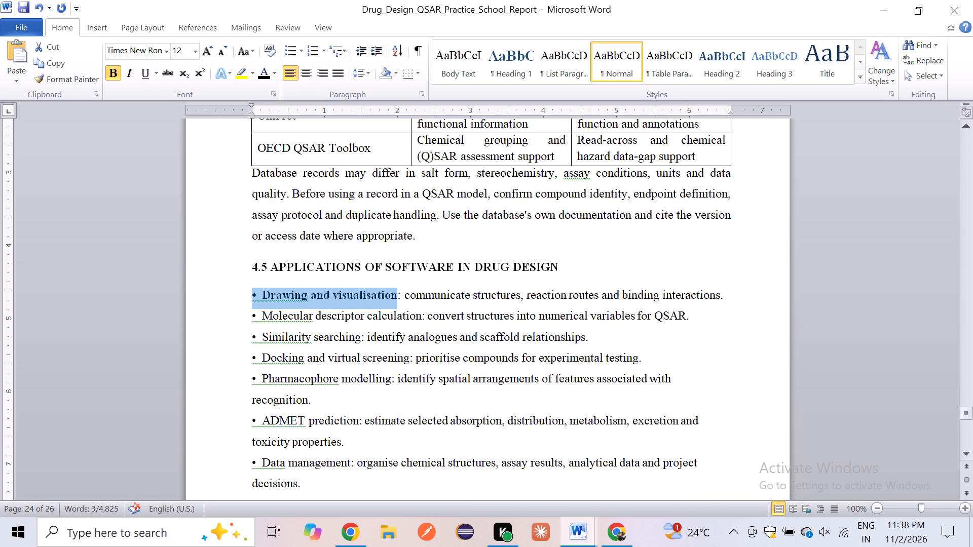
{"action": "left_click_drag", "start_coordinate": [250, 317], "coordinate": [418, 318]}
{"action": "key", "text": "ctrl+b"}
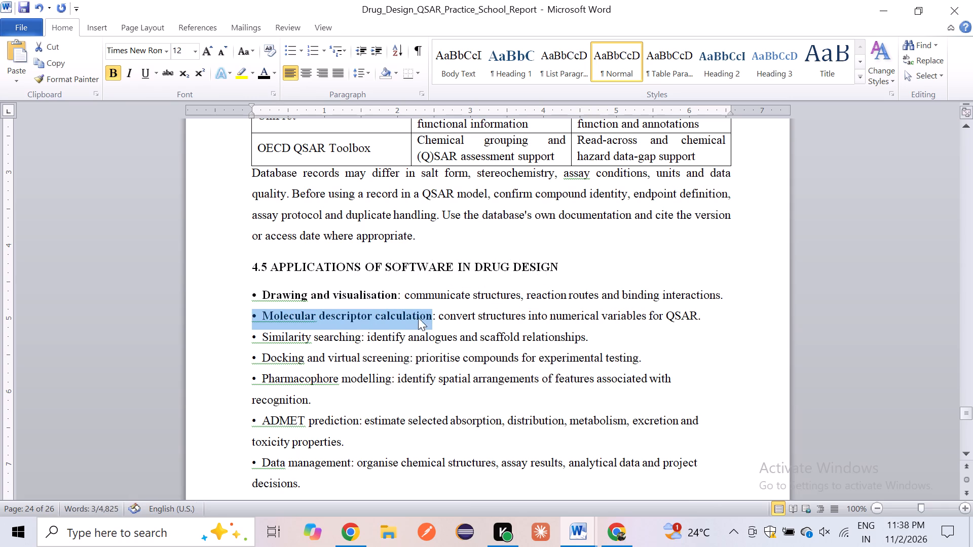
{"action": "left_click_drag", "start_coordinate": [250, 341], "coordinate": [443, 339]}
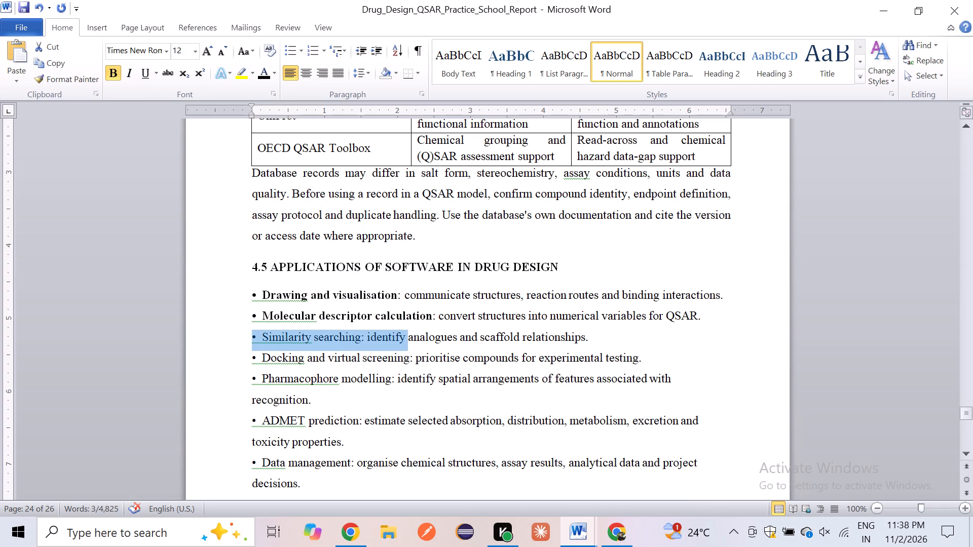
{"action": "left_click_drag", "start_coordinate": [443, 339], "coordinate": [362, 338]}
{"action": "key", "text": "ctrl+b"}
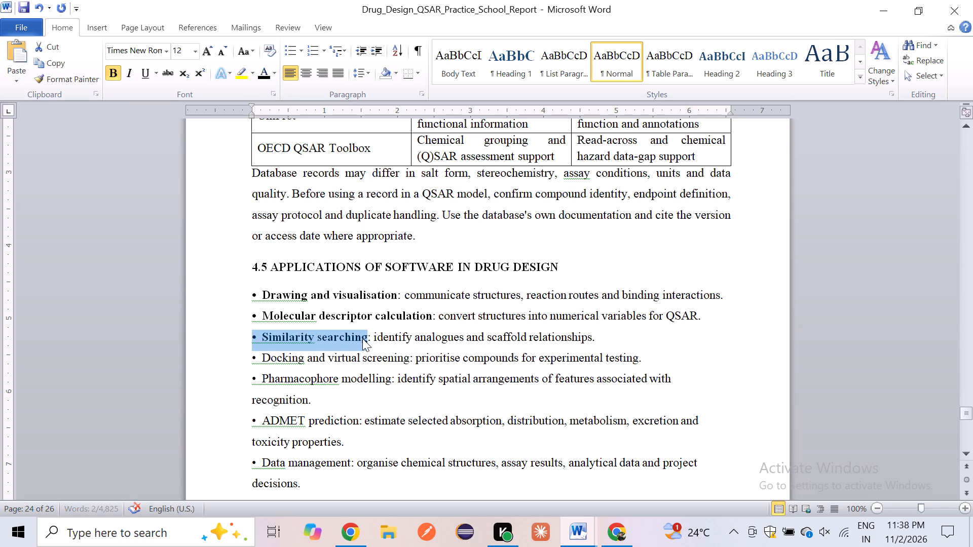
{"action": "left_click_drag", "start_coordinate": [248, 359], "coordinate": [407, 360]}
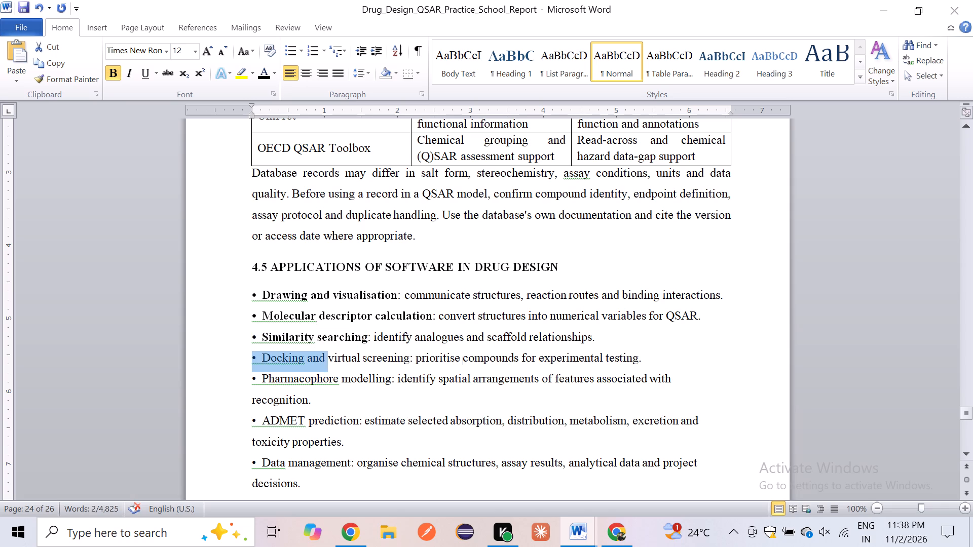
{"action": "left_click_drag", "start_coordinate": [407, 360], "coordinate": [411, 360]}
{"action": "key", "text": "ctrl+b"}
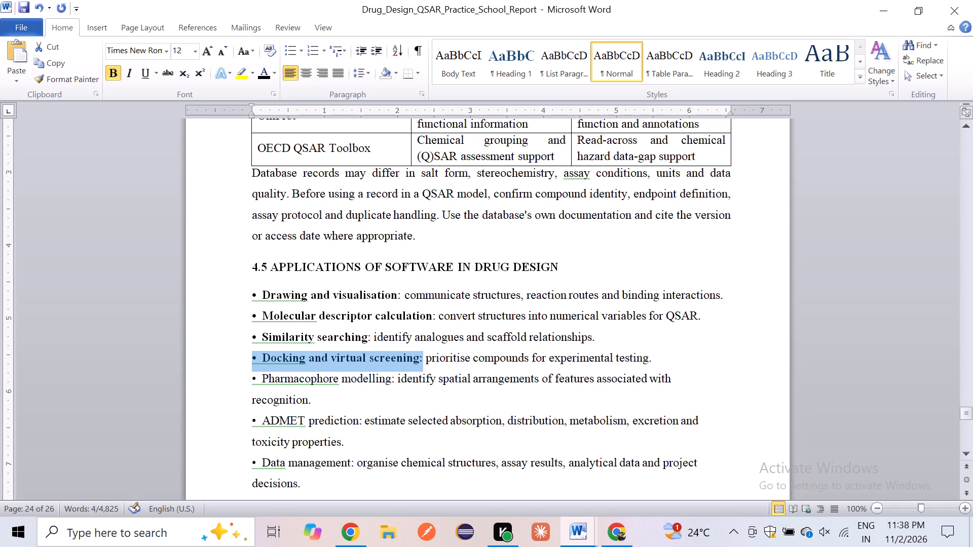
Bold the section 4.5 lead terms Pharmacophore modelling, ADMET prediction and Data management.
{"action": "left_click_drag", "start_coordinate": [248, 383], "coordinate": [396, 383]}
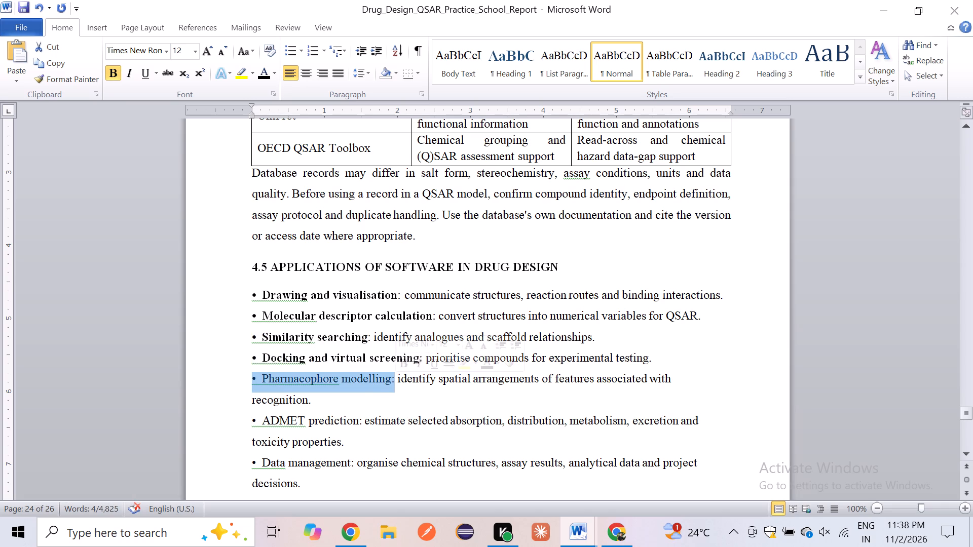
{"action": "key", "text": "ctrl+b"}
{"action": "left_click_drag", "start_coordinate": [249, 425], "coordinate": [324, 421]}
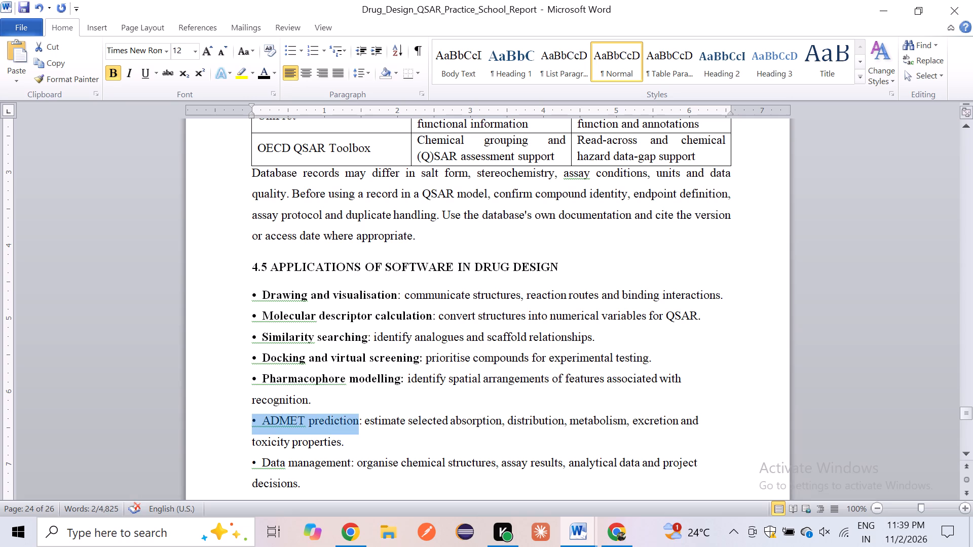
{"action": "left_click_drag", "start_coordinate": [324, 421], "coordinate": [352, 422]}
{"action": "key", "text": "ctrl+b"}
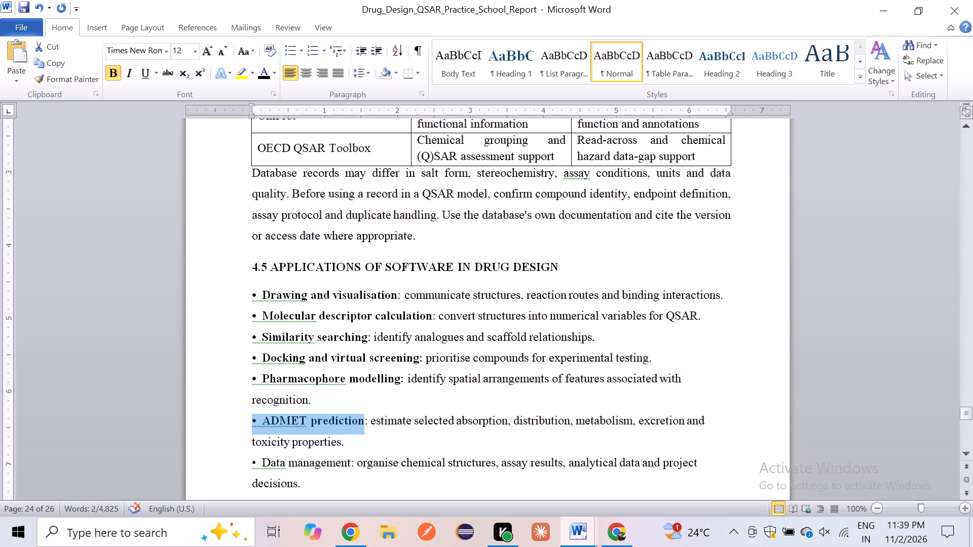
{"action": "left_click_drag", "start_coordinate": [250, 466], "coordinate": [356, 466]}
{"action": "key", "text": "ctrl+b"}
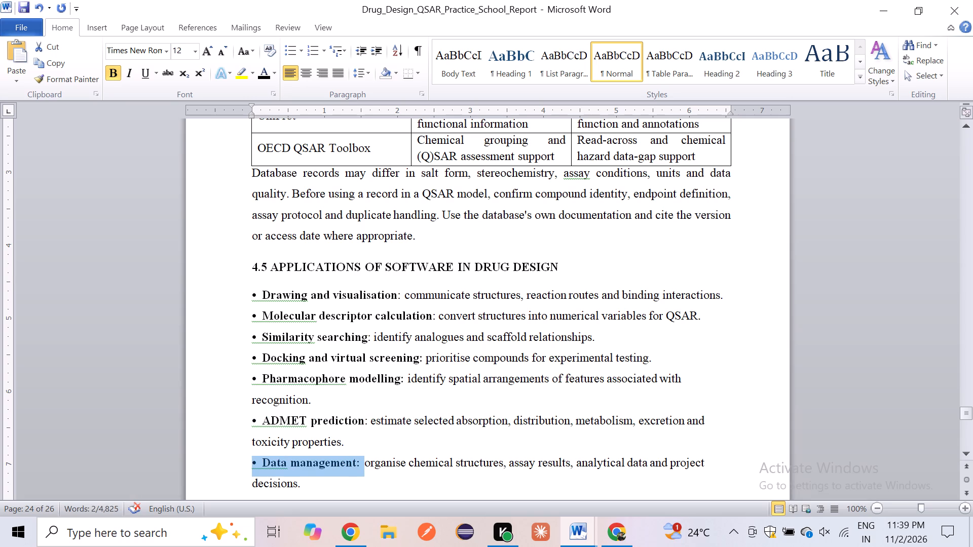
Remove the extra space after the bullet for the first six section 4.5 items, from Drawing and visualisation through ADMET prediction.
{"action": "left_click", "coordinate": [263, 427]}
{"action": "key", "text": "BackSpace"}
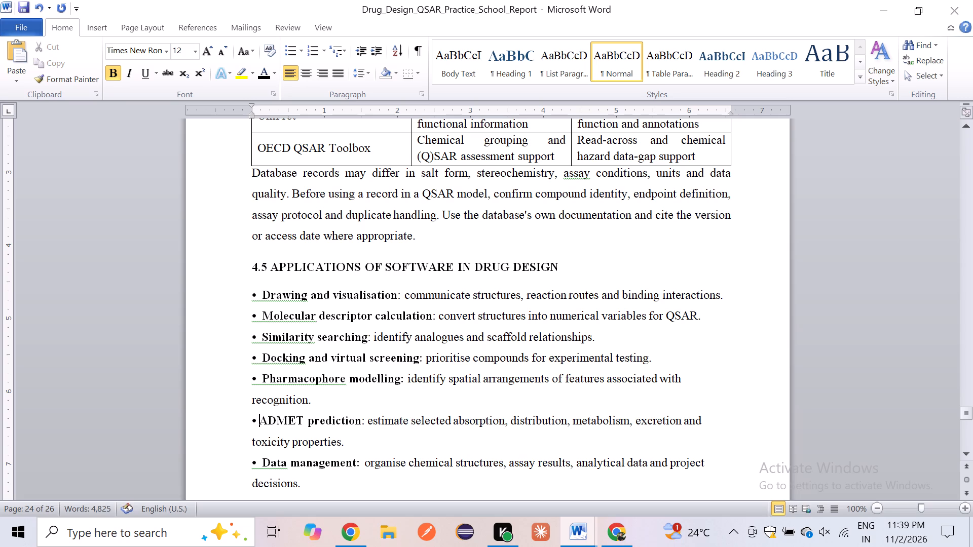
{"action": "left_click", "coordinate": [261, 385]}
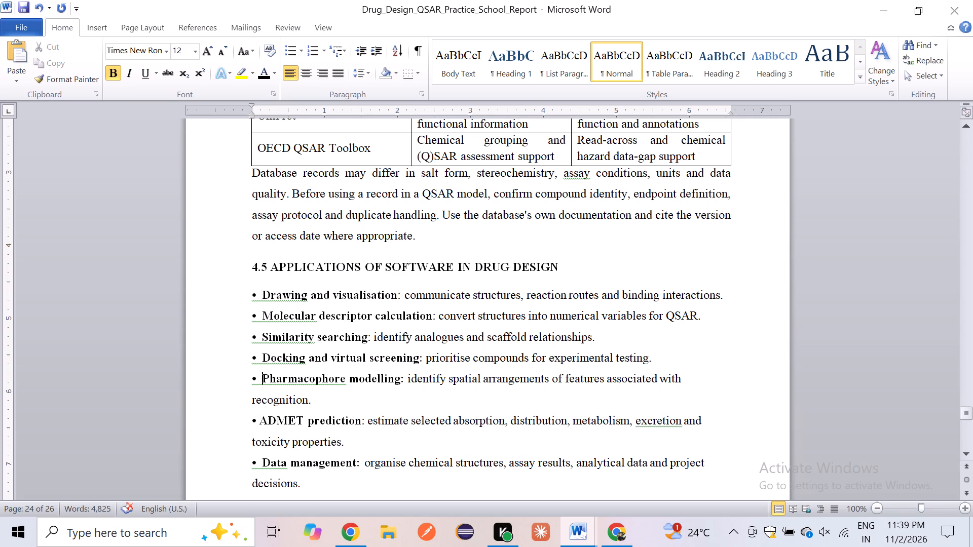
{"action": "left_click", "coordinate": [261, 385]}
{"action": "key", "text": "BackSpace"}
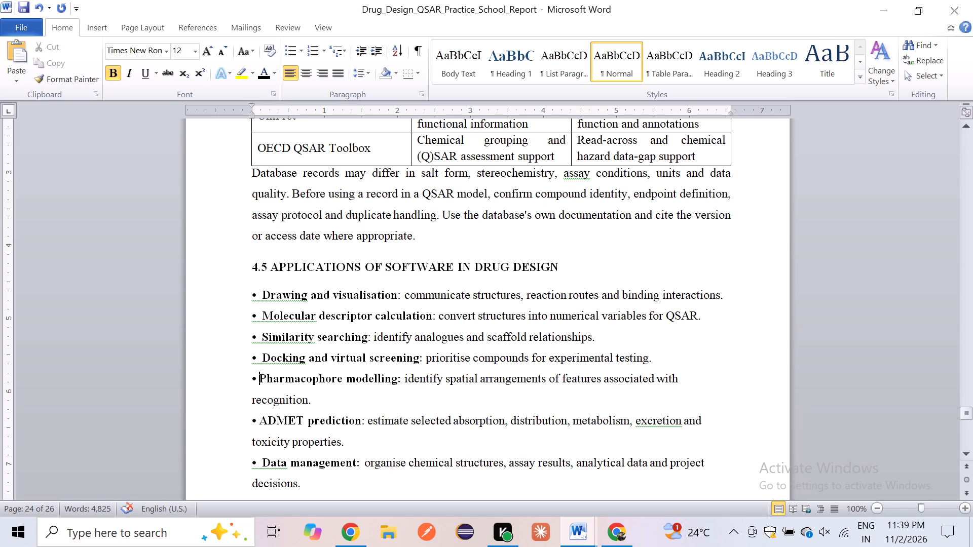
{"action": "left_click", "coordinate": [260, 361]}
{"action": "key", "text": "BackSpace"}
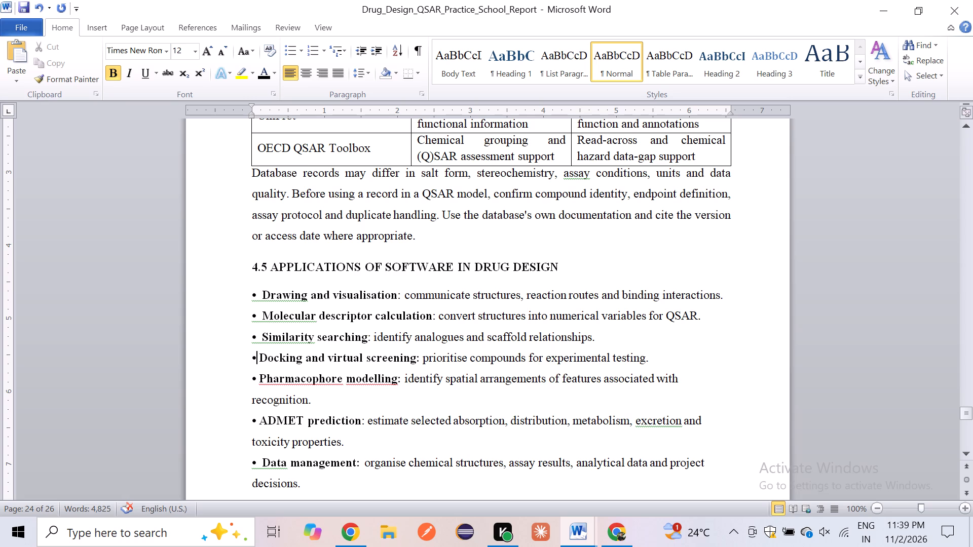
{"action": "left_click", "coordinate": [260, 337]}
{"action": "key", "text": "BackSpace"}
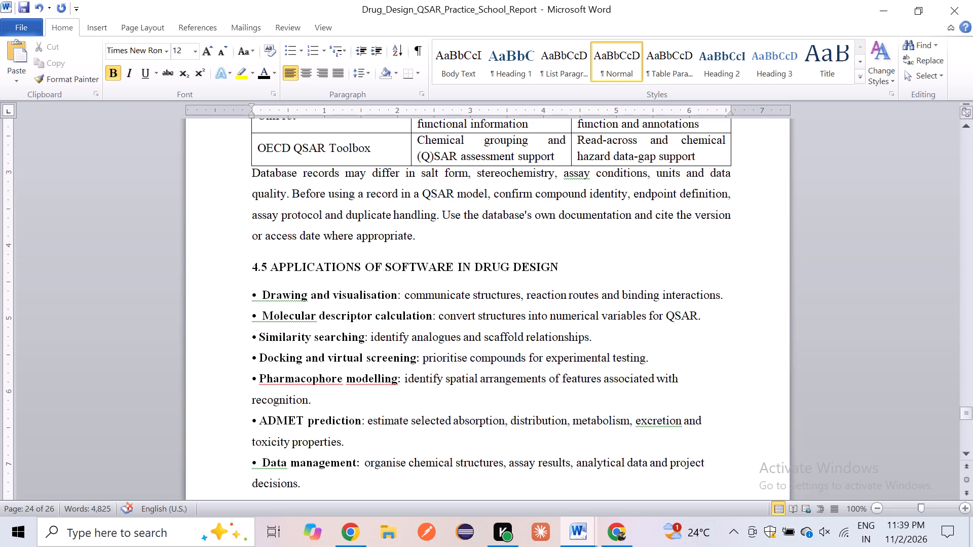
{"action": "left_click", "coordinate": [261, 318]}
{"action": "key", "text": "BackSpace"}
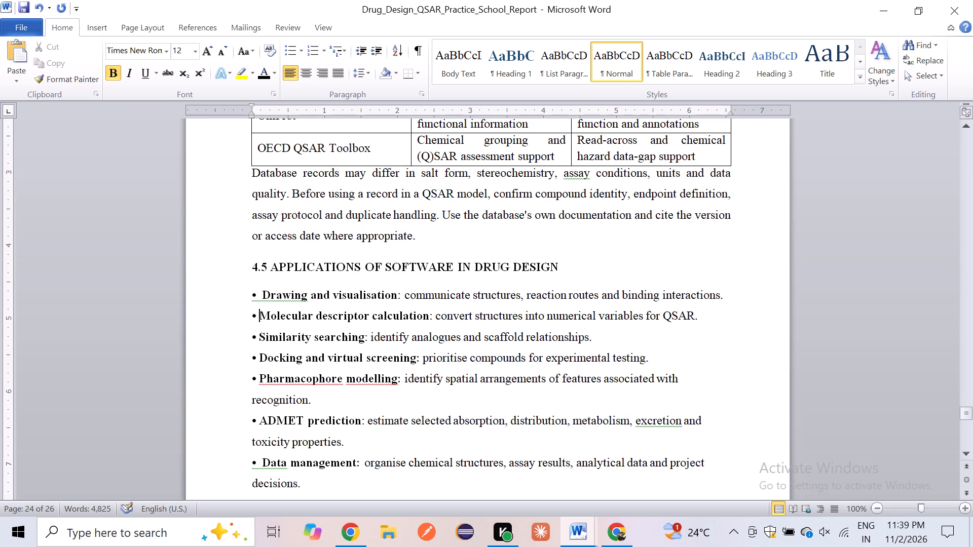
{"action": "left_click", "coordinate": [261, 299]}
{"action": "key", "text": "BackSpace"}
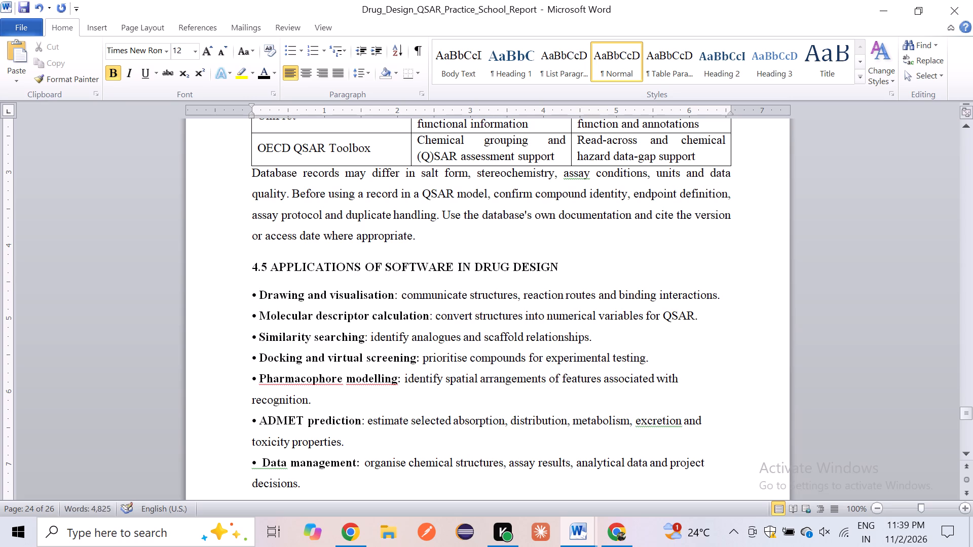
Make the chapter heading 5. CONCLUSION black and set its size to 14 pt.
{"action": "scroll", "coordinate": [261, 299], "scroll_direction": "down", "scroll_amount": 1}
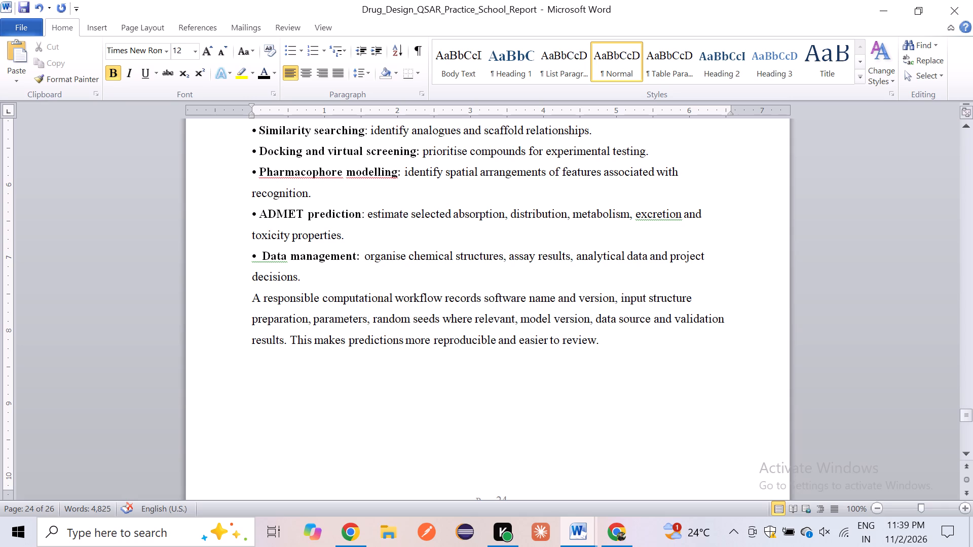
{"action": "left_click_drag", "start_coordinate": [248, 298], "coordinate": [578, 352]}
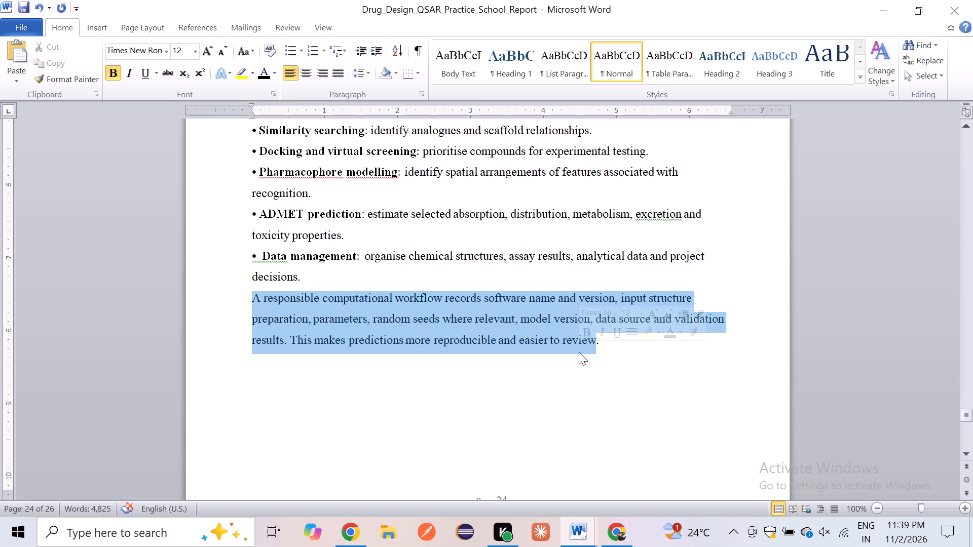
{"action": "scroll", "coordinate": [307, 243], "scroll_direction": "down", "scroll_amount": 2}
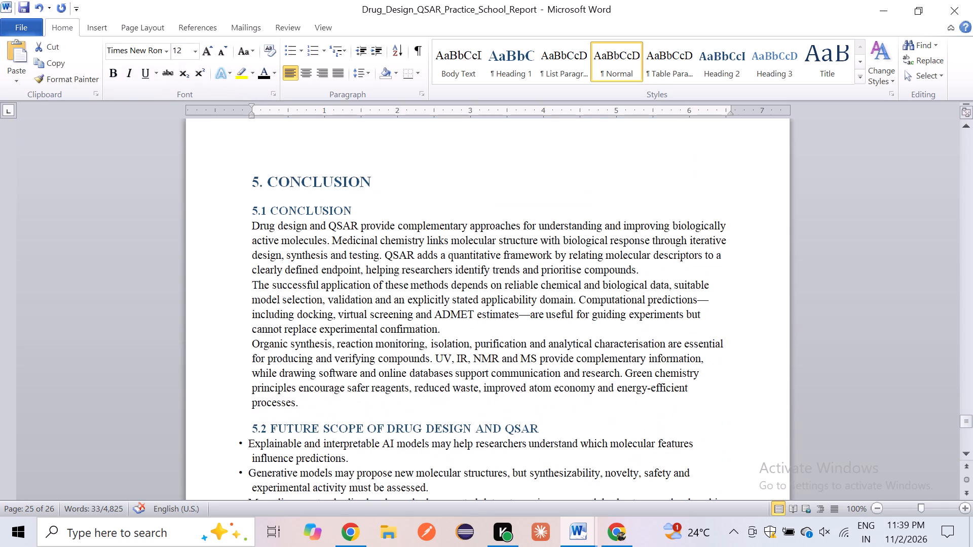
{"action": "scroll", "coordinate": [264, 214], "scroll_direction": "up", "scroll_amount": 1}
{"action": "left_click_drag", "start_coordinate": [248, 242], "coordinate": [381, 242]}
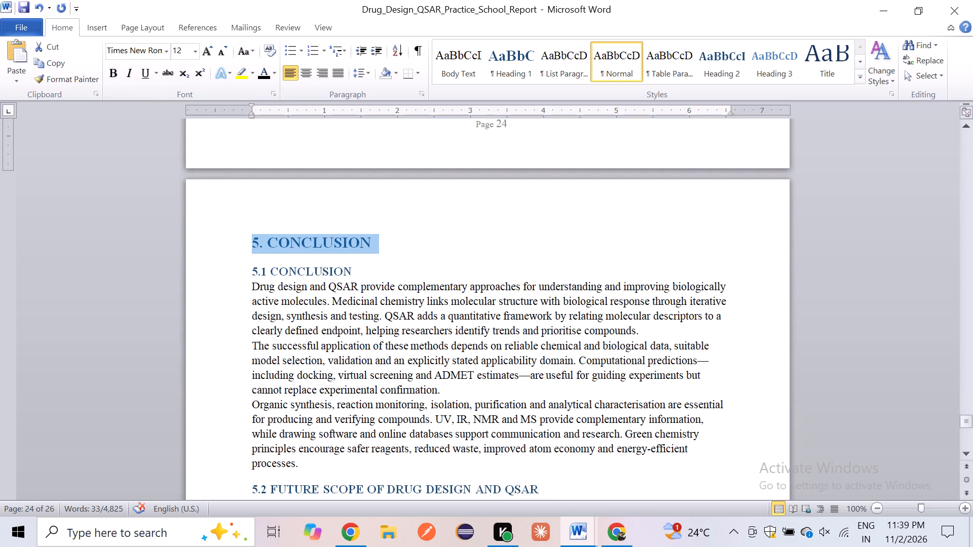
{"action": "left_click_drag", "start_coordinate": [381, 242], "coordinate": [382, 241]}
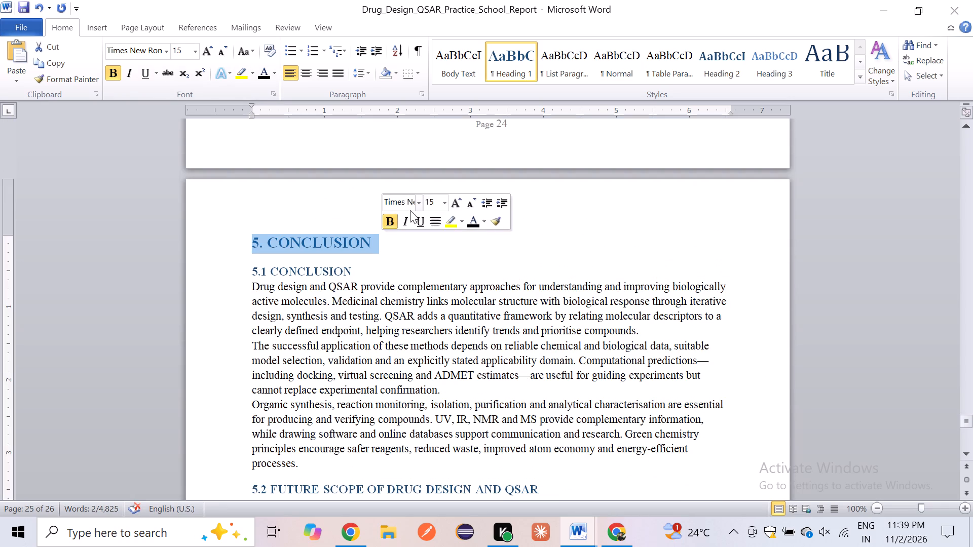
{"action": "left_click", "coordinate": [471, 222]}
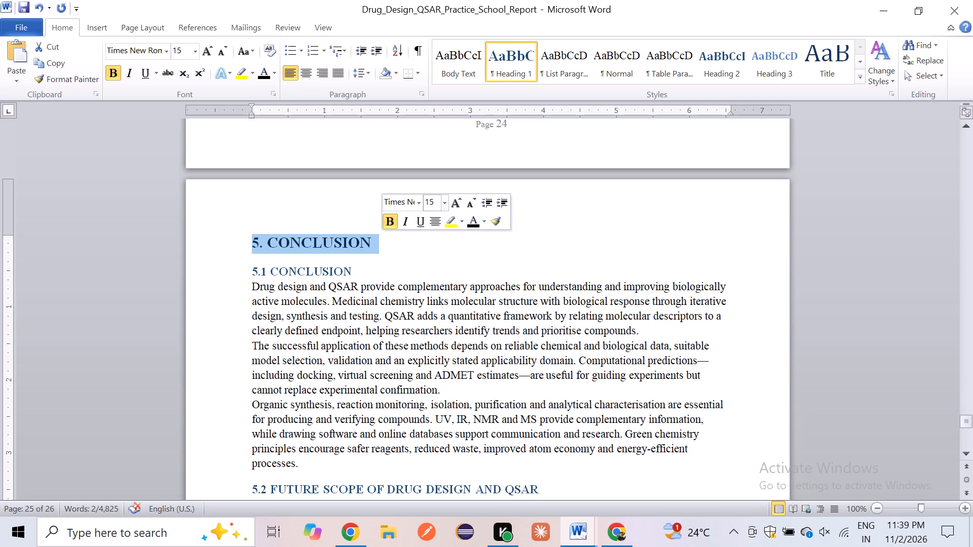
{"action": "left_click", "coordinate": [432, 203]}
{"action": "type", "text": "14"}
{"action": "key", "text": "Return"}
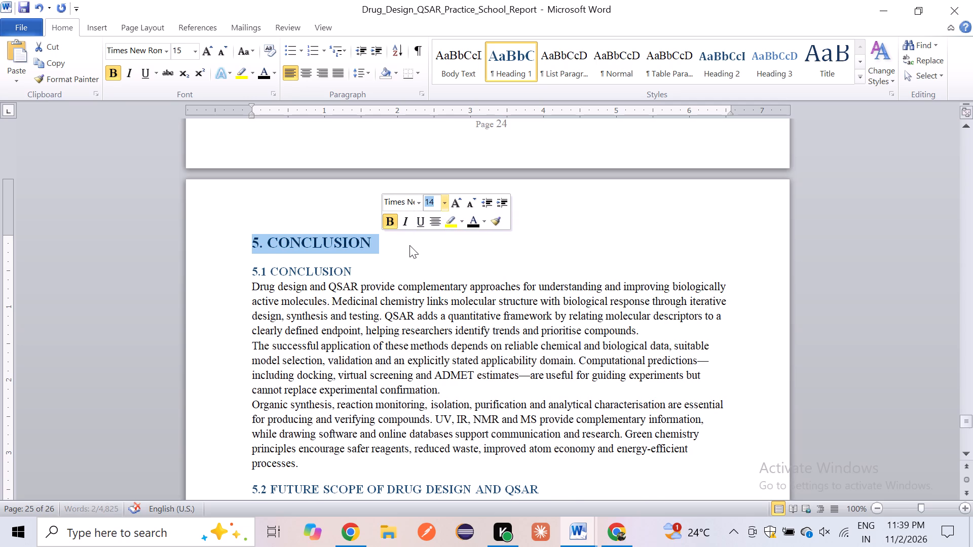
{"action": "left_click", "coordinate": [409, 245]}
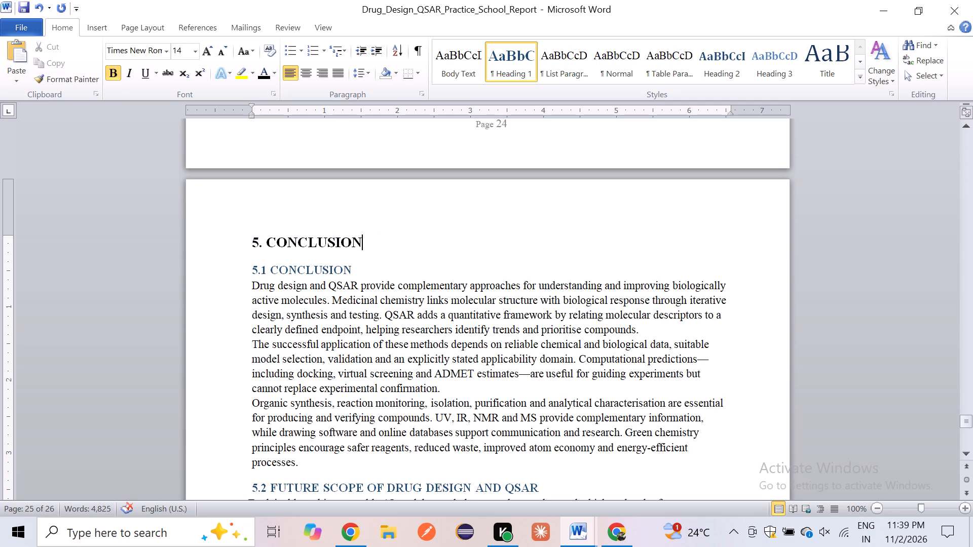
Make the 5.1 CONCLUSION subheading black, keeping it bold.
{"action": "left_click_drag", "start_coordinate": [248, 273], "coordinate": [364, 260]}
{"action": "key", "text": "ctrl+b"}
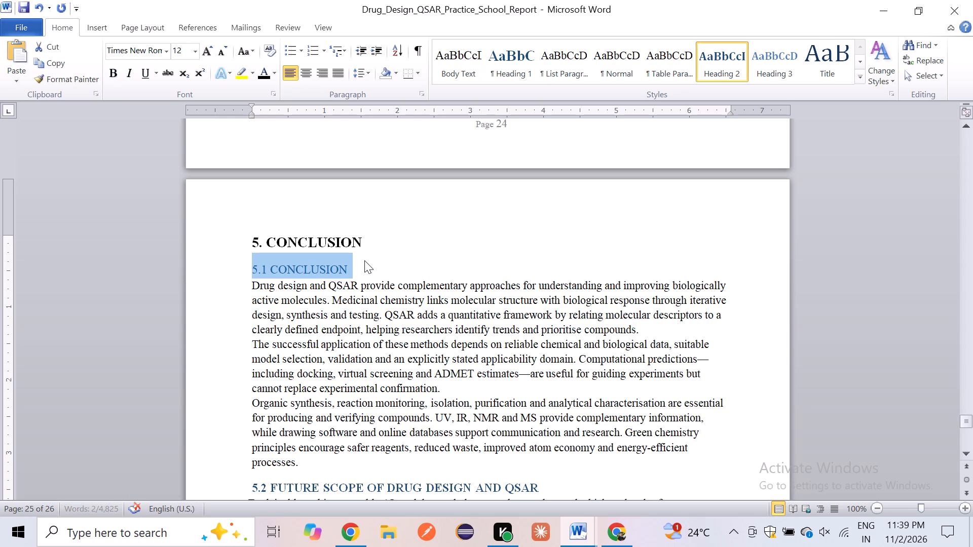
{"action": "key", "text": "ctrl+b"}
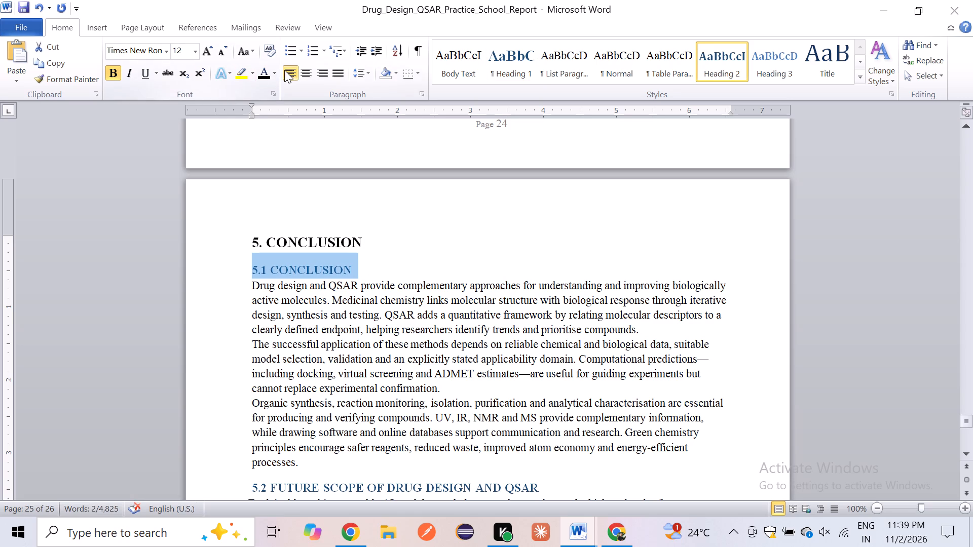
{"action": "left_click", "coordinate": [259, 74]}
Center the chapter heading 5. CONCLUSION.
{"action": "left_click_drag", "start_coordinate": [244, 244], "coordinate": [429, 228]}
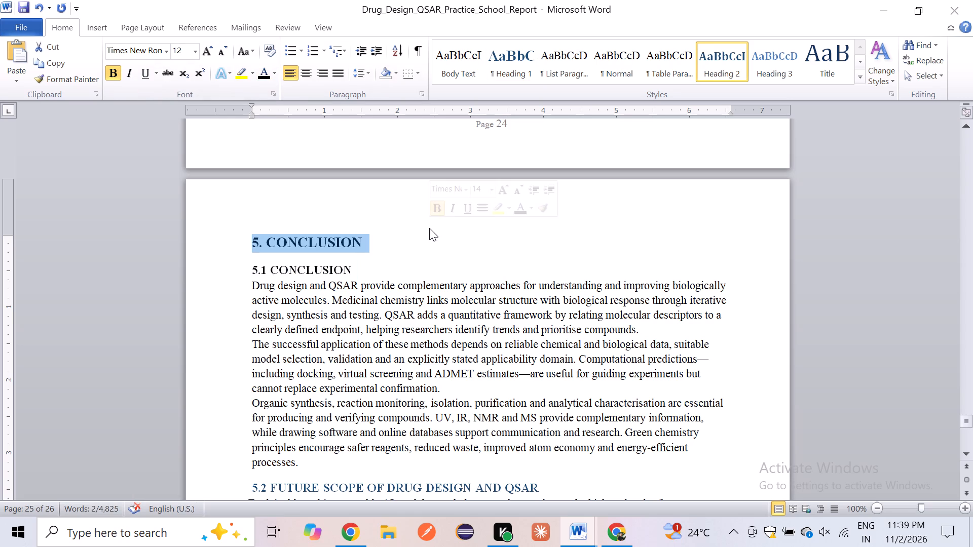
{"action": "left_click", "coordinate": [310, 72]}
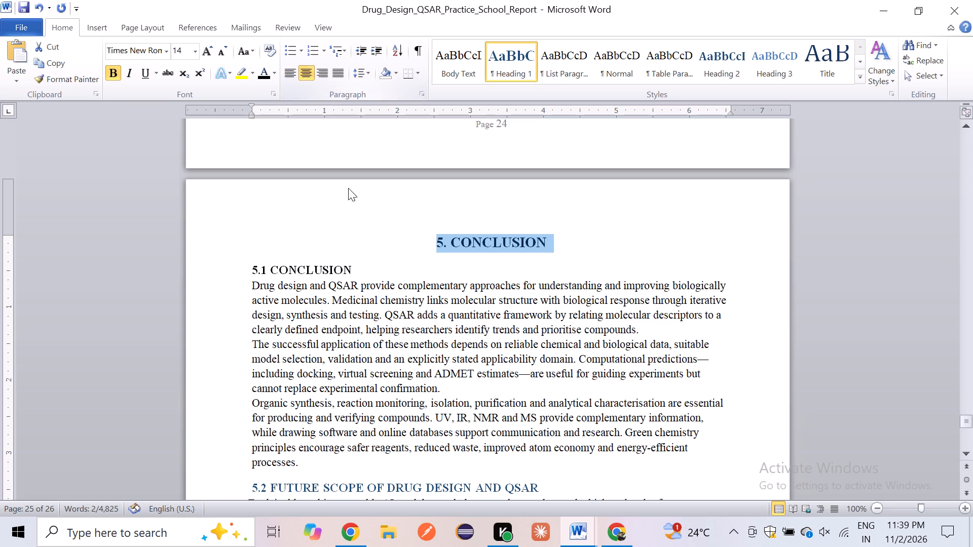
Center the chapter heading 3. ISOLATION AND CHARACTERIZATION.
{"action": "scroll", "coordinate": [371, 236], "scroll_direction": "up", "scroll_amount": 6}
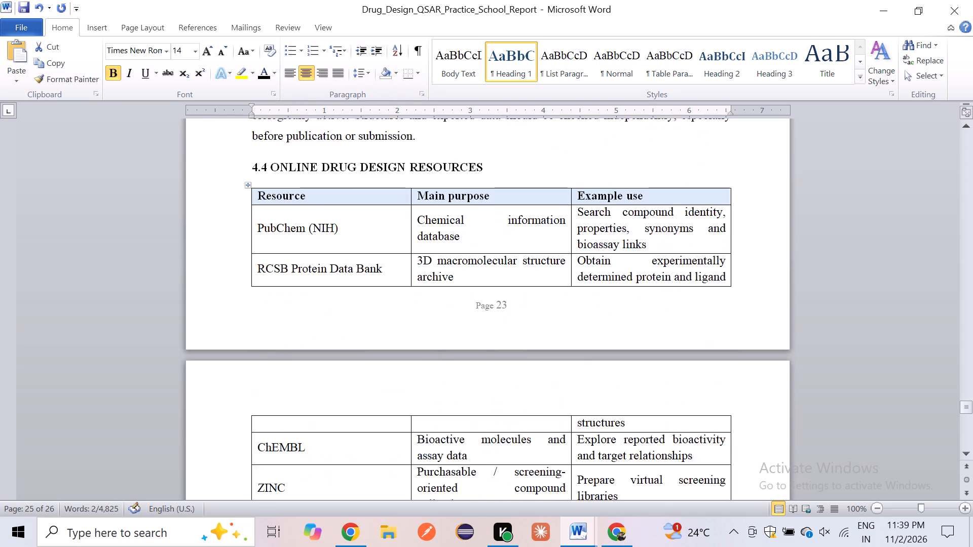
{"action": "scroll", "coordinate": [371, 236], "scroll_direction": "up", "scroll_amount": 2}
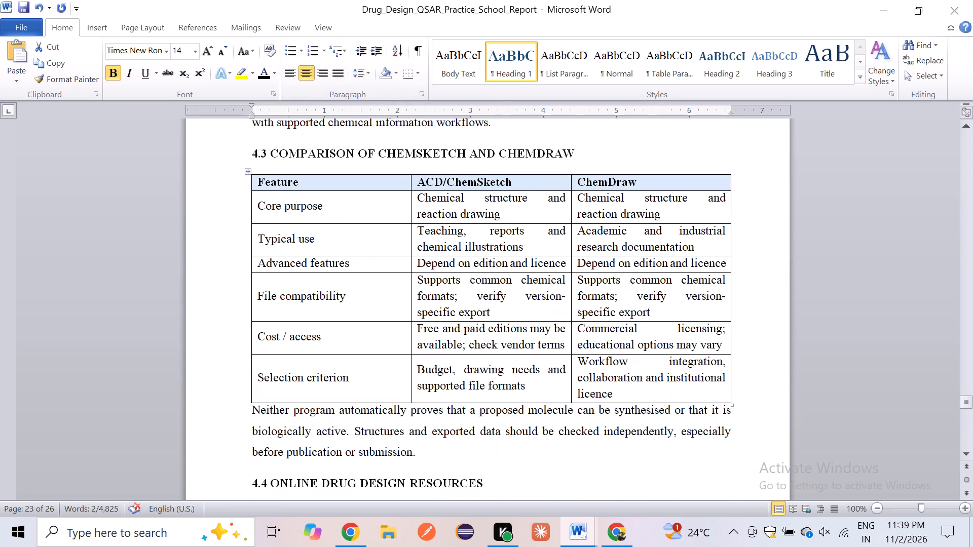
{"action": "scroll", "coordinate": [371, 236], "scroll_direction": "up", "scroll_amount": 10}
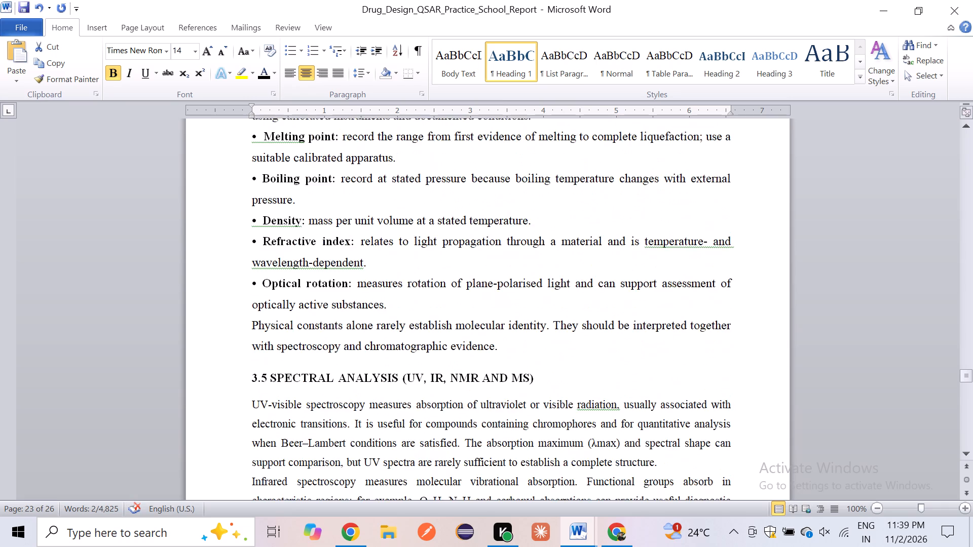
{"action": "scroll", "coordinate": [371, 236], "scroll_direction": "up", "scroll_amount": 5}
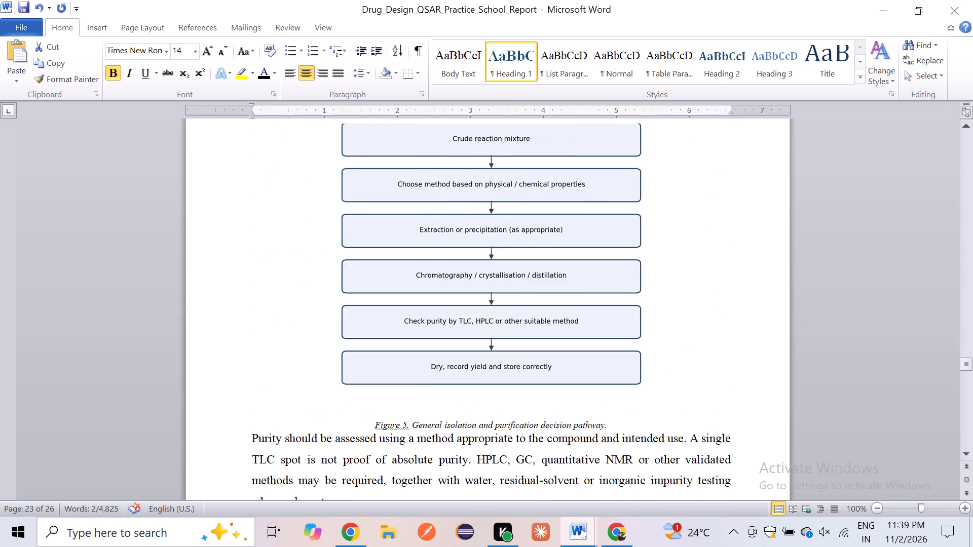
{"action": "scroll", "coordinate": [371, 236], "scroll_direction": "up", "scroll_amount": 7}
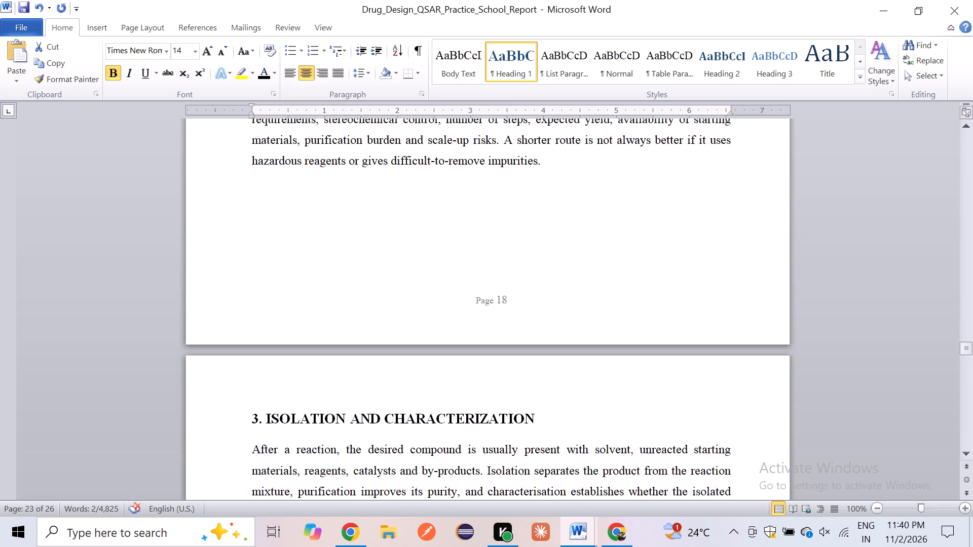
{"action": "scroll", "coordinate": [371, 236], "scroll_direction": "up", "scroll_amount": 1}
{"action": "scroll", "coordinate": [371, 236], "scroll_direction": "down", "scroll_amount": 1}
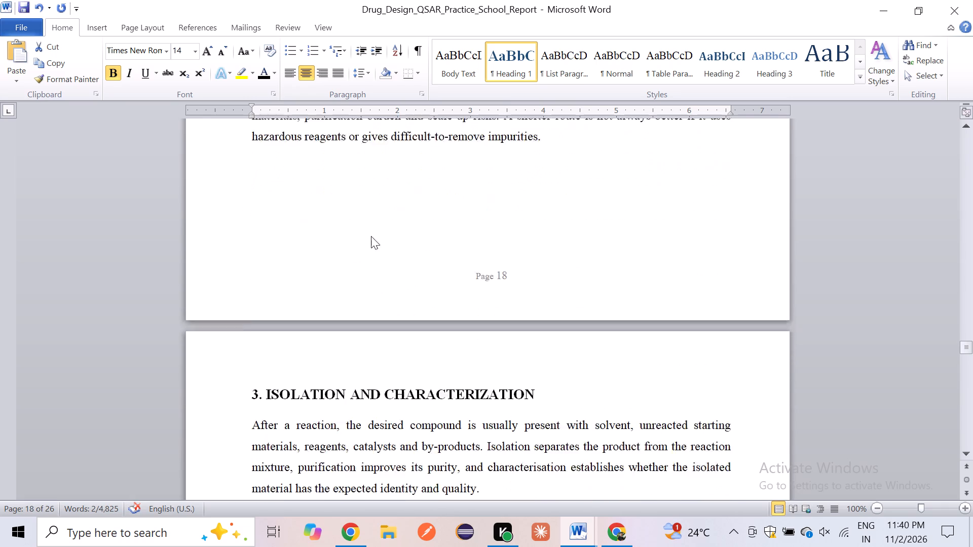
{"action": "scroll", "coordinate": [371, 236], "scroll_direction": "down", "scroll_amount": 1}
{"action": "left_click_drag", "start_coordinate": [249, 269], "coordinate": [559, 251]}
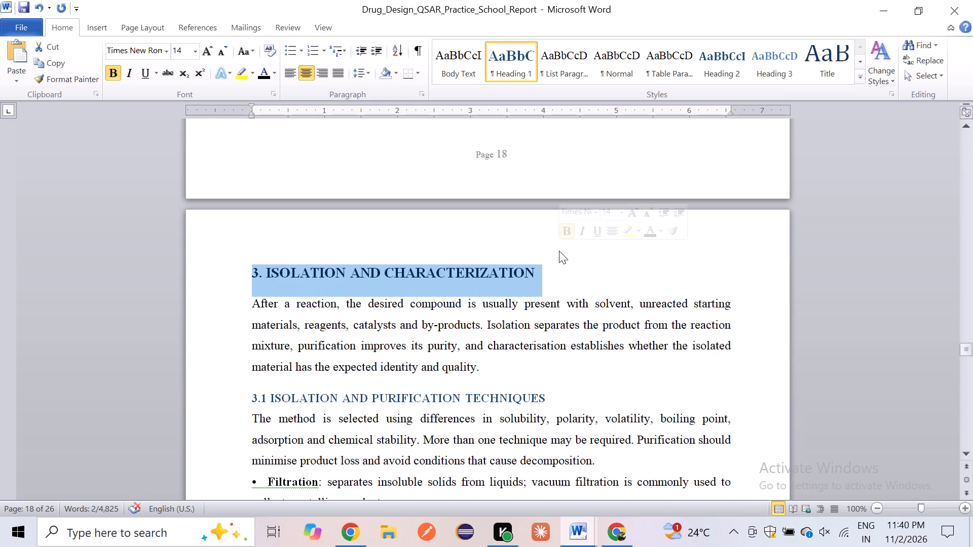
{"action": "left_click", "coordinate": [307, 73]}
Review the heading and page layout from chapter 3 back through chapters 2 and 1, and return to chapter 3.
{"action": "scroll", "coordinate": [403, 288], "scroll_direction": "up", "scroll_amount": 2}
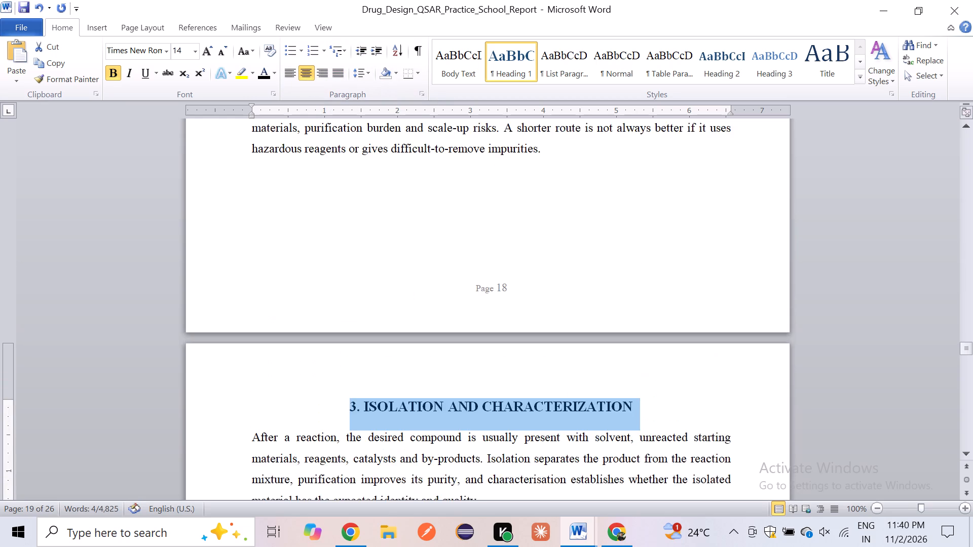
{"action": "scroll", "coordinate": [403, 288], "scroll_direction": "up", "scroll_amount": 4}
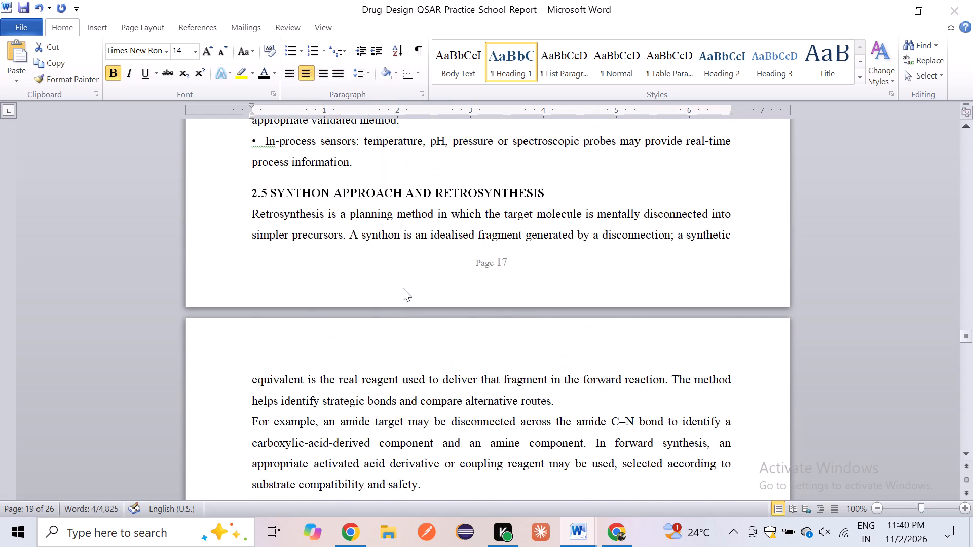
{"action": "scroll", "coordinate": [403, 288], "scroll_direction": "up", "scroll_amount": 6}
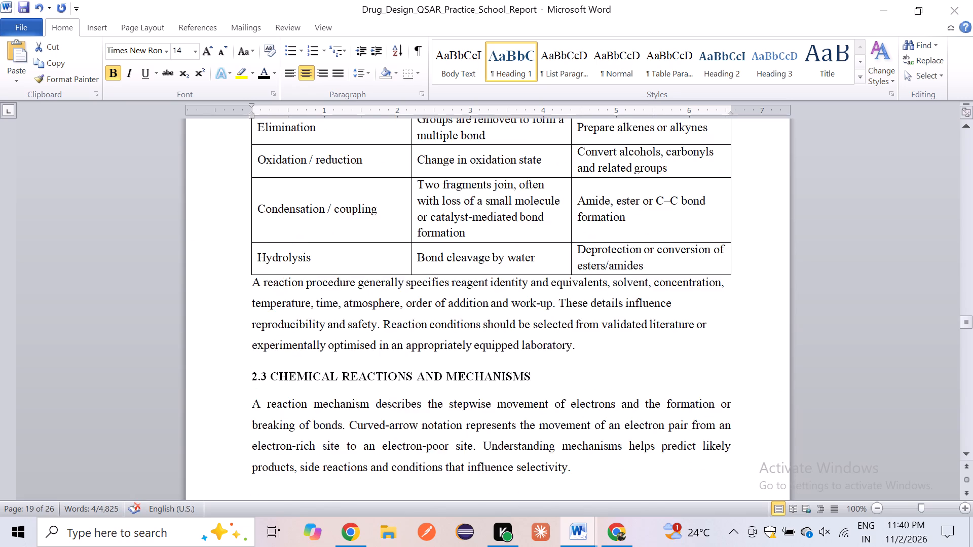
{"action": "scroll", "coordinate": [403, 288], "scroll_direction": "up", "scroll_amount": 6}
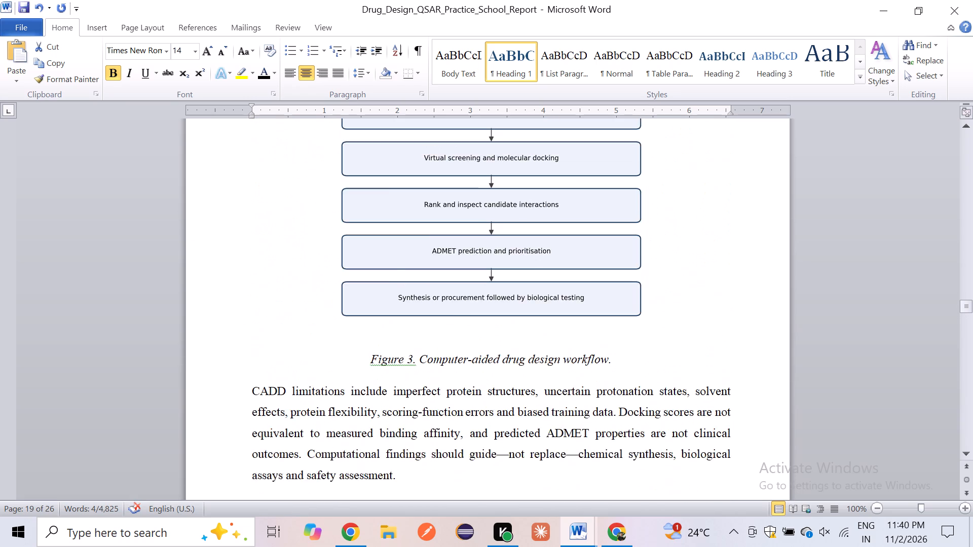
{"action": "scroll", "coordinate": [403, 288], "scroll_direction": "up", "scroll_amount": 4}
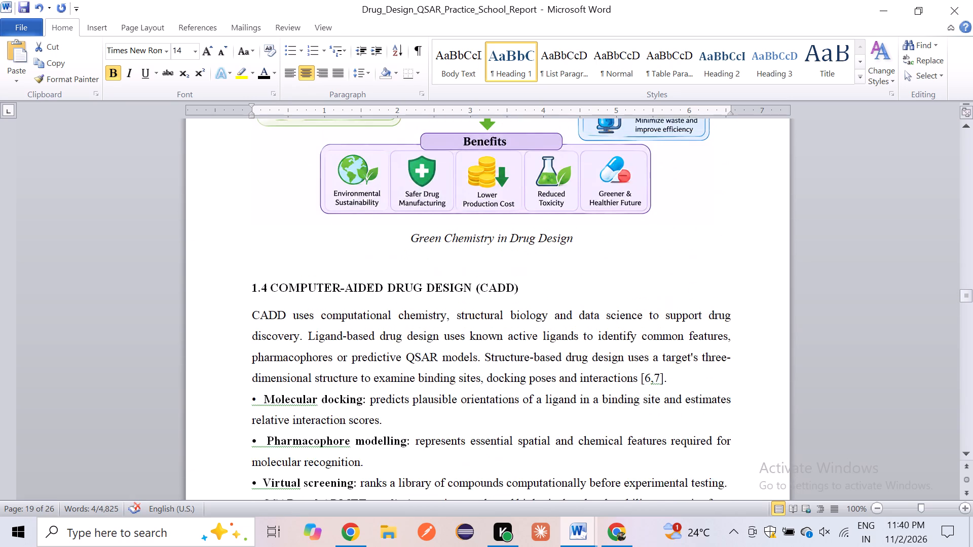
{"action": "scroll", "coordinate": [403, 288], "scroll_direction": "up", "scroll_amount": 1}
{"action": "scroll", "coordinate": [403, 288], "scroll_direction": "down", "scroll_amount": 1}
{"action": "scroll", "coordinate": [403, 288], "scroll_direction": "up", "scroll_amount": 3}
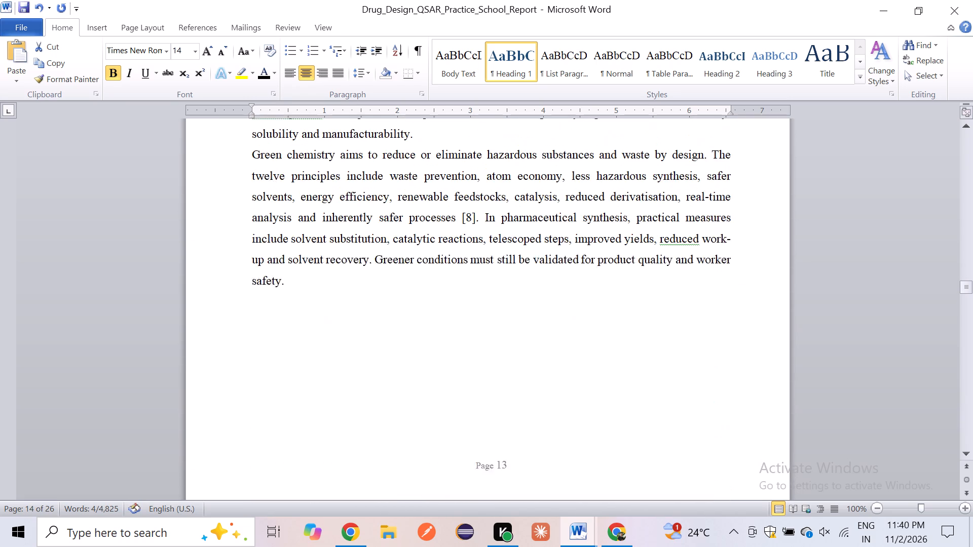
{"action": "scroll", "coordinate": [403, 288], "scroll_direction": "up", "scroll_amount": 1}
{"action": "scroll", "coordinate": [403, 288], "scroll_direction": "down", "scroll_amount": 14}
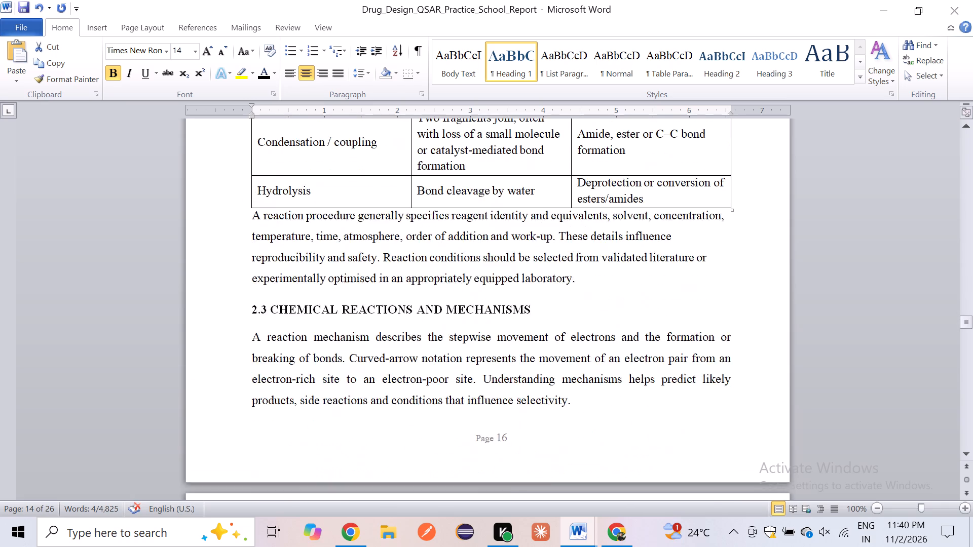
{"action": "scroll", "coordinate": [403, 288], "scroll_direction": "down", "scroll_amount": 11}
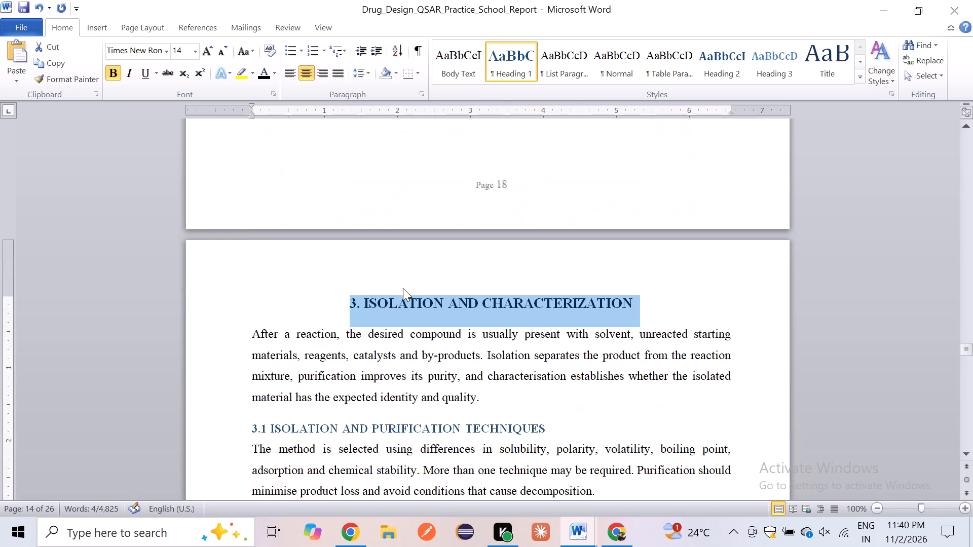
Insert blank lines before the chapter heading 2. BASIC ASPECTS OF SYNTHESIS so it starts at the top of a new page.
{"action": "scroll", "coordinate": [403, 288], "scroll_direction": "up", "scroll_amount": 11}
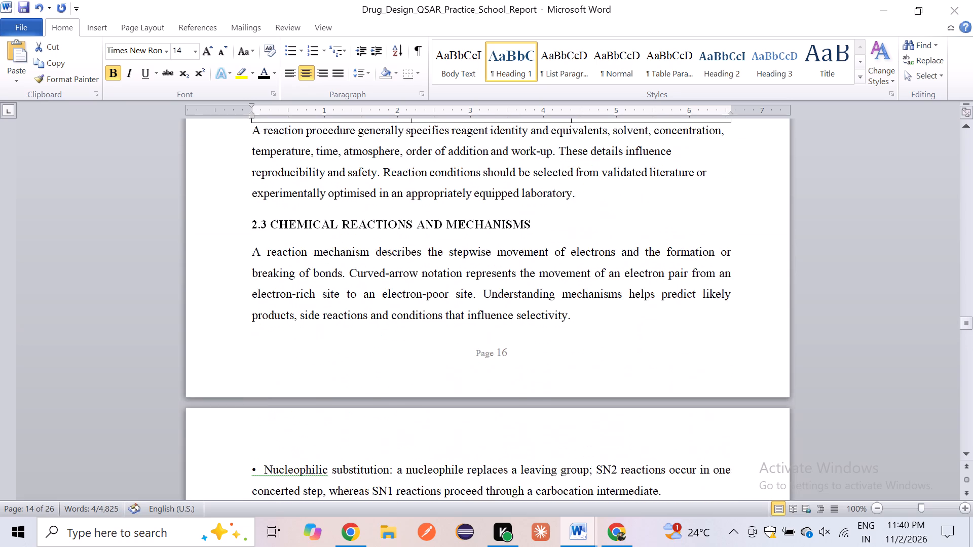
{"action": "scroll", "coordinate": [403, 288], "scroll_direction": "up", "scroll_amount": 5}
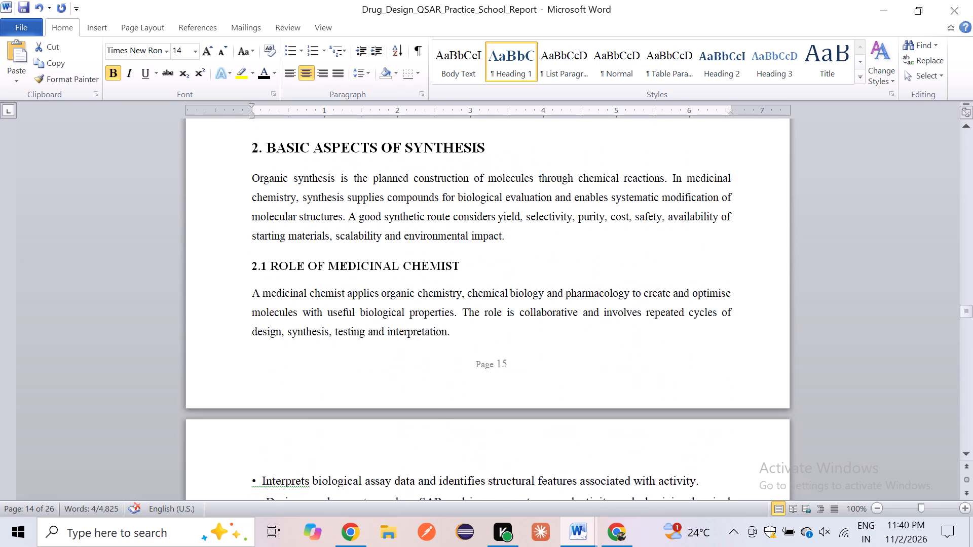
{"action": "scroll", "coordinate": [403, 288], "scroll_direction": "up", "scroll_amount": 1}
{"action": "left_click", "coordinate": [291, 173]}
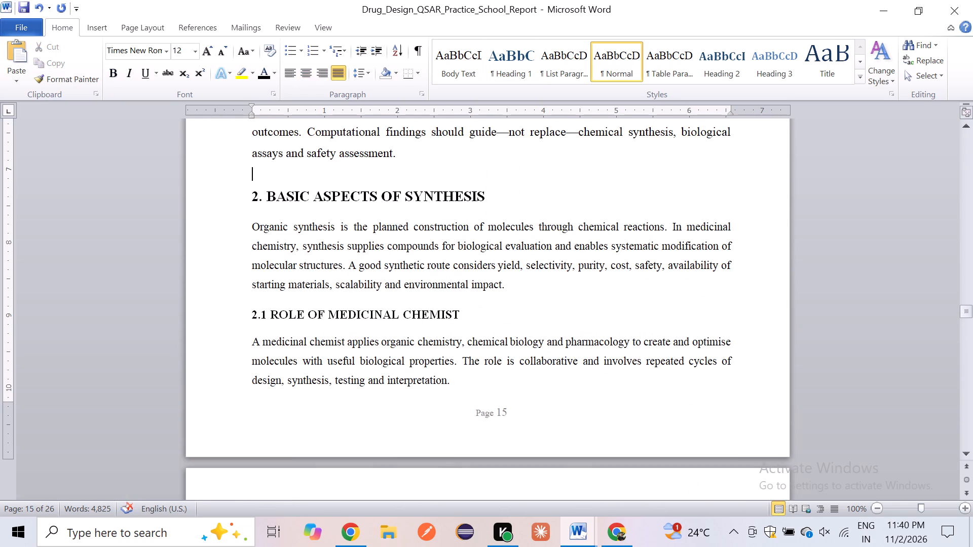
{"action": "key", "text": "Return"}
{"action": "key", "text": "Return"}
{"action": "key", "text": "Return"}
{"action": "key", "text": "Return"}
{"action": "key", "text": "Return"}
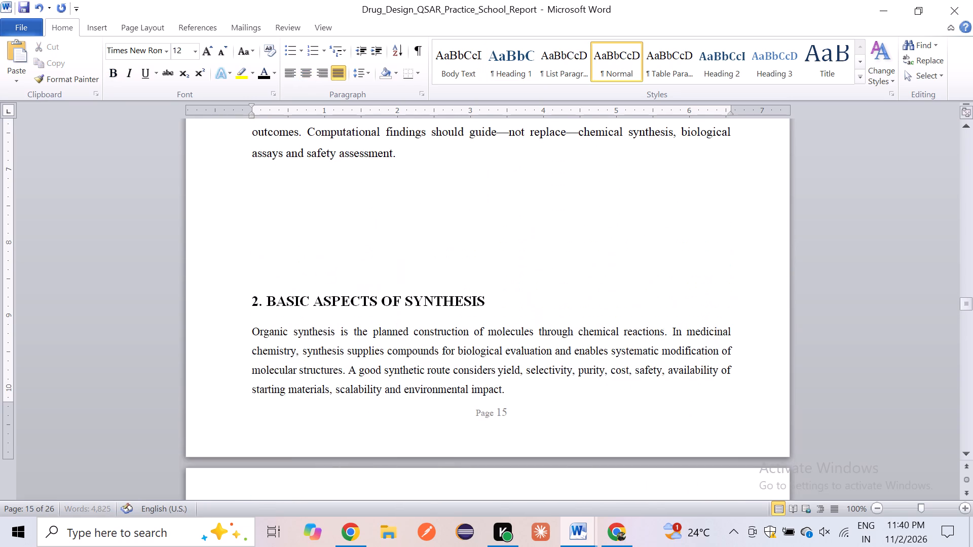
{"action": "key", "text": "Return"}
{"action": "key", "text": "Return"}
{"action": "key", "text": "Return"}
{"action": "key", "text": "Return"}
{"action": "key", "text": "Return"}
{"action": "key", "text": "Return"}
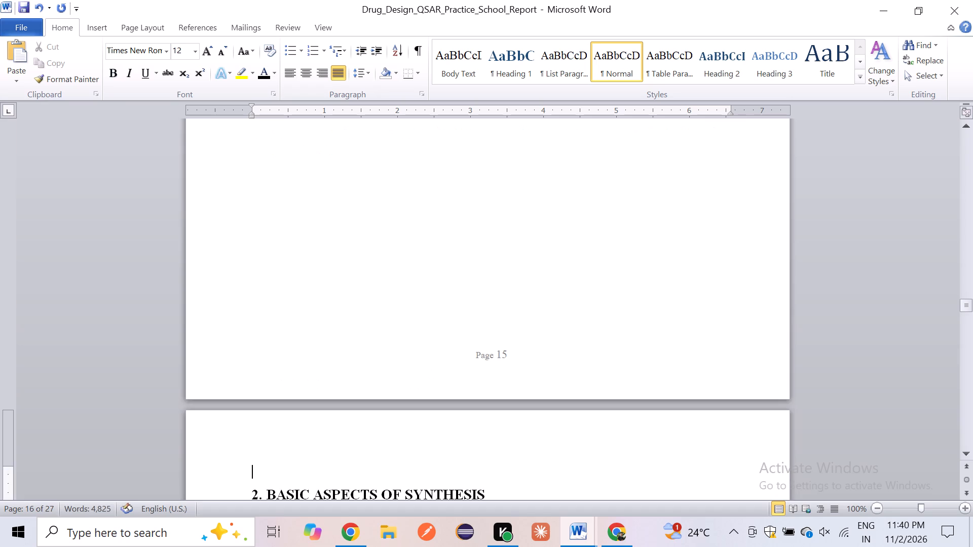
{"action": "scroll", "coordinate": [291, 173], "scroll_direction": "down", "scroll_amount": 1}
{"action": "key", "text": "BackSpace"}
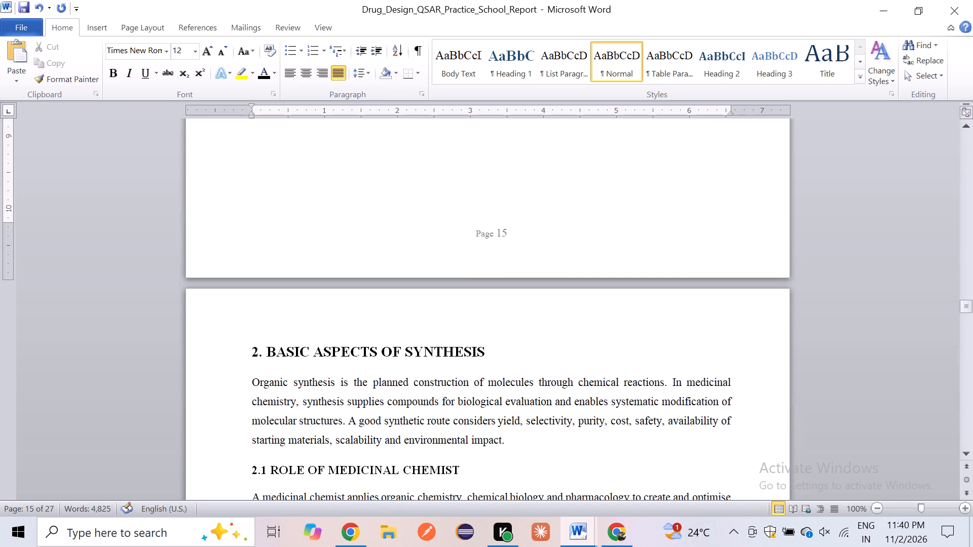
Center the chapter heading 2. BASIC ASPECTS OF SYNTHESIS.
{"action": "left_click_drag", "start_coordinate": [248, 353], "coordinate": [568, 366]}
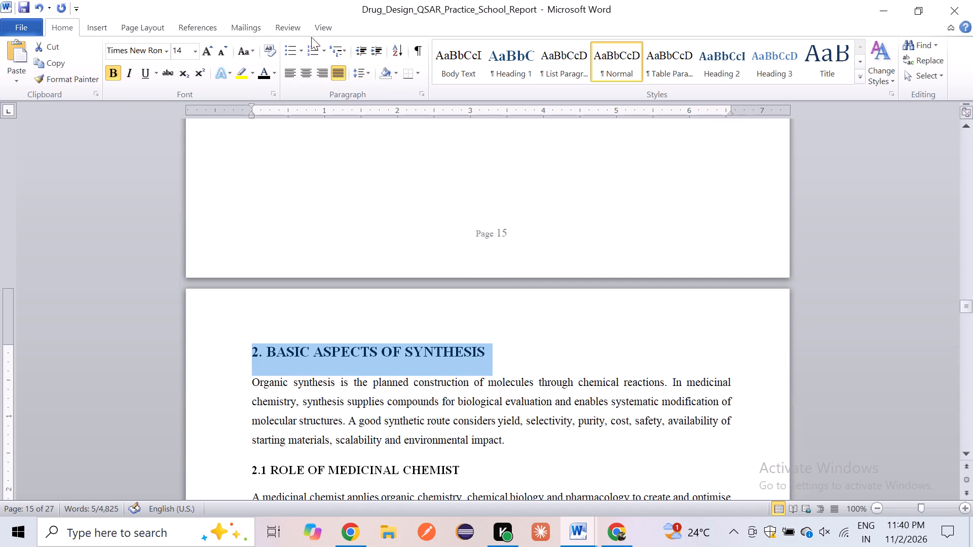
{"action": "left_click", "coordinate": [302, 74]}
Check the formatting of the chapter 2 text and the preceding chapter 1 pages with their figures.
{"action": "scroll", "coordinate": [361, 304], "scroll_direction": "down", "scroll_amount": 1}
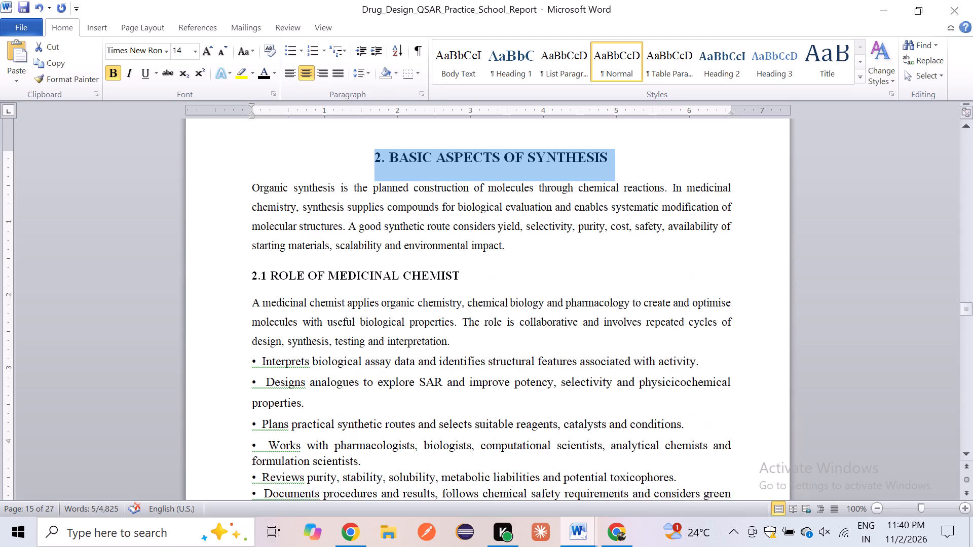
{"action": "scroll", "coordinate": [361, 304], "scroll_direction": "down", "scroll_amount": 2}
{"action": "scroll", "coordinate": [361, 304], "scroll_direction": "up", "scroll_amount": 12}
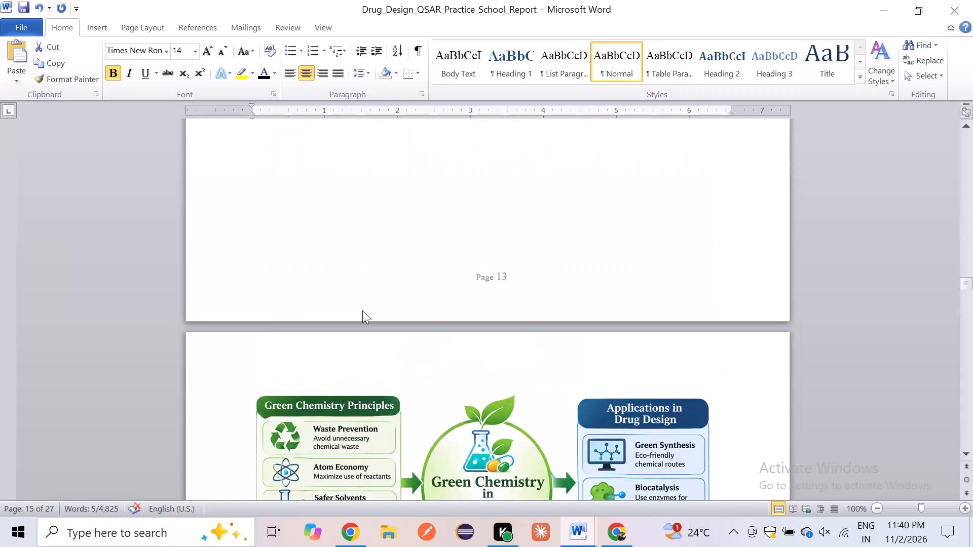
{"action": "scroll", "coordinate": [362, 310], "scroll_direction": "up", "scroll_amount": 7}
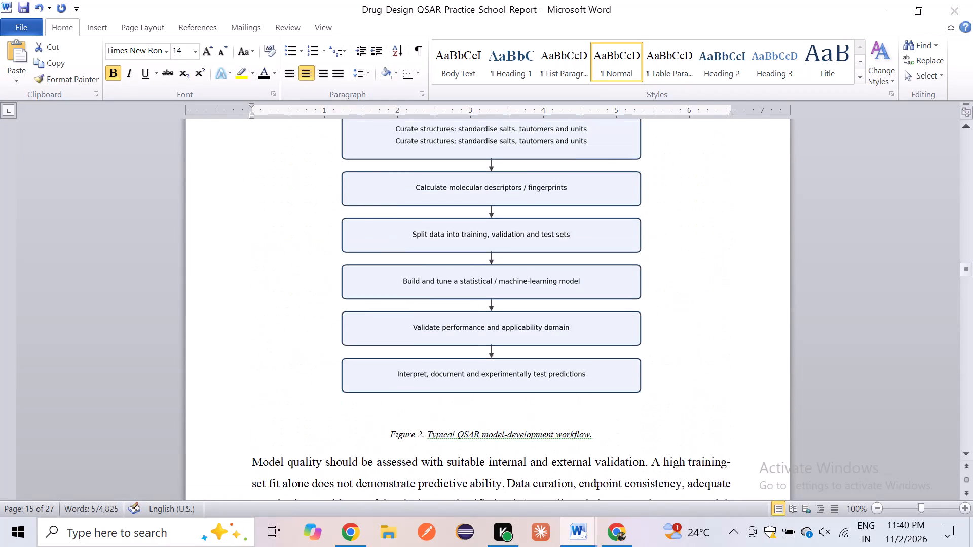
{"action": "scroll", "coordinate": [362, 310], "scroll_direction": "up", "scroll_amount": 7}
Format the three body paragraphs under 5.1 CONCLUSION with 1.5 line spacing, justified alignment and 12 pt font size.
{"action": "scroll", "coordinate": [362, 310], "scroll_direction": "down", "scroll_amount": 14}
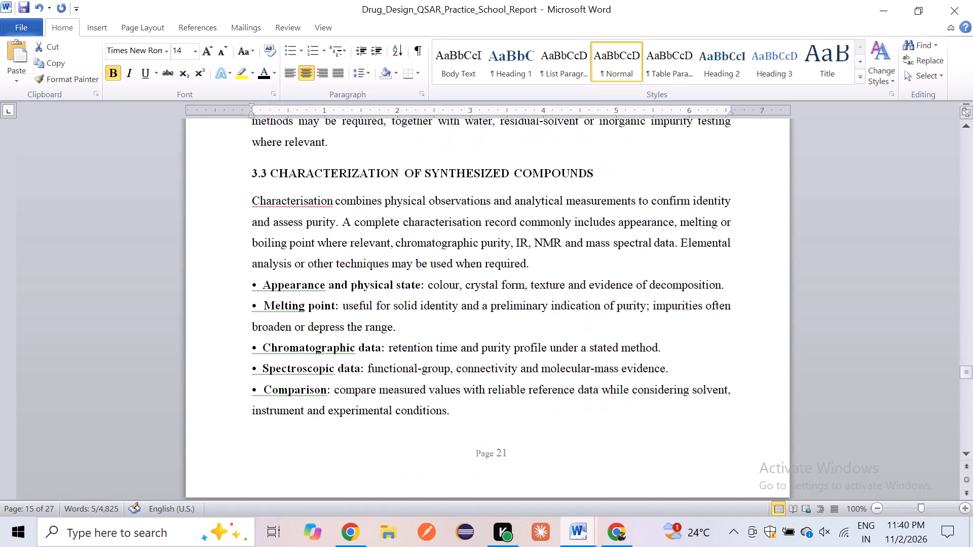
{"action": "scroll", "coordinate": [362, 310], "scroll_direction": "down", "scroll_amount": 20}
{"action": "scroll", "coordinate": [362, 310], "scroll_direction": "down", "scroll_amount": 13}
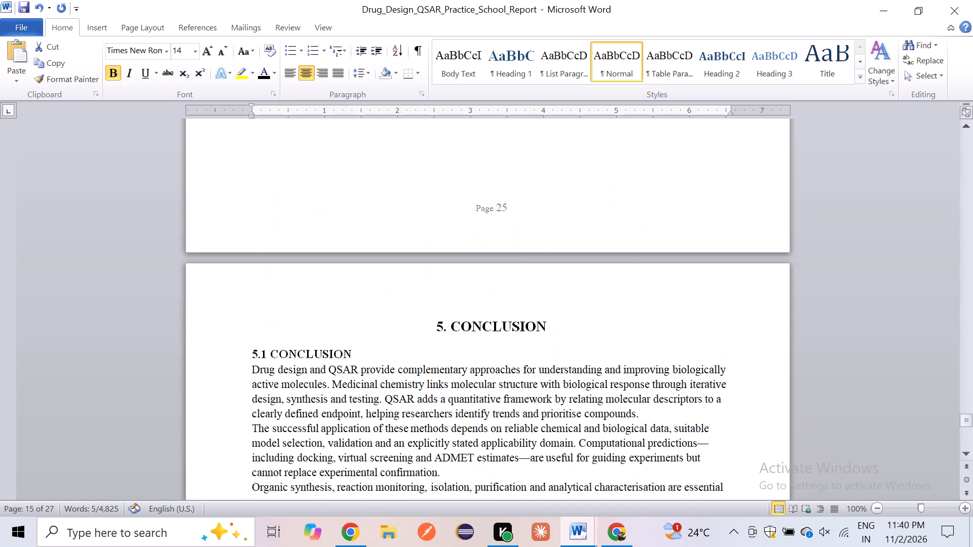
{"action": "scroll", "coordinate": [362, 310], "scroll_direction": "down", "scroll_amount": 6}
{"action": "scroll", "coordinate": [362, 310], "scroll_direction": "up", "scroll_amount": 2}
{"action": "scroll", "coordinate": [362, 310], "scroll_direction": "down", "scroll_amount": 2}
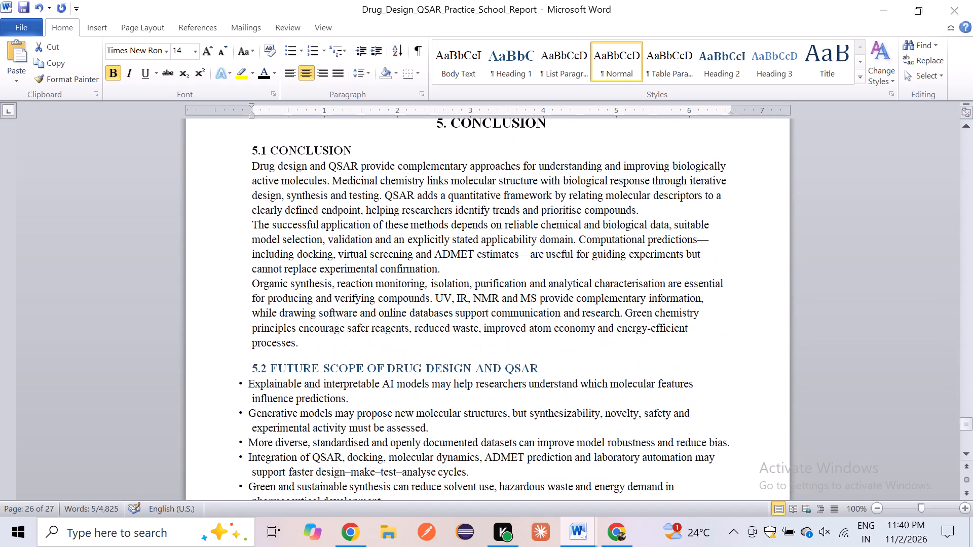
{"action": "scroll", "coordinate": [362, 310], "scroll_direction": "up", "scroll_amount": 1}
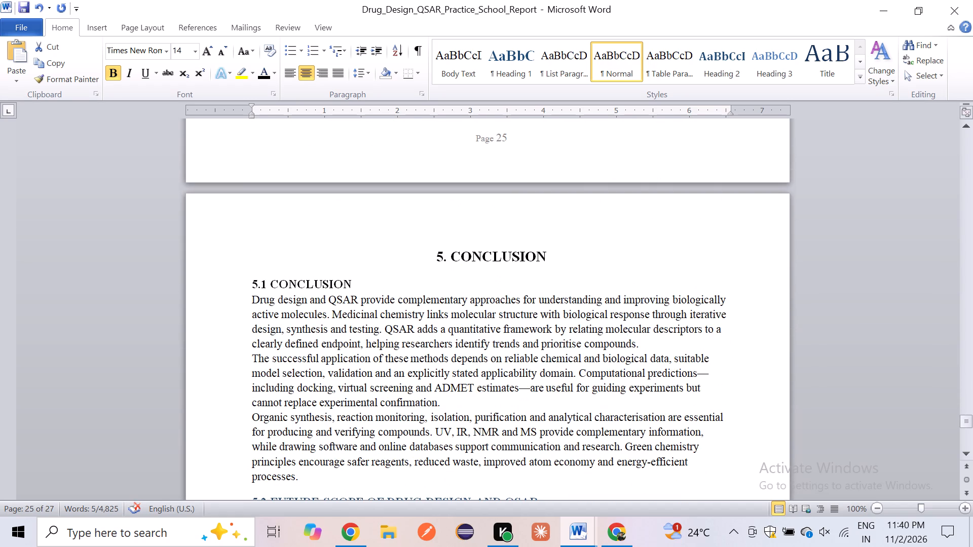
{"action": "left_click_drag", "start_coordinate": [247, 297], "coordinate": [377, 424]}
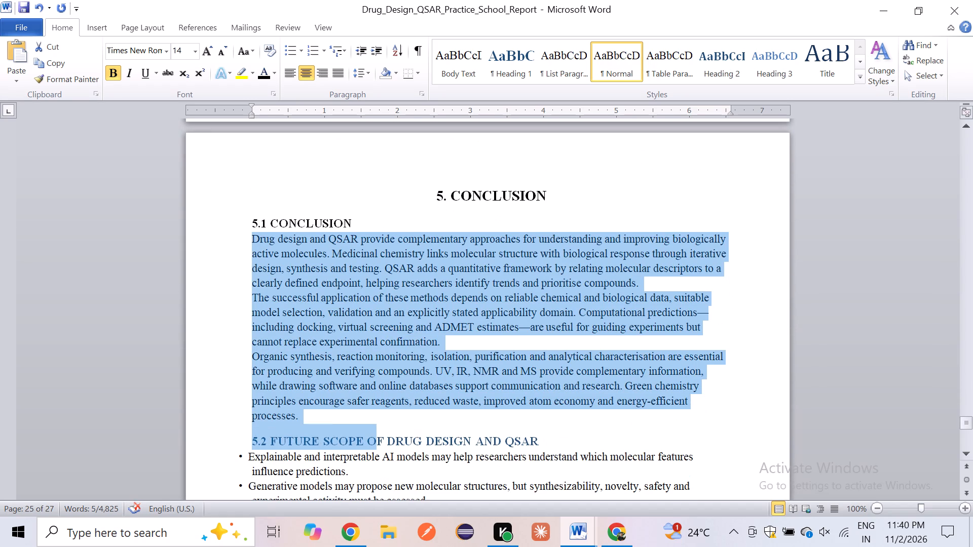
{"action": "left_click_drag", "start_coordinate": [377, 424], "coordinate": [378, 418]}
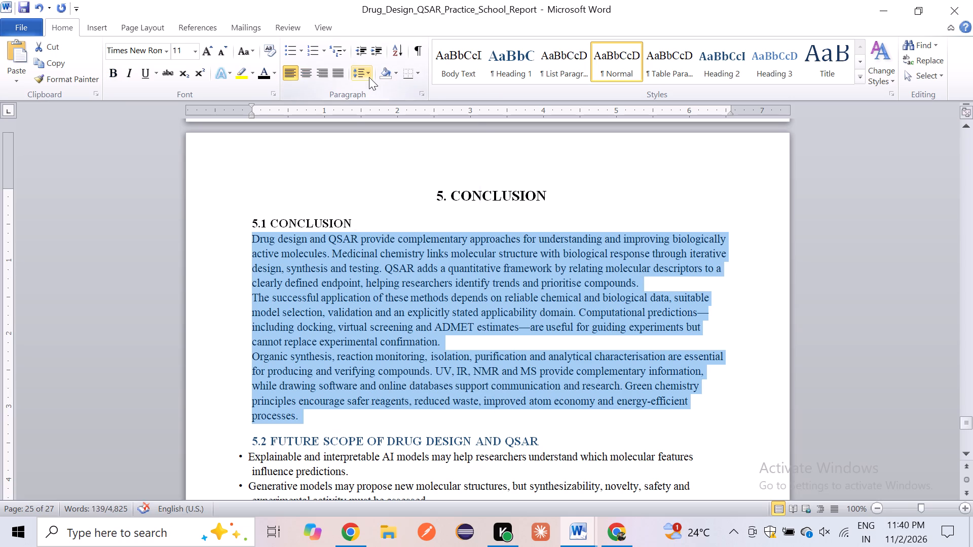
{"action": "left_click", "coordinate": [369, 77]}
{"action": "left_click", "coordinate": [384, 115]}
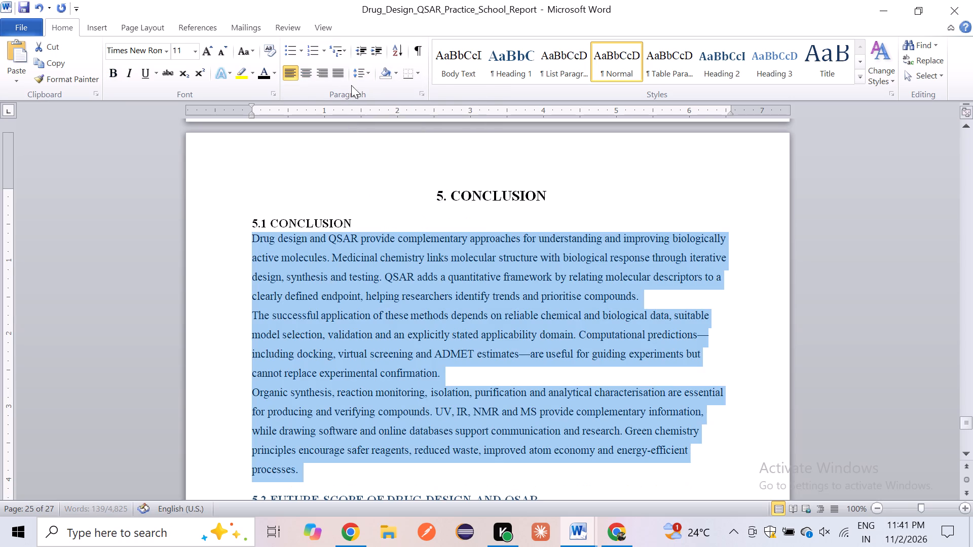
{"action": "left_click", "coordinate": [336, 76]}
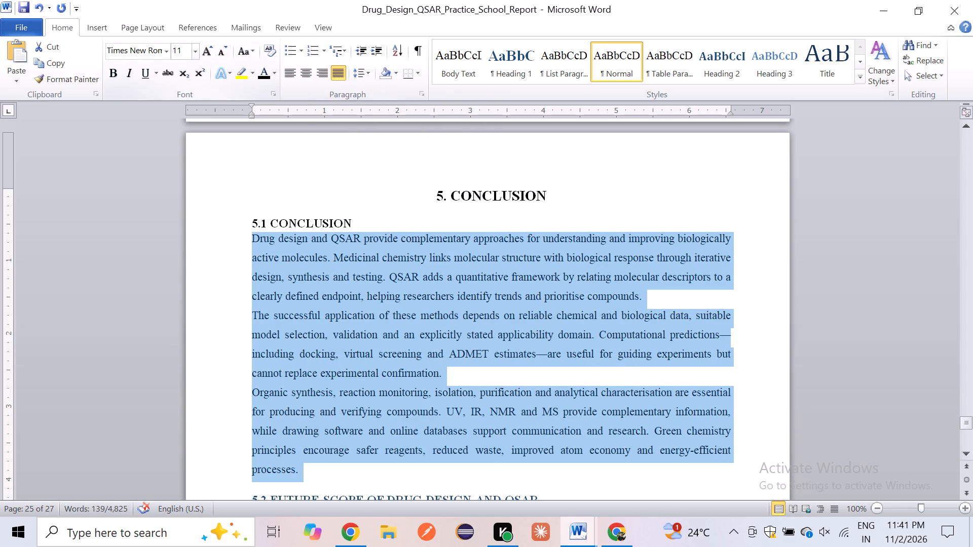
{"action": "left_click", "coordinate": [182, 52]}
{"action": "type", "text": "12"}
{"action": "key", "text": "Return"}
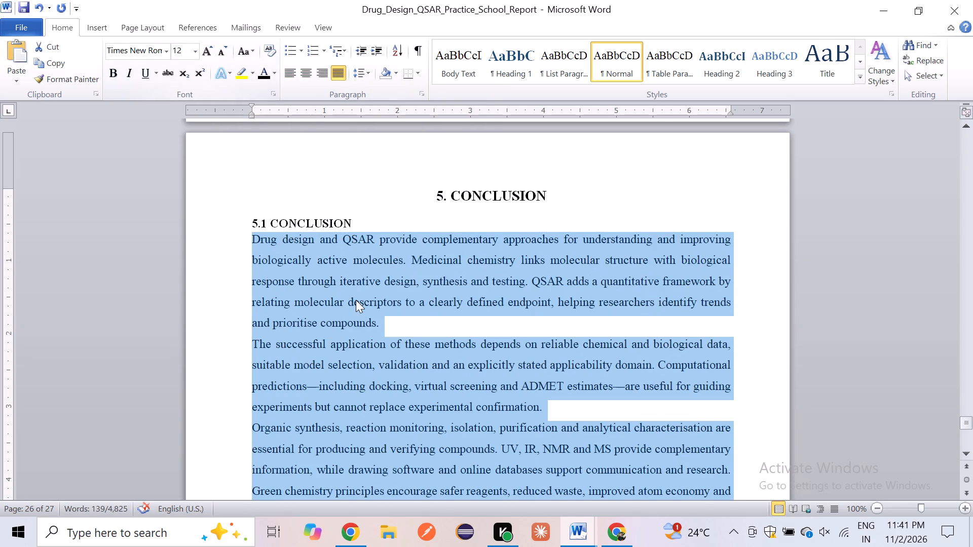
{"action": "left_click", "coordinate": [356, 300]}
Set the 5.1 CONCLUSION subheading to 2.0 line spacing and justified alignment.
{"action": "left_click_drag", "start_coordinate": [247, 224], "coordinate": [346, 218]}
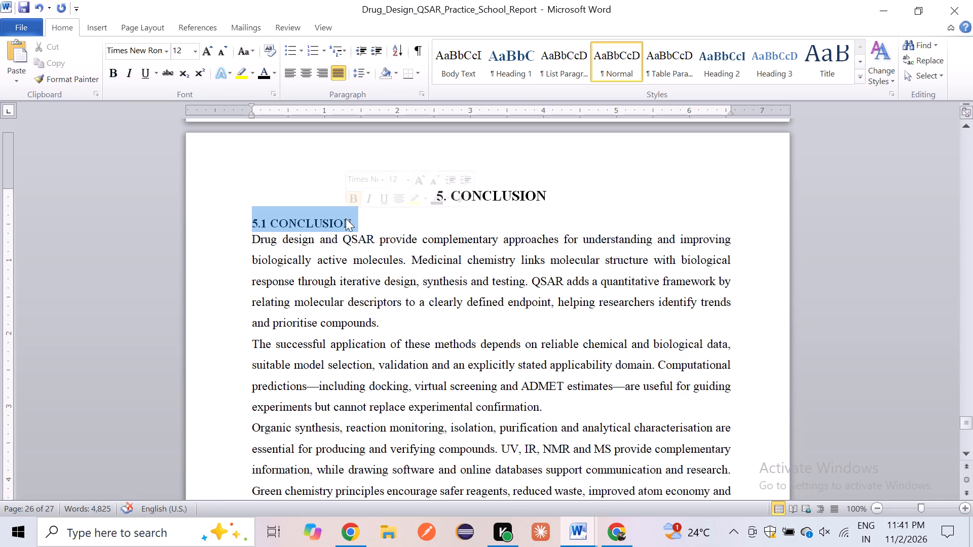
{"action": "left_click", "coordinate": [369, 66]}
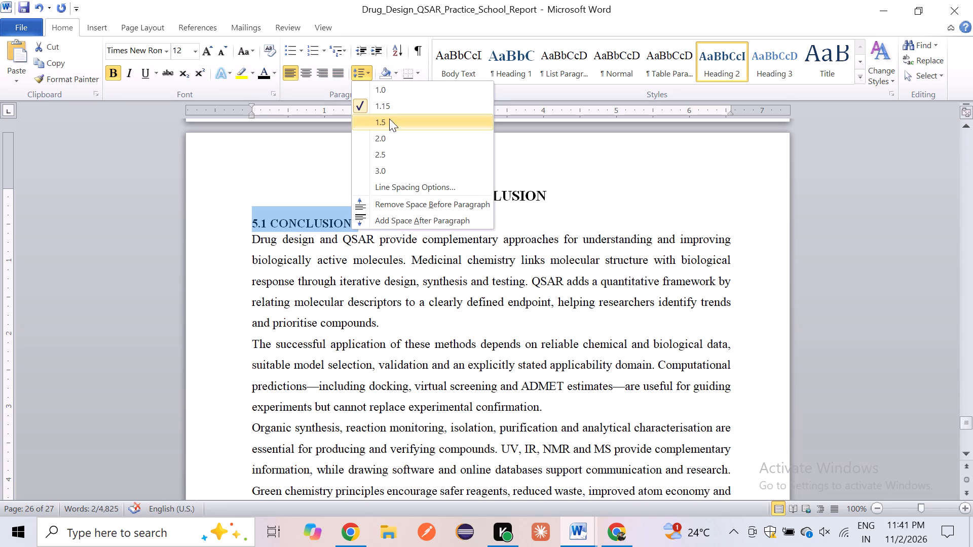
{"action": "left_click", "coordinate": [389, 140]}
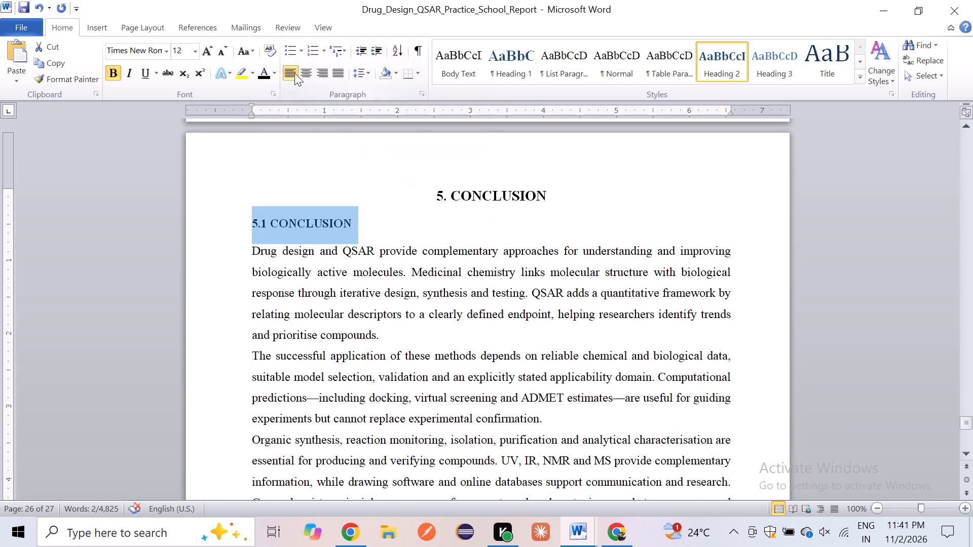
{"action": "left_click", "coordinate": [340, 75]}
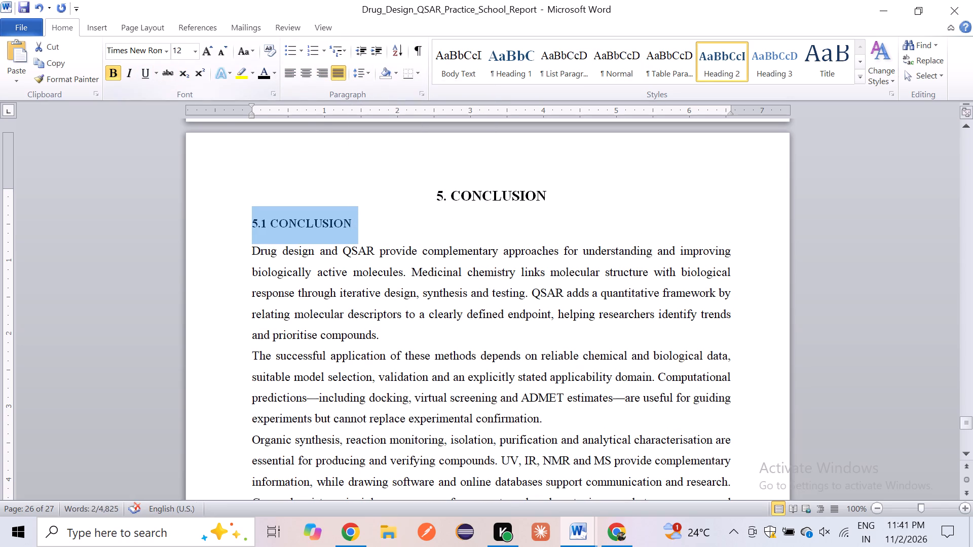
{"action": "left_click", "coordinate": [342, 210]}
Make the 5.2 FUTURE SCOPE OF DRUG DESIGN AND QSAR subheading black with 2.0 line spacing.
{"action": "scroll", "coordinate": [342, 210], "scroll_direction": "down", "scroll_amount": 2}
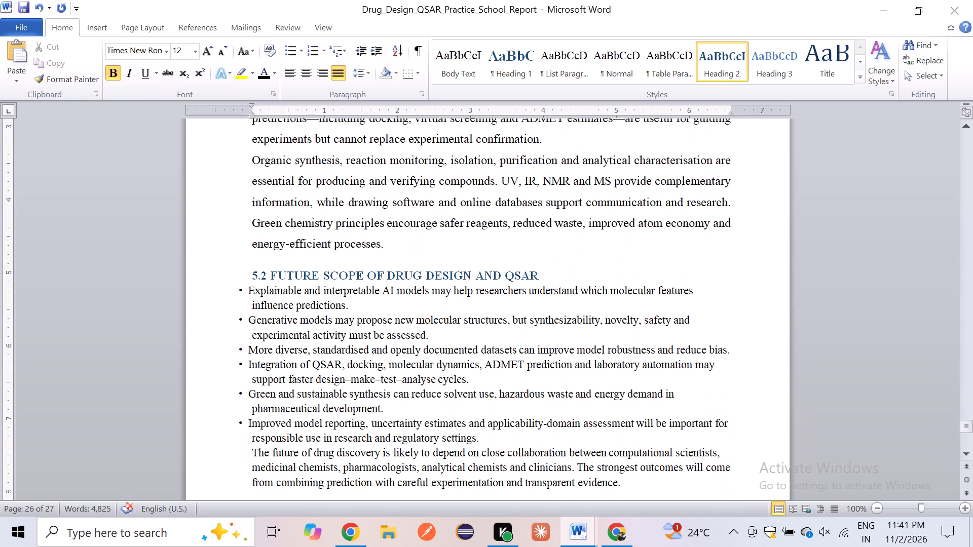
{"action": "left_click_drag", "start_coordinate": [245, 274], "coordinate": [556, 266]}
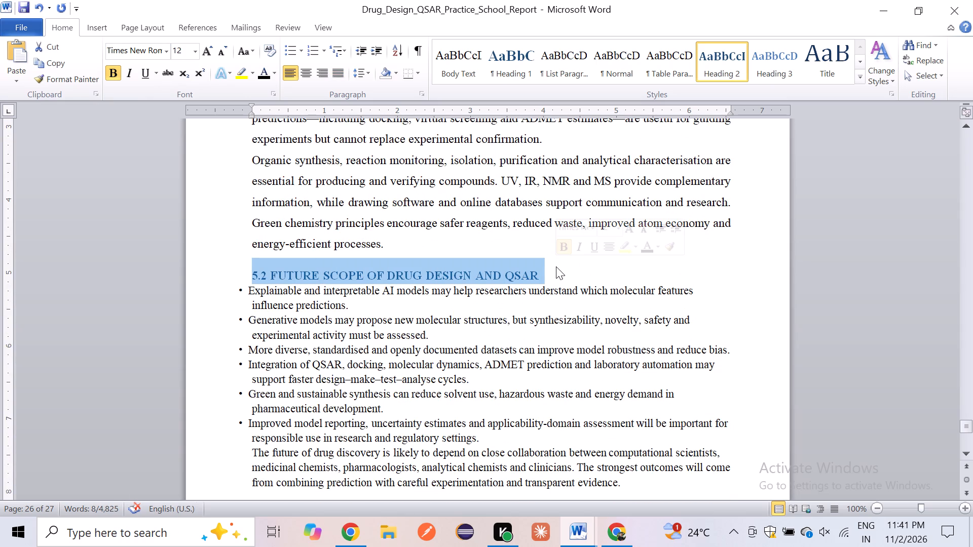
{"action": "left_click", "coordinate": [264, 69]}
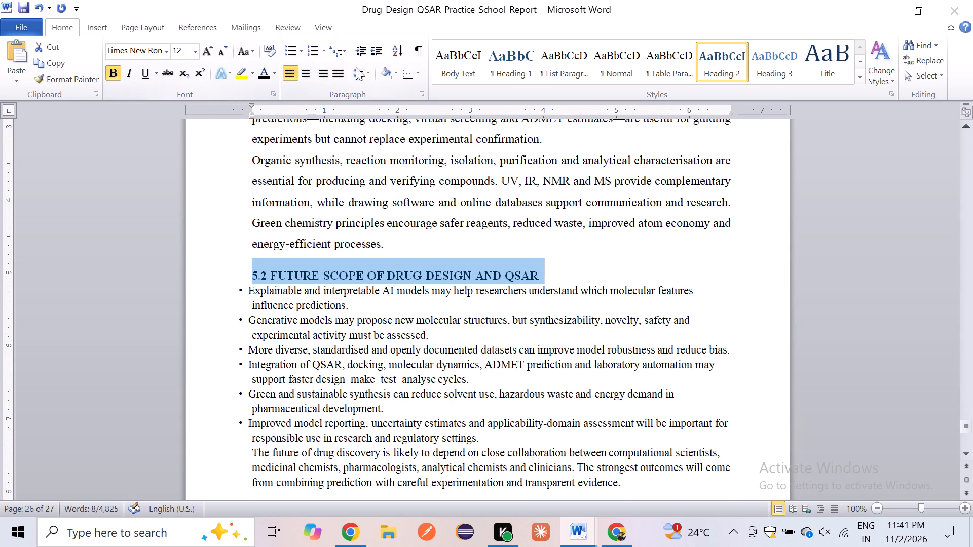
{"action": "left_click", "coordinate": [364, 74]}
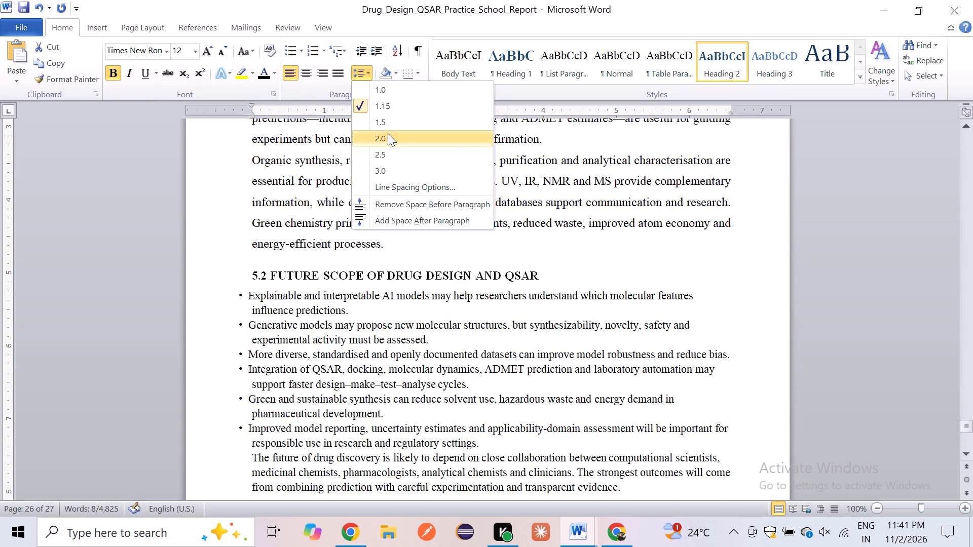
{"action": "left_click", "coordinate": [388, 136]}
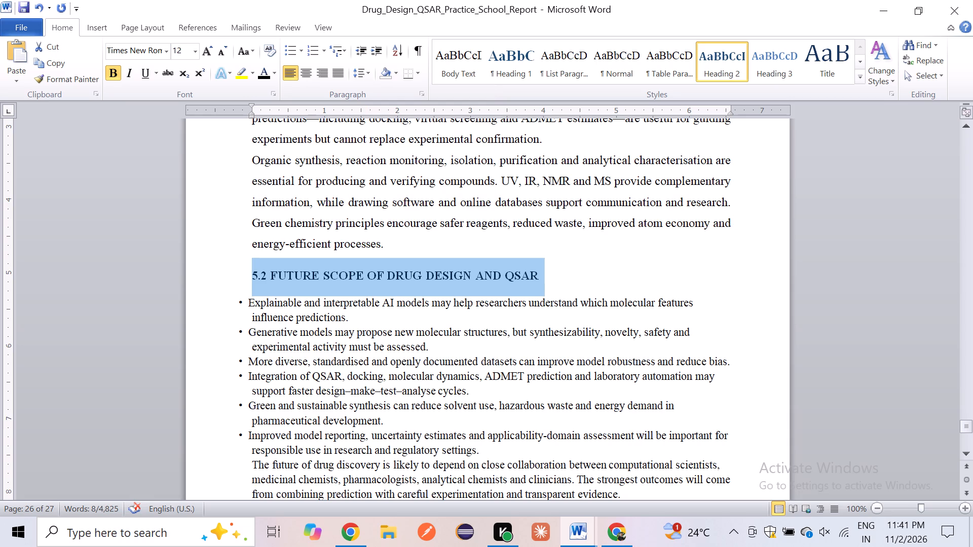
Format the bullets and closing paragraph under 5.2 with first lines aligned to the margin, 1.5 line spacing, 12 pt font and justified alignment.
{"action": "left_click_drag", "start_coordinate": [235, 301], "coordinate": [399, 428]}
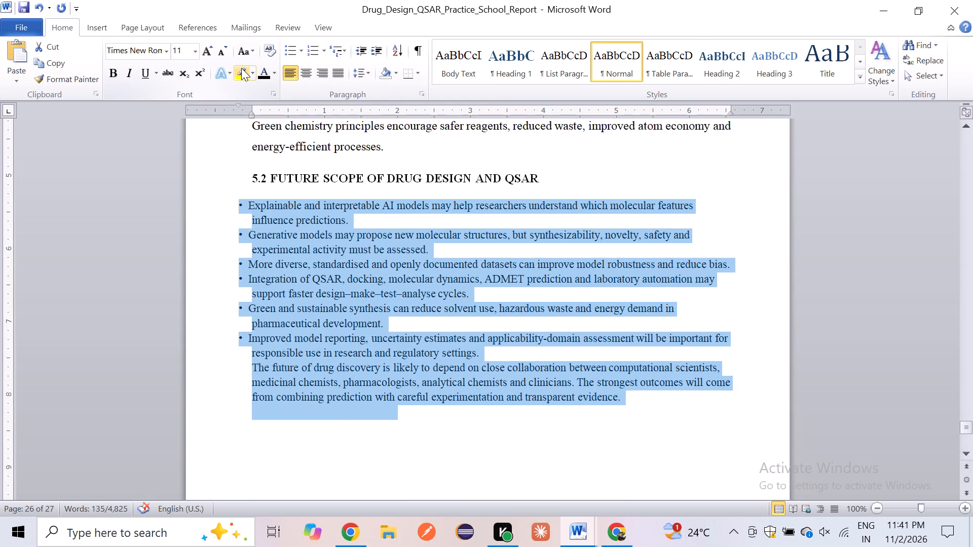
{"action": "left_click_drag", "start_coordinate": [236, 105], "coordinate": [250, 110]}
{"action": "left_click", "coordinate": [367, 74]}
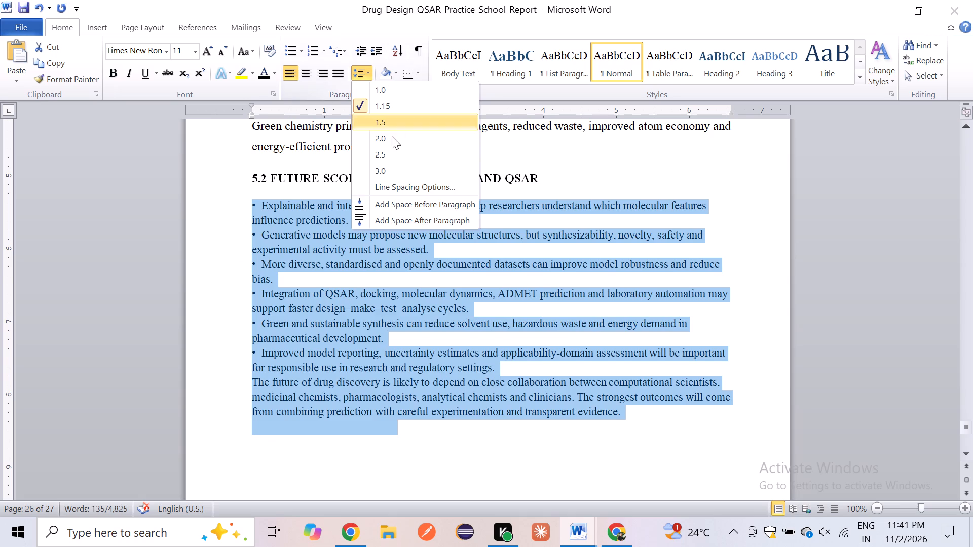
{"action": "left_click", "coordinate": [393, 128]}
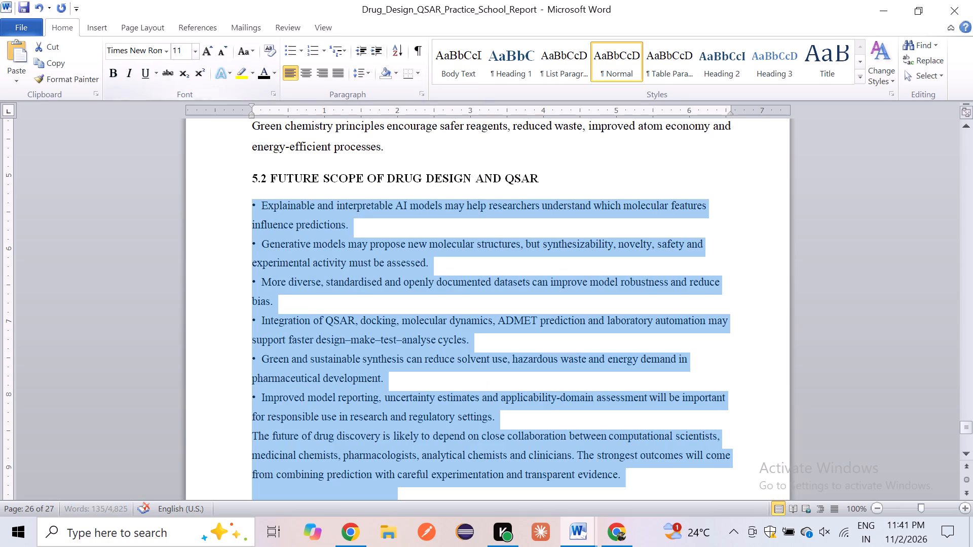
{"action": "left_click", "coordinate": [180, 48]}
{"action": "type", "text": "12"}
{"action": "key", "text": "Return"}
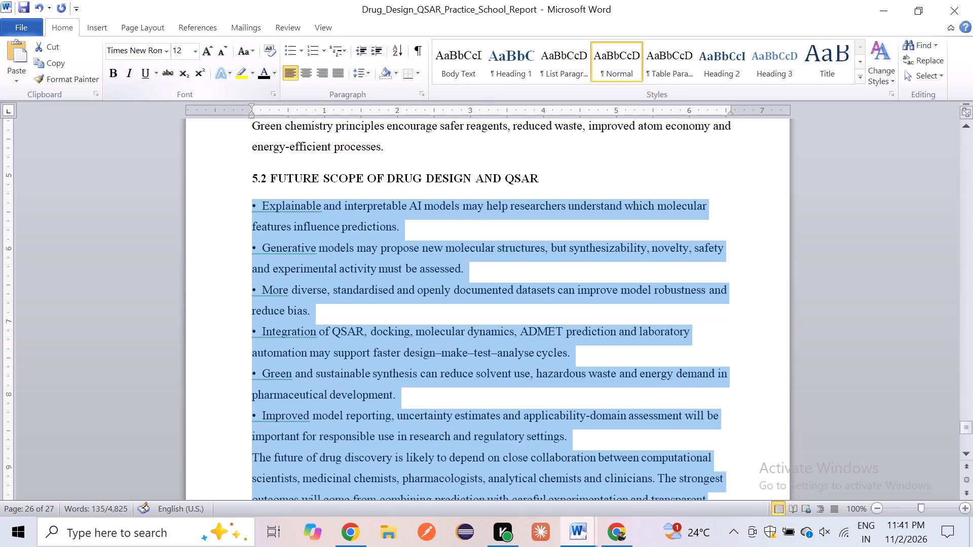
{"action": "scroll", "coordinate": [338, 268], "scroll_direction": "down", "scroll_amount": 1}
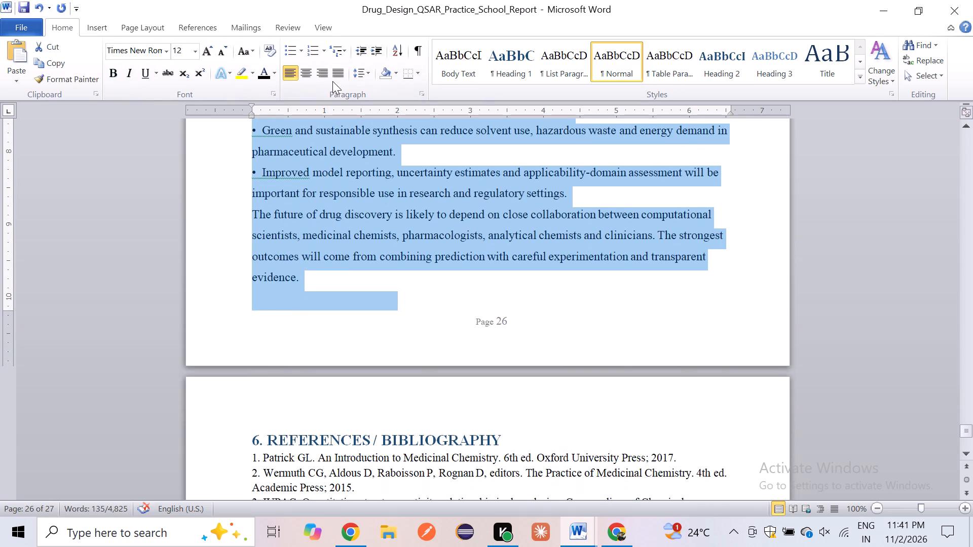
{"action": "left_click", "coordinate": [334, 79]}
Format the chapter heading 6. REFERENCES / BIBLIOGRAPHY as 14 pt, centered and black with 2.0 line spacing.
{"action": "scroll", "coordinate": [361, 253], "scroll_direction": "down", "scroll_amount": 1}
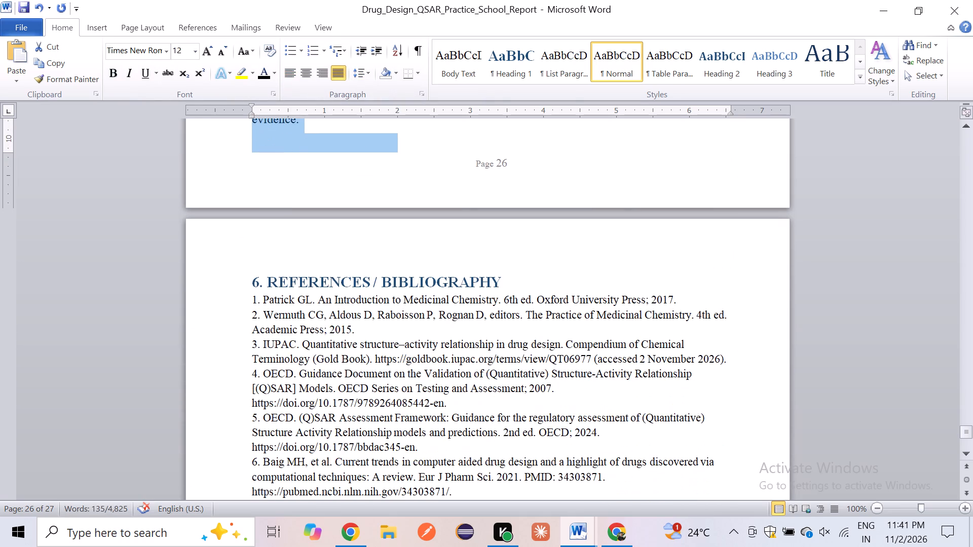
{"action": "left_click_drag", "start_coordinate": [246, 284], "coordinate": [529, 276]}
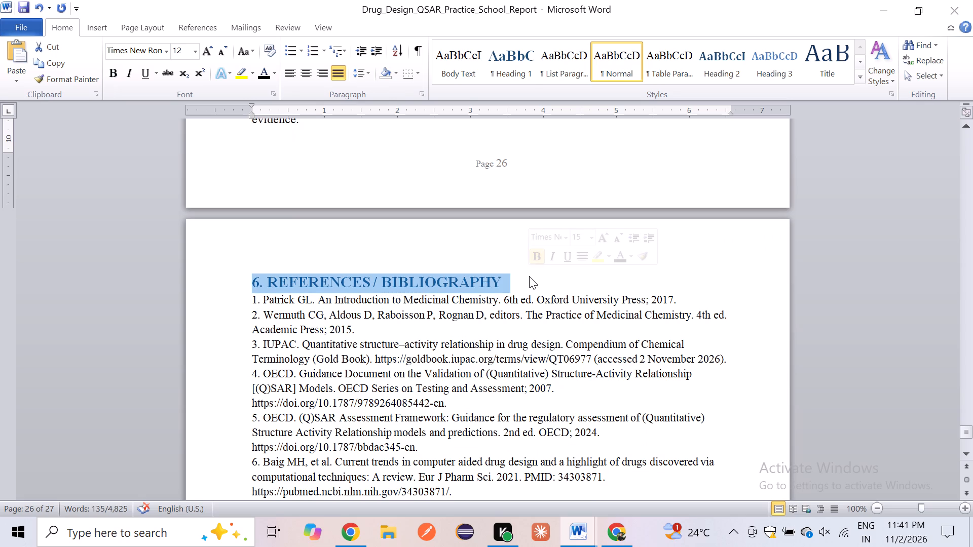
{"action": "left_click", "coordinate": [574, 239]}
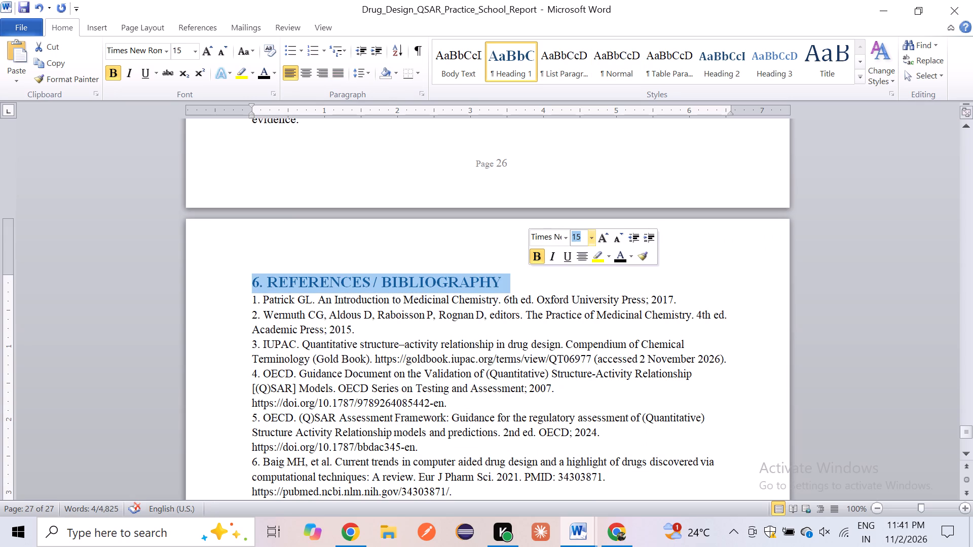
{"action": "key", "text": "1"}
{"action": "key", "text": "4"}
{"action": "key", "text": "Return"}
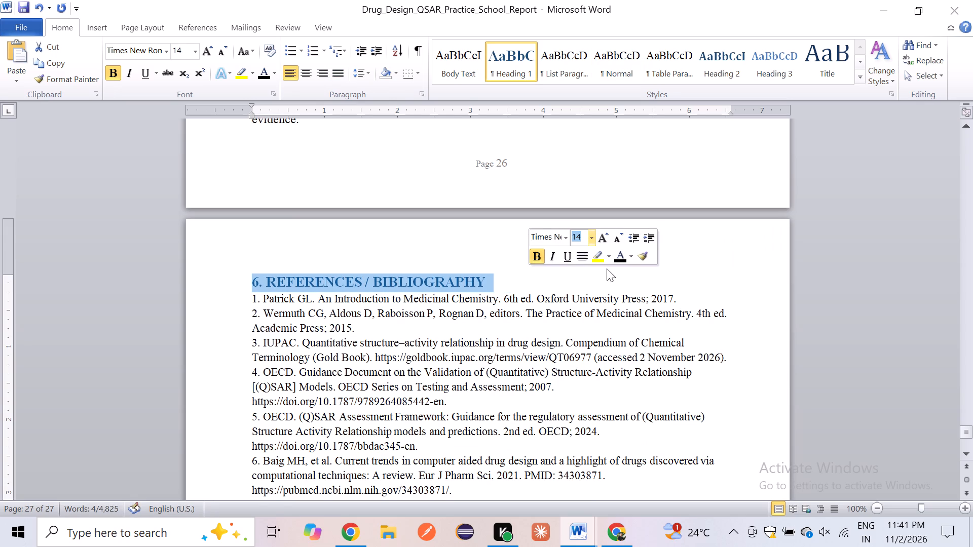
{"action": "left_click", "coordinate": [583, 260]}
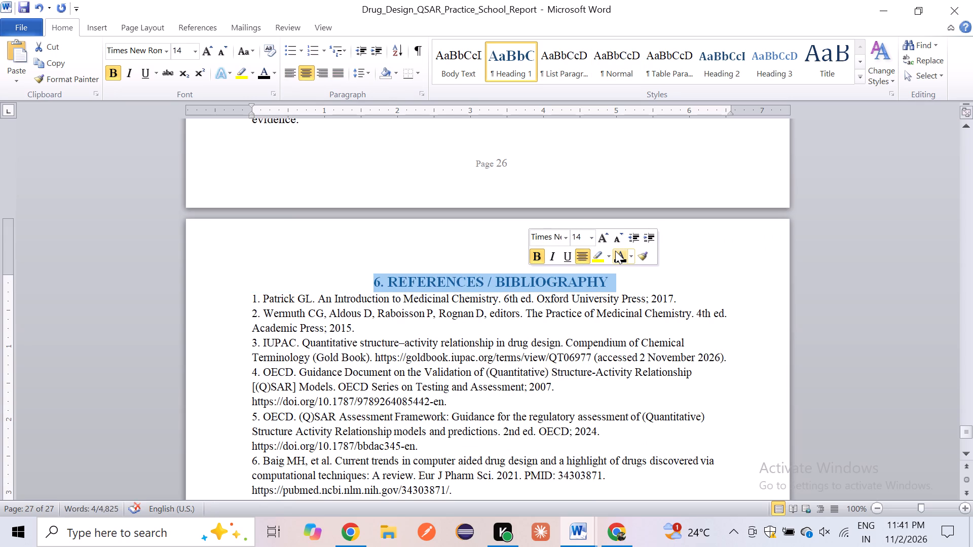
{"action": "left_click", "coordinate": [615, 251]}
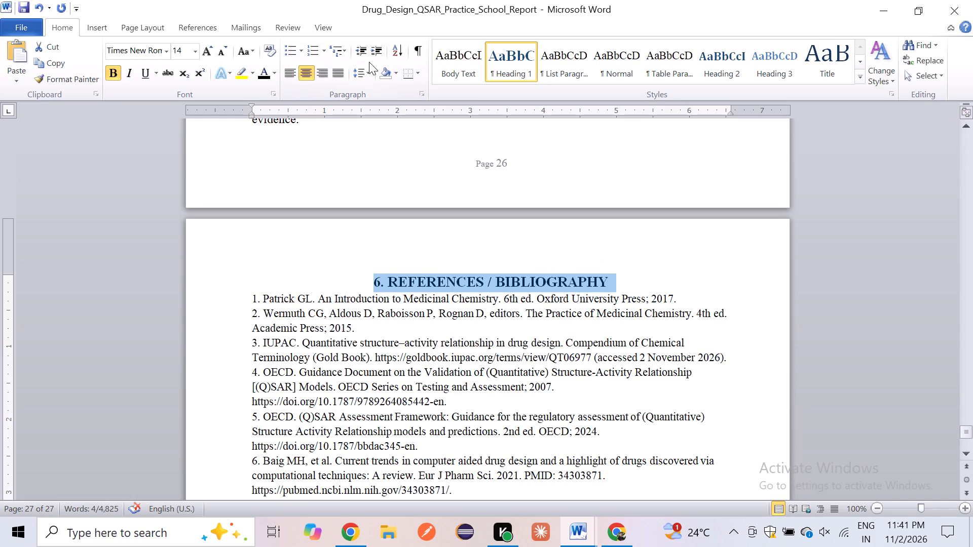
{"action": "left_click", "coordinate": [365, 71]}
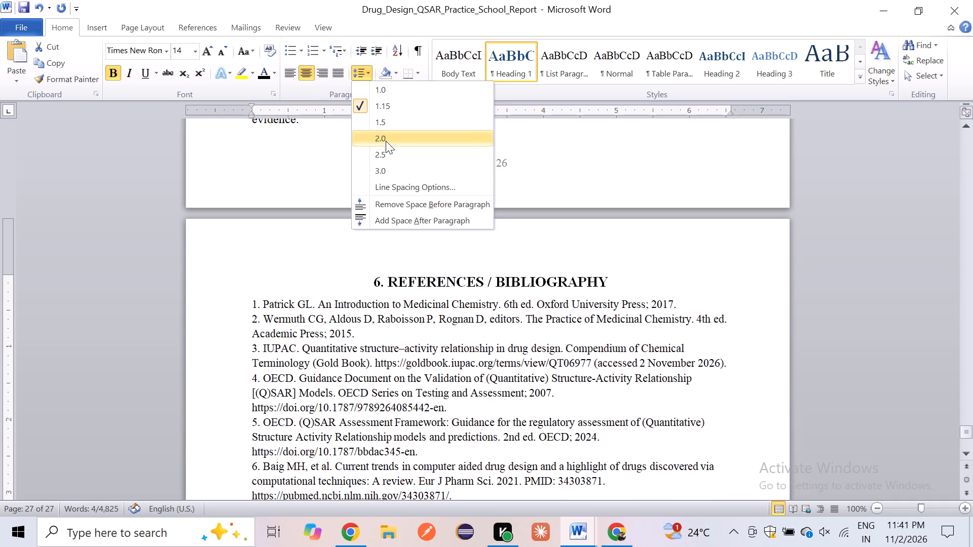
{"action": "left_click", "coordinate": [386, 142]}
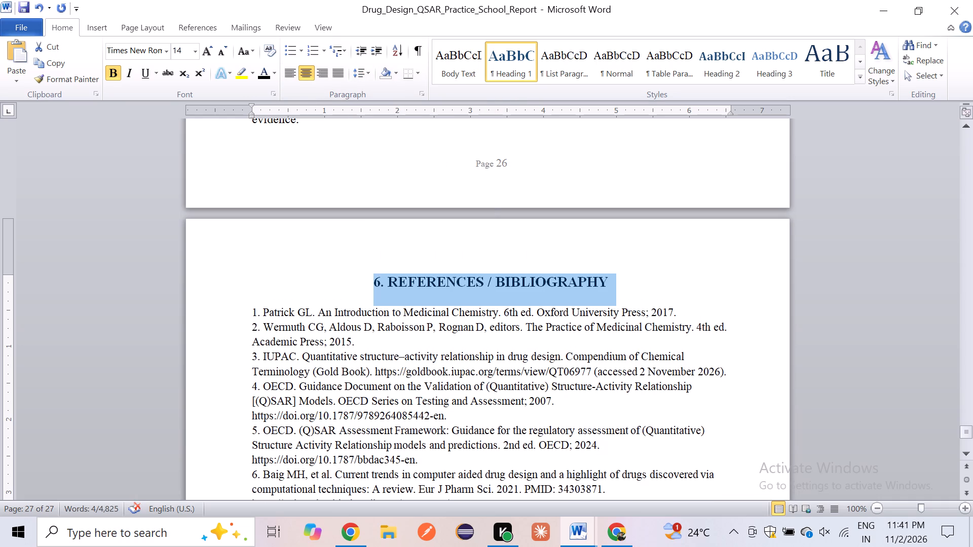
Format all 15 reference entries with justified alignment, 1.5 line spacing and 12 pt font size.
{"action": "left_click_drag", "start_coordinate": [249, 314], "coordinate": [411, 494]}
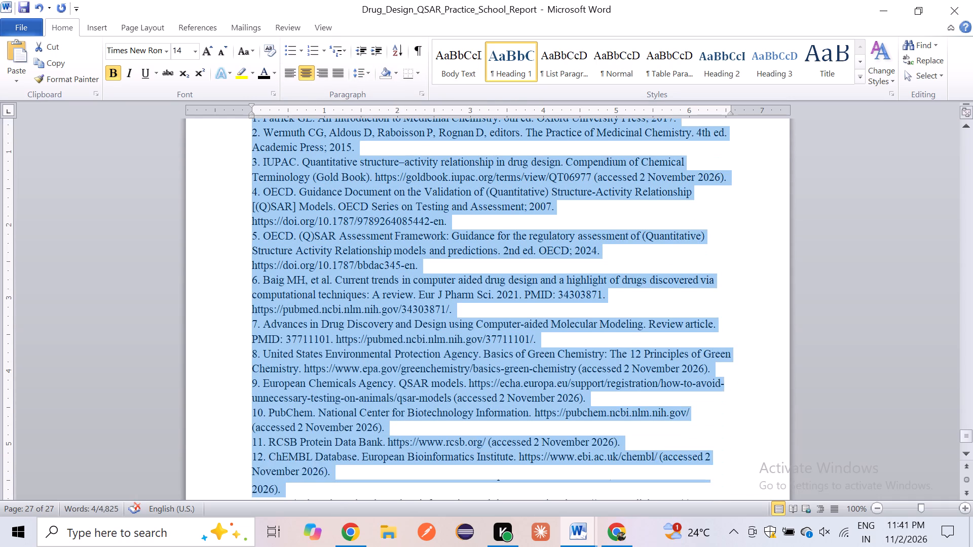
{"action": "left_click_drag", "start_coordinate": [411, 494], "coordinate": [662, 435]}
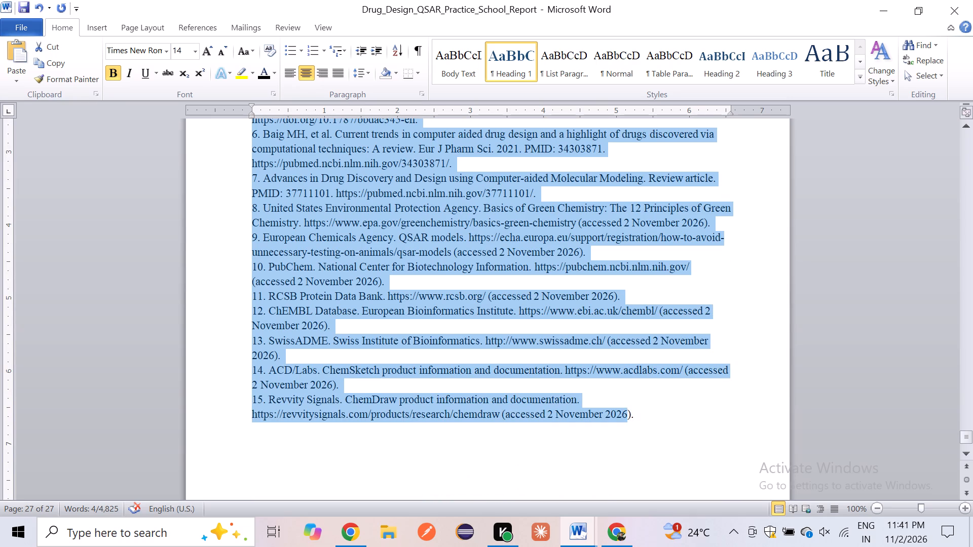
{"action": "left_click_drag", "start_coordinate": [662, 435], "coordinate": [666, 435]}
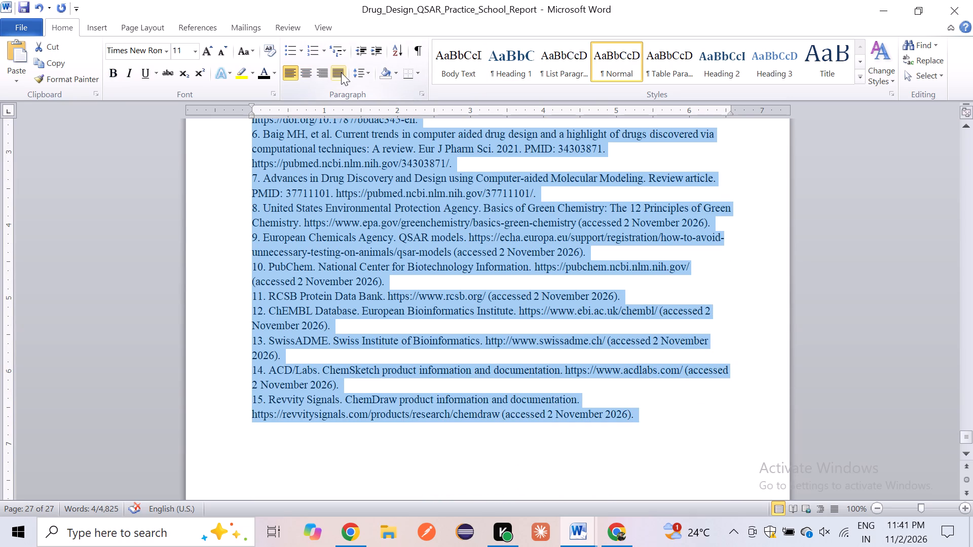
{"action": "left_click", "coordinate": [341, 72]}
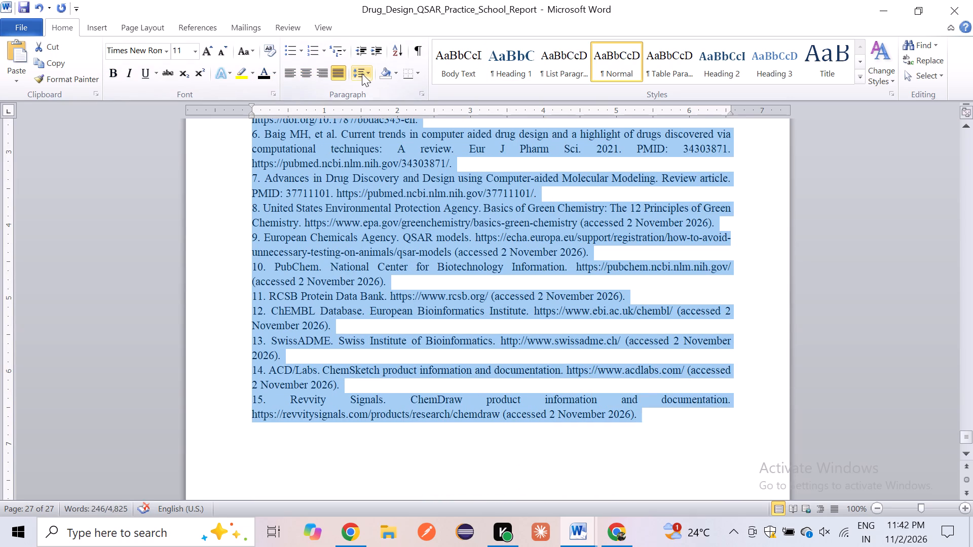
{"action": "left_click", "coordinate": [362, 72]}
{"action": "left_click", "coordinate": [379, 118]}
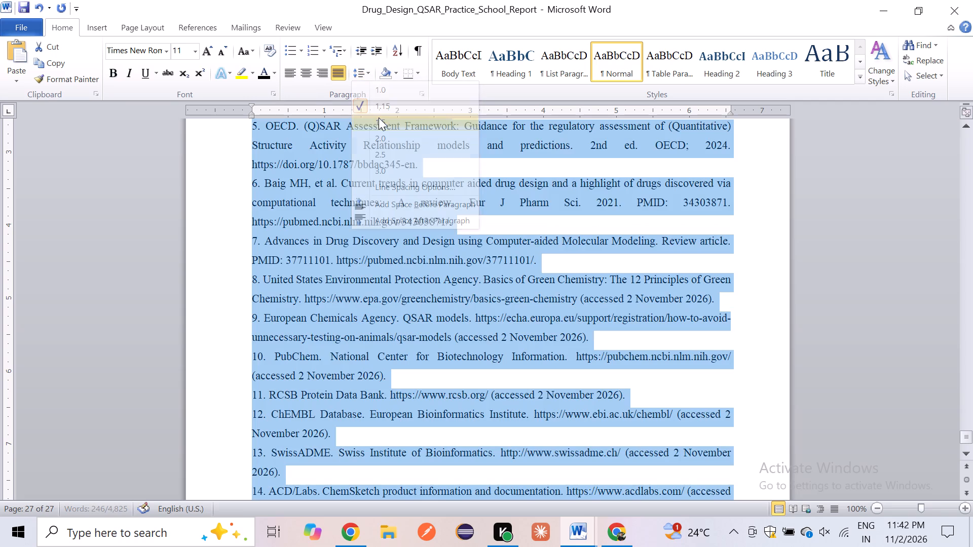
{"action": "left_click", "coordinate": [184, 51]}
{"action": "type", "text": "12"}
{"action": "key", "text": "Return"}
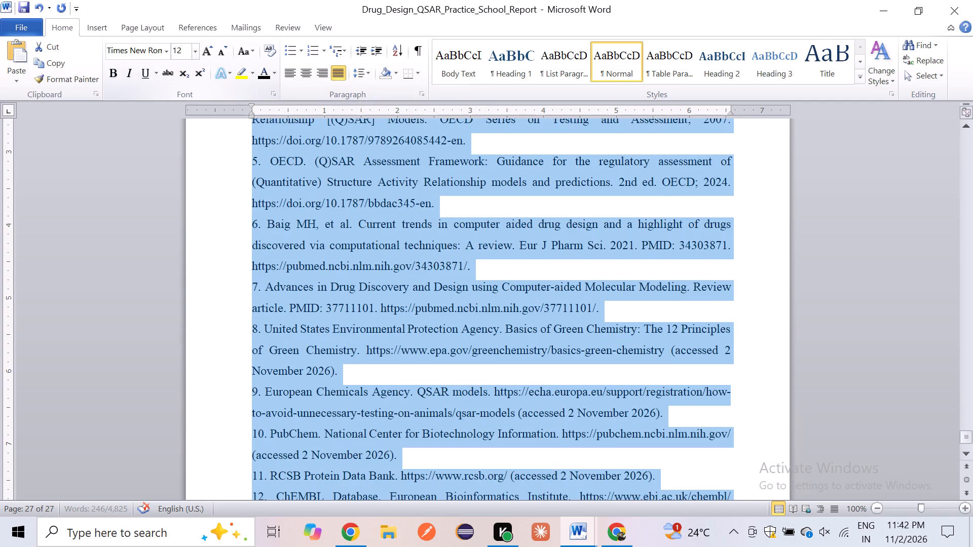
{"action": "scroll", "coordinate": [310, 290], "scroll_direction": "down", "scroll_amount": 1}
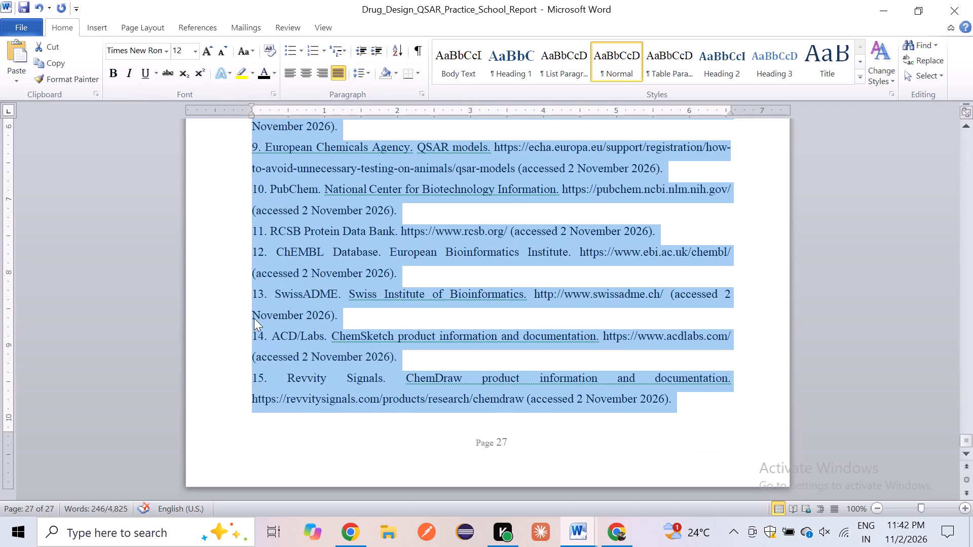
{"action": "left_click", "coordinate": [212, 336]}
Review the pages of chapters 3 to 5 for remaining inconsistencies in headings, body text and bullets.
{"action": "scroll", "coordinate": [212, 336], "scroll_direction": "up", "scroll_amount": 6}
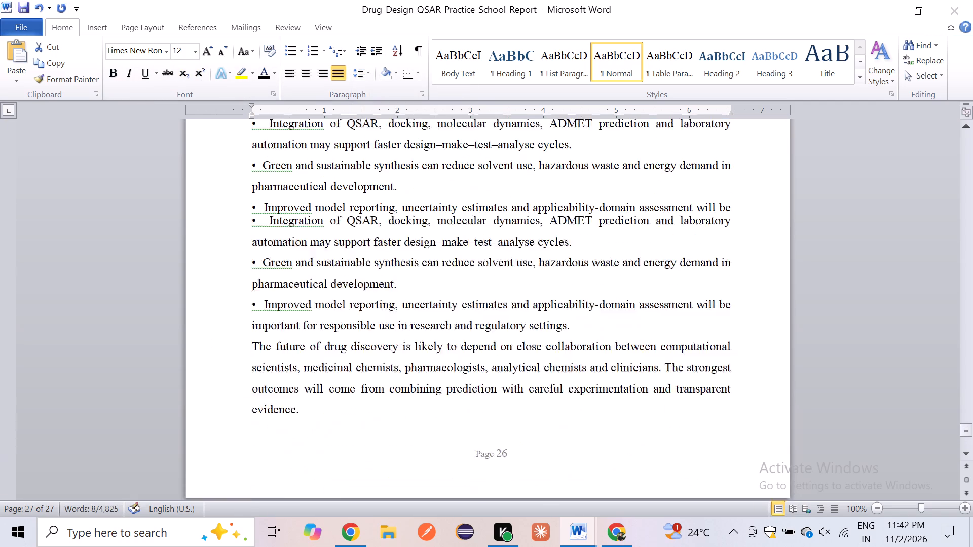
{"action": "scroll", "coordinate": [212, 336], "scroll_direction": "up", "scroll_amount": 16}
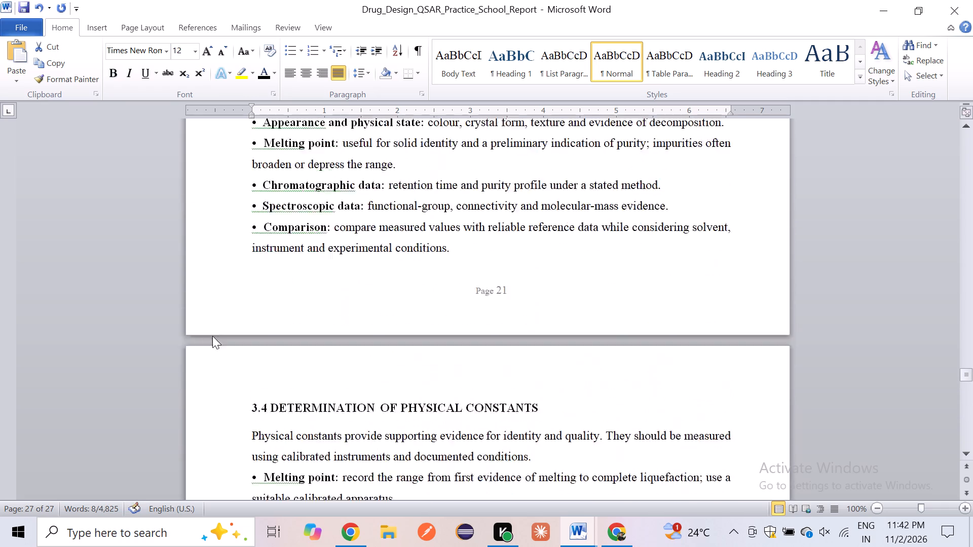
{"action": "scroll", "coordinate": [212, 336], "scroll_direction": "up", "scroll_amount": 7}
{"action": "scroll", "coordinate": [212, 336], "scroll_direction": "down", "scroll_amount": 6}
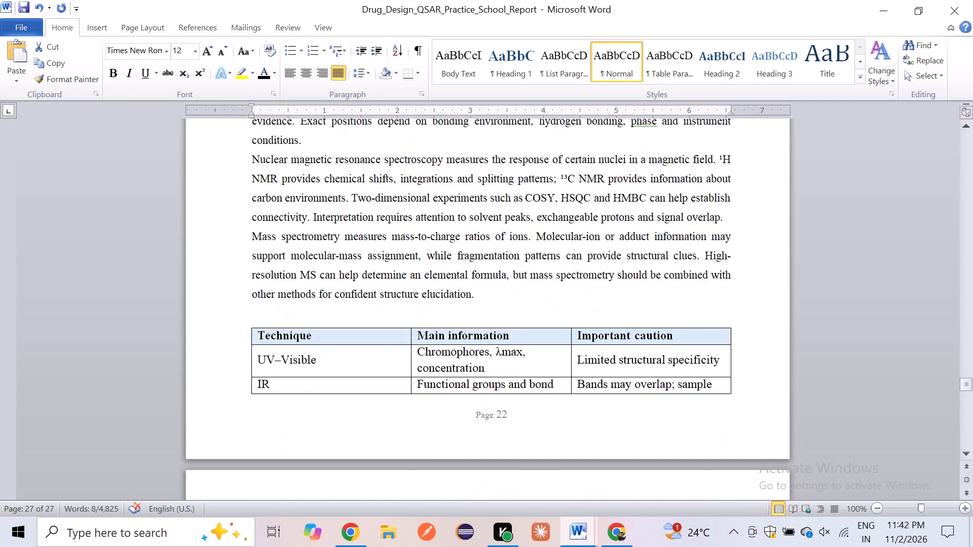
{"action": "scroll", "coordinate": [212, 336], "scroll_direction": "down", "scroll_amount": 5}
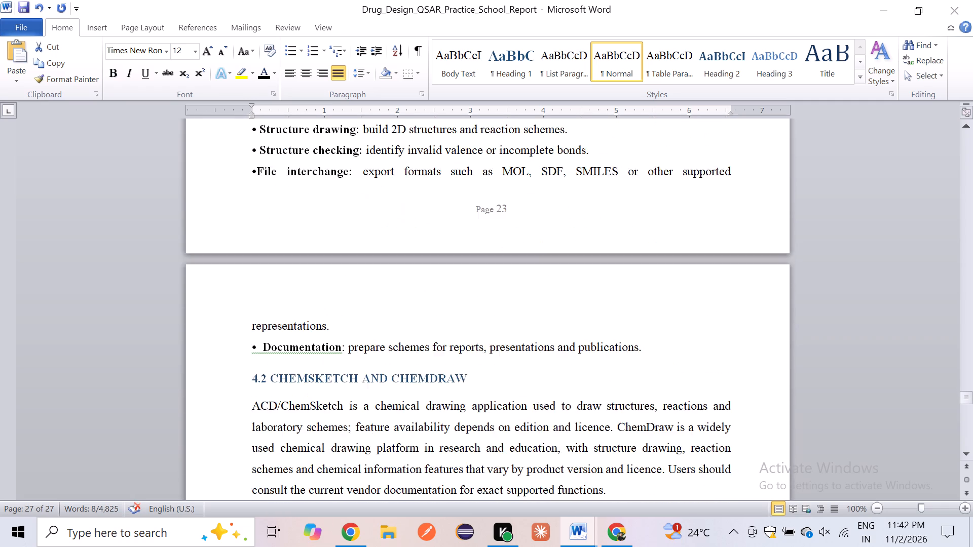
Change the font color of the 4.2 CHEMSKETCH AND CHEMDRAW subheading to black.
{"action": "scroll", "coordinate": [212, 336], "scroll_direction": "down", "scroll_amount": 1}
{"action": "scroll", "coordinate": [212, 336], "scroll_direction": "up", "scroll_amount": 1}
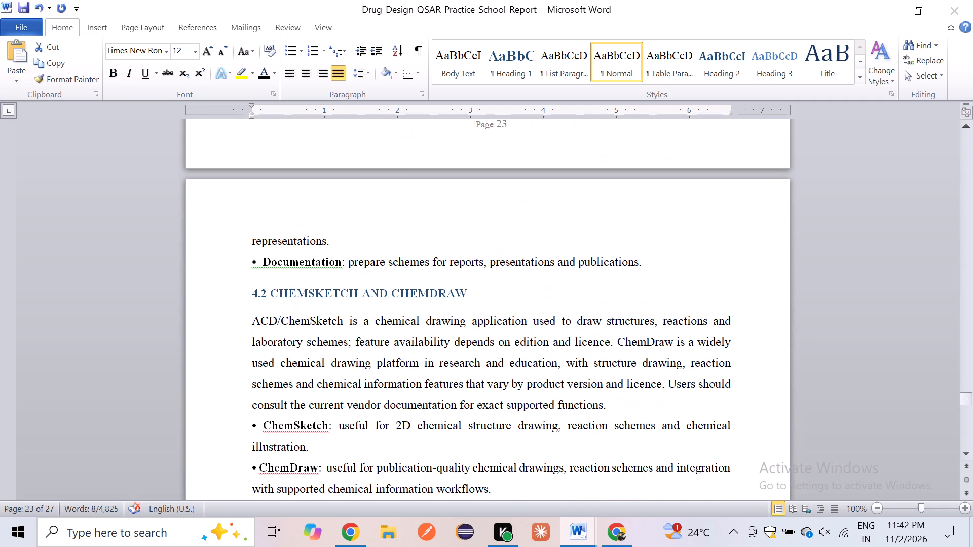
{"action": "left_click_drag", "start_coordinate": [247, 296], "coordinate": [413, 299]}
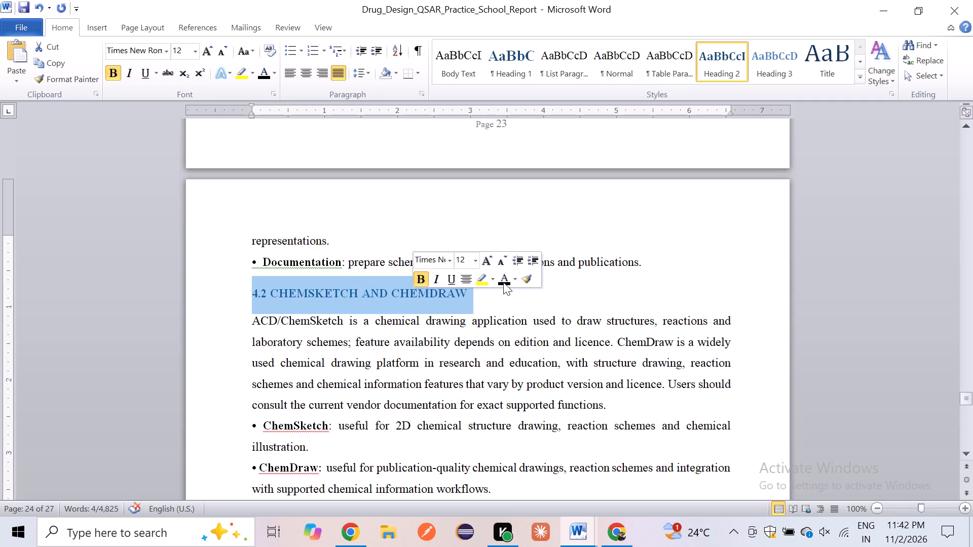
{"action": "left_click", "coordinate": [503, 282]}
{"action": "left_click", "coordinate": [402, 350]}
Ignore all spelling flags for the word ChemDraw, starting from the bold bullet term under 4.2.
{"action": "scroll", "coordinate": [402, 350], "scroll_direction": "up", "scroll_amount": 1}
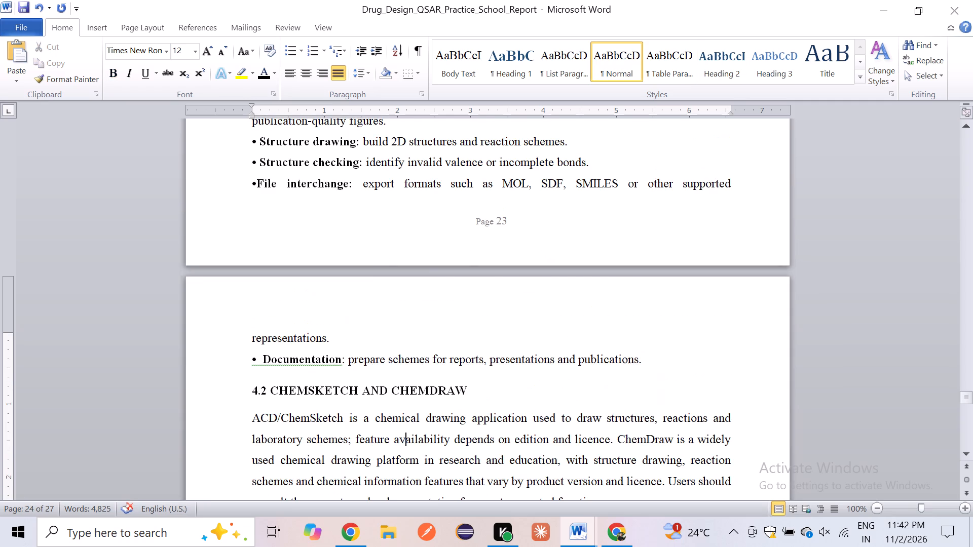
{"action": "scroll", "coordinate": [402, 350], "scroll_direction": "down", "scroll_amount": 1}
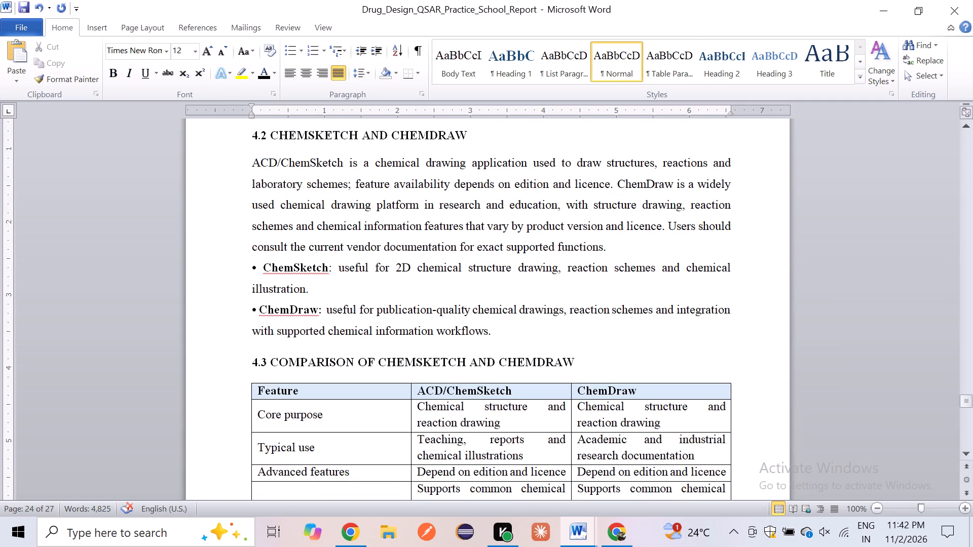
{"action": "left_click", "coordinate": [271, 308]}
{"action": "right_click", "coordinate": [271, 308]}
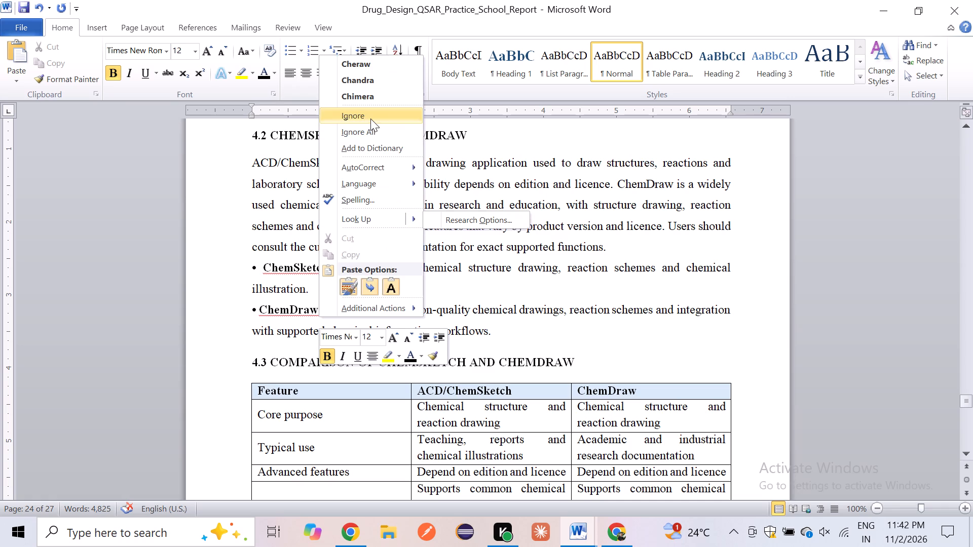
{"action": "left_click", "coordinate": [368, 137]}
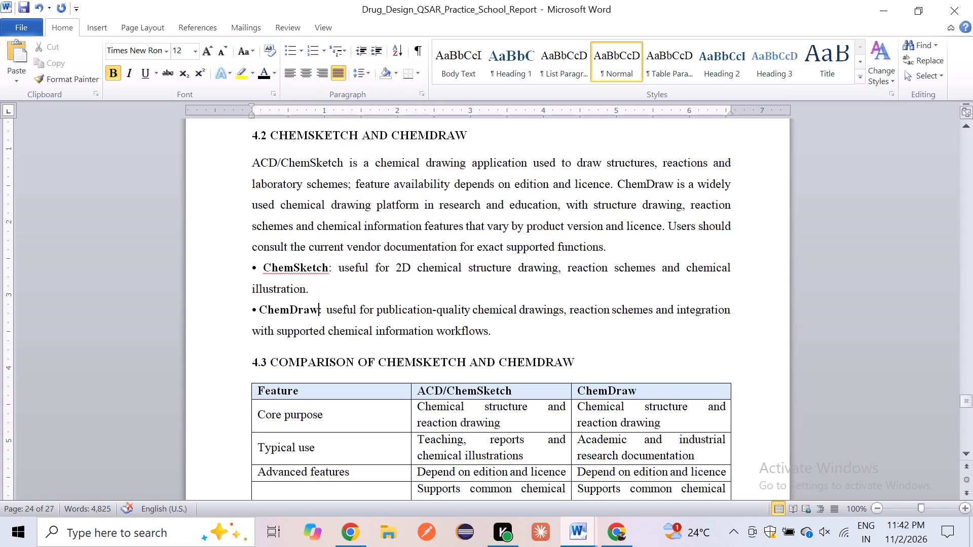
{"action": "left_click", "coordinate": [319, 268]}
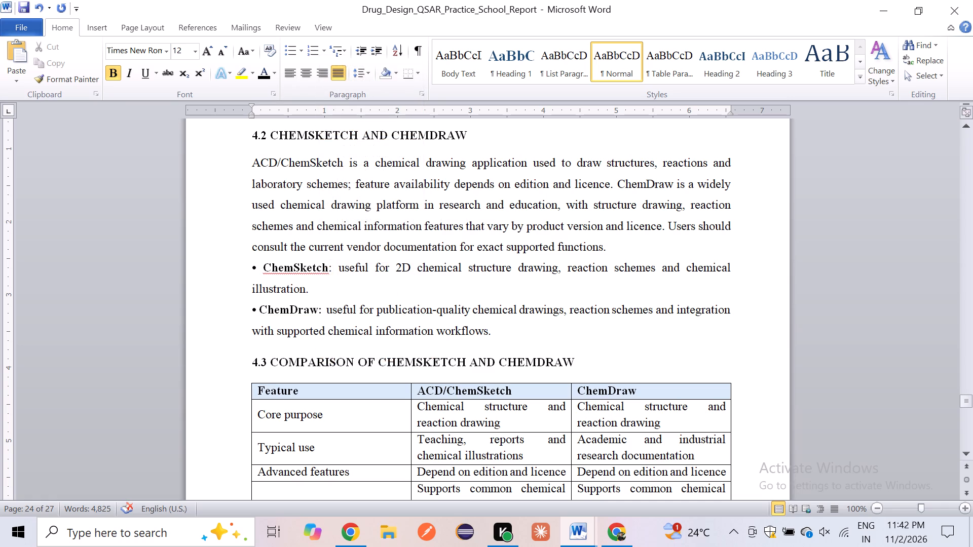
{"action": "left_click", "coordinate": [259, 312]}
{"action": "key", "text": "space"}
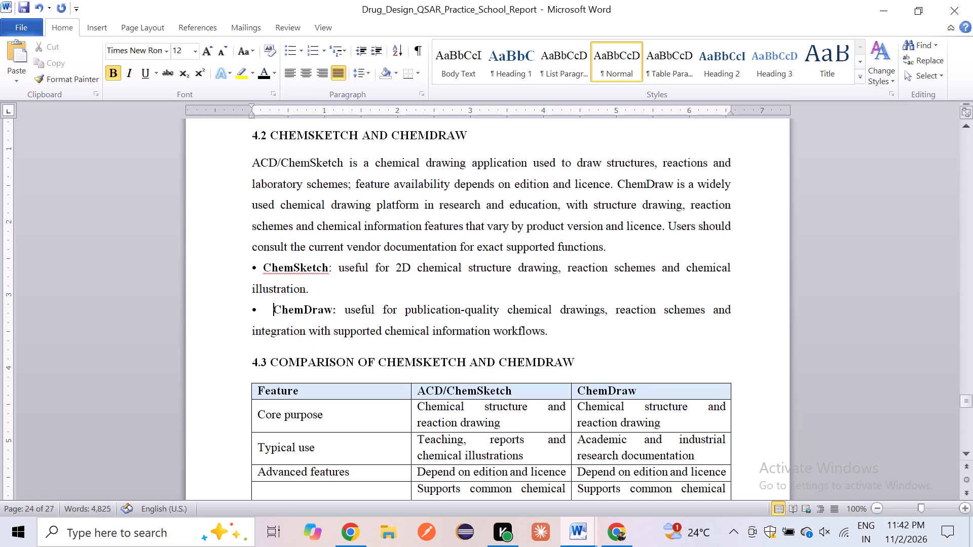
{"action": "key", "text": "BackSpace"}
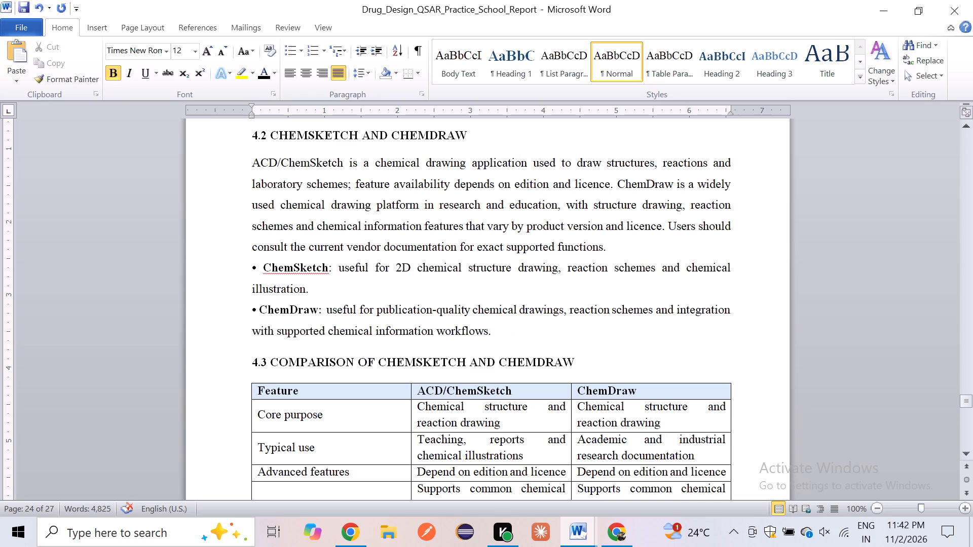
Ignore all spelling flags for the word ChemSketch, starting from the bold bullet term under 4.2.
{"action": "left_click", "coordinate": [272, 272]}
{"action": "right_click", "coordinate": [272, 272]}
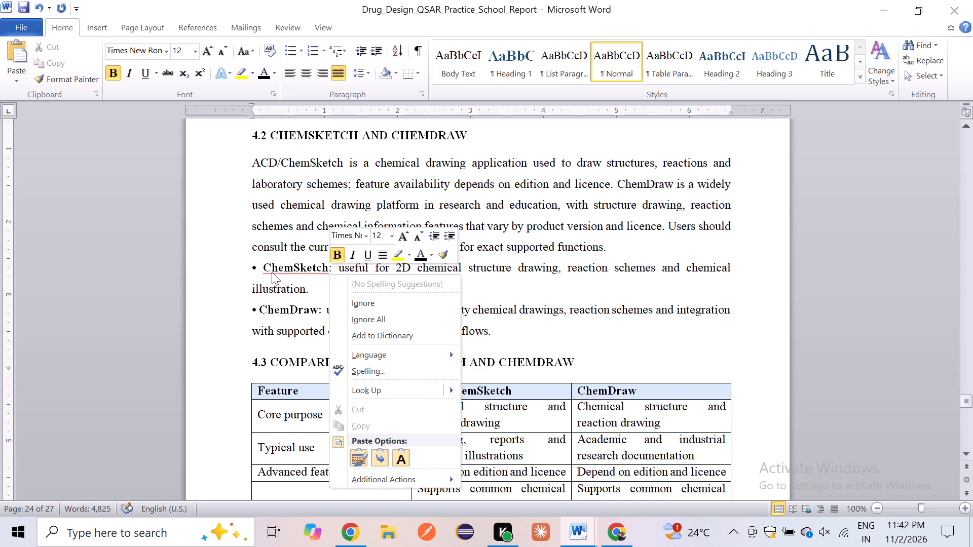
{"action": "left_click", "coordinate": [384, 324]}
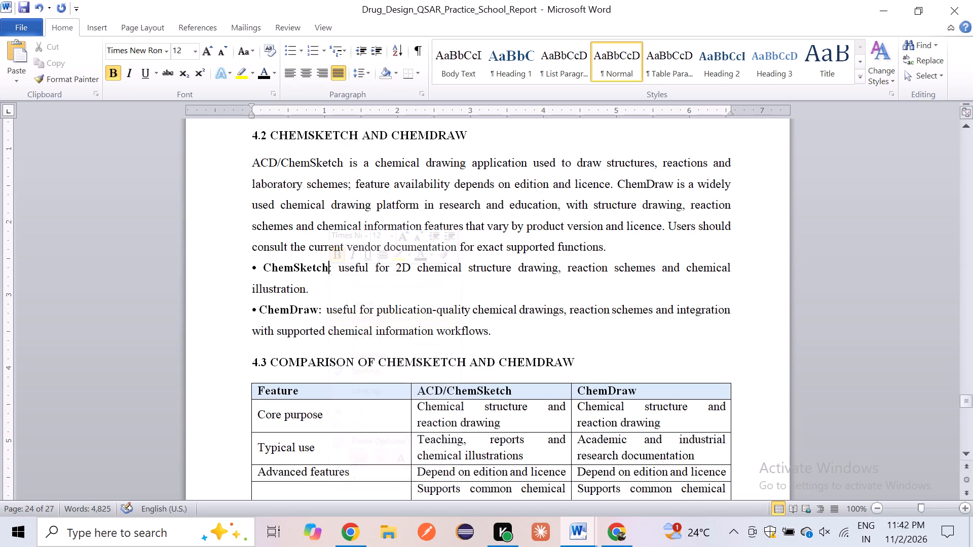
Save the report.
{"action": "scroll", "coordinate": [421, 279], "scroll_direction": "up", "scroll_amount": 20}
{"action": "scroll", "coordinate": [421, 279], "scroll_direction": "up", "scroll_amount": 3}
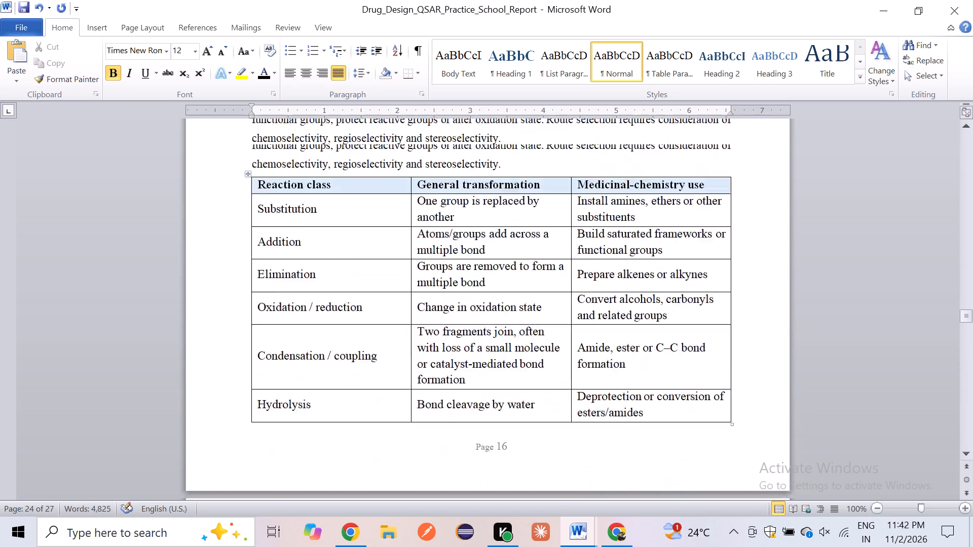
{"action": "scroll", "coordinate": [421, 279], "scroll_direction": "up", "scroll_amount": 16}
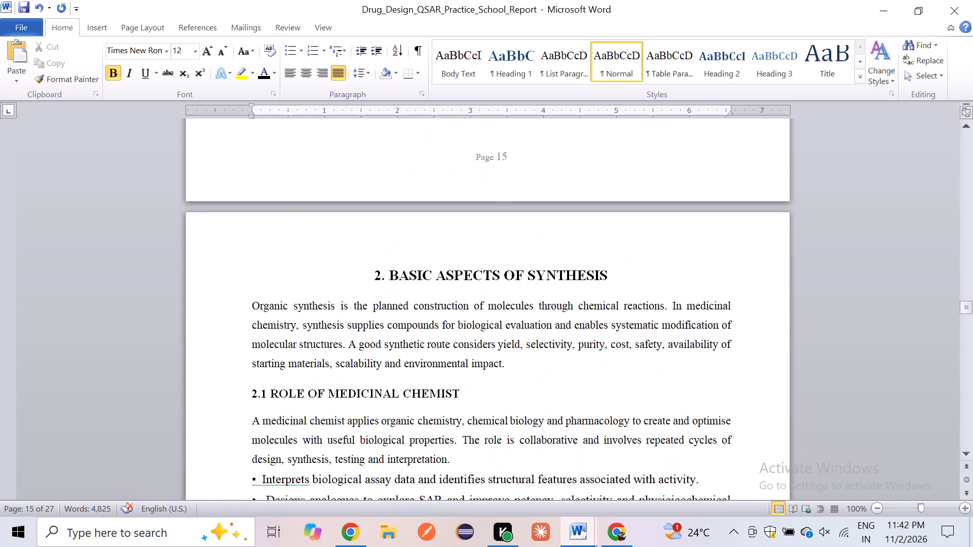
{"action": "key", "text": "ctrl+s"}
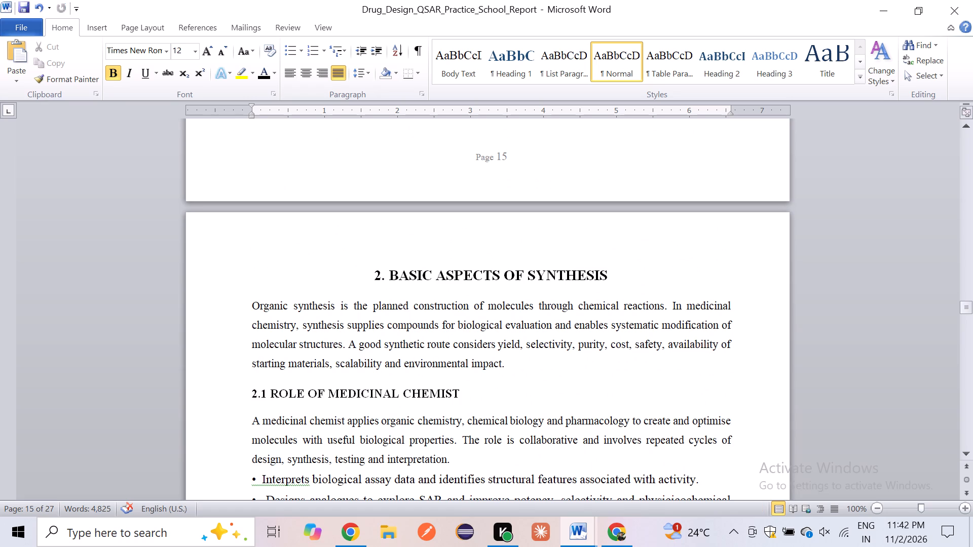
Review the Declaration by the Candidate page for layout problems and remaining proofing marks.
{"action": "scroll", "coordinate": [441, 271], "scroll_direction": "up", "scroll_amount": 20}
{"action": "scroll", "coordinate": [441, 271], "scroll_direction": "up", "scroll_amount": 20}
{"action": "scroll", "coordinate": [441, 271], "scroll_direction": "up", "scroll_amount": 20}
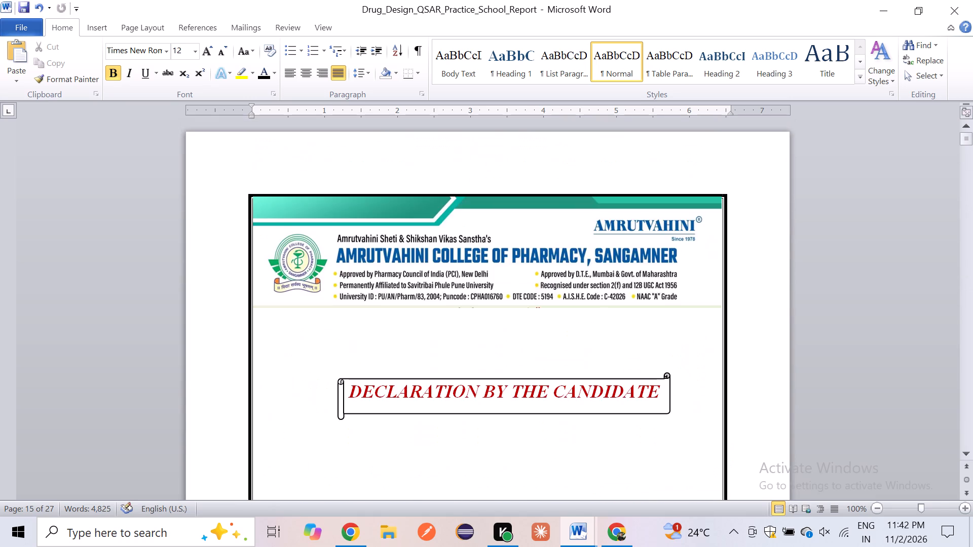
{"action": "scroll", "coordinate": [441, 271], "scroll_direction": "up", "scroll_amount": 19}
{"action": "scroll", "coordinate": [441, 271], "scroll_direction": "down", "scroll_amount": 4}
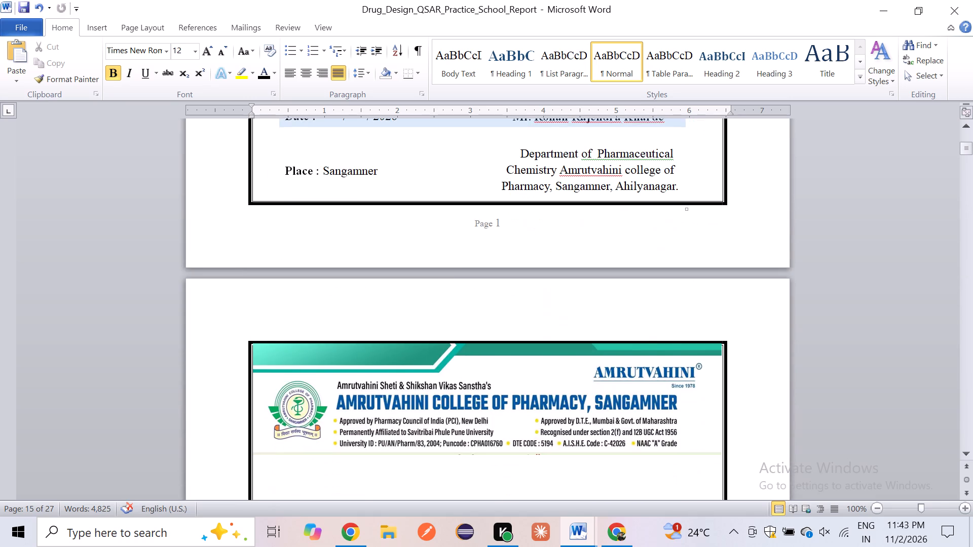
{"action": "scroll", "coordinate": [441, 271], "scroll_direction": "down", "scroll_amount": 1}
{"action": "scroll", "coordinate": [441, 271], "scroll_direction": "up", "scroll_amount": 20}
{"action": "scroll", "coordinate": [441, 277], "scroll_direction": "down", "scroll_amount": 1}
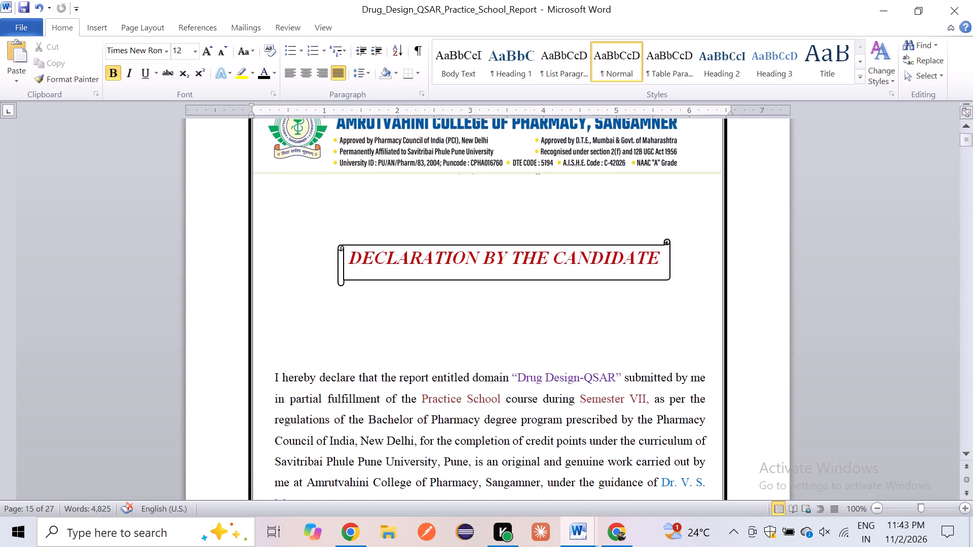
{"action": "key", "text": "Down"}
{"action": "key", "text": "Down"}
{"action": "key", "text": "Down"}
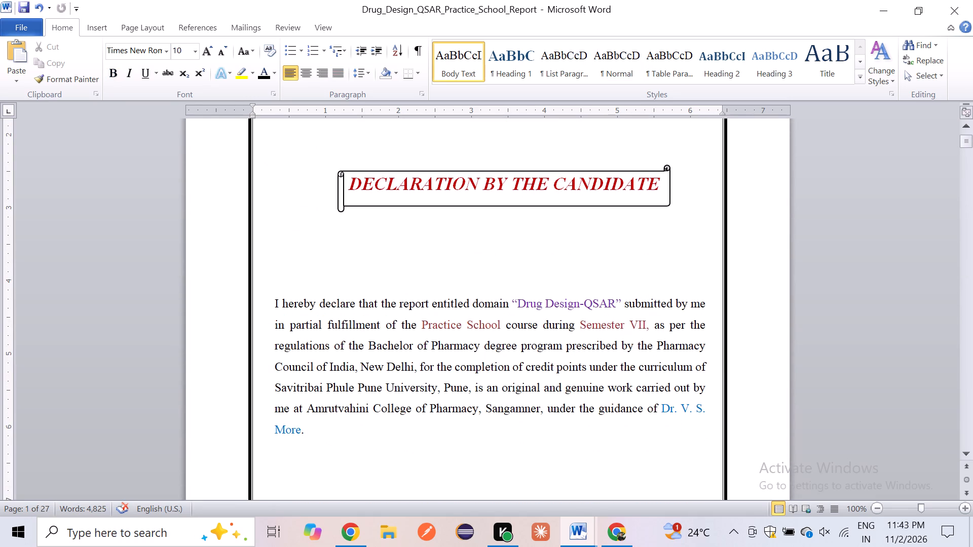
{"action": "key", "text": "Down"}
{"action": "key", "text": "Down"}
{"action": "key", "text": "Down"}
{"action": "key", "text": "Down"}
{"action": "key", "text": "Down"}
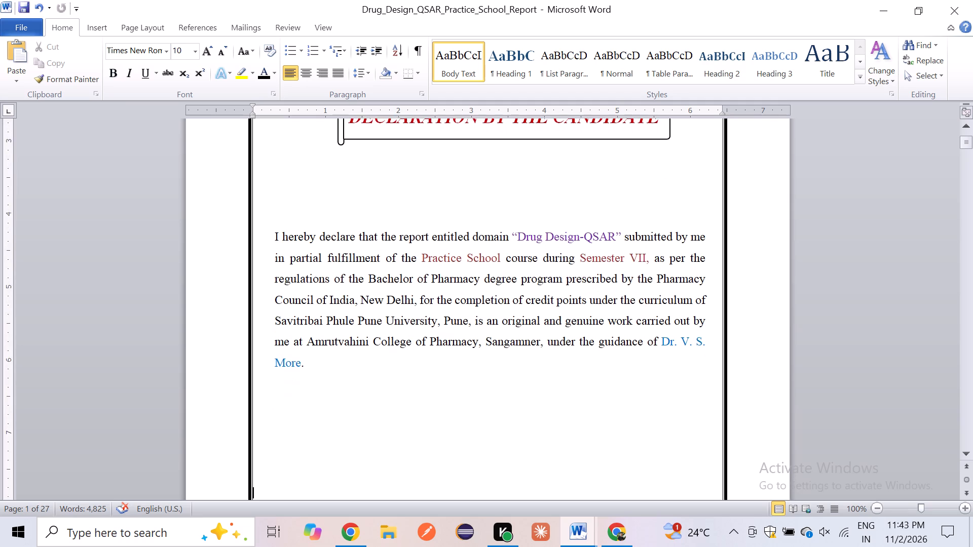
{"action": "key", "text": "Down"}
{"action": "key", "text": "Down"}
{"action": "key", "text": "Down"}
{"action": "key", "text": "Down"}
{"action": "key", "text": "Down"}
{"action": "key", "text": "Down"}
{"action": "key", "text": "Down"}
{"action": "key", "text": "Down"}
{"action": "key", "text": "Down"}
{"action": "key", "text": "Down"}
{"action": "key", "text": "Down"}
{"action": "key", "text": "Down"}
{"action": "key", "text": "Down"}
{"action": "key", "text": "Down"}
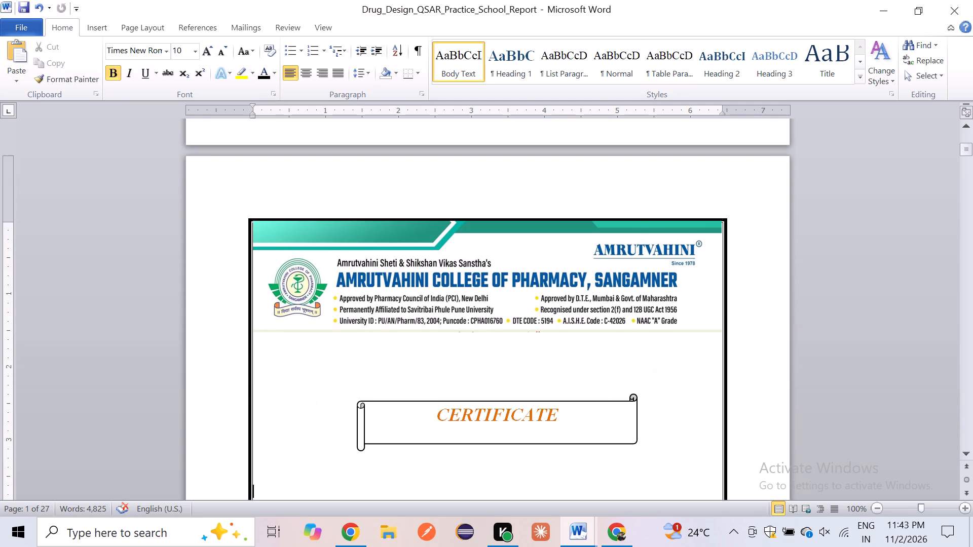
Review the heading and body paragraph of the Certificate page for formatting and proofing marks.
{"action": "key", "text": "Down"}
{"action": "key", "text": "Down"}
{"action": "key", "text": "Down"}
{"action": "key", "text": "Down"}
{"action": "key", "text": "Down"}
{"action": "key", "text": "Down"}
{"action": "key", "text": "Down"}
{"action": "key", "text": "Down"}
{"action": "key", "text": "Down"}
{"action": "key", "text": "Down"}
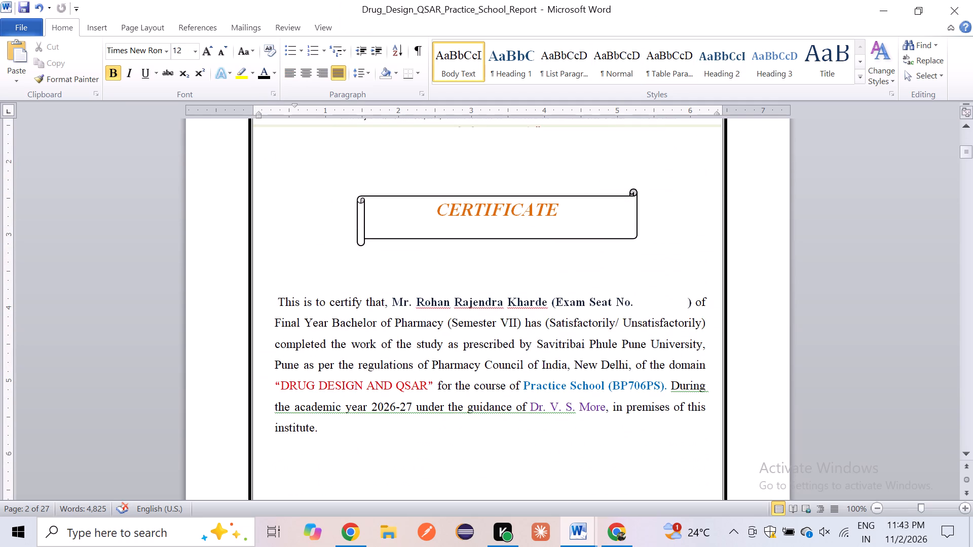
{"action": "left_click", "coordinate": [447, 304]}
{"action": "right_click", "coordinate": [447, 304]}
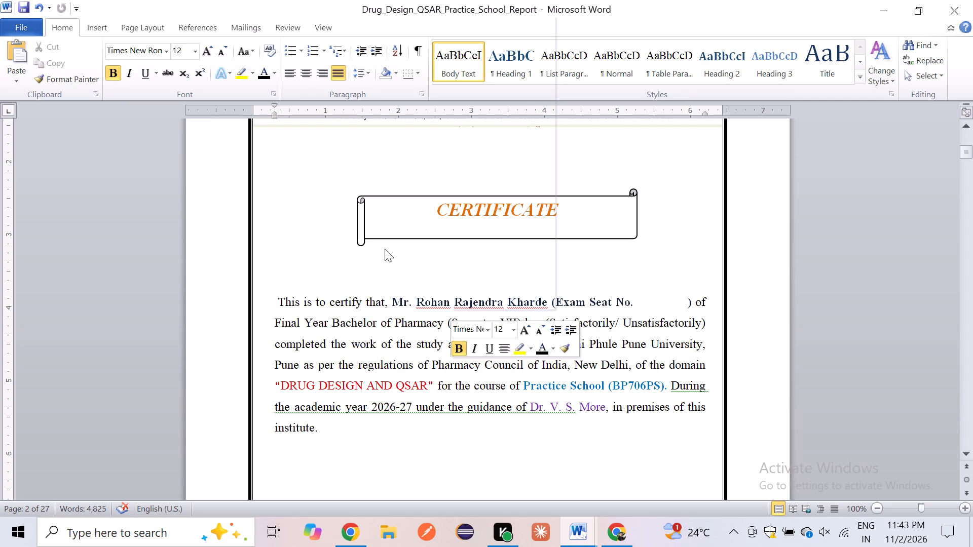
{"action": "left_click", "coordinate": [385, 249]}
Review the rest of the Certificate page down to its date, place and principal's signature lines.
{"action": "key", "text": "Down"}
{"action": "key", "text": "Down"}
{"action": "key", "text": "Down"}
{"action": "key", "text": "Down"}
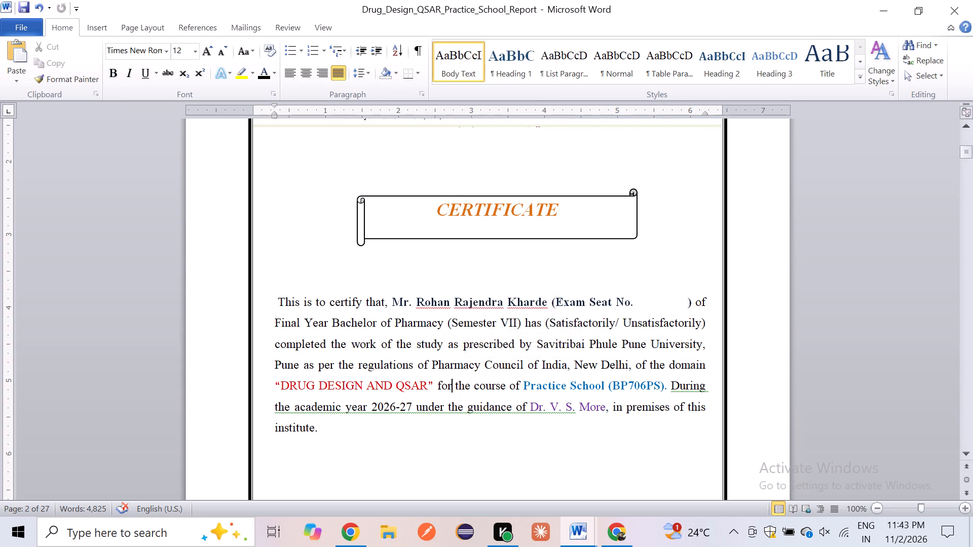
{"action": "key", "text": "Down"}
{"action": "key", "text": "Down"}
{"action": "key", "text": "Down"}
{"action": "key", "text": "Down"}
{"action": "key", "text": "Down"}
{"action": "key", "text": "Down"}
{"action": "key", "text": "Down"}
{"action": "key", "text": "Down"}
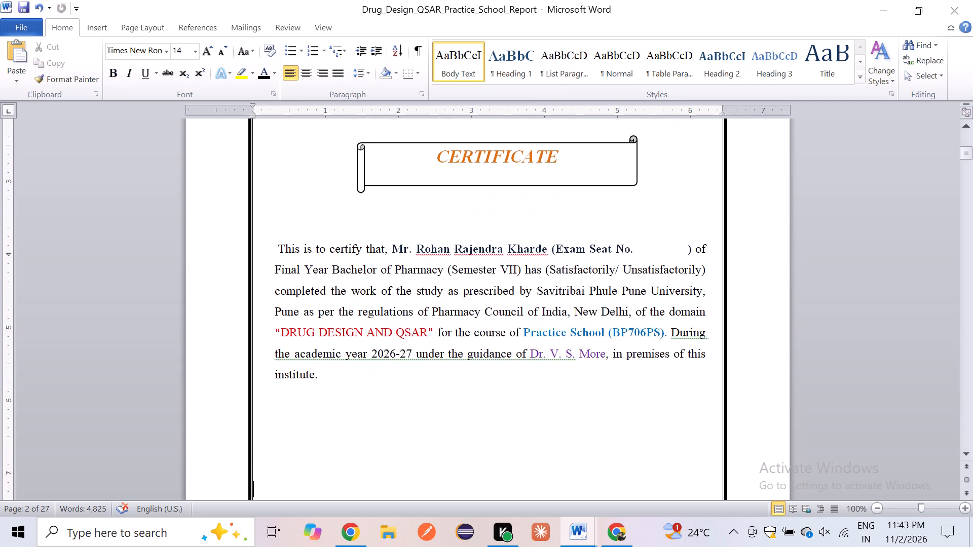
{"action": "key", "text": "Down"}
{"action": "key", "text": "Down"}
{"action": "key", "text": "Down"}
{"action": "key", "text": "Down"}
{"action": "key", "text": "Down"}
{"action": "key", "text": "Down"}
{"action": "key", "text": "Down"}
{"action": "key", "text": "Down"}
{"action": "key", "text": "Down"}
{"action": "key", "text": "Down"}
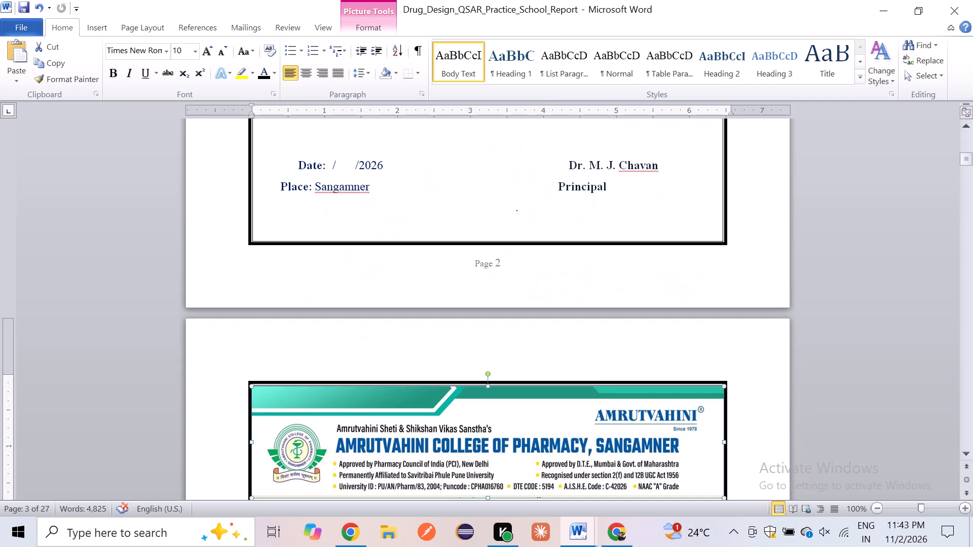
Indent the Place line at the bottom of the Certificate page with spaces so it lines up under Date.
{"action": "left_click", "coordinate": [279, 184]}
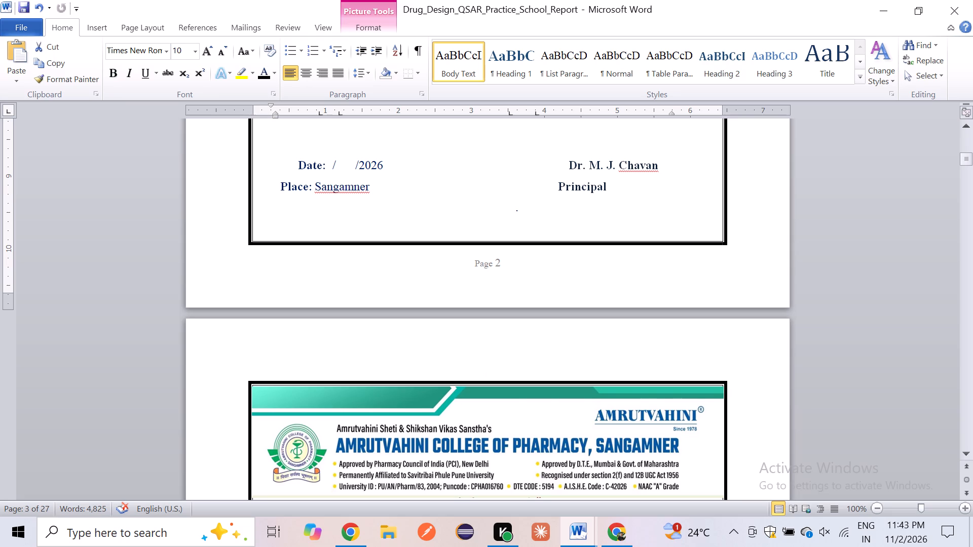
{"action": "key", "text": "space"}
{"action": "key", "text": "space"}
{"action": "key", "text": "space"}
{"action": "key", "text": "space"}
{"action": "key", "text": "space"}
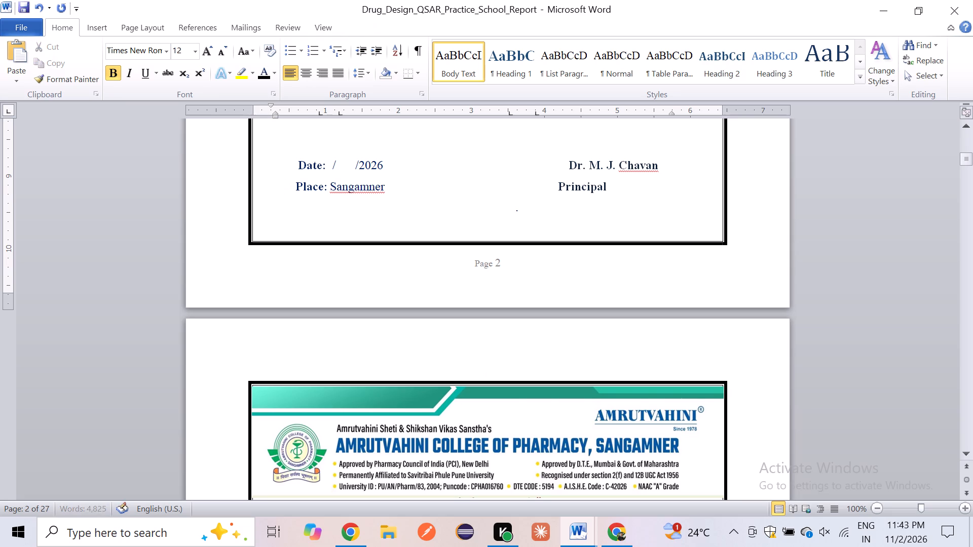
{"action": "key", "text": "space"}
{"action": "key", "text": "space"}
{"action": "key", "text": "space"}
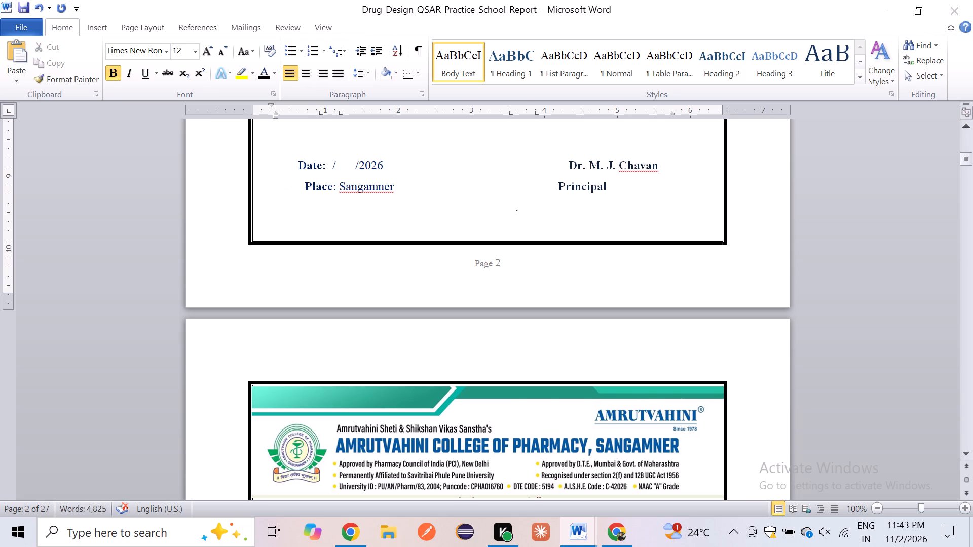
{"action": "key", "text": "BackSpace"}
{"action": "key", "text": "BackSpace"}
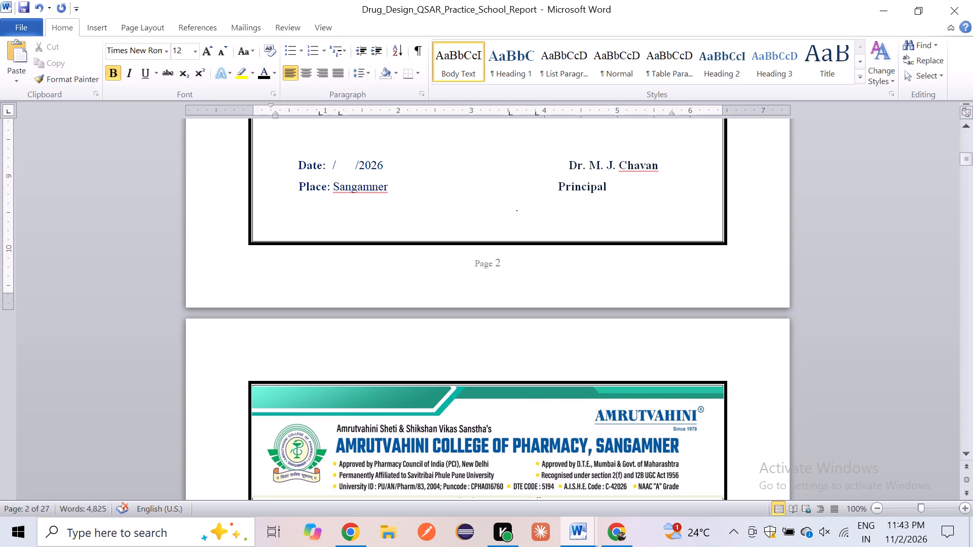
Shift the word Principal with nine spaces so it sits centered under the principal's name on the Certificate page.
{"action": "left_click", "coordinate": [555, 182]}
{"action": "key", "text": "space"}
{"action": "key", "text": "space"}
{"action": "key", "text": "space"}
{"action": "key", "text": "space"}
{"action": "key", "text": "space"}
{"action": "key", "text": "space"}
{"action": "key", "text": "space"}
{"action": "key", "text": "space"}
{"action": "key", "text": "space"}
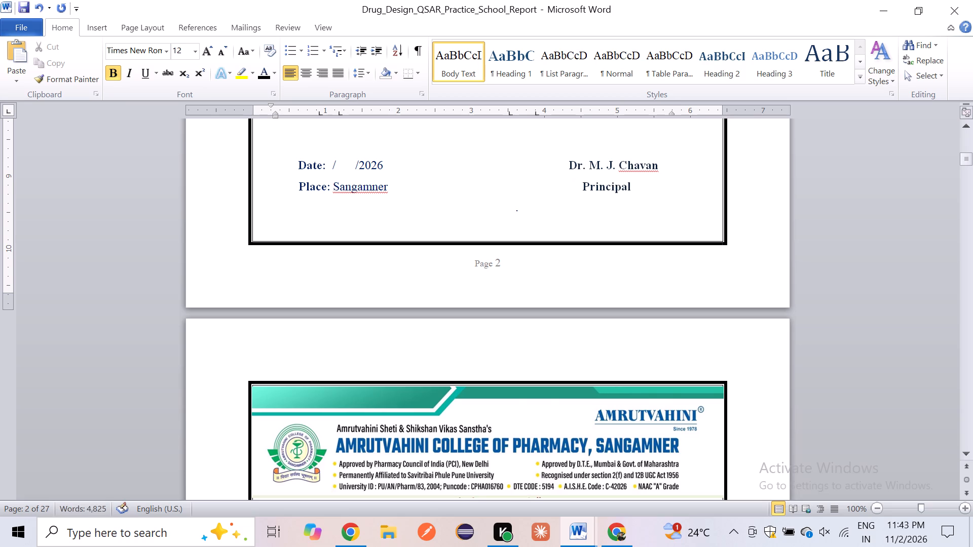
Ignore once the grammar flag running between the two signature names on page 3.
{"action": "scroll", "coordinate": [555, 182], "scroll_direction": "down", "scroll_amount": 3}
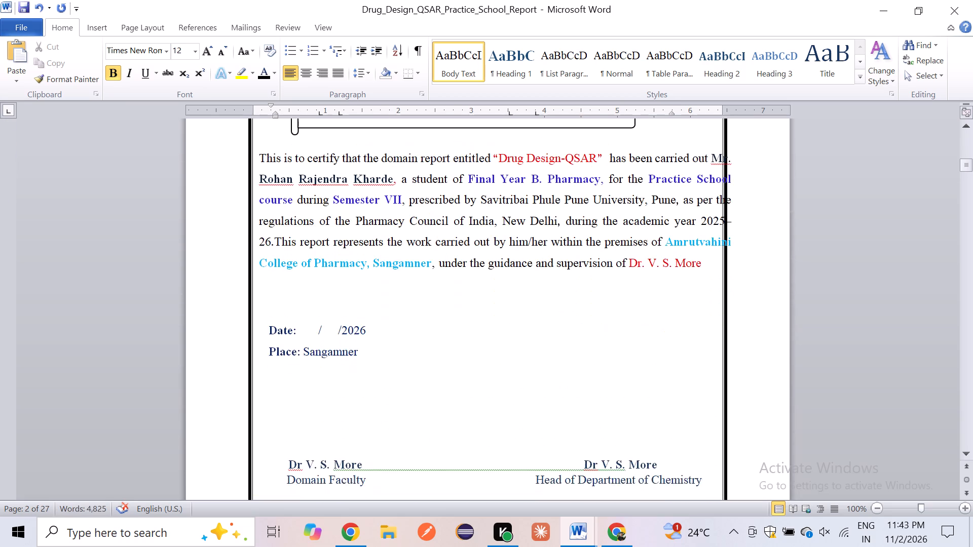
{"action": "scroll", "coordinate": [555, 182], "scroll_direction": "down", "scroll_amount": 2}
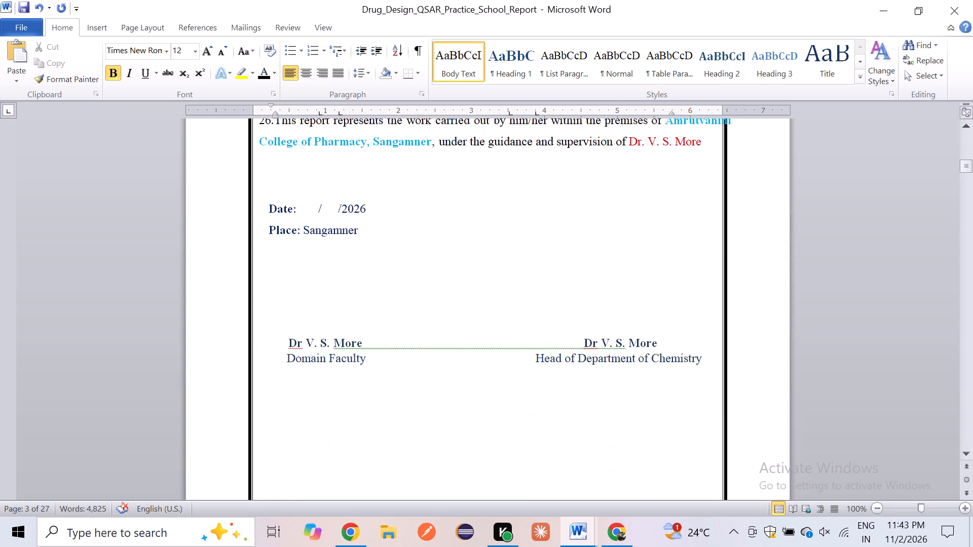
{"action": "left_click", "coordinate": [435, 354]}
{"action": "left_click", "coordinate": [435, 349]}
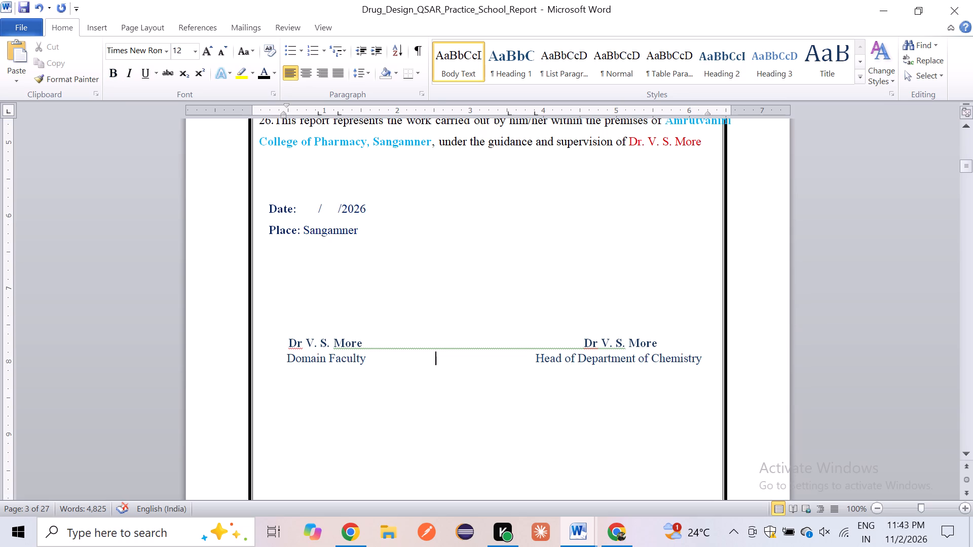
{"action": "right_click", "coordinate": [435, 349]}
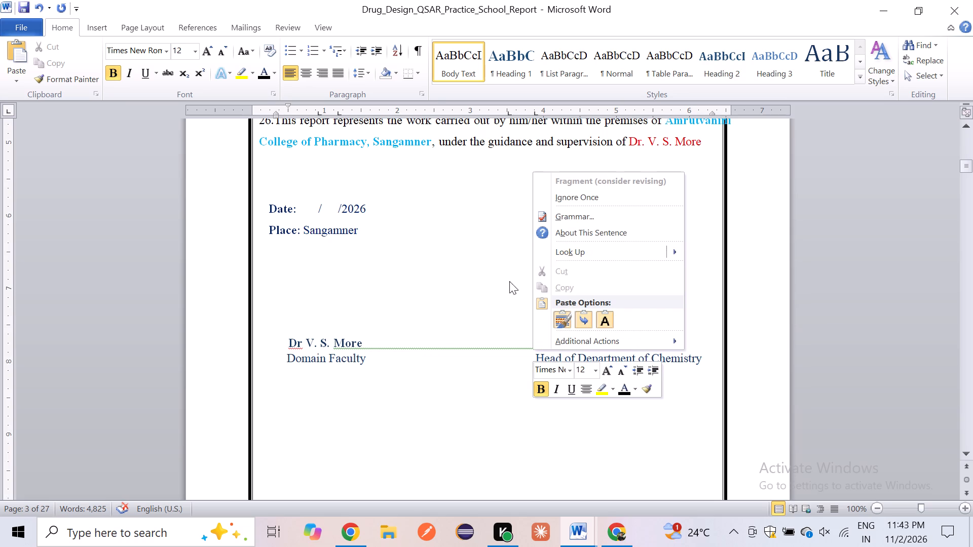
{"action": "left_click", "coordinate": [583, 206]}
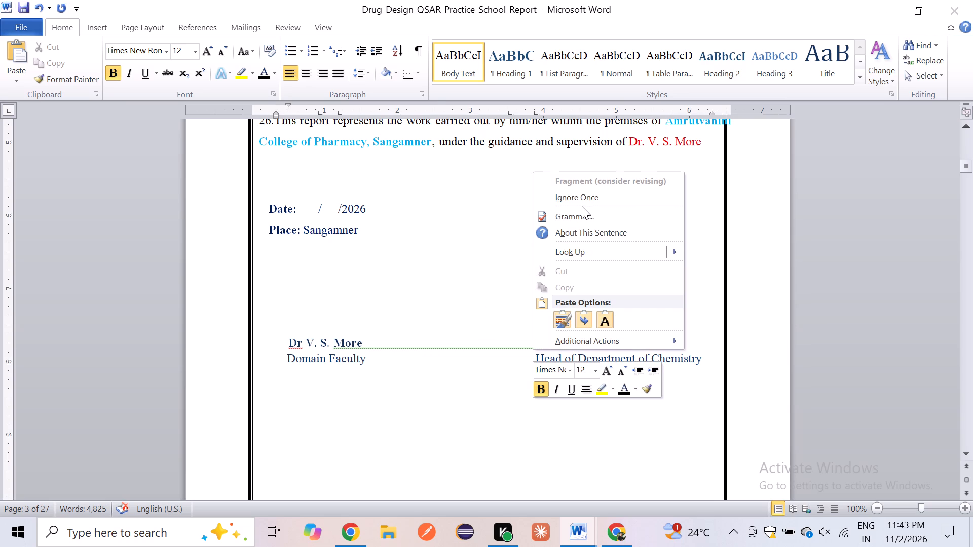
{"action": "left_click", "coordinate": [582, 206]}
{"action": "double_click", "coordinate": [584, 198]}
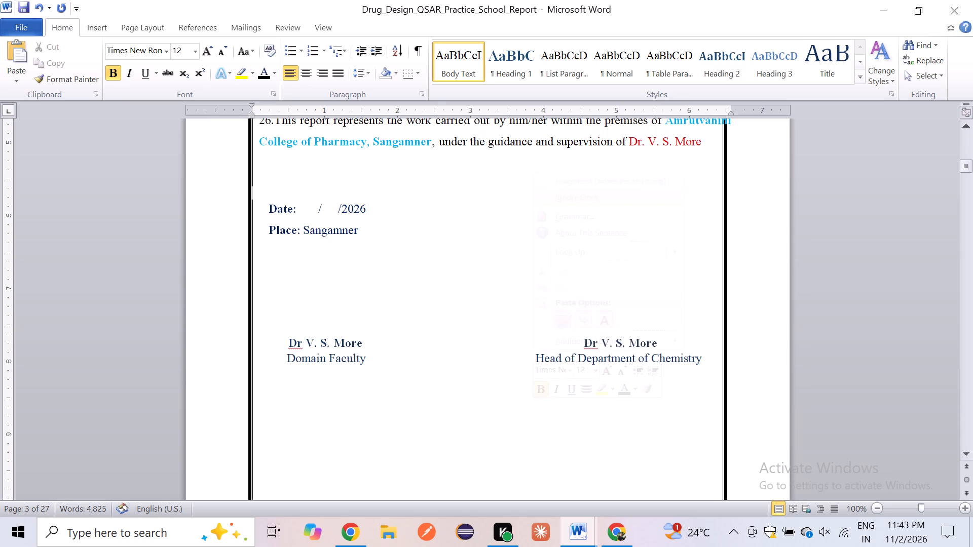
{"action": "left_click", "coordinate": [584, 198]}
Add a period after Dr in the name above Domain Faculty on page 3, followed by one space.
{"action": "scroll", "coordinate": [476, 272], "scroll_direction": "down", "scroll_amount": 1}
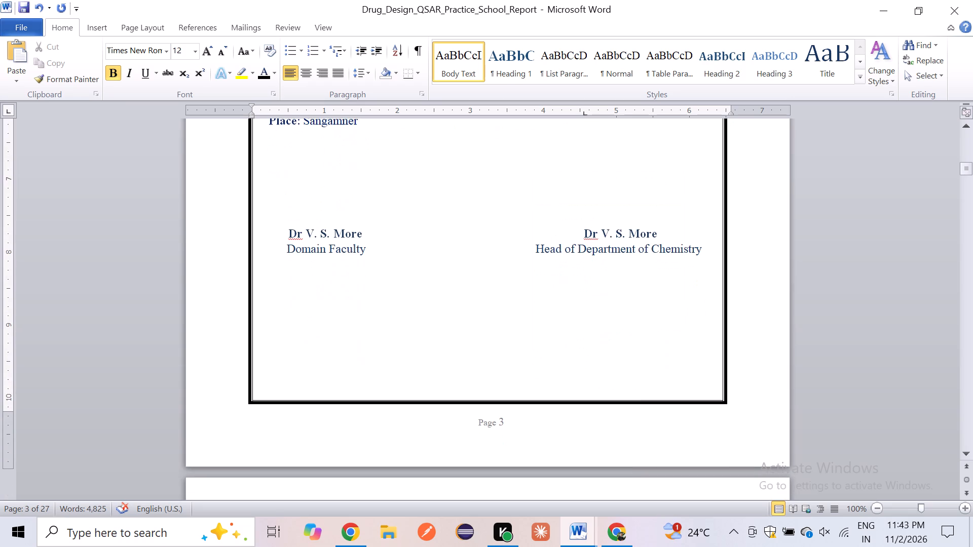
{"action": "left_click", "coordinate": [305, 237]}
{"action": "key", "text": "BackSpace"}
{"action": "key", "text": "period"}
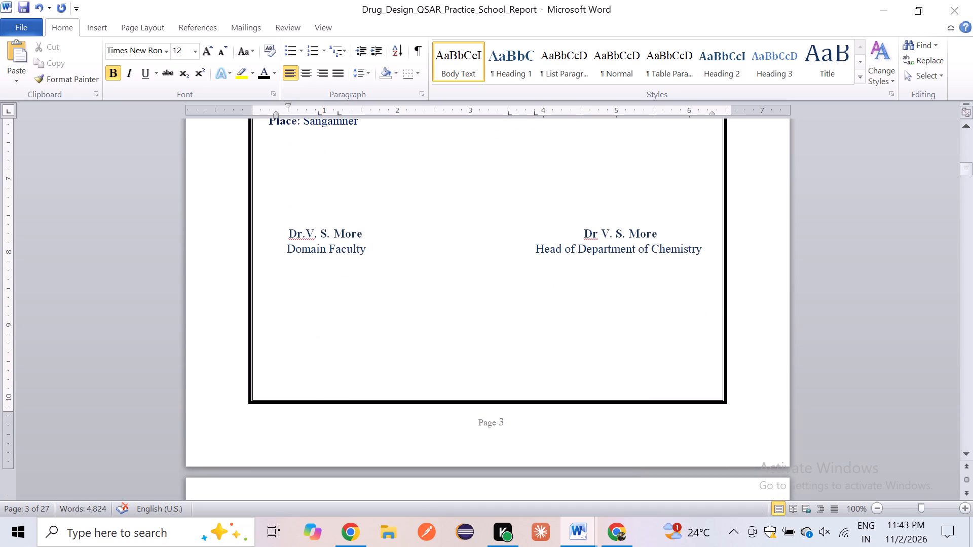
{"action": "key", "text": "space"}
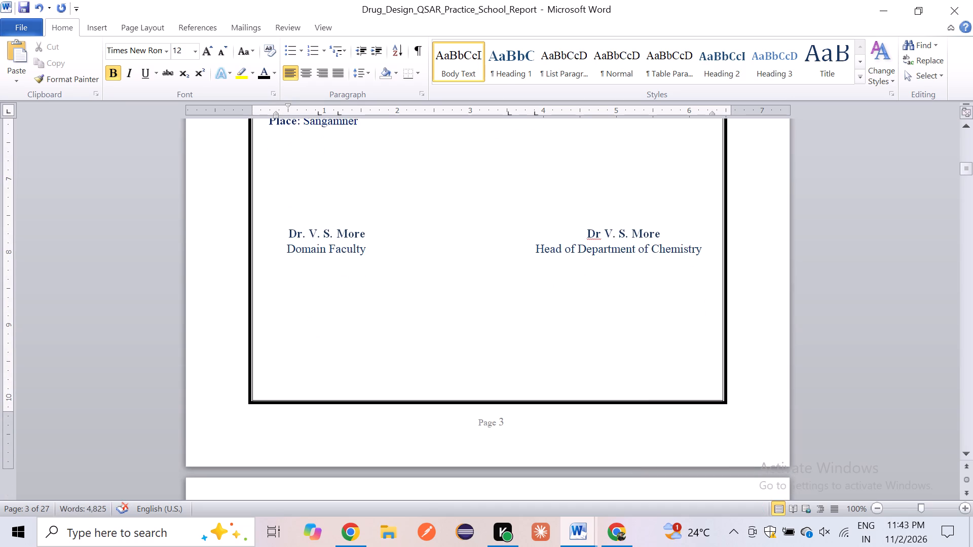
Add a period after Dr in the name above Head of Department of Chemistry on page 3.
{"action": "left_click", "coordinate": [599, 235]}
{"action": "key", "text": "period"}
Review pages 4 to 9, from the report title page through the index, acknowledgement, abstract and abbreviations to the list of figures and tables.
{"action": "scroll", "coordinate": [392, 290], "scroll_direction": "down", "scroll_amount": 1}
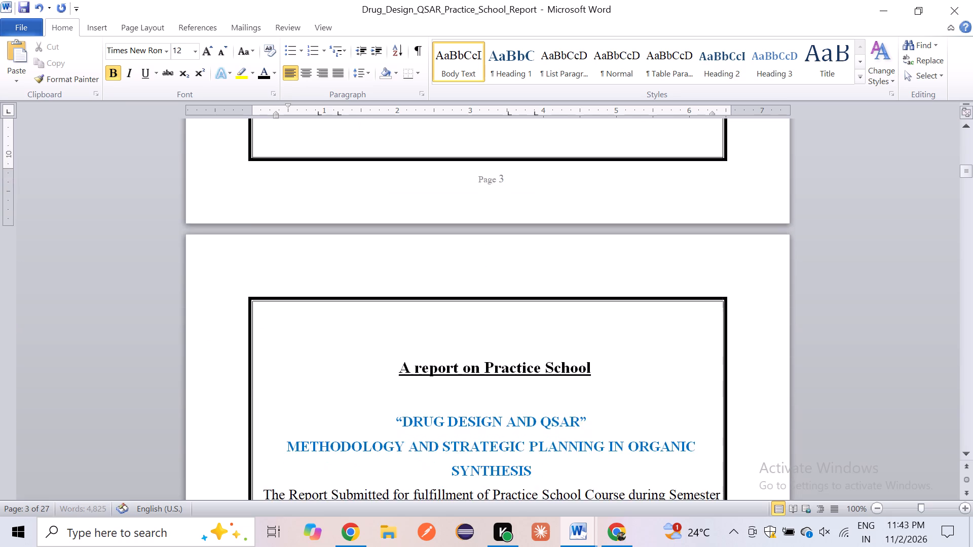
{"action": "scroll", "coordinate": [392, 290], "scroll_direction": "down", "scroll_amount": 2}
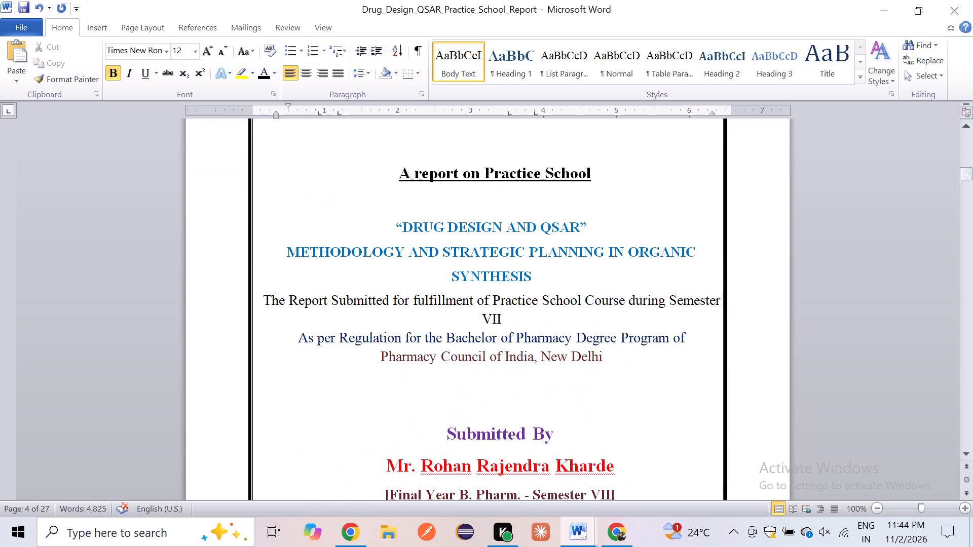
{"action": "scroll", "coordinate": [392, 290], "scroll_direction": "down", "scroll_amount": 2}
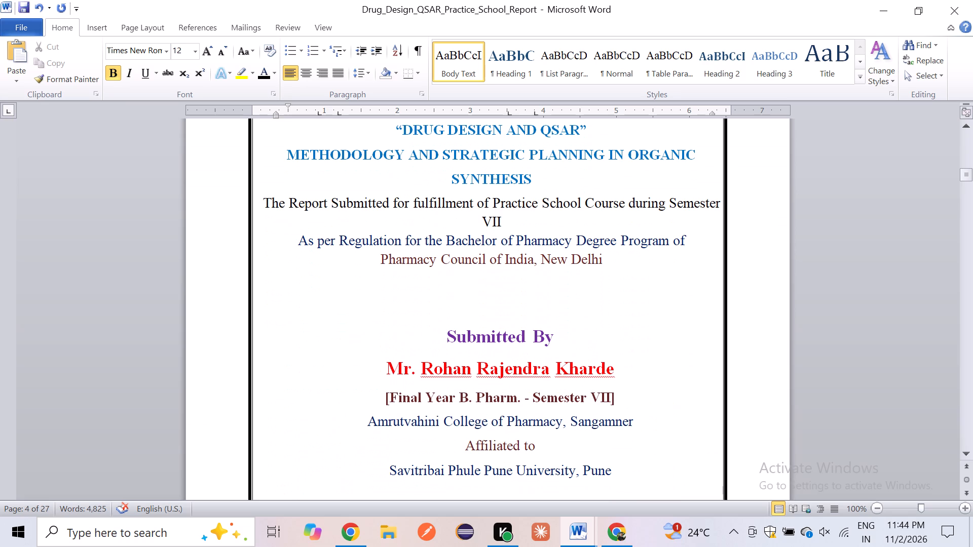
{"action": "scroll", "coordinate": [392, 290], "scroll_direction": "down", "scroll_amount": 2}
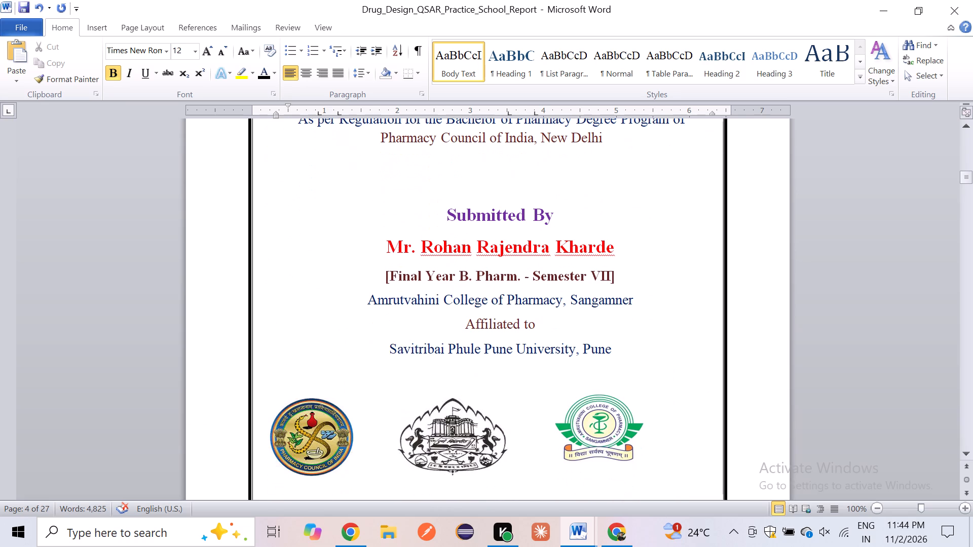
{"action": "scroll", "coordinate": [392, 290], "scroll_direction": "down", "scroll_amount": 3}
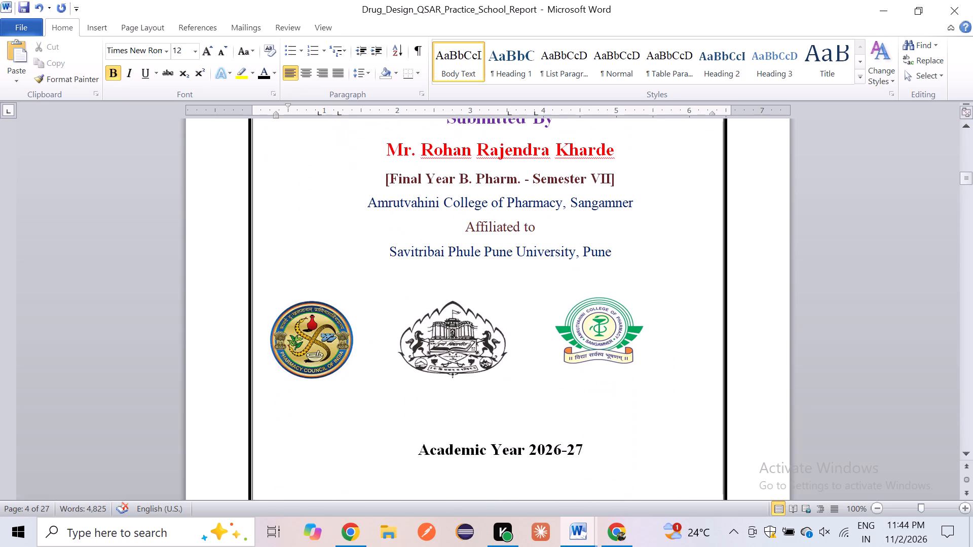
{"action": "scroll", "coordinate": [392, 290], "scroll_direction": "down", "scroll_amount": 3}
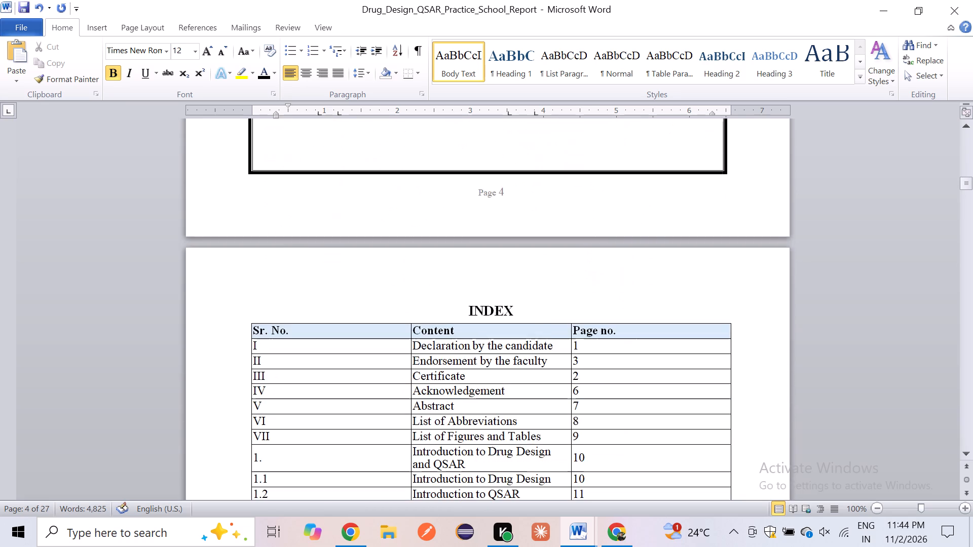
{"action": "scroll", "coordinate": [392, 290], "scroll_direction": "down", "scroll_amount": 3}
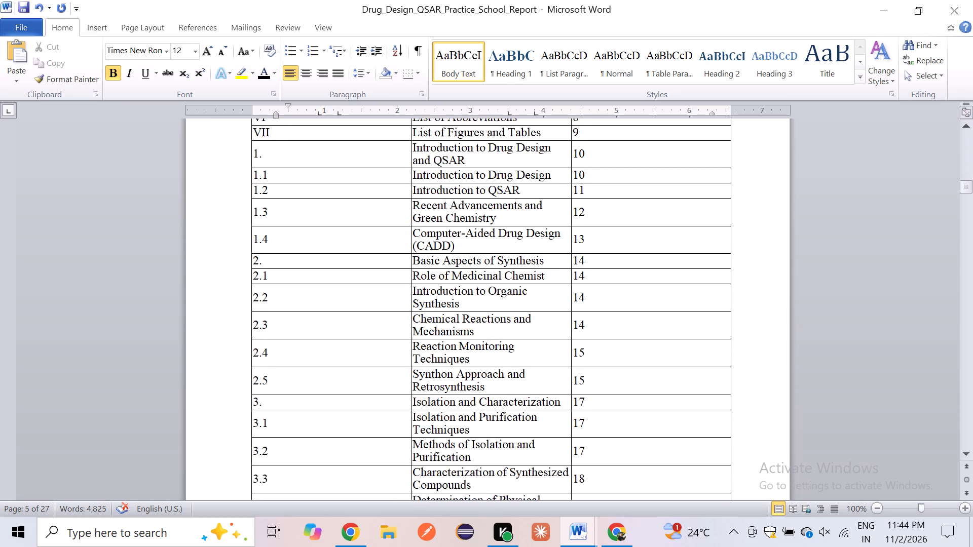
{"action": "scroll", "coordinate": [392, 290], "scroll_direction": "down", "scroll_amount": 5}
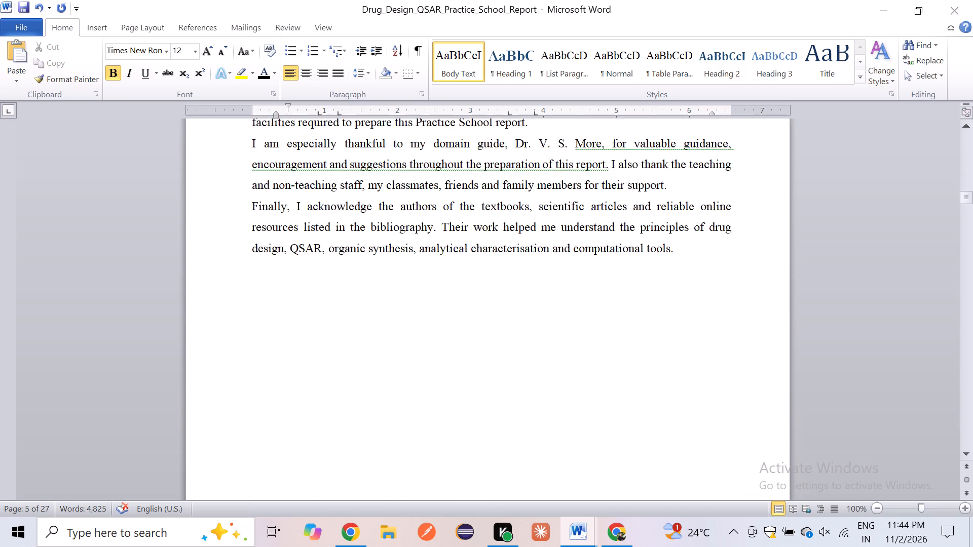
{"action": "scroll", "coordinate": [392, 290], "scroll_direction": "down", "scroll_amount": 4}
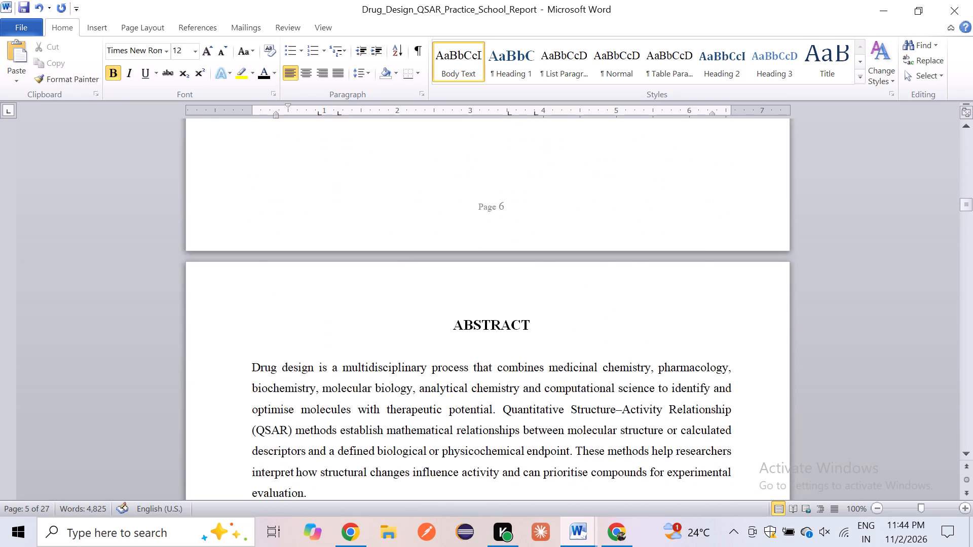
{"action": "scroll", "coordinate": [392, 290], "scroll_direction": "down", "scroll_amount": 5}
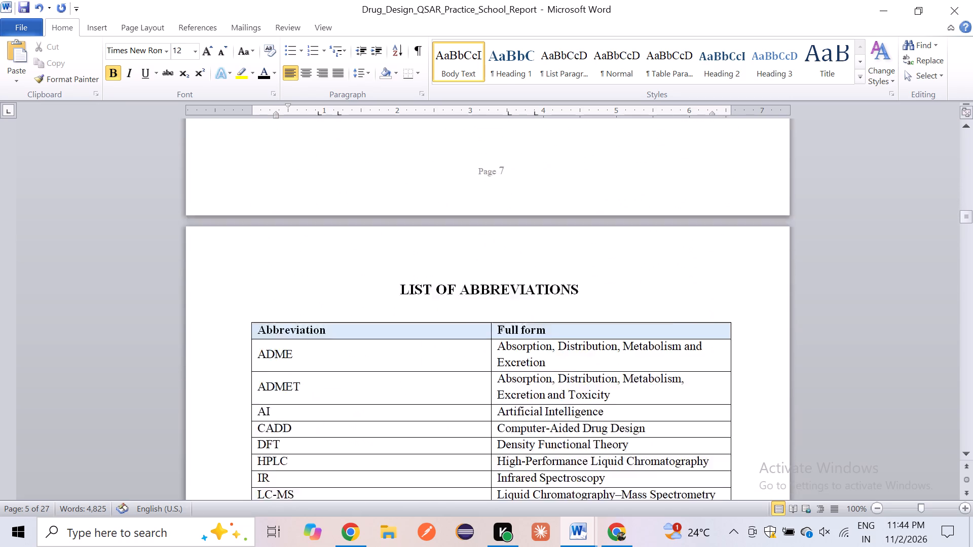
{"action": "scroll", "coordinate": [392, 290], "scroll_direction": "down", "scroll_amount": 5}
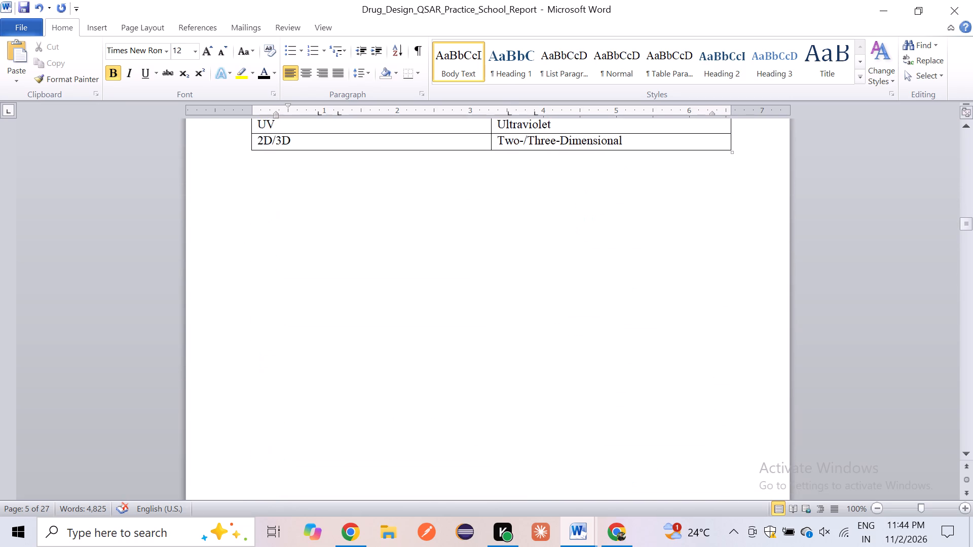
{"action": "scroll", "coordinate": [392, 290], "scroll_direction": "down", "scroll_amount": 2}
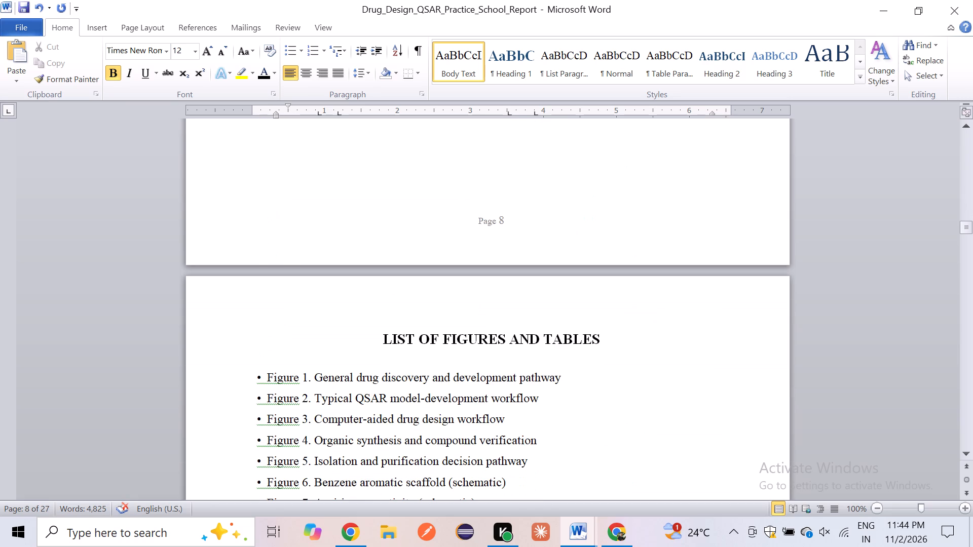
{"action": "scroll", "coordinate": [392, 290], "scroll_direction": "down", "scroll_amount": 1}
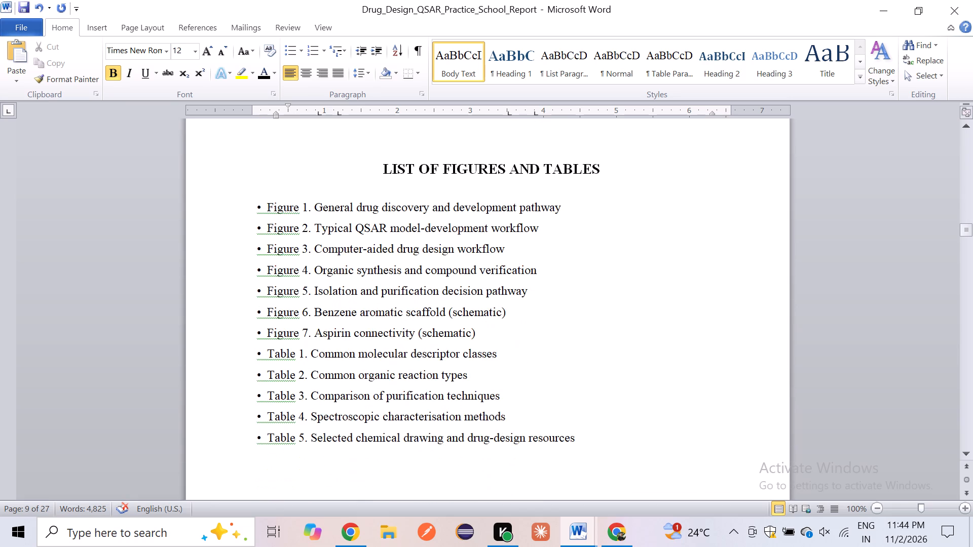
Duplicate the Figure 3 entry directly below Figure 2 in the List of Figures and Tables, leaving no blank line between entries.
{"action": "left_click", "coordinate": [547, 229]}
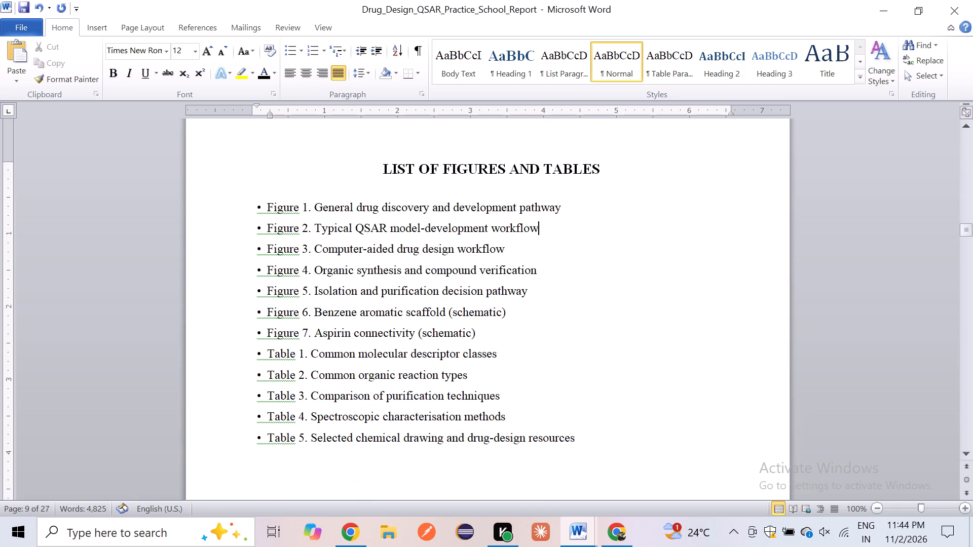
{"action": "key", "text": "Return"}
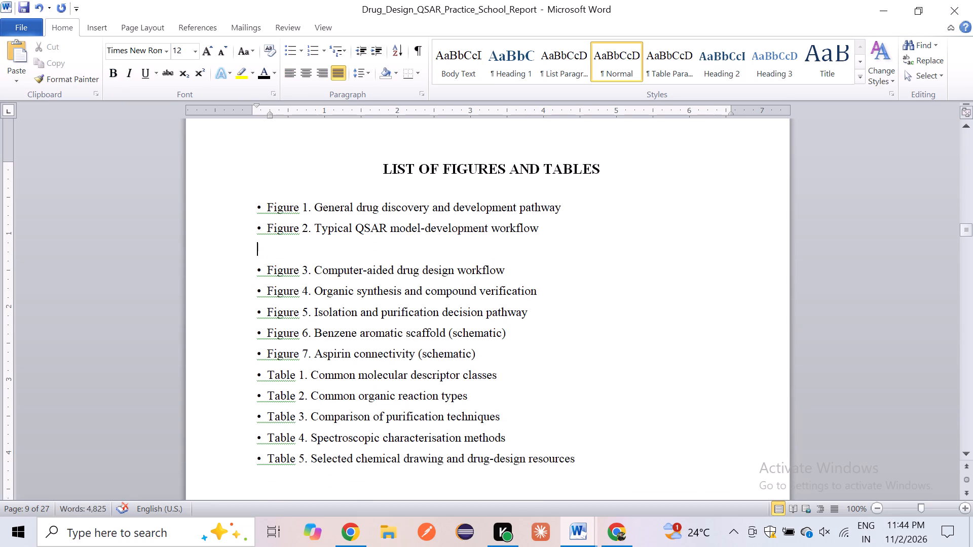
{"action": "left_click_drag", "start_coordinate": [265, 266], "coordinate": [507, 273]}
{"action": "key", "text": "ctrl+c"}
{"action": "left_click", "coordinate": [303, 256]}
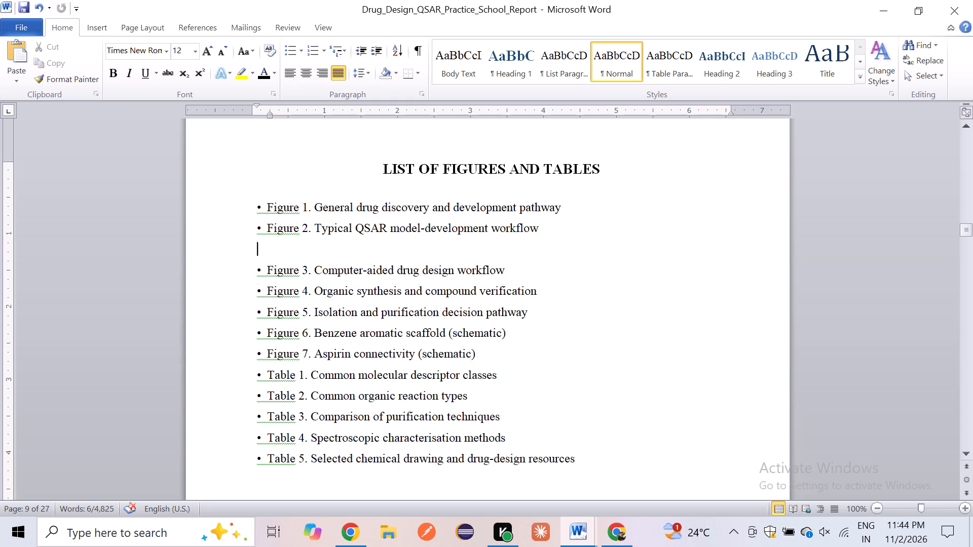
{"action": "key", "text": "ctrl+v"}
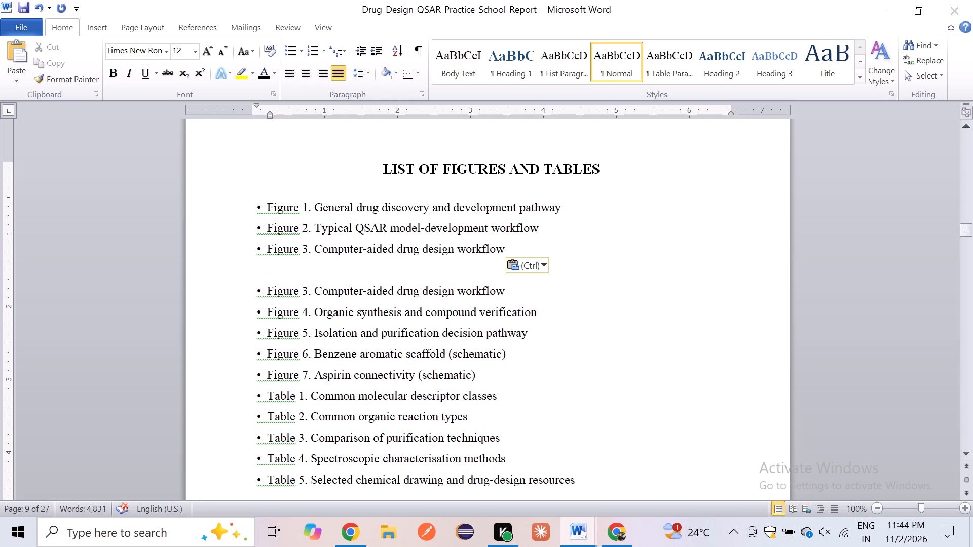
{"action": "key", "text": "BackSpace"}
{"action": "key", "text": "BackSpace"}
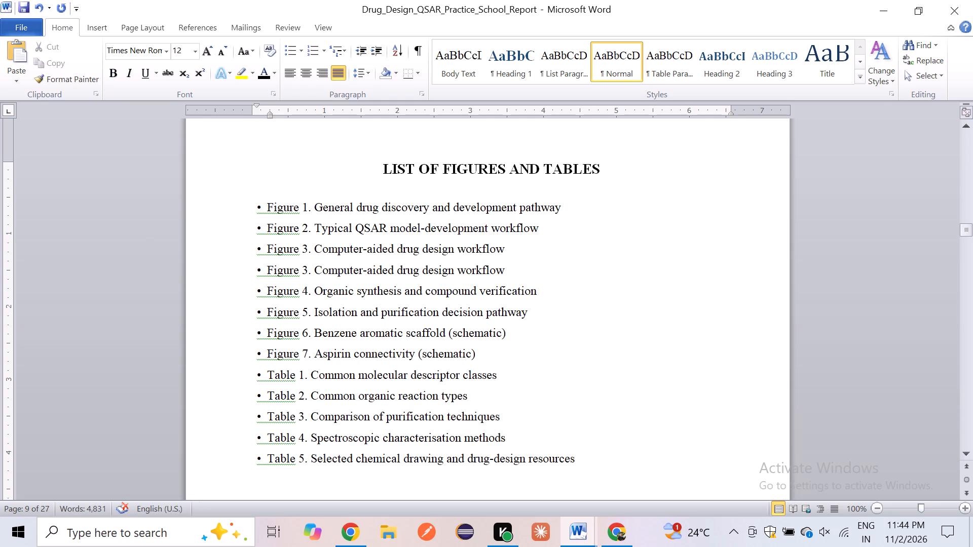
Renumber the second Computer-aided drug design workflow entry as Figure 4 and the Organic synthesis and compound verification entry as Figure 5.
{"action": "left_click", "coordinate": [307, 251]}
{"action": "key", "text": "BackSpace"}
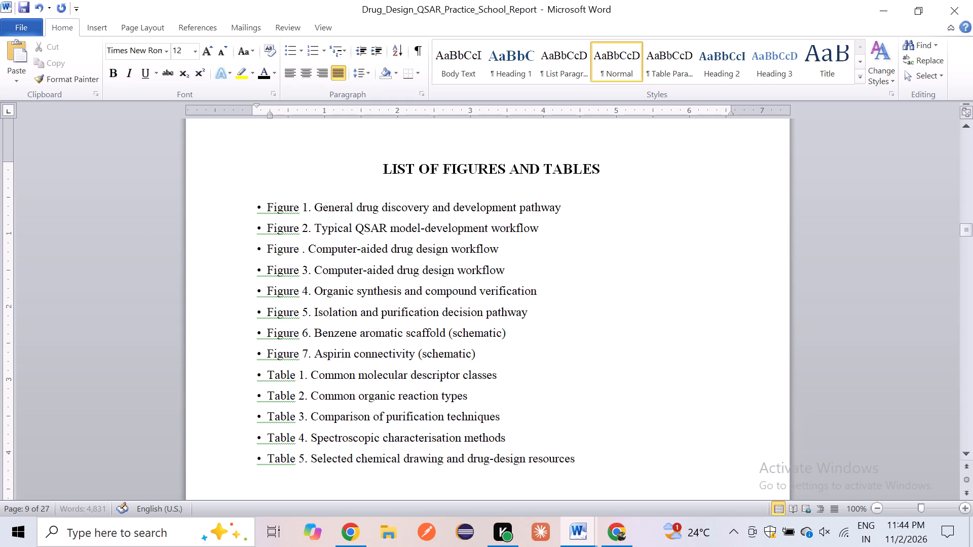
{"action": "key", "text": "ctrl+z"}
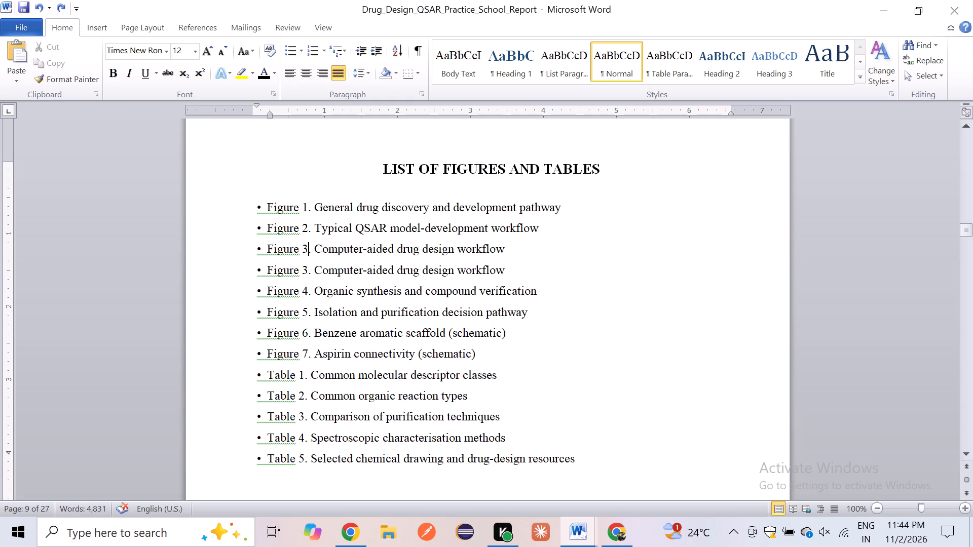
{"action": "key", "text": "Down"}
{"action": "key", "text": "BackSpace"}
{"action": "key", "text": "4"}
{"action": "key", "text": "Down"}
{"action": "key", "text": "BackSpace"}
{"action": "key", "text": "5"}
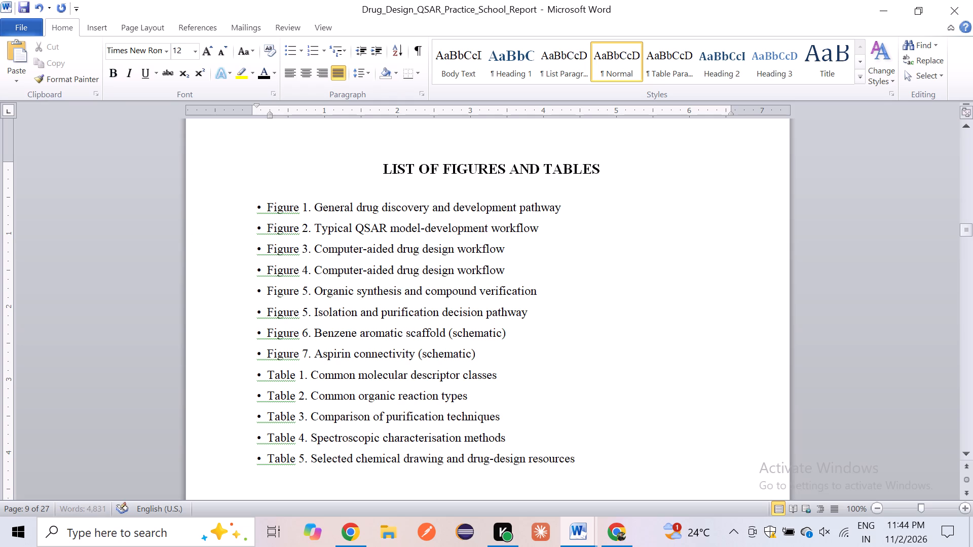
{"action": "key", "text": "Down"}
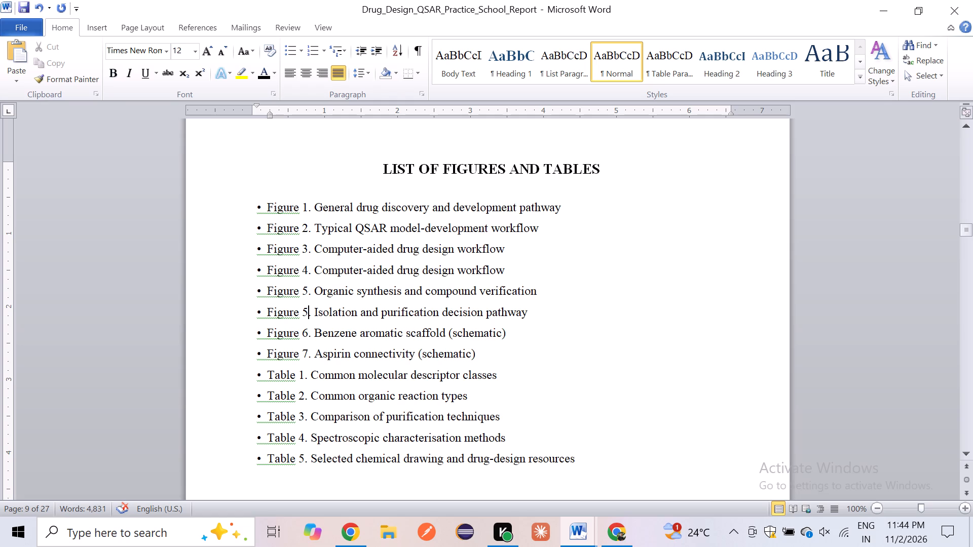
Copy the Green Chemistry in Drug Design caption, with the empty line below it, from just above section 1.4 on page 14.
{"action": "left_click_drag", "start_coordinate": [312, 253], "coordinate": [520, 252]}
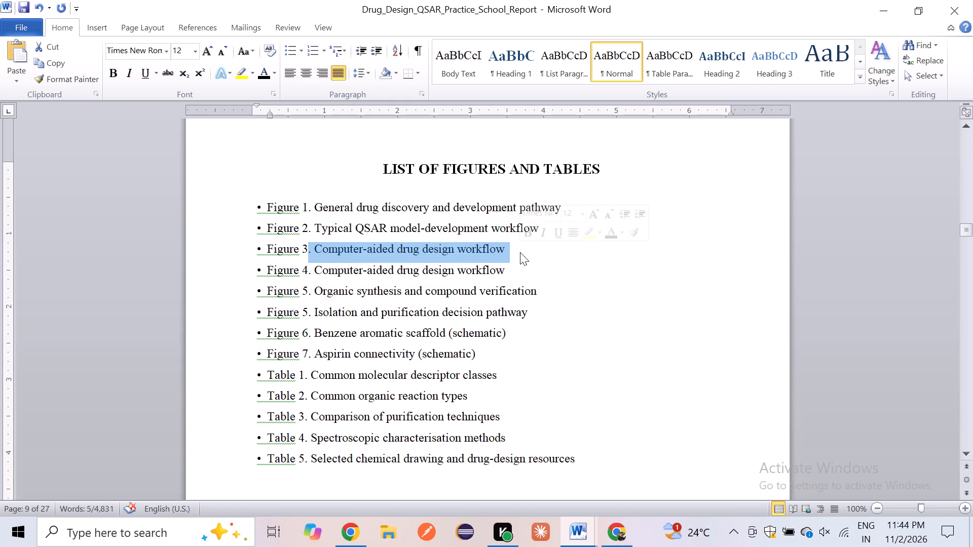
{"action": "scroll", "coordinate": [520, 252], "scroll_direction": "down", "scroll_amount": 7}
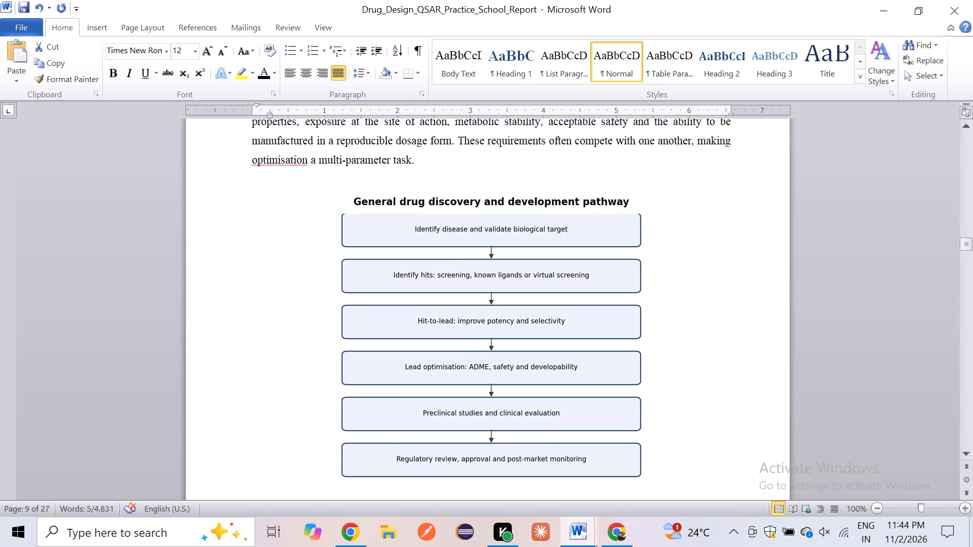
{"action": "scroll", "coordinate": [520, 252], "scroll_direction": "down", "scroll_amount": 8}
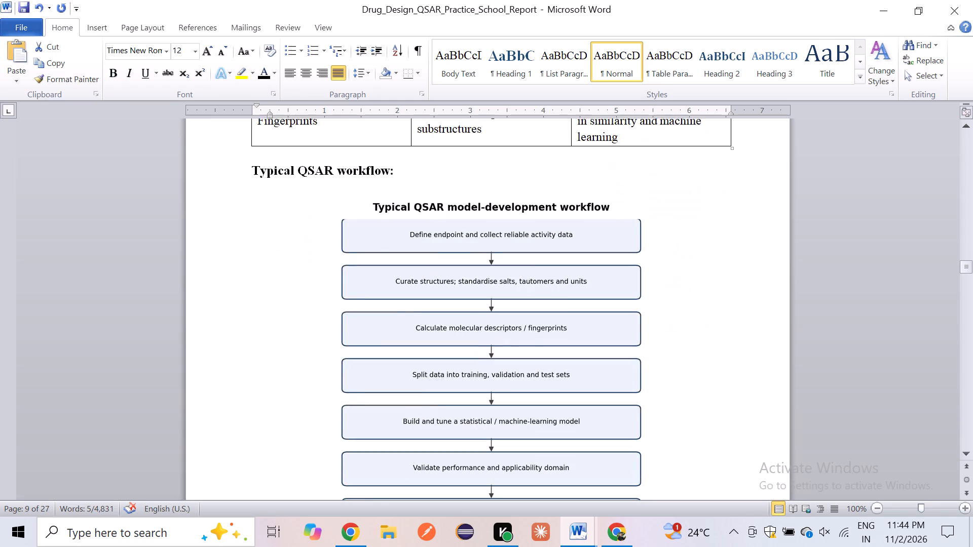
{"action": "scroll", "coordinate": [520, 252], "scroll_direction": "down", "scroll_amount": 9}
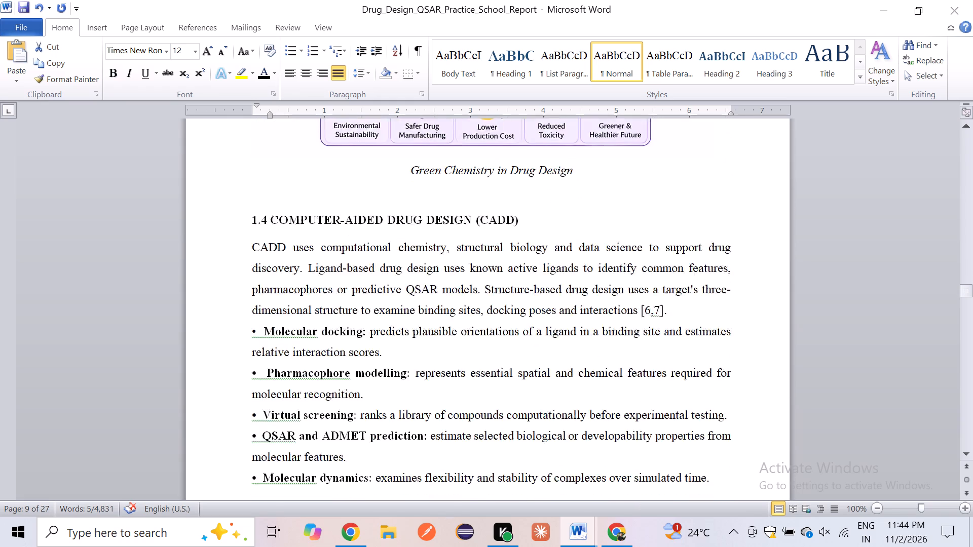
{"action": "scroll", "coordinate": [520, 252], "scroll_direction": "down", "scroll_amount": 2}
{"action": "scroll", "coordinate": [520, 252], "scroll_direction": "up", "scroll_amount": 3}
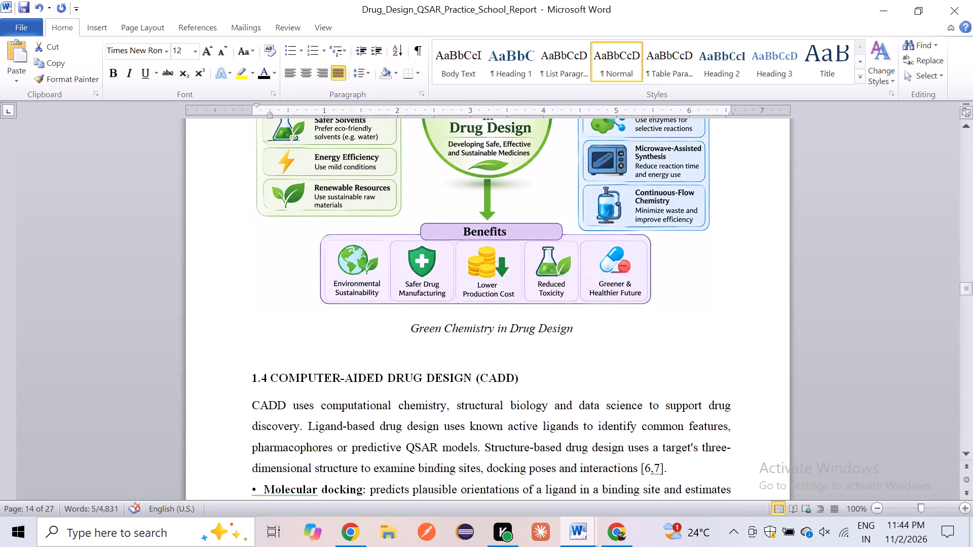
{"action": "left_click_drag", "start_coordinate": [411, 333], "coordinate": [712, 359]}
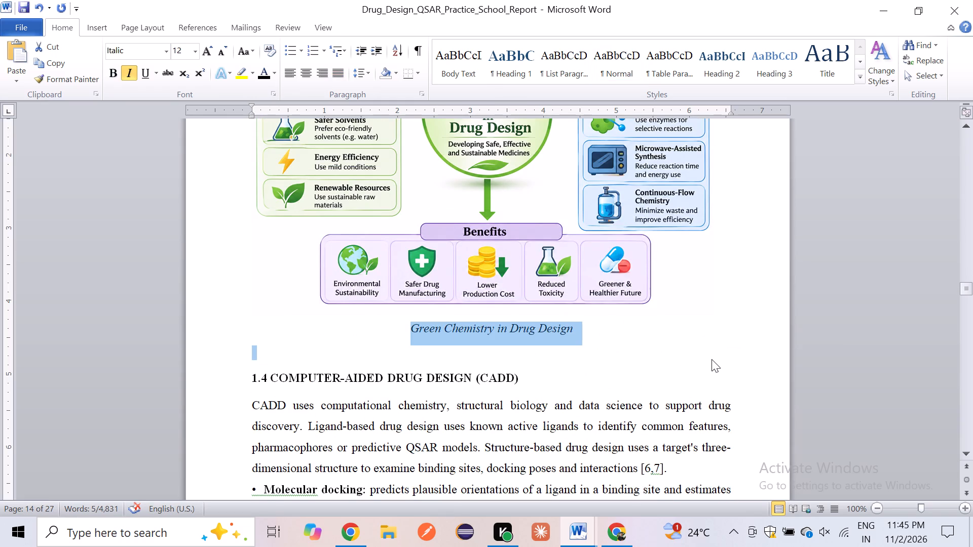
{"action": "key", "text": "ctrl+c"}
Replace the Computer-aided drug design workflow title of the Figure 3 list entry with the copied Green Chemistry in Drug Design caption.
{"action": "scroll", "coordinate": [712, 359], "scroll_direction": "up", "scroll_amount": 5}
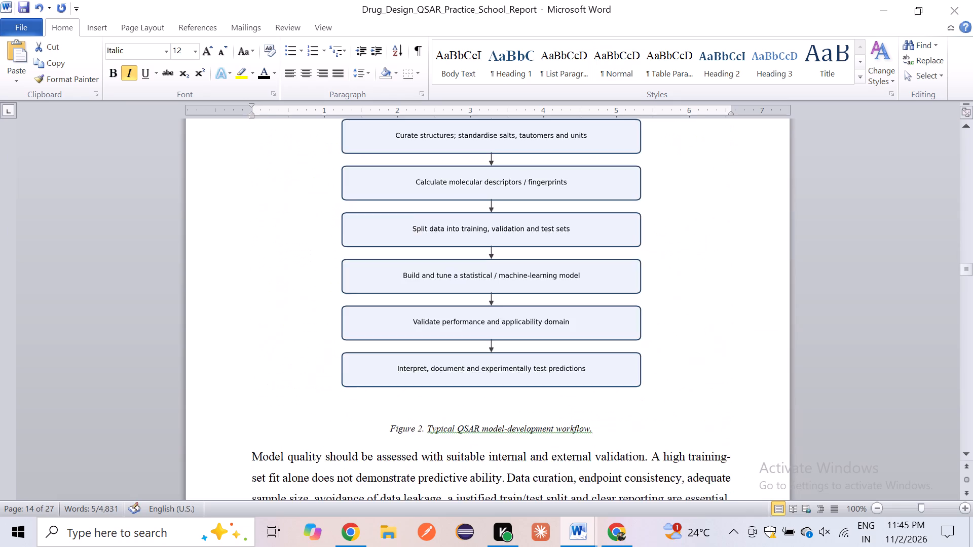
{"action": "scroll", "coordinate": [712, 359], "scroll_direction": "up", "scroll_amount": 12}
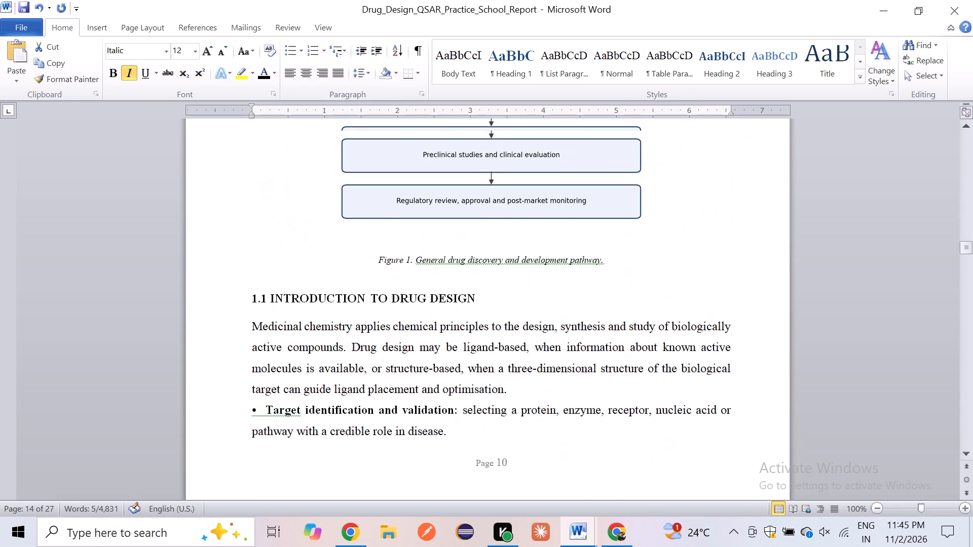
{"action": "scroll", "coordinate": [712, 359], "scroll_direction": "up", "scroll_amount": 5}
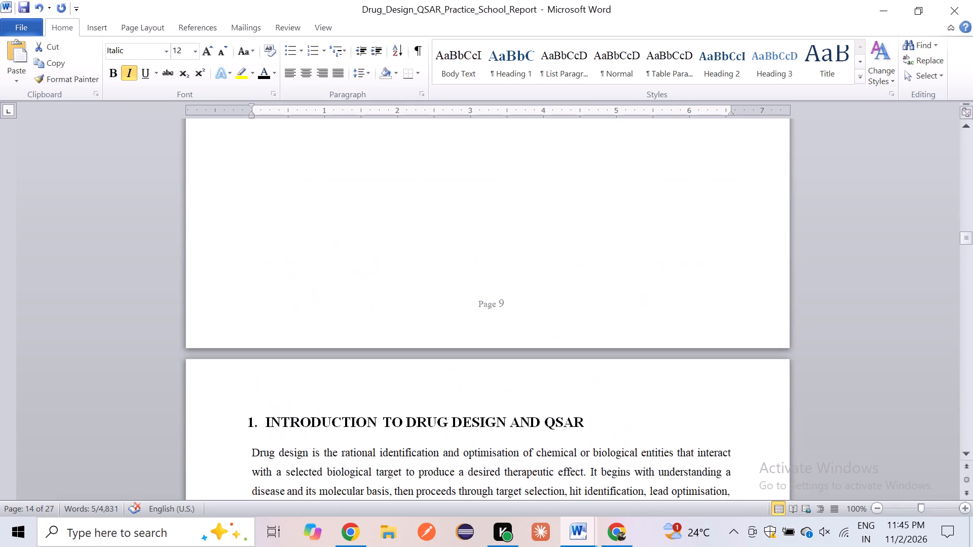
{"action": "scroll", "coordinate": [712, 359], "scroll_direction": "up", "scroll_amount": 3}
{"action": "scroll", "coordinate": [553, 290], "scroll_direction": "up", "scroll_amount": 1}
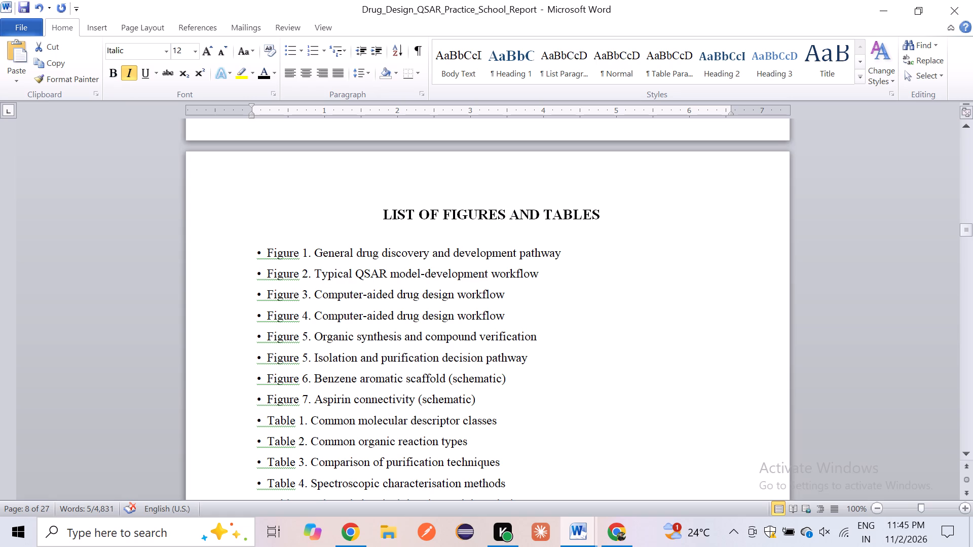
{"action": "left_click_drag", "start_coordinate": [313, 294], "coordinate": [545, 305]}
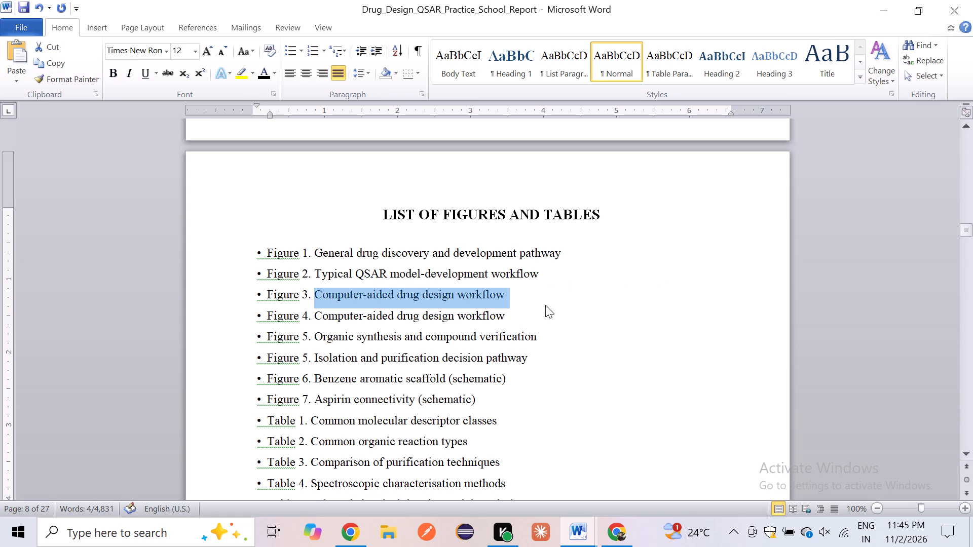
{"action": "key", "text": "ctrl+v"}
{"action": "key", "text": "ctrl+z"}
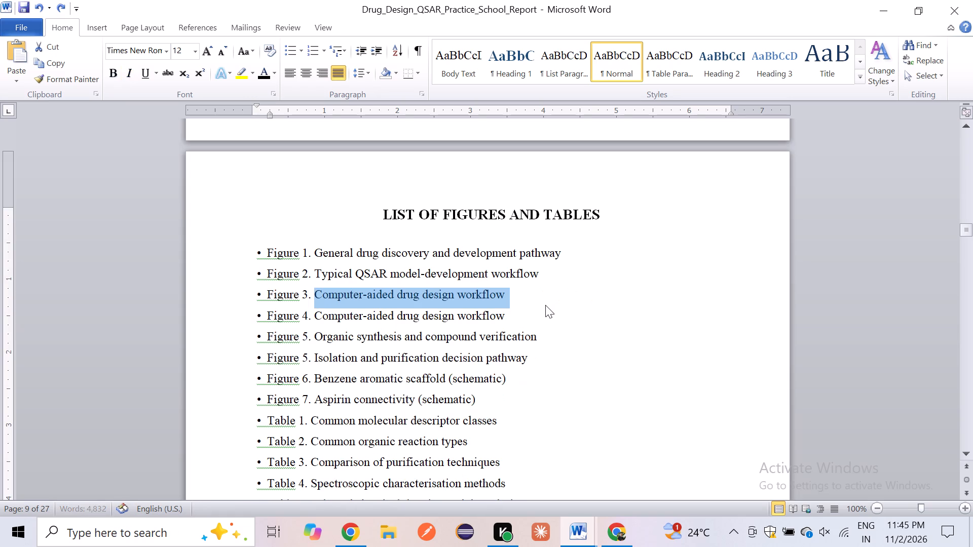
{"action": "key", "text": "ctrl+v"}
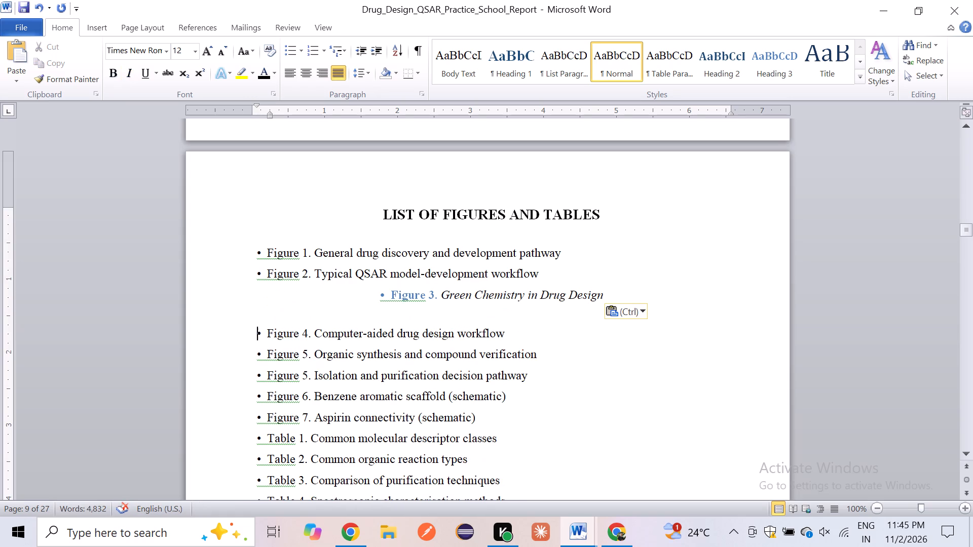
Left-align the Figure 3 entry in the List of Figures and Tables and make its text black and non-bold.
{"action": "left_click_drag", "start_coordinate": [379, 296], "coordinate": [638, 313]}
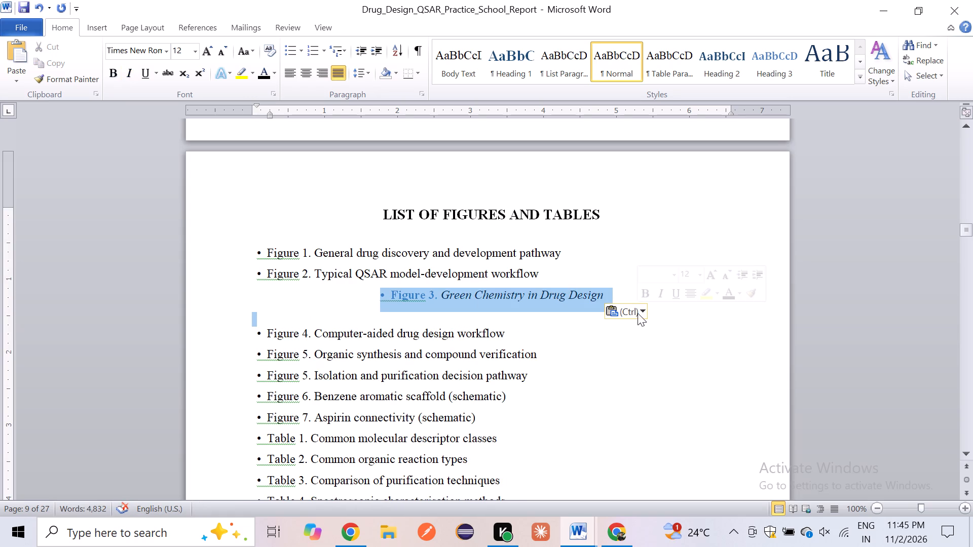
{"action": "left_click", "coordinate": [295, 76]}
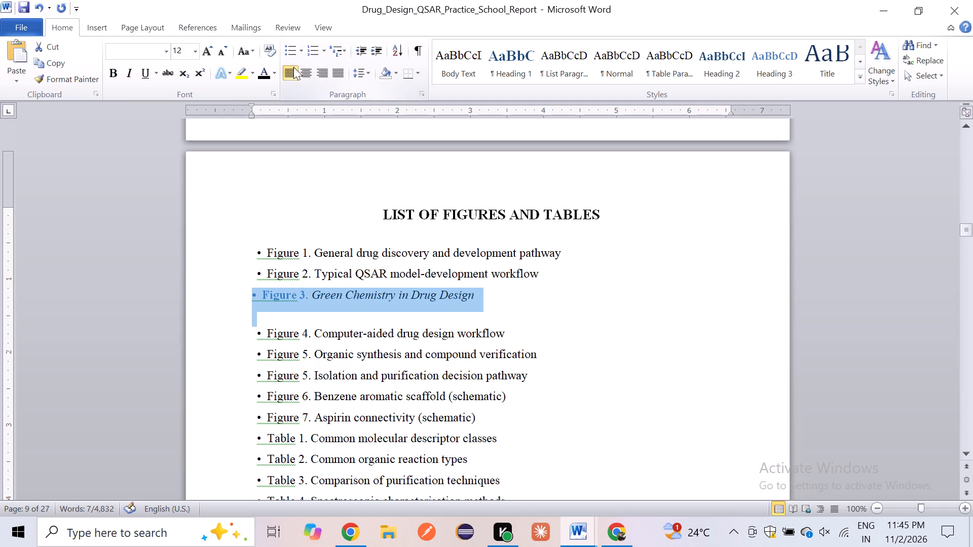
{"action": "left_click", "coordinate": [264, 77]}
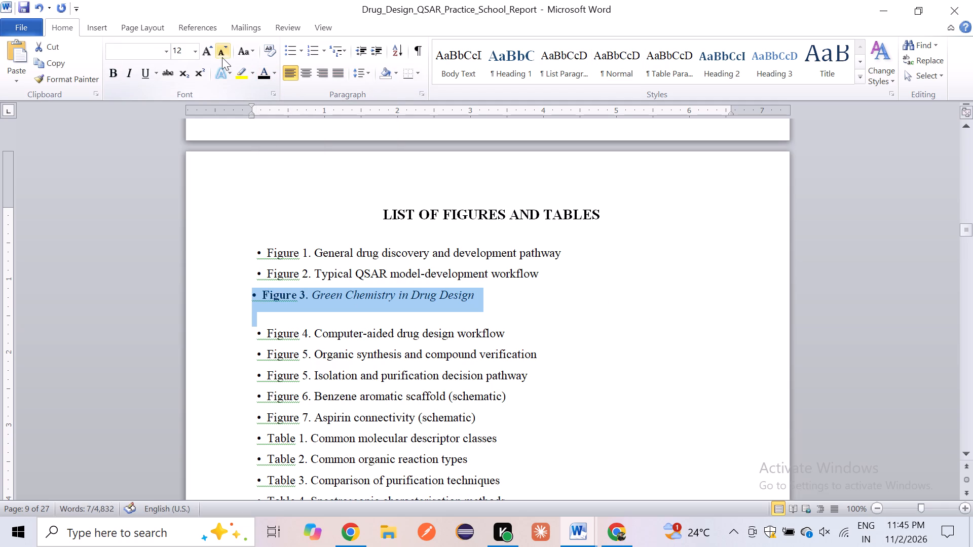
{"action": "key", "text": "ctrl+b"}
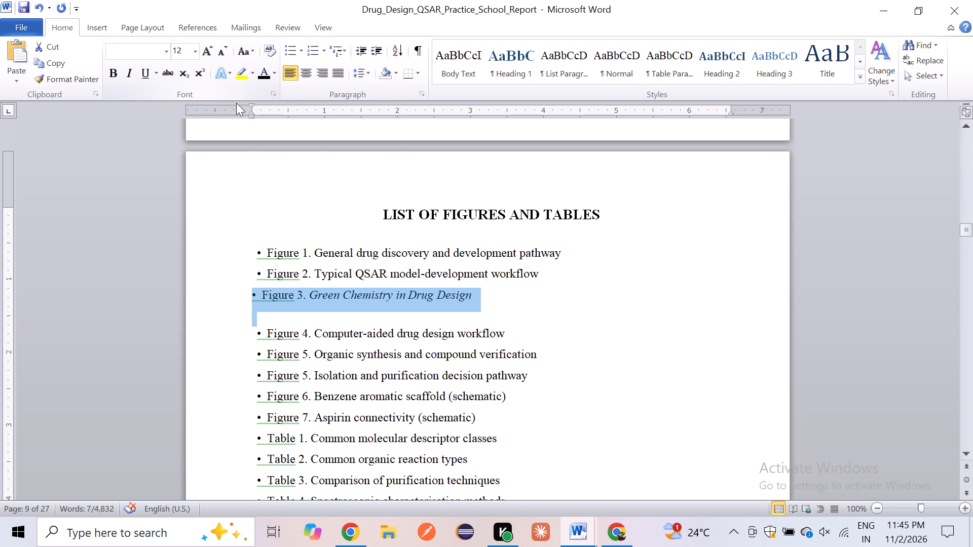
Add one space before the Figure 3 bullet and remove the blank line between the Figure 3 and Figure 4 entries.
{"action": "left_click", "coordinate": [252, 197]}
{"action": "left_click", "coordinate": [250, 294]}
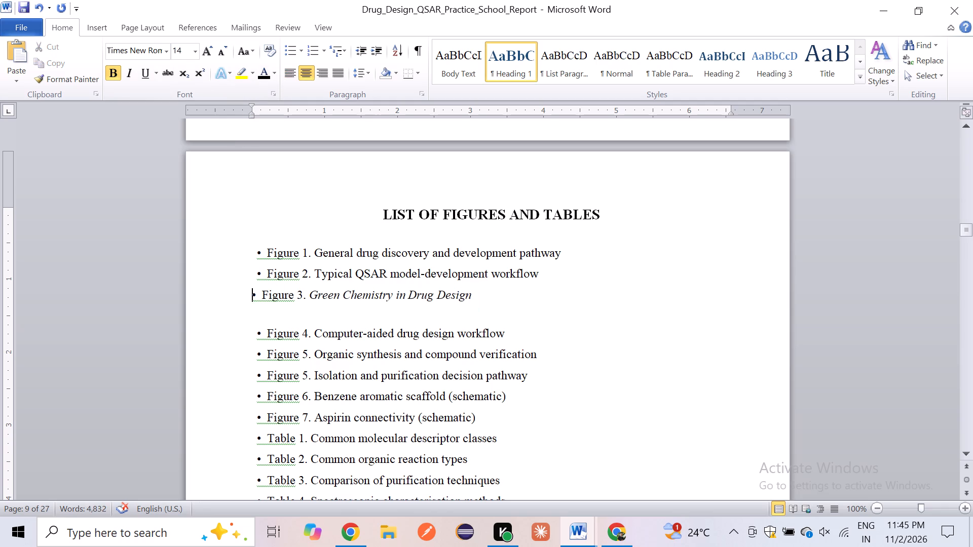
{"action": "key", "text": "space"}
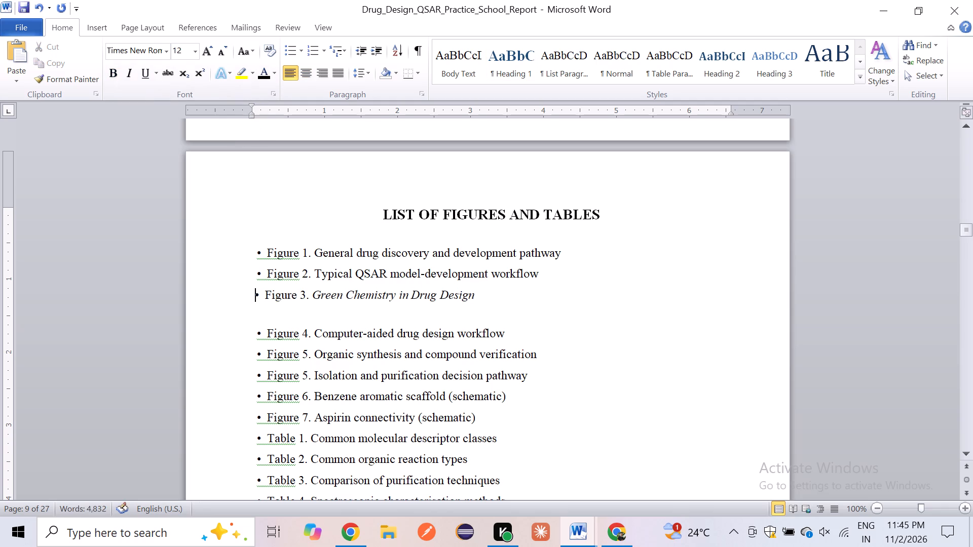
{"action": "left_click", "coordinate": [263, 321]}
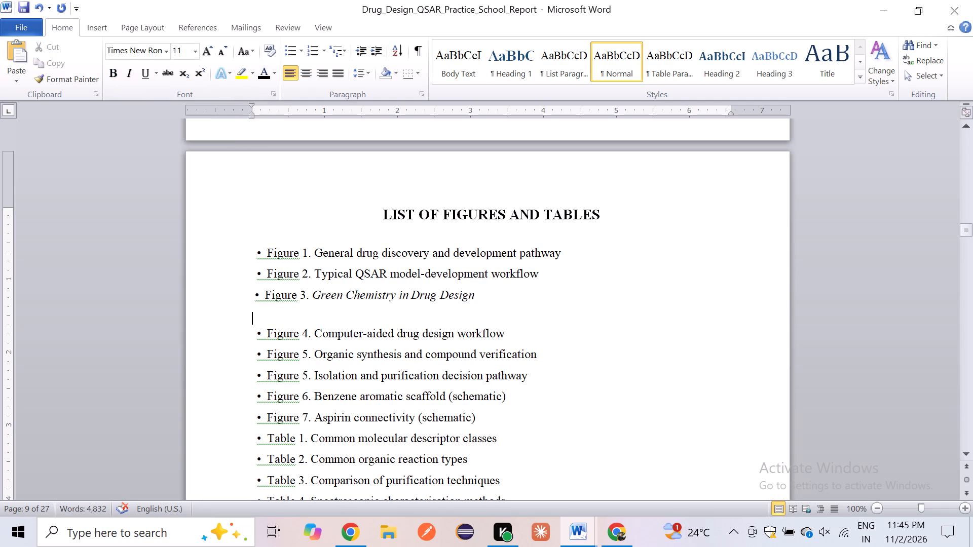
{"action": "key", "text": "BackSpace"}
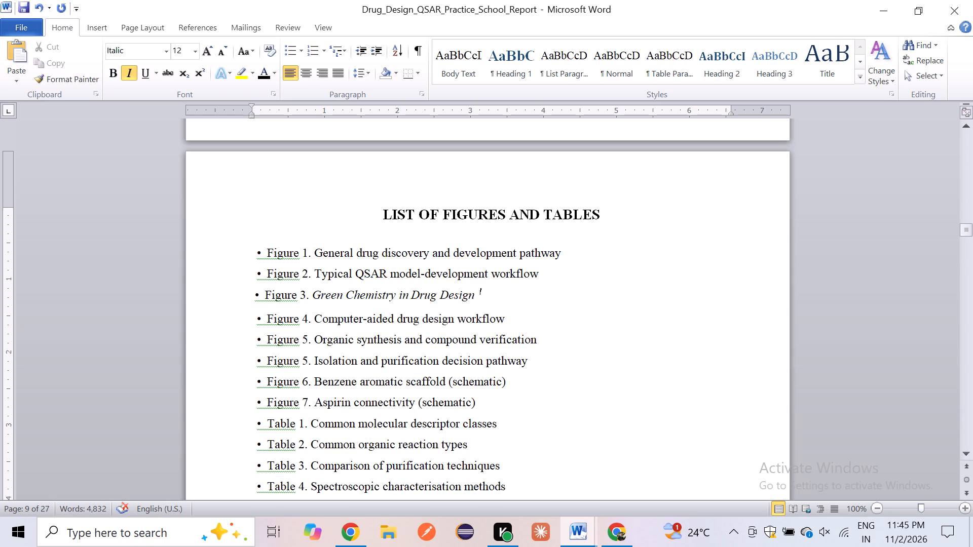
Remove the italics from Green Chemistry in Drug Design in the Figure 3 list entry.
{"action": "left_click_drag", "start_coordinate": [310, 297], "coordinate": [490, 308]}
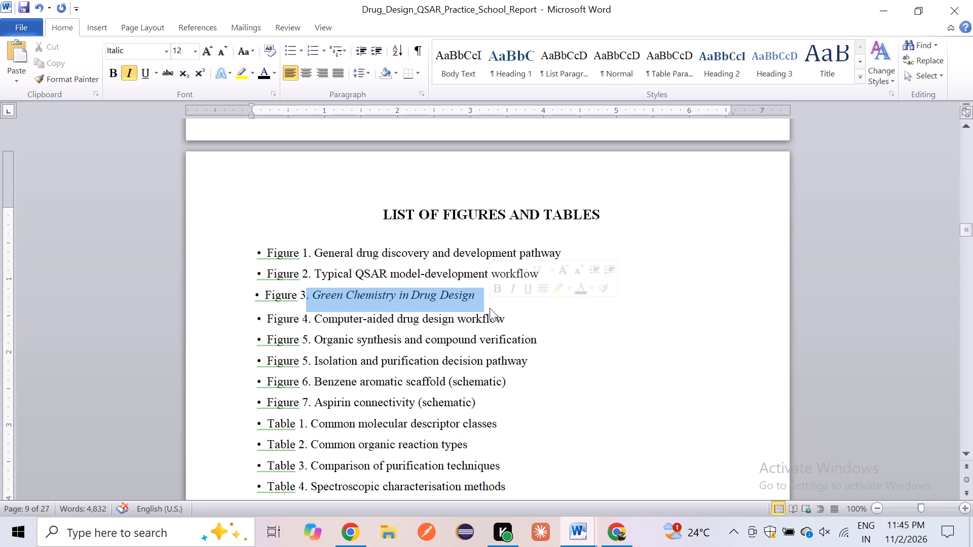
{"action": "key", "text": "ctrl+i"}
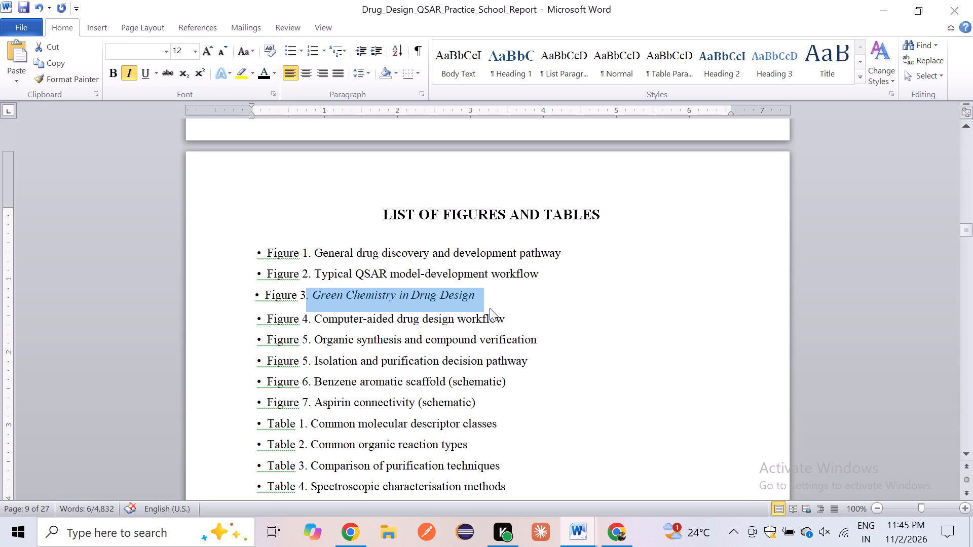
{"action": "key", "text": "ctrl+i"}
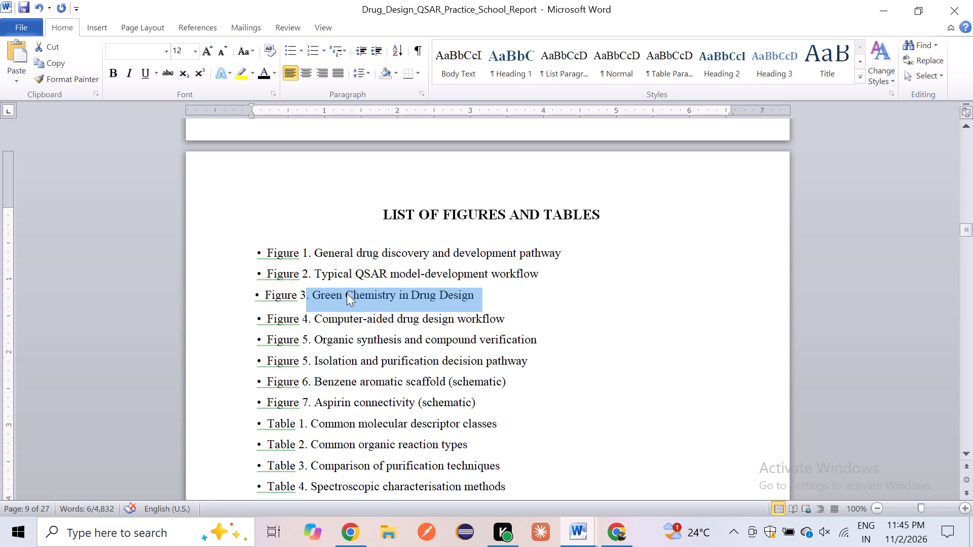
{"action": "left_click", "coordinate": [347, 293]}
Renumber the Isolation and purification, Benzene aromatic scaffold and Aspirin connectivity entries as Figure 6, Figure 7 and Figure 8.
{"action": "scroll", "coordinate": [307, 281], "scroll_direction": "down", "scroll_amount": 1}
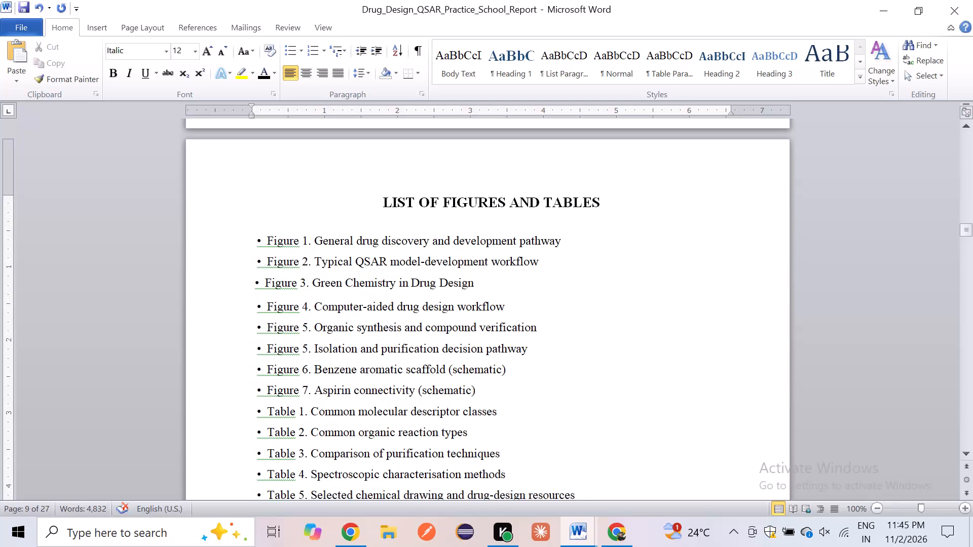
{"action": "scroll", "coordinate": [312, 306], "scroll_direction": "down", "scroll_amount": 1}
{"action": "left_click", "coordinate": [307, 289]}
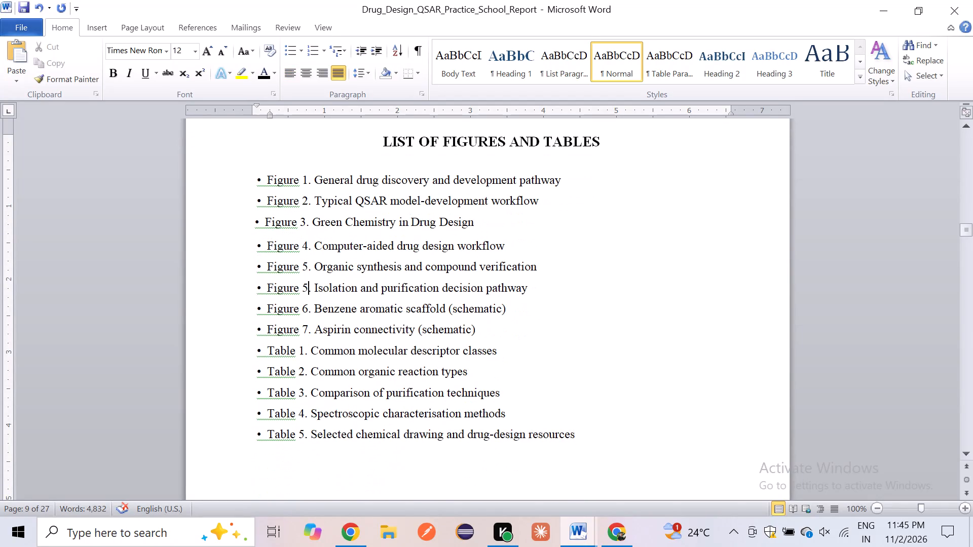
{"action": "key", "text": "BackSpace"}
{"action": "key", "text": "6"}
{"action": "key", "text": "Down"}
{"action": "key", "text": "BackSpace"}
{"action": "key", "text": "7"}
{"action": "key", "text": "Down"}
{"action": "key", "text": "BackSpace"}
{"action": "key", "text": "8"}
{"action": "key", "text": "Down"}
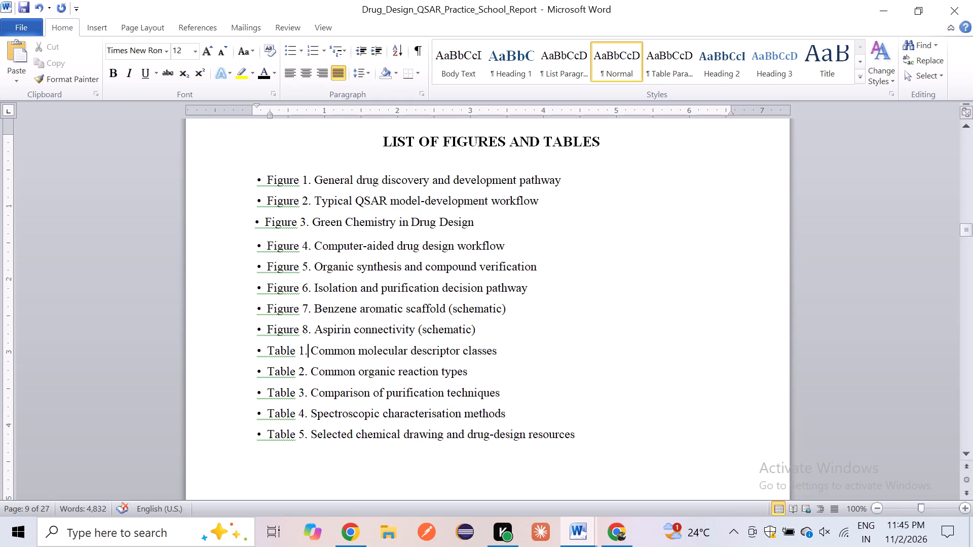
Review the List of Abbreviations and the List of Figures and Tables on pages 8 and 9.
{"action": "scroll", "coordinate": [345, 266], "scroll_direction": "down", "scroll_amount": 1}
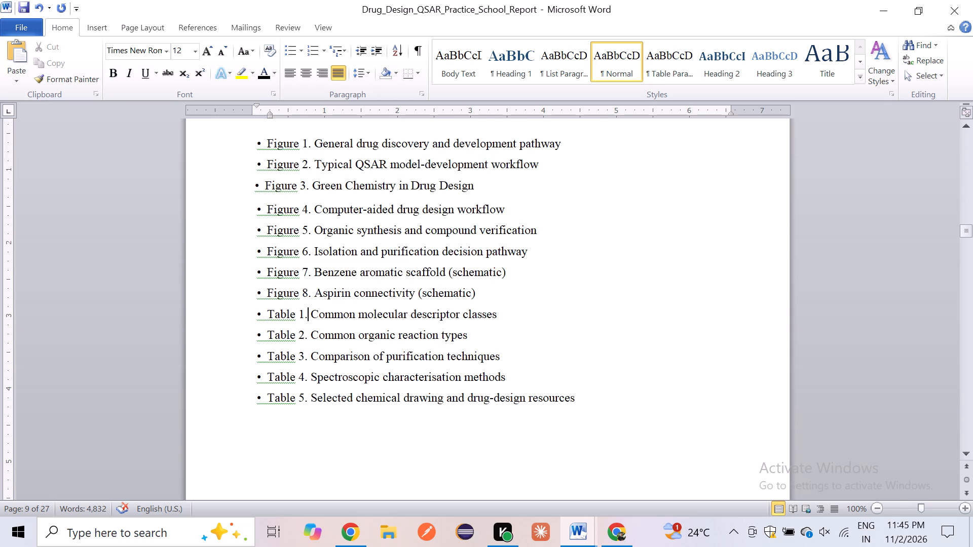
{"action": "scroll", "coordinate": [345, 266], "scroll_direction": "down", "scroll_amount": 4}
{"action": "scroll", "coordinate": [345, 266], "scroll_direction": "up", "scroll_amount": 2}
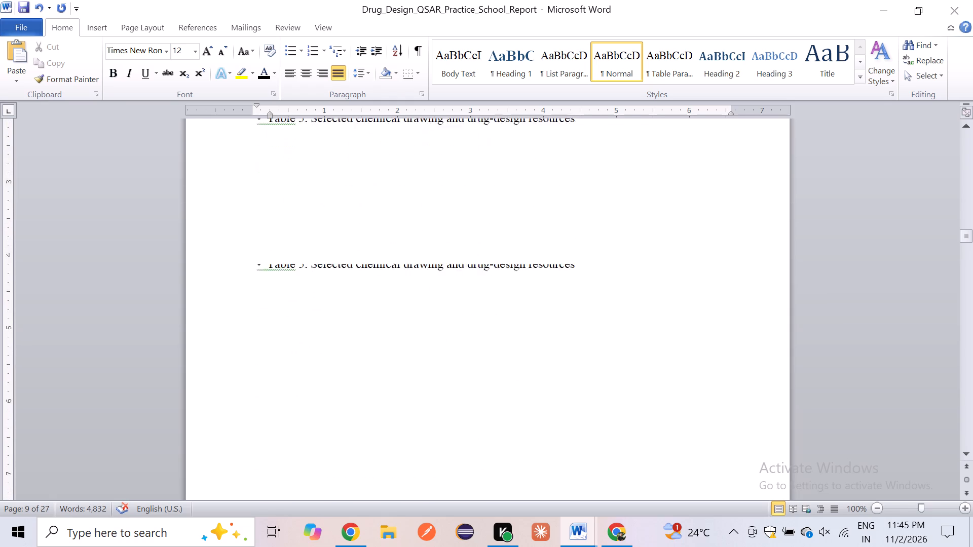
{"action": "scroll", "coordinate": [345, 266], "scroll_direction": "up", "scroll_amount": 6}
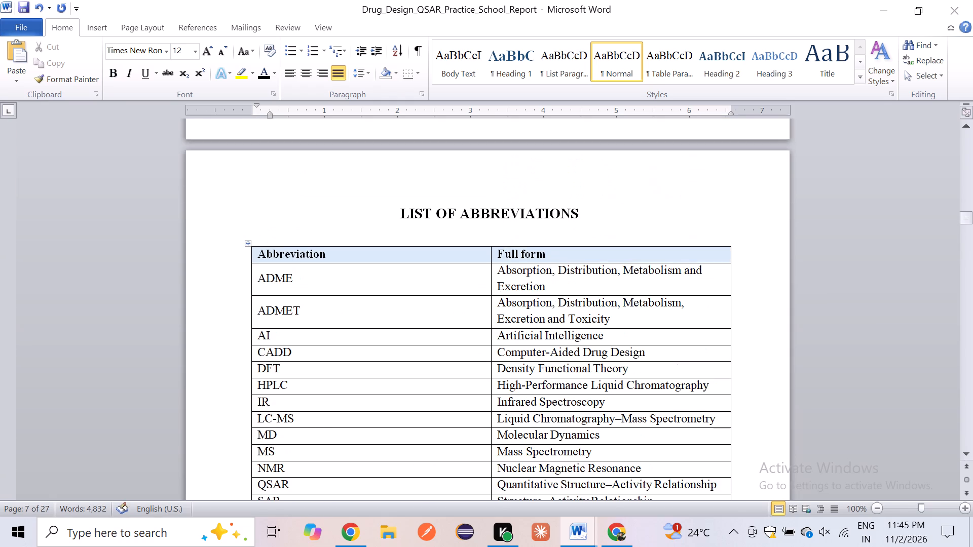
{"action": "scroll", "coordinate": [345, 266], "scroll_direction": "down", "scroll_amount": 2}
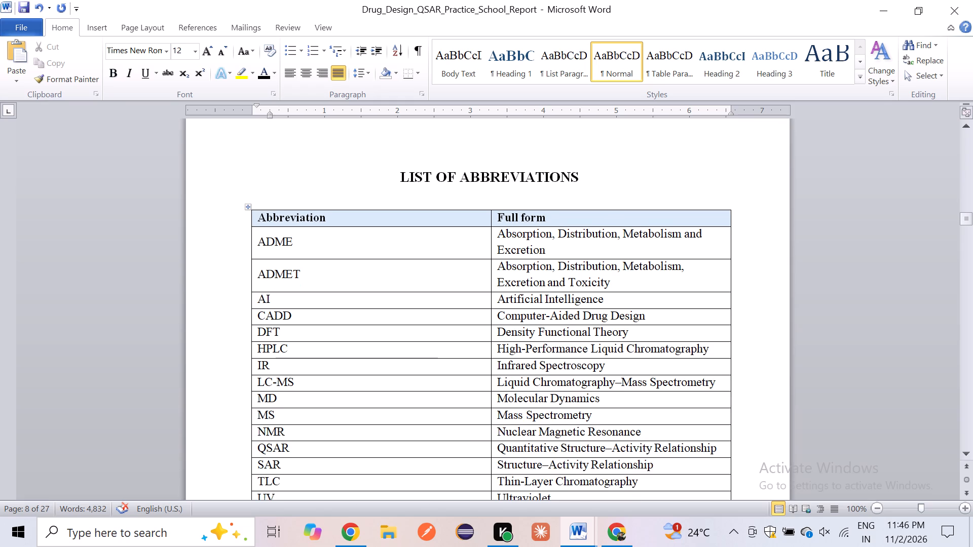
{"action": "scroll", "coordinate": [345, 266], "scroll_direction": "down", "scroll_amount": 5}
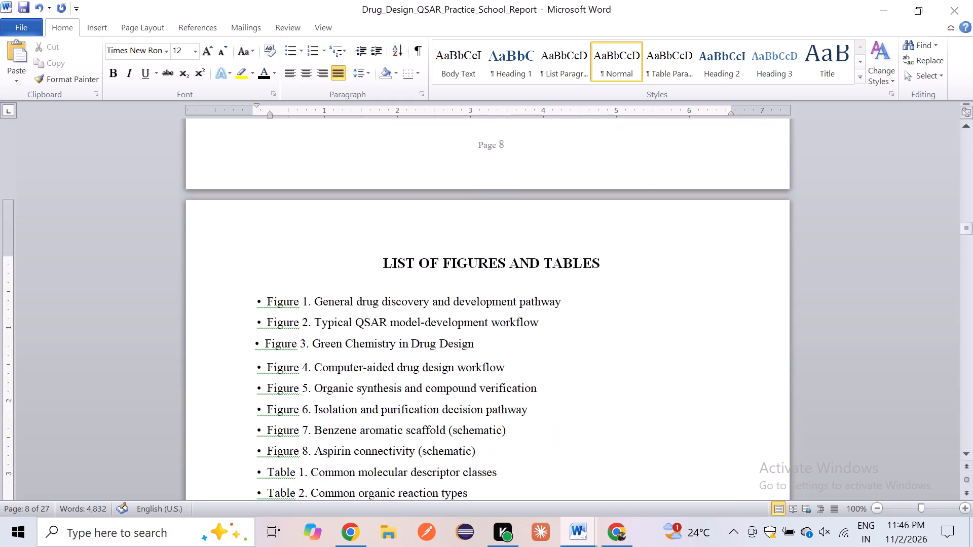
{"action": "scroll", "coordinate": [345, 266], "scroll_direction": "down", "scroll_amount": 5}
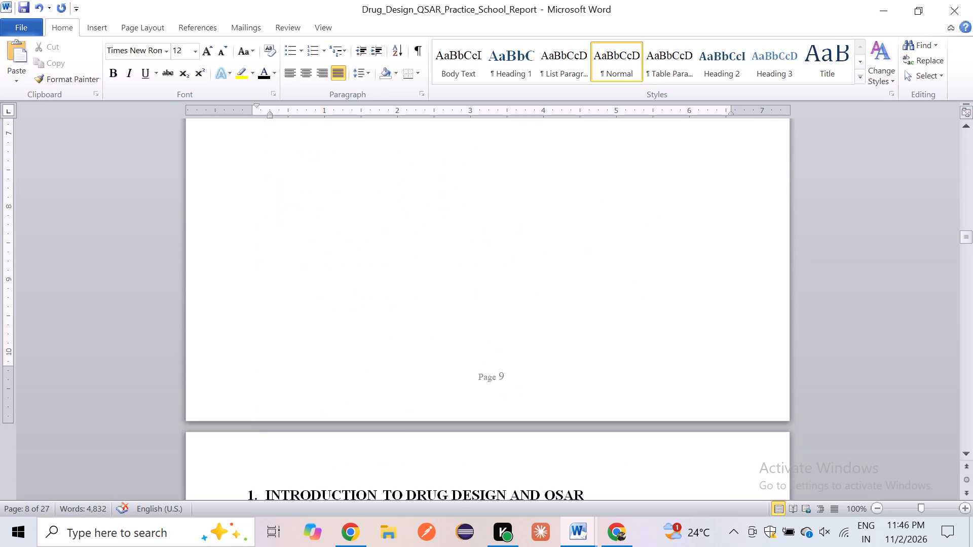
Centre the chapter heading INTRODUCTION TO DRUG DESIGN AND QSAR on page 10.
{"action": "scroll", "coordinate": [345, 266], "scroll_direction": "down", "scroll_amount": 1}
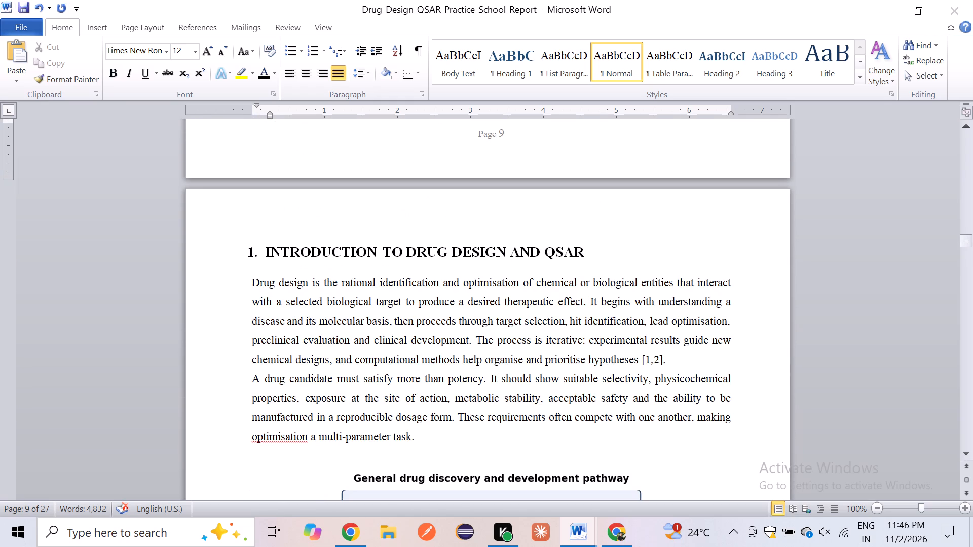
{"action": "left_click_drag", "start_coordinate": [245, 254], "coordinate": [607, 237]}
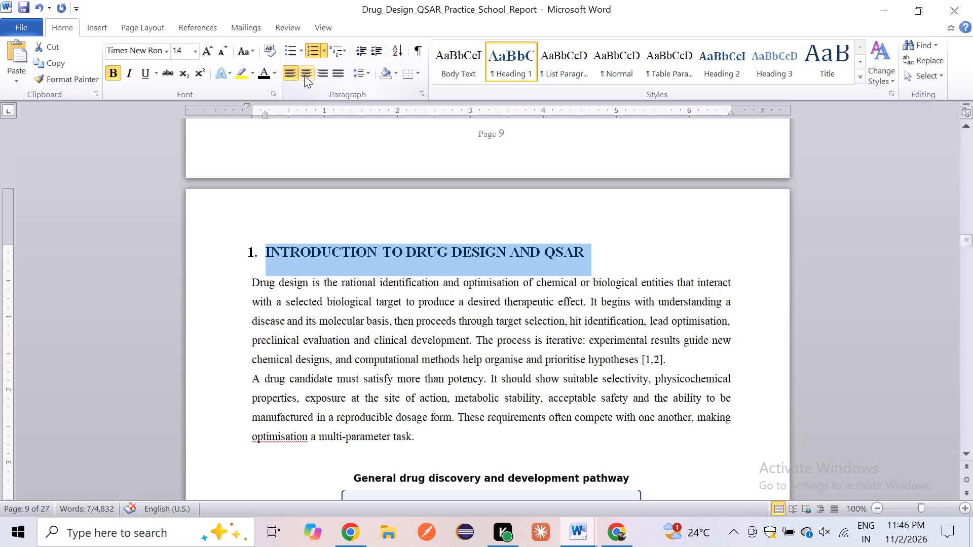
{"action": "left_click", "coordinate": [304, 75]}
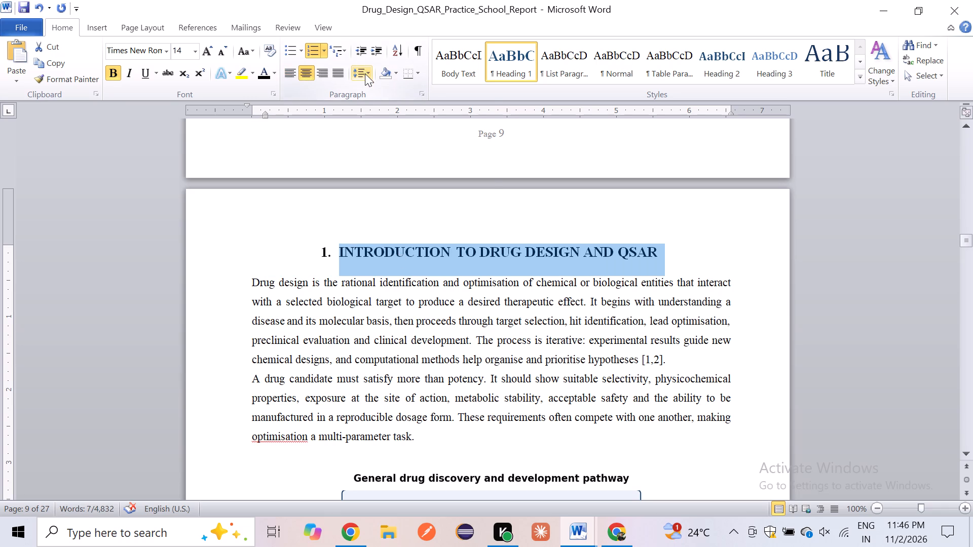
{"action": "left_click", "coordinate": [365, 73]}
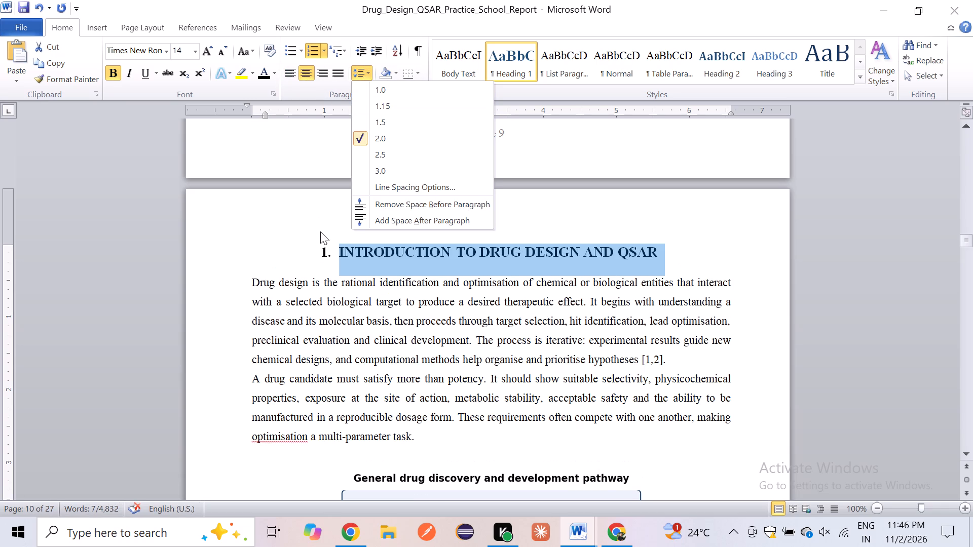
{"action": "left_click", "coordinate": [320, 231]}
Set the Figure 1 caption, General drug discovery and development pathway, to font size 12.
{"action": "scroll", "coordinate": [320, 231], "scroll_direction": "down", "scroll_amount": 2}
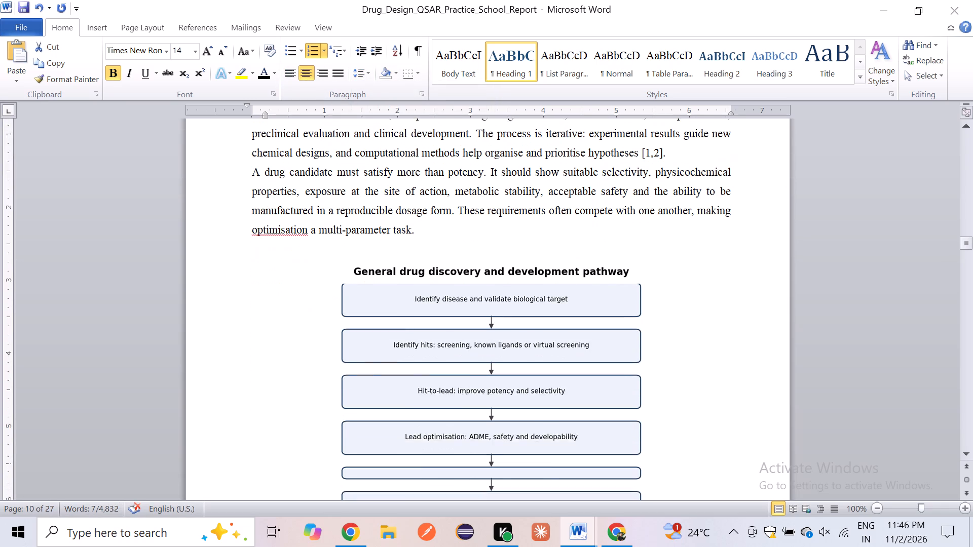
{"action": "scroll", "coordinate": [320, 231], "scroll_direction": "down", "scroll_amount": 3}
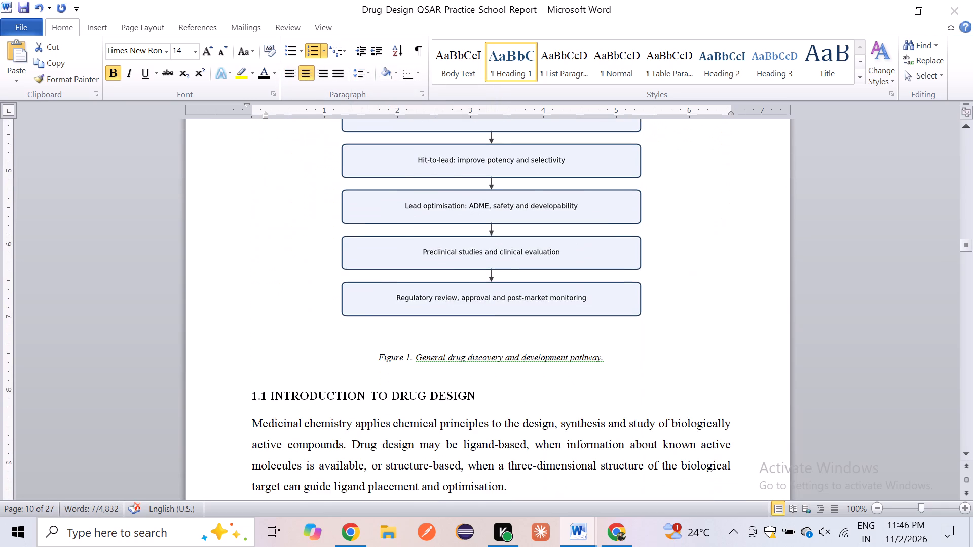
{"action": "left_click_drag", "start_coordinate": [374, 360], "coordinate": [653, 364]}
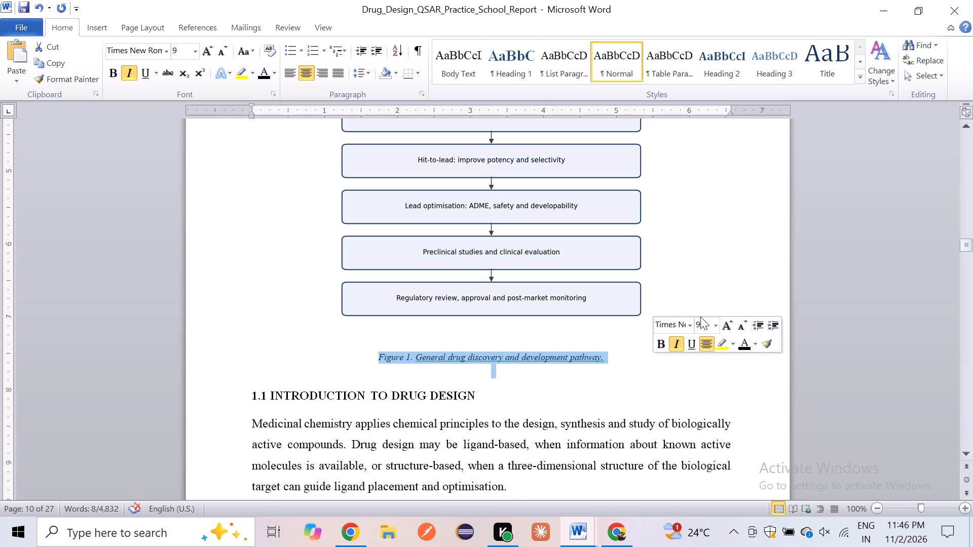
{"action": "left_click", "coordinate": [700, 321]}
{"action": "type", "text": "12"}
{"action": "key", "text": "Return"}
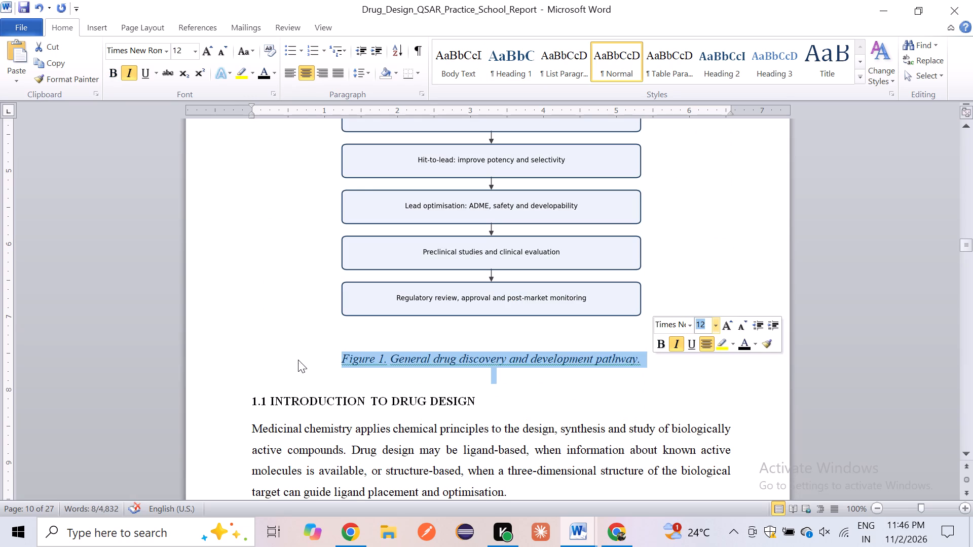
{"action": "left_click", "coordinate": [298, 360]}
Copy the Figure 3 Green Chemistry in Drug Design entry from the list of figures on page 9.
{"action": "scroll", "coordinate": [298, 360], "scroll_direction": "up", "scroll_amount": 4}
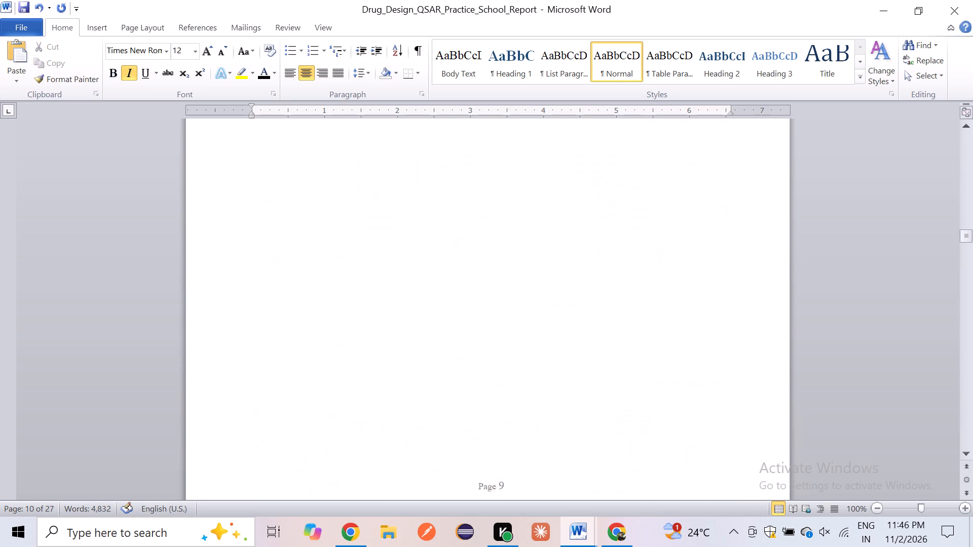
{"action": "scroll", "coordinate": [298, 360], "scroll_direction": "up", "scroll_amount": 2}
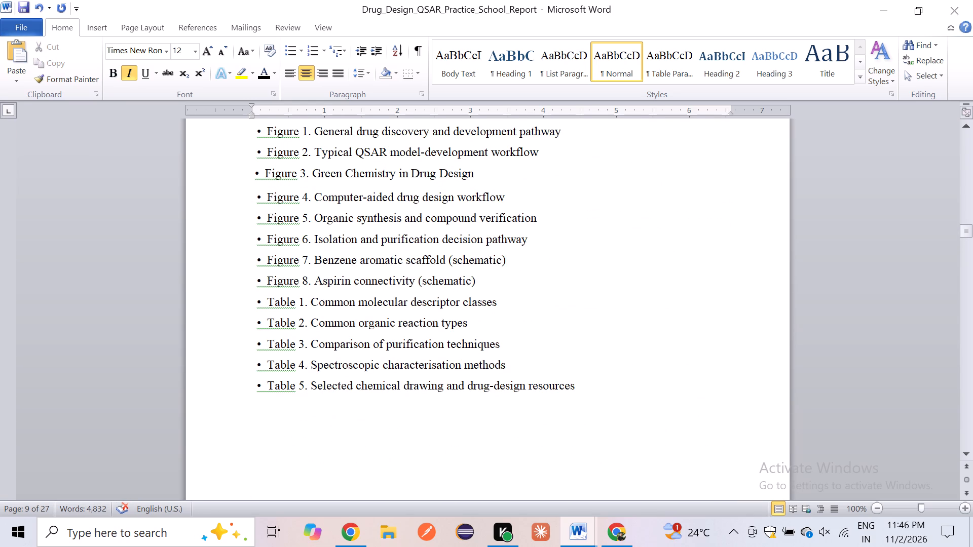
{"action": "left_click_drag", "start_coordinate": [253, 175], "coordinate": [571, 186]}
{"action": "key", "text": "ctrl+c"}
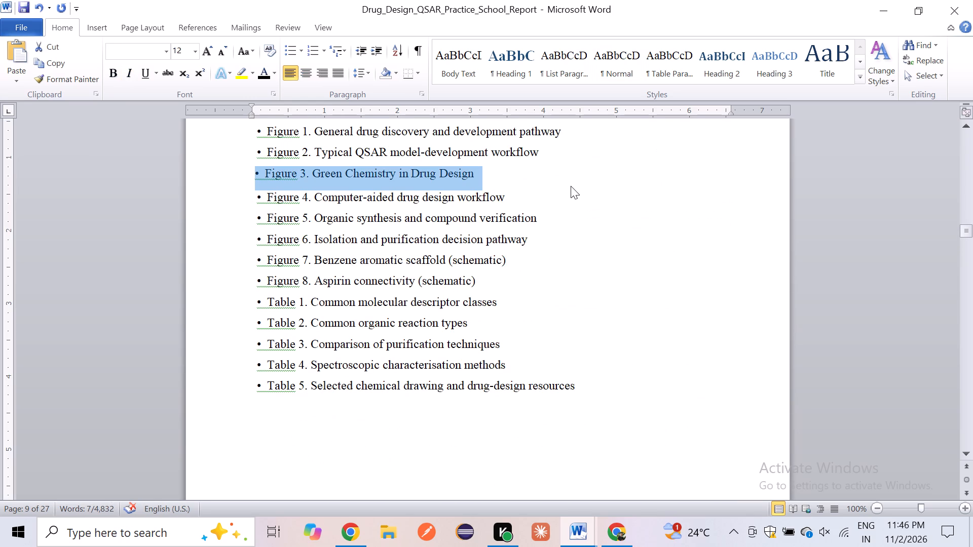
Examine section 1.1 on pages 10 and 11, checking the formatting of its heading and the Target identification and validation bullet.
{"action": "scroll", "coordinate": [571, 186], "scroll_direction": "down", "scroll_amount": 7}
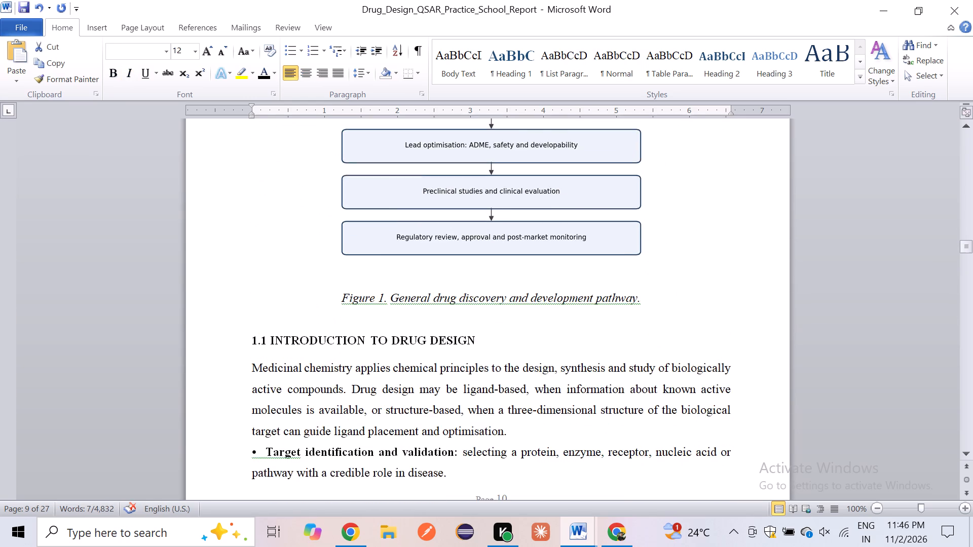
{"action": "scroll", "coordinate": [571, 186], "scroll_direction": "down", "scroll_amount": 2}
{"action": "scroll", "coordinate": [571, 186], "scroll_direction": "up", "scroll_amount": 1}
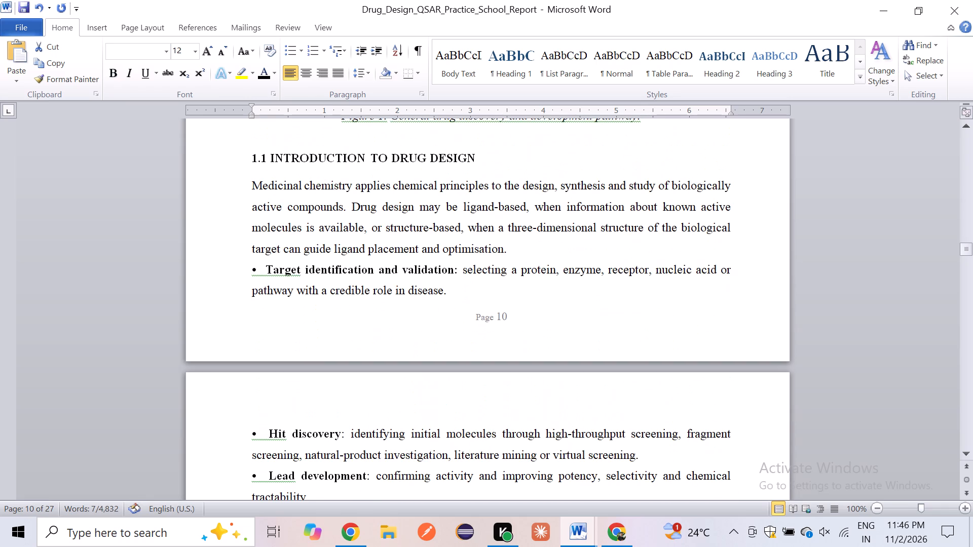
{"action": "scroll", "coordinate": [571, 186], "scroll_direction": "down", "scroll_amount": 1}
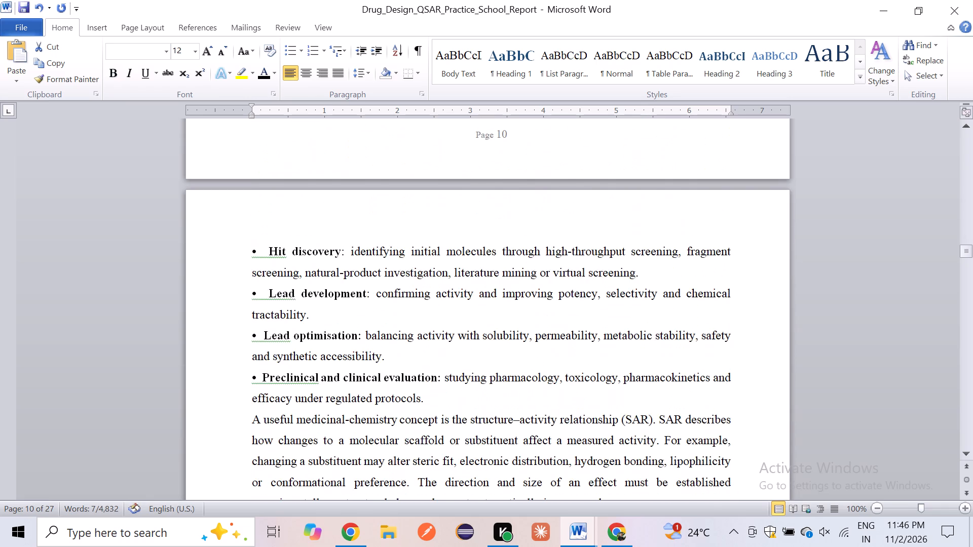
{"action": "scroll", "coordinate": [571, 186], "scroll_direction": "down", "scroll_amount": 1}
{"action": "scroll", "coordinate": [571, 186], "scroll_direction": "up", "scroll_amount": 2}
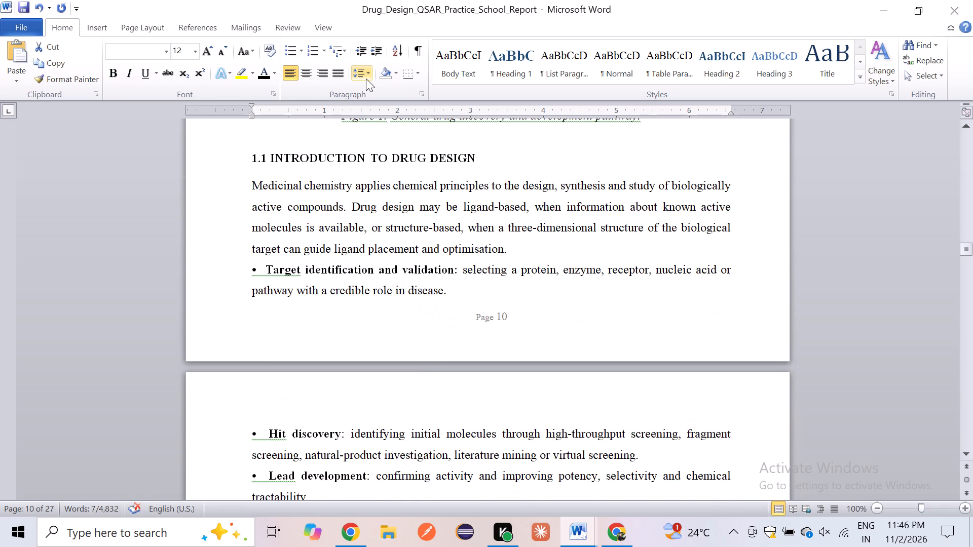
{"action": "left_click_drag", "start_coordinate": [266, 166], "coordinate": [469, 154]}
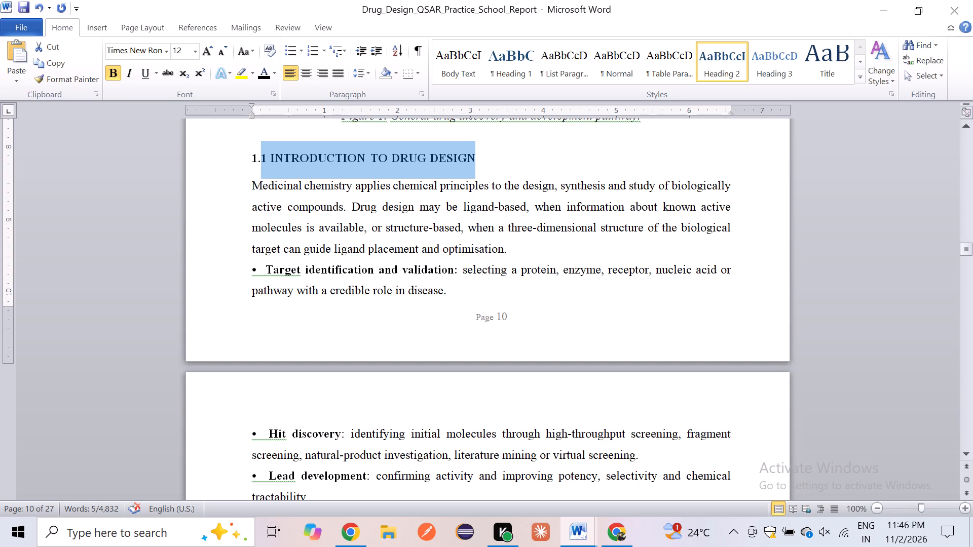
{"action": "left_click_drag", "start_coordinate": [264, 268], "coordinate": [445, 281]}
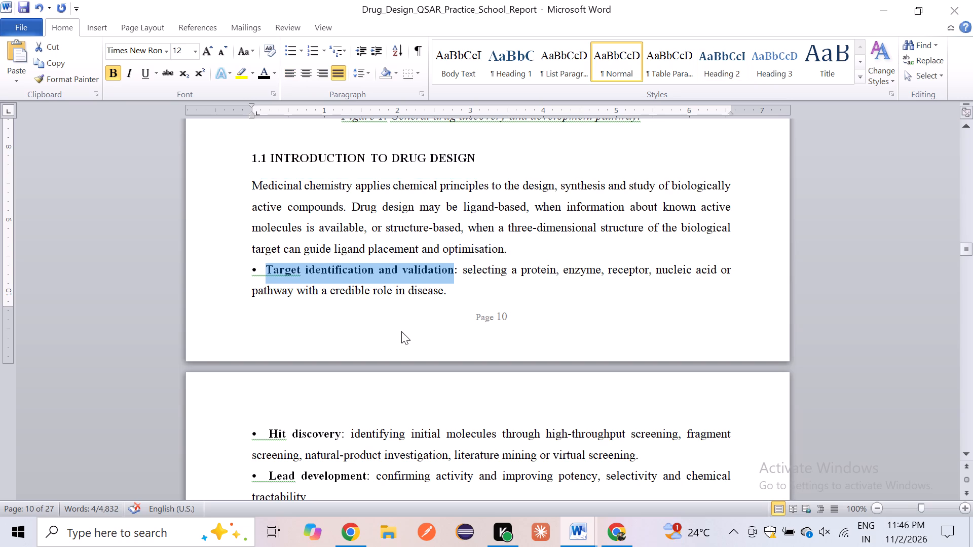
Justify the heading 1.2 INTRODUCTION TO QSAR.
{"action": "scroll", "coordinate": [401, 331], "scroll_direction": "down", "scroll_amount": 3}
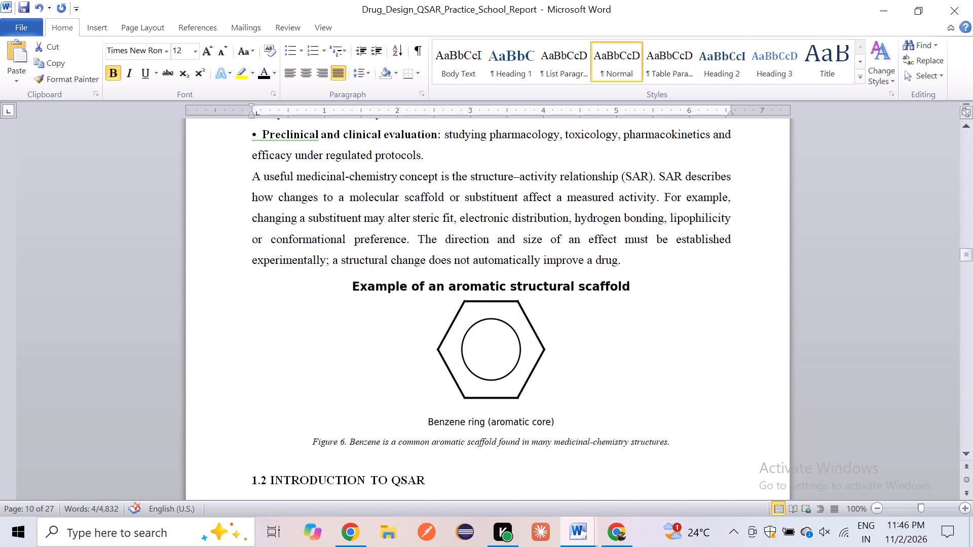
{"action": "scroll", "coordinate": [401, 331], "scroll_direction": "down", "scroll_amount": 1}
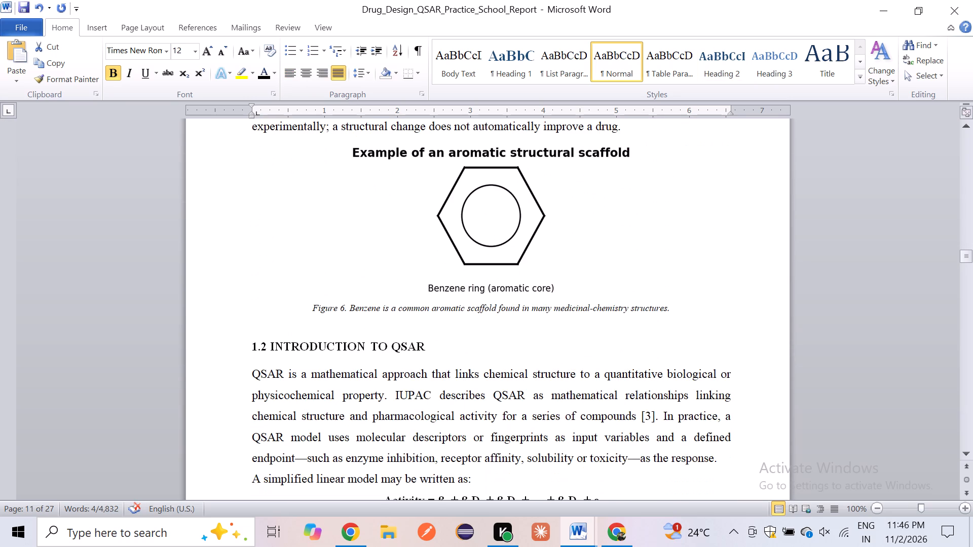
{"action": "left_click_drag", "start_coordinate": [242, 350], "coordinate": [438, 348]}
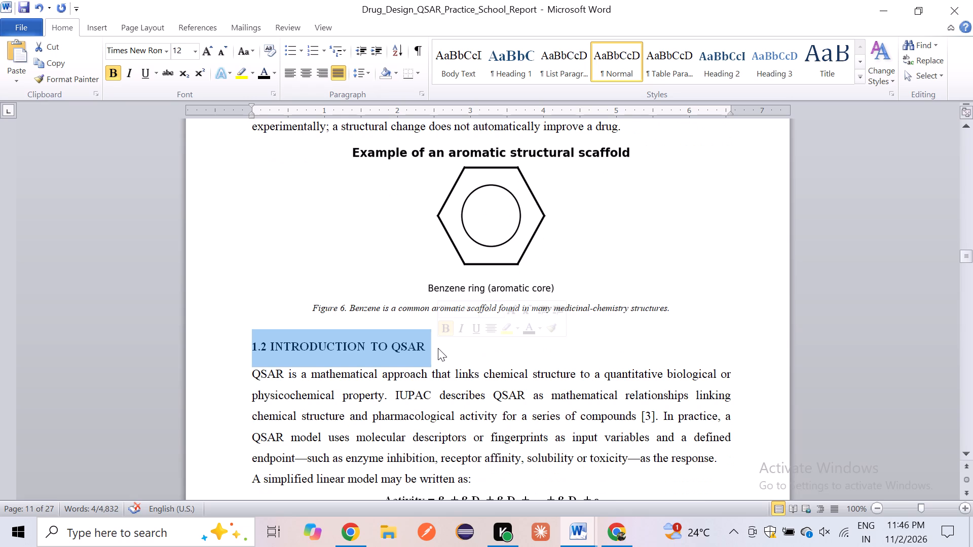
{"action": "left_click", "coordinate": [333, 73]}
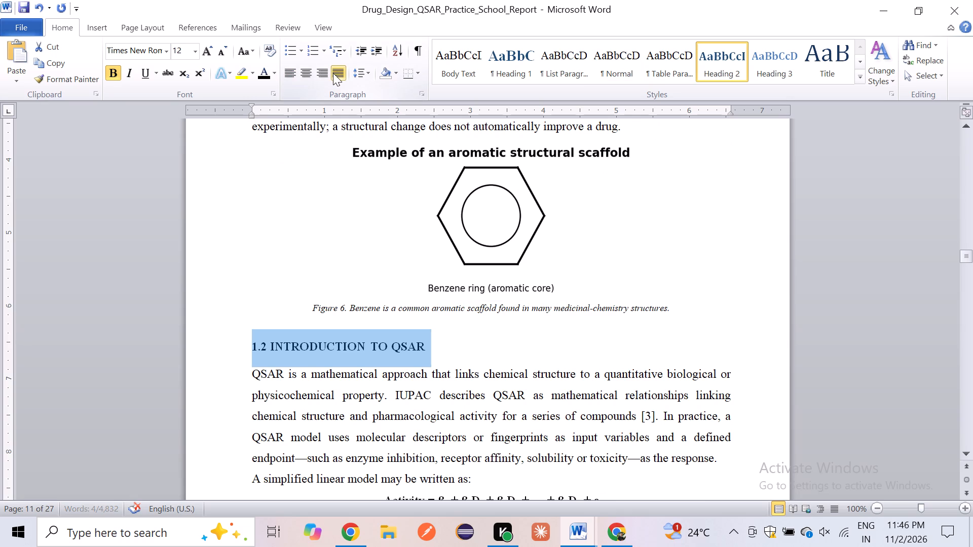
Review the rest of section 1.2 through the Typical QSAR model-development workflow diagram and its Figure 2 caption.
{"action": "scroll", "coordinate": [391, 272], "scroll_direction": "down", "scroll_amount": 6}
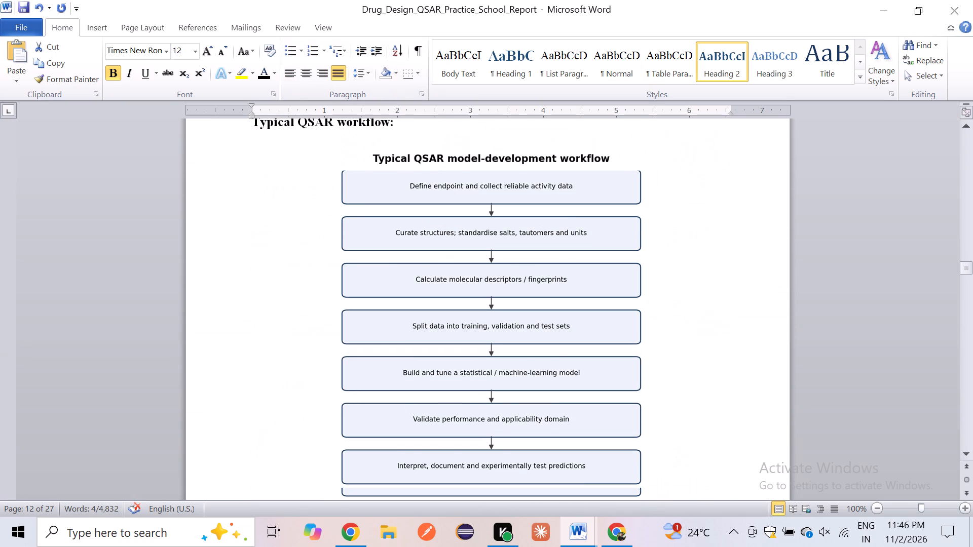
{"action": "scroll", "coordinate": [391, 272], "scroll_direction": "down", "scroll_amount": 2}
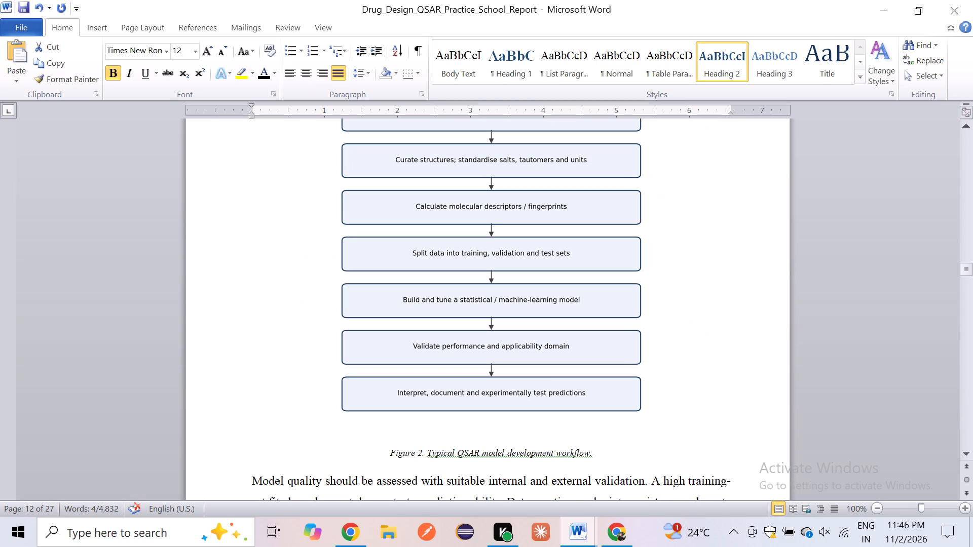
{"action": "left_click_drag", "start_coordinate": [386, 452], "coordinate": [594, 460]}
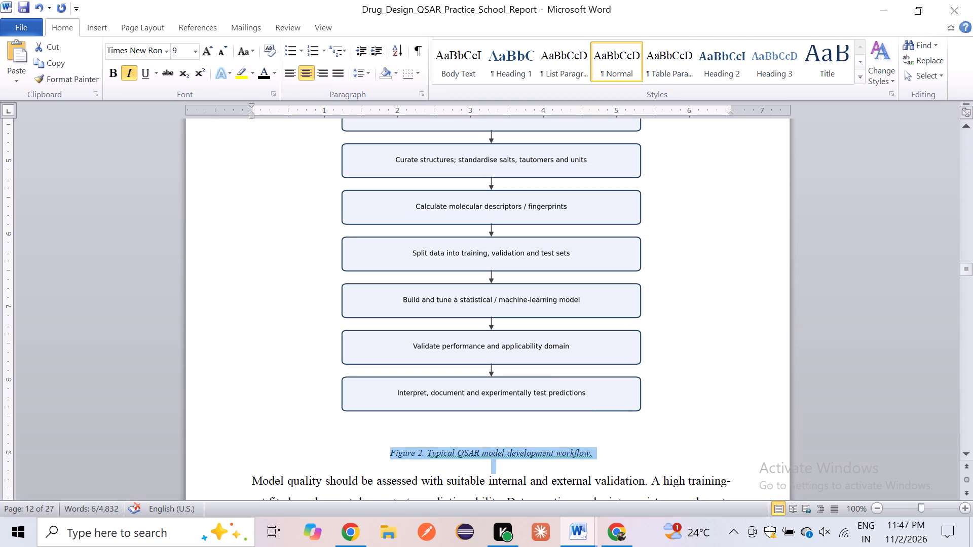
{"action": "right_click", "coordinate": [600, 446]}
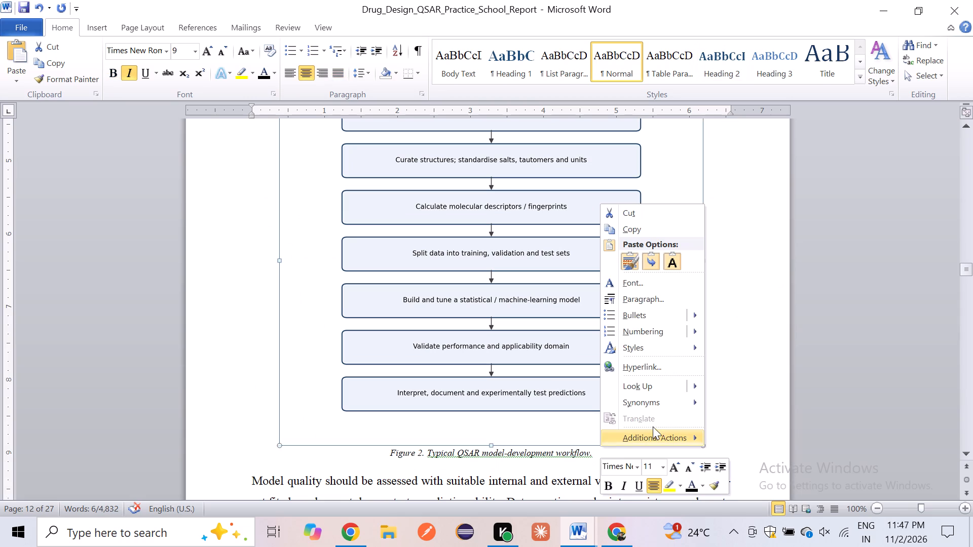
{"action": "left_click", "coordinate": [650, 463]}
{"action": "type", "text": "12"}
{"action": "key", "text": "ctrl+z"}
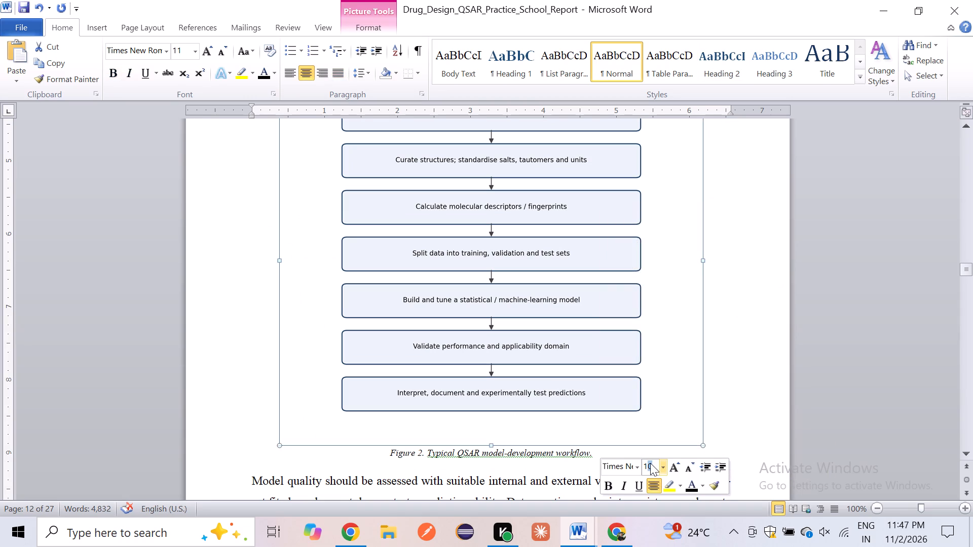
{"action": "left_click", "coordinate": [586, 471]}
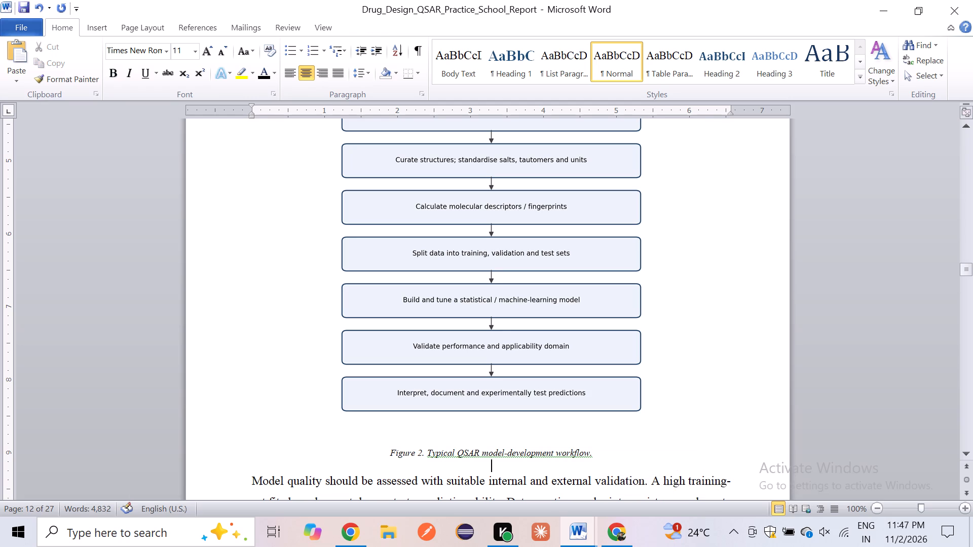
Set the Figure 2 caption, Typical QSAR model-development workflow, to font size 12.
{"action": "left_click_drag", "start_coordinate": [393, 457], "coordinate": [594, 452]}
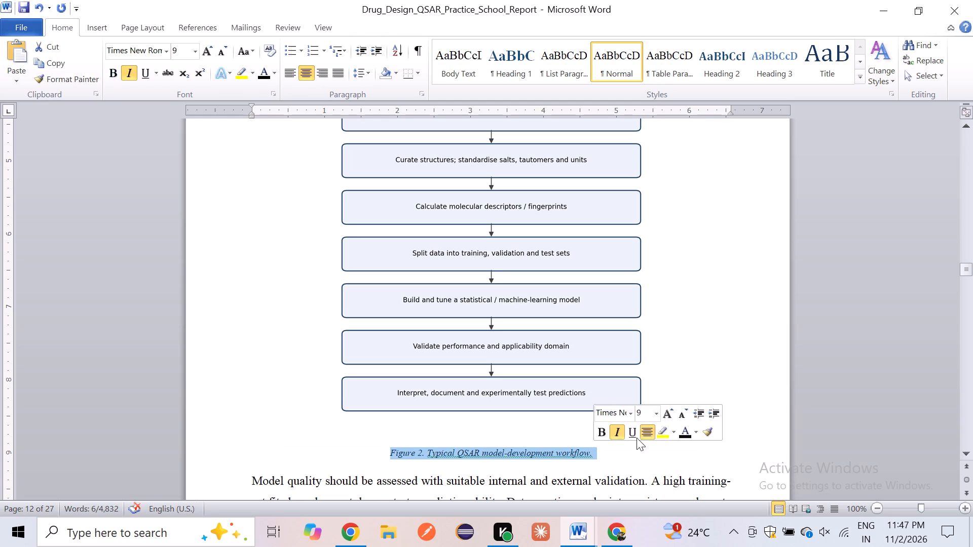
{"action": "left_click", "coordinate": [643, 412]}
{"action": "type", "text": "12"}
{"action": "key", "text": "Return"}
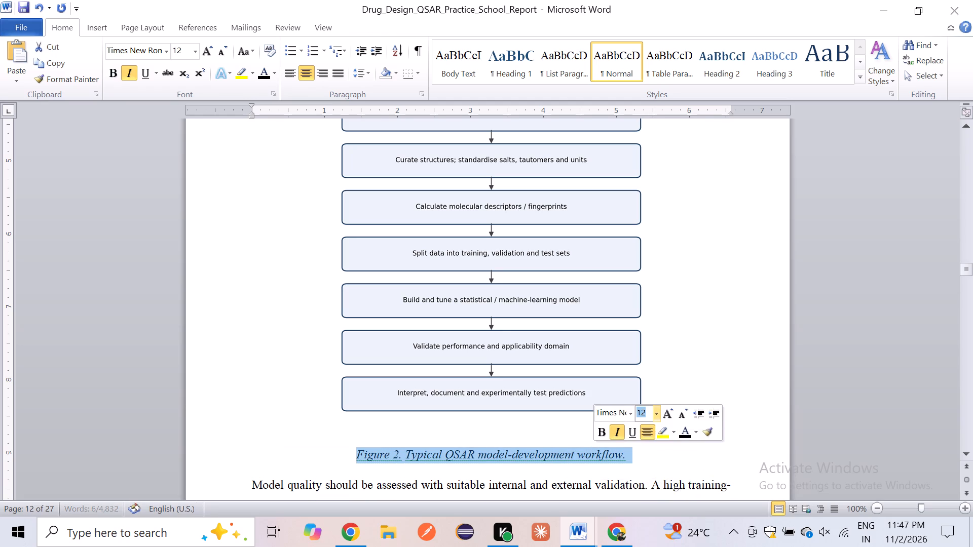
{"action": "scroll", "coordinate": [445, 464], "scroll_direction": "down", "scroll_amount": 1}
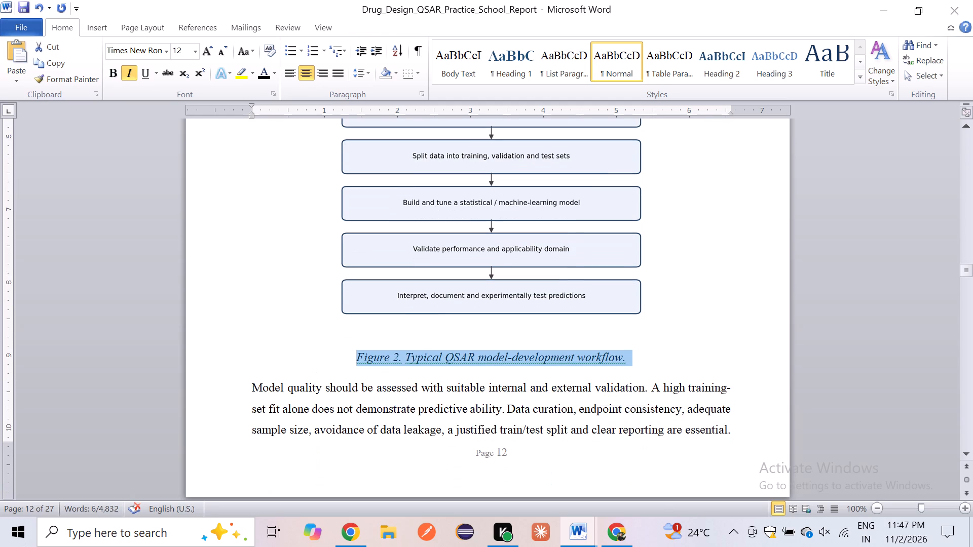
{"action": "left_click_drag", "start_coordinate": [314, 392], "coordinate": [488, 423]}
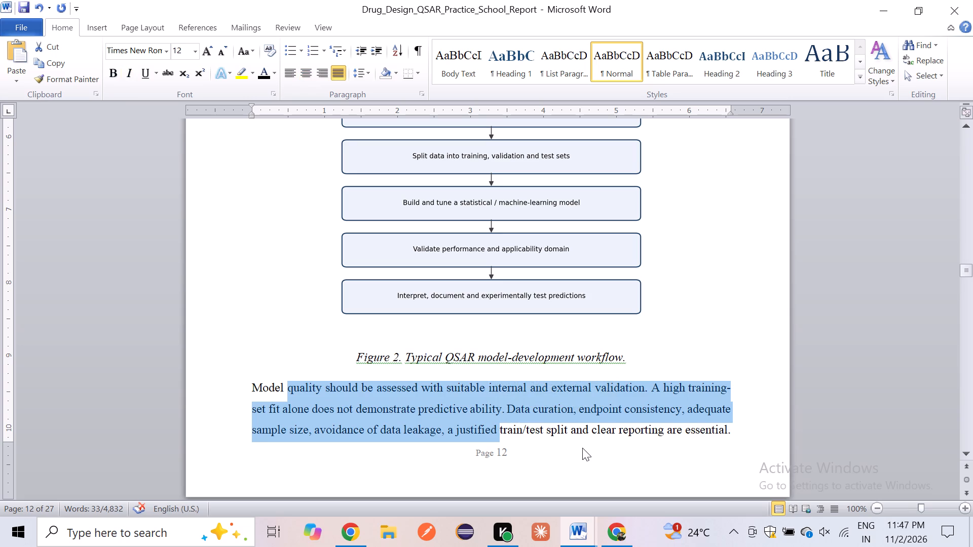
Set the benzene aromatic scaffold caption above section 1.2 to font size 12.
{"action": "scroll", "coordinate": [454, 337], "scroll_direction": "up", "scroll_amount": 2}
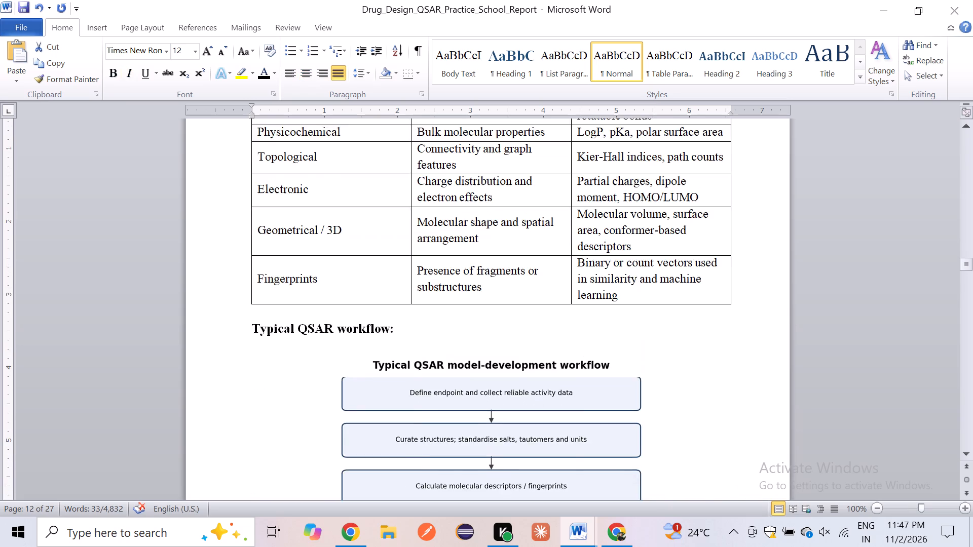
{"action": "scroll", "coordinate": [454, 337], "scroll_direction": "up", "scroll_amount": 4}
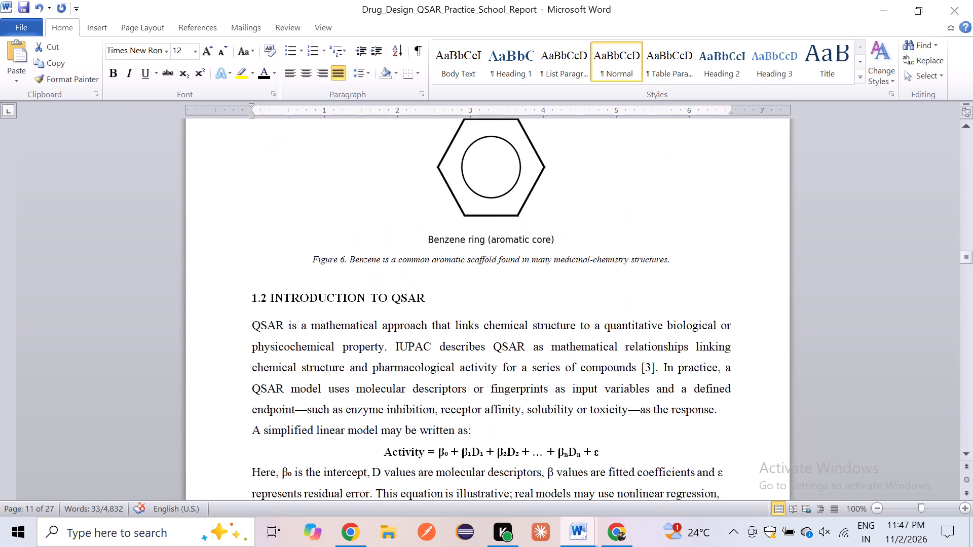
{"action": "left_click_drag", "start_coordinate": [302, 261], "coordinate": [670, 269]}
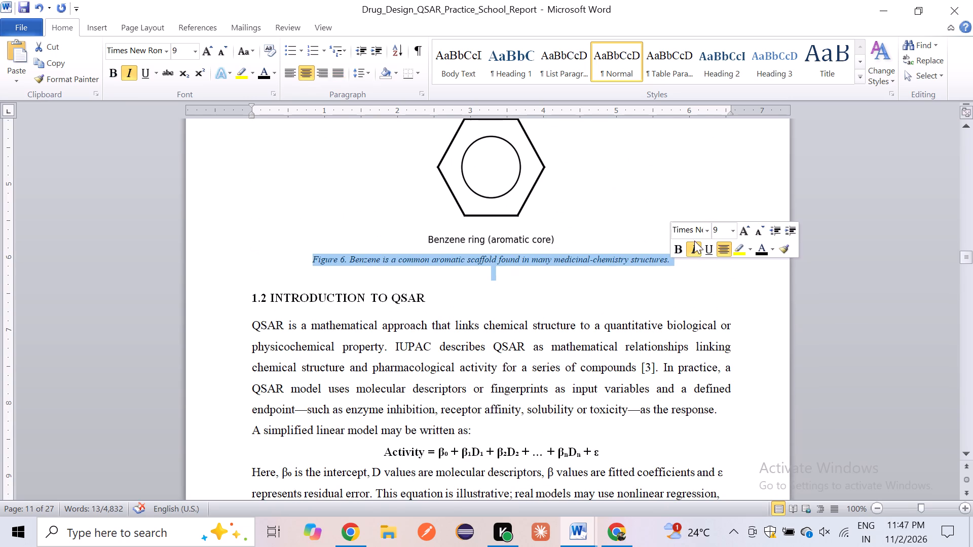
{"action": "left_click", "coordinate": [719, 231]}
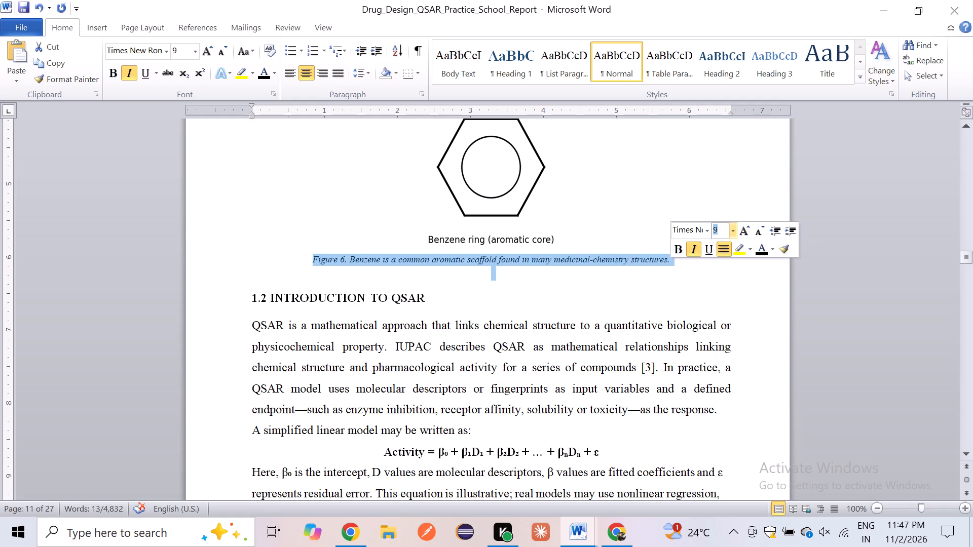
{"action": "type", "text": "12"}
{"action": "key", "text": "Return"}
{"action": "left_click", "coordinate": [613, 264]}
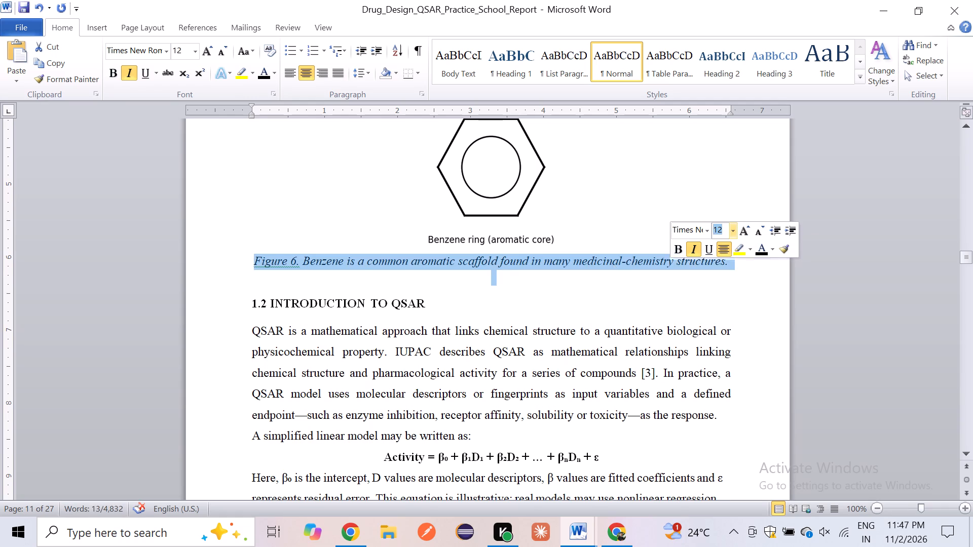
Check the benzene scaffold caption's figure number against the preceding captions and the List of Figures and Tables.
{"action": "scroll", "coordinate": [613, 264], "scroll_direction": "up", "scroll_amount": 5}
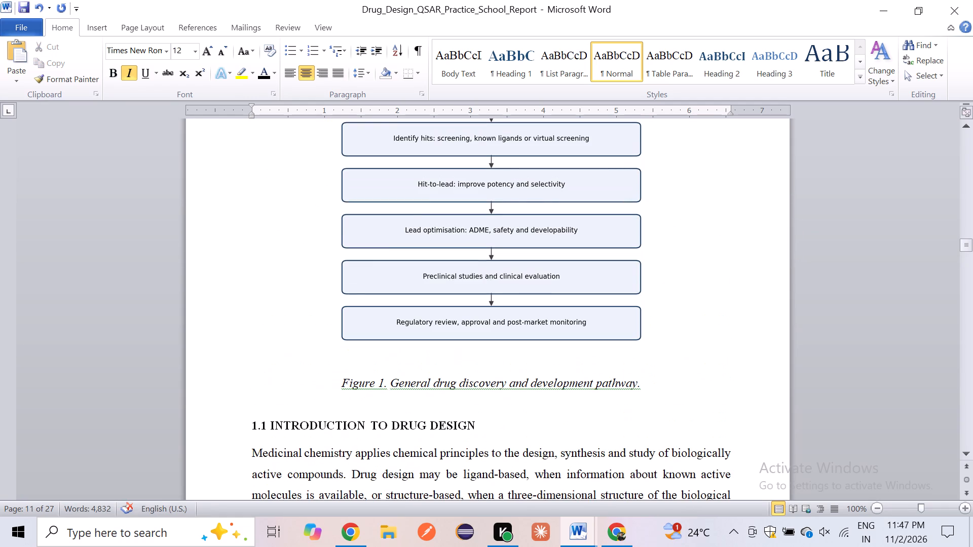
{"action": "scroll", "coordinate": [613, 264], "scroll_direction": "down", "scroll_amount": 4}
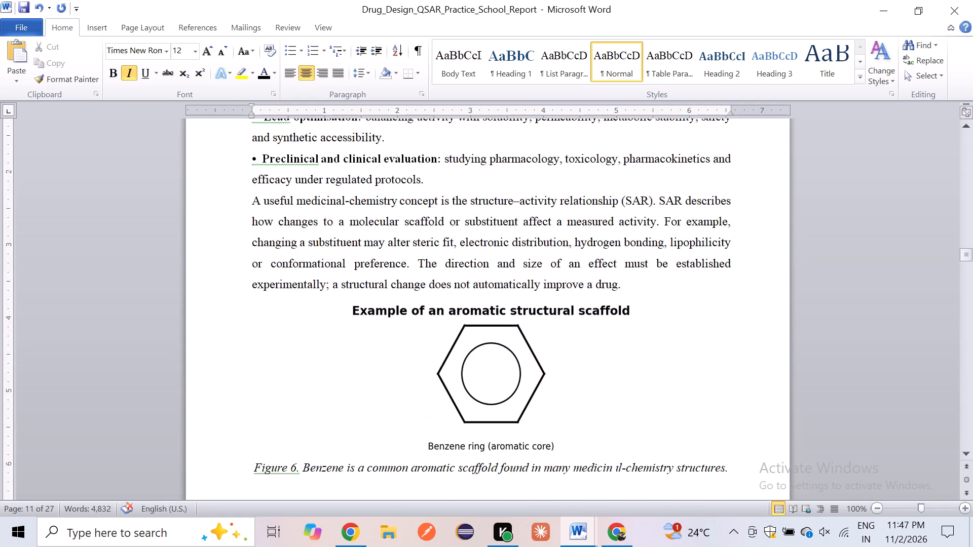
{"action": "scroll", "coordinate": [613, 264], "scroll_direction": "down", "scroll_amount": 1}
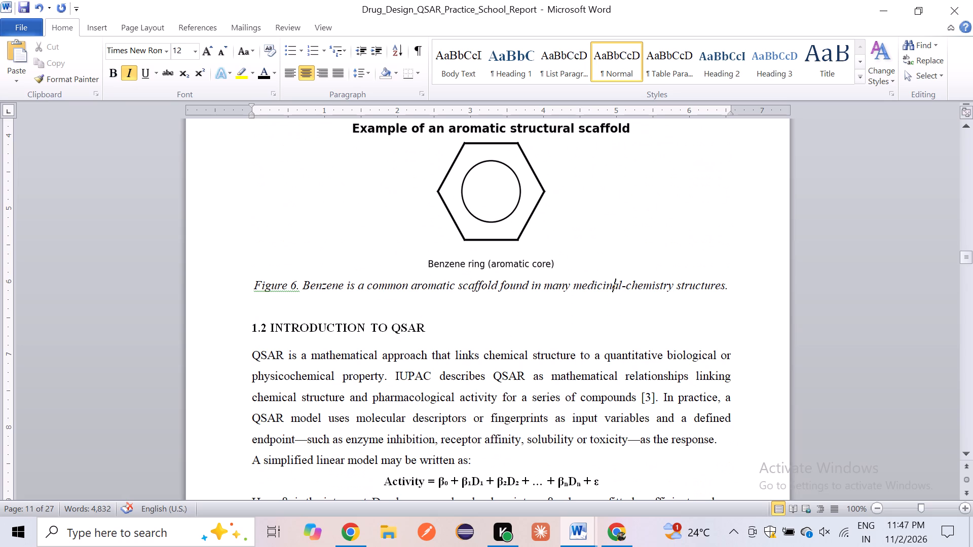
{"action": "left_click", "coordinate": [297, 284]}
{"action": "scroll", "coordinate": [297, 284], "scroll_direction": "up", "scroll_amount": 6}
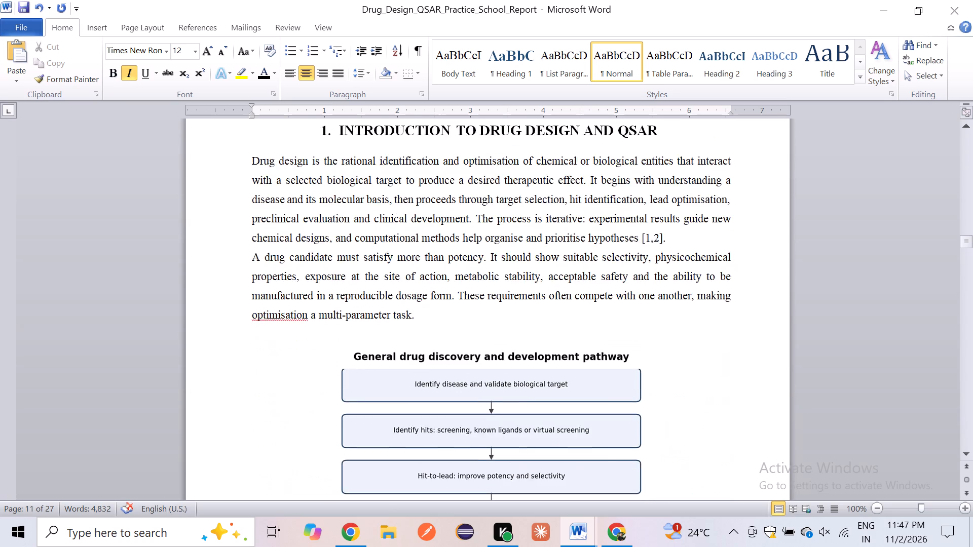
{"action": "scroll", "coordinate": [297, 284], "scroll_direction": "up", "scroll_amount": 1}
{"action": "scroll", "coordinate": [297, 284], "scroll_direction": "down", "scroll_amount": 4}
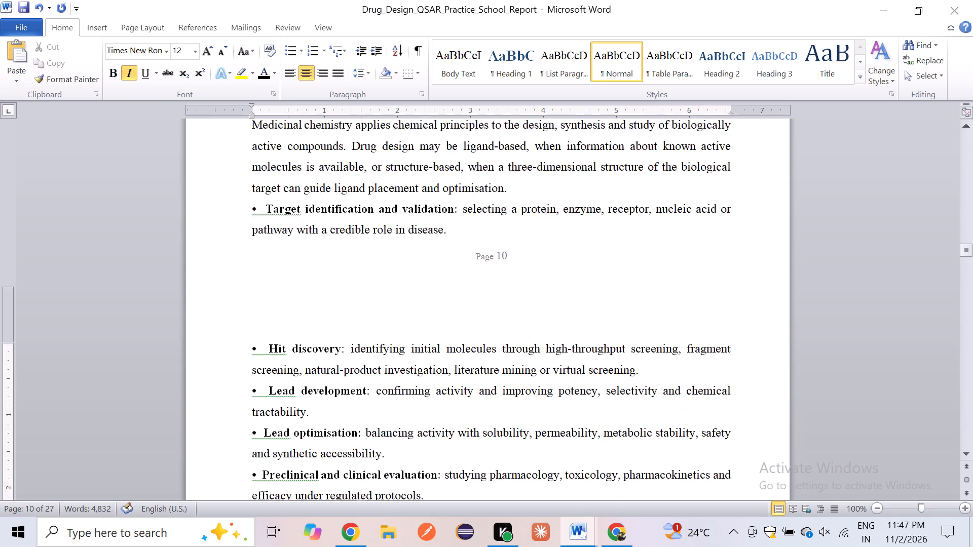
{"action": "scroll", "coordinate": [297, 284], "scroll_direction": "down", "scroll_amount": 4}
{"action": "scroll", "coordinate": [297, 284], "scroll_direction": "up", "scroll_amount": 1}
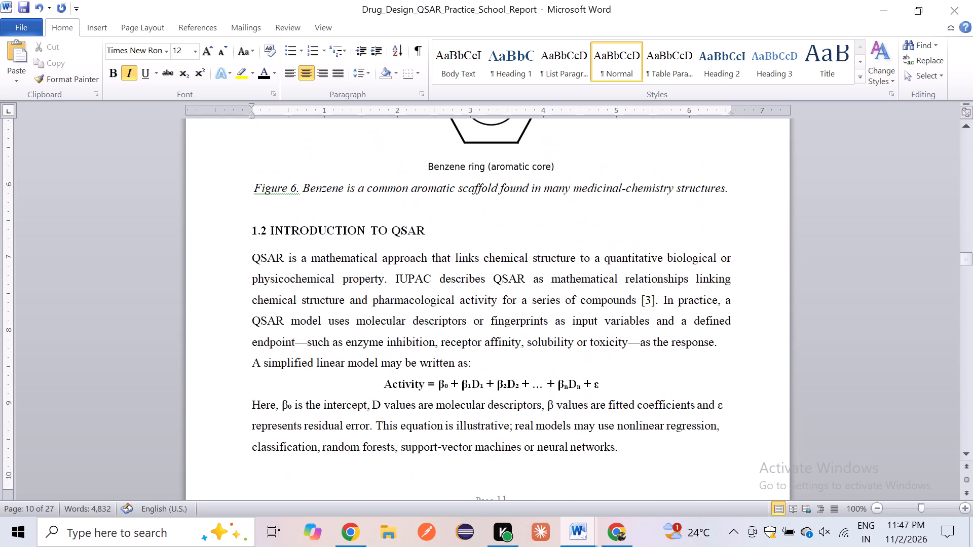
{"action": "scroll", "coordinate": [297, 284], "scroll_direction": "up", "scroll_amount": 2}
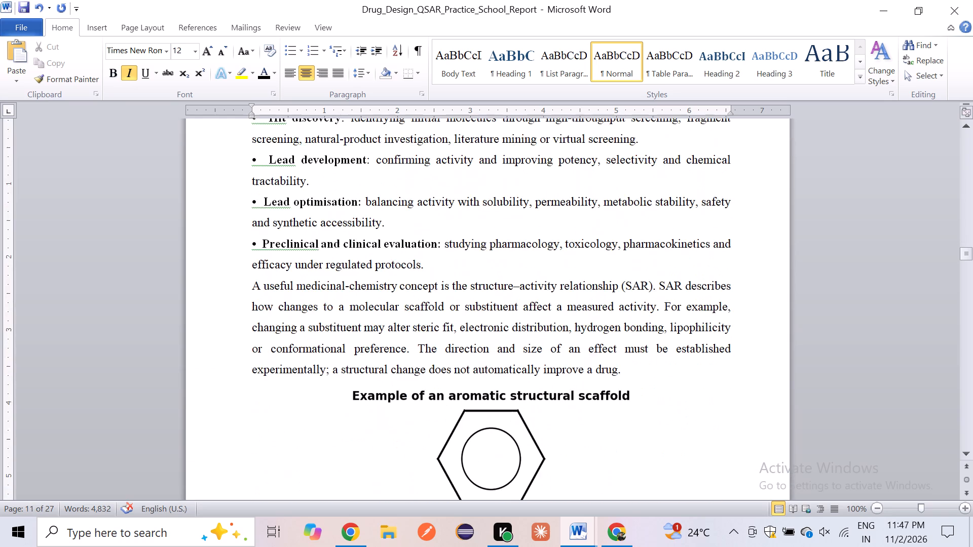
{"action": "scroll", "coordinate": [297, 284], "scroll_direction": "up", "scroll_amount": 19}
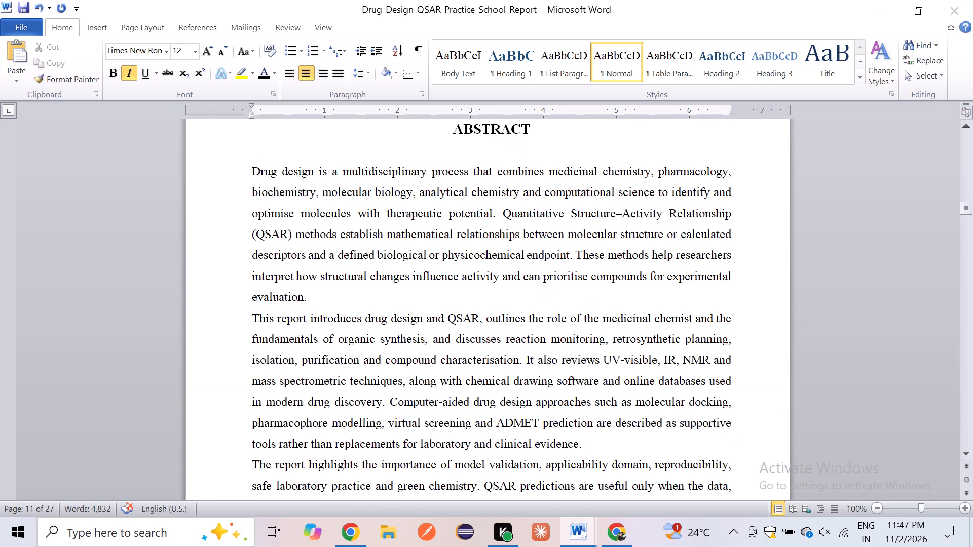
{"action": "scroll", "coordinate": [297, 284], "scroll_direction": "up", "scroll_amount": 9}
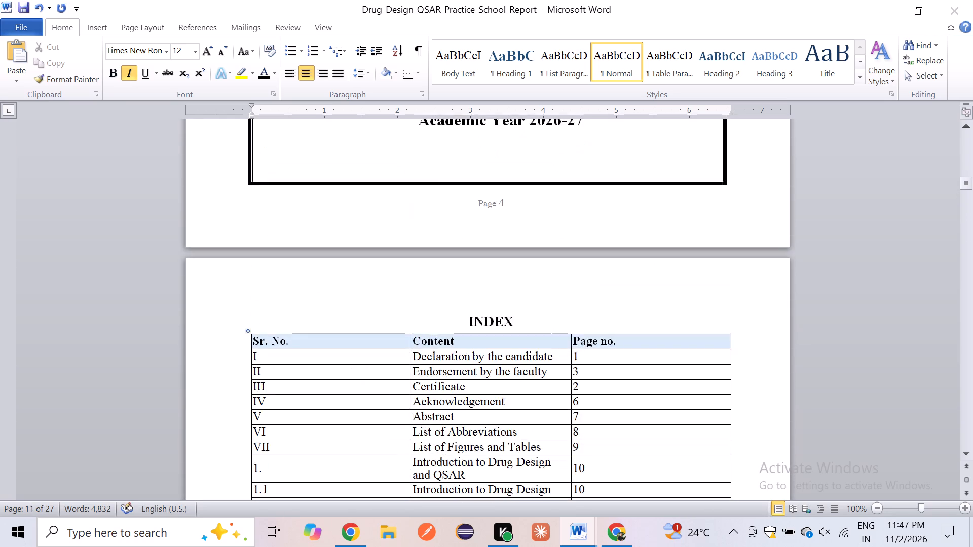
{"action": "scroll", "coordinate": [297, 284], "scroll_direction": "up", "scroll_amount": 2}
{"action": "scroll", "coordinate": [297, 284], "scroll_direction": "down", "scroll_amount": 15}
{"action": "scroll", "coordinate": [297, 284], "scroll_direction": "up", "scroll_amount": 4}
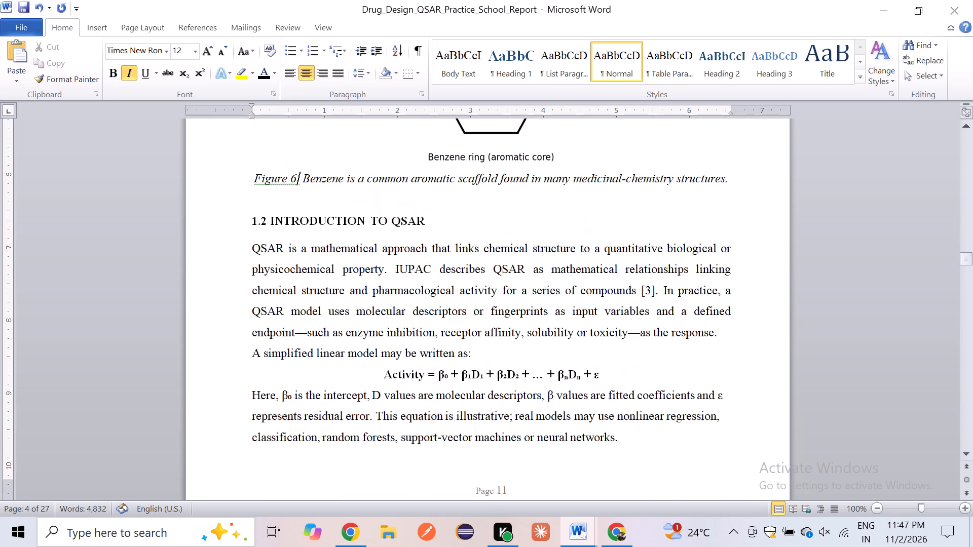
{"action": "scroll", "coordinate": [297, 284], "scroll_direction": "up", "scroll_amount": 10}
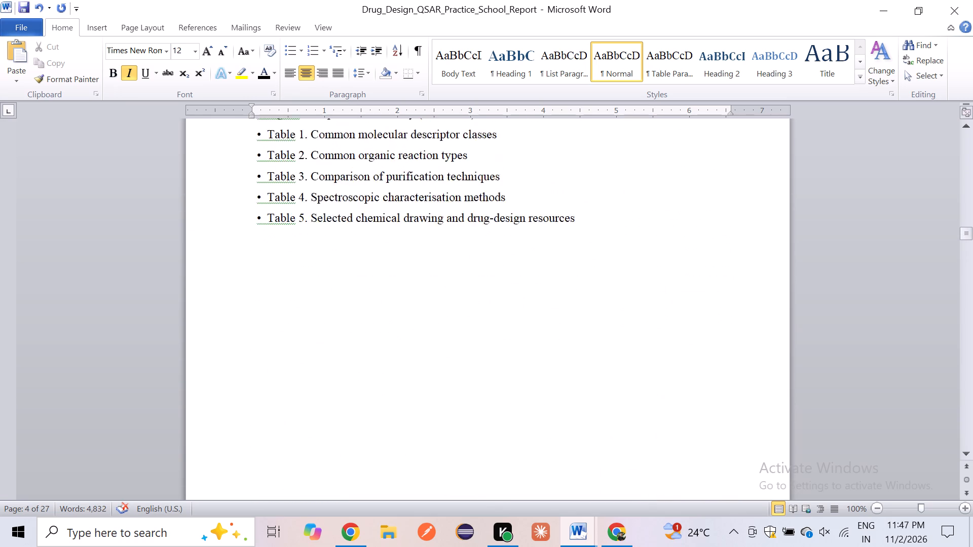
{"action": "scroll", "coordinate": [297, 284], "scroll_direction": "up", "scroll_amount": 2}
{"action": "scroll", "coordinate": [297, 284], "scroll_direction": "down", "scroll_amount": 1}
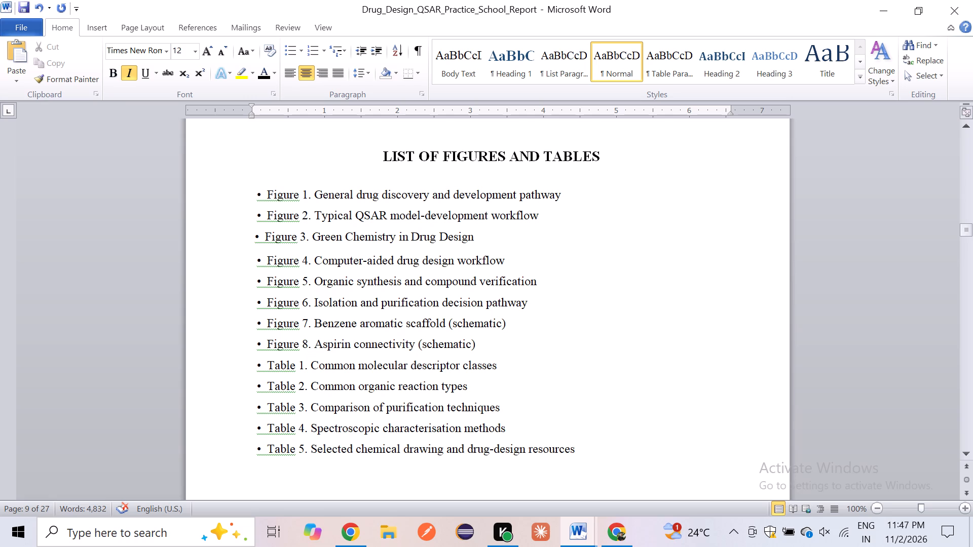
{"action": "left_click", "coordinate": [311, 326]}
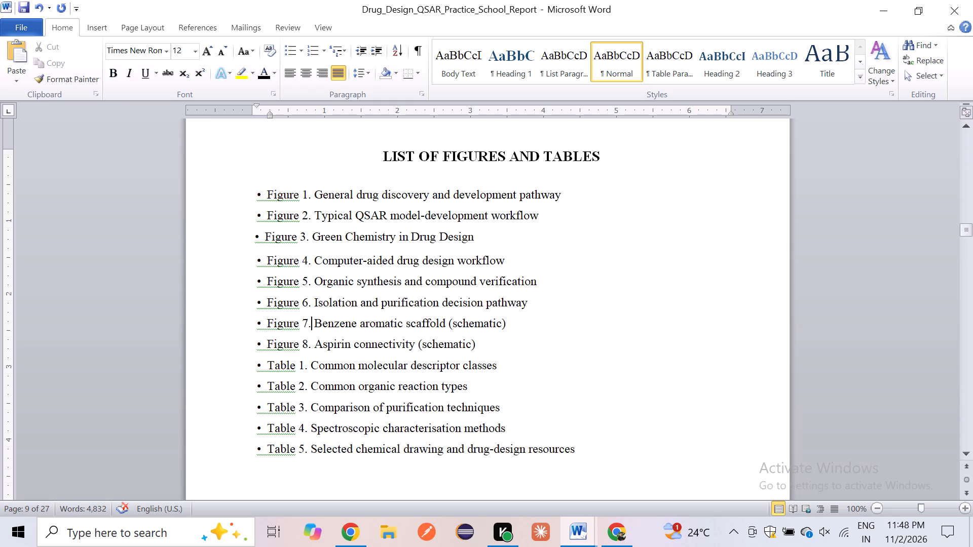
Examine pages 10 to 12 for the order of the figures, through the Typical QSAR model-development workflow caption.
{"action": "scroll", "coordinate": [311, 326], "scroll_direction": "down", "scroll_amount": 9}
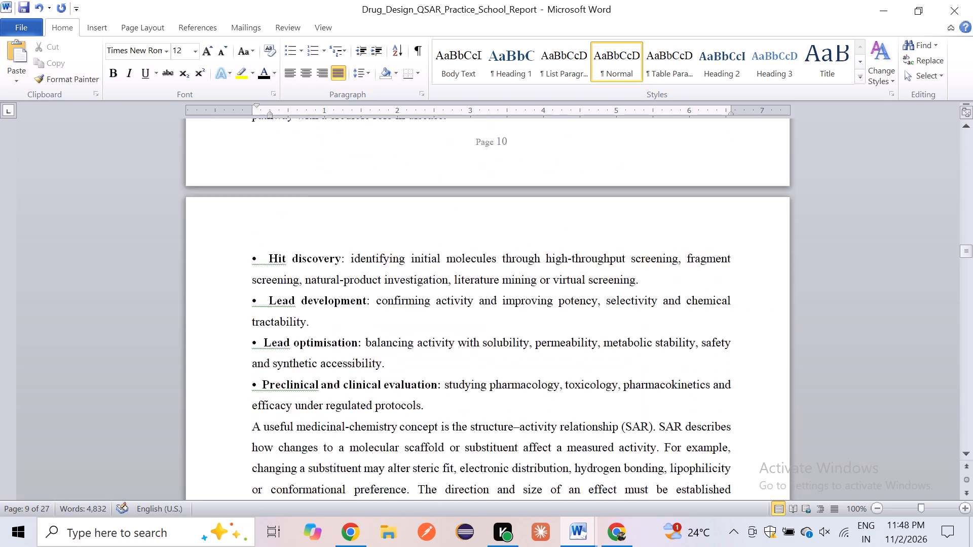
{"action": "scroll", "coordinate": [311, 325], "scroll_direction": "down", "scroll_amount": 4}
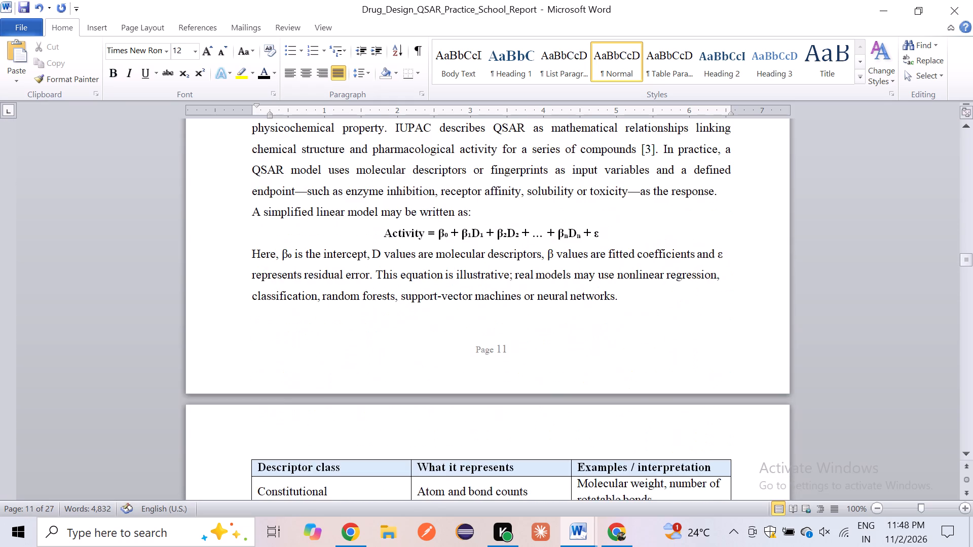
{"action": "scroll", "coordinate": [311, 325], "scroll_direction": "down", "scroll_amount": 4}
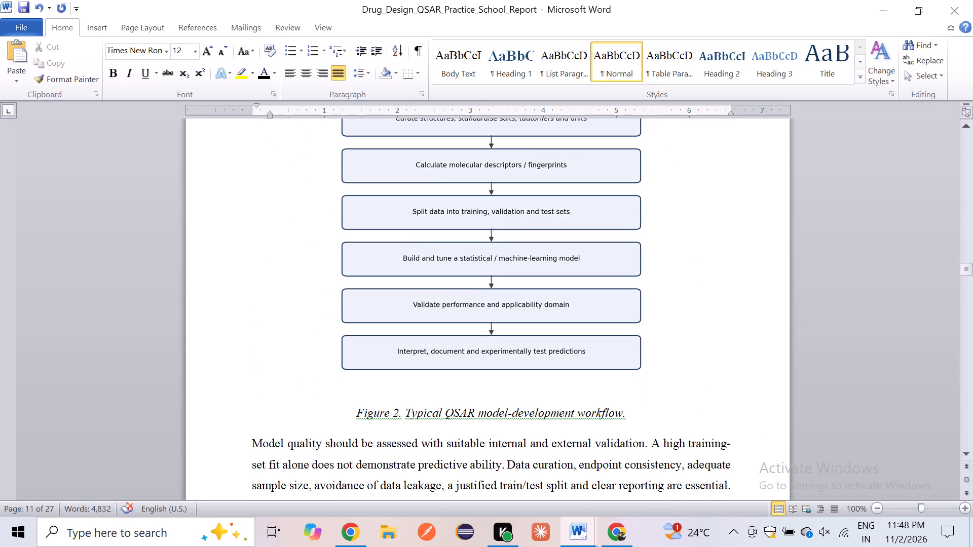
Delete the figure number from the benzene aromatic scaffold caption, keeping the word Figure and the period.
{"action": "scroll", "coordinate": [311, 325], "scroll_direction": "up", "scroll_amount": 5}
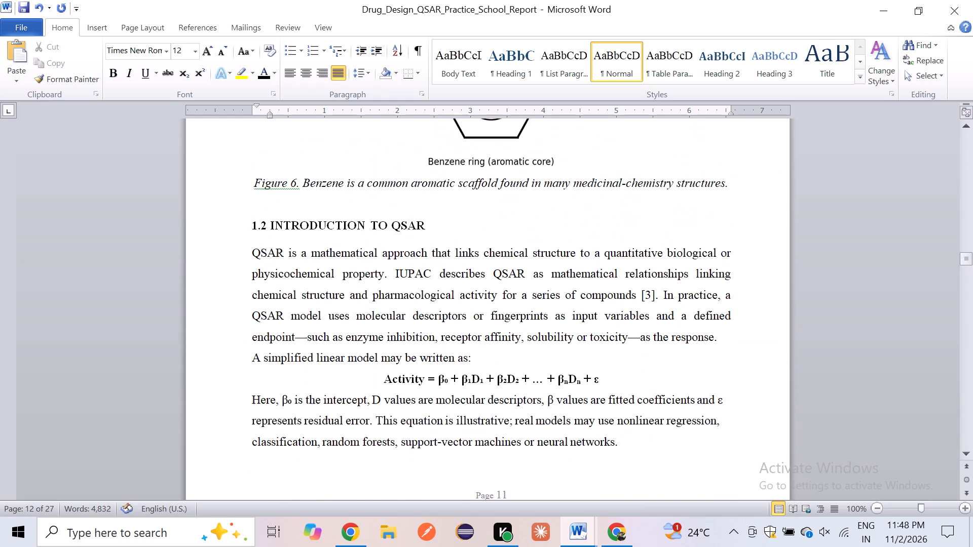
{"action": "scroll", "coordinate": [311, 325], "scroll_direction": "up", "scroll_amount": 2}
{"action": "left_click_drag", "start_coordinate": [304, 314], "coordinate": [254, 316]}
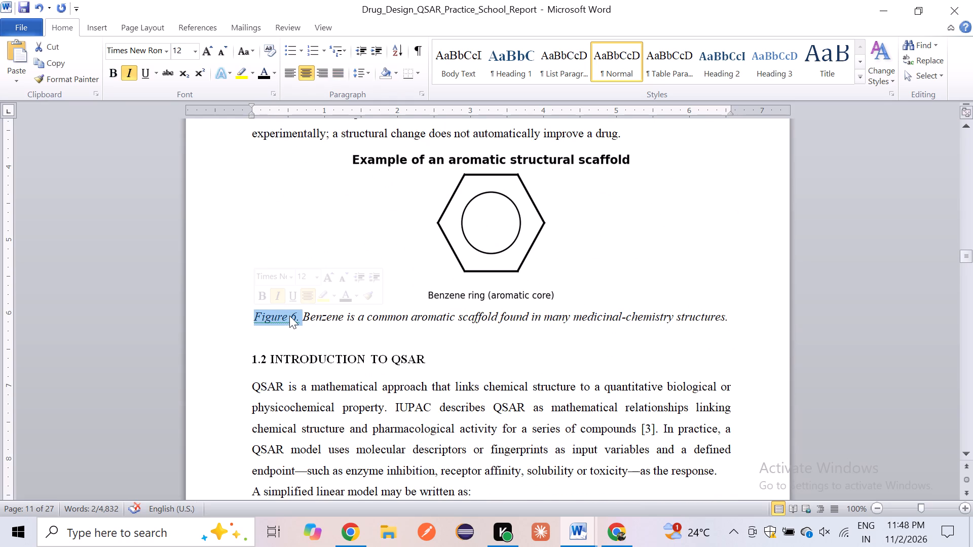
{"action": "left_click", "coordinate": [289, 316]}
{"action": "key", "text": "Right"}
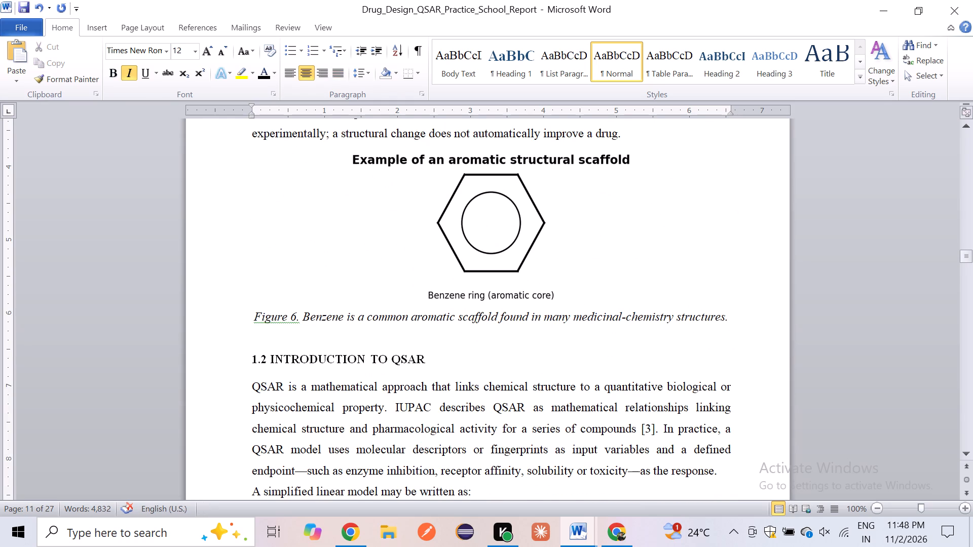
{"action": "key", "text": "Right"}
{"action": "key", "text": "BackSpace"}
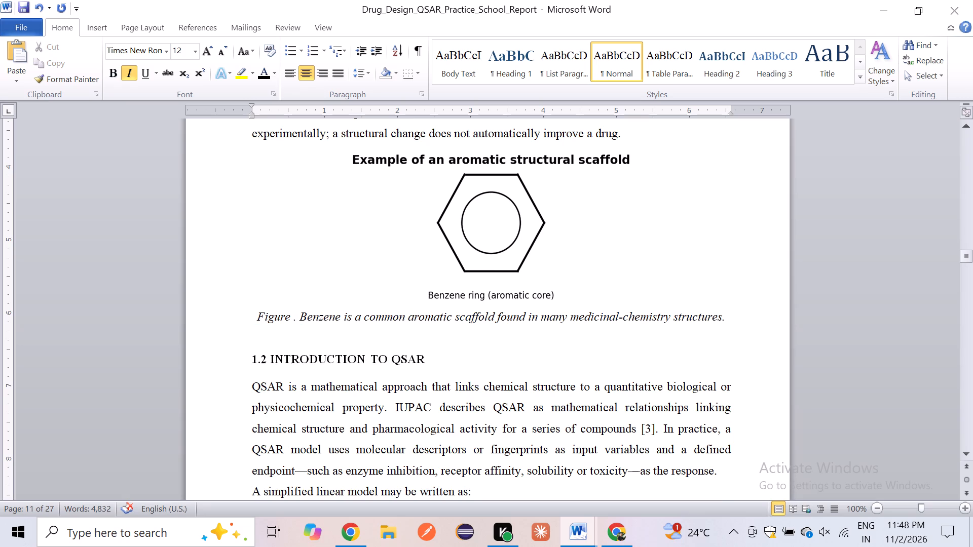
Review the headings and figure captions from the Typical QSAR workflow through the Green Chemistry in Drug Design figure and section 1.4.
{"action": "scroll", "coordinate": [289, 316], "scroll_direction": "down", "scroll_amount": 5}
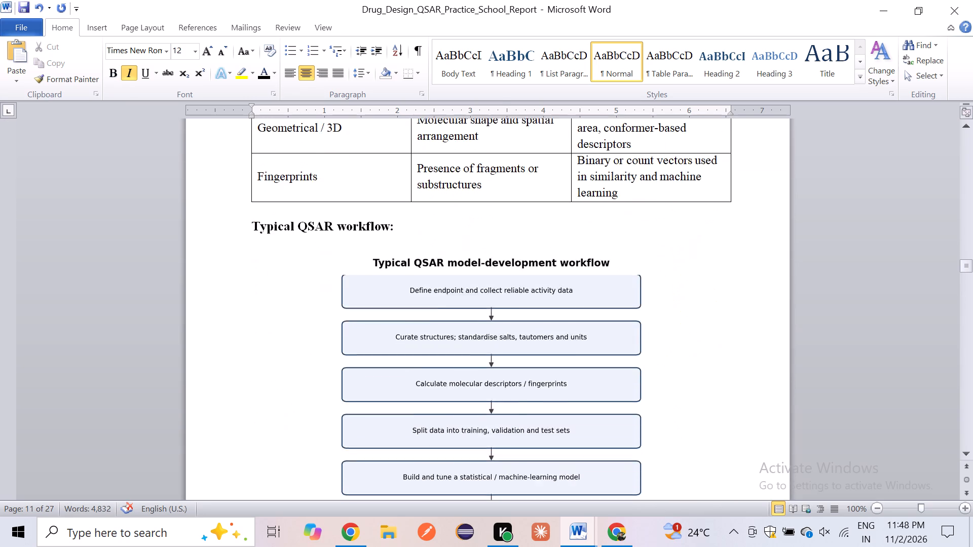
{"action": "scroll", "coordinate": [289, 316], "scroll_direction": "down", "scroll_amount": 1}
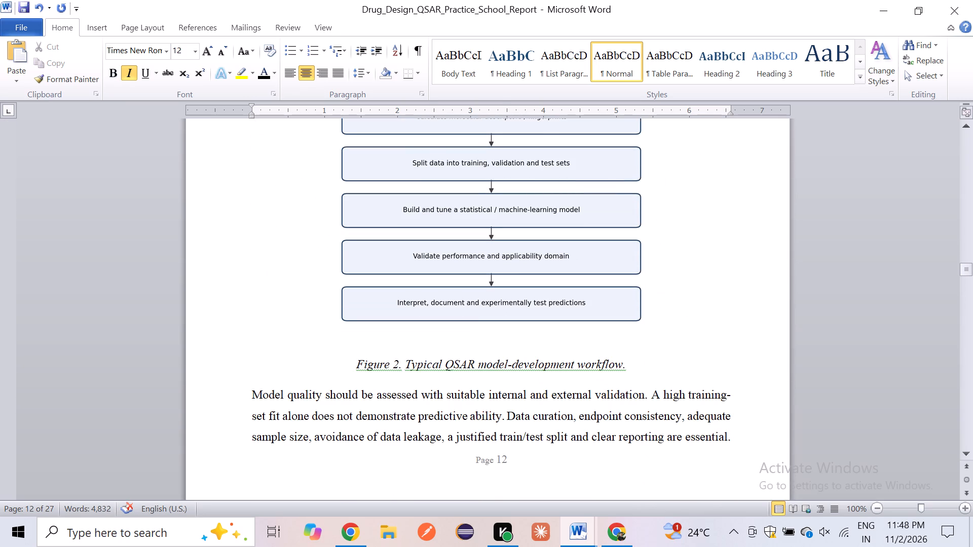
{"action": "scroll", "coordinate": [351, 345], "scroll_direction": "up", "scroll_amount": 2}
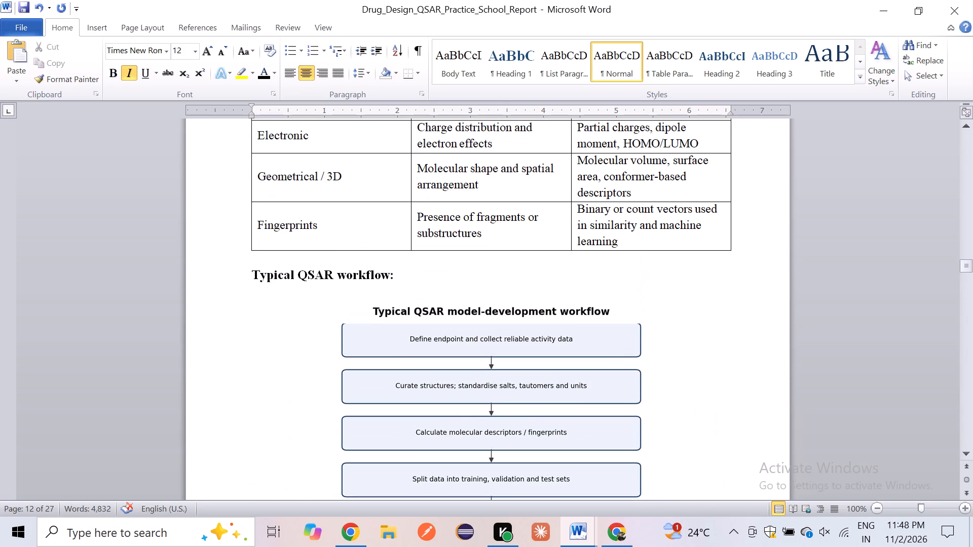
{"action": "scroll", "coordinate": [351, 345], "scroll_direction": "down", "scroll_amount": 4}
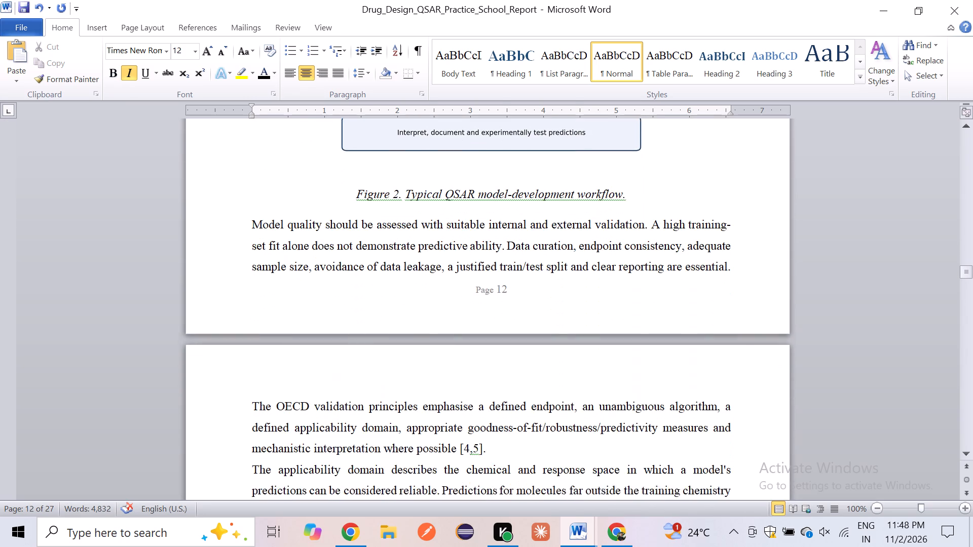
{"action": "scroll", "coordinate": [351, 345], "scroll_direction": "down", "scroll_amount": 4}
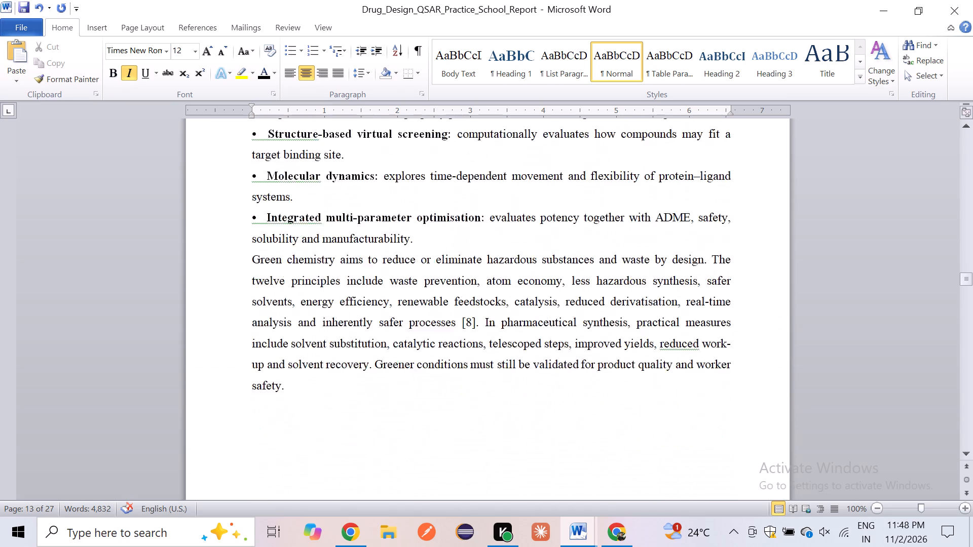
{"action": "scroll", "coordinate": [351, 345], "scroll_direction": "down", "scroll_amount": 5}
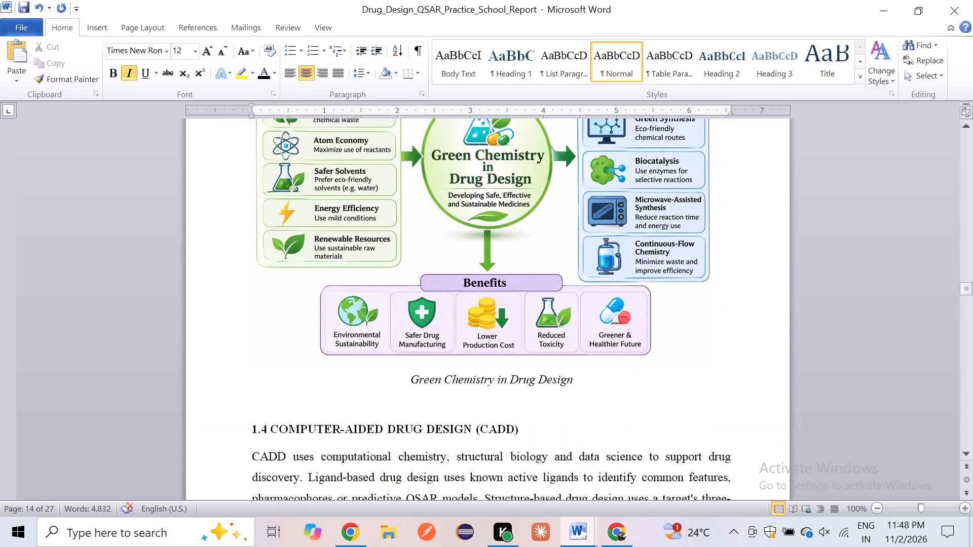
{"action": "scroll", "coordinate": [351, 345], "scroll_direction": "down", "scroll_amount": 1}
{"action": "scroll", "coordinate": [400, 224], "scroll_direction": "down", "scroll_amount": 1}
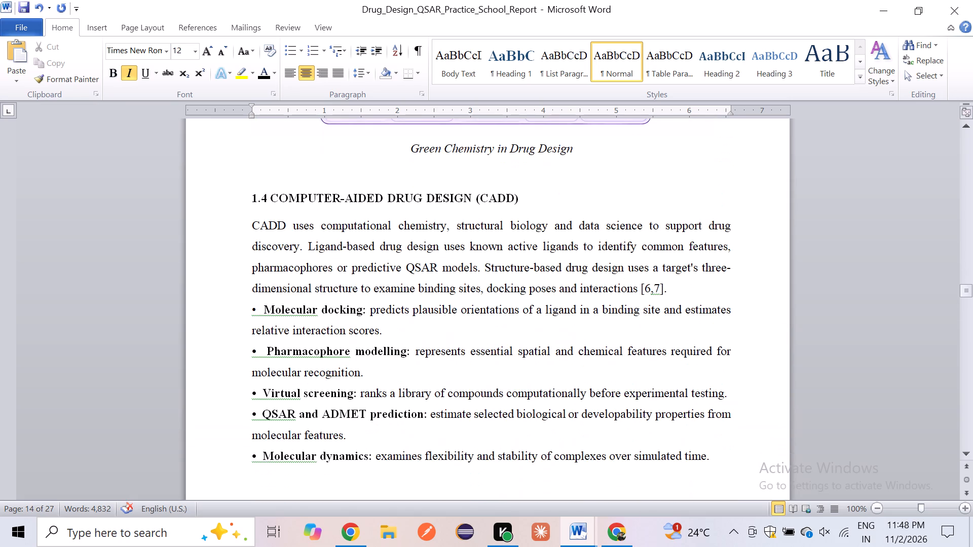
Check the formatting of the section 1.4 heading and the caption beneath the Computer-aided drug design workflow figure.
{"action": "scroll", "coordinate": [400, 224], "scroll_direction": "down", "scroll_amount": 1}
{"action": "scroll", "coordinate": [400, 224], "scroll_direction": "up", "scroll_amount": 1}
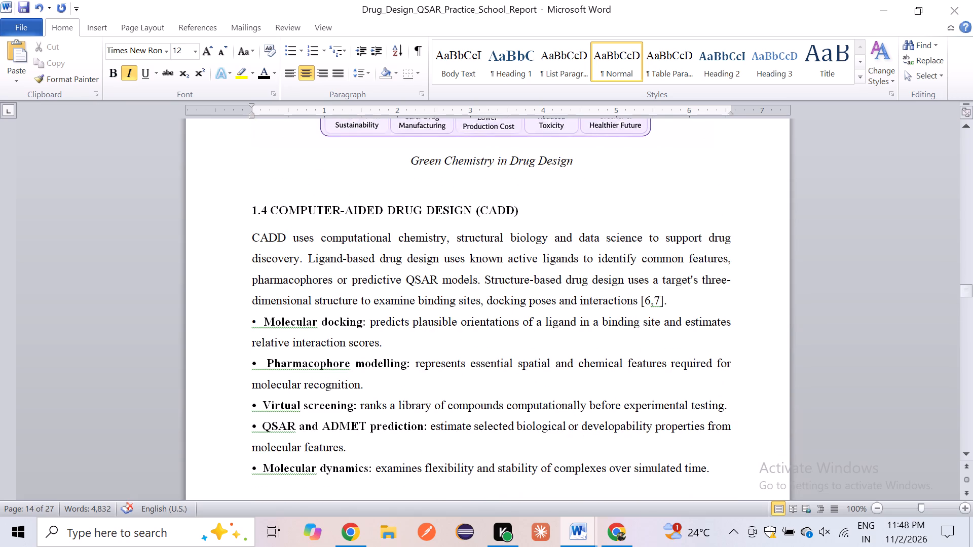
{"action": "left_click_drag", "start_coordinate": [234, 213], "coordinate": [533, 222]}
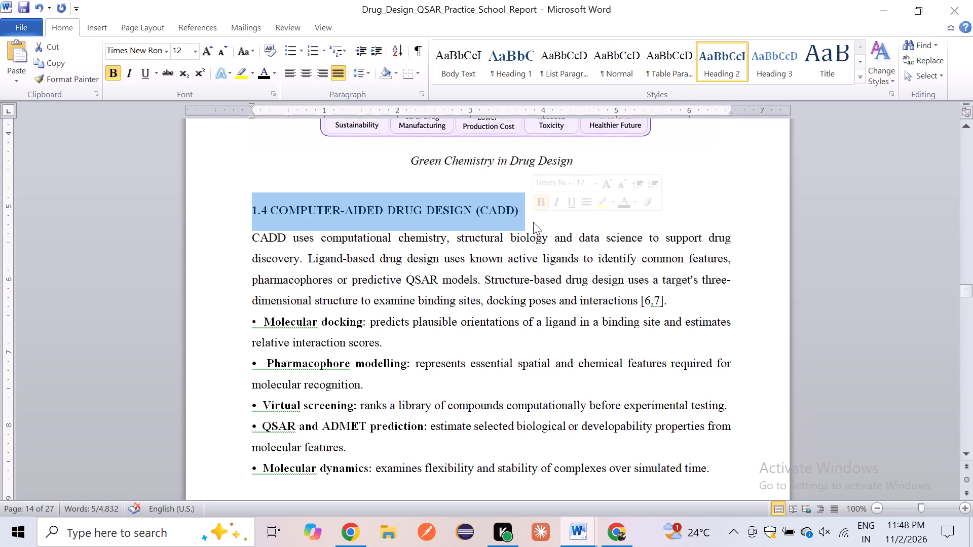
{"action": "scroll", "coordinate": [511, 215], "scroll_direction": "down", "scroll_amount": 2}
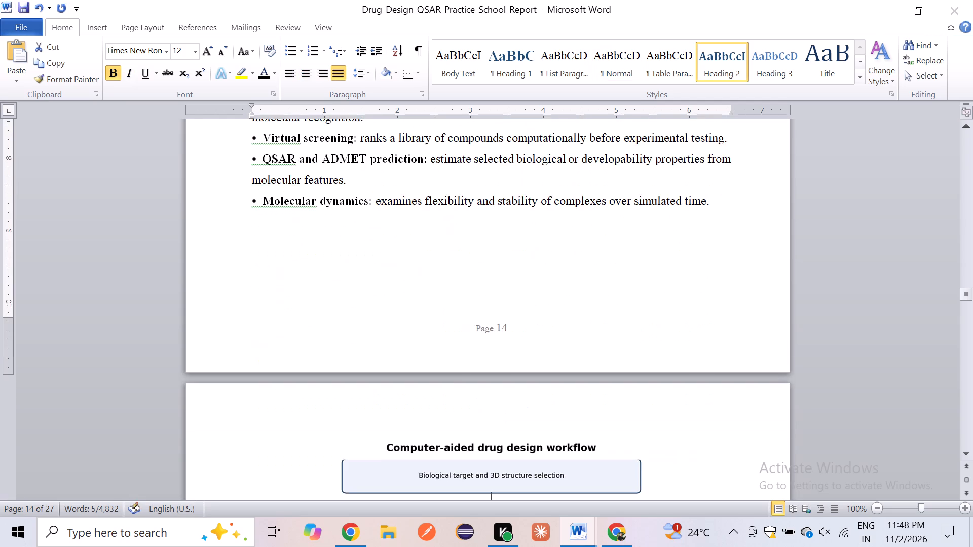
{"action": "scroll", "coordinate": [511, 215], "scroll_direction": "down", "scroll_amount": 4}
{"action": "left_click_drag", "start_coordinate": [368, 236], "coordinate": [642, 227]}
{"action": "scroll", "coordinate": [596, 304], "scroll_direction": "down", "scroll_amount": 2}
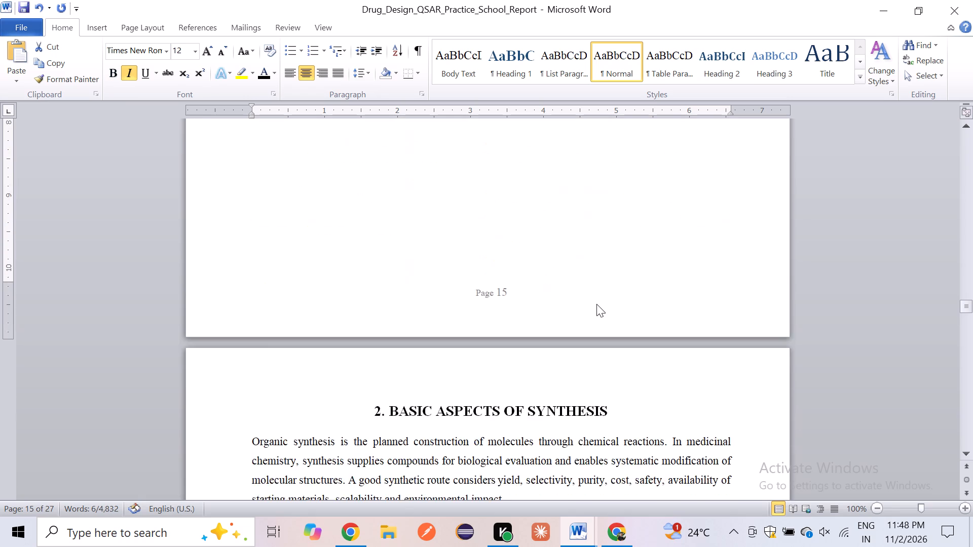
Set the font size of the Figure 4 Organic synthesis and compound verification caption to 12.
{"action": "scroll", "coordinate": [596, 304], "scroll_direction": "down", "scroll_amount": 6}
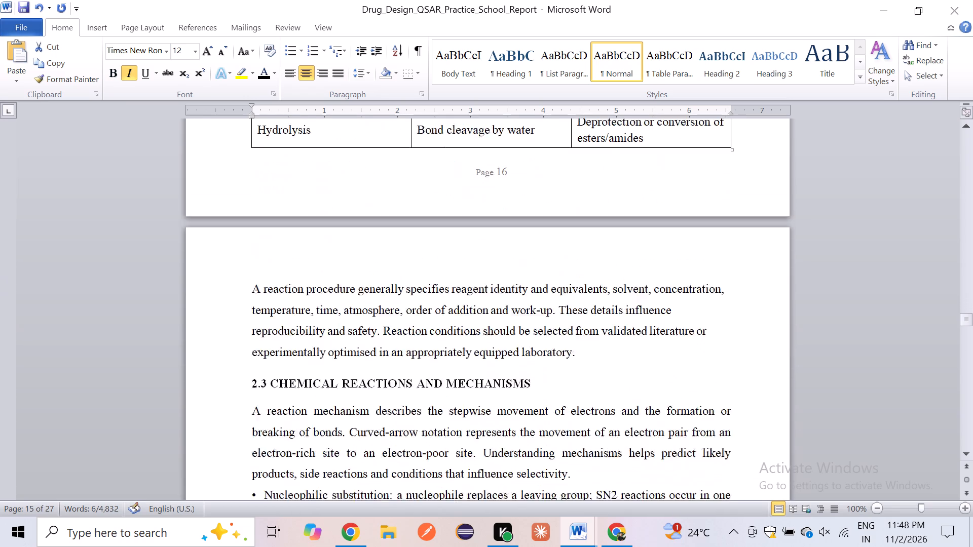
{"action": "scroll", "coordinate": [596, 304], "scroll_direction": "down", "scroll_amount": 4}
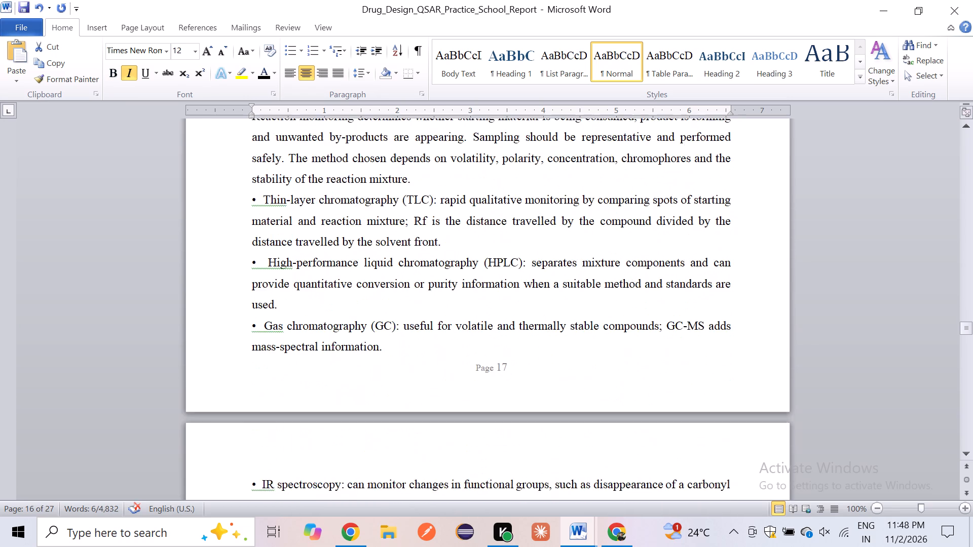
{"action": "scroll", "coordinate": [596, 304], "scroll_direction": "down", "scroll_amount": 6}
{"action": "right_click", "coordinate": [596, 304]}
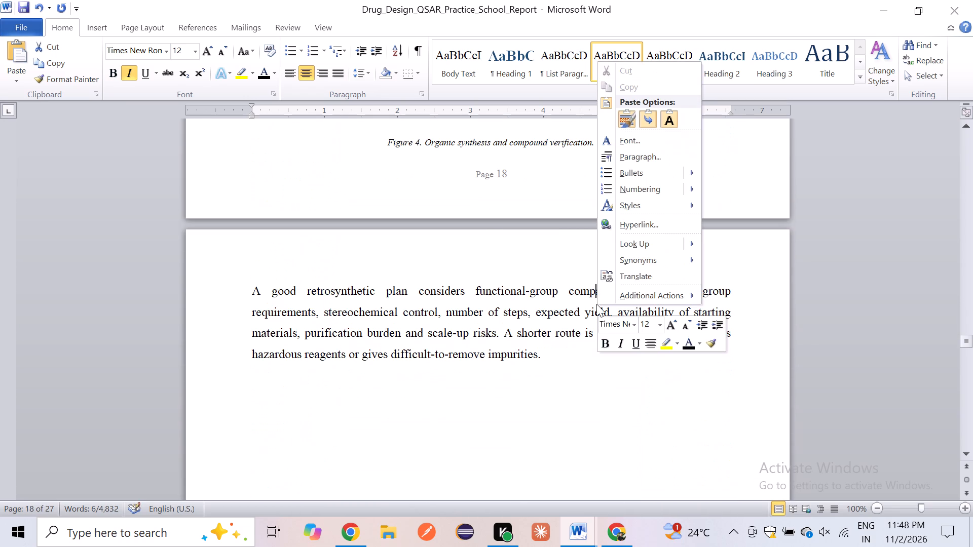
{"action": "double_click", "coordinate": [379, 139]}
{"action": "left_click", "coordinate": [379, 139]}
{"action": "left_click_drag", "start_coordinate": [379, 139], "coordinate": [483, 138]}
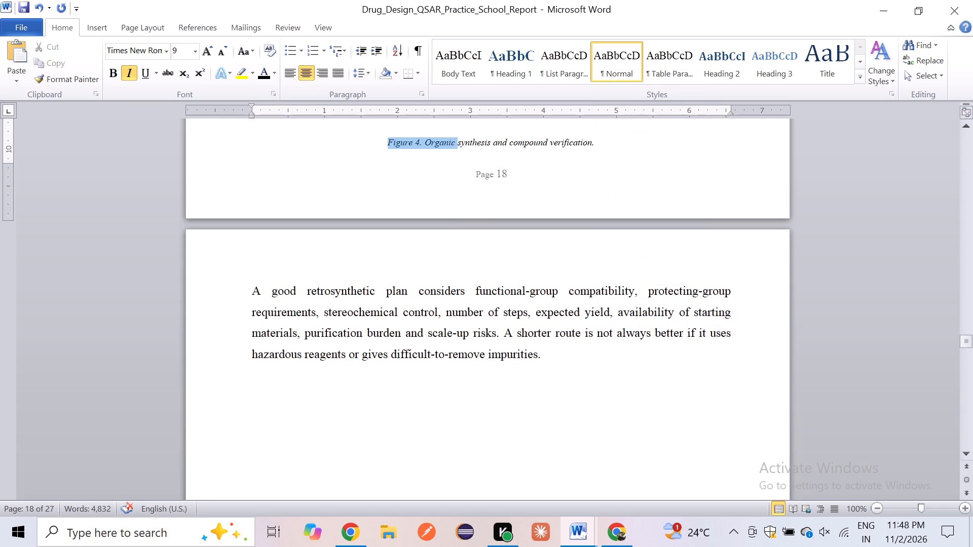
{"action": "left_click_drag", "start_coordinate": [483, 138], "coordinate": [656, 140]}
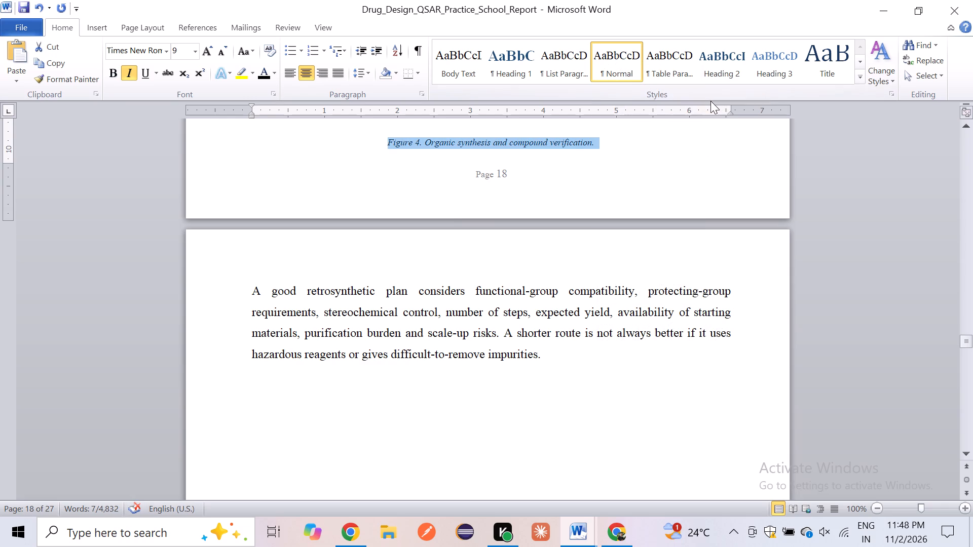
{"action": "right_click", "coordinate": [595, 145]}
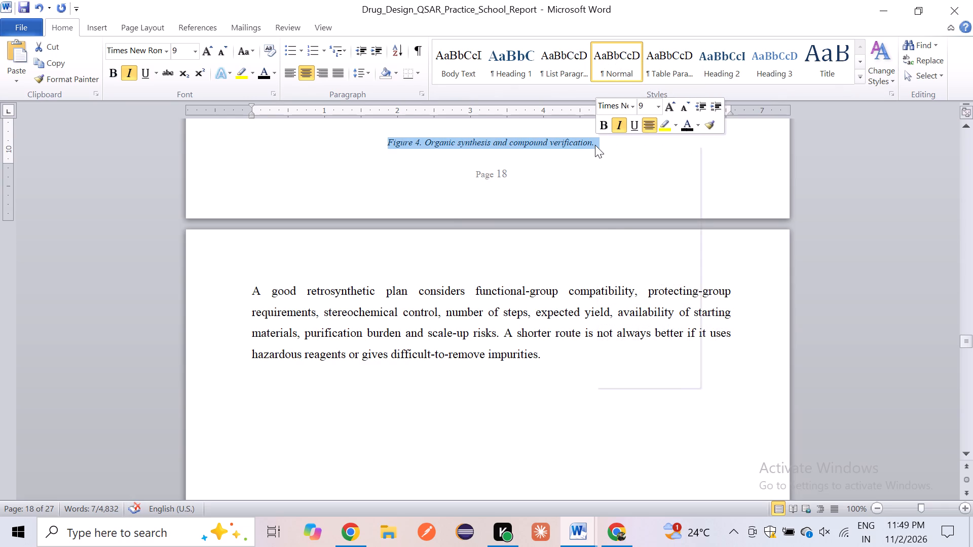
{"action": "left_click", "coordinate": [644, 104]}
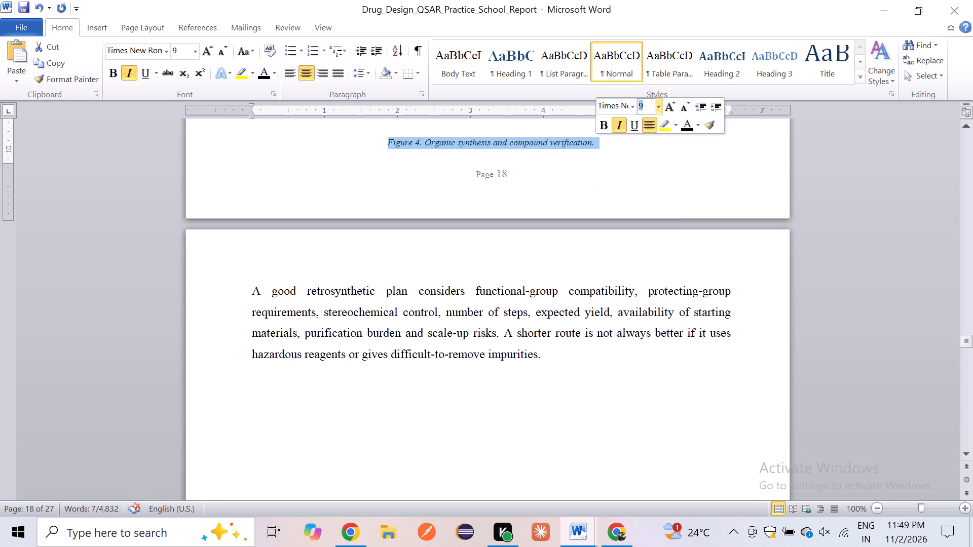
{"action": "type", "text": "12"}
{"action": "key", "text": "Return"}
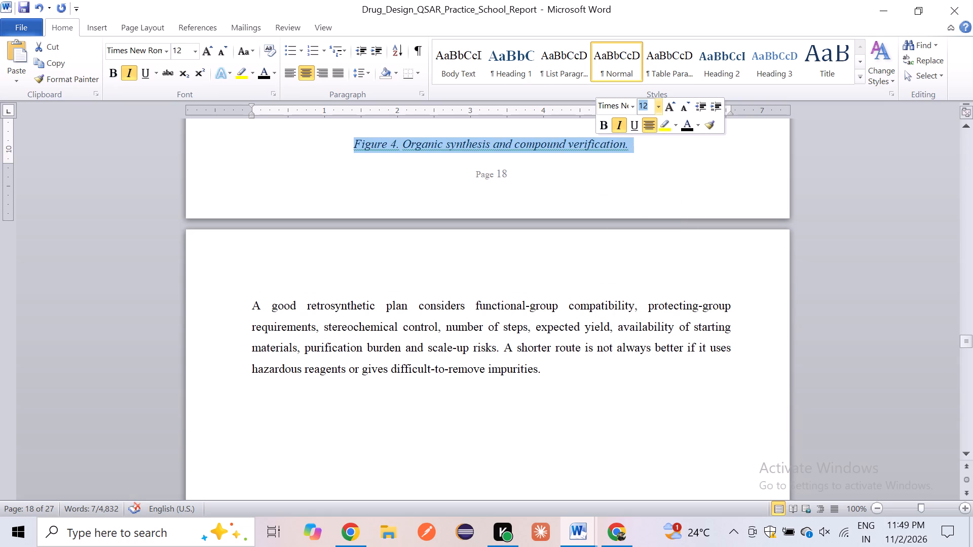
{"action": "left_click", "coordinate": [548, 245]}
Format the Figure 5 General isolation and purification decision pathway caption as centred, with 1.5 line spacing and font size 12.
{"action": "scroll", "coordinate": [548, 245], "scroll_direction": "down", "scroll_amount": 1}
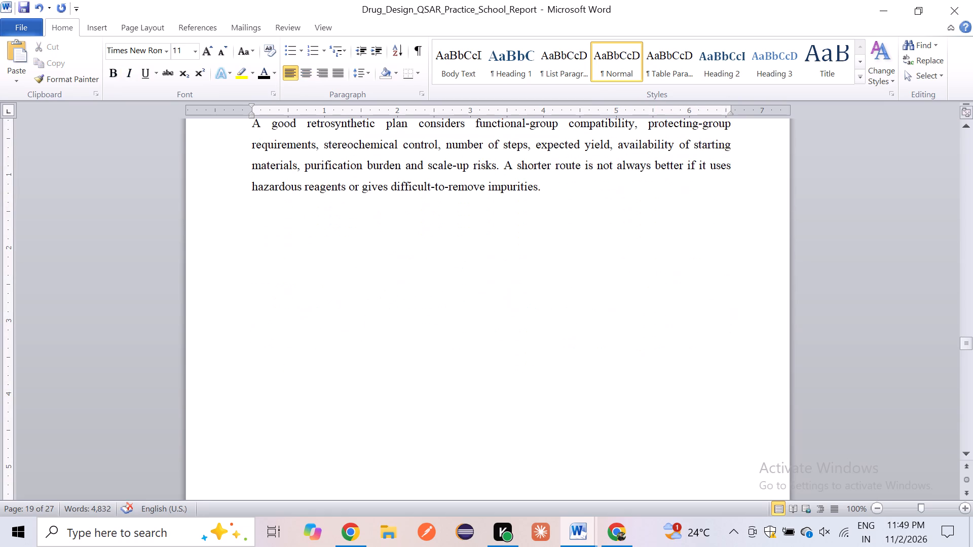
{"action": "scroll", "coordinate": [548, 245], "scroll_direction": "down", "scroll_amount": 3}
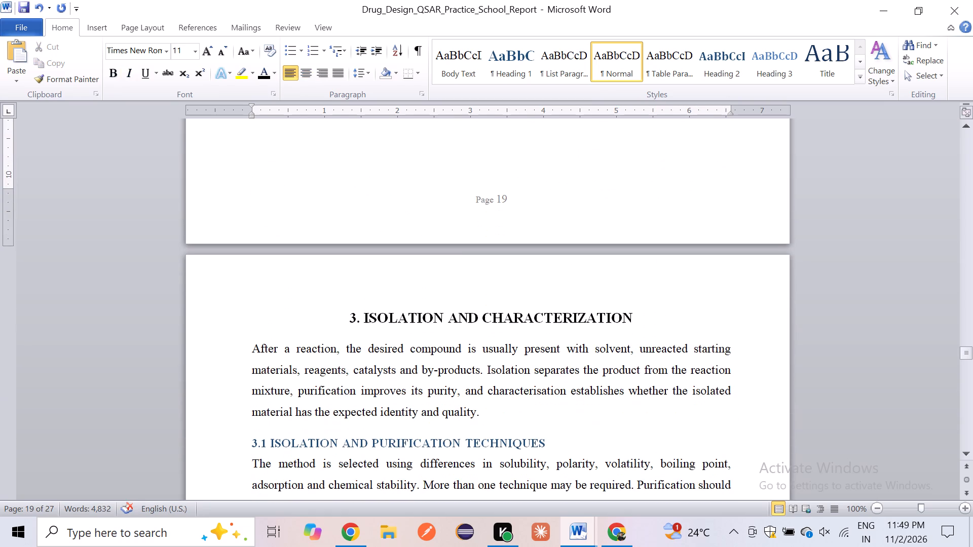
{"action": "scroll", "coordinate": [548, 245], "scroll_direction": "down", "scroll_amount": 2}
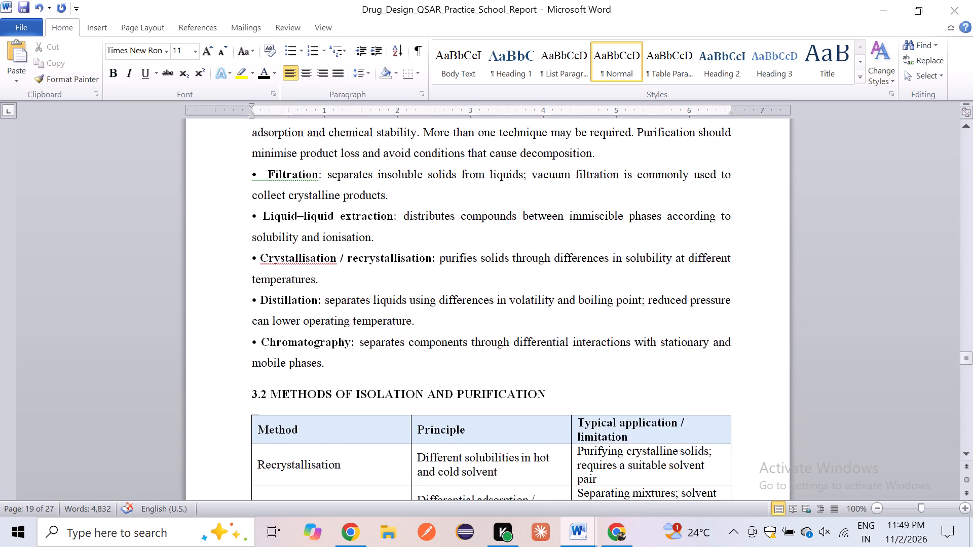
{"action": "scroll", "coordinate": [548, 245], "scroll_direction": "down", "scroll_amount": 4}
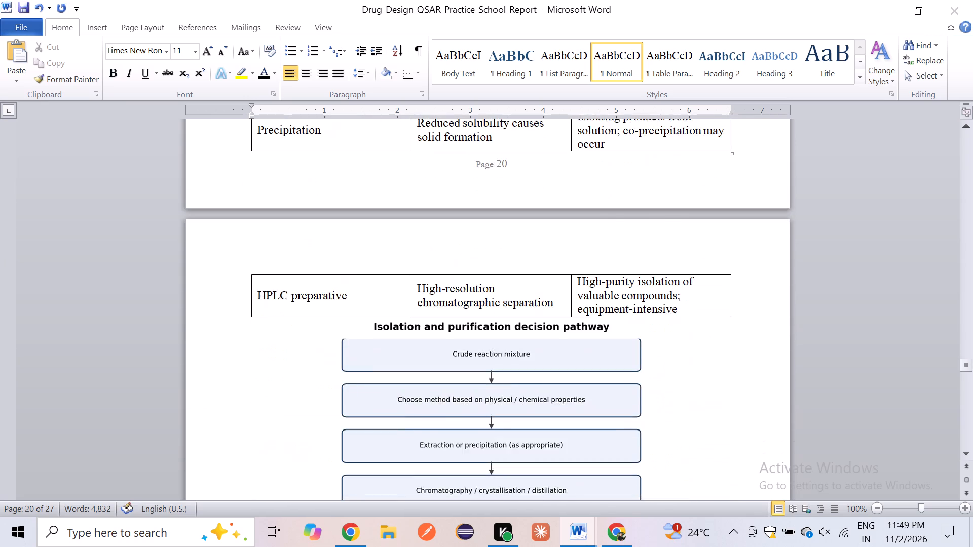
{"action": "scroll", "coordinate": [548, 245], "scroll_direction": "down", "scroll_amount": 2}
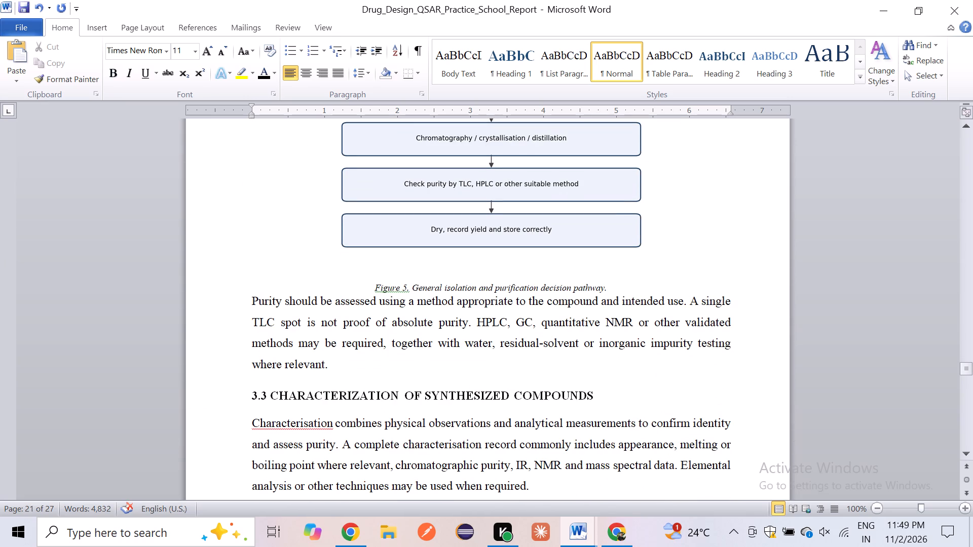
{"action": "left_click_drag", "start_coordinate": [373, 286], "coordinate": [620, 286]}
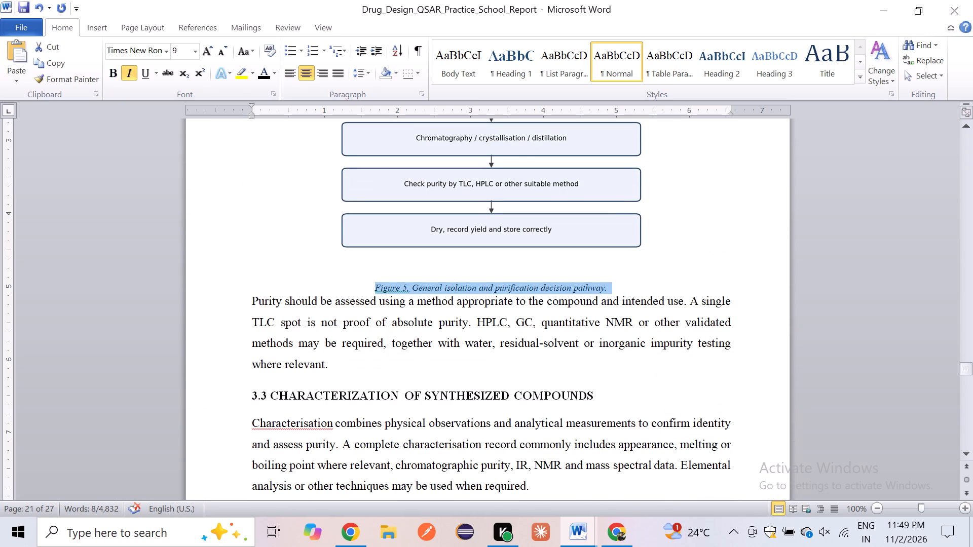
{"action": "left_click", "coordinate": [339, 81]}
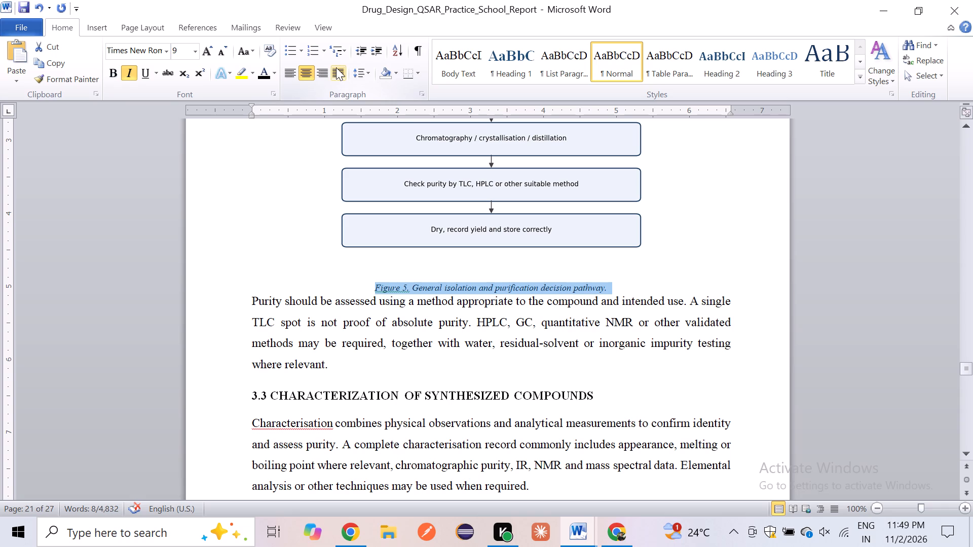
{"action": "left_click", "coordinate": [336, 67]}
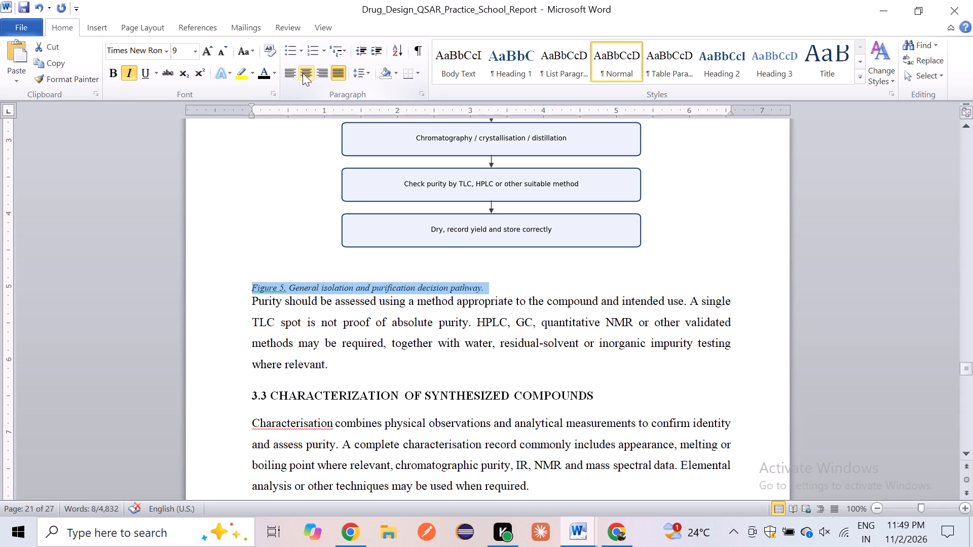
{"action": "left_click", "coordinate": [303, 73]}
{"action": "left_click", "coordinate": [364, 74]}
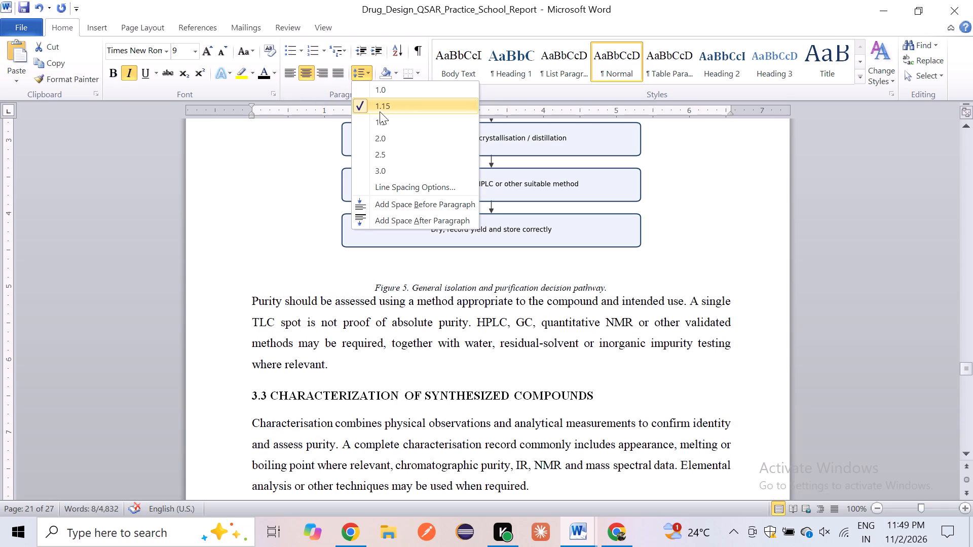
{"action": "left_click", "coordinate": [380, 120]}
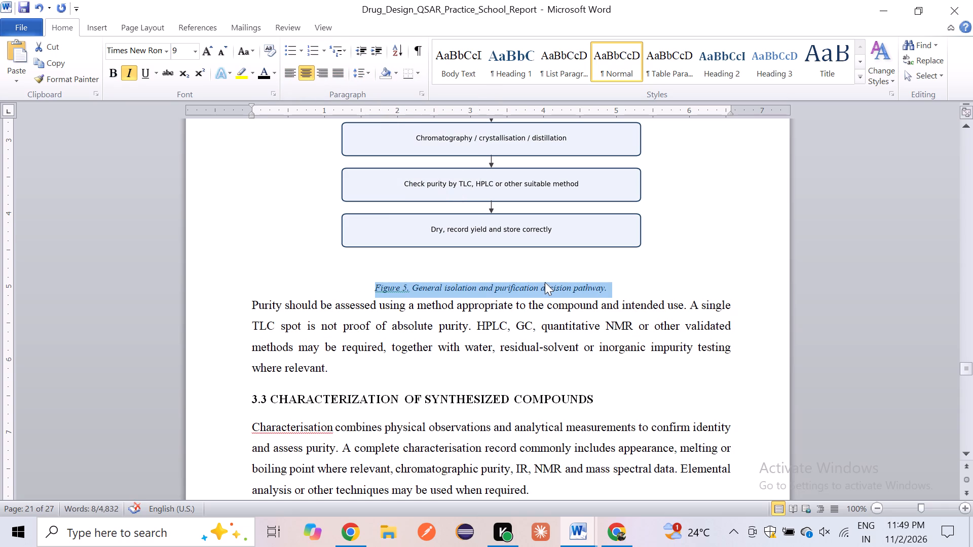
{"action": "left_click", "coordinate": [188, 56]}
{"action": "type", "text": "12"}
{"action": "key", "text": "Return"}
Review the headings, tables and figure captions from section 3.3 through the Figure 7 aspirin caption.
{"action": "scroll", "coordinate": [286, 236], "scroll_direction": "down", "scroll_amount": 2}
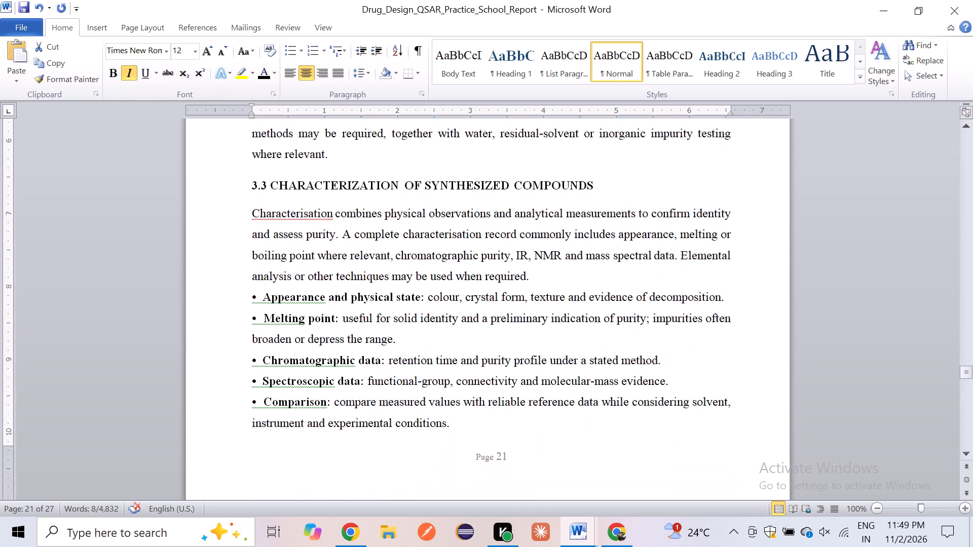
{"action": "scroll", "coordinate": [286, 236], "scroll_direction": "down", "scroll_amount": 5}
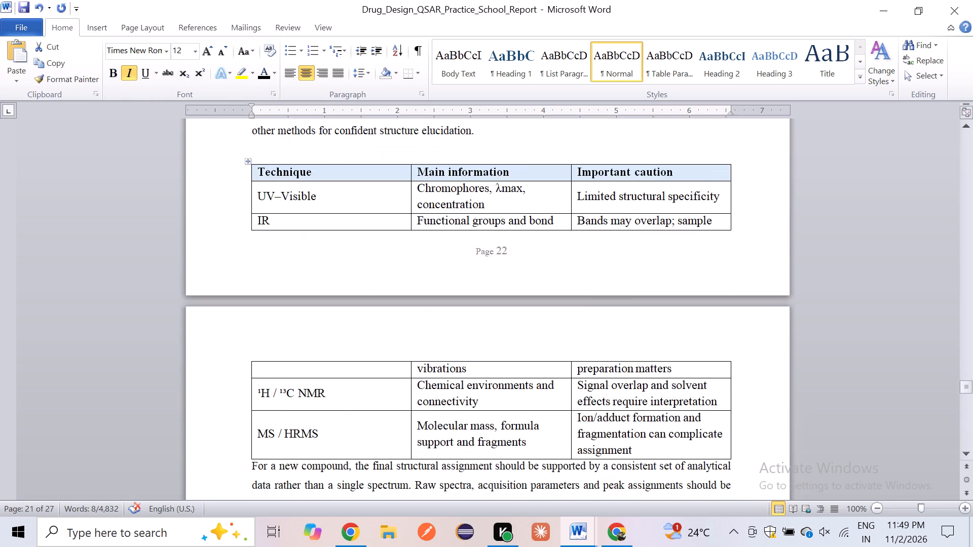
{"action": "scroll", "coordinate": [286, 236], "scroll_direction": "down", "scroll_amount": 4}
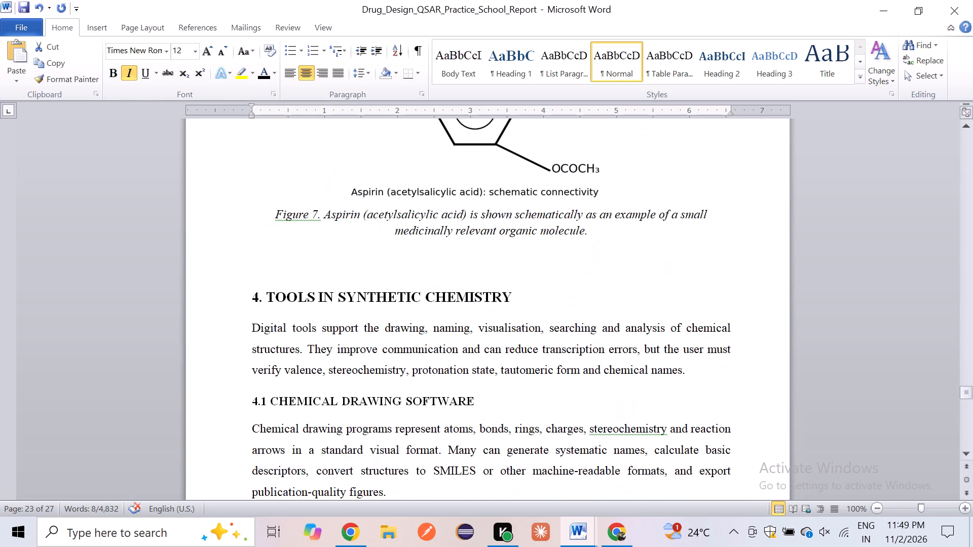
{"action": "left_click", "coordinate": [295, 251]}
Review the heading and text formatting from chapter 4, Tools in Synthetic Chemistry, through the conclusion and the reference list.
{"action": "scroll", "coordinate": [295, 251], "scroll_direction": "down", "scroll_amount": 1}
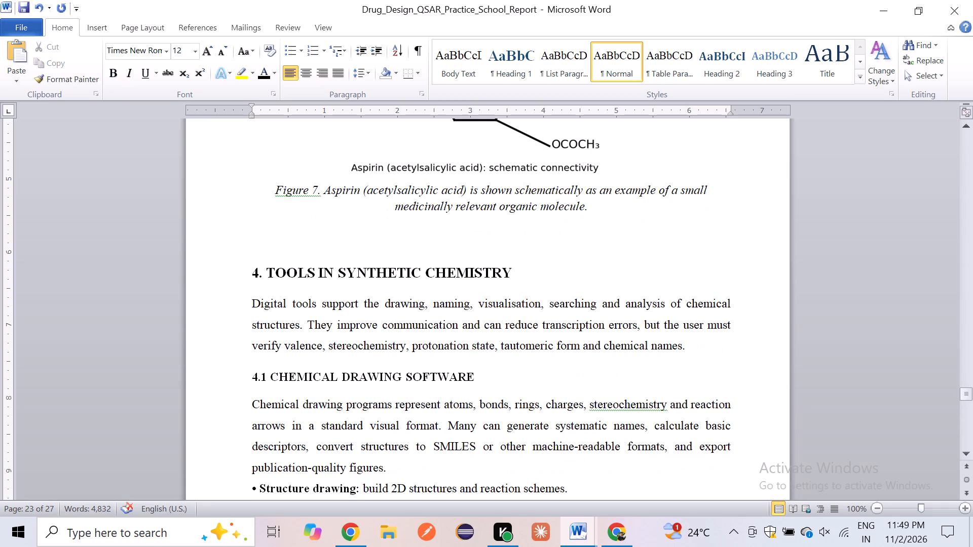
{"action": "scroll", "coordinate": [315, 212], "scroll_direction": "down", "scroll_amount": 3}
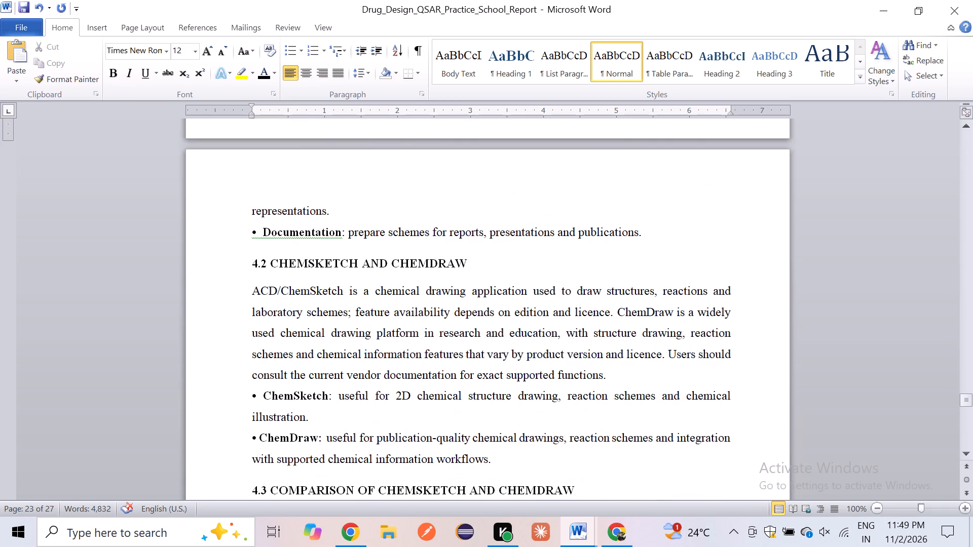
{"action": "scroll", "coordinate": [315, 212], "scroll_direction": "down", "scroll_amount": 3}
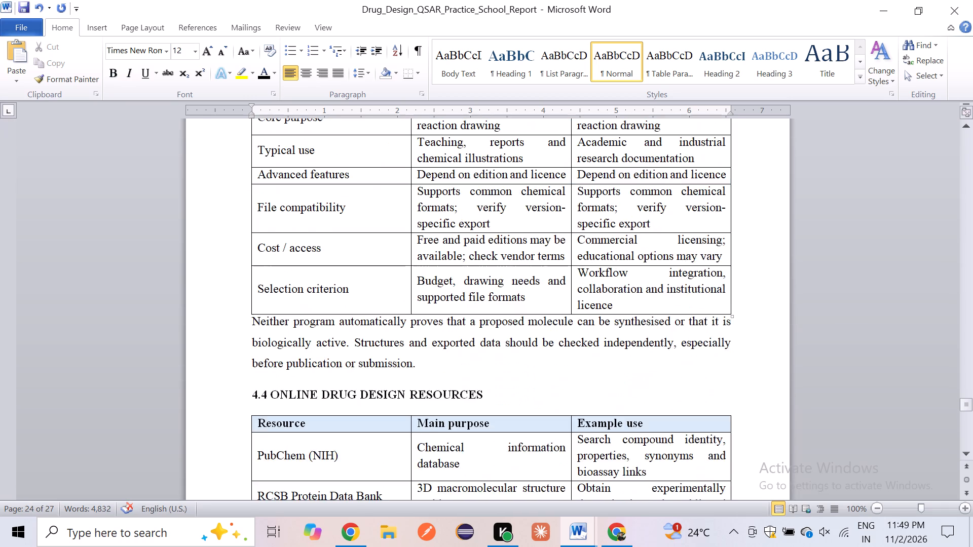
{"action": "scroll", "coordinate": [315, 212], "scroll_direction": "down", "scroll_amount": 7}
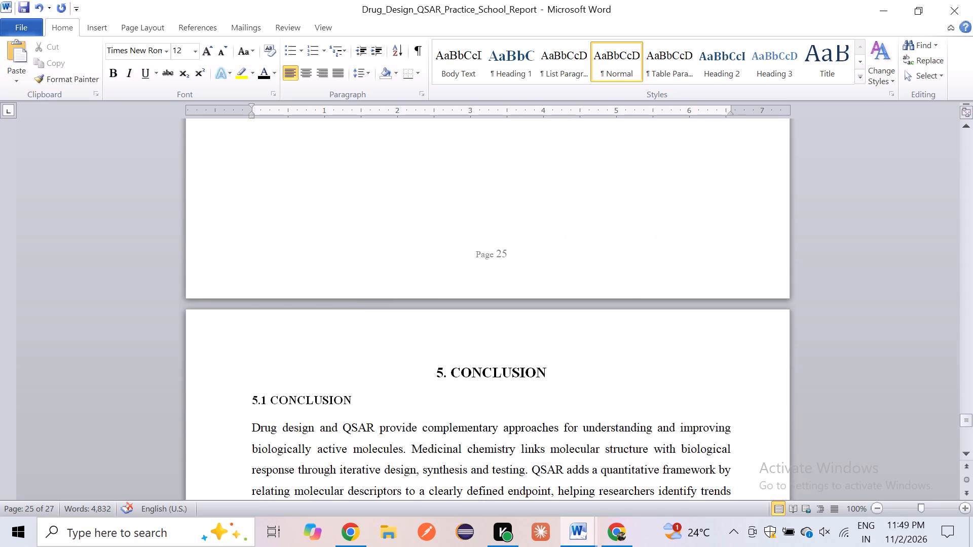
{"action": "scroll", "coordinate": [315, 212], "scroll_direction": "down", "scroll_amount": 2}
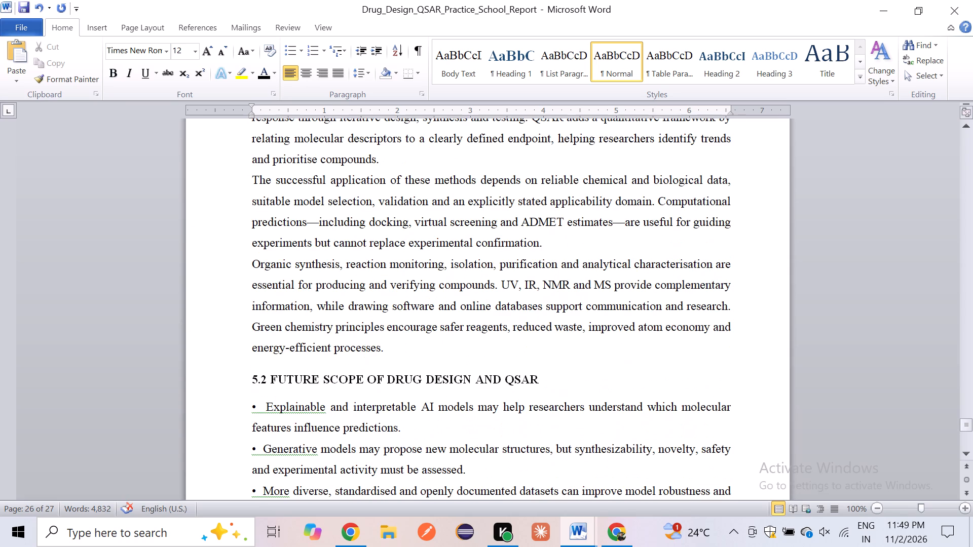
{"action": "scroll", "coordinate": [315, 212], "scroll_direction": "down", "scroll_amount": 5}
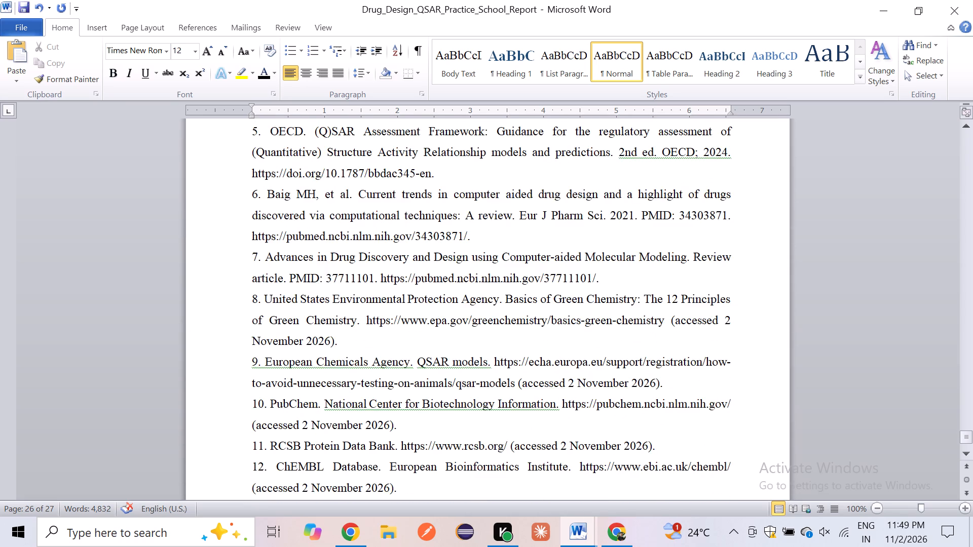
{"action": "scroll", "coordinate": [315, 212], "scroll_direction": "down", "scroll_amount": 3}
Review the text, tables and page gaps from the molecular docking list through section 2.2 to the retrosynthesis text after Figure 4.
{"action": "scroll", "coordinate": [315, 212], "scroll_direction": "up", "scroll_amount": 18}
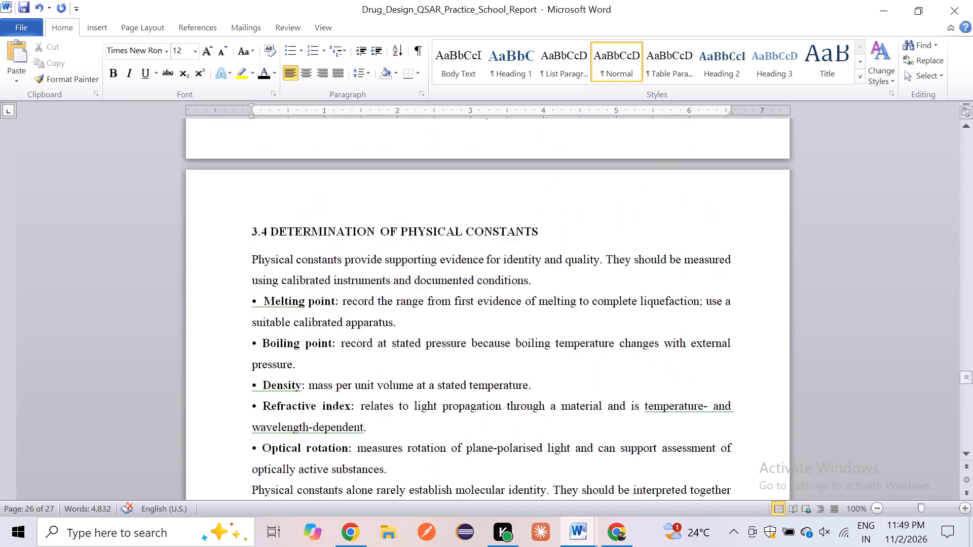
{"action": "scroll", "coordinate": [315, 212], "scroll_direction": "up", "scroll_amount": 20}
{"action": "scroll", "coordinate": [315, 212], "scroll_direction": "up", "scroll_amount": 6}
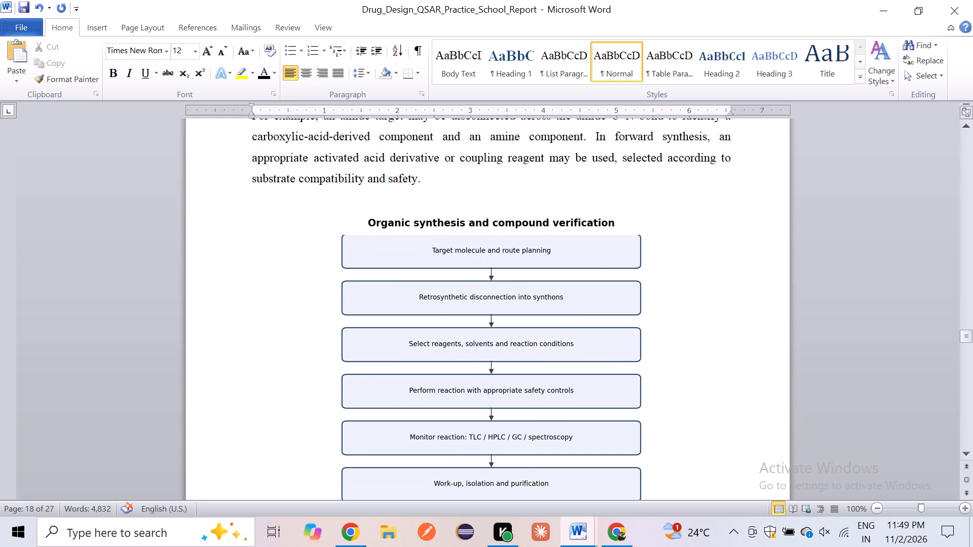
{"action": "scroll", "coordinate": [315, 212], "scroll_direction": "up", "scroll_amount": 7}
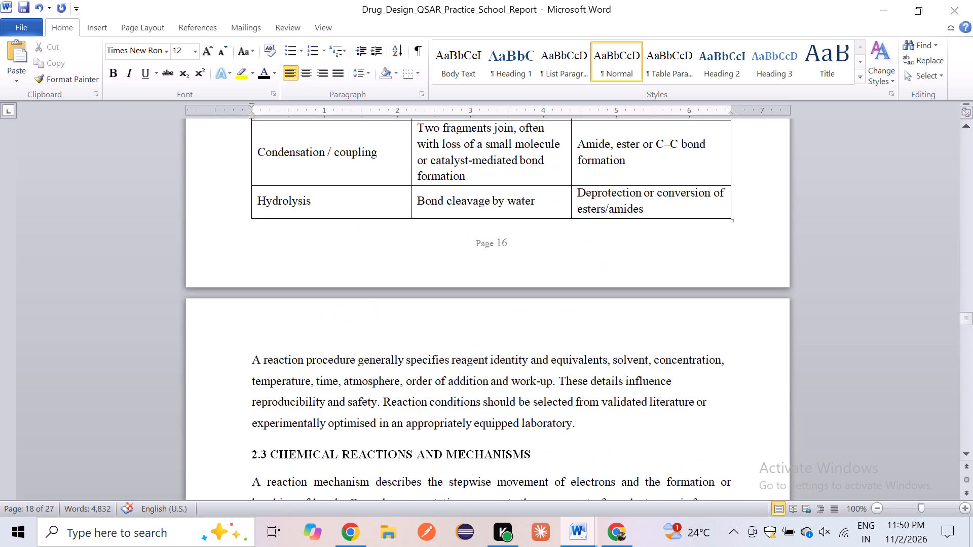
{"action": "scroll", "coordinate": [315, 212], "scroll_direction": "up", "scroll_amount": 6}
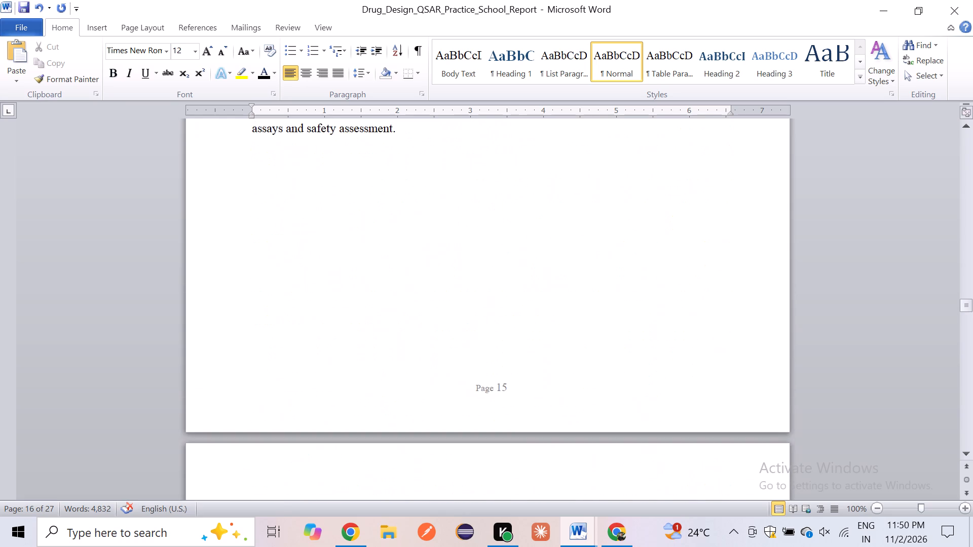
{"action": "scroll", "coordinate": [315, 212], "scroll_direction": "up", "scroll_amount": 8}
{"action": "scroll", "coordinate": [315, 212], "scroll_direction": "down", "scroll_amount": 3}
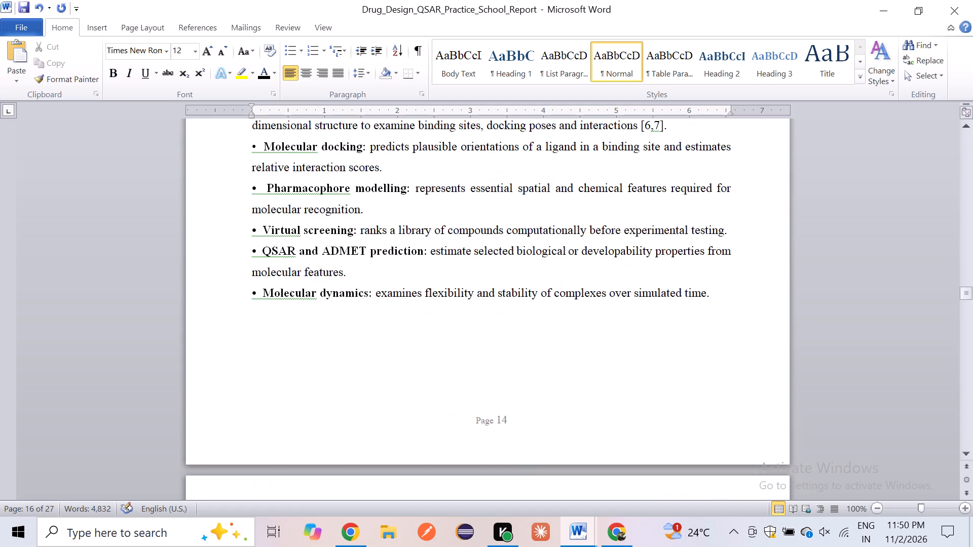
{"action": "scroll", "coordinate": [315, 212], "scroll_direction": "down", "scroll_amount": 10}
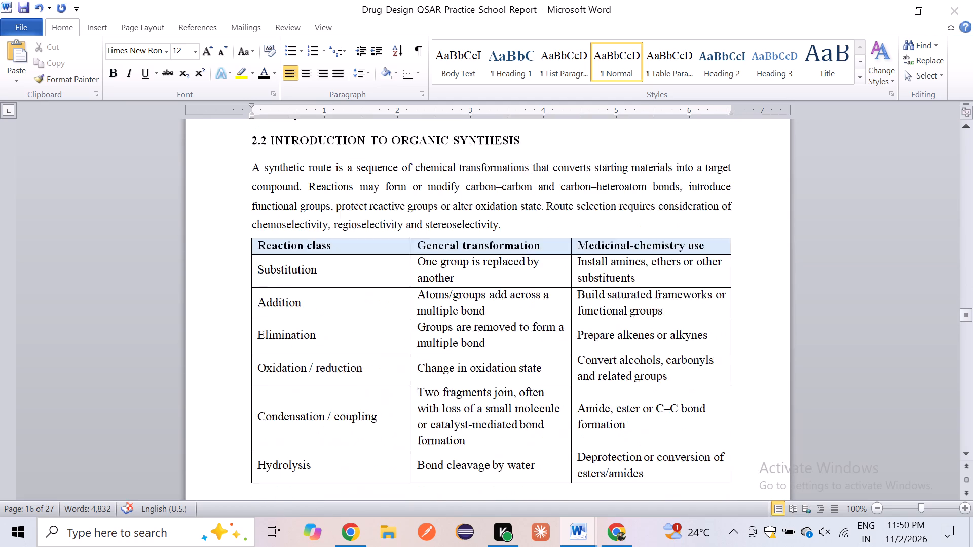
{"action": "scroll", "coordinate": [315, 212], "scroll_direction": "down", "scroll_amount": 11}
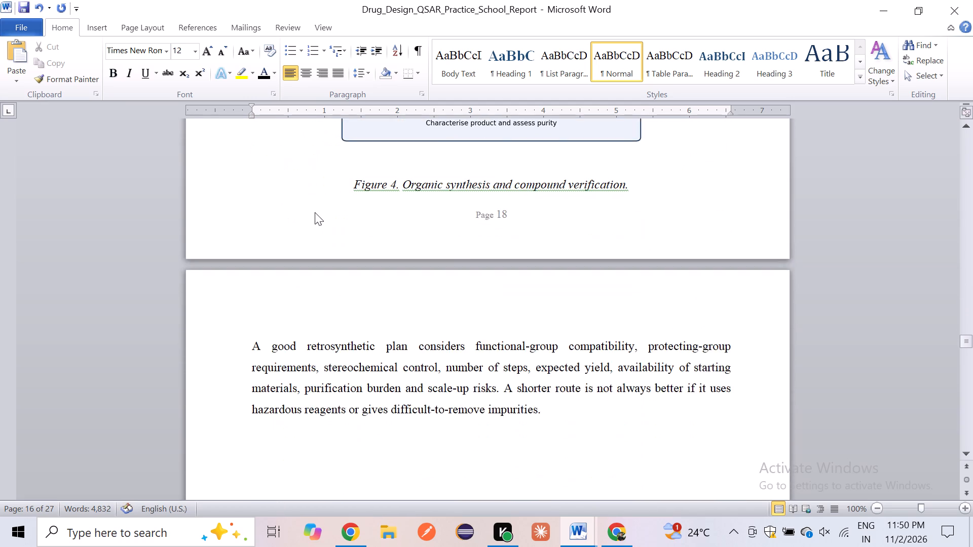
{"action": "scroll", "coordinate": [315, 212], "scroll_direction": "down", "scroll_amount": 1}
{"action": "scroll", "coordinate": [315, 212], "scroll_direction": "up", "scroll_amount": 3}
{"action": "scroll", "coordinate": [315, 212], "scroll_direction": "down", "scroll_amount": 1}
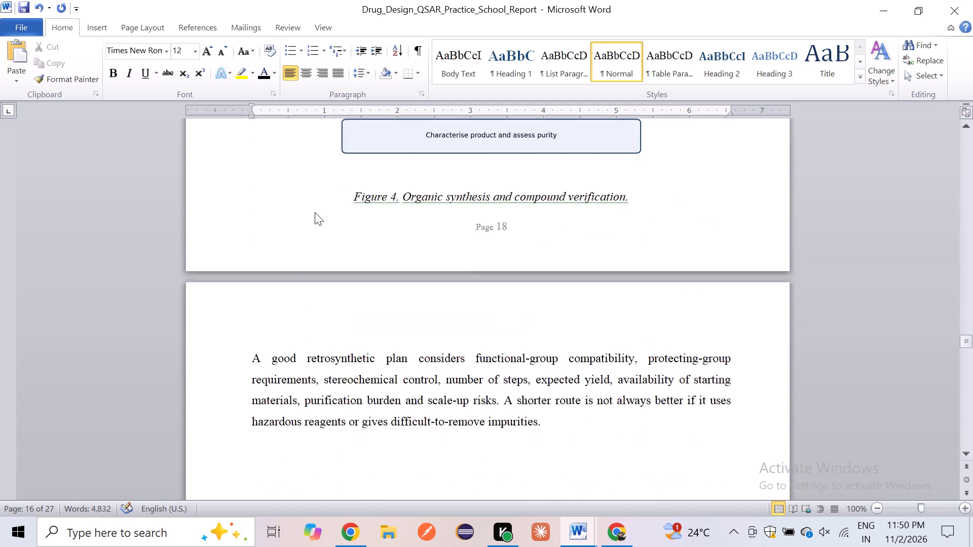
{"action": "scroll", "coordinate": [315, 212], "scroll_direction": "down", "scroll_amount": 1}
{"action": "scroll", "coordinate": [315, 212], "scroll_direction": "up", "scroll_amount": 2}
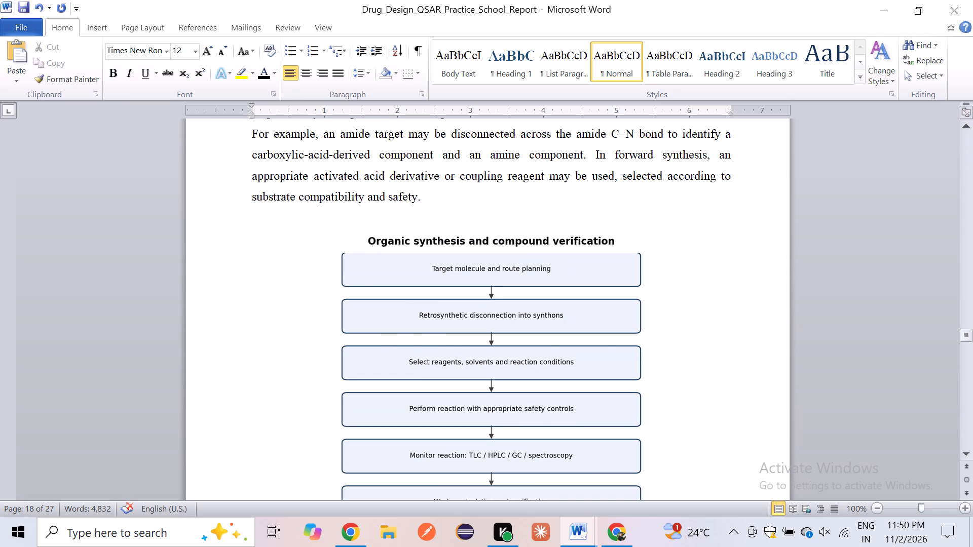
{"action": "scroll", "coordinate": [315, 212], "scroll_direction": "up", "scroll_amount": 1}
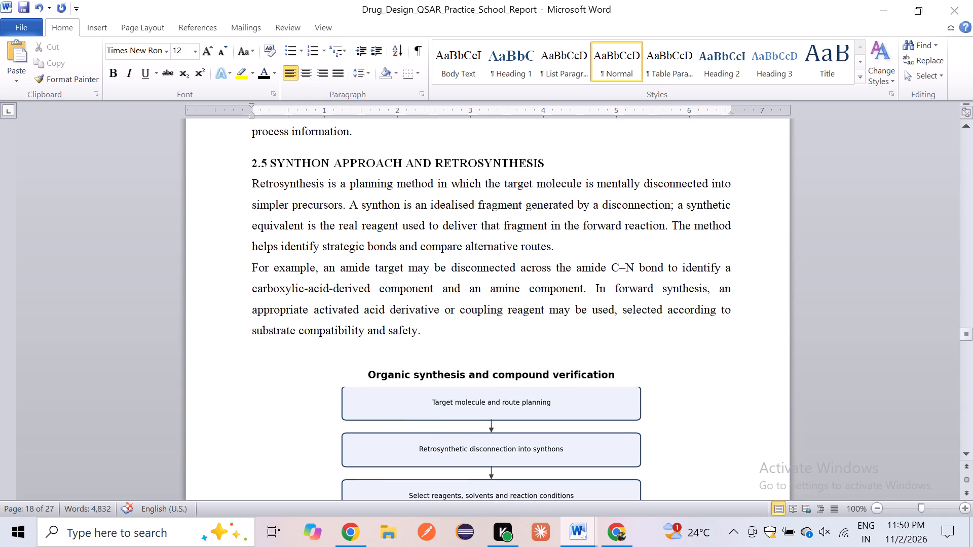
{"action": "left_click_drag", "start_coordinate": [244, 165], "coordinate": [569, 165]}
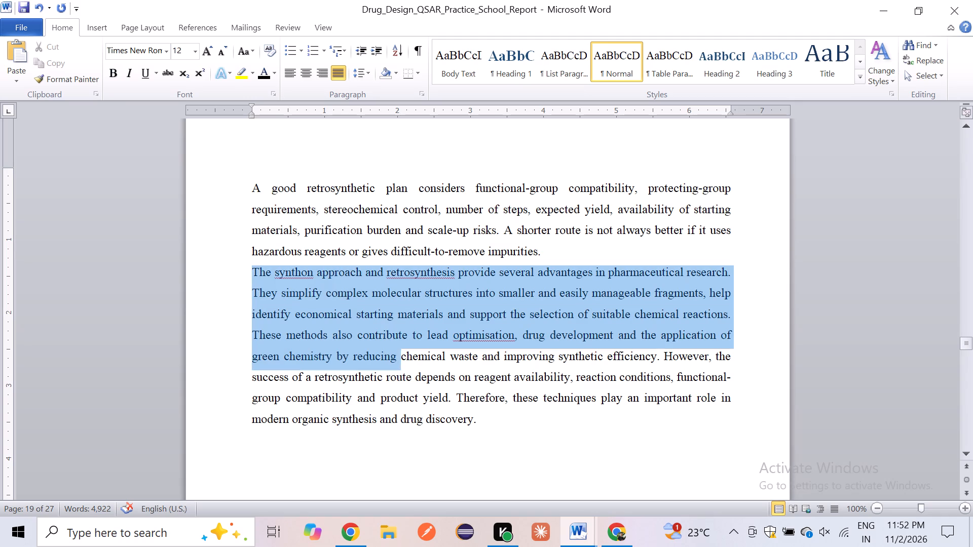
{"action": "left_click_drag", "start_coordinate": [359, 400], "coordinate": [488, 436]}
{"action": "key", "text": "ctrl+v"}
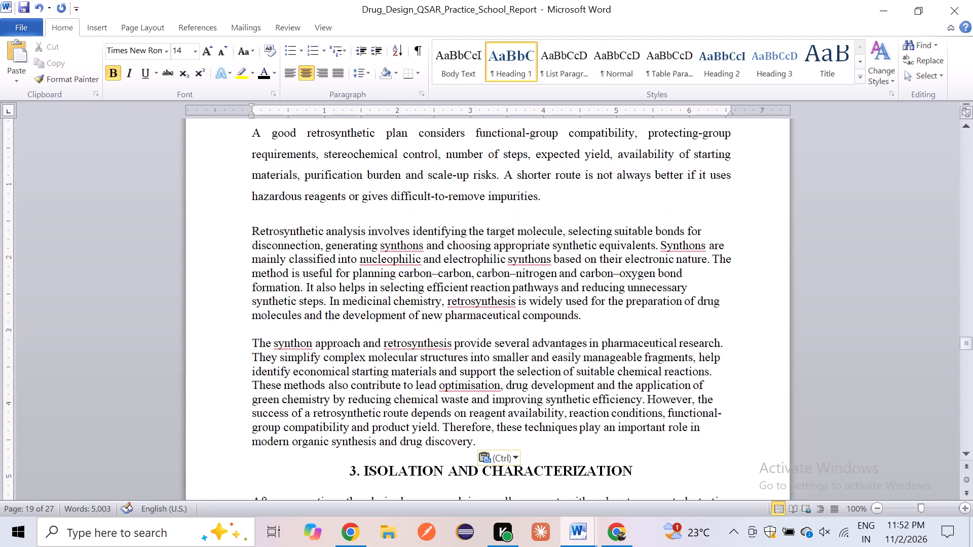
{"action": "scroll", "coordinate": [328, 300], "scroll_direction": "up", "scroll_amount": 1}
{"action": "scroll", "coordinate": [328, 300], "scroll_direction": "down", "scroll_amount": 1}
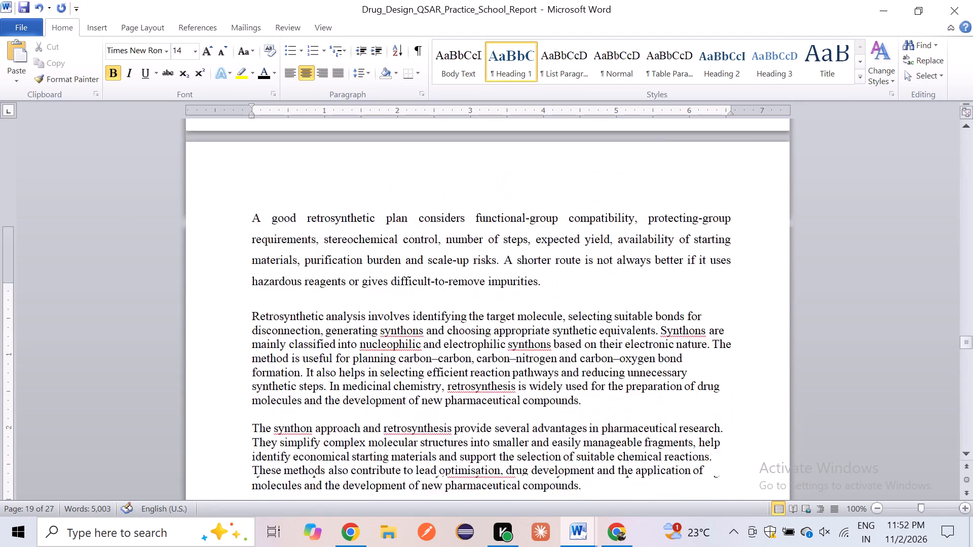
{"action": "scroll", "coordinate": [328, 300], "scroll_direction": "down", "scroll_amount": 2}
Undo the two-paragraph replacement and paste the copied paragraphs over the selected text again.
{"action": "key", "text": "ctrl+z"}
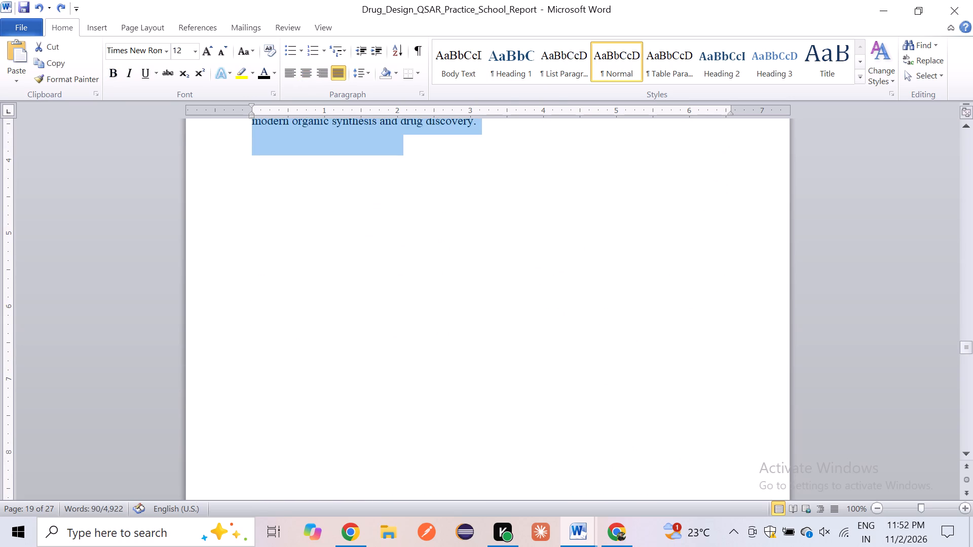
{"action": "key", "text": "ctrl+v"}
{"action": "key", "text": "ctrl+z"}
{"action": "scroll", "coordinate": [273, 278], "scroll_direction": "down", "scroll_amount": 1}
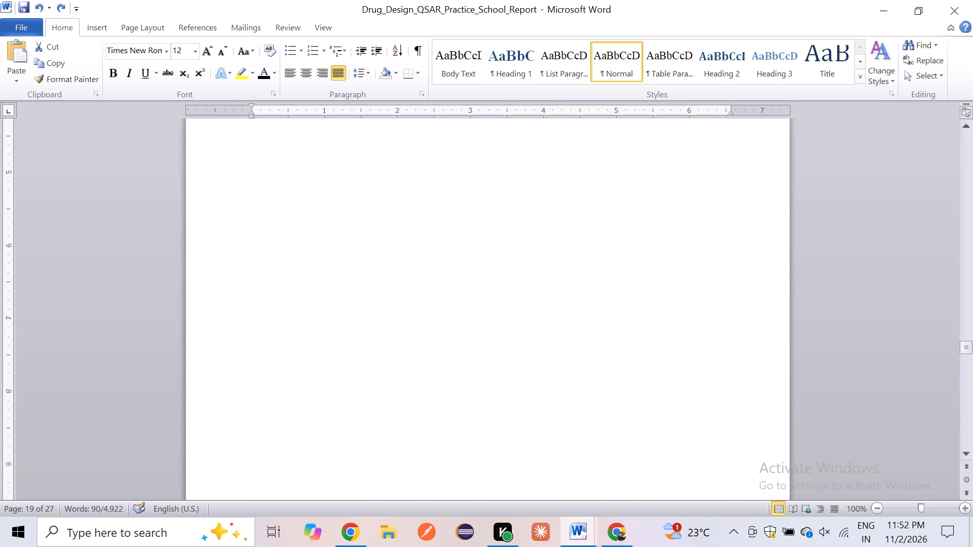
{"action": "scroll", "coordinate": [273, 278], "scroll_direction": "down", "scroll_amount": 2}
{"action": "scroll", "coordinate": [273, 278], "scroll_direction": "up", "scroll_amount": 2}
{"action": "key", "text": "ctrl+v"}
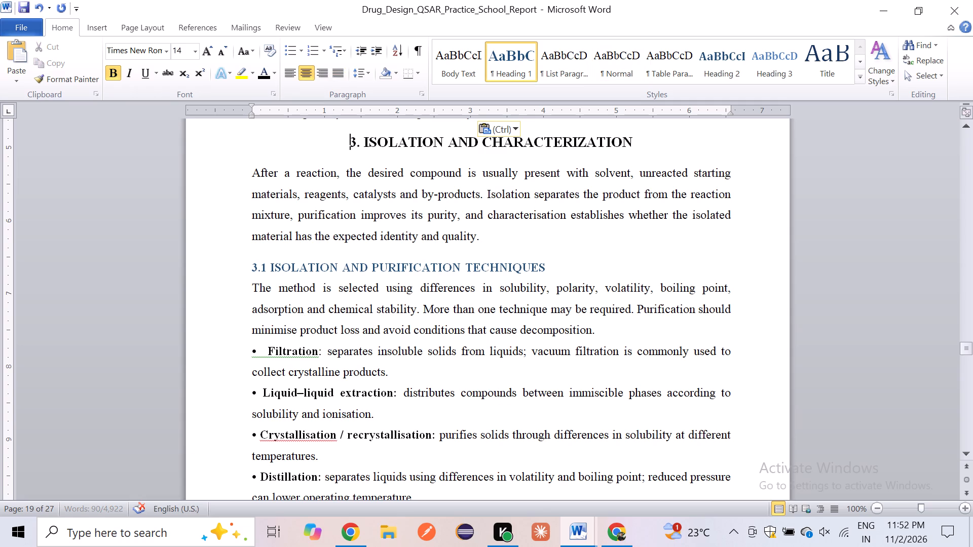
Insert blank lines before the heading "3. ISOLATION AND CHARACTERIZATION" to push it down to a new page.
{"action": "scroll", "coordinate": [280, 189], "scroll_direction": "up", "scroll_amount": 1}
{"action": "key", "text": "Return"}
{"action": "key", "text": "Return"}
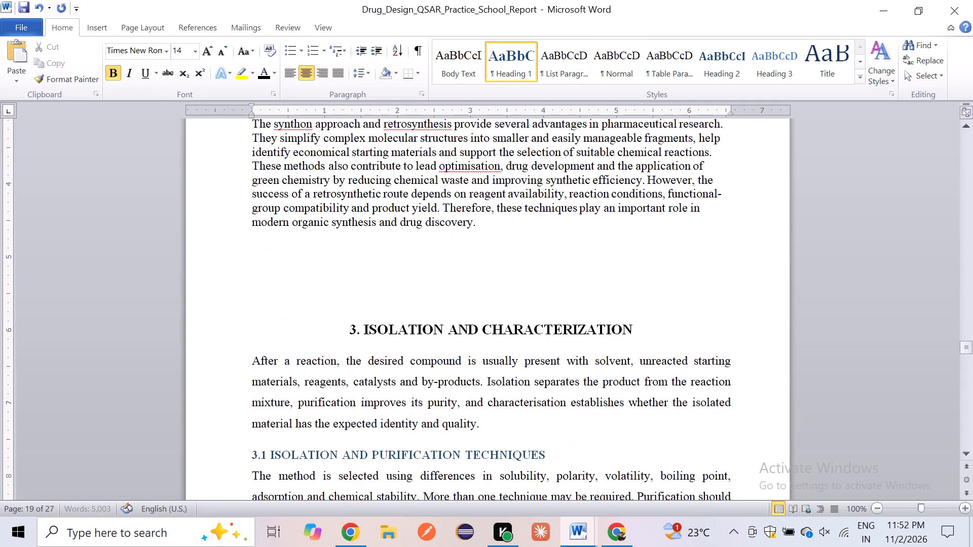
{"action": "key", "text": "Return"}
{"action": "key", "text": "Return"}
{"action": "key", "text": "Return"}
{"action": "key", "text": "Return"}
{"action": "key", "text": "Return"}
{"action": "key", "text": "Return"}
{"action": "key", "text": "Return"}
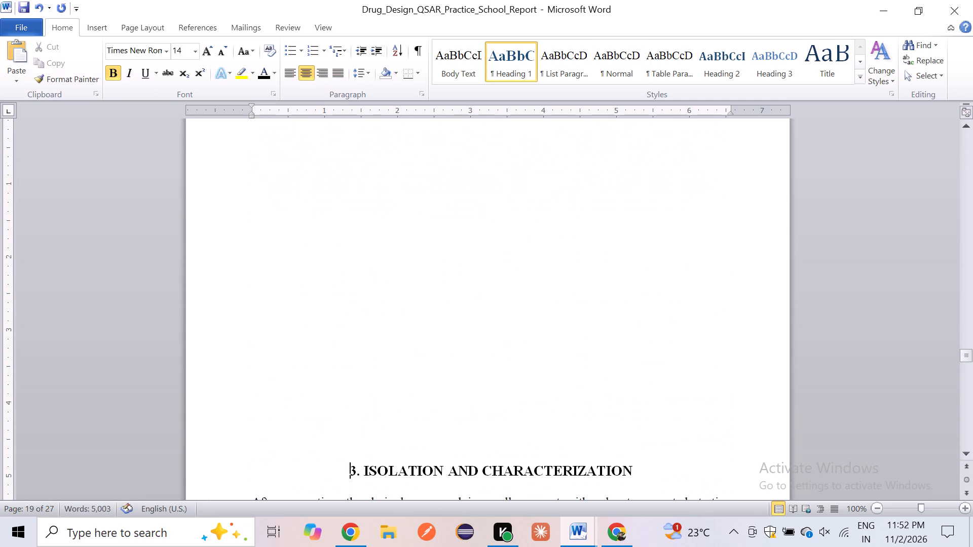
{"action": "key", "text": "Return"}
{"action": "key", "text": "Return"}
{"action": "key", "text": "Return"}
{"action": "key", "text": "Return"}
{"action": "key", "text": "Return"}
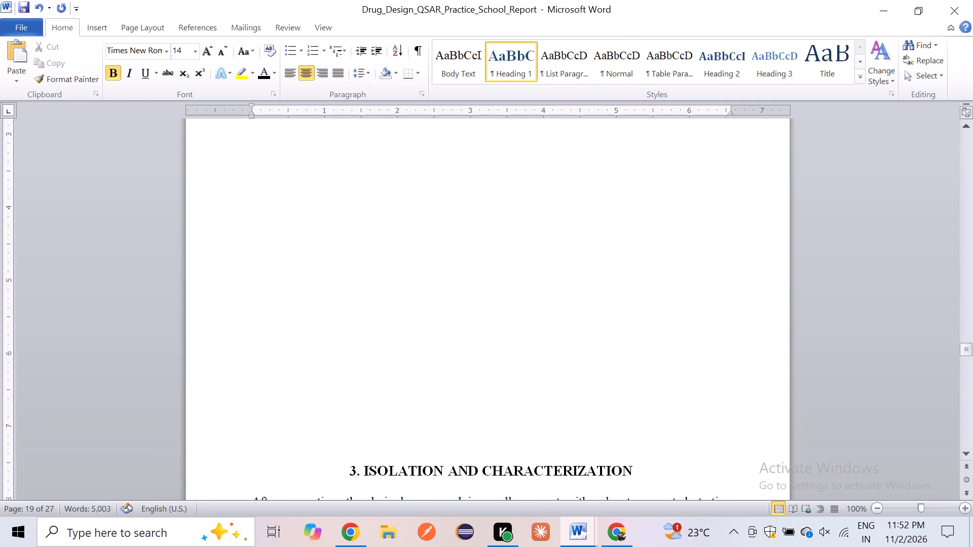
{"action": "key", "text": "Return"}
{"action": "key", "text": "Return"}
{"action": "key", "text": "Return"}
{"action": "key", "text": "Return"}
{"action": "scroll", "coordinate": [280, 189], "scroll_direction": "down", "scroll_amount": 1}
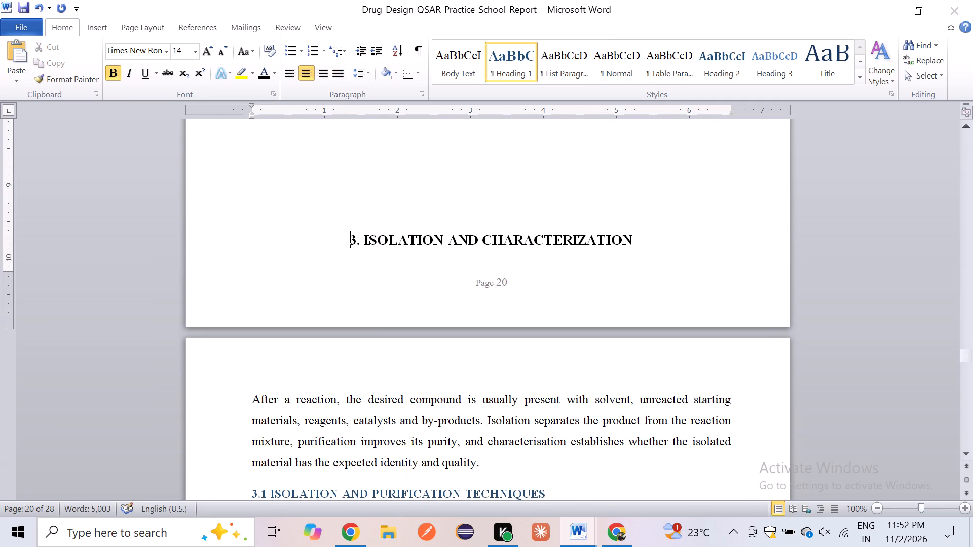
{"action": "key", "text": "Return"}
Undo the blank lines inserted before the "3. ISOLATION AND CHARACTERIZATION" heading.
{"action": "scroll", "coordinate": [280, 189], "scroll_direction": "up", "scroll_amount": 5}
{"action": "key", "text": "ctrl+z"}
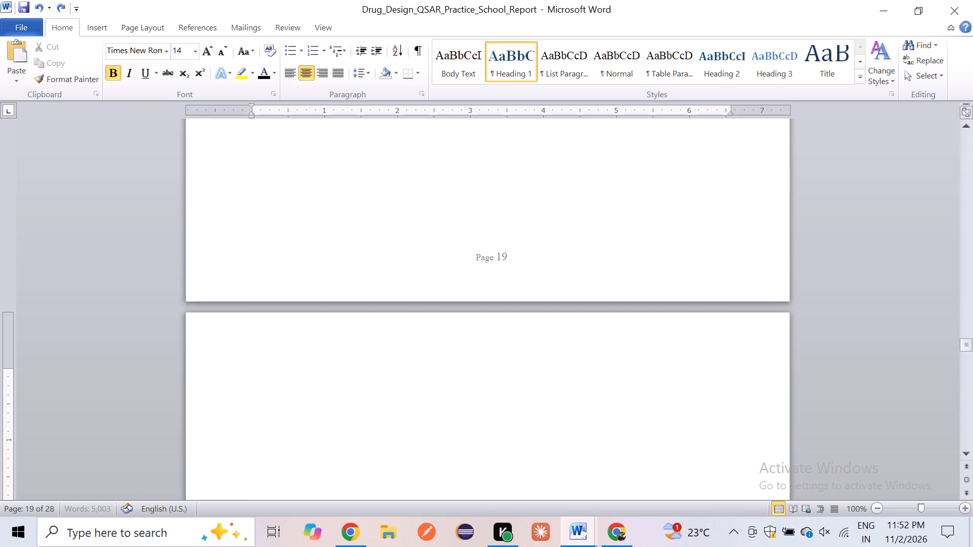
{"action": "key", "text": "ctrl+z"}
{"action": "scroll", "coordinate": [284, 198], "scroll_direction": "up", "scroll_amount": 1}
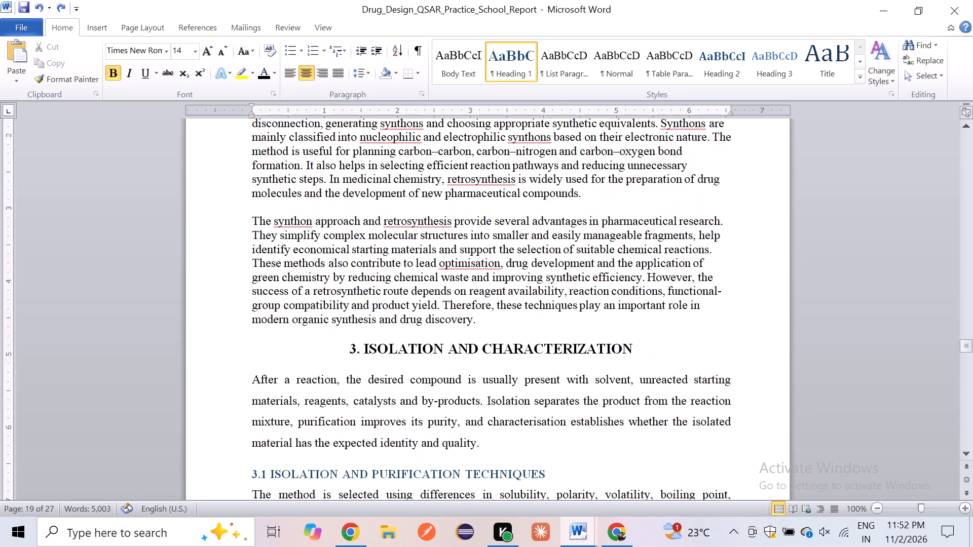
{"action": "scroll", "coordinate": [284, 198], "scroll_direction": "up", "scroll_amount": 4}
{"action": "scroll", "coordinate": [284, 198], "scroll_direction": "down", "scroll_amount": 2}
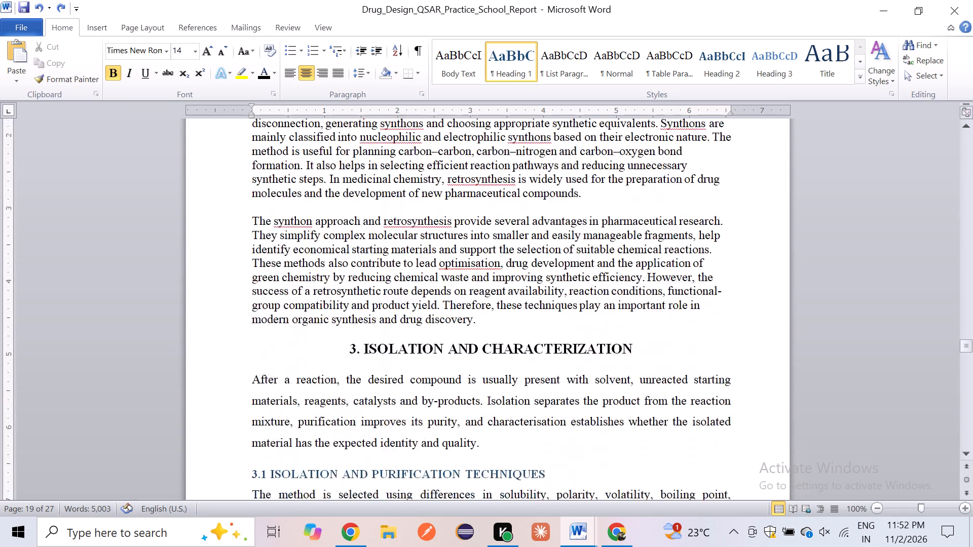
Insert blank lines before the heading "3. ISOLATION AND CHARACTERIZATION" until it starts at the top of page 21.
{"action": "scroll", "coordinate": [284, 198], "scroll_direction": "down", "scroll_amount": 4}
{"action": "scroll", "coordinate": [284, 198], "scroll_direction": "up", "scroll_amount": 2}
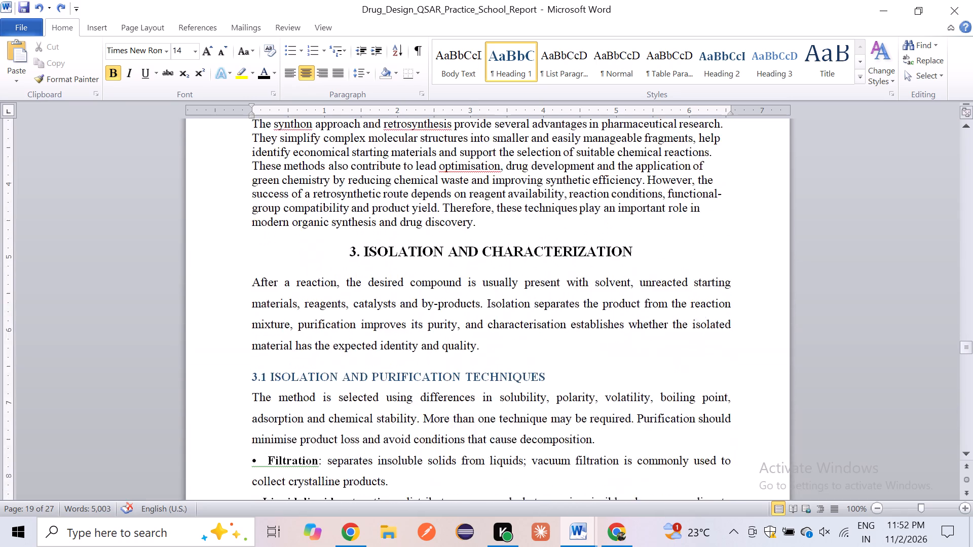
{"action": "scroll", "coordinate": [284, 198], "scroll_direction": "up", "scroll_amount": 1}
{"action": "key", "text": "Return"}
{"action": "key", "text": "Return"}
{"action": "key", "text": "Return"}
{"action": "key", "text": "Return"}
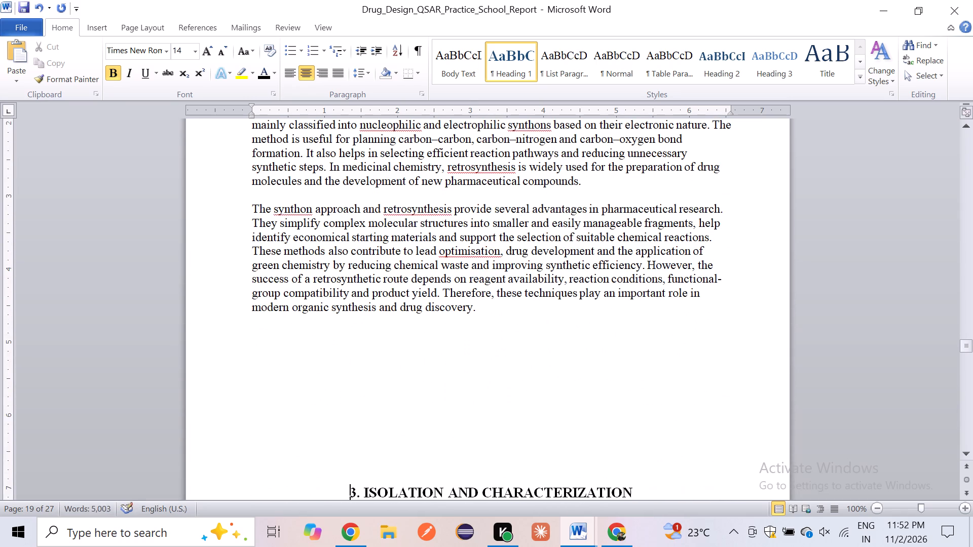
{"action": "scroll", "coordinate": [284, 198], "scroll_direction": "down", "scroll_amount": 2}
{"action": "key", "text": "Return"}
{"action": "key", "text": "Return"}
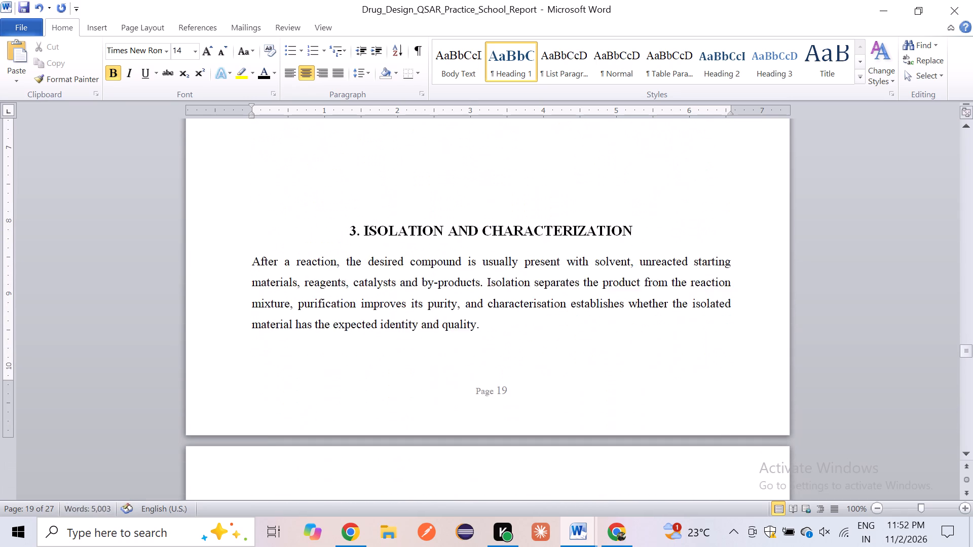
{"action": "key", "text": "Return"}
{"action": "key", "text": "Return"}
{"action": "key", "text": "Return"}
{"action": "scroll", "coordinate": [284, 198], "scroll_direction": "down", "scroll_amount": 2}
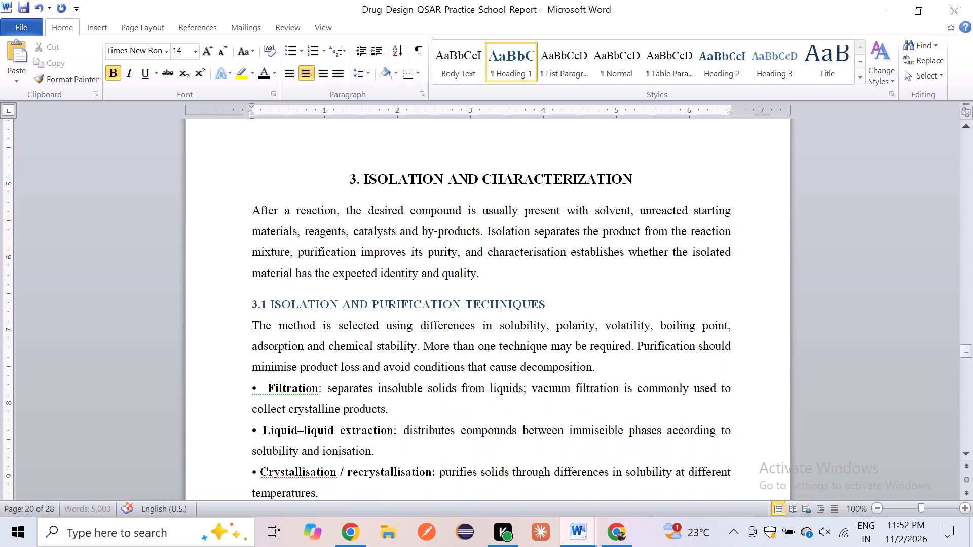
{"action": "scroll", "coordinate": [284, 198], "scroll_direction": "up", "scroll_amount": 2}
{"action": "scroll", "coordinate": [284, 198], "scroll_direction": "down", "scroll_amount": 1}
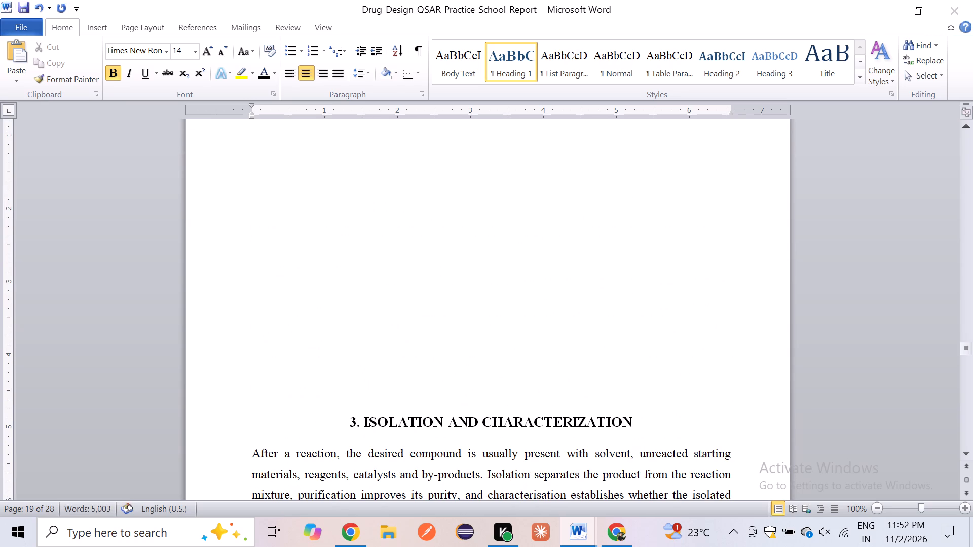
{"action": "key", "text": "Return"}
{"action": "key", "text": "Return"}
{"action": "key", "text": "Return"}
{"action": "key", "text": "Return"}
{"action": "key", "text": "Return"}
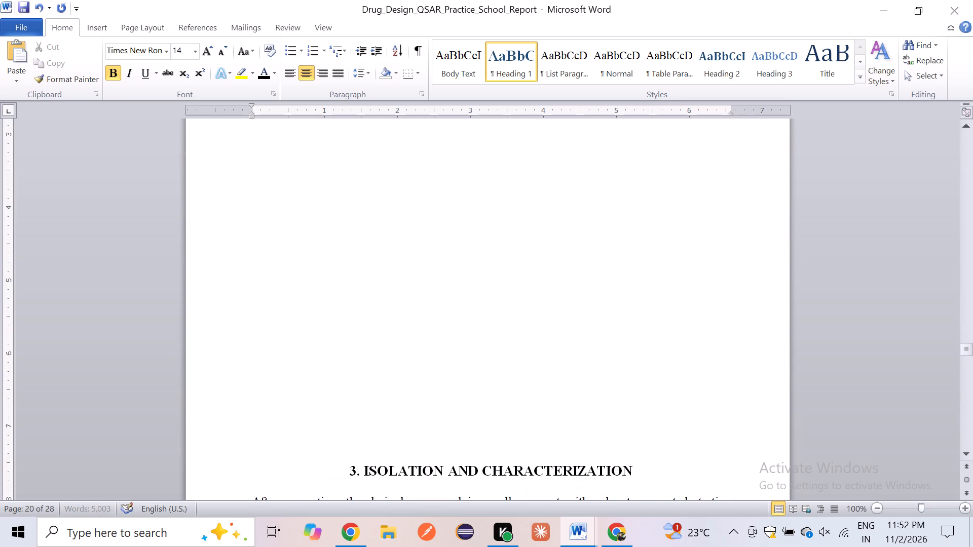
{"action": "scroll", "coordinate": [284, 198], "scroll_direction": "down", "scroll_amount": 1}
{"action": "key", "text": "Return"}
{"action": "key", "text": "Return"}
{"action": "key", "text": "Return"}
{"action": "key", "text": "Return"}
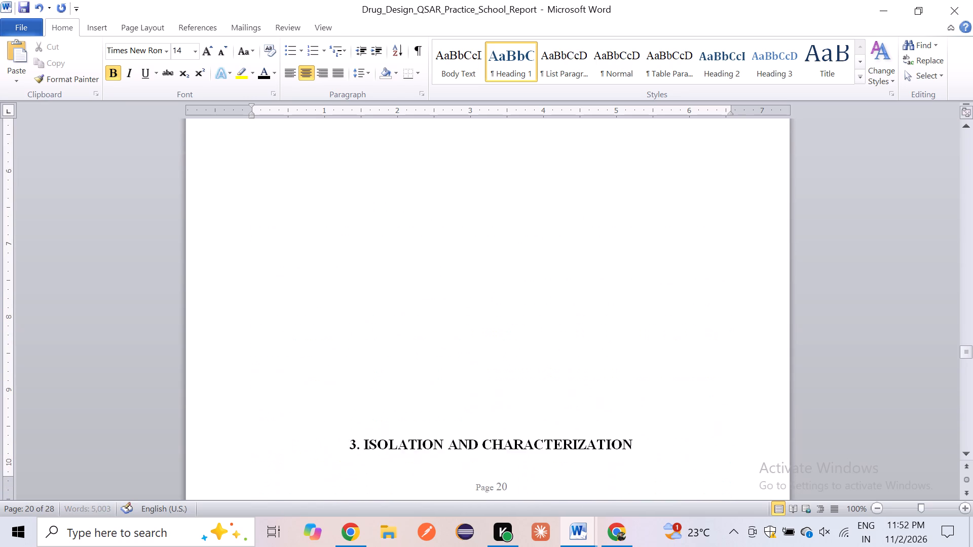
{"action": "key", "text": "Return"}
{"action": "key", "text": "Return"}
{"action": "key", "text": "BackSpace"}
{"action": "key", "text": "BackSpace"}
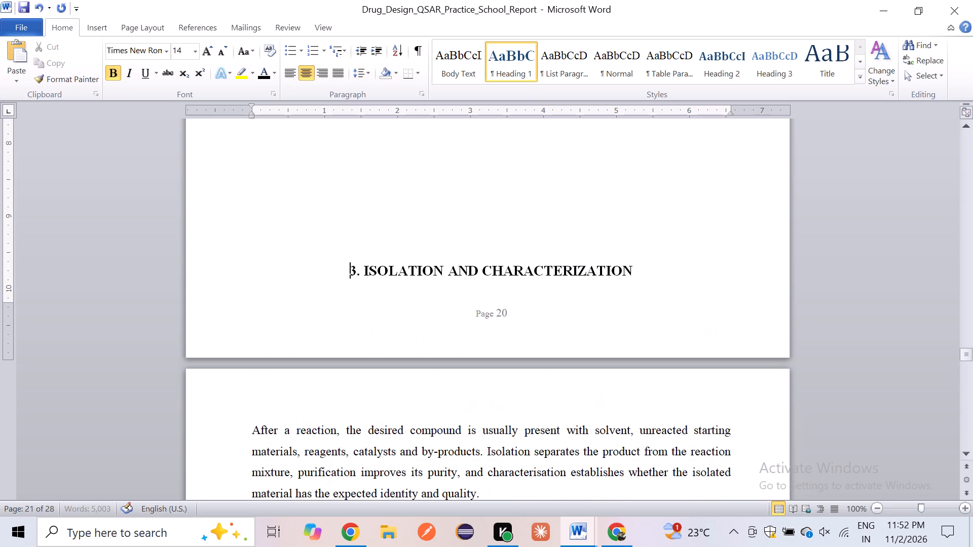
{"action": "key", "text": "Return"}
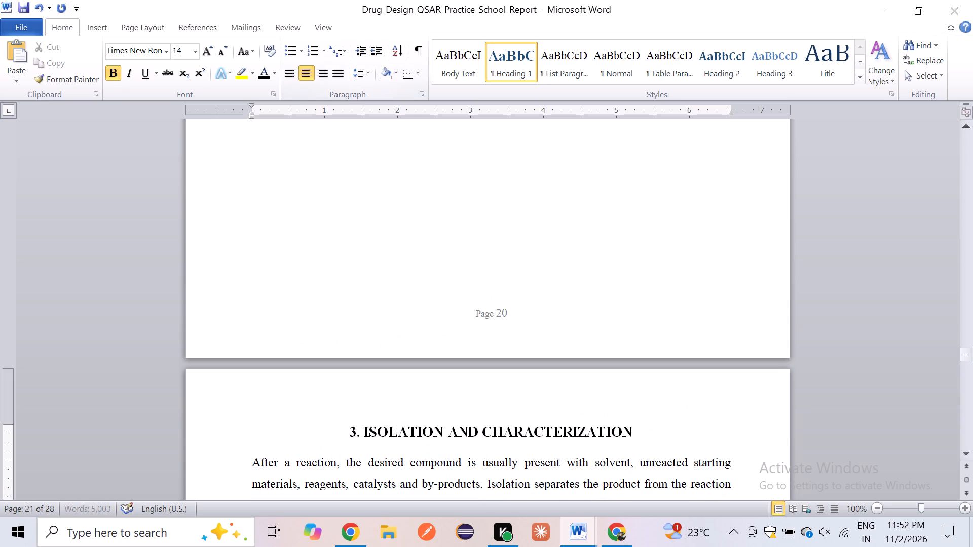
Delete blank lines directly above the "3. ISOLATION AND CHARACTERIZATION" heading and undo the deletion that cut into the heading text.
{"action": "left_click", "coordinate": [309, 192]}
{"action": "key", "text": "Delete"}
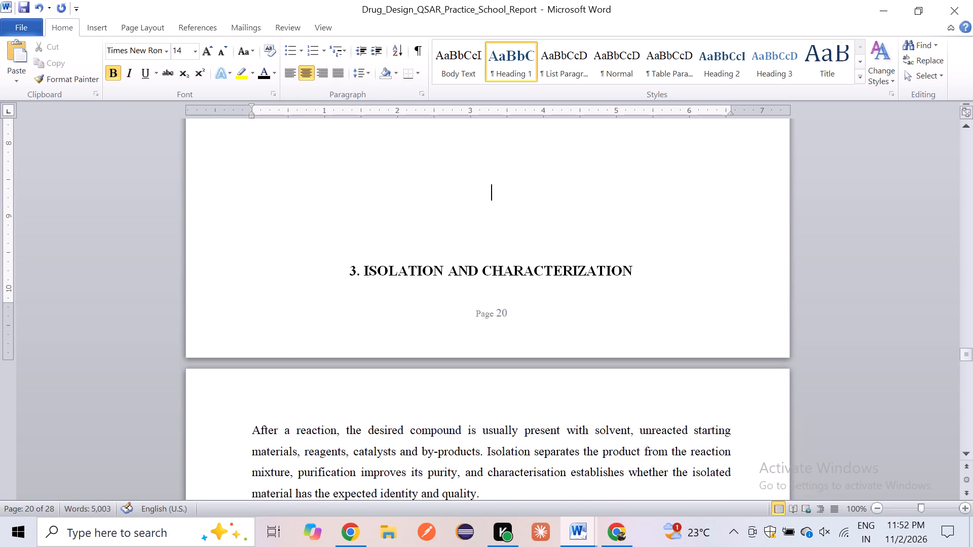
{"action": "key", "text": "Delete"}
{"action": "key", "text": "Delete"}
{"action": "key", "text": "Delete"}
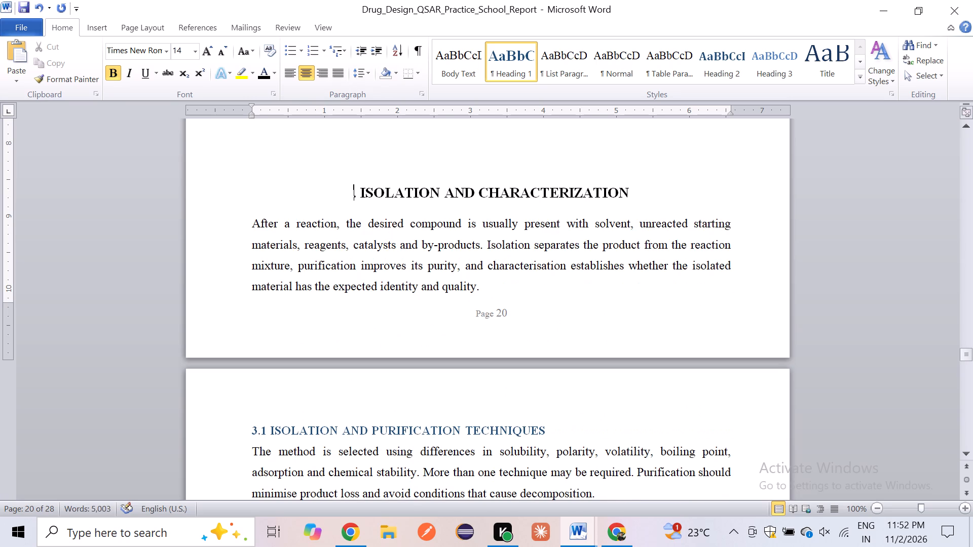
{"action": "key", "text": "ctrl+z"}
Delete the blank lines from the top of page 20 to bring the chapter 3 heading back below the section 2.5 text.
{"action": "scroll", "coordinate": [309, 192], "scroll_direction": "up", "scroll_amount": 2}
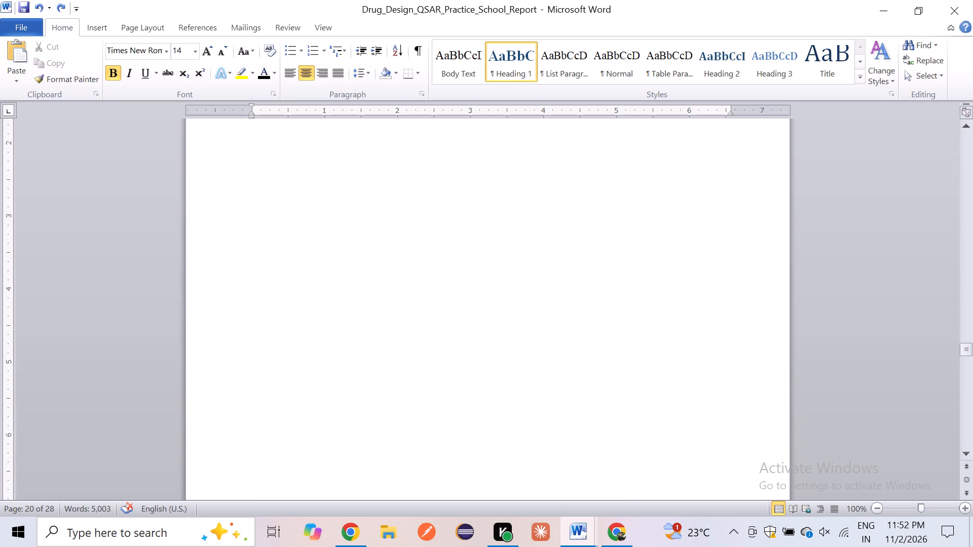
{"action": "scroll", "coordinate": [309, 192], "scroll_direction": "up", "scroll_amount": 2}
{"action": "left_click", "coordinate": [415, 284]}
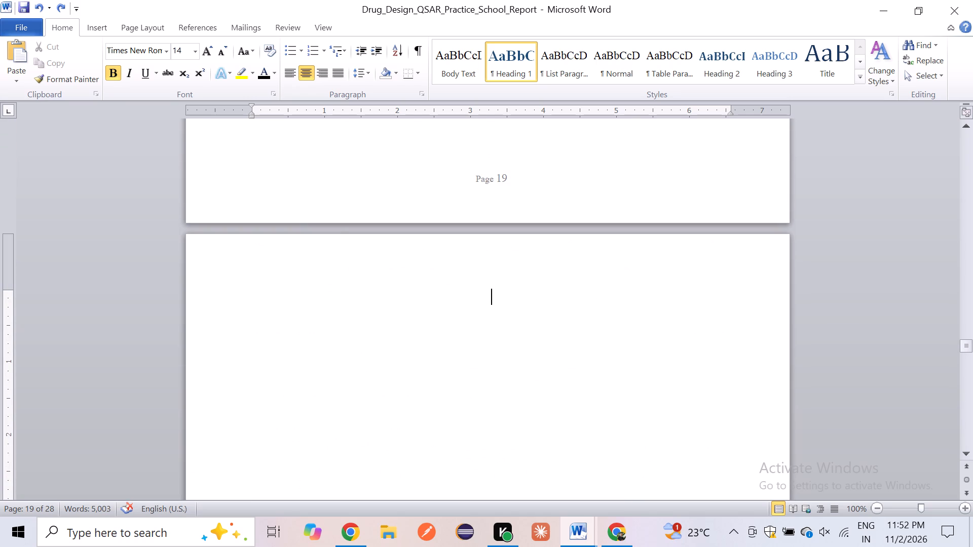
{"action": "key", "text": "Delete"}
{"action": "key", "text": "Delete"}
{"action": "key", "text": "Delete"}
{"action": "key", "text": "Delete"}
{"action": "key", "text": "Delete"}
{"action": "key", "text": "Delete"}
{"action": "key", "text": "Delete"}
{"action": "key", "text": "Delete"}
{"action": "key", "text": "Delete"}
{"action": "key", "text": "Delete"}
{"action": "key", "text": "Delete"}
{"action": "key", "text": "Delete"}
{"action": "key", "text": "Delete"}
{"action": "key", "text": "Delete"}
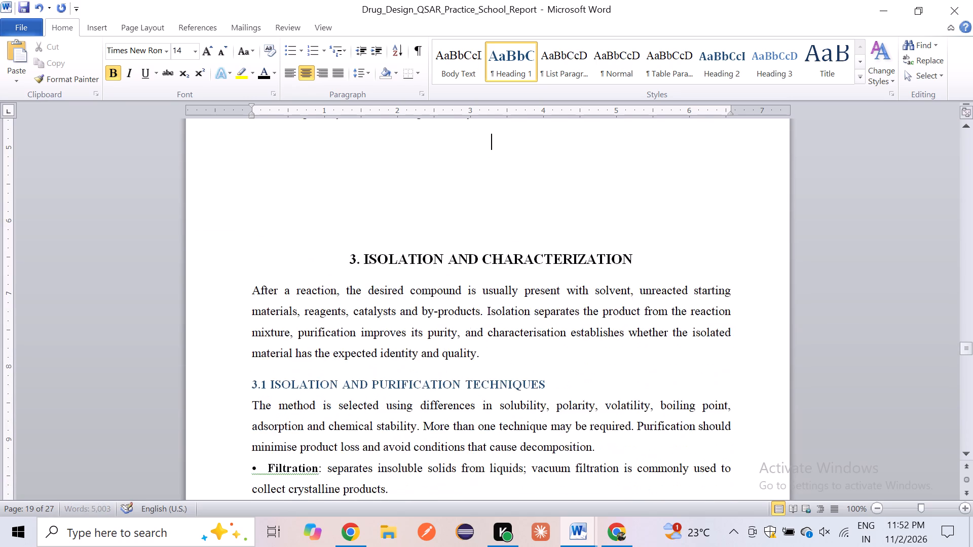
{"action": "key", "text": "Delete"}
Justify the two pasted paragraphs, from "Retrosynthetic analysis involves" to "drug discovery", and set their line spacing to 1.5.
{"action": "scroll", "coordinate": [415, 284], "scroll_direction": "up", "scroll_amount": 1}
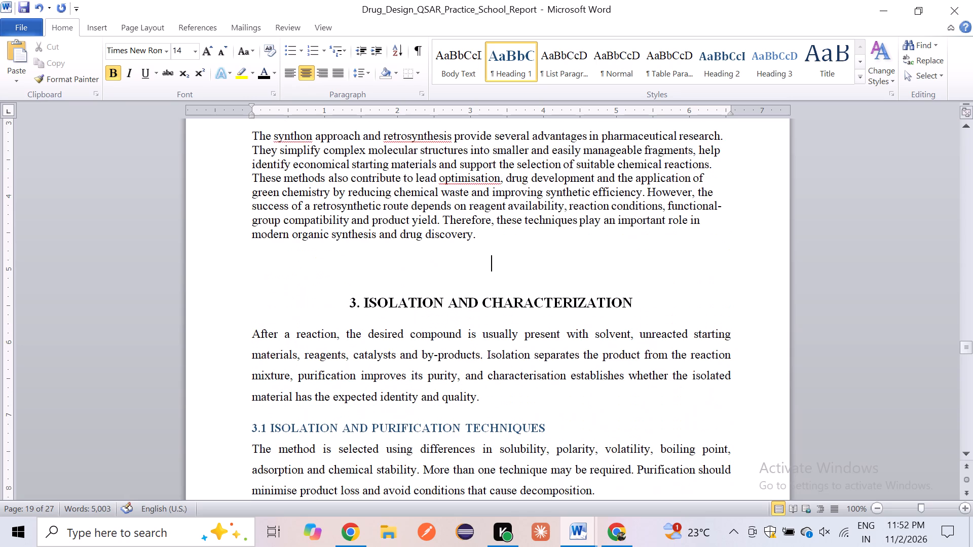
{"action": "scroll", "coordinate": [415, 284], "scroll_direction": "up", "scroll_amount": 1}
{"action": "scroll", "coordinate": [318, 248], "scroll_direction": "up", "scroll_amount": 3}
{"action": "scroll", "coordinate": [318, 248], "scroll_direction": "down", "scroll_amount": 1}
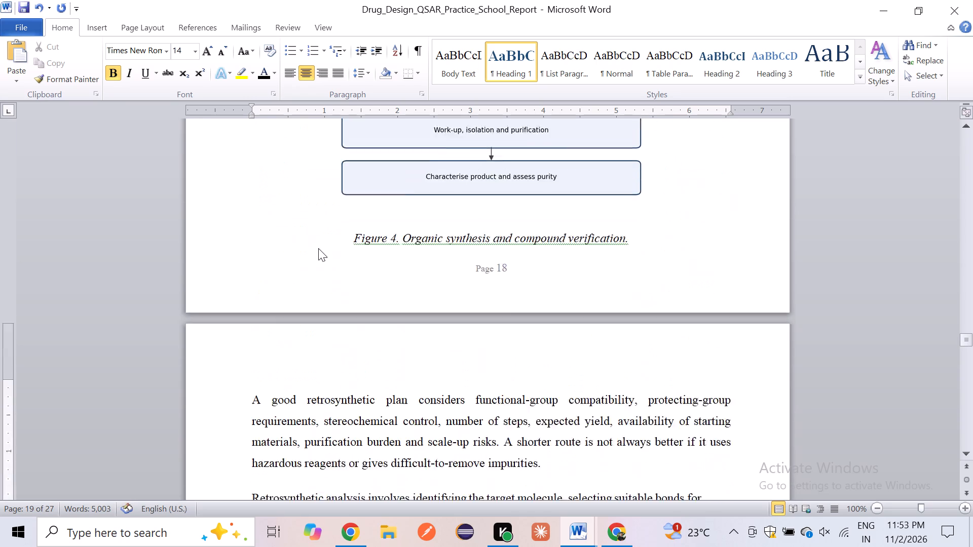
{"action": "scroll", "coordinate": [318, 248], "scroll_direction": "down", "scroll_amount": 1}
{"action": "left_click_drag", "start_coordinate": [242, 289], "coordinate": [292, 362]}
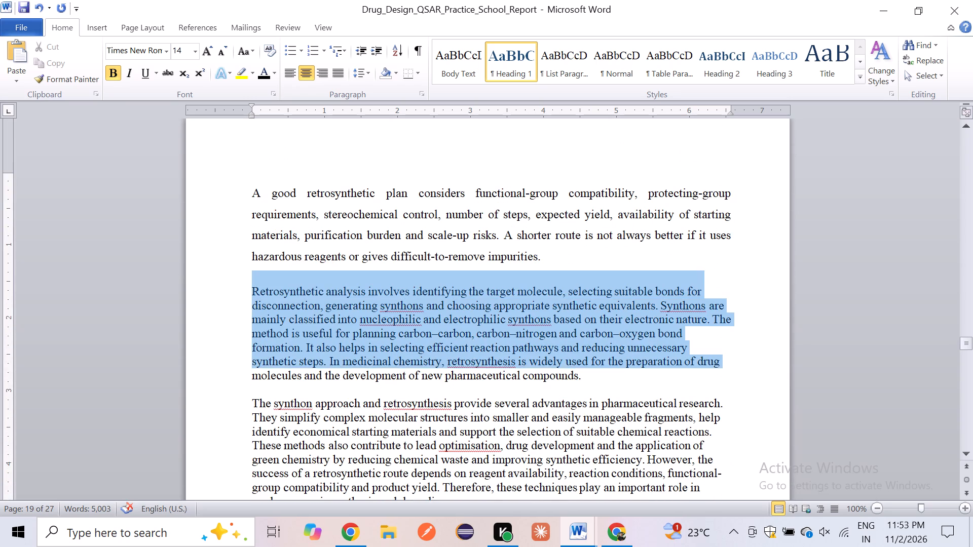
{"action": "left_click_drag", "start_coordinate": [292, 362], "coordinate": [431, 479]}
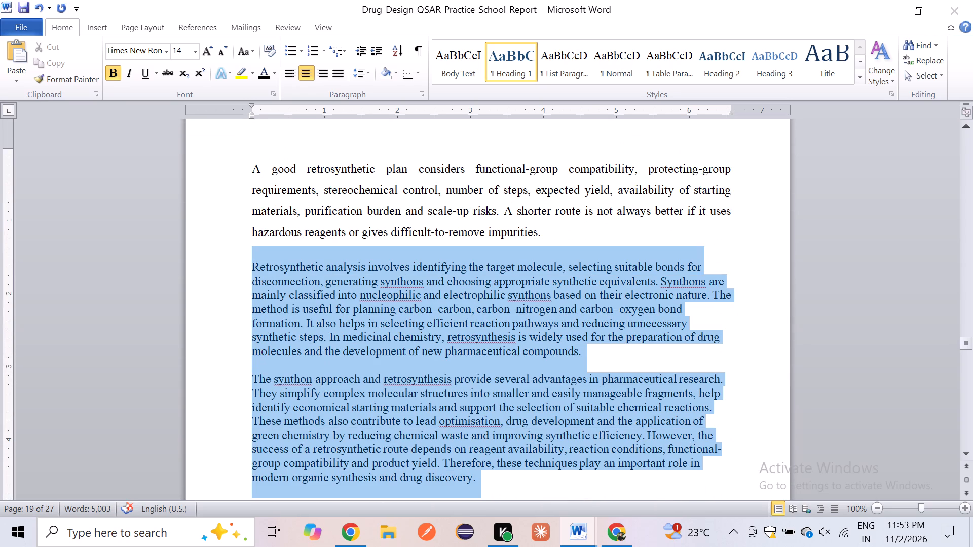
{"action": "left_click_drag", "start_coordinate": [431, 479], "coordinate": [441, 478]}
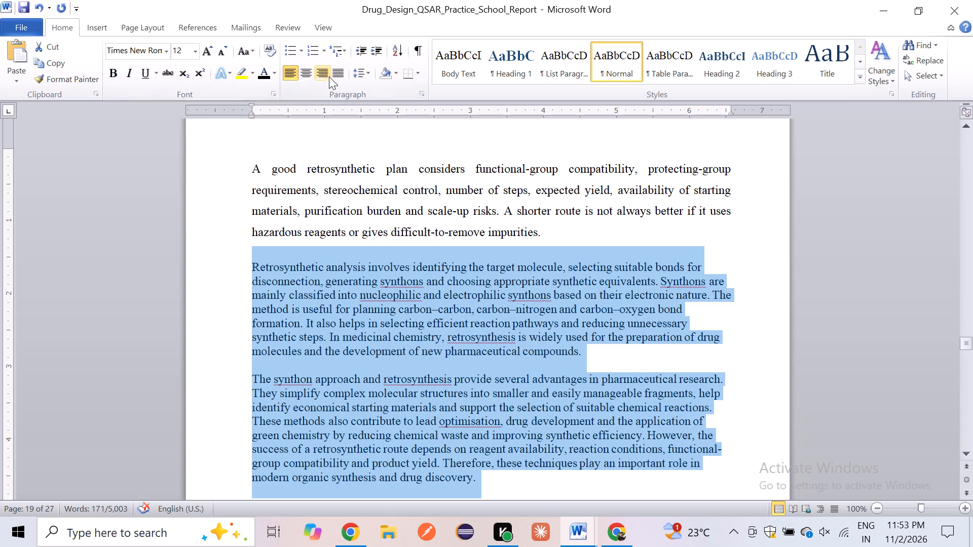
{"action": "left_click", "coordinate": [335, 75]}
{"action": "left_click", "coordinate": [369, 74]}
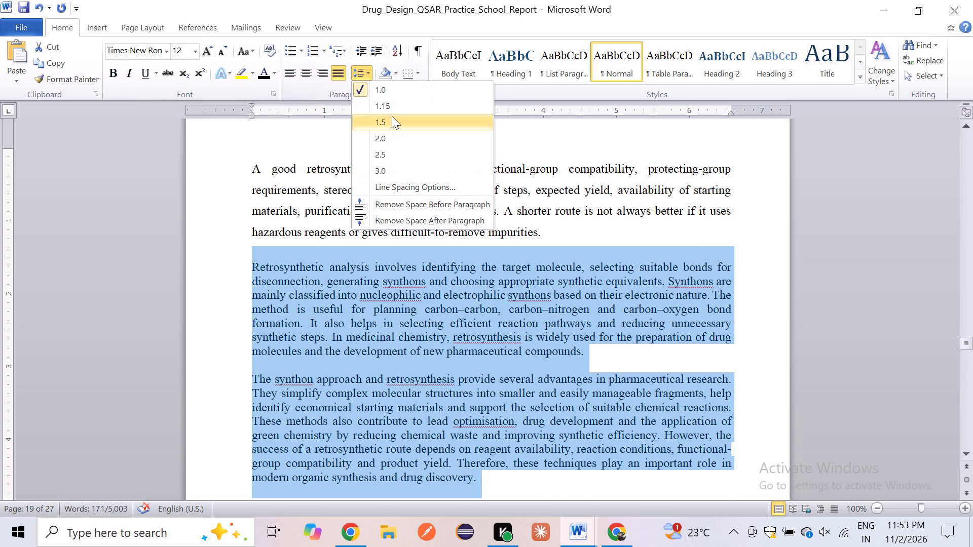
{"action": "left_click", "coordinate": [392, 116]}
Insert blank lines above the "3. ISOLATION AND CHARACTERIZATION" heading until it starts at the top of page 21.
{"action": "scroll", "coordinate": [409, 220], "scroll_direction": "down", "scroll_amount": 3}
{"action": "left_click", "coordinate": [403, 300]}
{"action": "key", "text": "Return"}
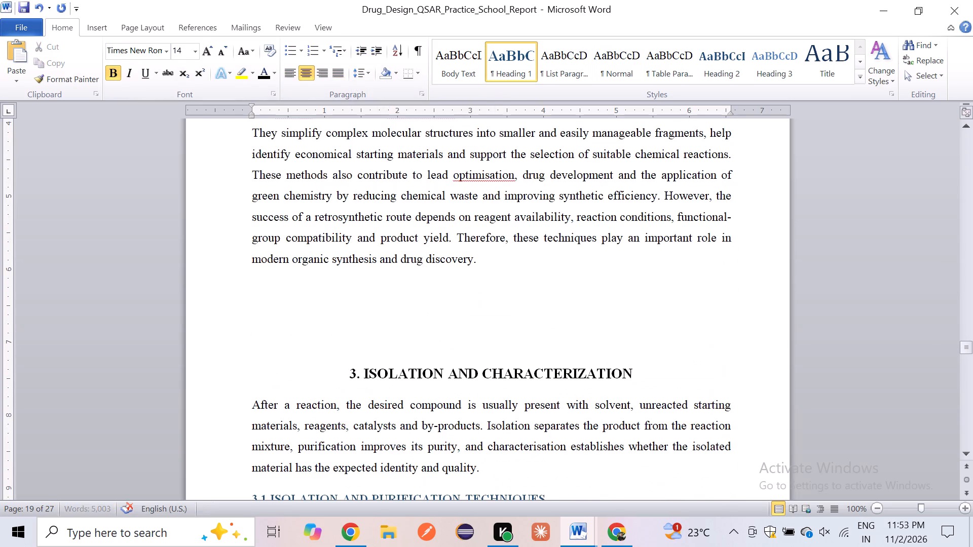
{"action": "key", "text": "Return"}
{"action": "key", "text": "Return"}
{"action": "key", "text": "Return"}
{"action": "key", "text": "Return"}
{"action": "scroll", "coordinate": [403, 300], "scroll_direction": "down", "scroll_amount": 1}
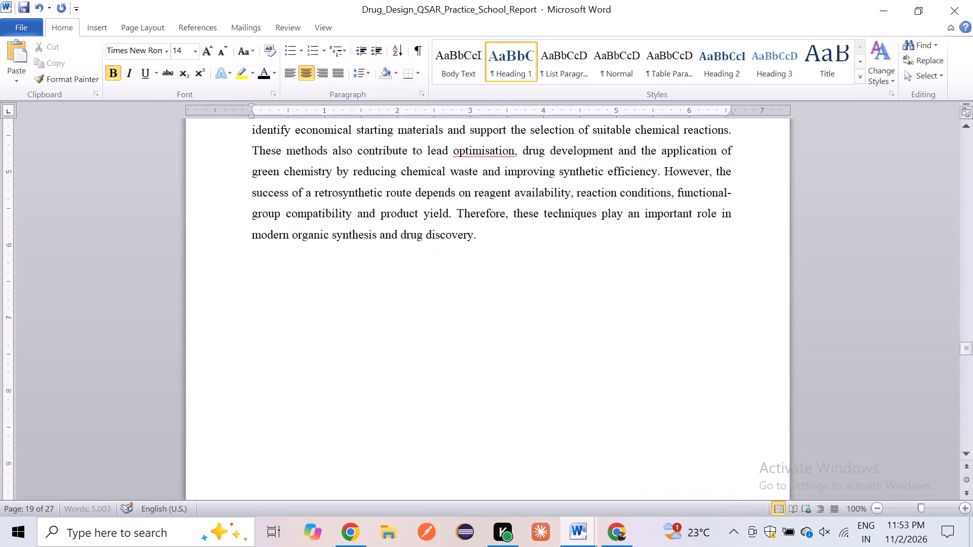
{"action": "scroll", "coordinate": [403, 300], "scroll_direction": "down", "scroll_amount": 2}
{"action": "key", "text": "Return"}
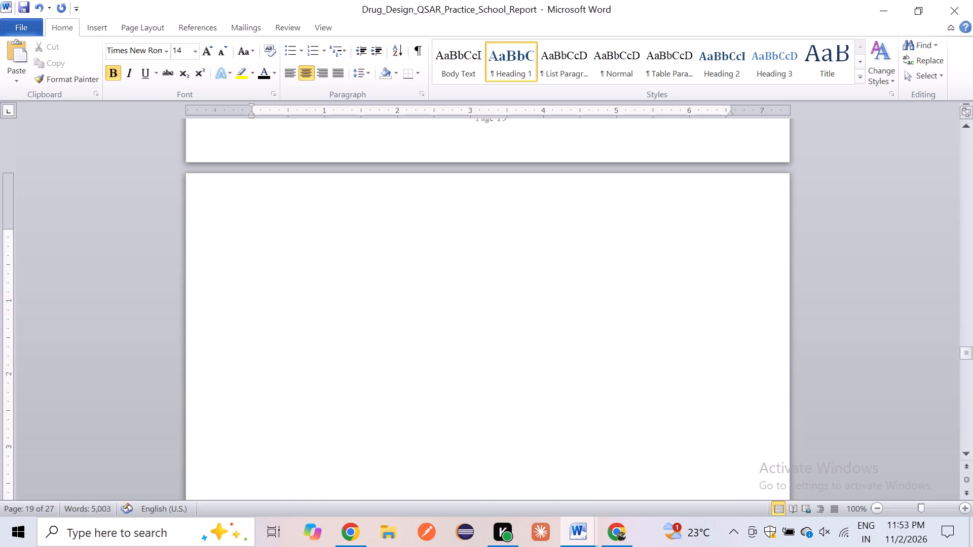
{"action": "scroll", "coordinate": [403, 300], "scroll_direction": "down", "scroll_amount": 1}
{"action": "key", "text": "Return"}
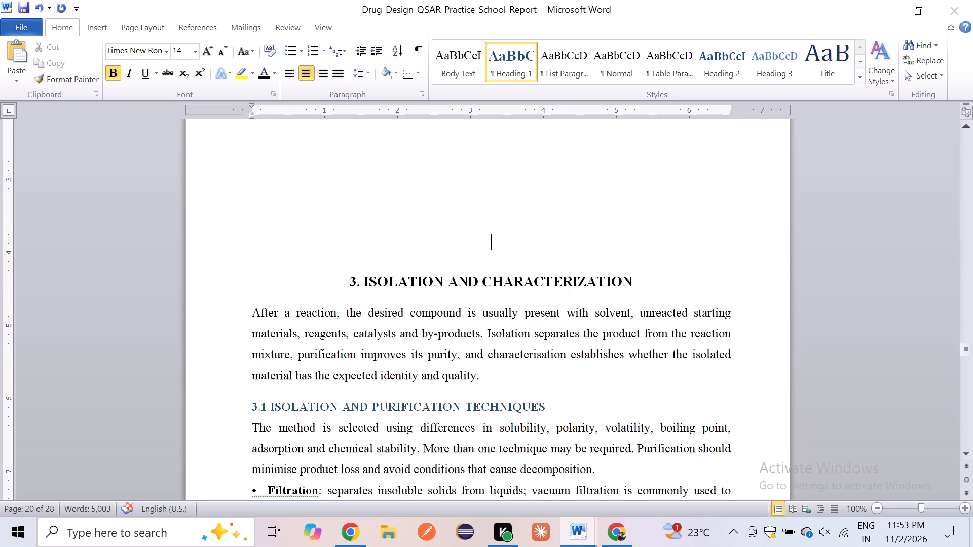
{"action": "key", "text": "Return"}
{"action": "key", "text": "Return"}
{"action": "key", "text": "Return"}
{"action": "scroll", "coordinate": [403, 300], "scroll_direction": "down", "scroll_amount": 2}
{"action": "key", "text": "Return"}
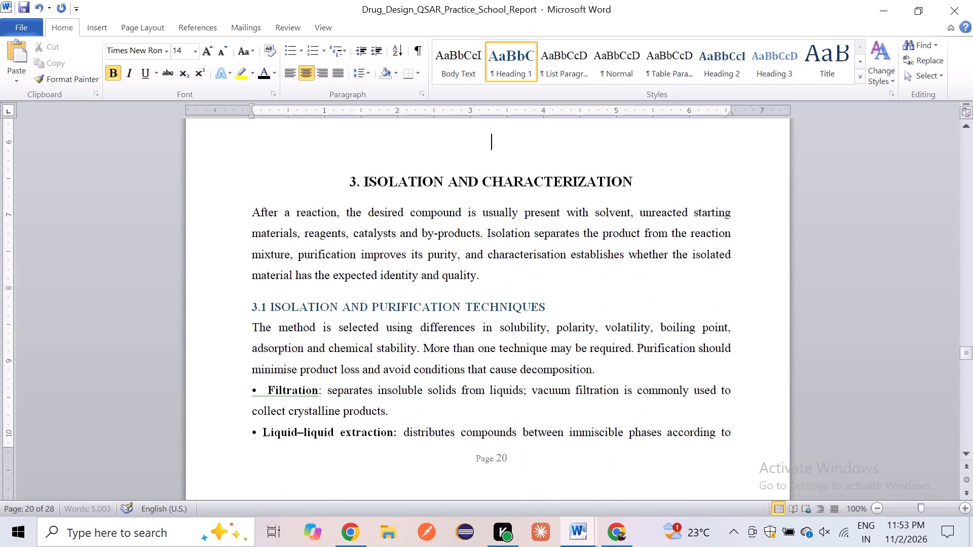
{"action": "key", "text": "Return"}
{"action": "key", "text": "Return"}
{"action": "key", "text": "Return"}
{"action": "key", "text": "Return"}
{"action": "key", "text": "Return"}
{"action": "key", "text": "Return"}
{"action": "key", "text": "Return"}
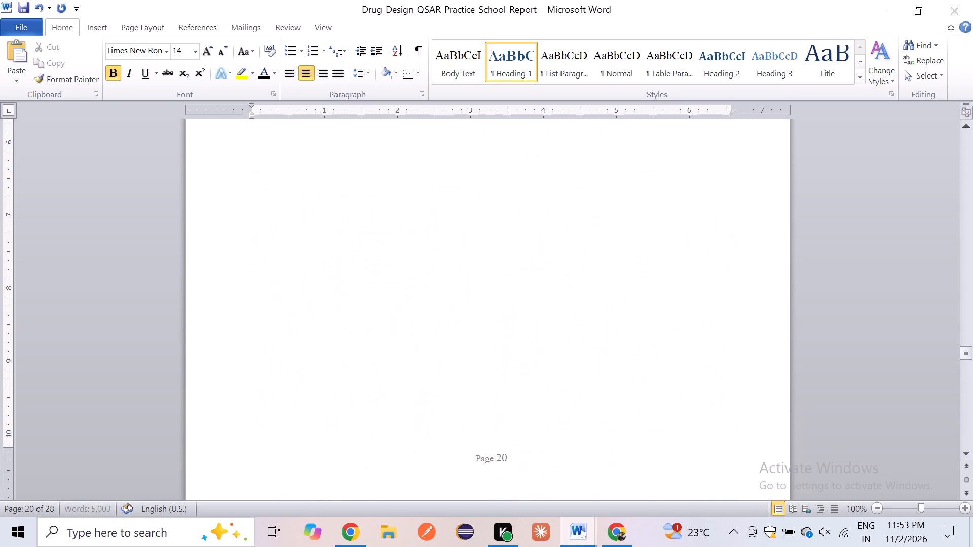
{"action": "scroll", "coordinate": [403, 300], "scroll_direction": "down", "scroll_amount": 1}
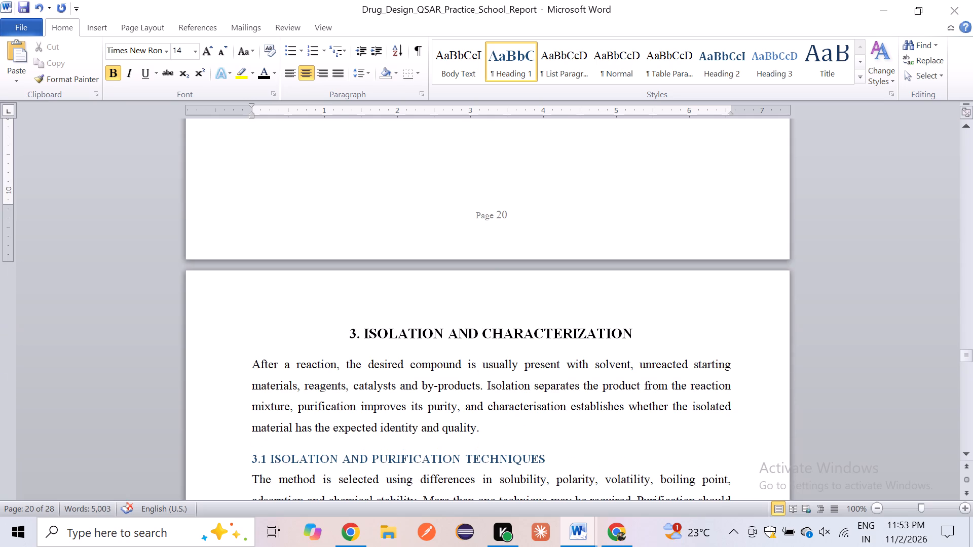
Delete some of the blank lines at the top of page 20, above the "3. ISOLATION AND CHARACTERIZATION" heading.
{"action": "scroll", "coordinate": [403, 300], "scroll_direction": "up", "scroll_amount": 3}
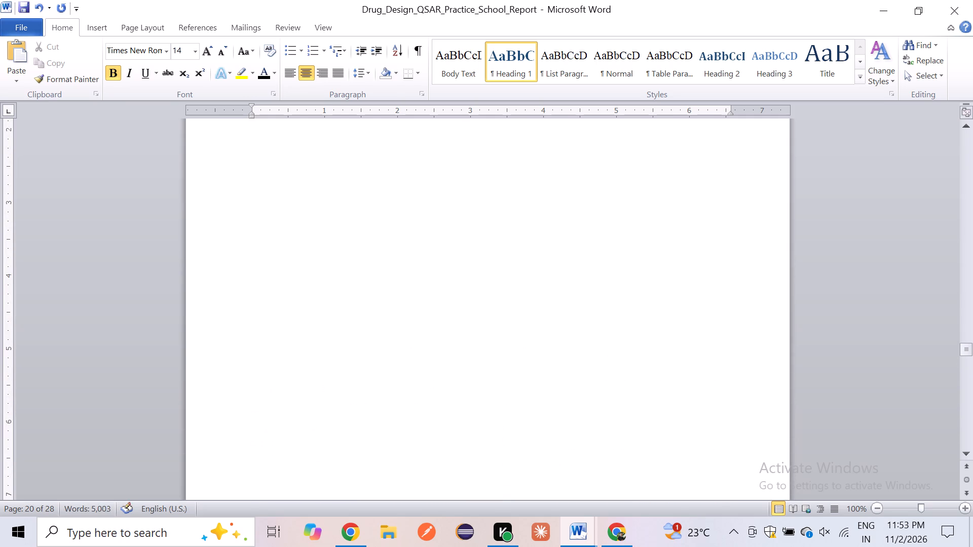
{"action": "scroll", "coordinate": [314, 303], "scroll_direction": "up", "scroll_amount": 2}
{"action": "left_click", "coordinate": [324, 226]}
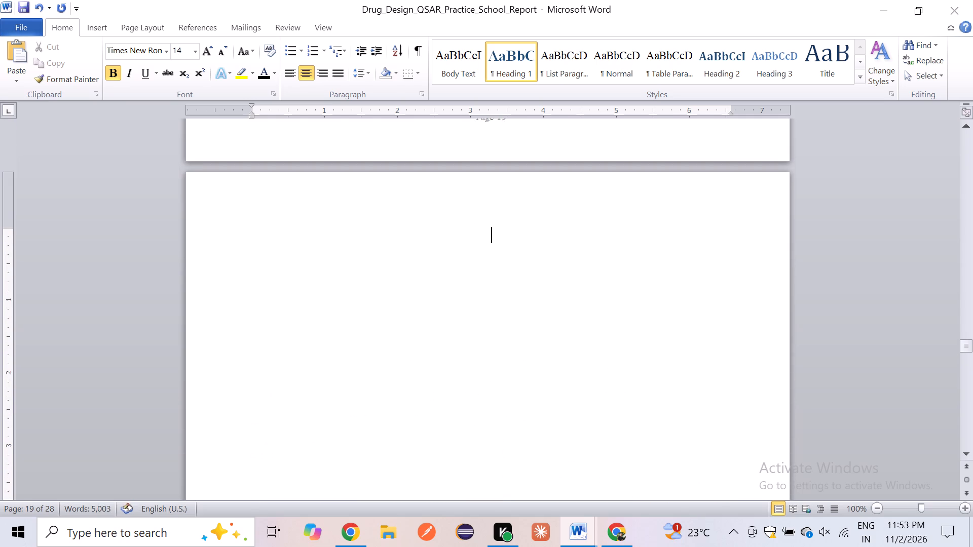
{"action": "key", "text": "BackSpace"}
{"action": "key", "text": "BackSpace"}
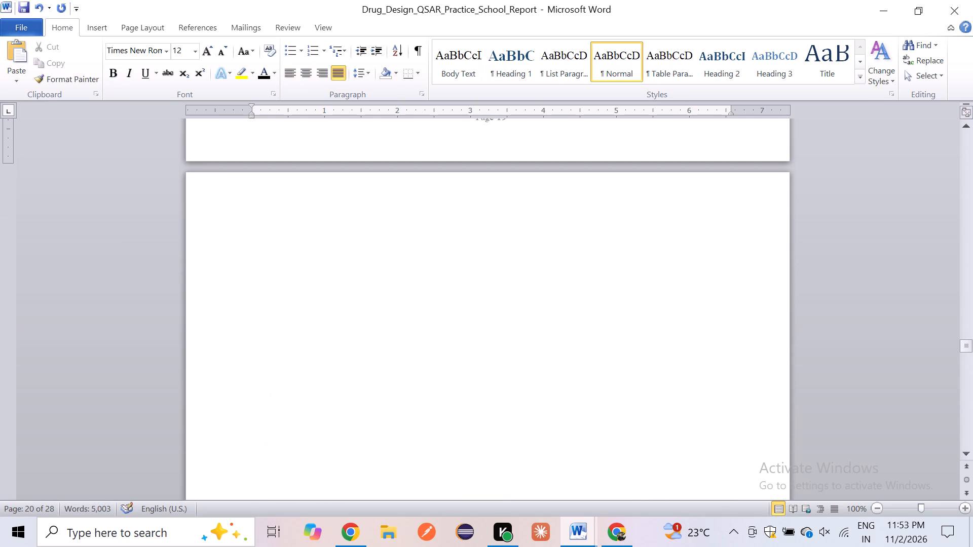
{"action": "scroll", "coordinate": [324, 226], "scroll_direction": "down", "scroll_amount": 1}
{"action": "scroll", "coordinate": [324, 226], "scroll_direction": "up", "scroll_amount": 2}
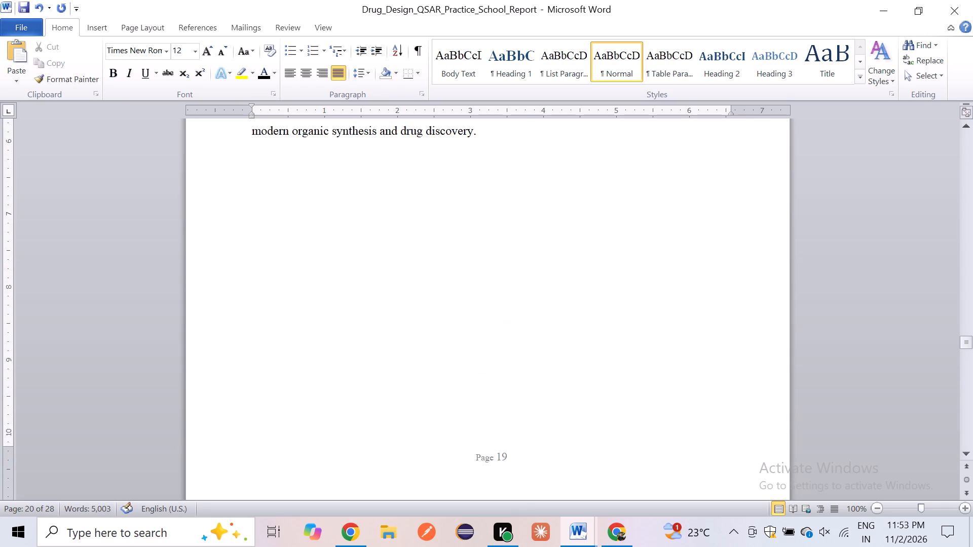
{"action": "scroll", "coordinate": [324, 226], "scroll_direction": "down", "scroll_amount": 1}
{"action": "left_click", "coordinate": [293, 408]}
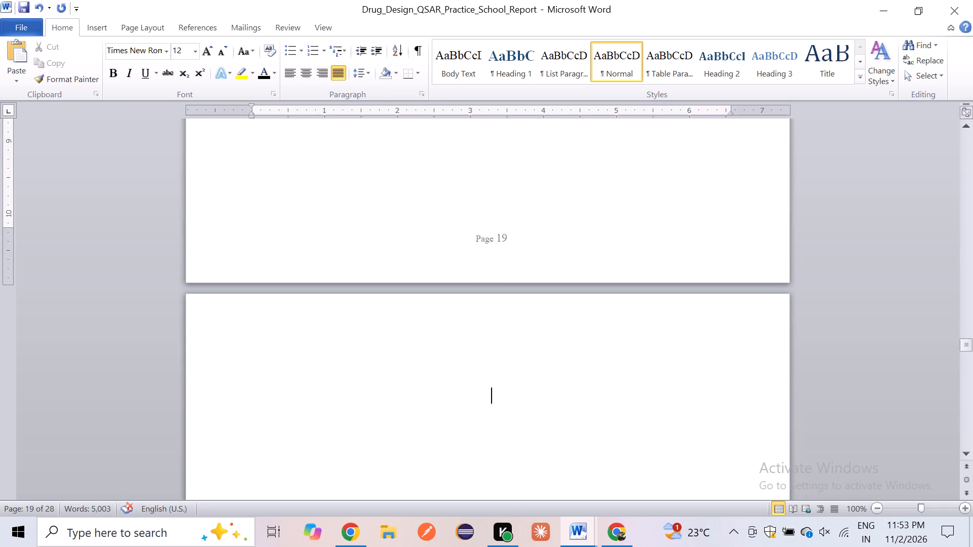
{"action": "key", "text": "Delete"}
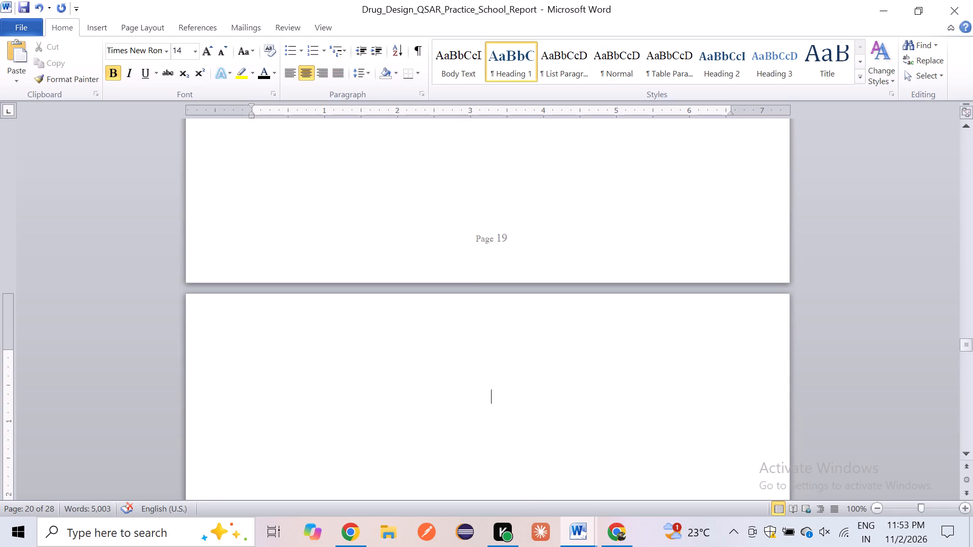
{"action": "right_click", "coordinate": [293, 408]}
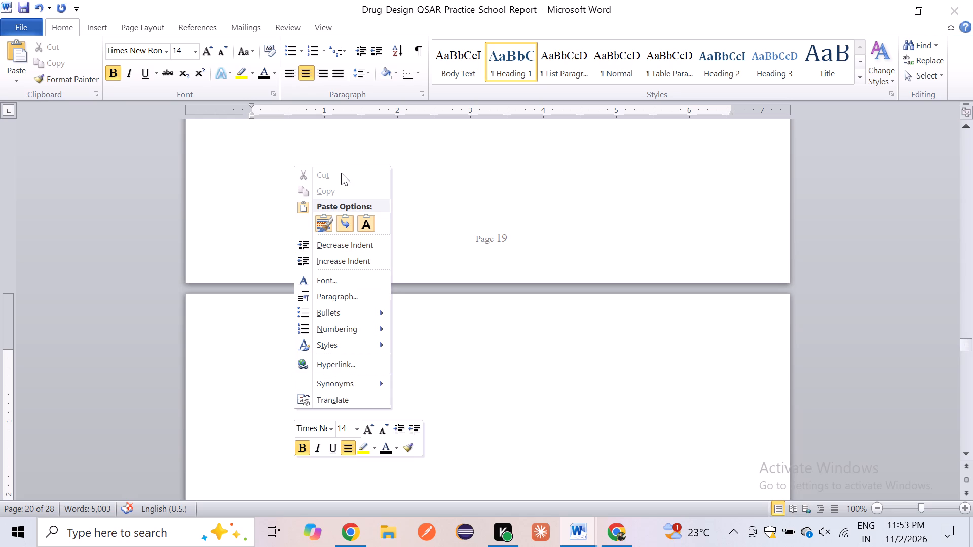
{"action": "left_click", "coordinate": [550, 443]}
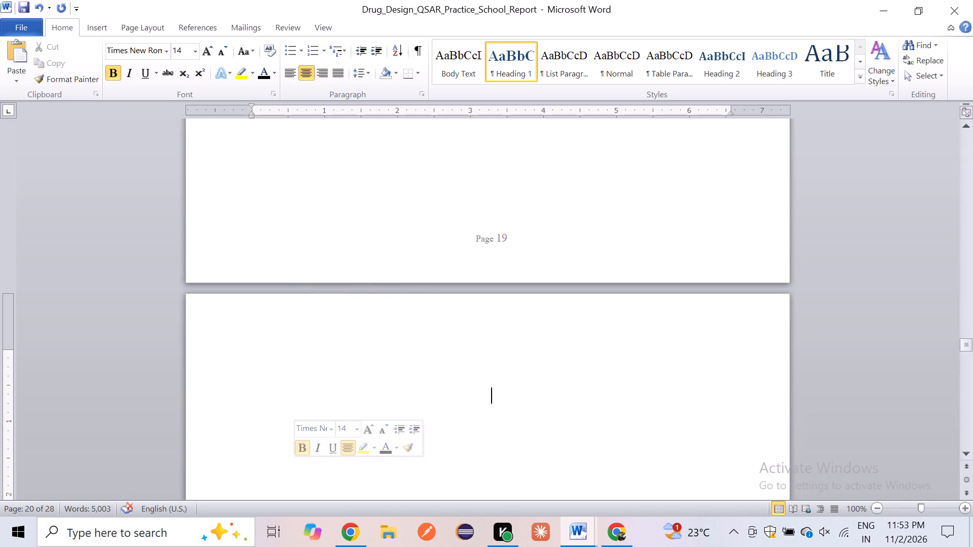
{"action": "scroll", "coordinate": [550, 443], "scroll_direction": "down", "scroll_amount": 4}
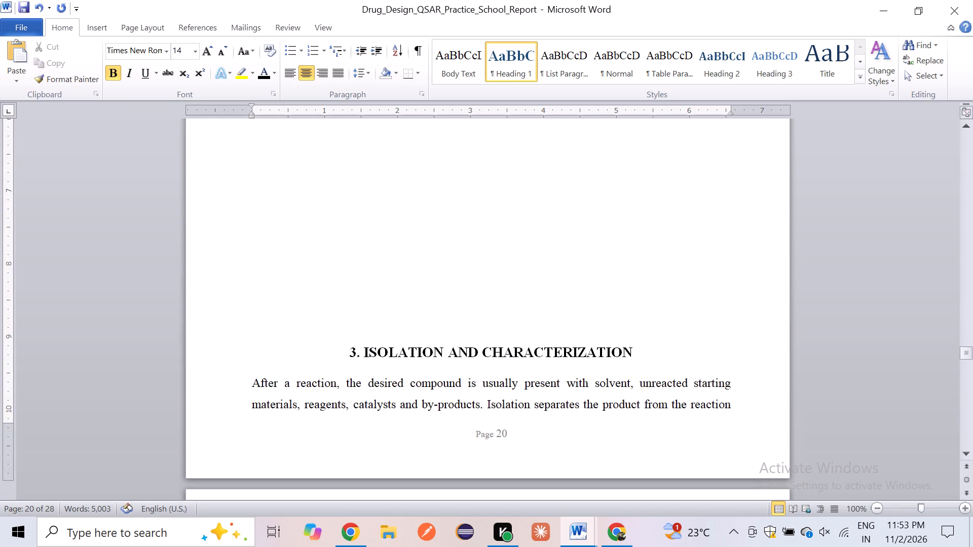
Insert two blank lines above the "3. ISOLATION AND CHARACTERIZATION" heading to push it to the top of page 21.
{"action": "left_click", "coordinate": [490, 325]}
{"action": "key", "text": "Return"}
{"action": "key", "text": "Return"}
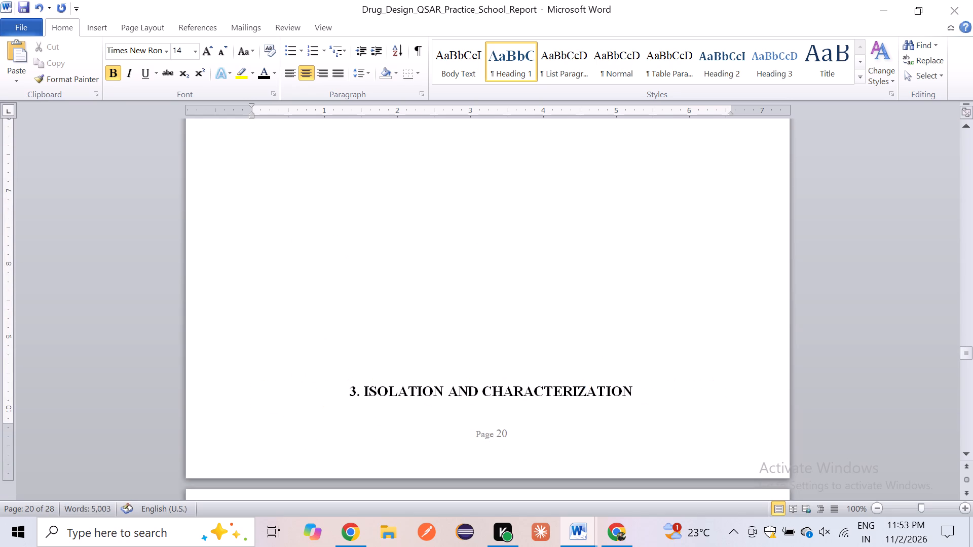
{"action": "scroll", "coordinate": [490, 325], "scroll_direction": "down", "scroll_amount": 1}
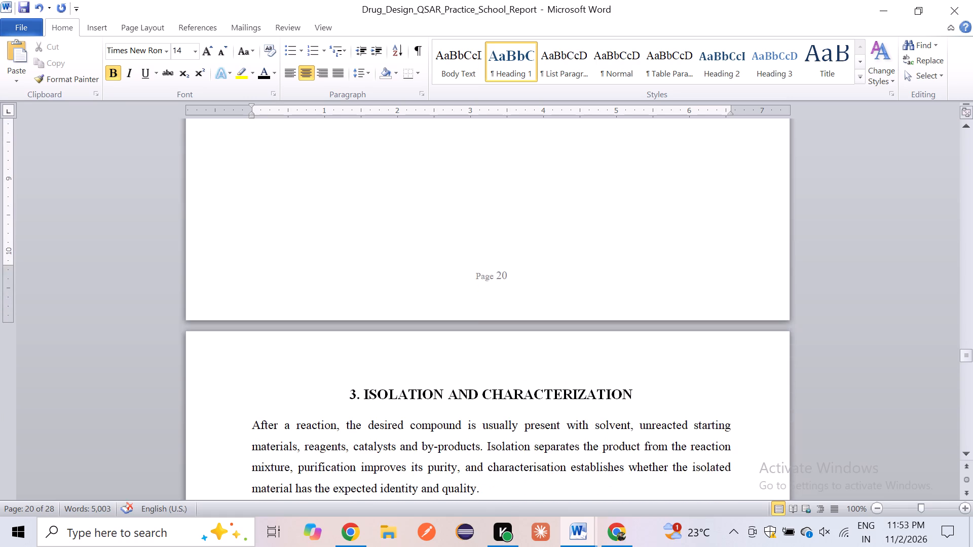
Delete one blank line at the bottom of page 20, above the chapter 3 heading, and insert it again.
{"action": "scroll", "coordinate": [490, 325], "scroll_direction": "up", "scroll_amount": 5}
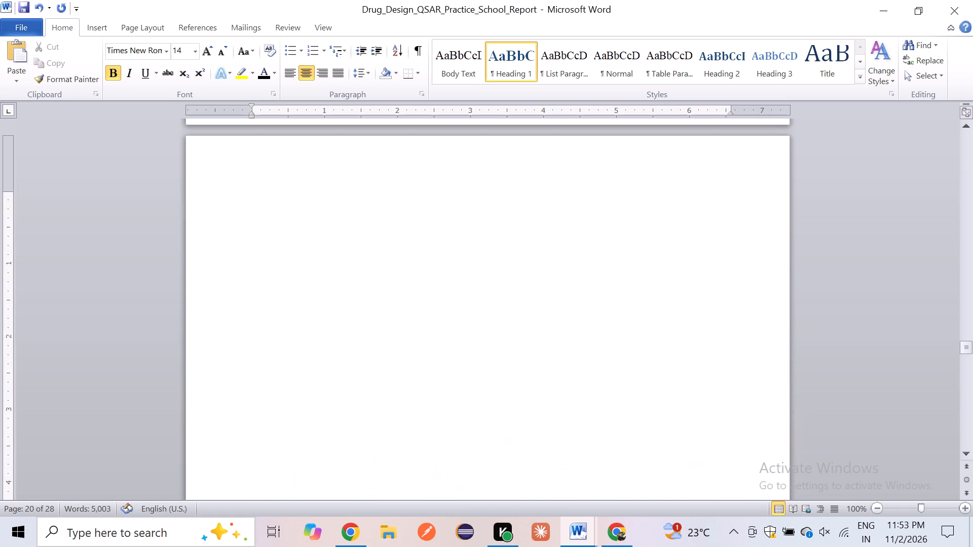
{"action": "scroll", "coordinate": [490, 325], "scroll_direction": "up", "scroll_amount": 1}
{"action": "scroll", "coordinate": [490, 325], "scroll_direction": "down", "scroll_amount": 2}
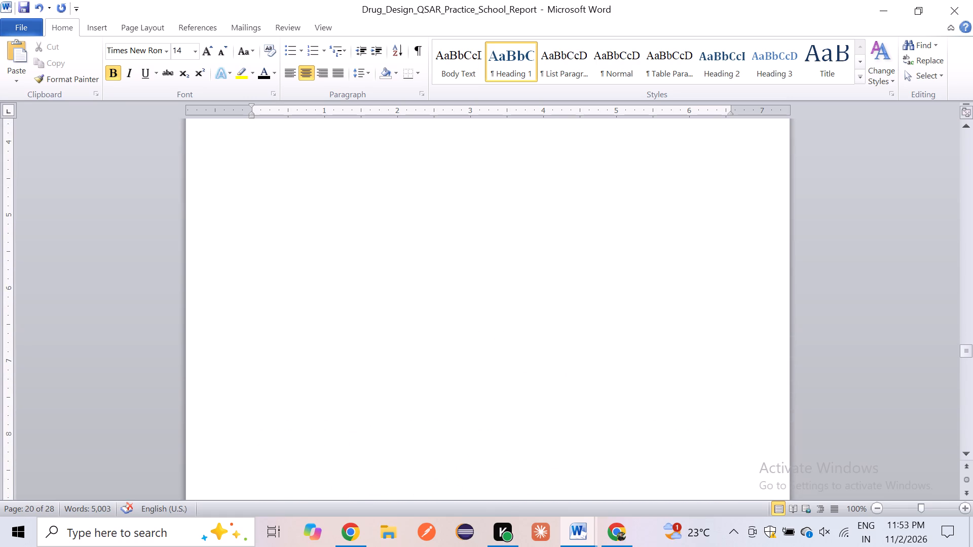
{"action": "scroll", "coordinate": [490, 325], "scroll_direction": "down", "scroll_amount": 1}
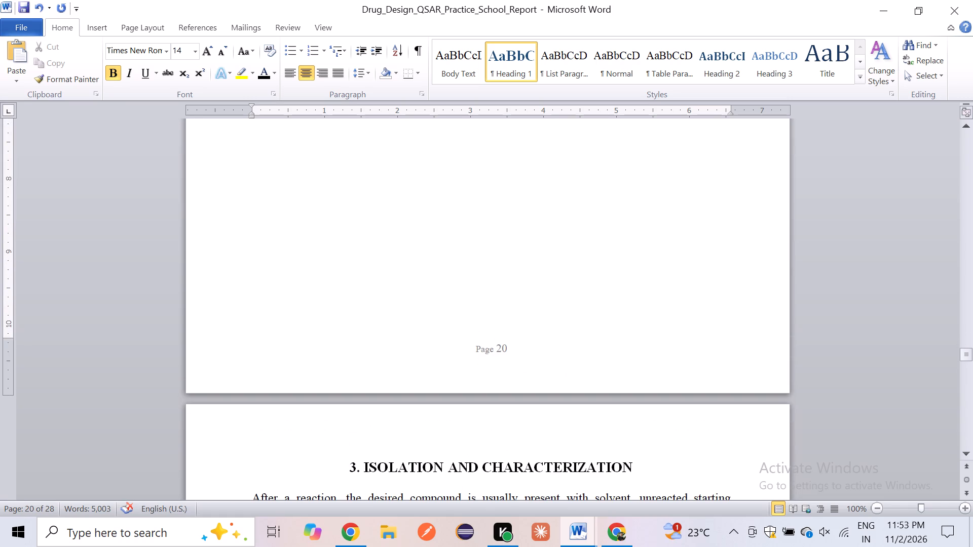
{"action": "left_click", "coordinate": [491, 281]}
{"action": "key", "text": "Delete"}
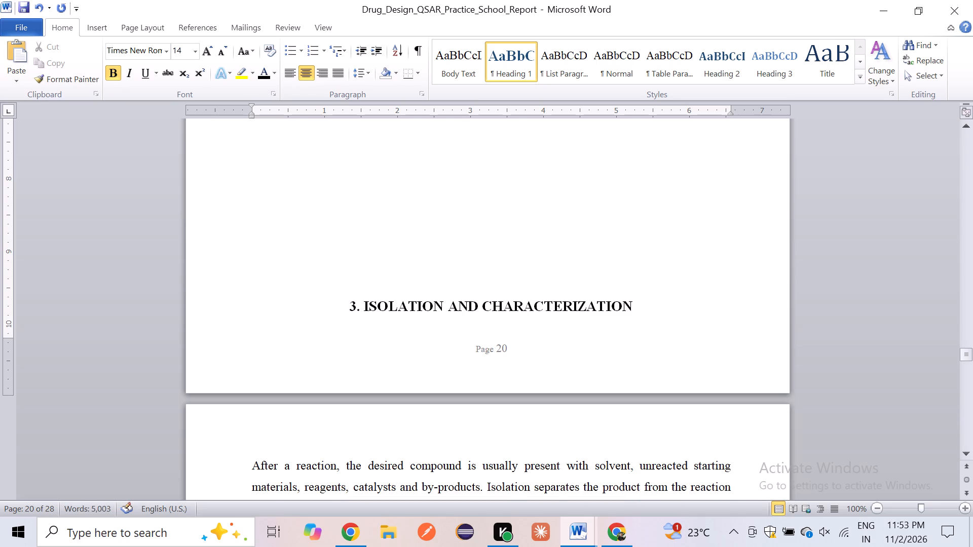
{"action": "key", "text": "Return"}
Check the page layout around the section 2.5 text and the chapter 3 heading, and save the report.
{"action": "scroll", "coordinate": [491, 281], "scroll_direction": "down", "scroll_amount": 3}
{"action": "scroll", "coordinate": [491, 281], "scroll_direction": "up", "scroll_amount": 10}
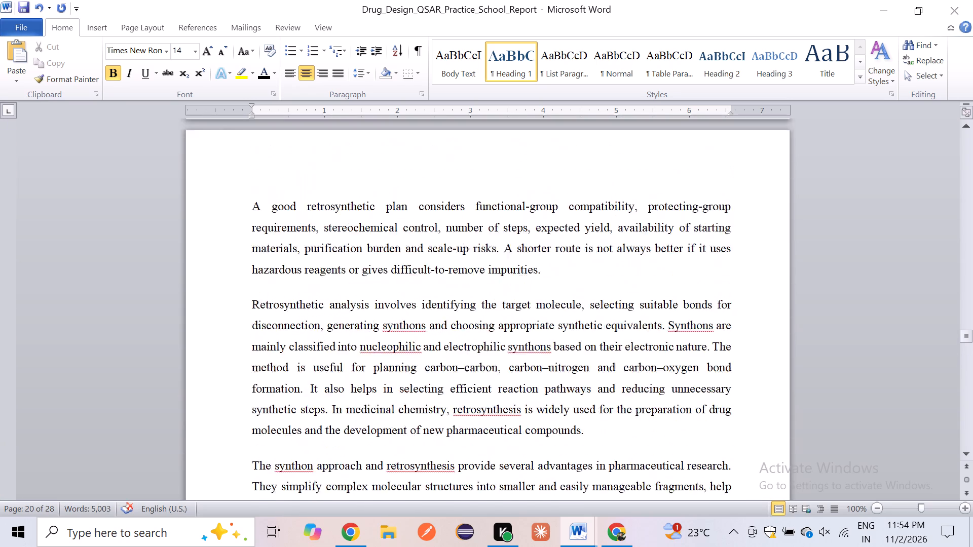
{"action": "scroll", "coordinate": [491, 281], "scroll_direction": "up", "scroll_amount": 2}
{"action": "scroll", "coordinate": [491, 281], "scroll_direction": "down", "scroll_amount": 2}
{"action": "key", "text": "ctrl+s"}
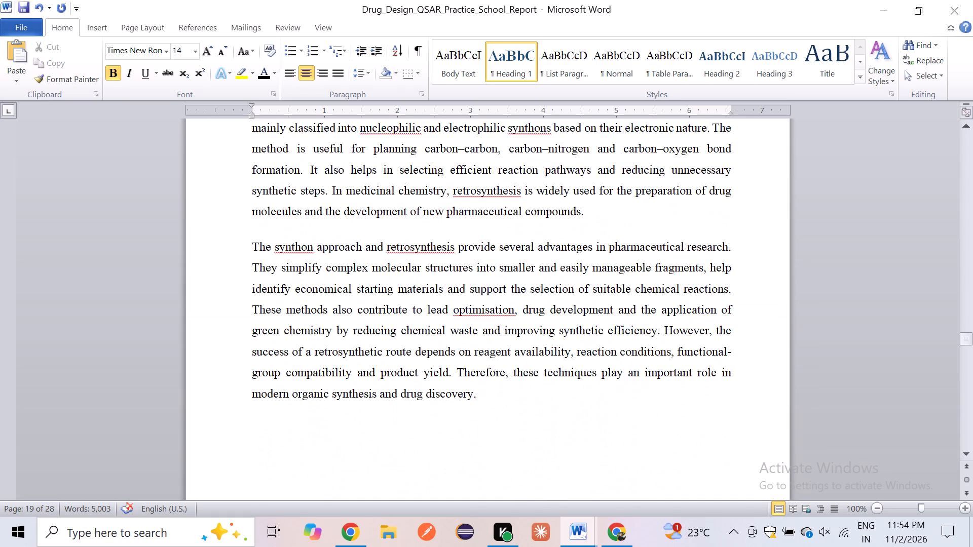
Undo the latest blank-line edits and the justification and 1.5 line spacing applied to the two pasted section 2.5 paragraphs.
{"action": "scroll", "coordinate": [491, 281], "scroll_direction": "down", "scroll_amount": 3}
{"action": "scroll", "coordinate": [491, 281], "scroll_direction": "up", "scroll_amount": 1}
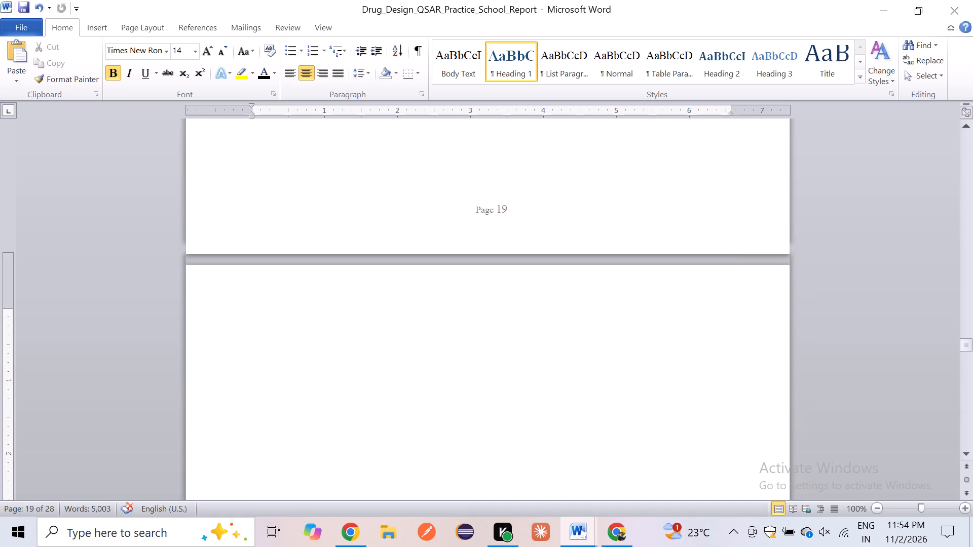
{"action": "scroll", "coordinate": [491, 281], "scroll_direction": "down", "scroll_amount": 1}
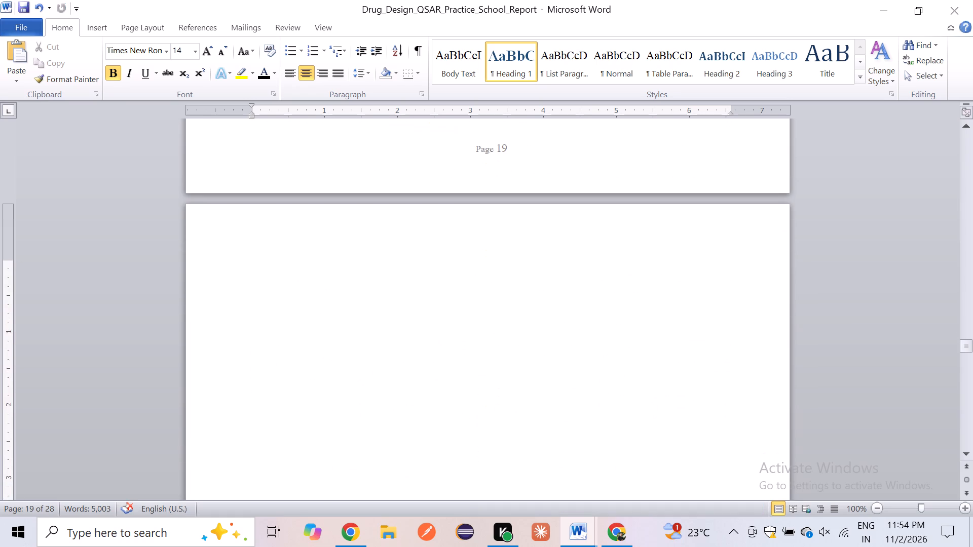
{"action": "key", "text": "ctrl+z"}
{"action": "key", "text": "ctrl+z"}
{"action": "key", "text": "ctrl+z"}
{"action": "key", "text": "ctrl+z"}
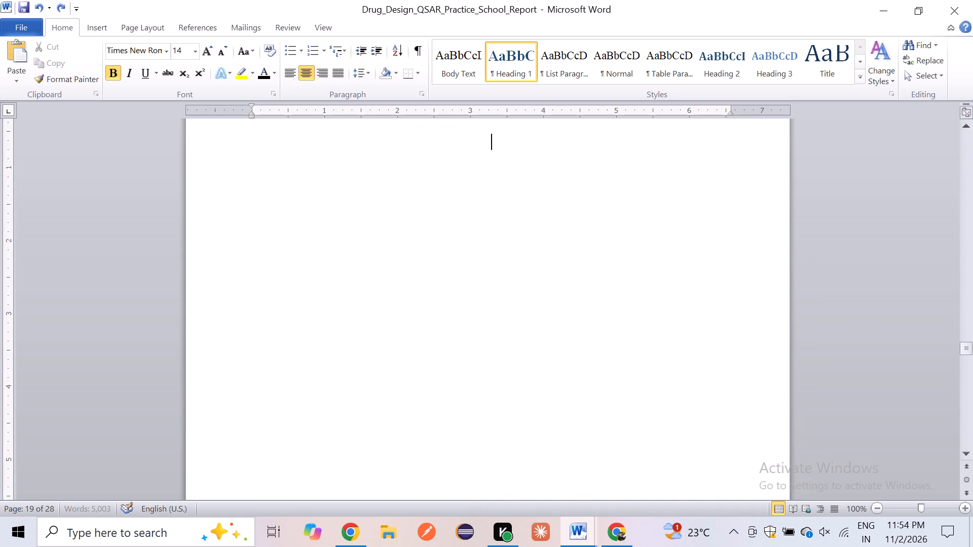
{"action": "key", "text": "ctrl+z"}
{"action": "key", "text": "ctrl+z"}
{"action": "key", "text": "ctrl+z"}
{"action": "key", "text": "ctrl+z"}
{"action": "key", "text": "ctrl+z"}
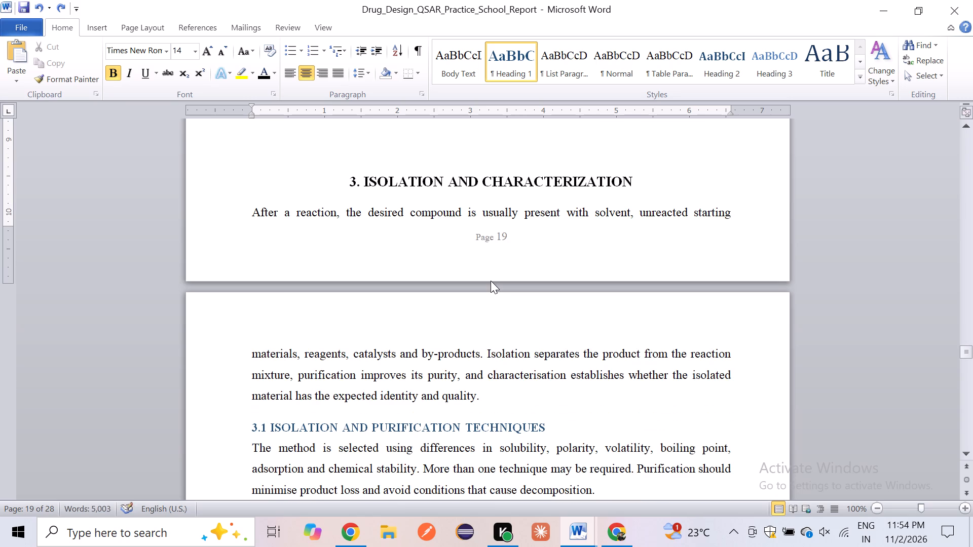
{"action": "key", "text": "ctrl+z"}
{"action": "key", "text": "ctrl+z"}
{"action": "key", "text": "ctrl+z"}
{"action": "key", "text": "ctrl+z"}
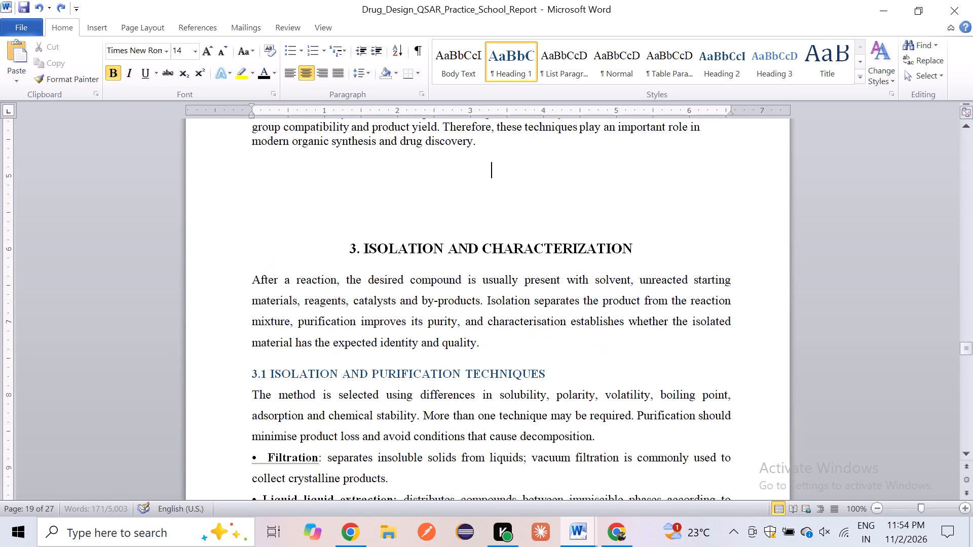
Undo the earlier blank-line edits above the chapter 3 heading and the paste that replaced the formatted "The synthon approach" paragraph.
{"action": "key", "text": "ctrl+z"}
{"action": "key", "text": "ctrl+z"}
{"action": "key", "text": "ctrl+z"}
{"action": "key", "text": "ctrl+z"}
{"action": "key", "text": "ctrl+z"}
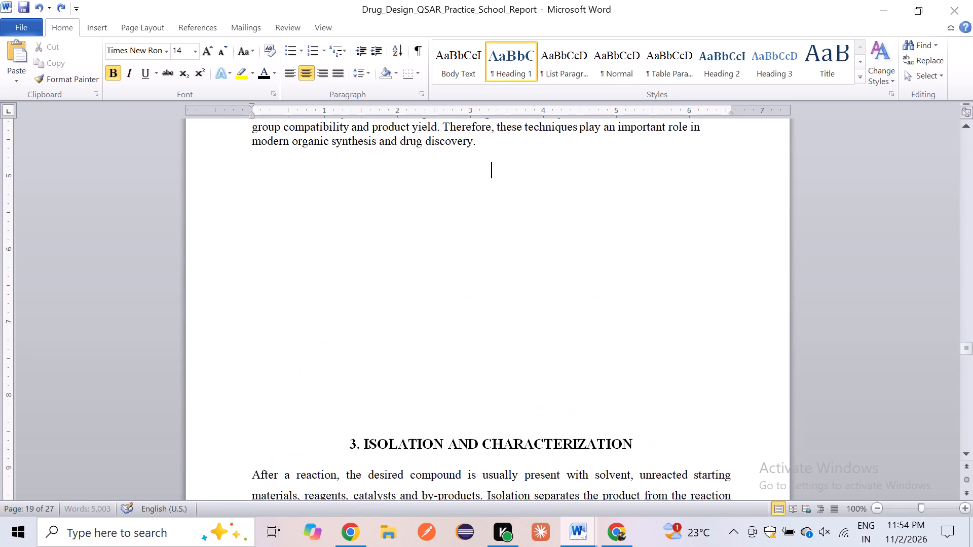
{"action": "key", "text": "ctrl+z"}
{"action": "key", "text": "ctrl+z"}
{"action": "key", "text": "ctrl+z"}
{"action": "key", "text": "ctrl+z"}
{"action": "key", "text": "ctrl+z"}
{"action": "key", "text": "ctrl+z"}
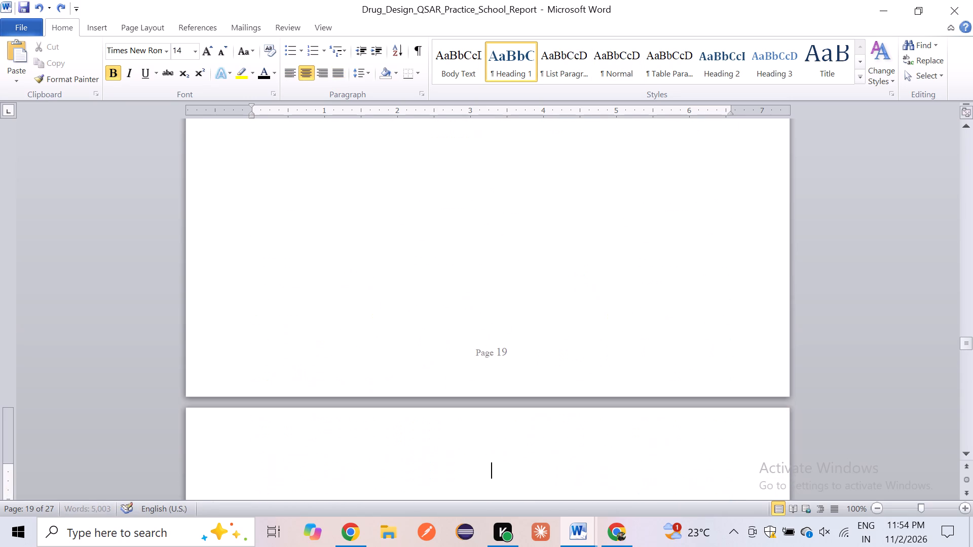
{"action": "key", "text": "ctrl+z"}
{"action": "key", "text": "ctrl+z"}
{"action": "key", "text": "ctrl+z"}
{"action": "scroll", "coordinate": [491, 281], "scroll_direction": "down", "scroll_amount": 1}
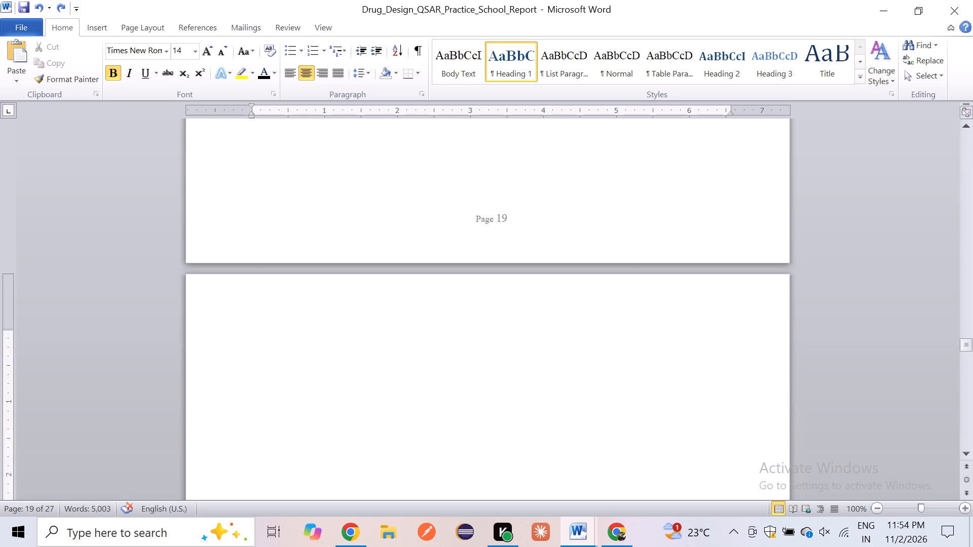
{"action": "scroll", "coordinate": [491, 281], "scroll_direction": "down", "scroll_amount": 1}
{"action": "key", "text": "ctrl+z"}
{"action": "key", "text": "ctrl+z"}
{"action": "key", "text": "ctrl+z"}
{"action": "key", "text": "ctrl+z"}
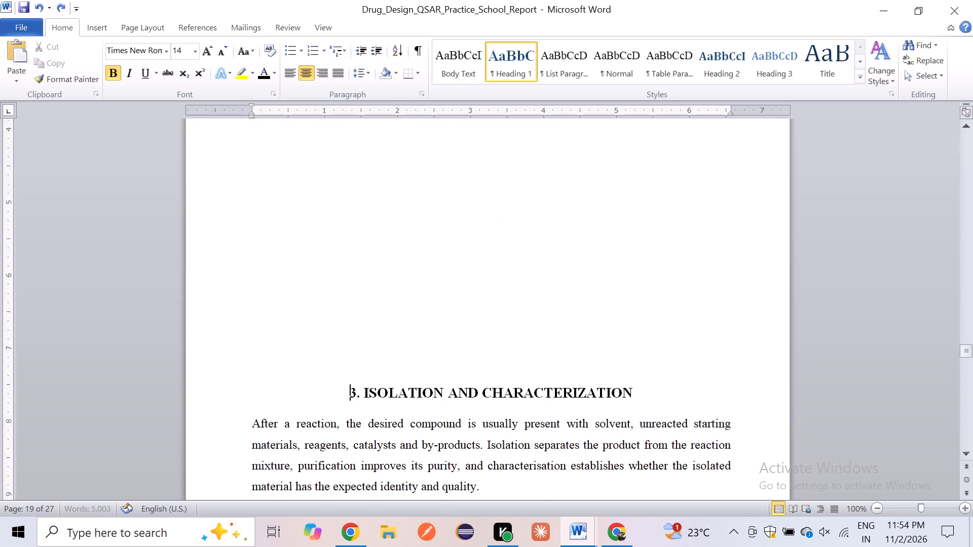
{"action": "key", "text": "ctrl+z"}
{"action": "key", "text": "ctrl+z"}
{"action": "scroll", "coordinate": [491, 281], "scroll_direction": "up", "scroll_amount": 1}
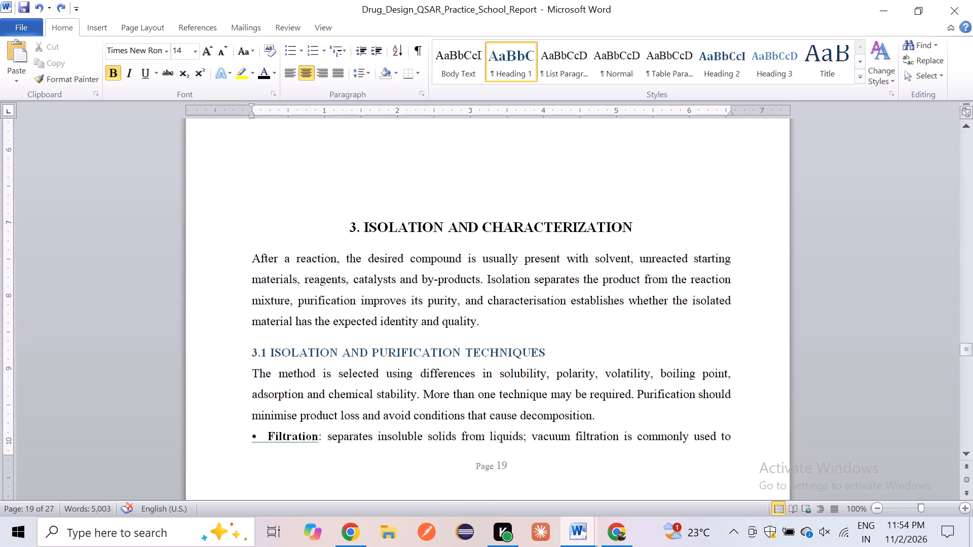
{"action": "scroll", "coordinate": [491, 281], "scroll_direction": "up", "scroll_amount": 1}
{"action": "key", "text": "ctrl+z"}
{"action": "scroll", "coordinate": [491, 281], "scroll_direction": "up", "scroll_amount": 1}
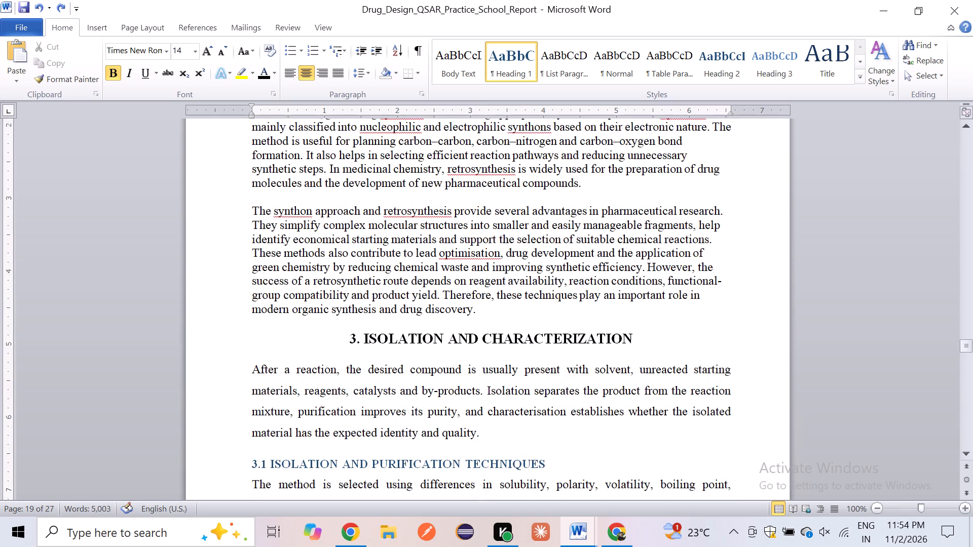
{"action": "key", "text": "ctrl+z"}
{"action": "scroll", "coordinate": [491, 281], "scroll_direction": "up", "scroll_amount": 1}
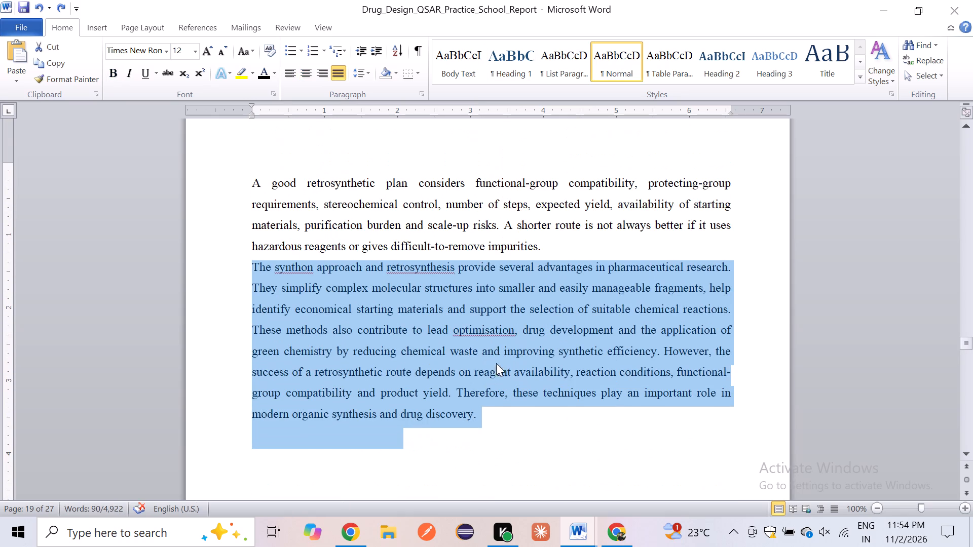
Paste the copied retrosynthesis paragraphs on a new line after "difficult-to-remove impurities.".
{"action": "left_click", "coordinate": [510, 376]}
{"action": "left_click", "coordinate": [549, 241]}
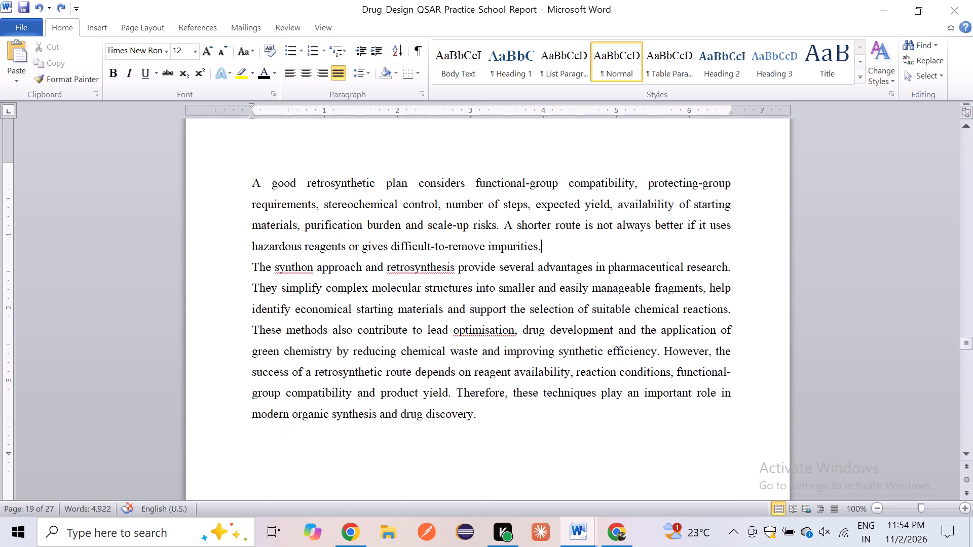
{"action": "key", "text": "Return"}
{"action": "key", "text": "ctrl+v"}
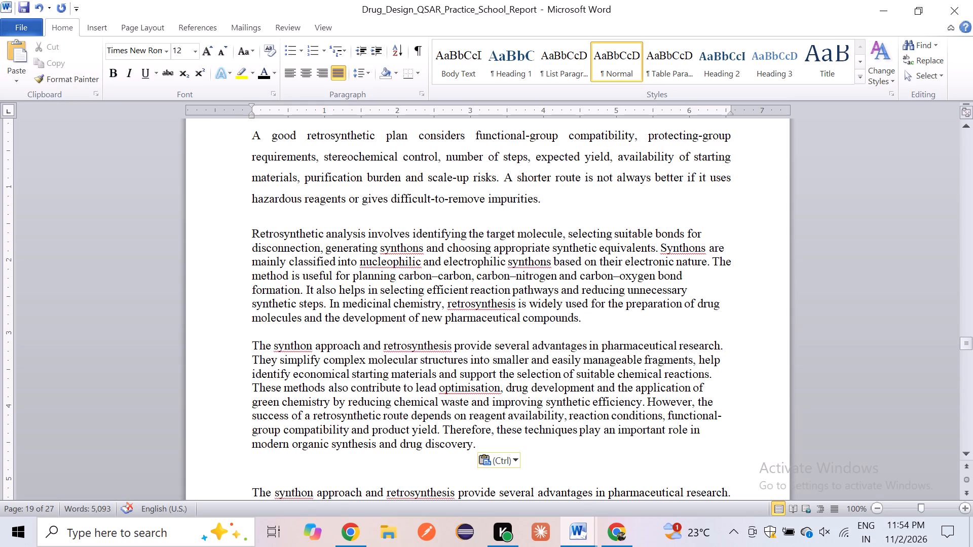
Delete the newly pasted single-spaced "The synthon approach" paragraph, keeping the justified copy below it.
{"action": "left_click_drag", "start_coordinate": [243, 338], "coordinate": [483, 483]}
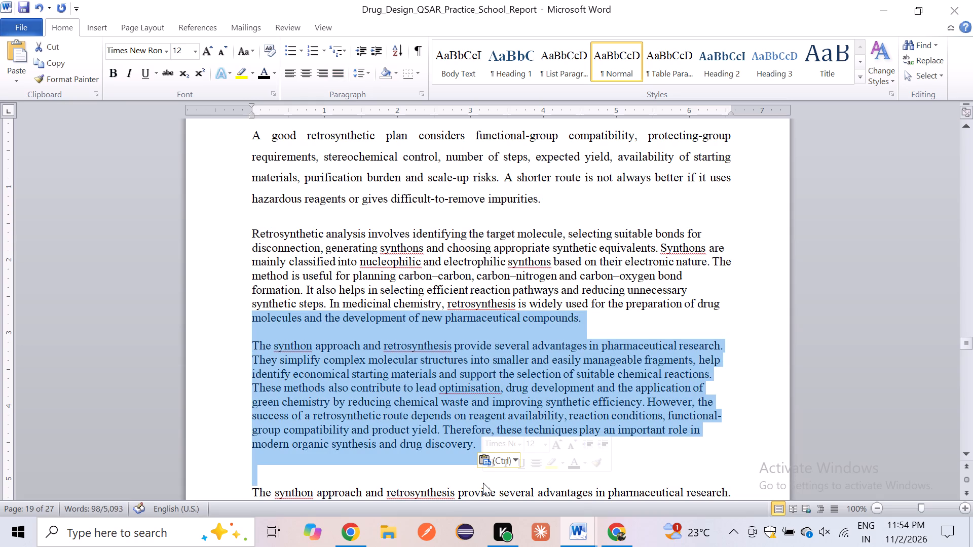
{"action": "left_click", "coordinate": [483, 483]}
{"action": "left_click_drag", "start_coordinate": [353, 475], "coordinate": [250, 328]}
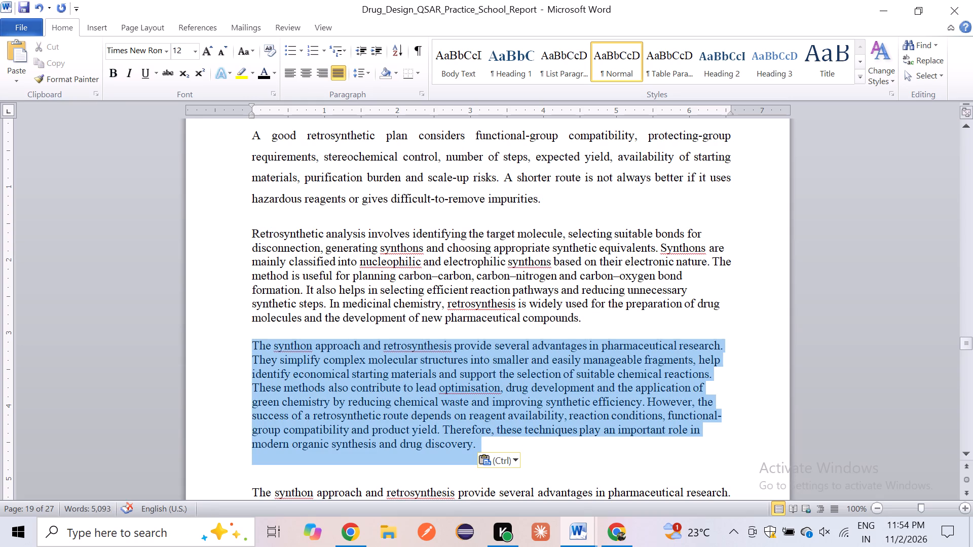
{"action": "left_click_drag", "start_coordinate": [250, 328], "coordinate": [238, 349]}
{"action": "key", "text": "BackSpace"}
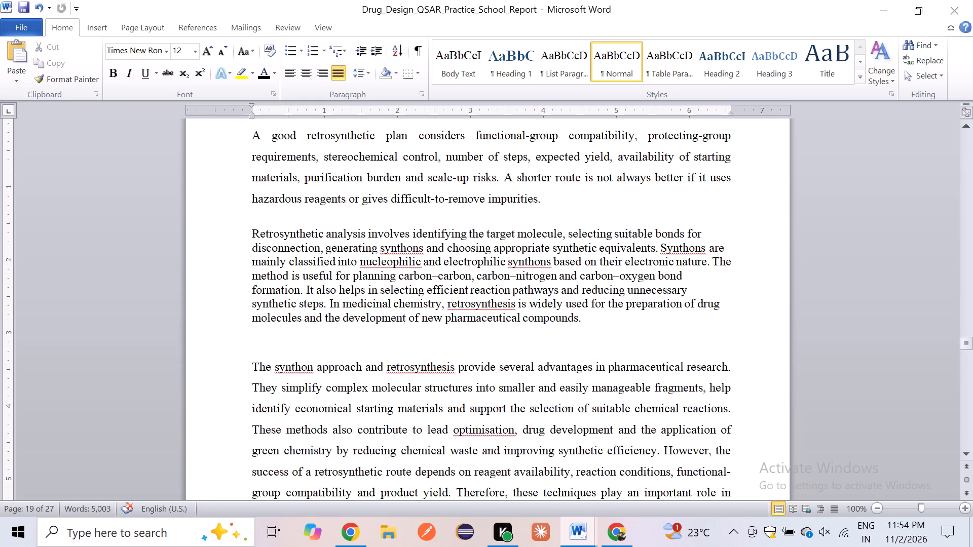
Remove the extra blank line above the "The synthon approach and retrosynthesis" paragraph in section 2.5.
{"action": "key", "text": "BackSpace"}
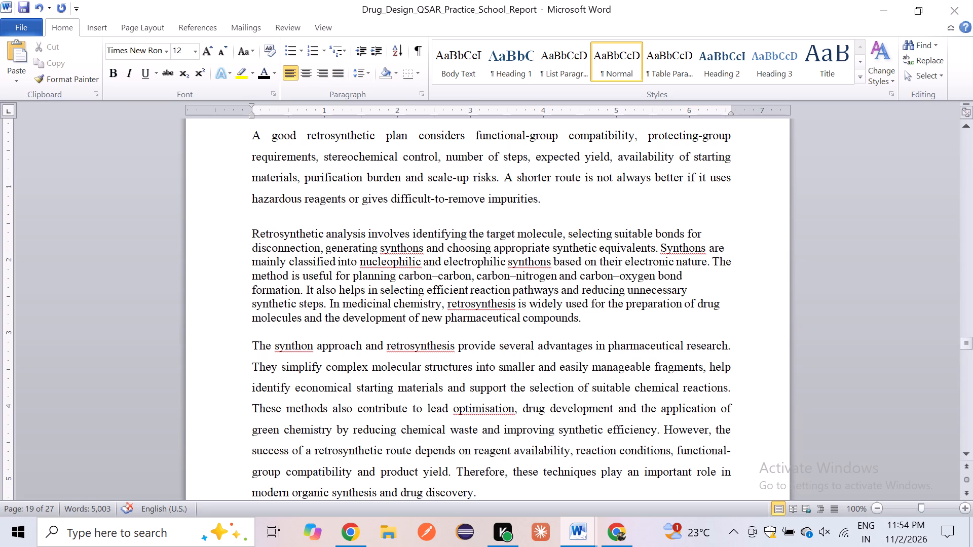
Justify the "Retrosynthetic analysis involves" paragraph, set its line spacing to 1.5, and save the report.
{"action": "left_click_drag", "start_coordinate": [584, 318], "coordinate": [233, 231]}
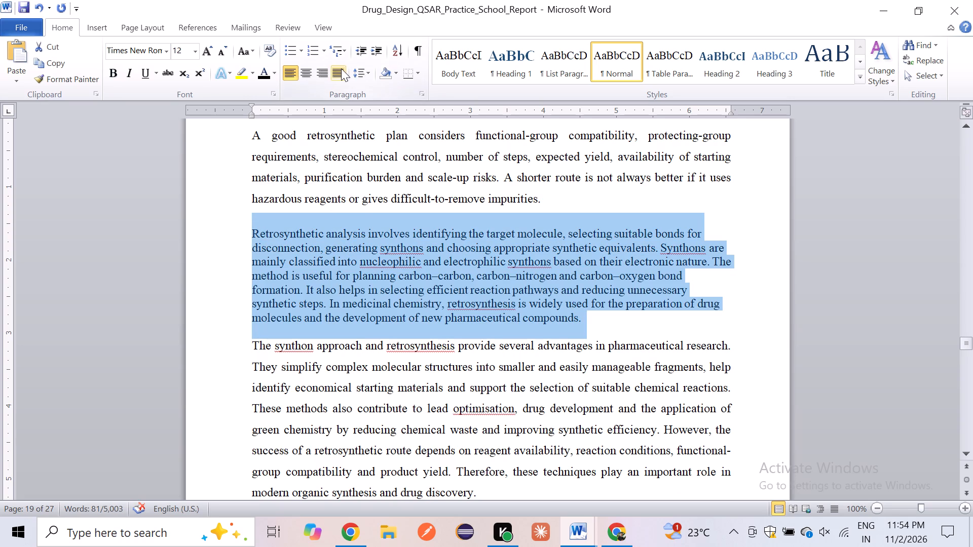
{"action": "left_click", "coordinate": [339, 70]}
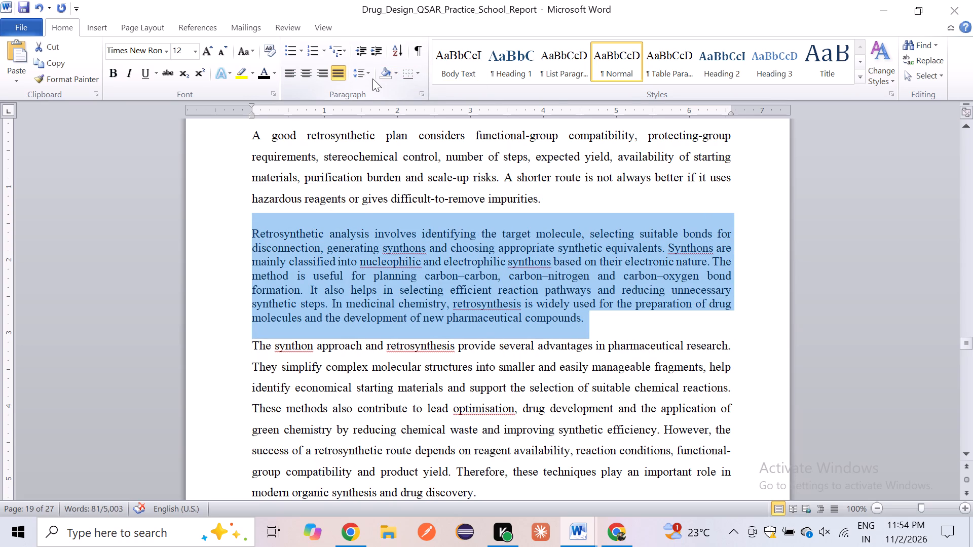
{"action": "left_click", "coordinate": [370, 77]}
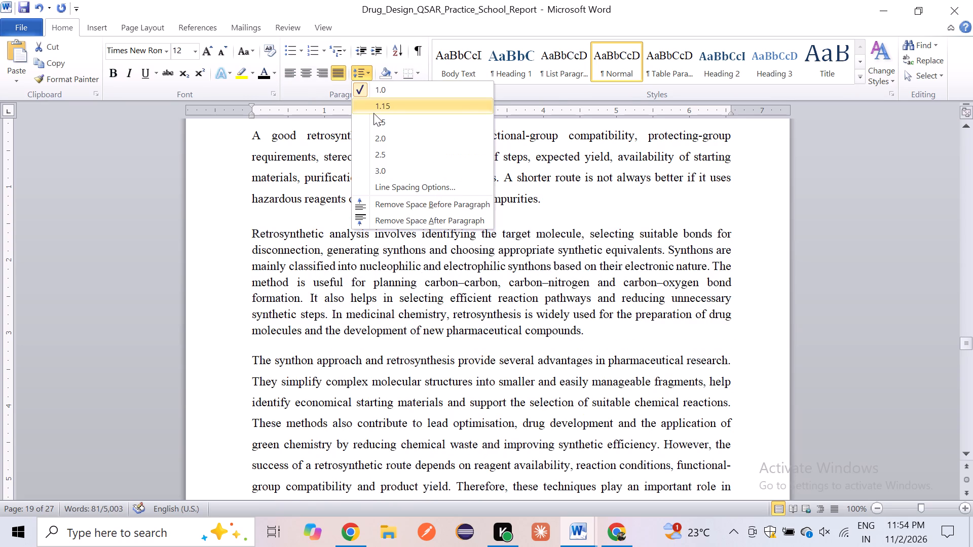
{"action": "left_click", "coordinate": [373, 113]}
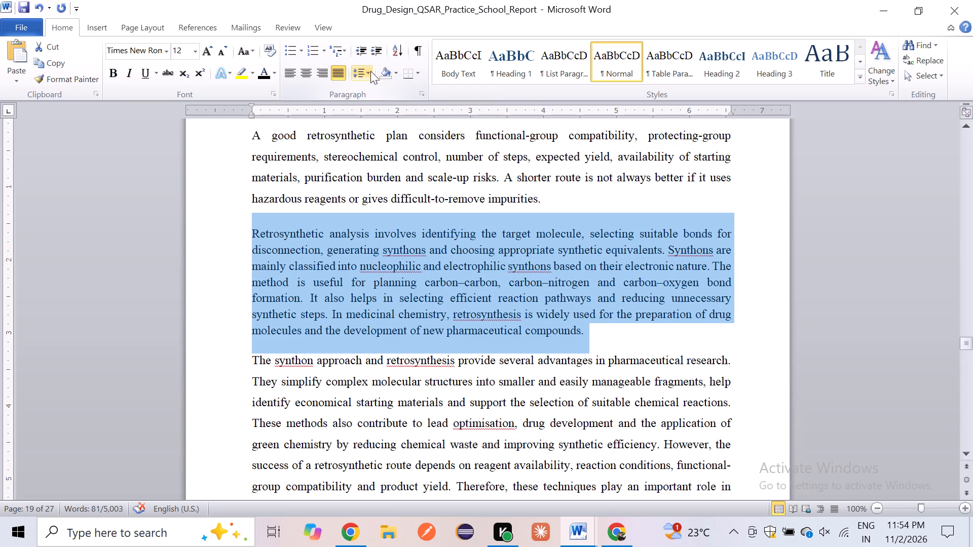
{"action": "left_click", "coordinate": [364, 75]}
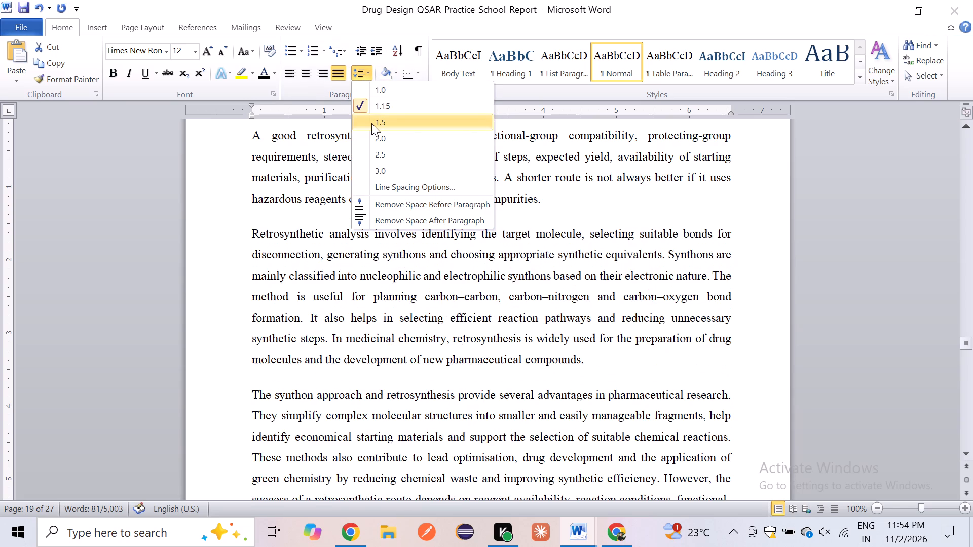
{"action": "left_click", "coordinate": [371, 123]}
{"action": "left_click", "coordinate": [343, 208]}
{"action": "scroll", "coordinate": [343, 208], "scroll_direction": "down", "scroll_amount": 2}
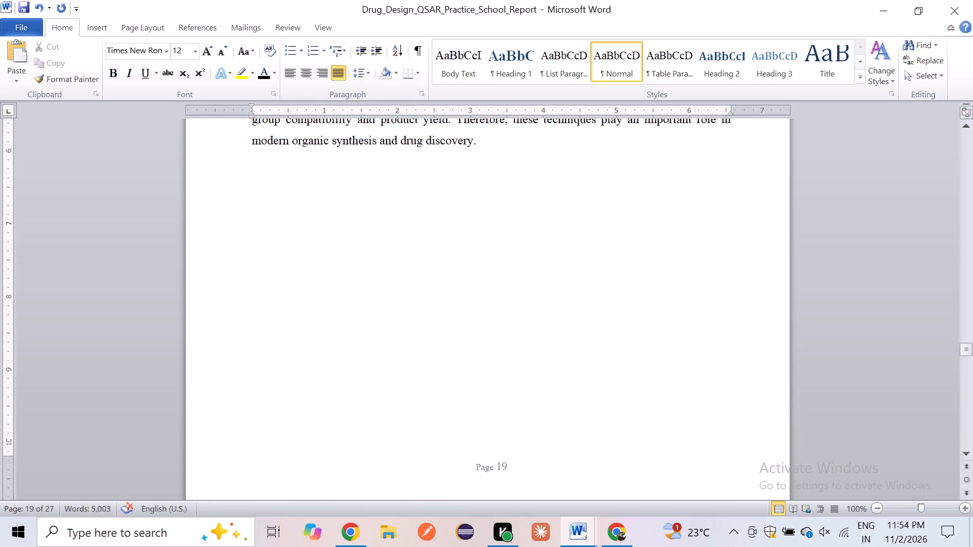
{"action": "scroll", "coordinate": [343, 208], "scroll_direction": "down", "scroll_amount": 1}
{"action": "scroll", "coordinate": [343, 208], "scroll_direction": "up", "scroll_amount": 3}
{"action": "scroll", "coordinate": [343, 208], "scroll_direction": "down", "scroll_amount": 3}
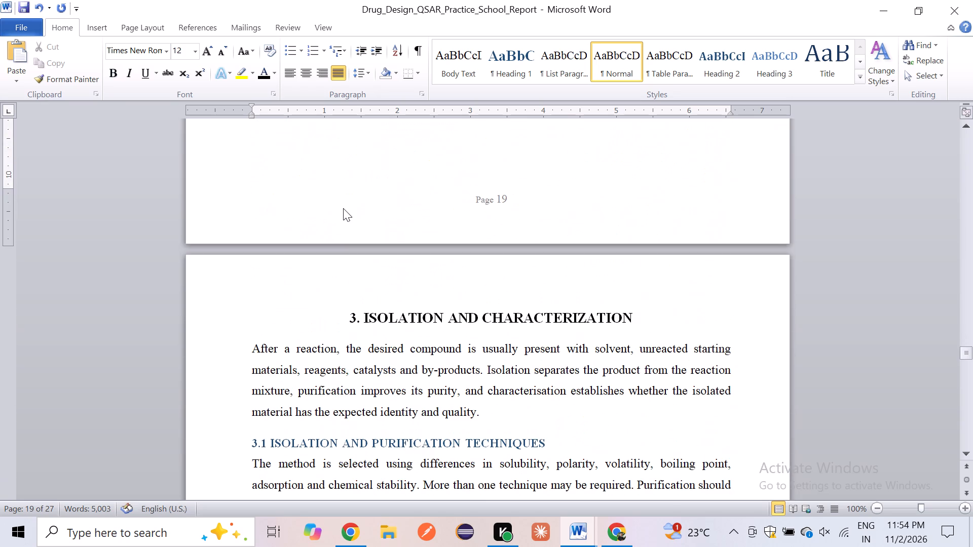
{"action": "key", "text": "ctrl+s"}
Recolour the blue heading "3.1 Isolation and Purification Techniques" black to match the other section headings, and save the report.
{"action": "scroll", "coordinate": [343, 208], "scroll_direction": "down", "scroll_amount": 3}
{"action": "scroll", "coordinate": [343, 208], "scroll_direction": "up", "scroll_amount": 2}
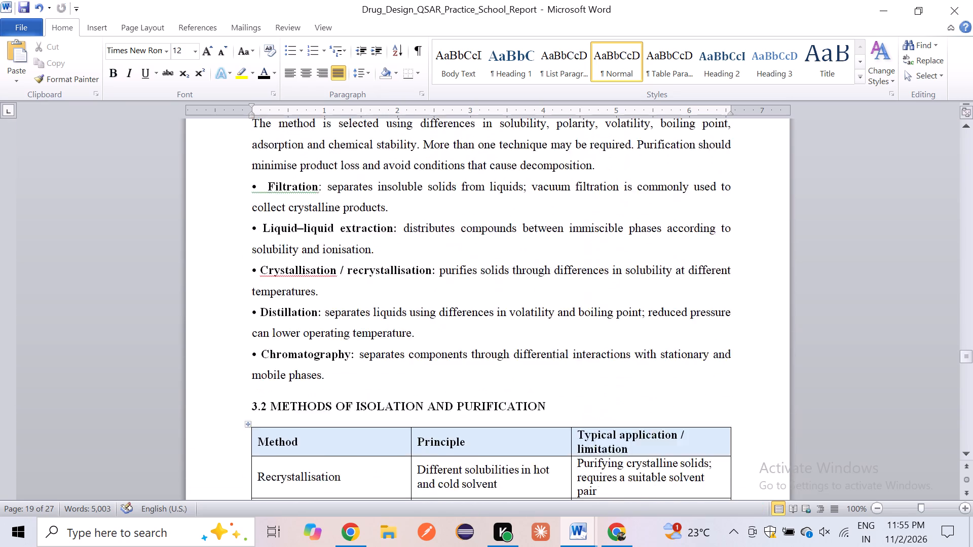
{"action": "scroll", "coordinate": [343, 208], "scroll_direction": "up", "scroll_amount": 1}
{"action": "scroll", "coordinate": [343, 208], "scroll_direction": "down", "scroll_amount": 1}
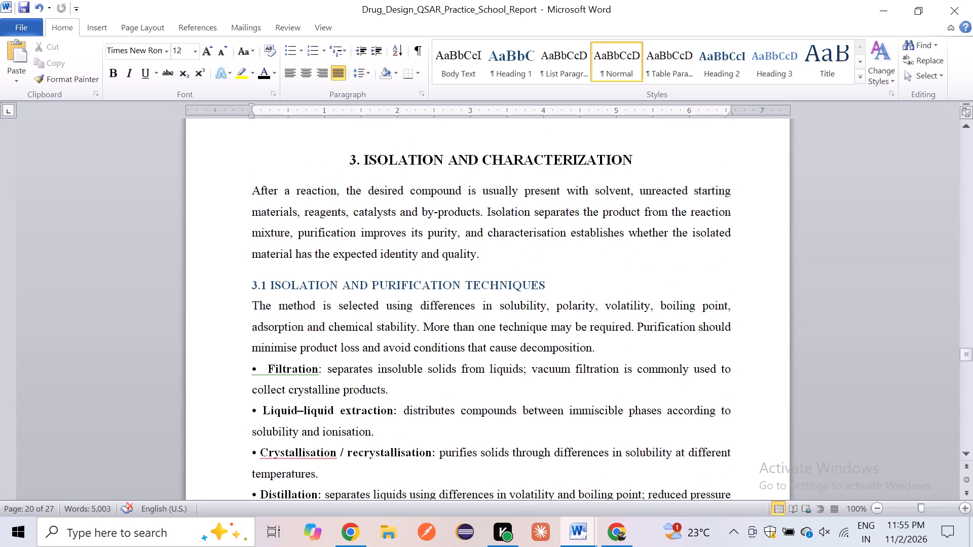
{"action": "left_click_drag", "start_coordinate": [250, 288], "coordinate": [550, 292]}
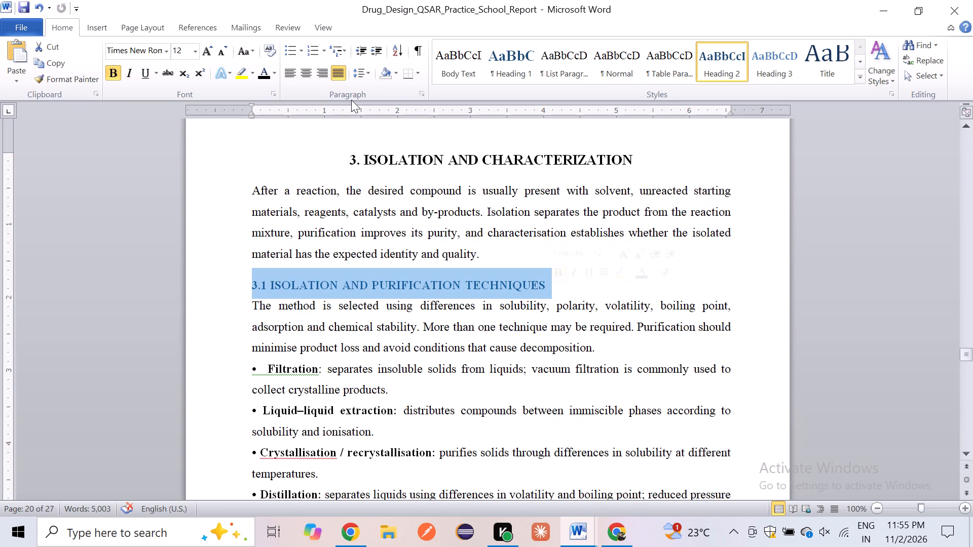
{"action": "left_click", "coordinate": [266, 67]}
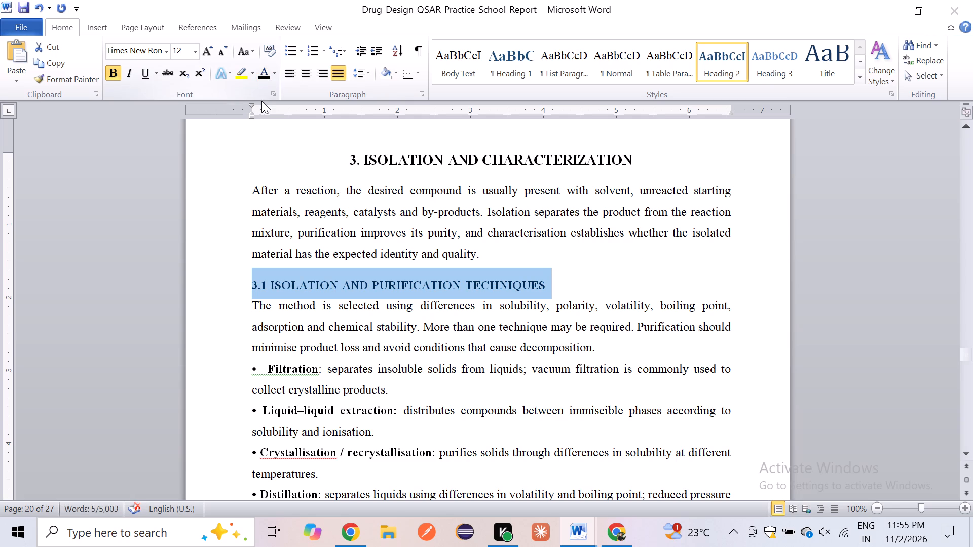
{"action": "left_click", "coordinate": [376, 279]}
{"action": "scroll", "coordinate": [376, 279], "scroll_direction": "down", "scroll_amount": 8}
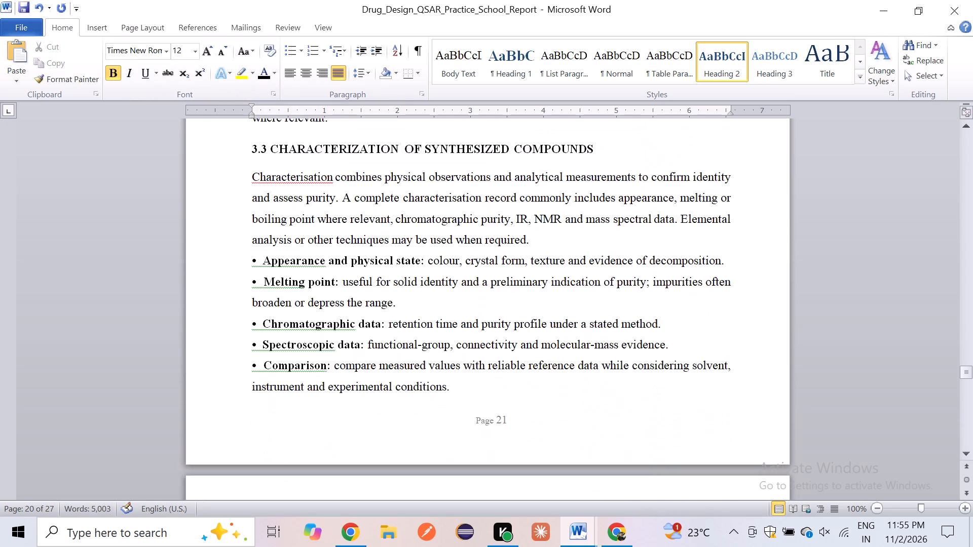
{"action": "scroll", "coordinate": [376, 279], "scroll_direction": "down", "scroll_amount": 2}
{"action": "key", "text": "ctrl+s"}
Check the headings, tables and figures in the remaining sections of chapter 3.
{"action": "scroll", "coordinate": [376, 279], "scroll_direction": "down", "scroll_amount": 5}
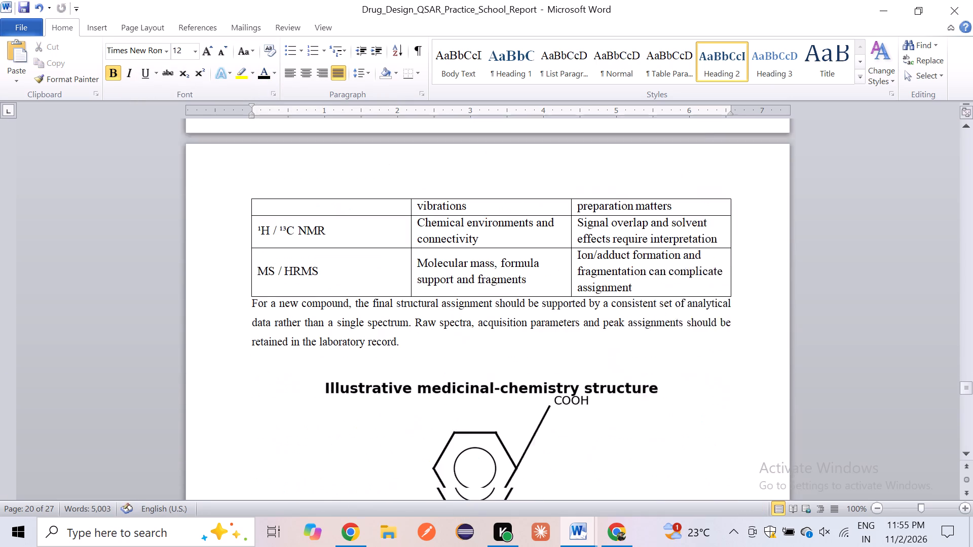
{"action": "scroll", "coordinate": [376, 279], "scroll_direction": "down", "scroll_amount": 5}
{"action": "scroll", "coordinate": [376, 279], "scroll_direction": "up", "scroll_amount": 20}
{"action": "scroll", "coordinate": [376, 279], "scroll_direction": "up", "scroll_amount": 20}
{"action": "scroll", "coordinate": [376, 279], "scroll_direction": "up", "scroll_amount": 19}
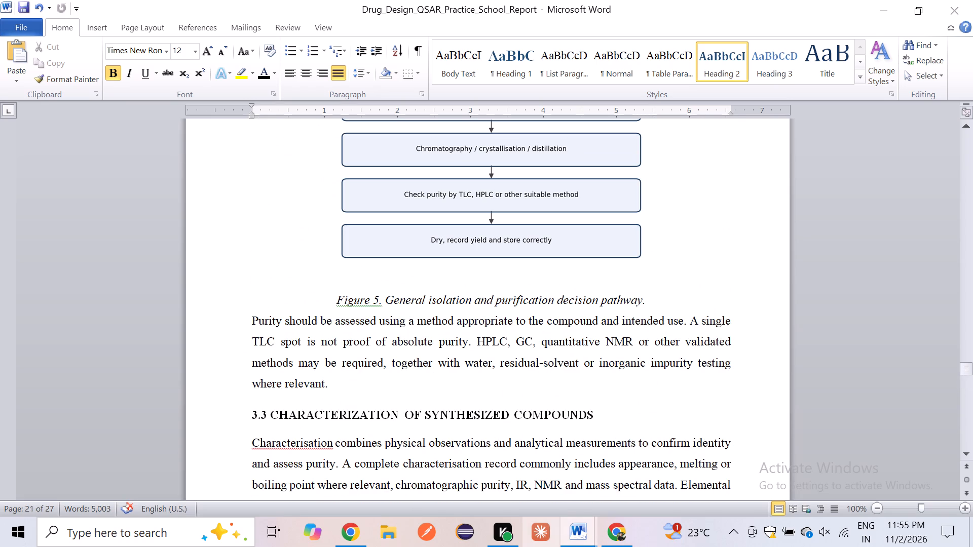
Review the front matter from the candidate declaration through the index and abstract pages.
{"action": "scroll", "coordinate": [605, 408], "scroll_direction": "up", "scroll_amount": 20}
{"action": "scroll", "coordinate": [605, 408], "scroll_direction": "up", "scroll_amount": 20}
{"action": "scroll", "coordinate": [605, 408], "scroll_direction": "up", "scroll_amount": 20}
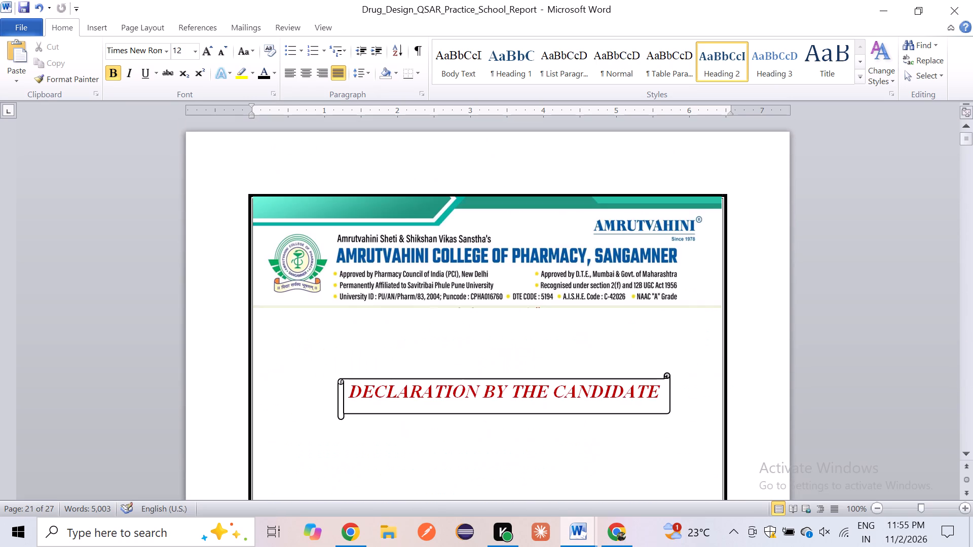
{"action": "scroll", "coordinate": [609, 420], "scroll_direction": "up", "scroll_amount": 20}
{"action": "scroll", "coordinate": [609, 420], "scroll_direction": "up", "scroll_amount": 9}
{"action": "scroll", "coordinate": [609, 420], "scroll_direction": "down", "scroll_amount": 2}
{"action": "scroll", "coordinate": [609, 420], "scroll_direction": "up", "scroll_amount": 4}
{"action": "scroll", "coordinate": [609, 420], "scroll_direction": "down", "scroll_amount": 7}
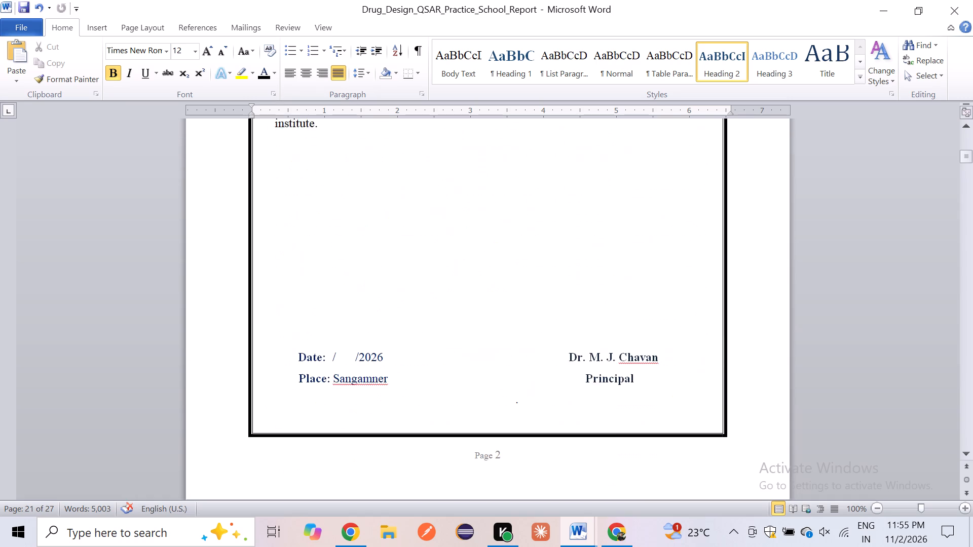
{"action": "scroll", "coordinate": [609, 420], "scroll_direction": "down", "scroll_amount": 8}
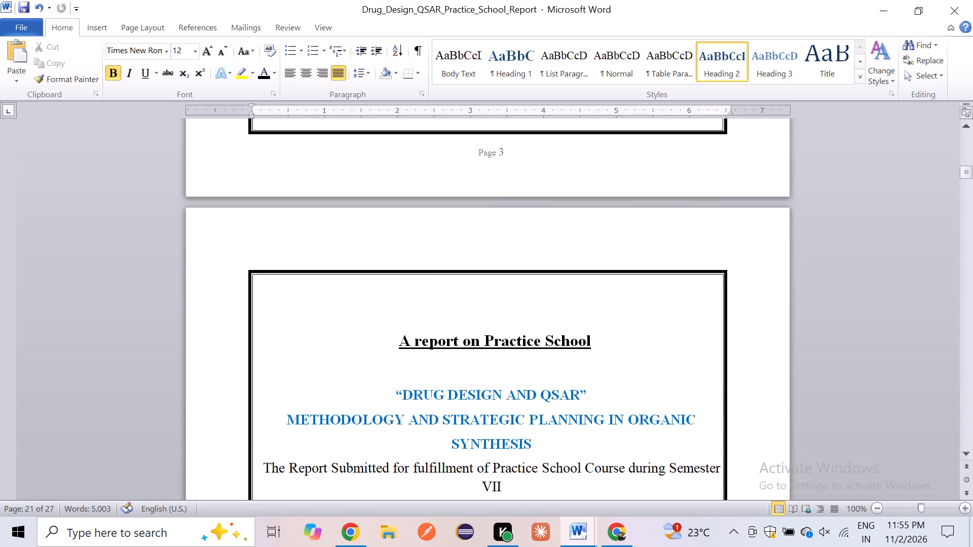
{"action": "scroll", "coordinate": [609, 420], "scroll_direction": "down", "scroll_amount": 5}
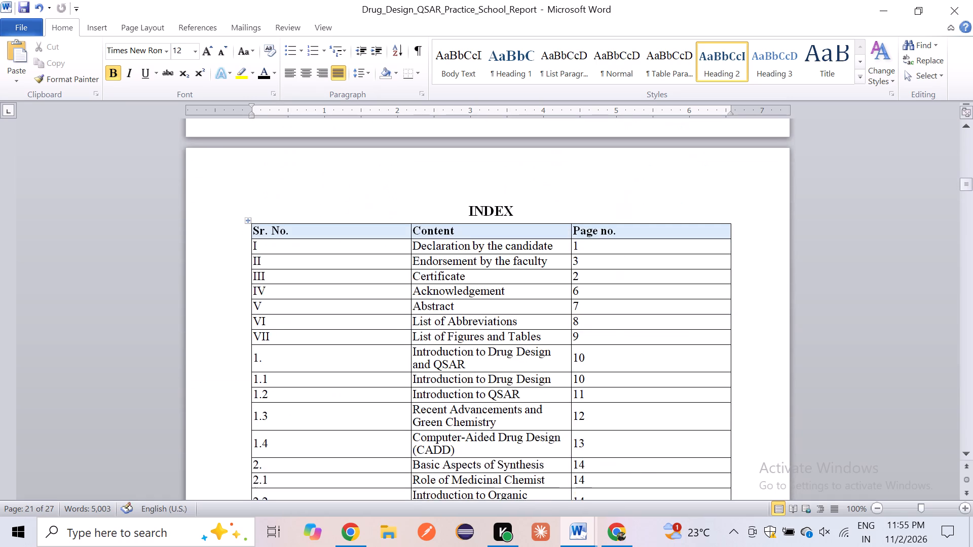
{"action": "scroll", "coordinate": [609, 420], "scroll_direction": "down", "scroll_amount": 11}
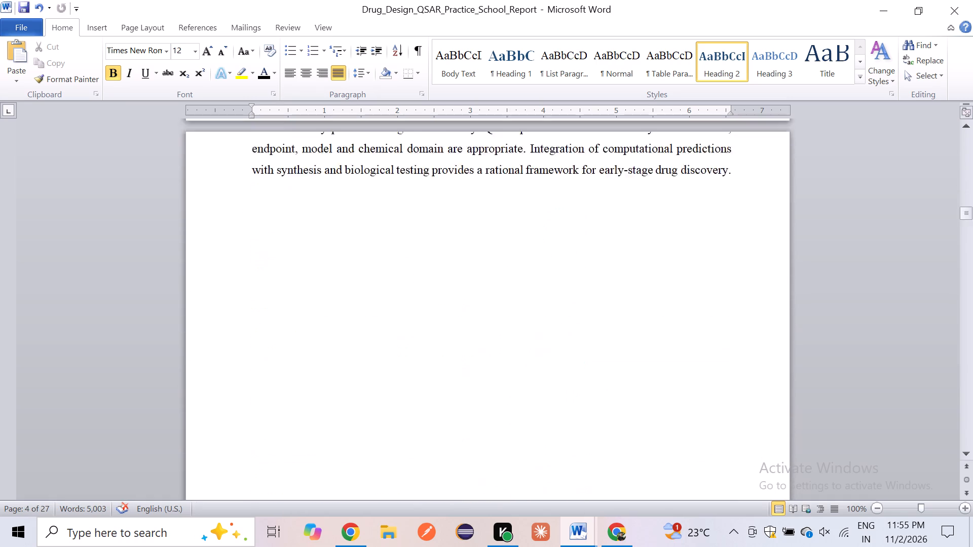
Check the formatting of chapters 3 and 4 through the software applications section, and return to section 3.1.
{"action": "scroll", "coordinate": [609, 420], "scroll_direction": "down", "scroll_amount": 16}
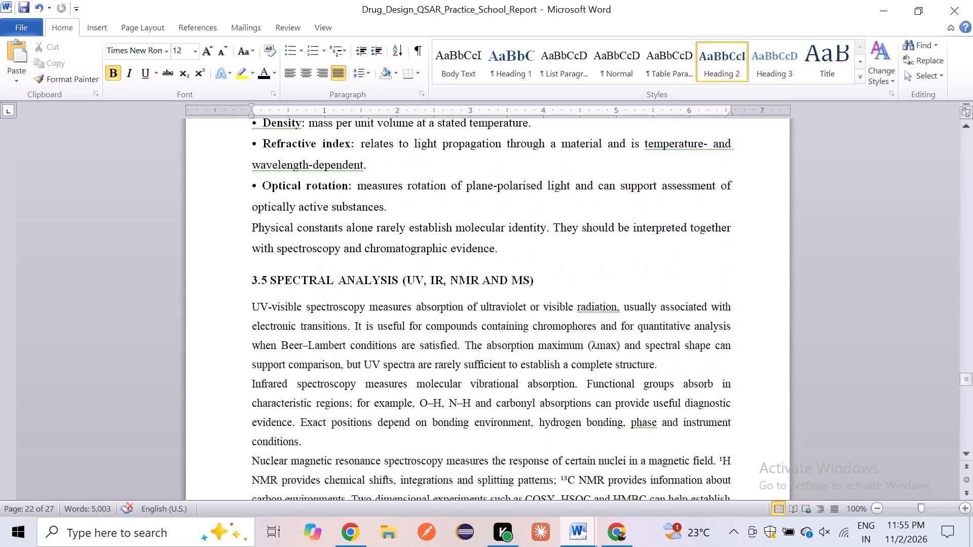
{"action": "scroll", "coordinate": [609, 420], "scroll_direction": "down", "scroll_amount": 4}
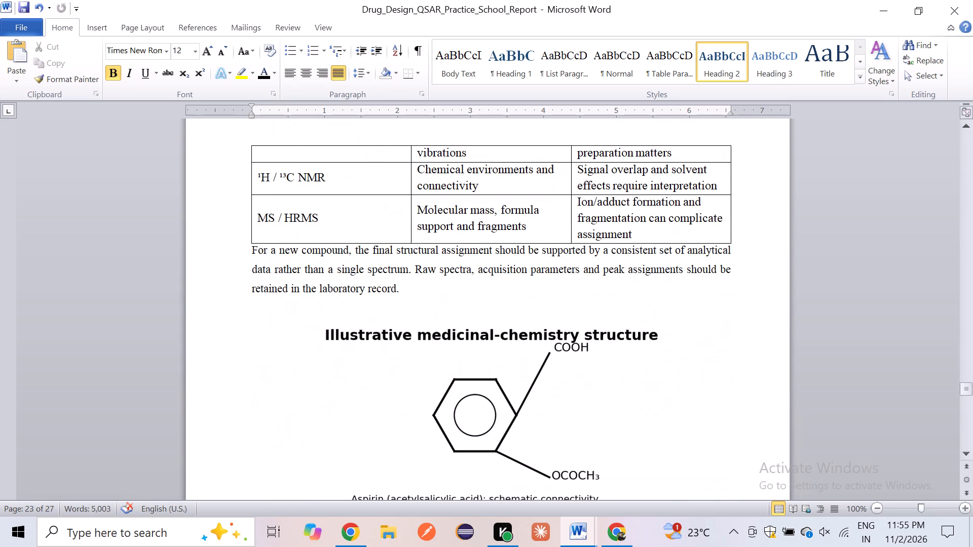
{"action": "scroll", "coordinate": [609, 420], "scroll_direction": "down", "scroll_amount": 4}
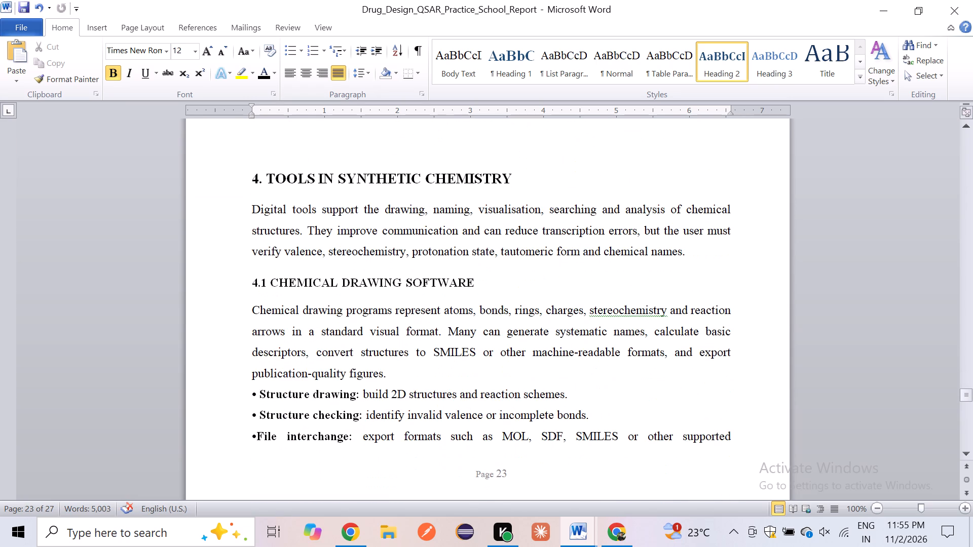
{"action": "scroll", "coordinate": [609, 420], "scroll_direction": "down", "scroll_amount": 4}
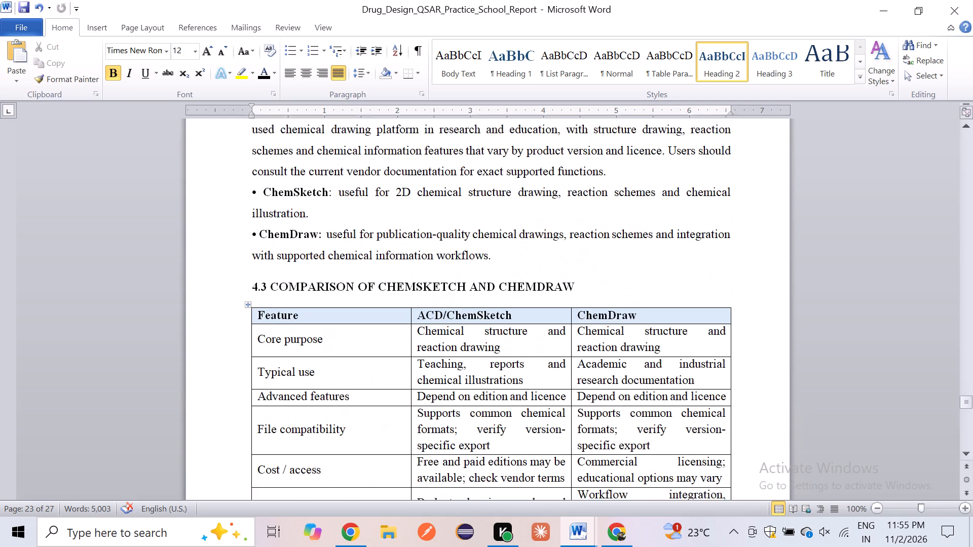
{"action": "scroll", "coordinate": [609, 420], "scroll_direction": "down", "scroll_amount": 6}
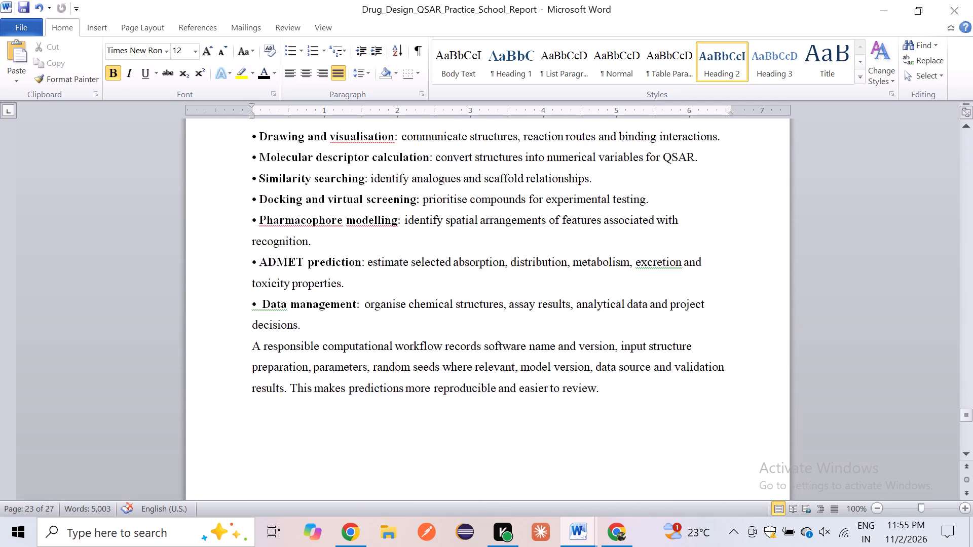
{"action": "scroll", "coordinate": [609, 420], "scroll_direction": "down", "scroll_amount": 3}
{"action": "scroll", "coordinate": [609, 420], "scroll_direction": "up", "scroll_amount": 9}
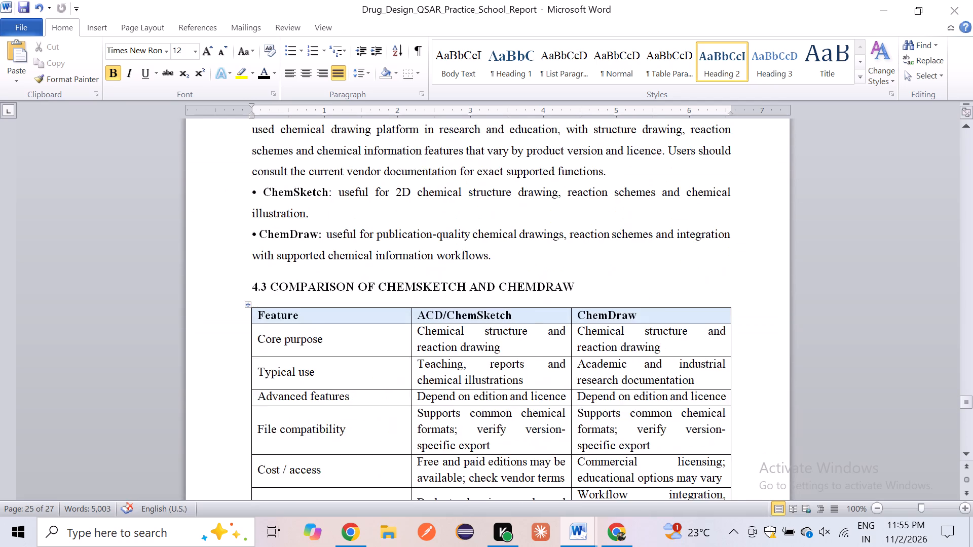
{"action": "scroll", "coordinate": [609, 420], "scroll_direction": "up", "scroll_amount": 4}
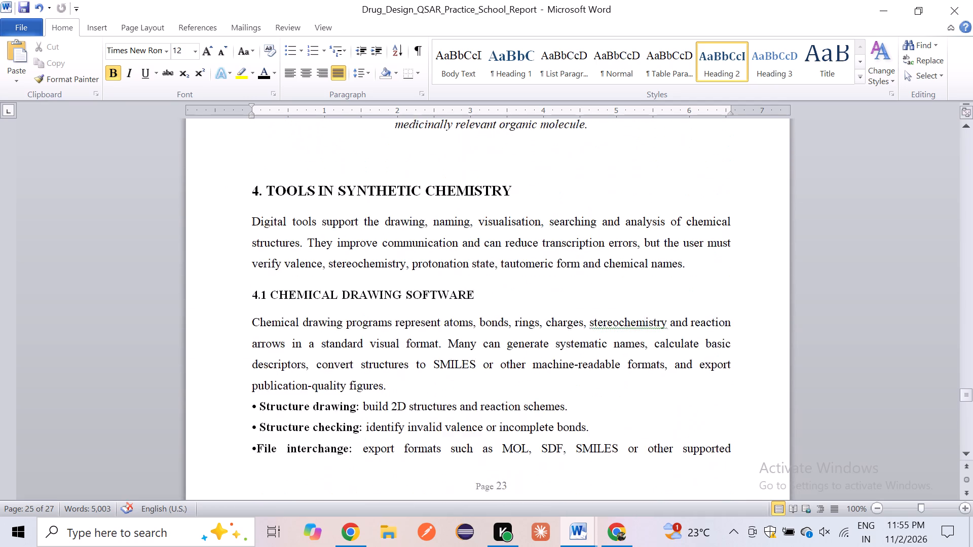
{"action": "scroll", "coordinate": [609, 420], "scroll_direction": "up", "scroll_amount": 4}
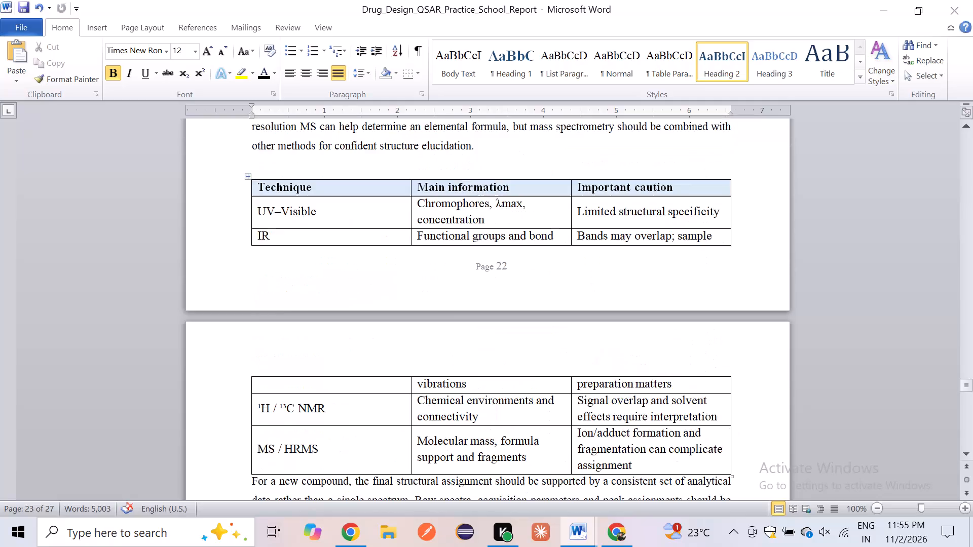
{"action": "scroll", "coordinate": [609, 420], "scroll_direction": "up", "scroll_amount": 3}
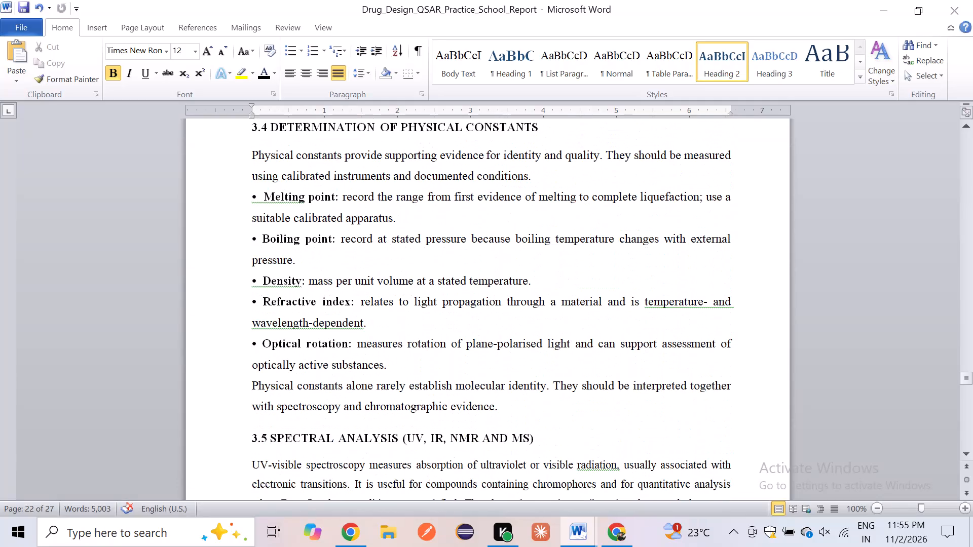
{"action": "scroll", "coordinate": [609, 420], "scroll_direction": "up", "scroll_amount": 2}
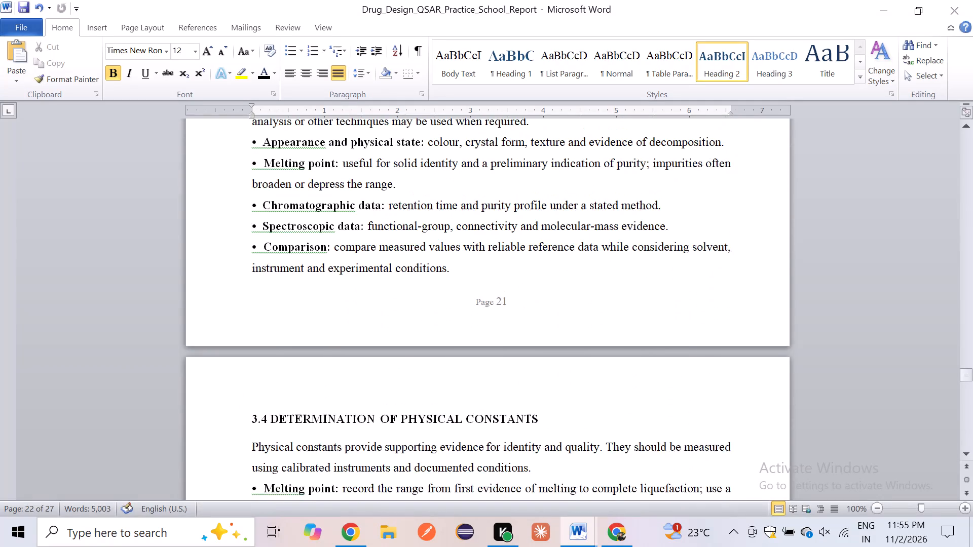
{"action": "scroll", "coordinate": [609, 420], "scroll_direction": "up", "scroll_amount": 4}
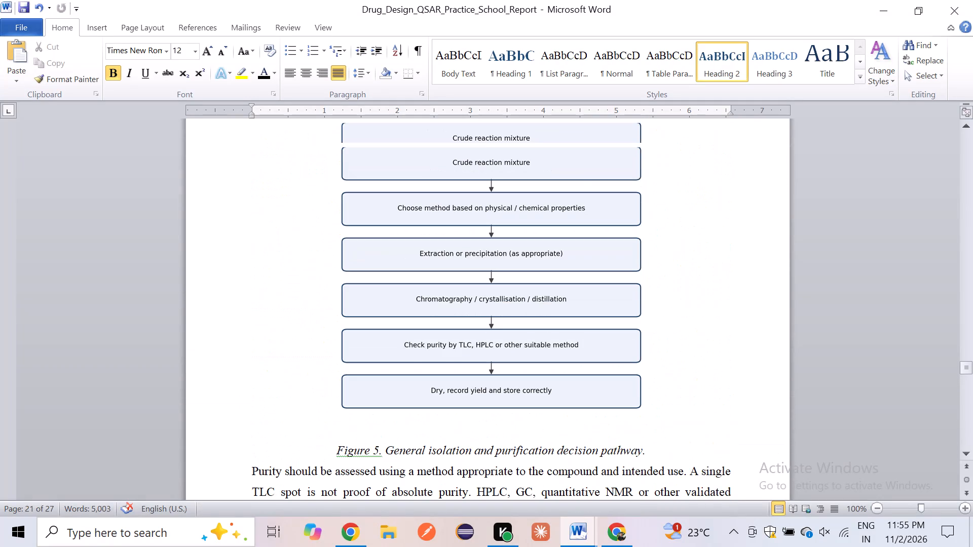
{"action": "scroll", "coordinate": [609, 420], "scroll_direction": "up", "scroll_amount": 4}
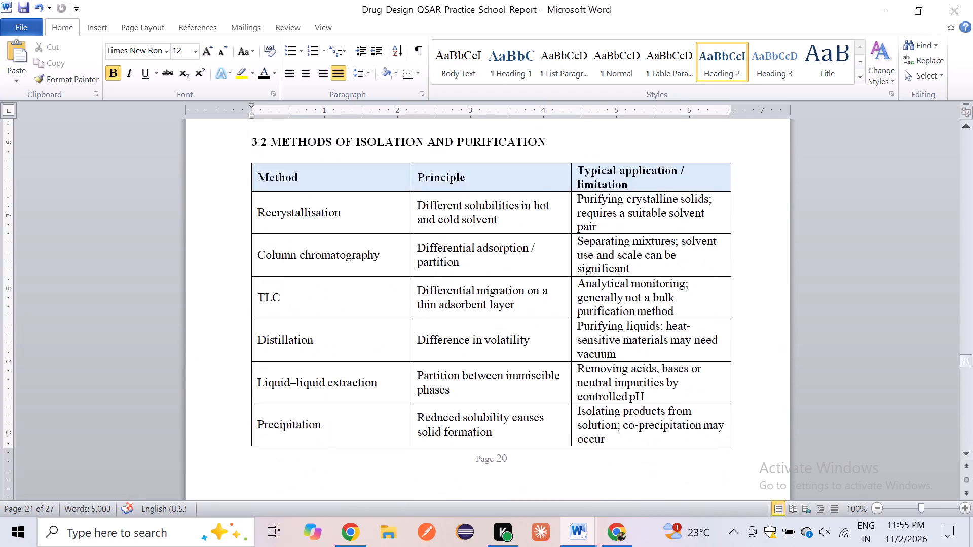
{"action": "scroll", "coordinate": [609, 420], "scroll_direction": "up", "scroll_amount": 1}
Search the report for "retros".
{"action": "key", "text": "ctrl+f"}
{"action": "type", "text": "re"}
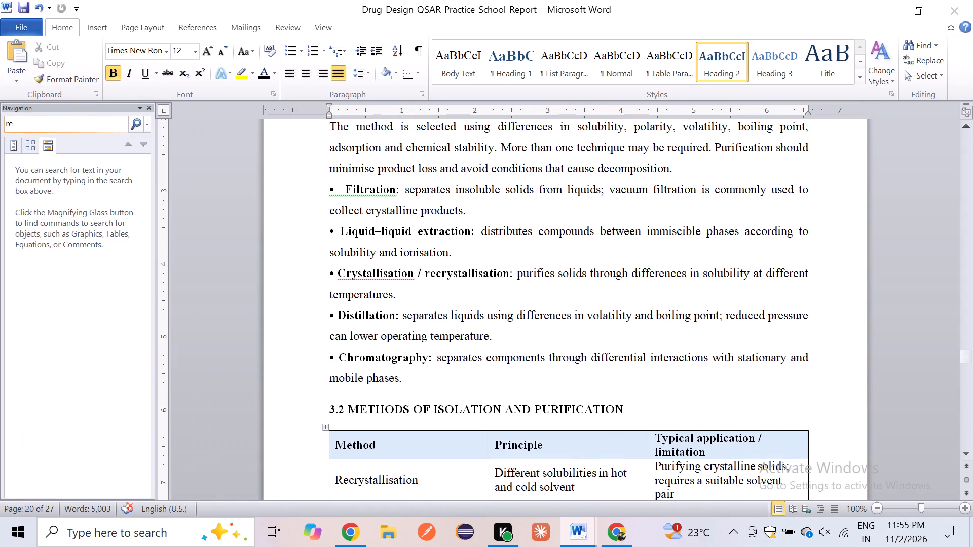
{"action": "type", "text": "tros"}
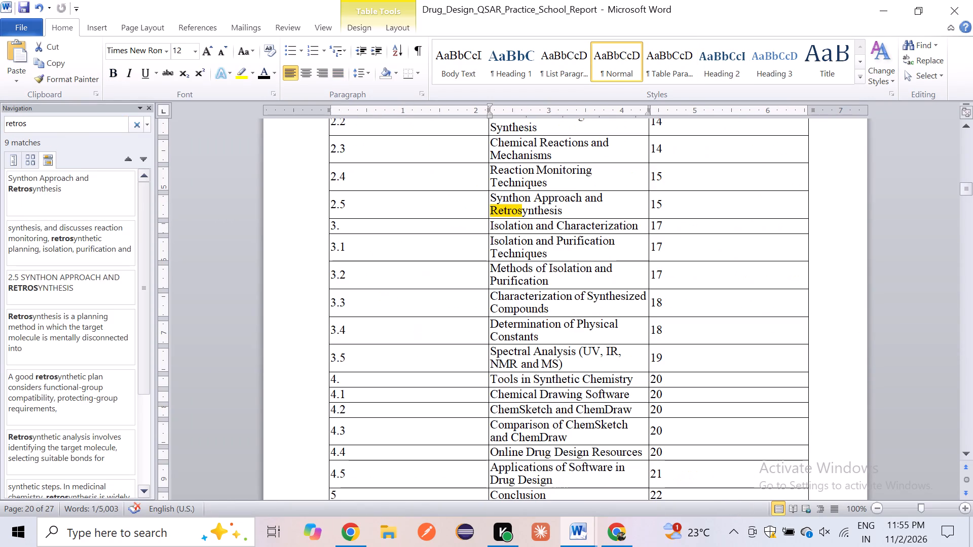
Extend the search to "retrosy" and go through its matches to section 2.5, checking the retrosynthesis text around Figure 4.
{"action": "key", "text": "y"}
{"action": "key", "text": "Down"}
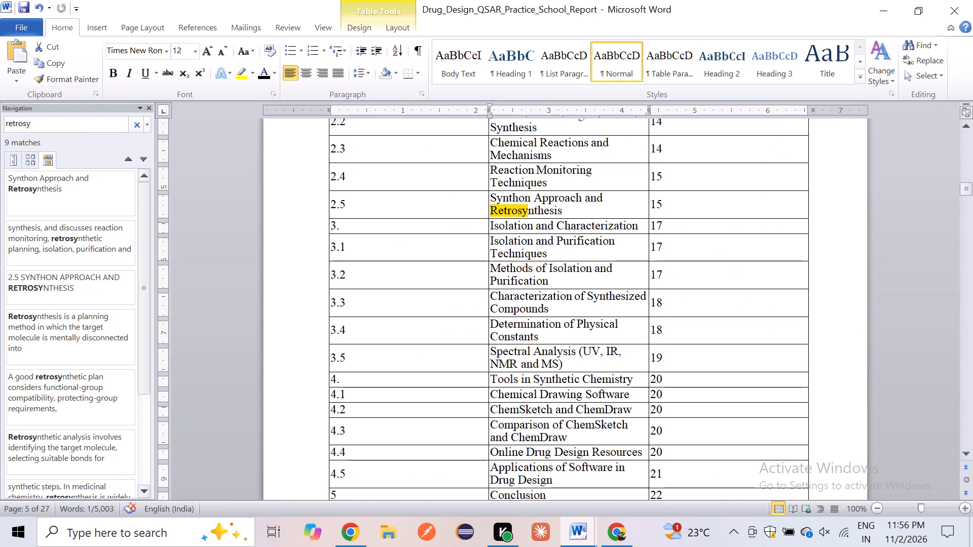
{"action": "scroll", "coordinate": [673, 297], "scroll_direction": "down", "scroll_amount": 1}
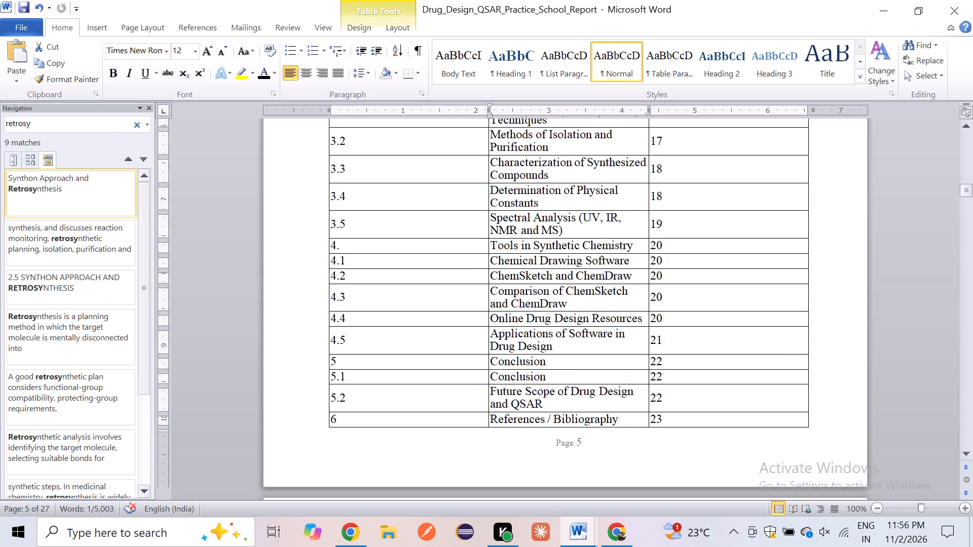
{"action": "scroll", "coordinate": [673, 297], "scroll_direction": "down", "scroll_amount": 1}
{"action": "scroll", "coordinate": [673, 297], "scroll_direction": "up", "scroll_amount": 1}
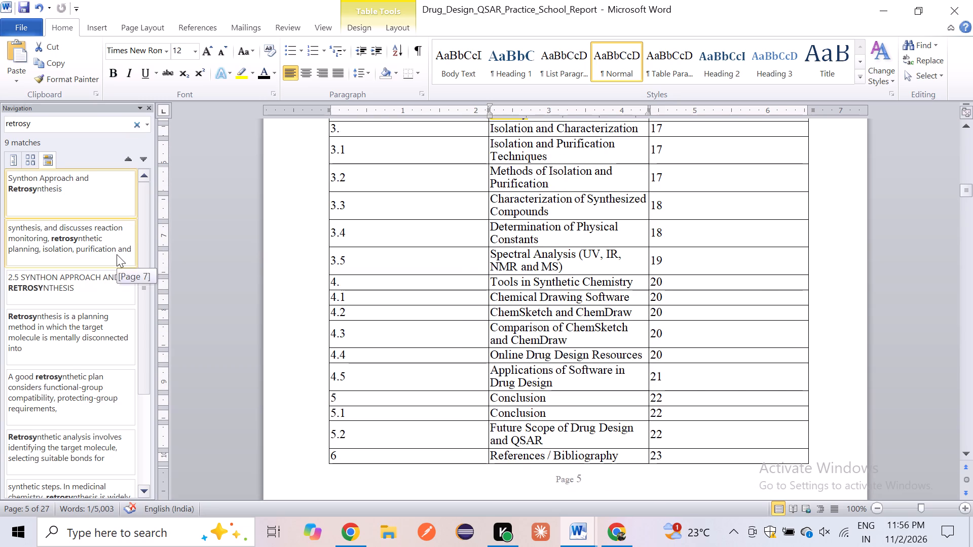
{"action": "left_click", "coordinate": [117, 254]}
{"action": "left_click", "coordinate": [75, 286]}
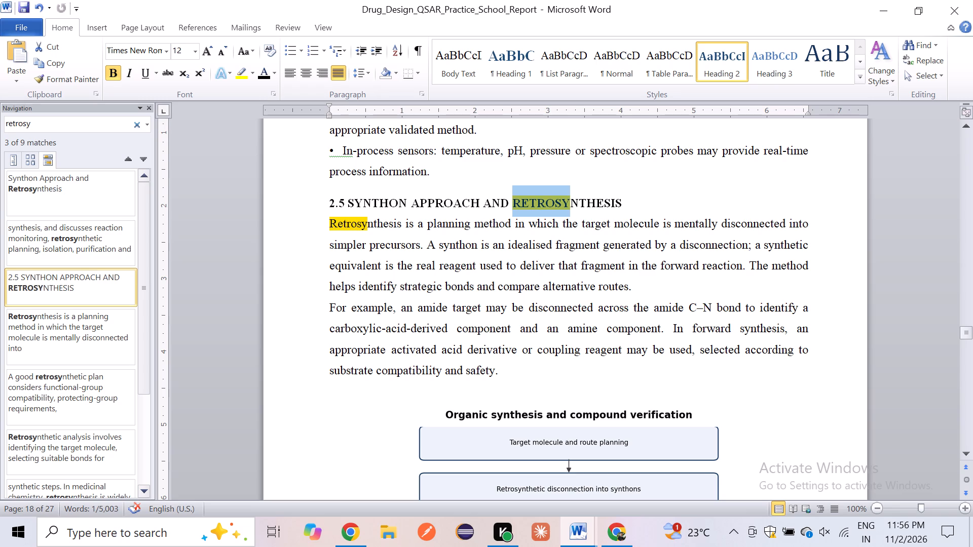
{"action": "scroll", "coordinate": [416, 303], "scroll_direction": "down", "scroll_amount": 3}
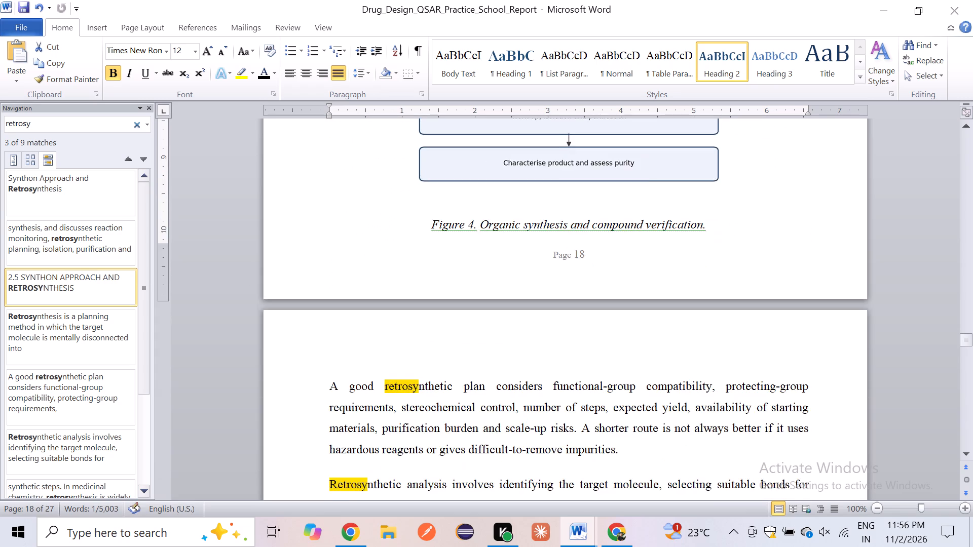
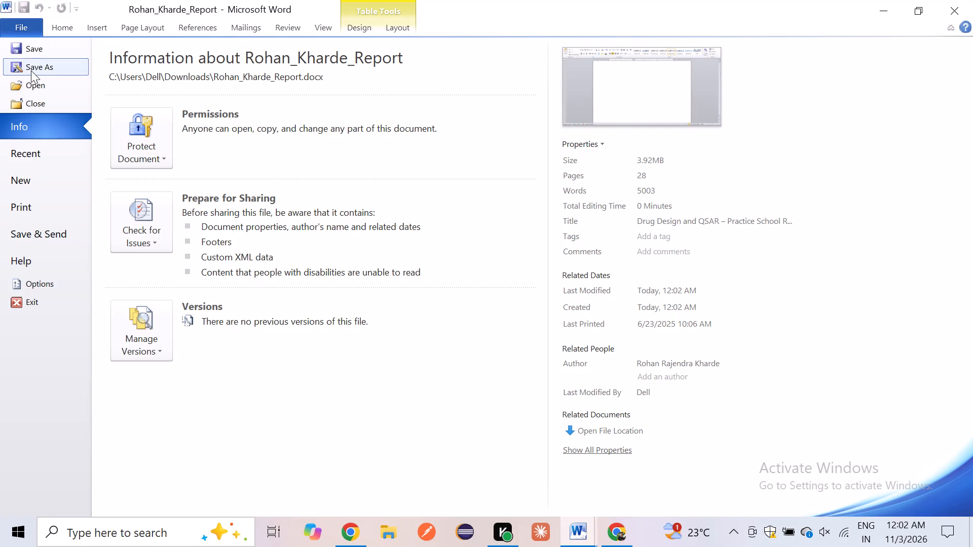
{"action": "left_click", "coordinate": [32, 71]}
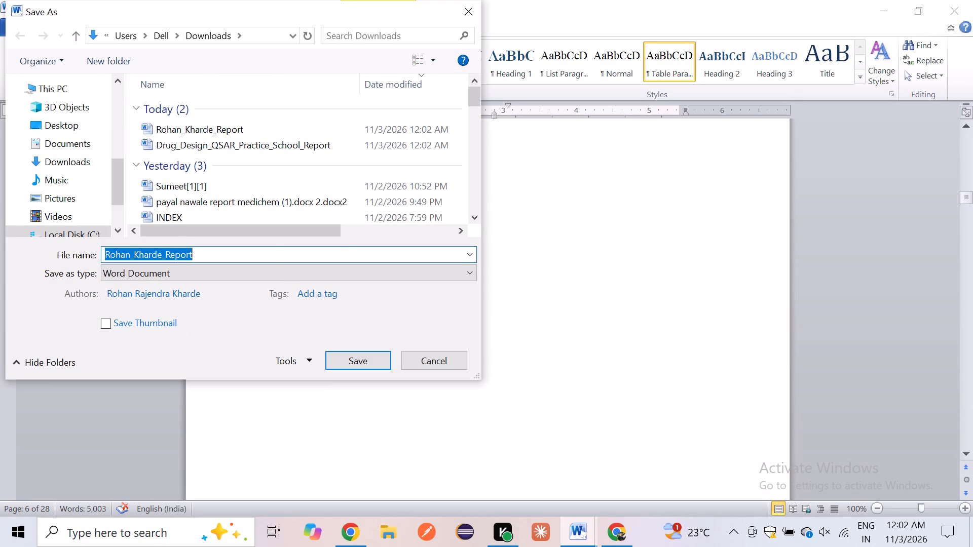
{"action": "left_click", "coordinate": [293, 276]}
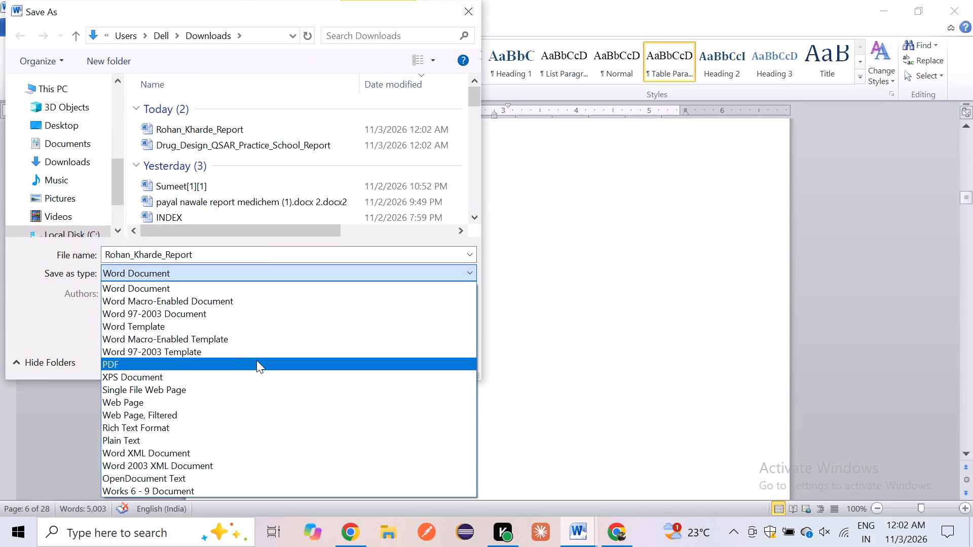
{"action": "left_click", "coordinate": [256, 360]}
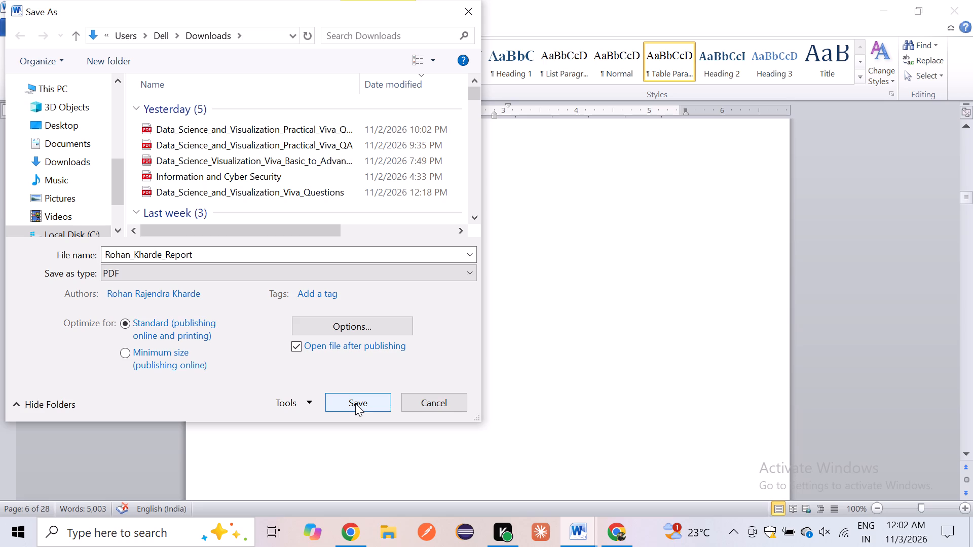
{"action": "left_click", "coordinate": [355, 403]}
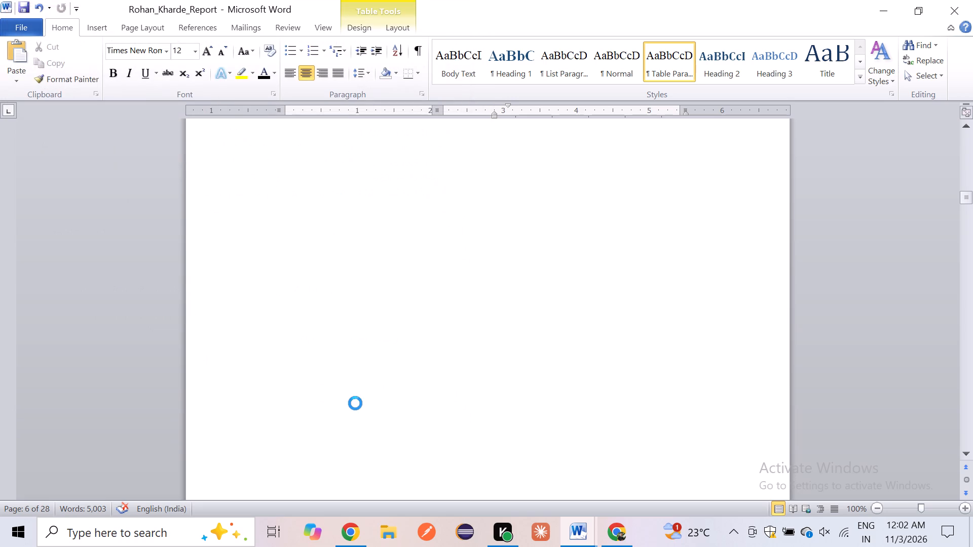
Switch to the Chrome window that has the ChatGPT and WhatsApp tabs open.
{"action": "left_click", "coordinate": [356, 539]}
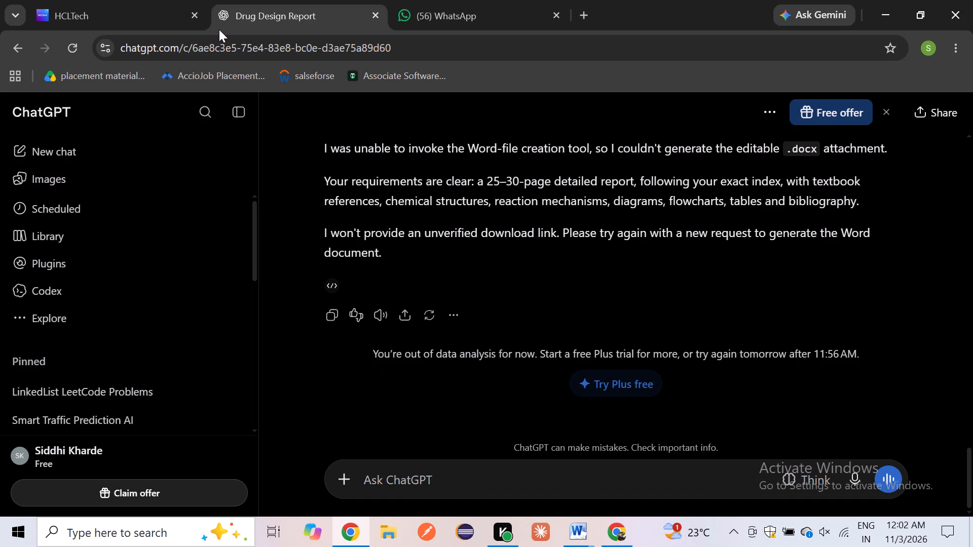